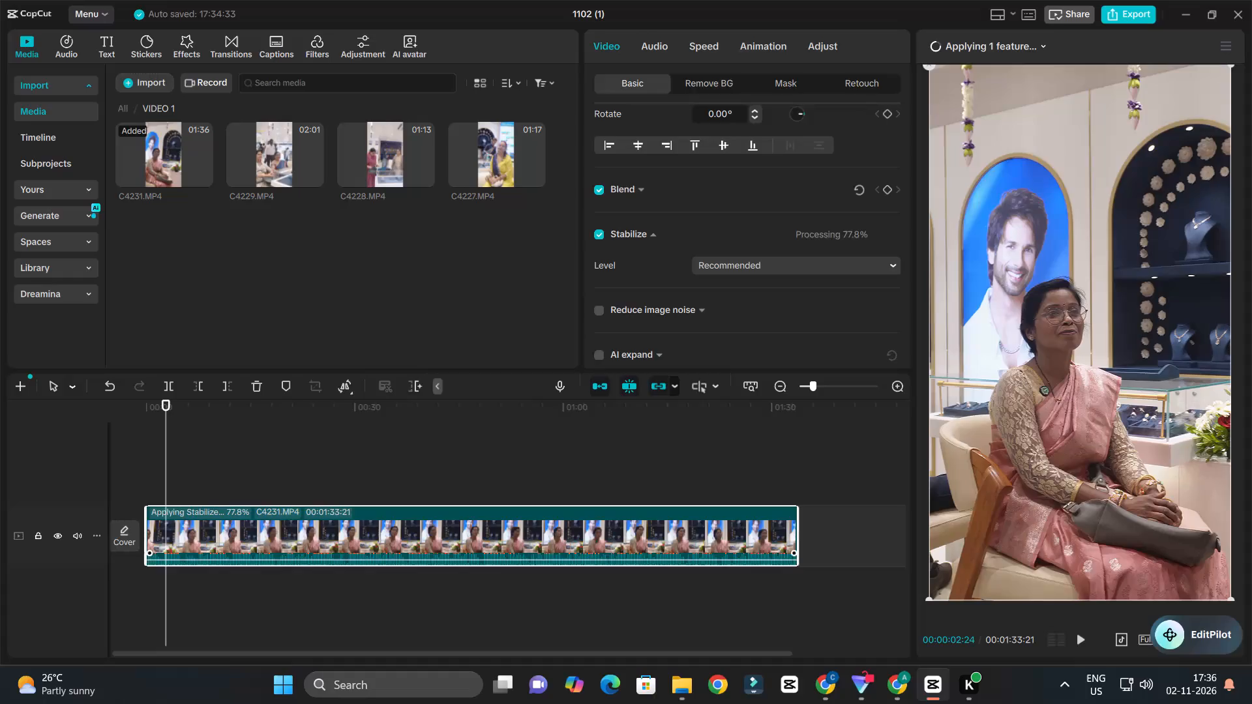
Enable Enhance voice in the audio settings of the C4231.MP4 clip on the timeline.
left_click(655, 51)
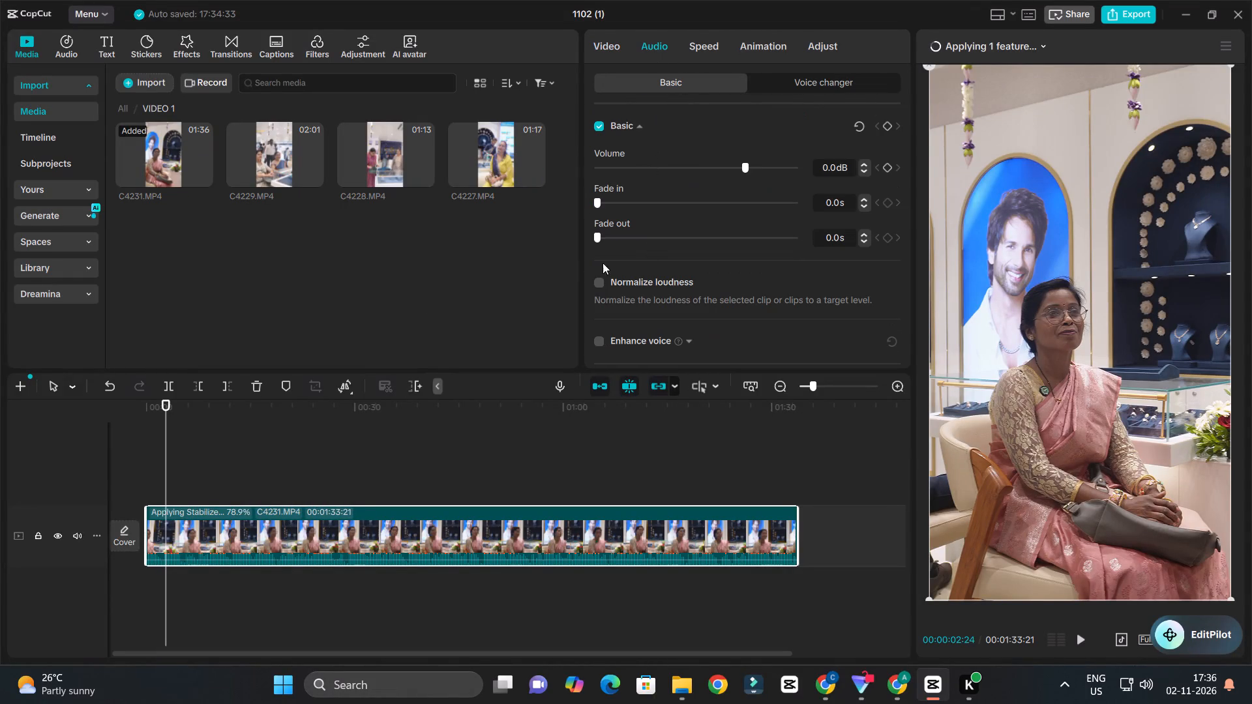
left_click(597, 337)
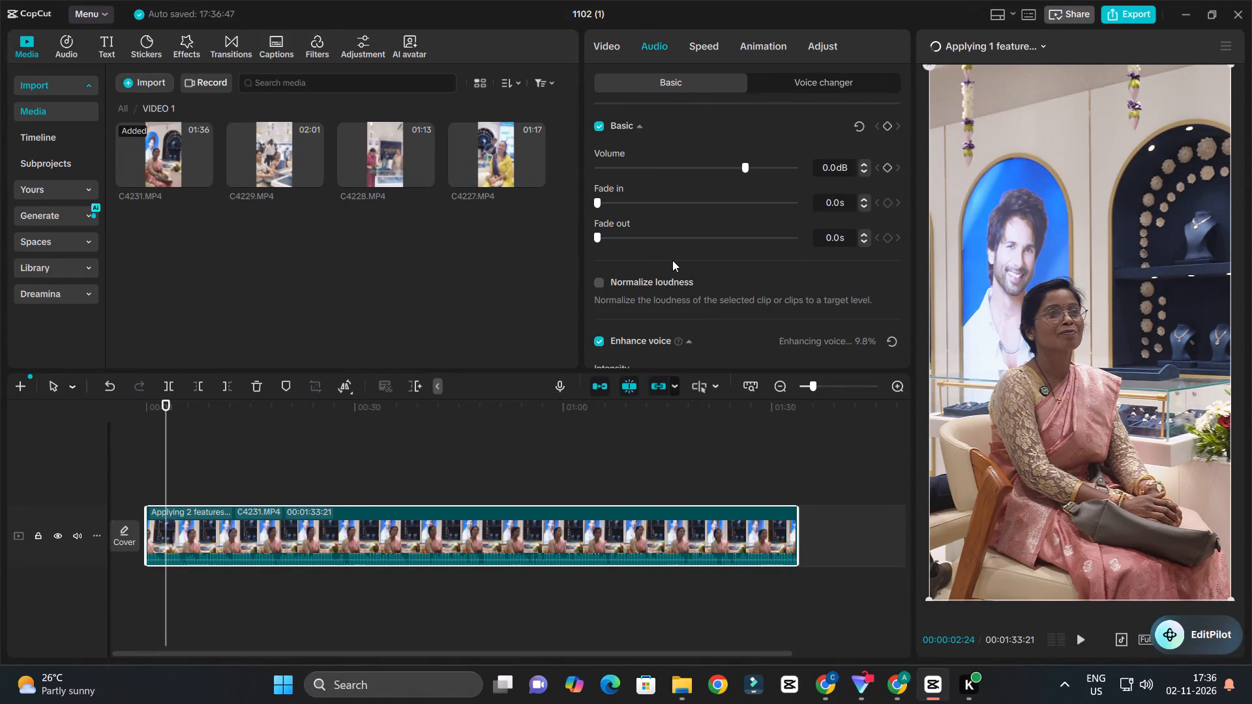
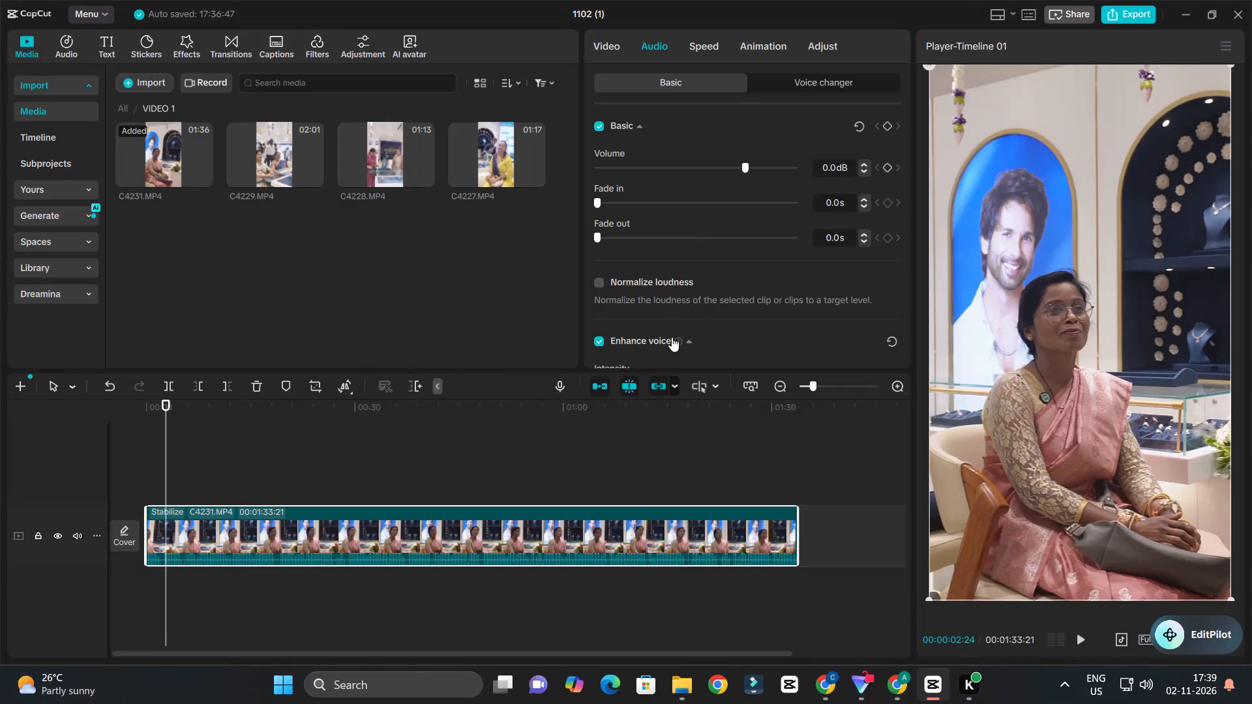
Play the C4231.MP4 clip from 00:00:02:24 and review the opening 20 seconds of footage for a section to cut.
key("space")
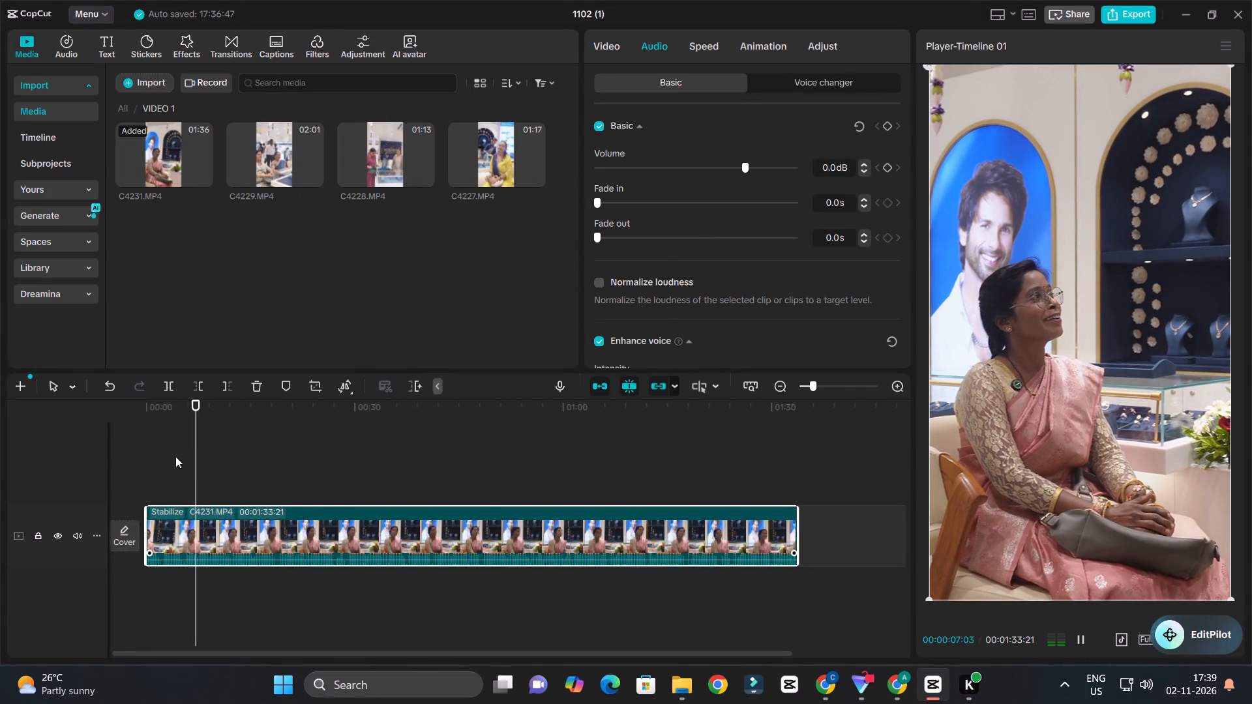
scroll(279, 478, "up", 5, "ctrl")
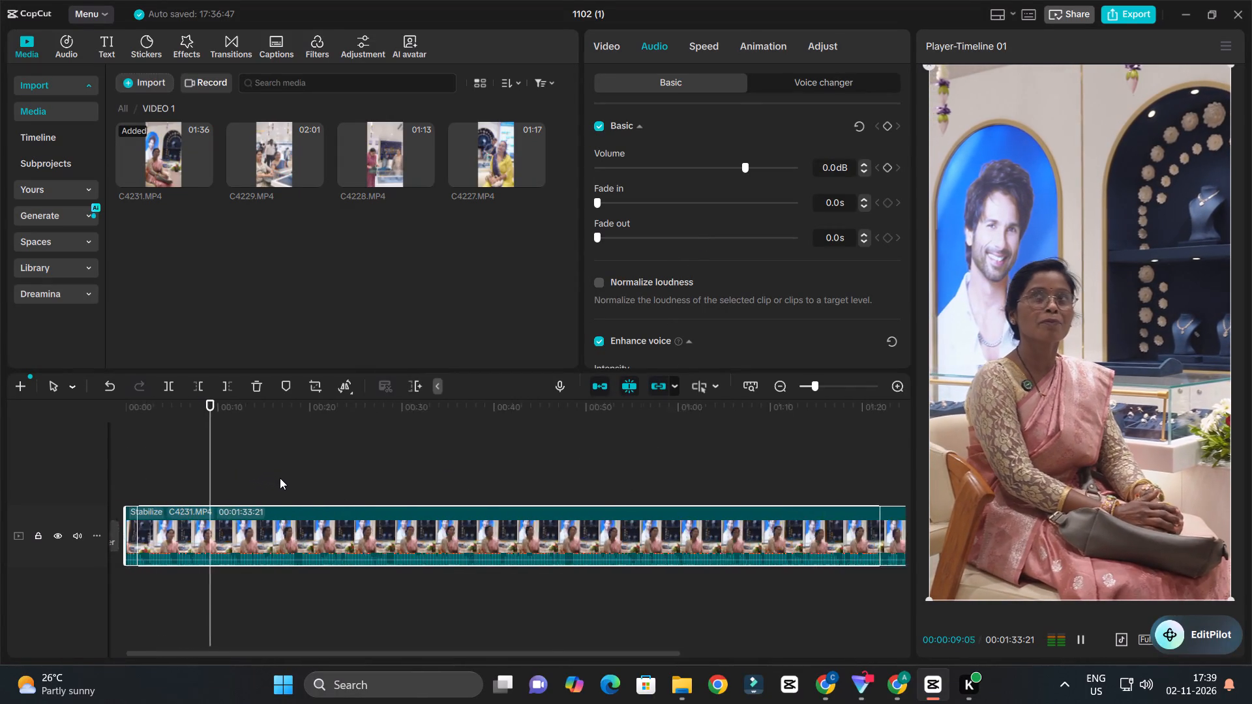
scroll(280, 478, "down", 3, "ctrl")
scroll(280, 478, "up", 4, "ctrl")
scroll(280, 478, "down", 2, "ctrl")
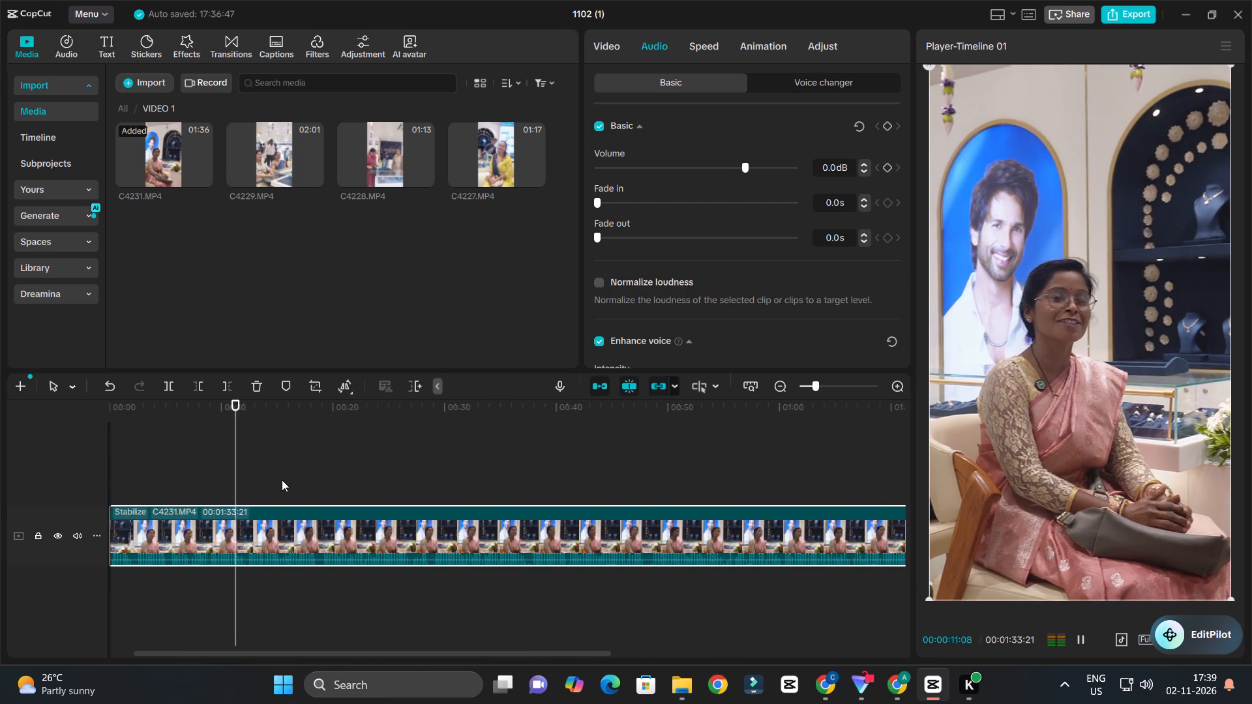
scroll(284, 480, "up", 3, "ctrl")
scroll(284, 482, "down", 2, "ctrl")
scroll(285, 484, "up", 3, "ctrl")
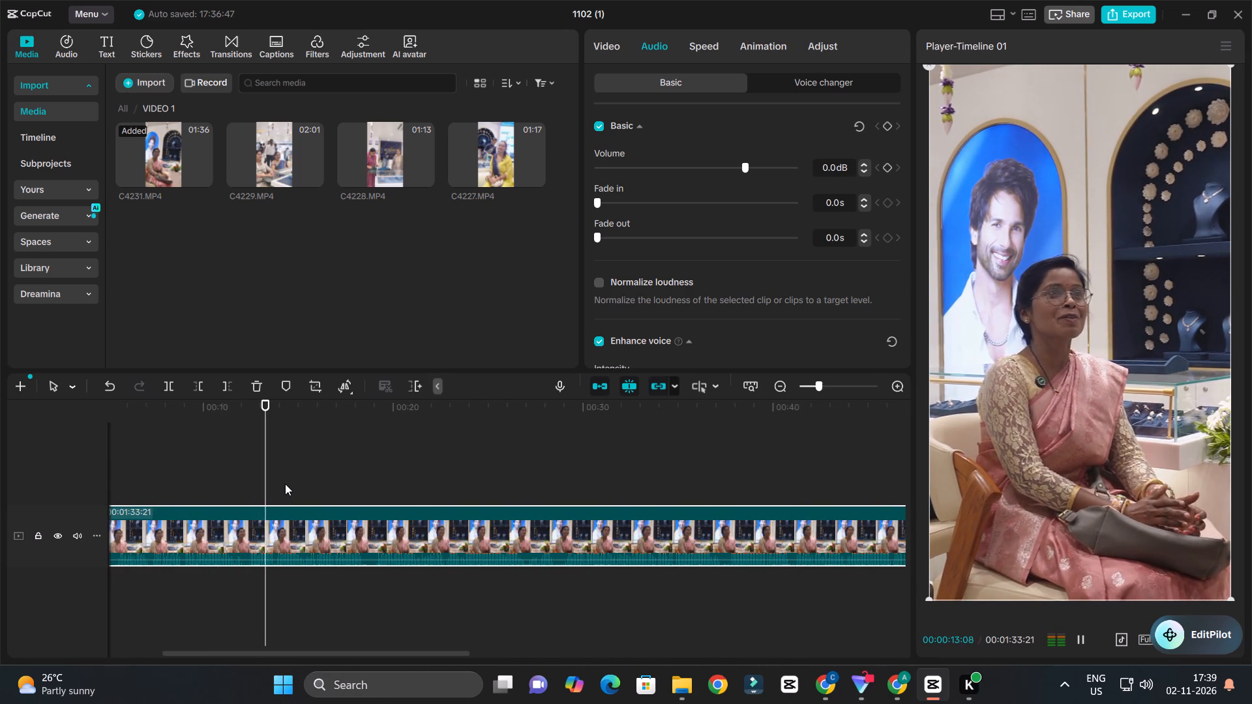
scroll(285, 484, "down", 2, "ctrl")
scroll(285, 486, "up", 3, "ctrl")
scroll(285, 486, "down", 3, "ctrl")
scroll(310, 504, "up", 1, "ctrl")
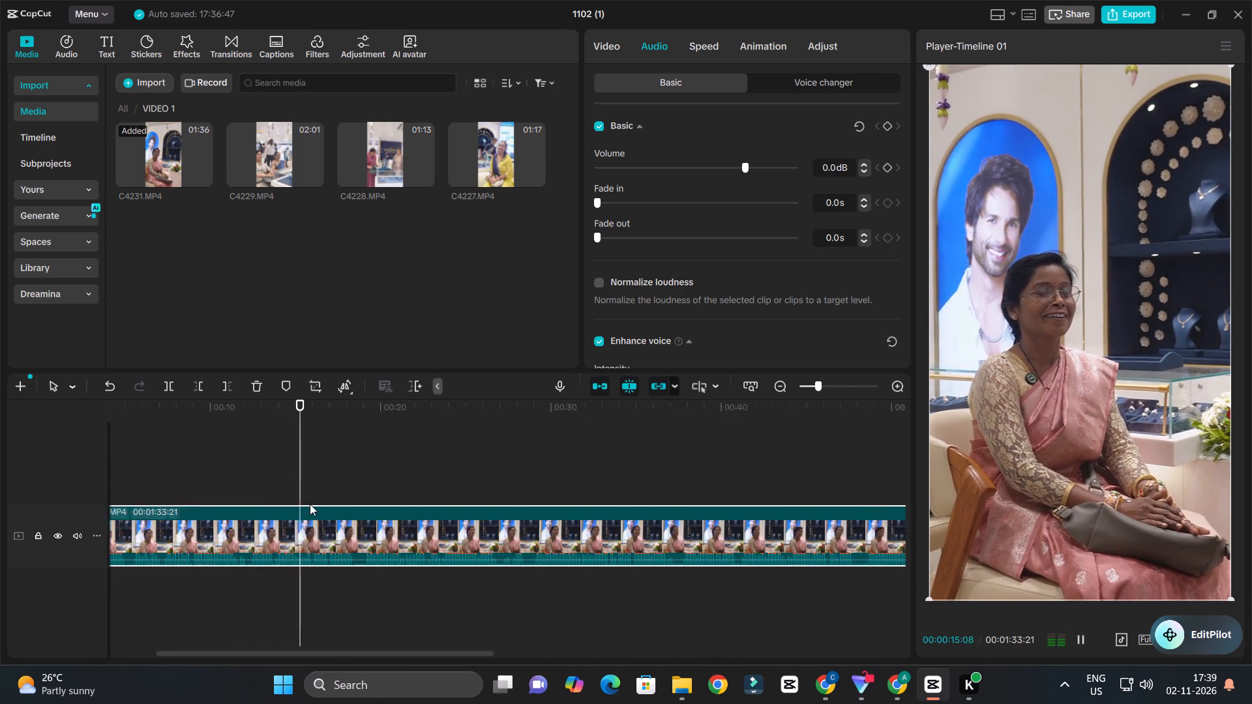
scroll(310, 504, "up", 2, "ctrl")
scroll(310, 504, "down", 2, "ctrl")
scroll(310, 505, "up", 3, "ctrl")
scroll(312, 509, "down", 2, "ctrl")
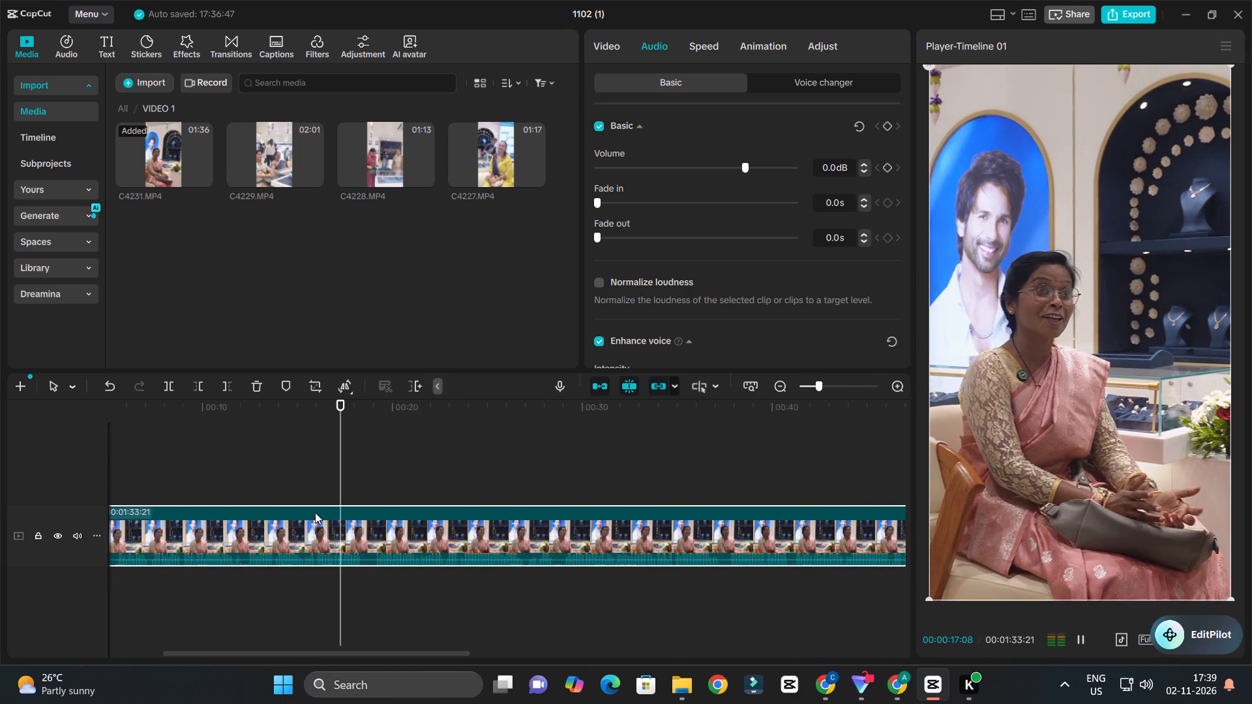
scroll(316, 512, "up", 4, "ctrl")
scroll(323, 516, "down", 3, "ctrl")
scroll(377, 521, "up", 4, "ctrl")
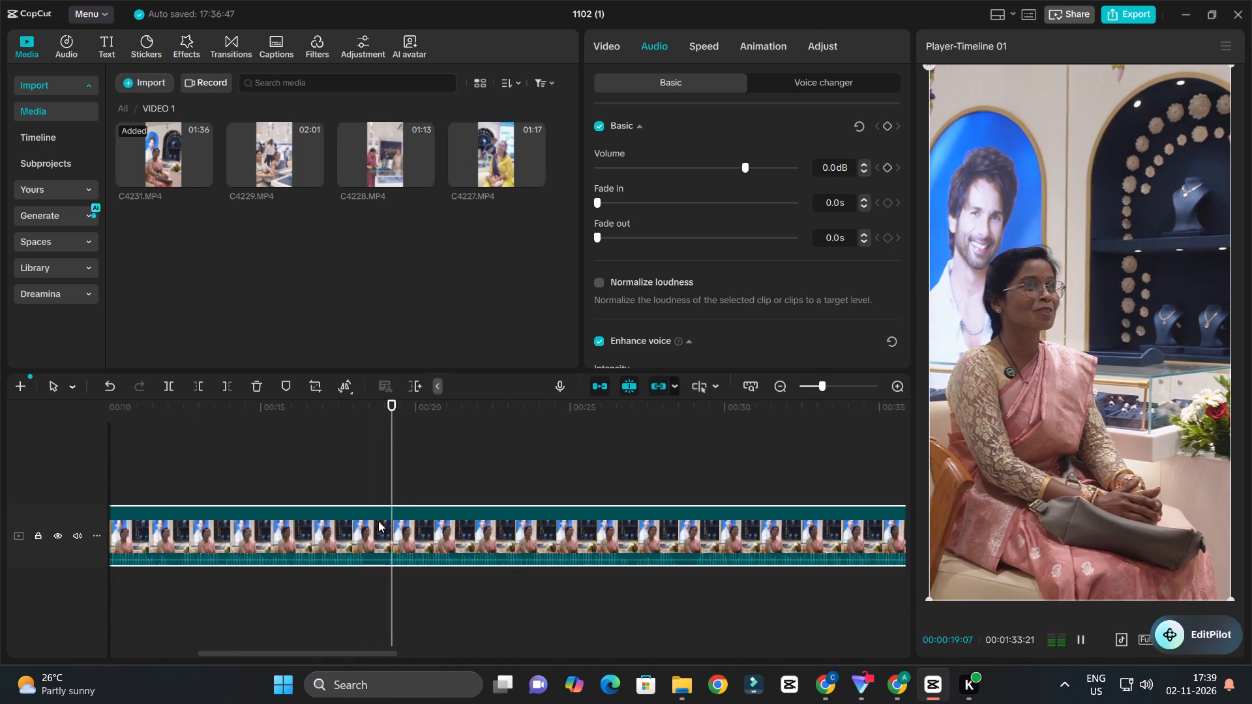
scroll(378, 521, "up", 11, "ctrl")
Pause, go back to around 18 seconds and split the C4231.MP4 clip at 00:00:18:12.
key("space")
left_click_drag(306, 415, 278, 450)
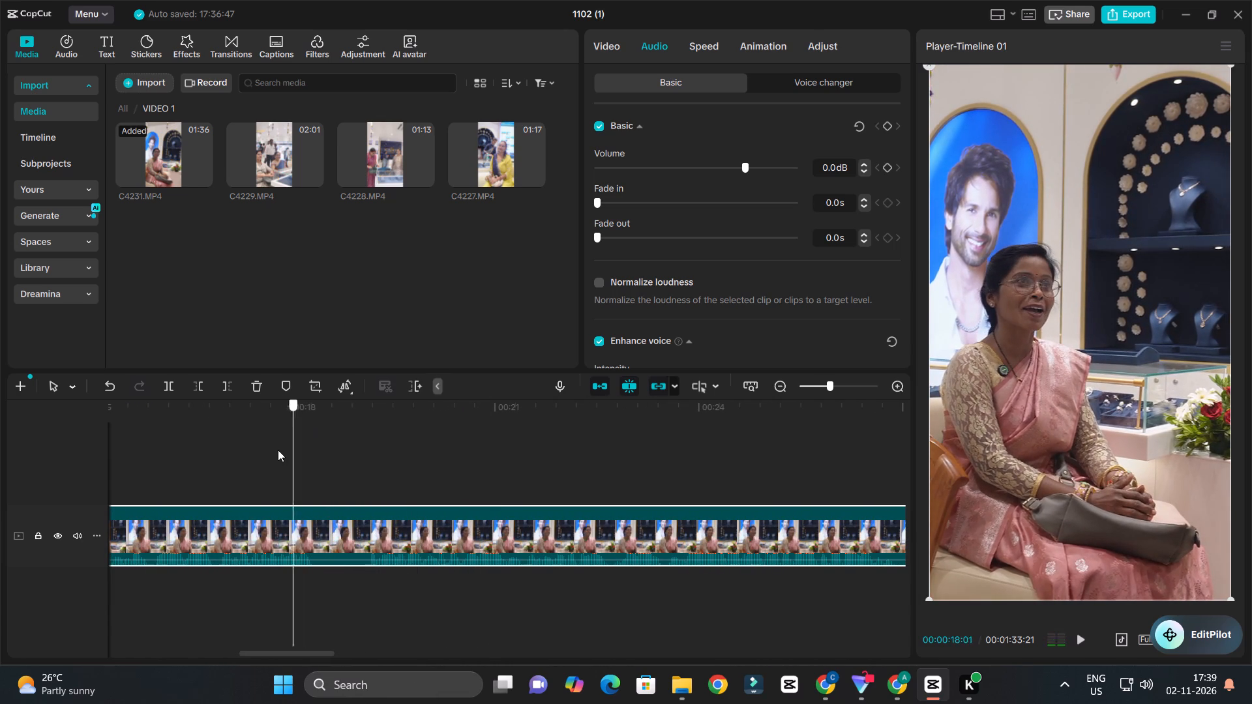
left_click_drag(278, 450, 275, 454)
key("space")
key("space")
left_click(327, 514)
key("c")
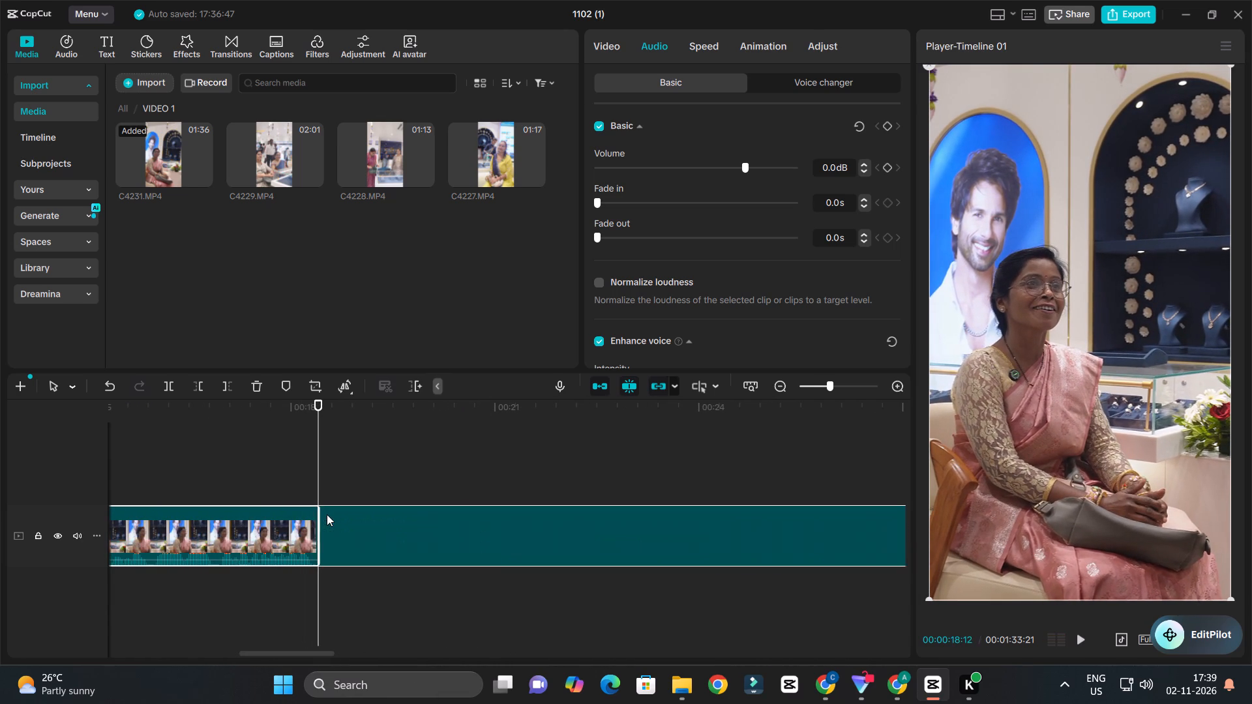
Play briefly past the cut and trim about 20 frames off the start of the second segment.
key("space")
key("space")
type("Q")
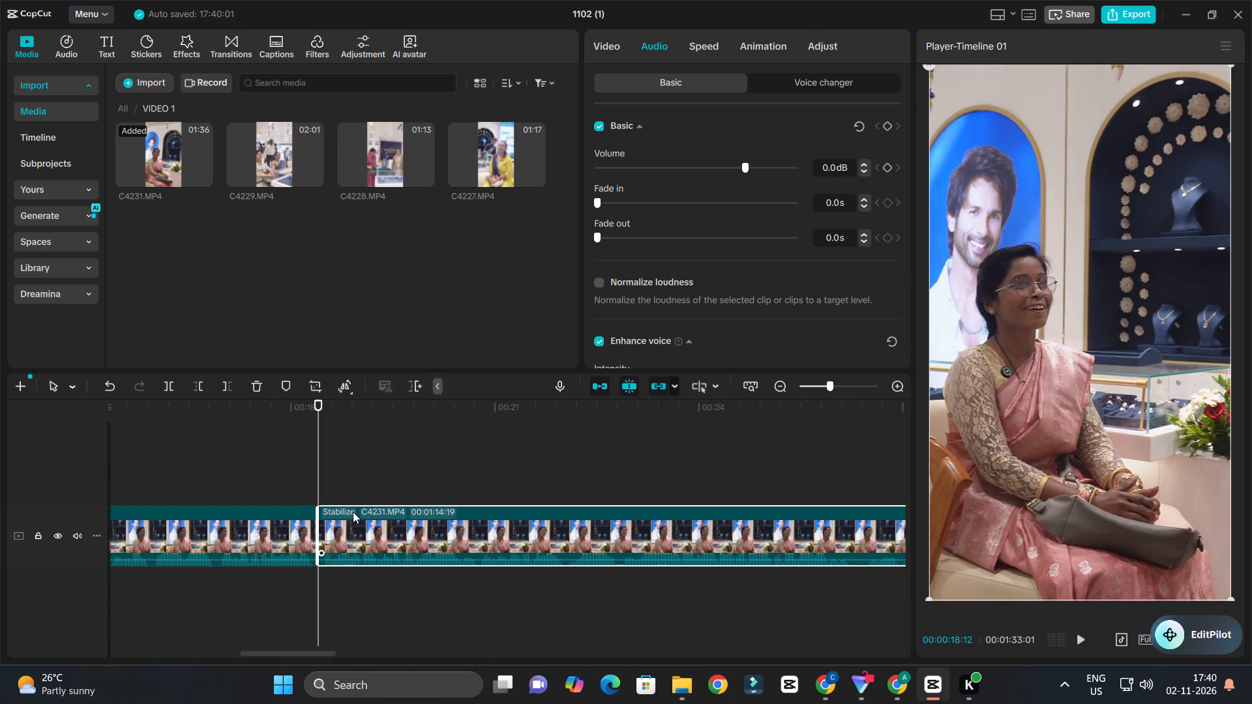
Play the second C4231.MP4 segment from 00:00:18:12 through about 00:01:14 and review it for further sections to cut.
key("space")
scroll(355, 510, "down", 8, "ctrl")
scroll(426, 531, "up", 4, "ctrl")
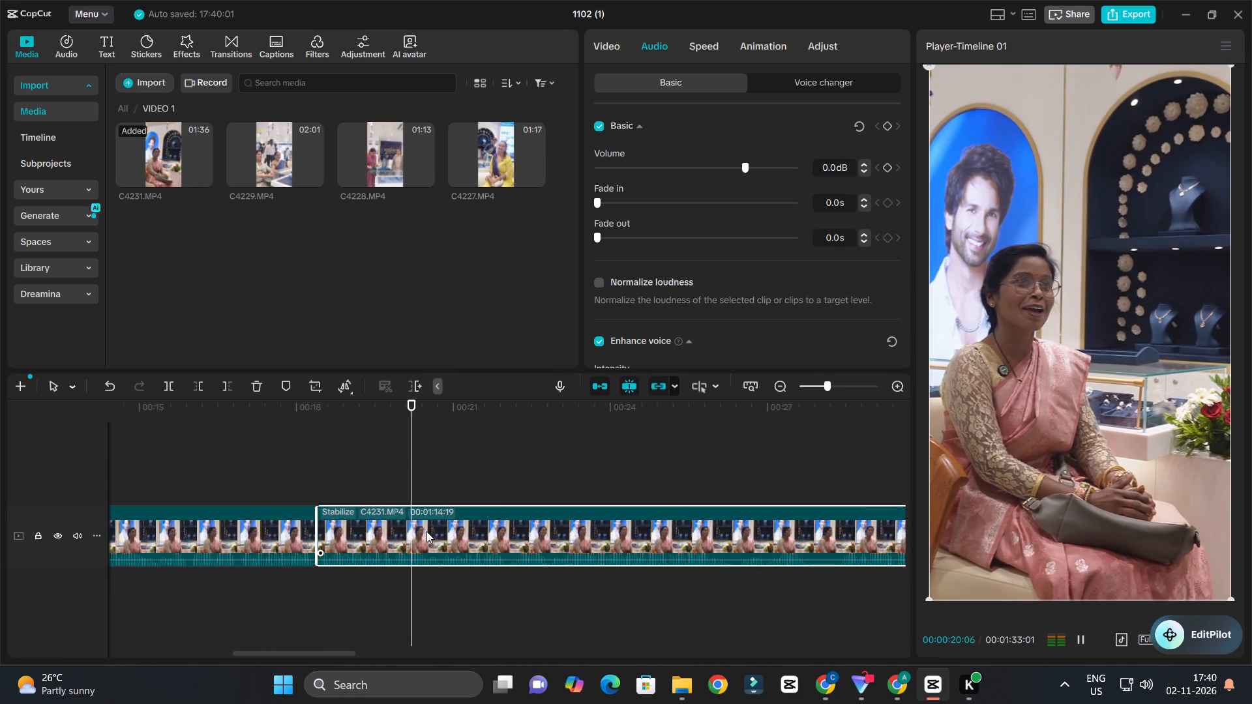
scroll(426, 531, "down", 3, "ctrl")
scroll(438, 535, "up", 2, "ctrl")
scroll(438, 539, "down", 2, "ctrl")
scroll(509, 547, "up", 3, "ctrl")
scroll(509, 547, "down", 1, "ctrl")
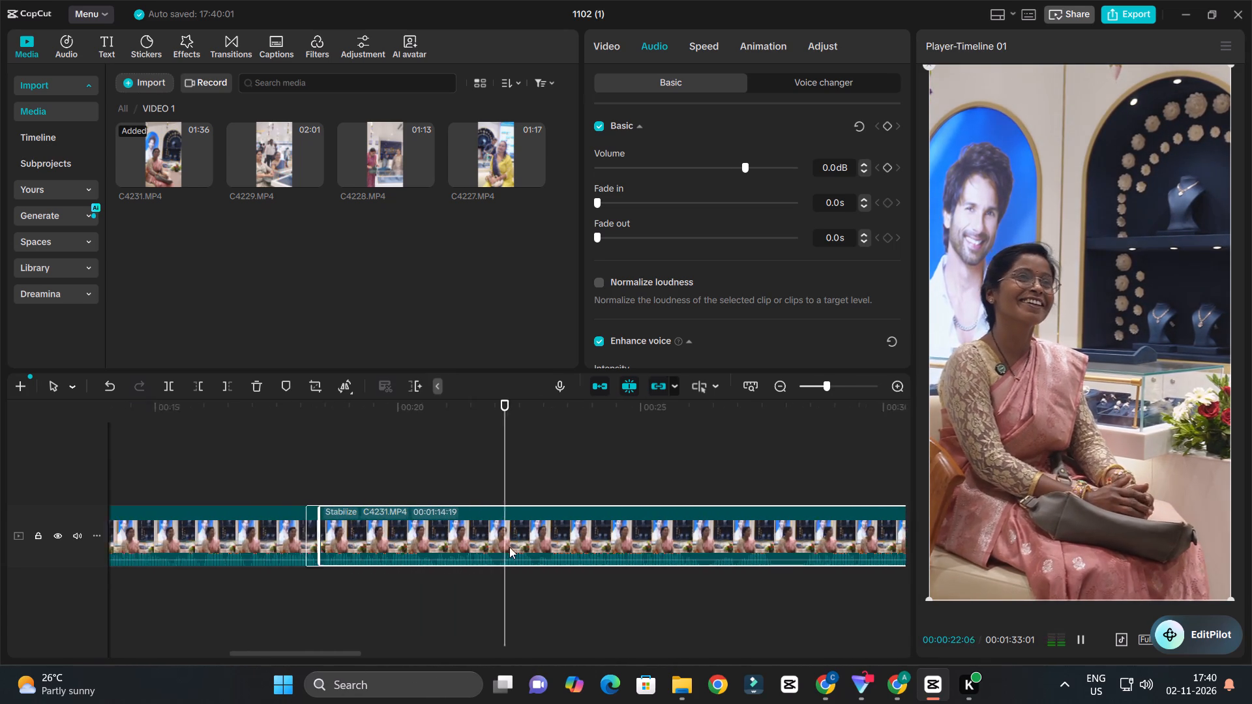
scroll(509, 547, "down", 2, "ctrl")
scroll(519, 548, "up", 4, "ctrl")
scroll(519, 548, "down", 12, "ctrl")
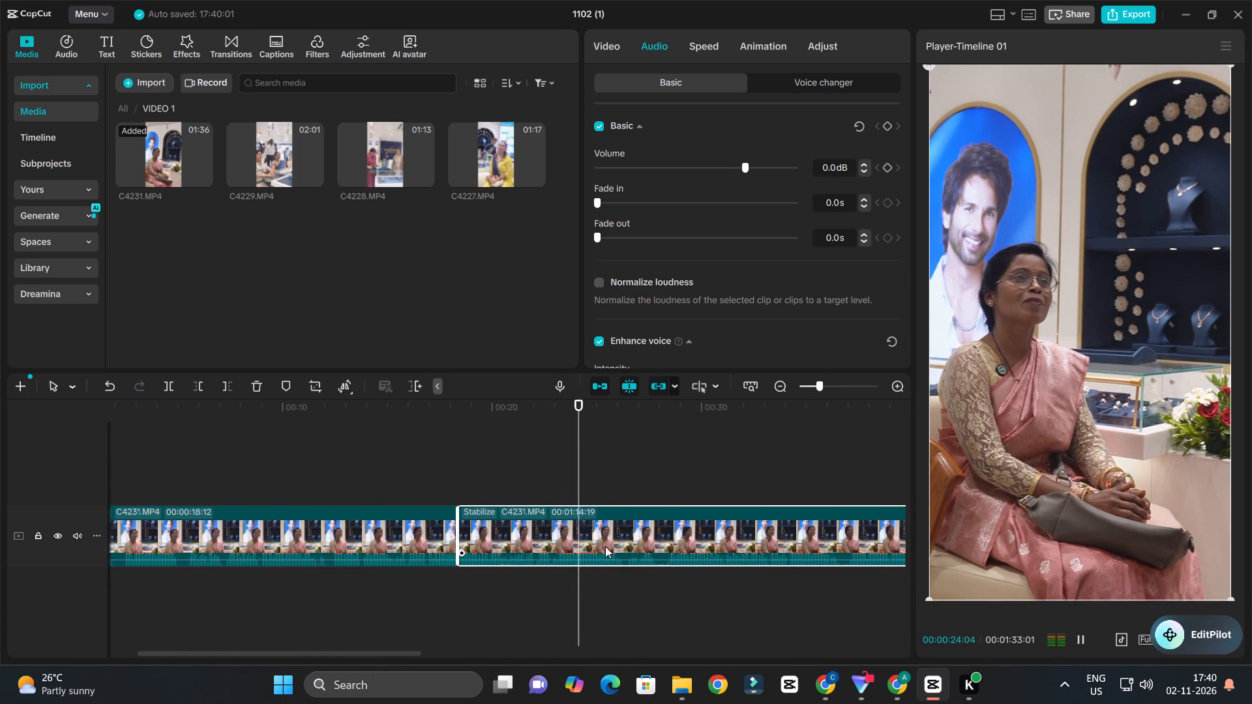
scroll(605, 546, "down", 3, "ctrl")
scroll(607, 546, "up", 11, "ctrl")
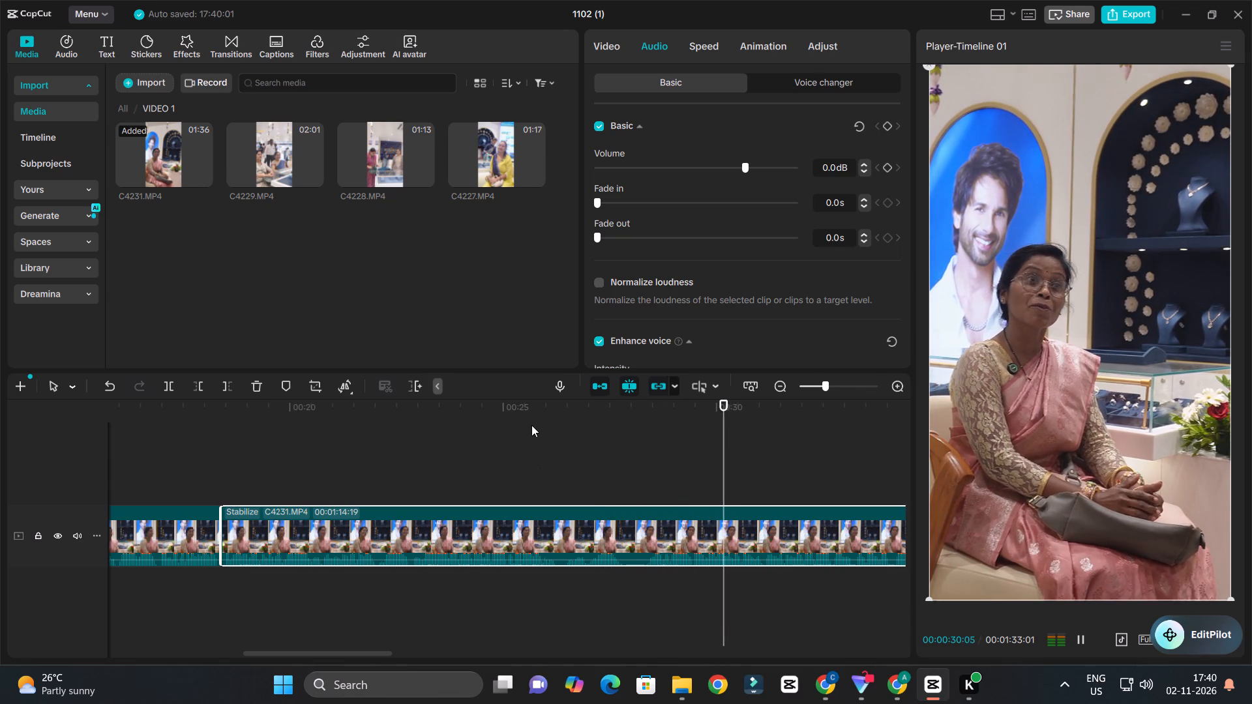
scroll(556, 477, "down", 12, "ctrl")
scroll(610, 521, "up", 4, "ctrl")
scroll(608, 525, "down", 4, "ctrl")
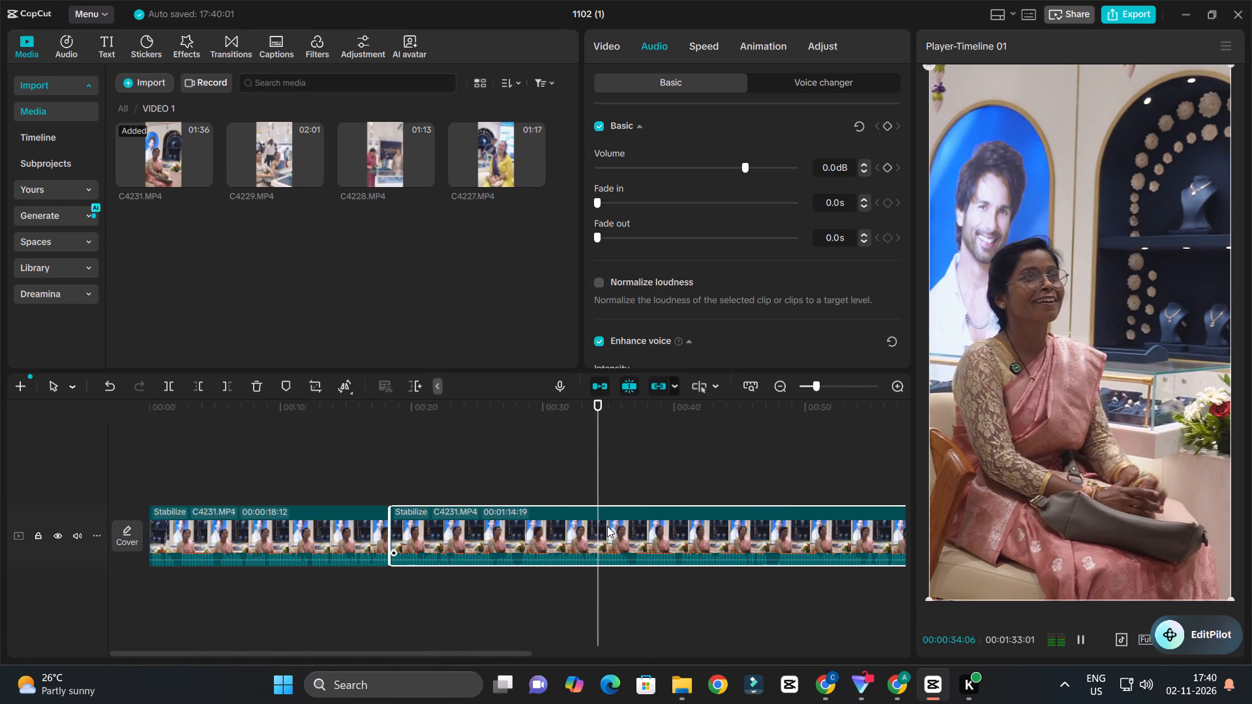
scroll(607, 526, "up", 4, "ctrl")
scroll(607, 526, "down", 4)
scroll(620, 528, "up", 4, "ctrl")
scroll(621, 528, "down", 4, "ctrl")
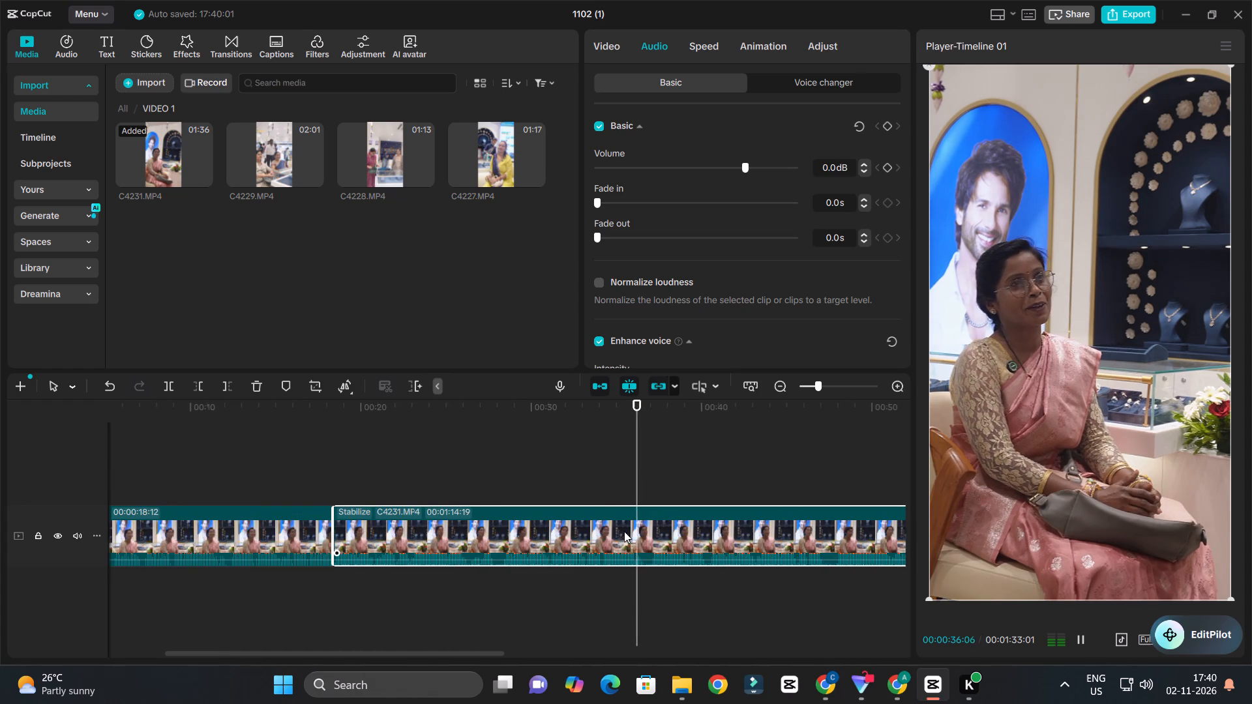
scroll(632, 533, "up", 3, "ctrl")
scroll(632, 533, "down", 3, "ctrl")
scroll(633, 535, "up", 3, "ctrl")
scroll(633, 535, "down", 4)
scroll(631, 536, "down", 3, "ctrl")
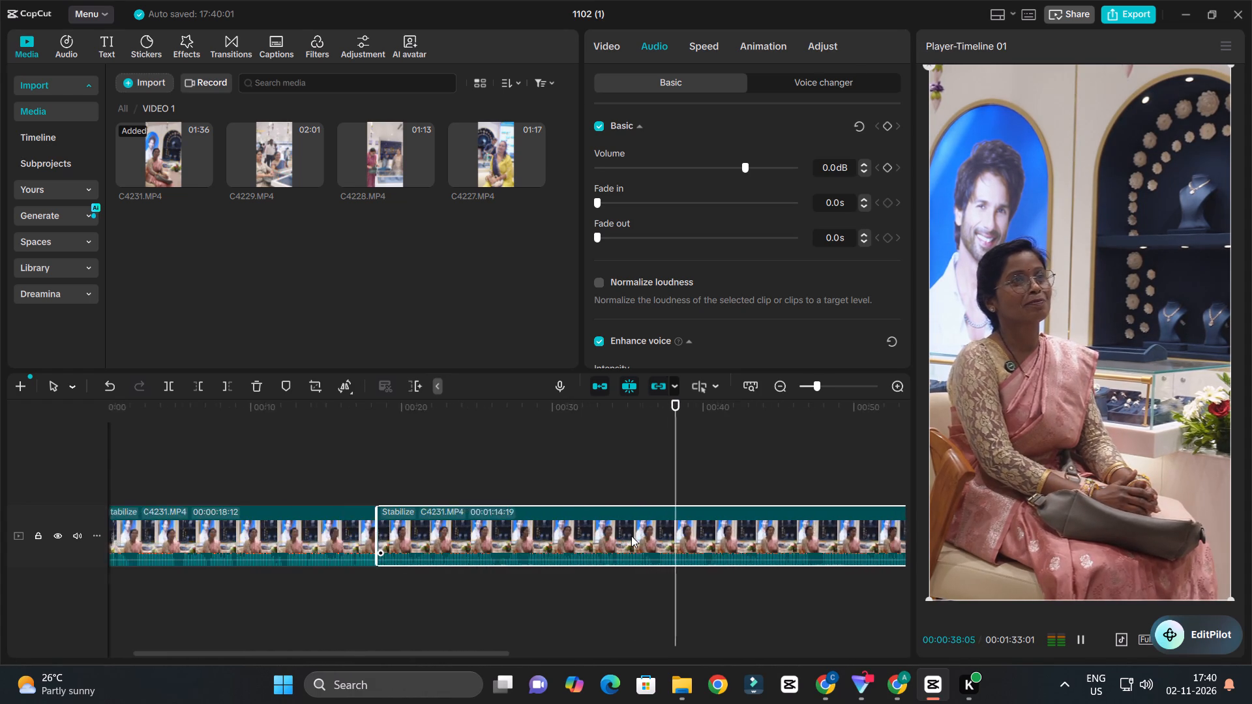
scroll(671, 548, "up", 4, "ctrl")
scroll(671, 548, "down", 3, "ctrl")
scroll(669, 549, "up", 3, "ctrl")
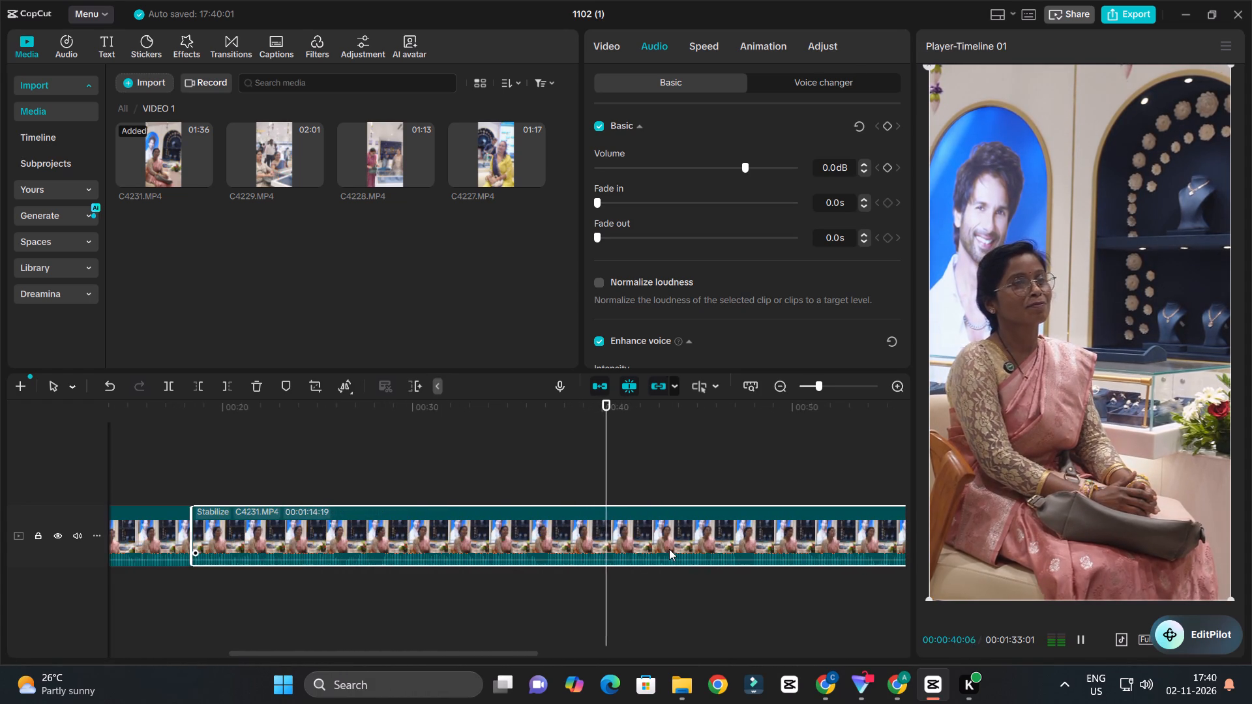
scroll(668, 550, "down", 3, "ctrl")
scroll(665, 552, "up", 3, "ctrl")
scroll(664, 553, "down", 3, "ctrl")
scroll(666, 553, "up", 3, "ctrl")
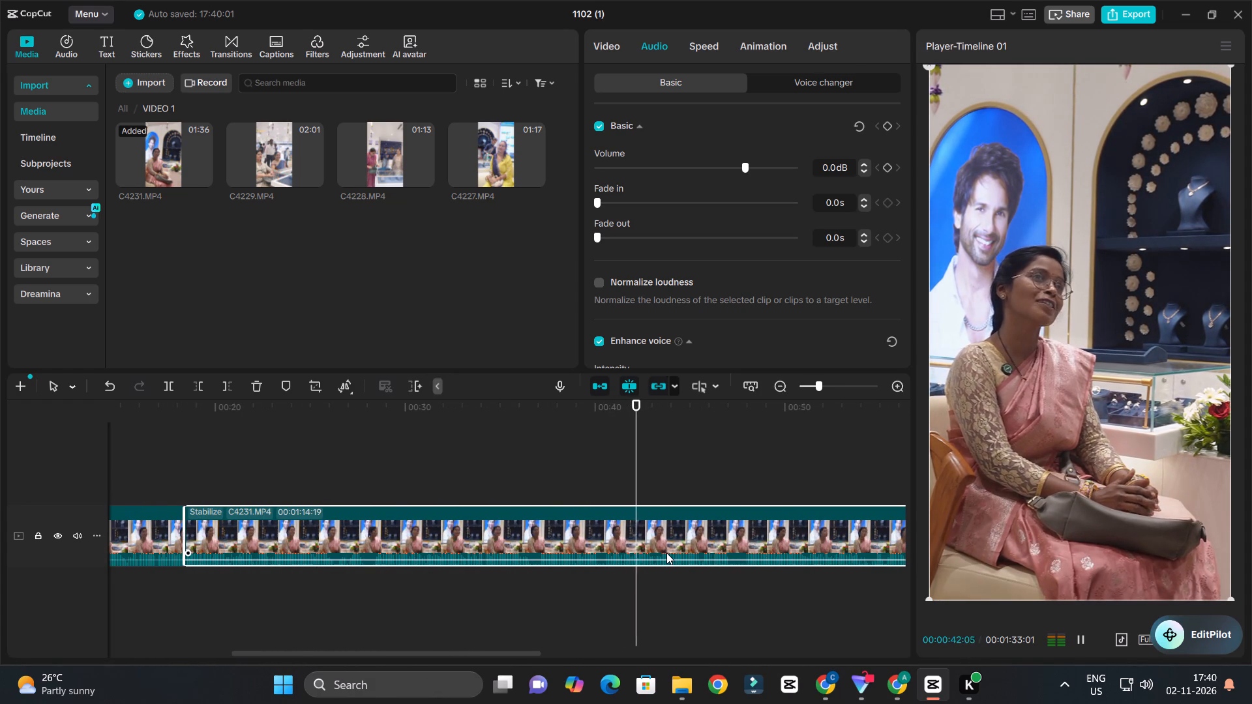
scroll(666, 553, "down", 6, "ctrl")
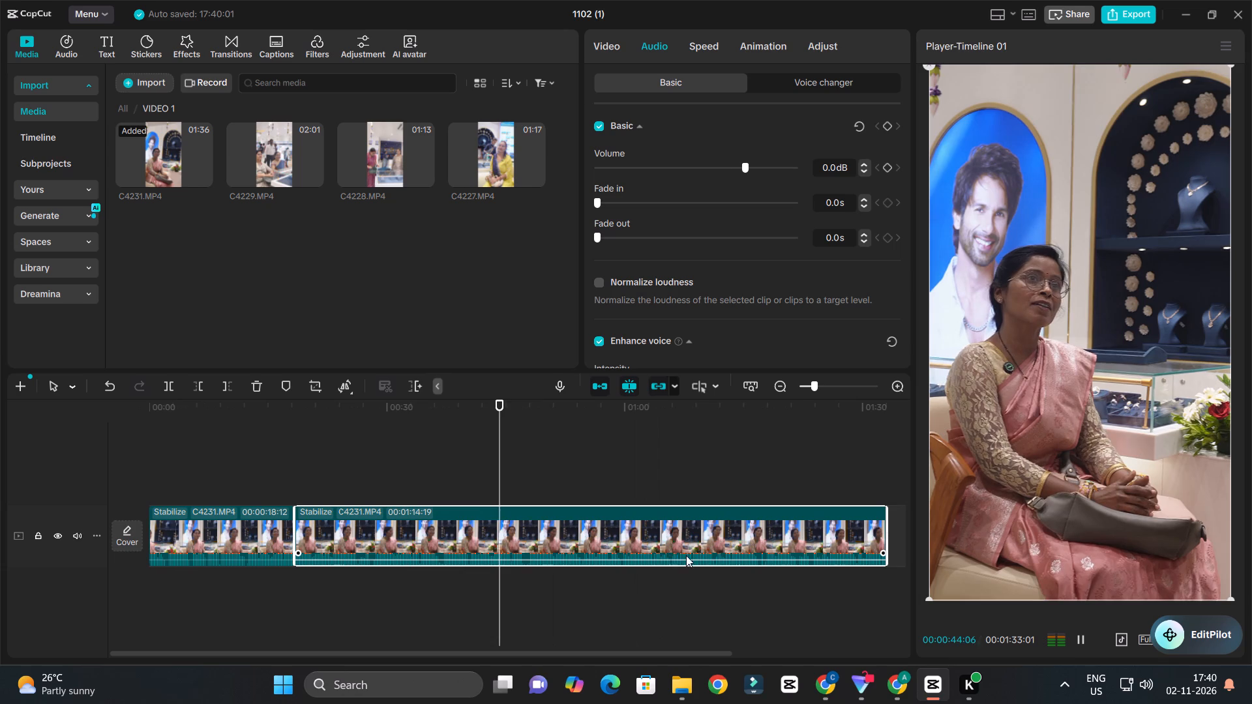
scroll(681, 525, "up", 4, "ctrl")
scroll(679, 525, "down", 2, "ctrl")
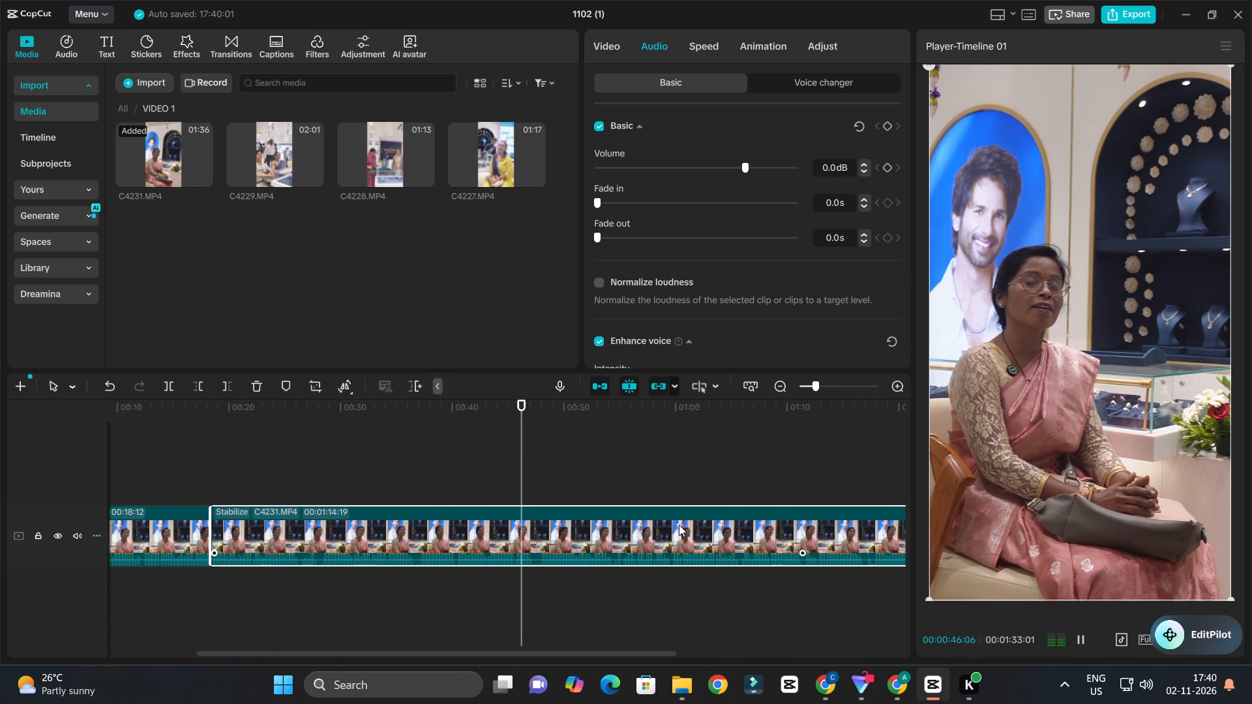
scroll(678, 525, "up", 10, "ctrl")
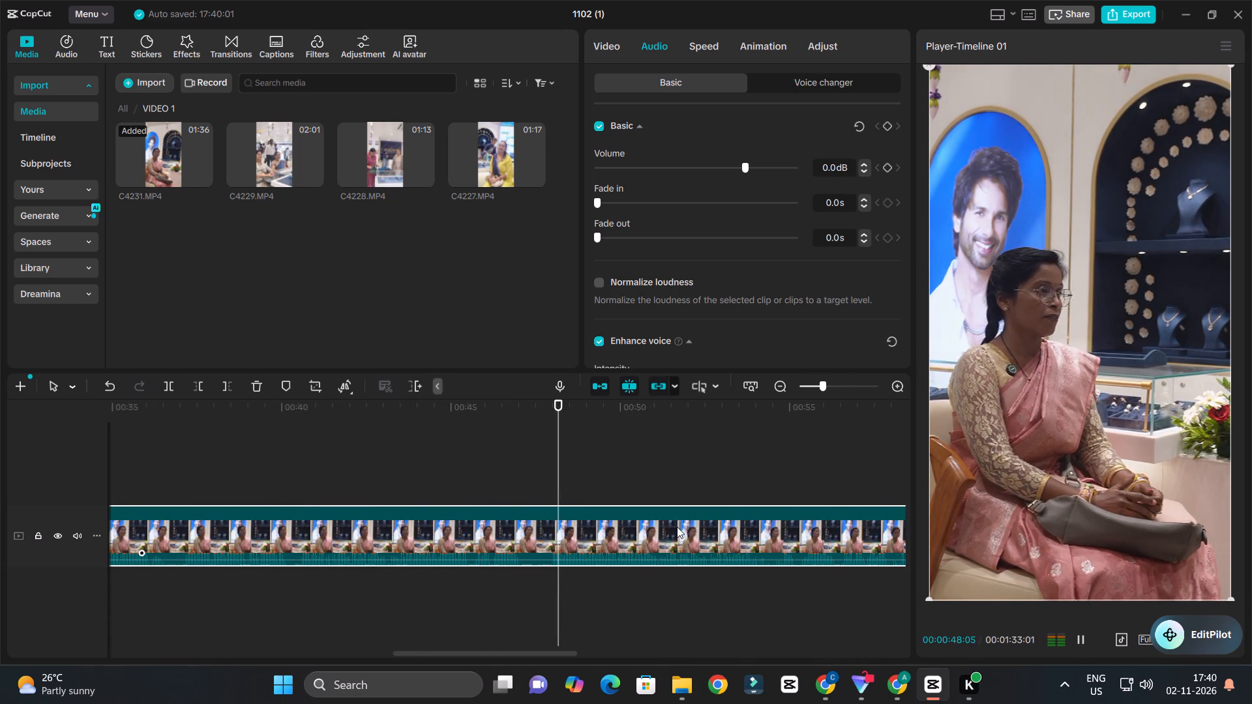
scroll(677, 527, "up", 3, "ctrl")
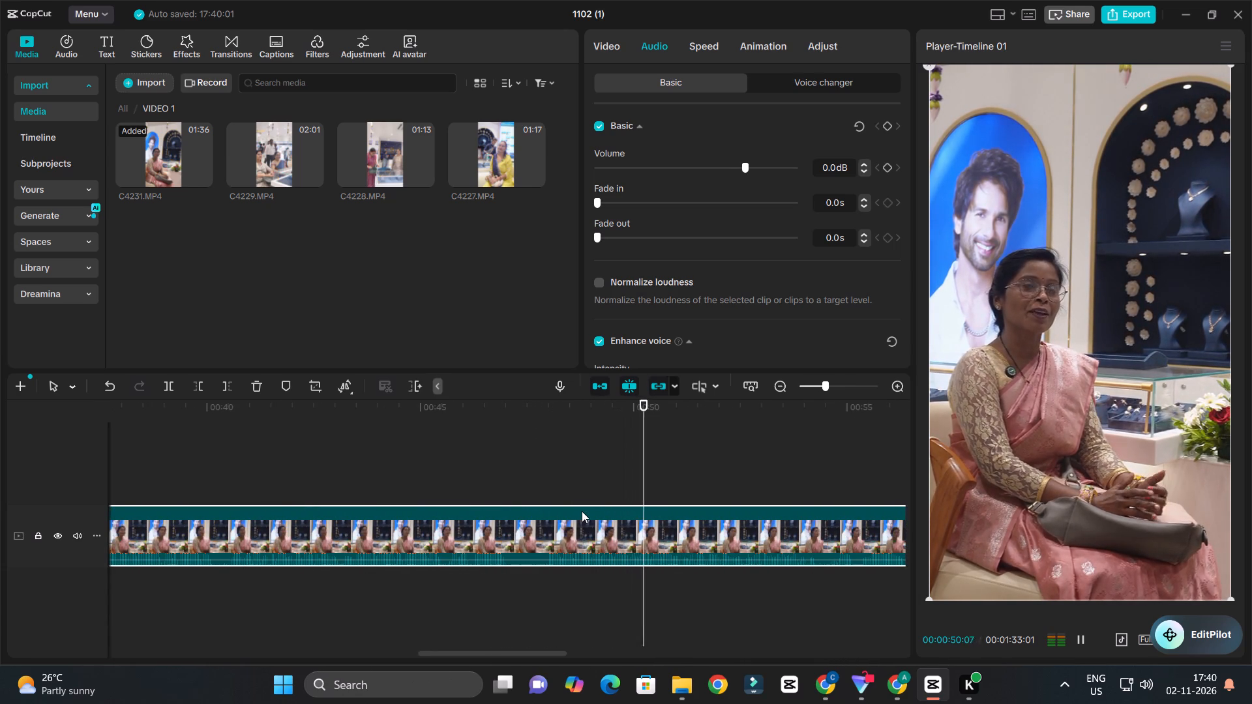
scroll(582, 512, "down", 11, "ctrl")
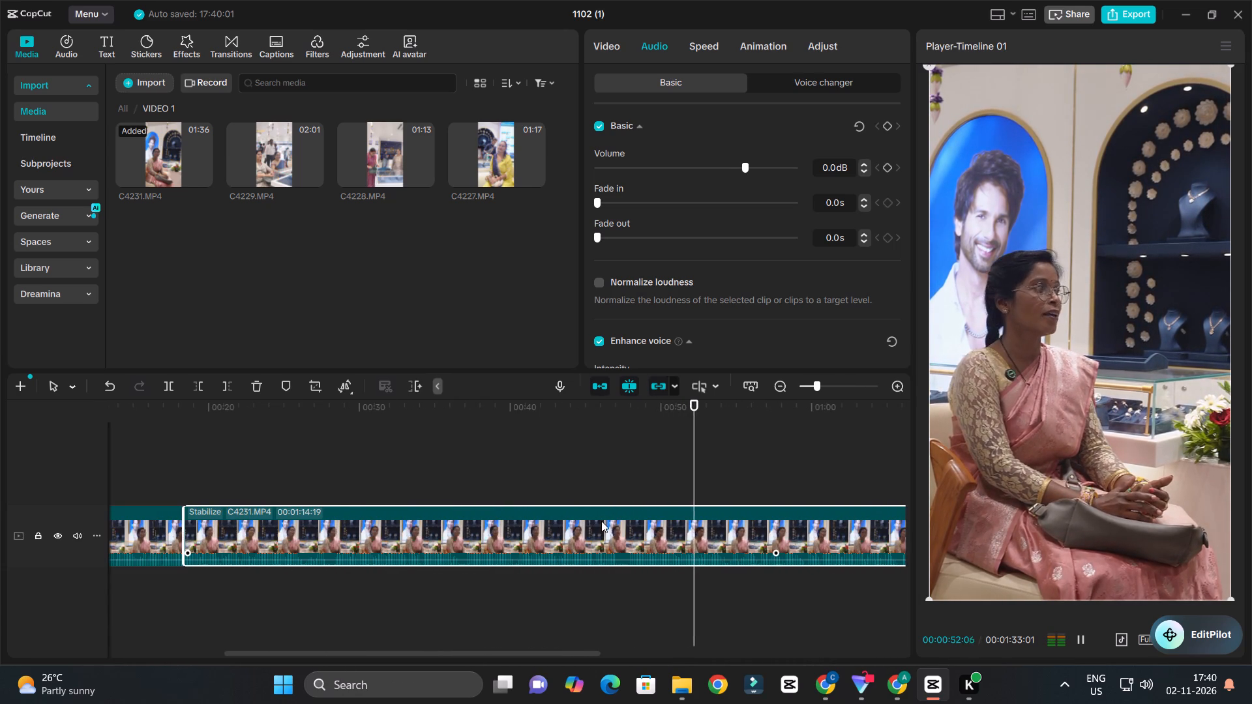
scroll(763, 540, "up", 3, "ctrl")
scroll(738, 547, "down", 3, "ctrl")
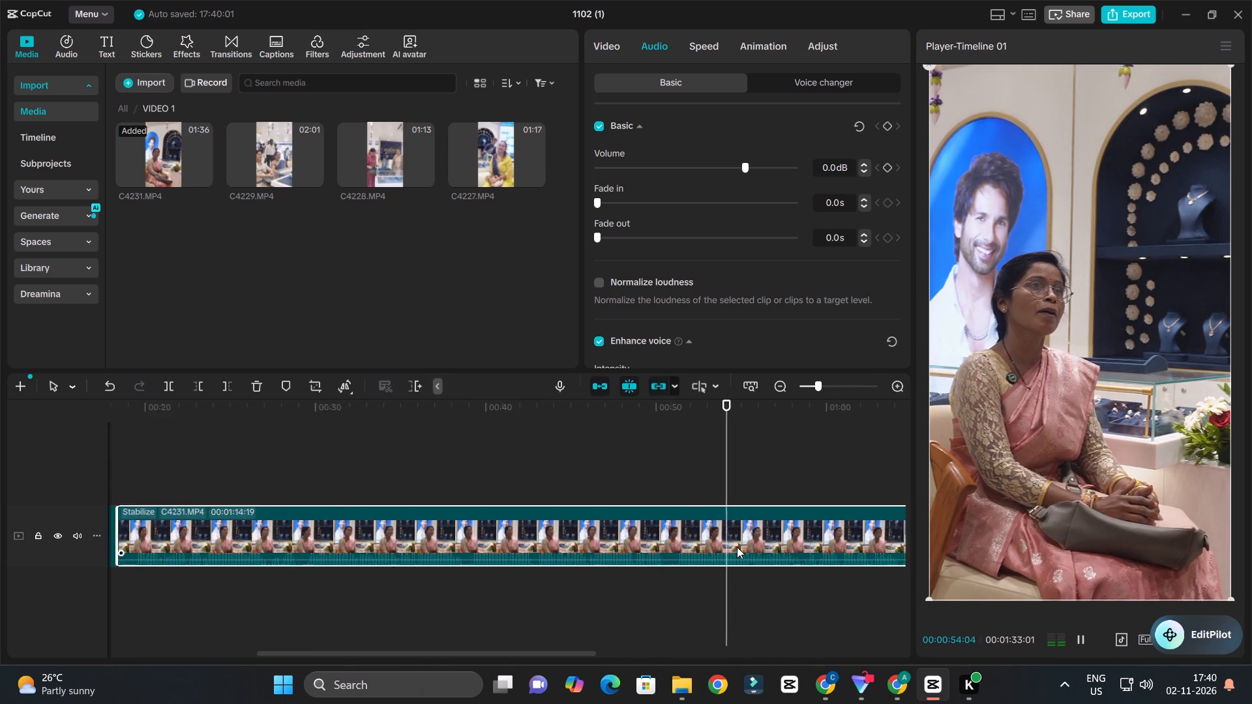
scroll(731, 547, "down", 2, "ctrl")
scroll(771, 542, "up", 3, "ctrl")
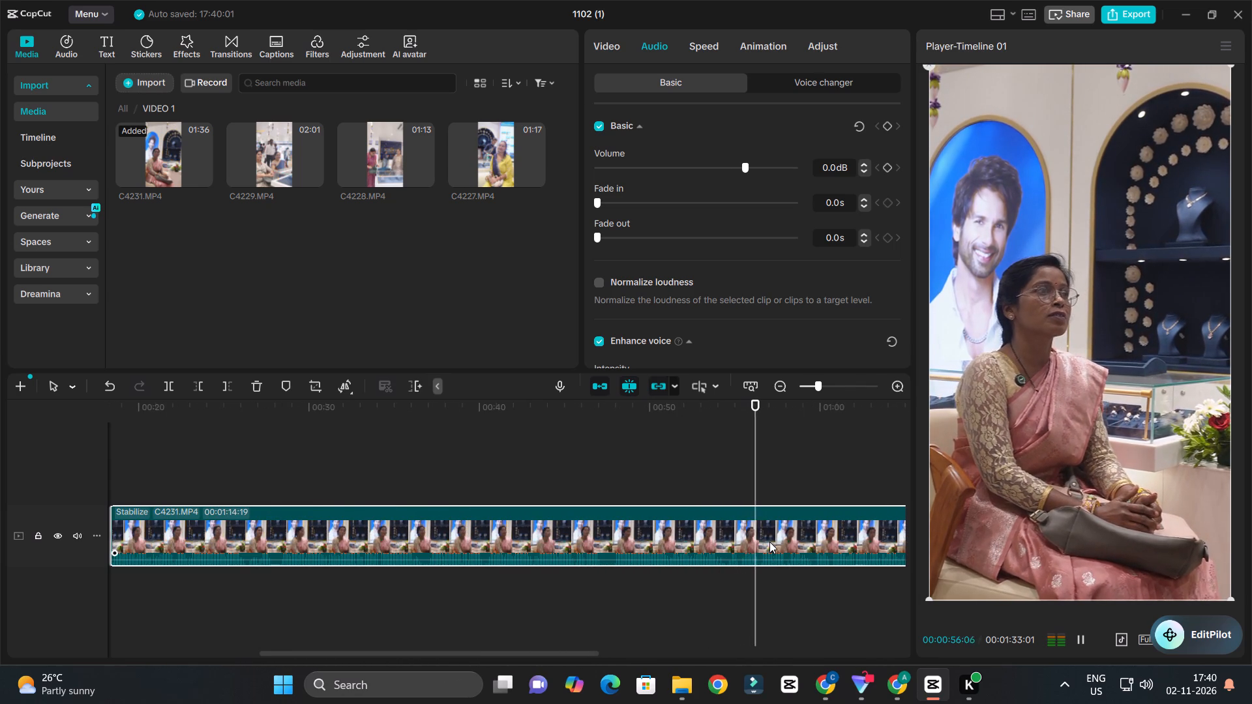
scroll(765, 544, "down", 7, "ctrl")
scroll(626, 535, "up", 3, "ctrl")
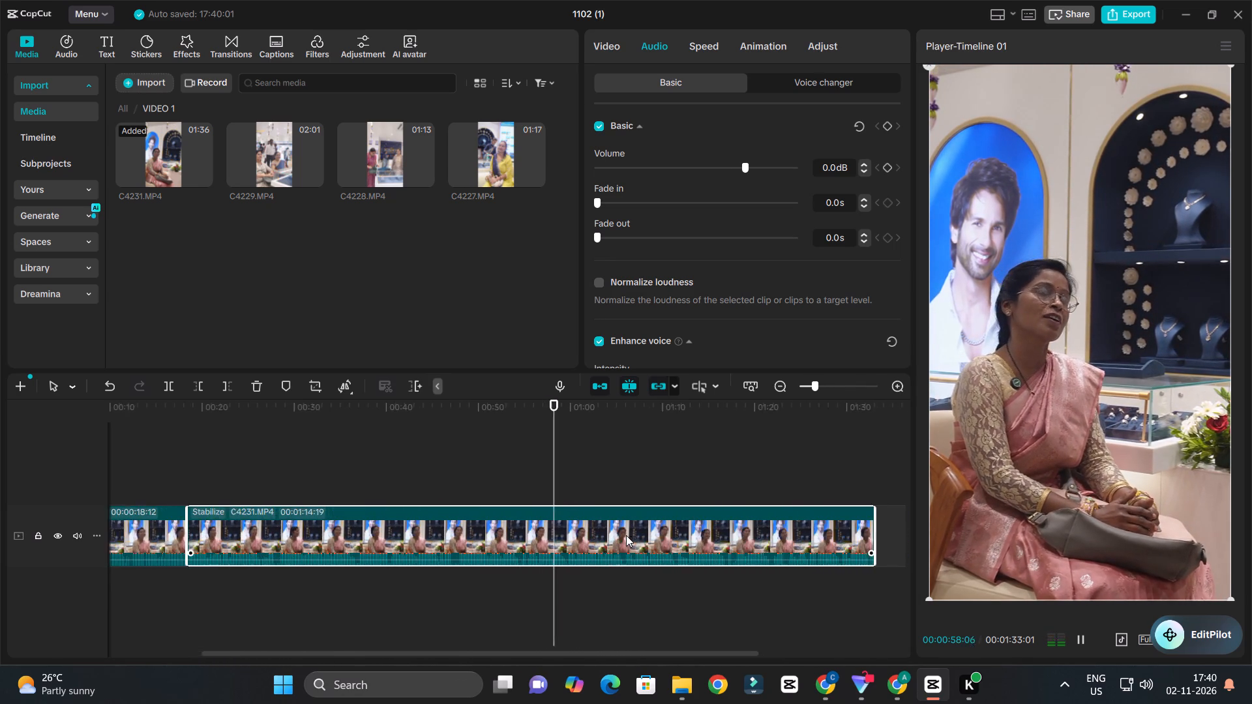
scroll(626, 535, "up", 3, "ctrl")
scroll(624, 535, "down", 2, "ctrl")
scroll(631, 534, "up", 7, "ctrl")
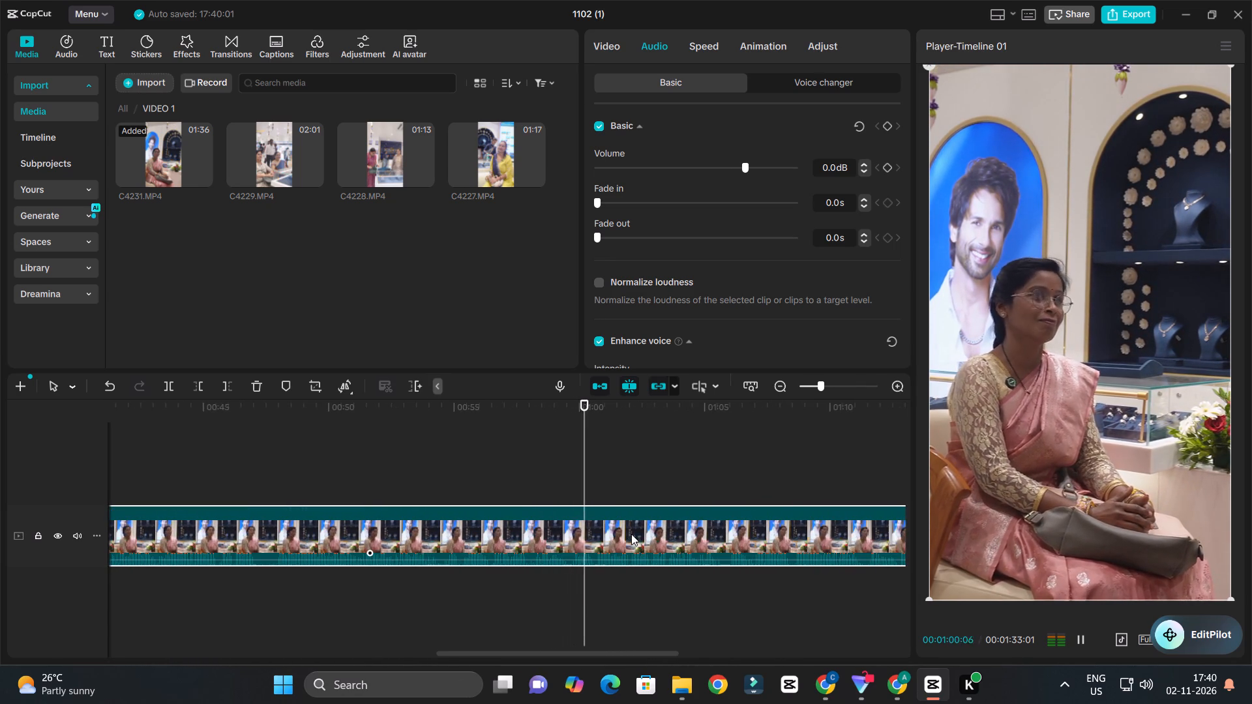
scroll(631, 534, "down", 3, "ctrl")
scroll(632, 534, "up", 3, "ctrl")
scroll(632, 534, "down", 5, "ctrl")
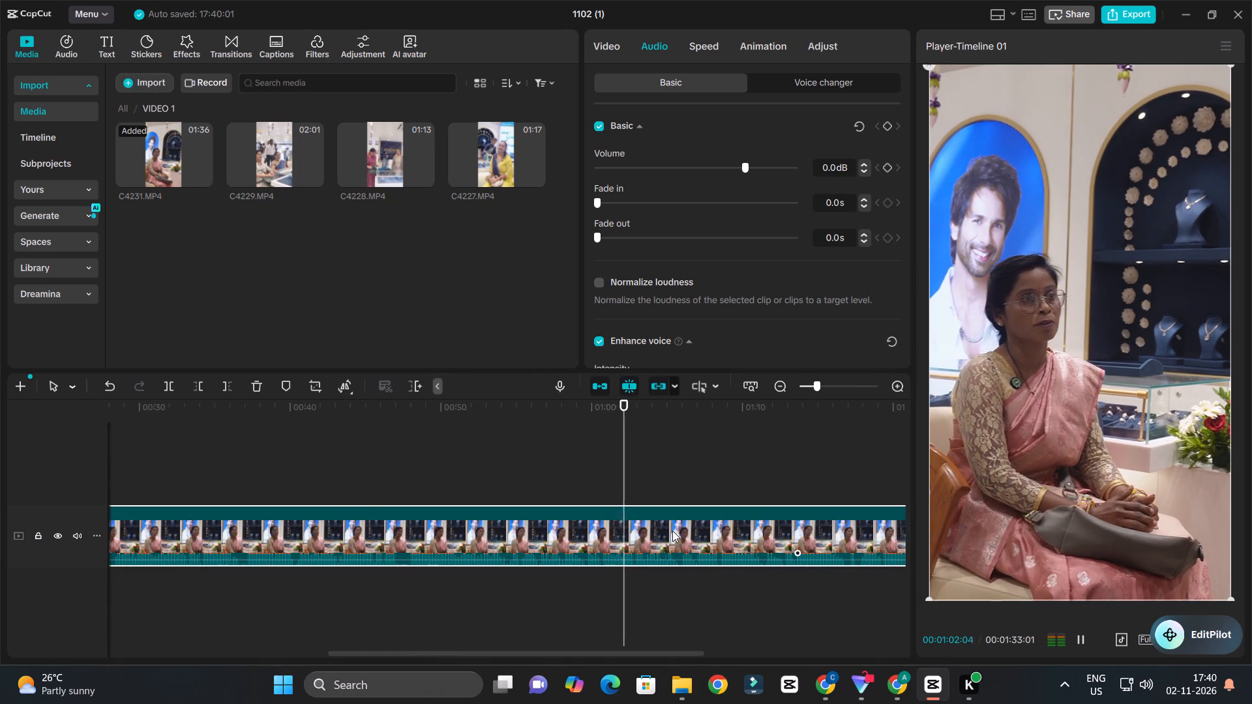
scroll(673, 530, "up", 3, "ctrl")
scroll(673, 530, "down", 6, "ctrl")
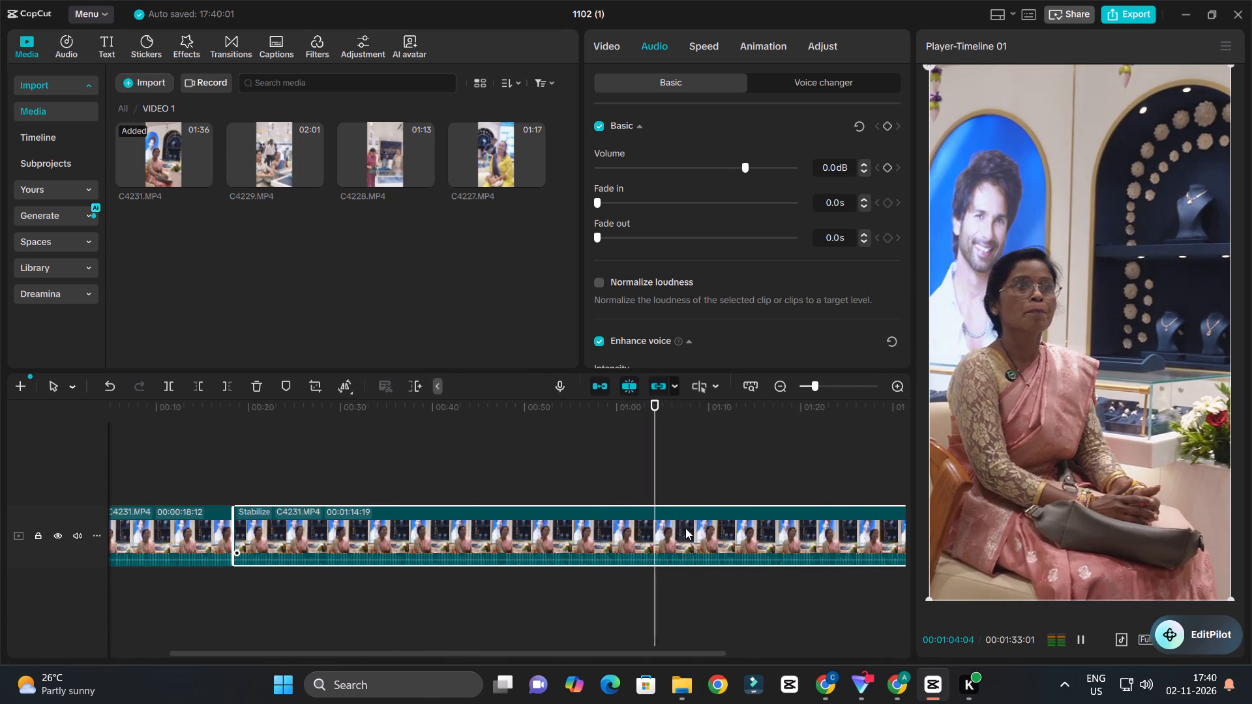
scroll(730, 527, "up", 3, "ctrl")
scroll(693, 546, "down", 2, "ctrl")
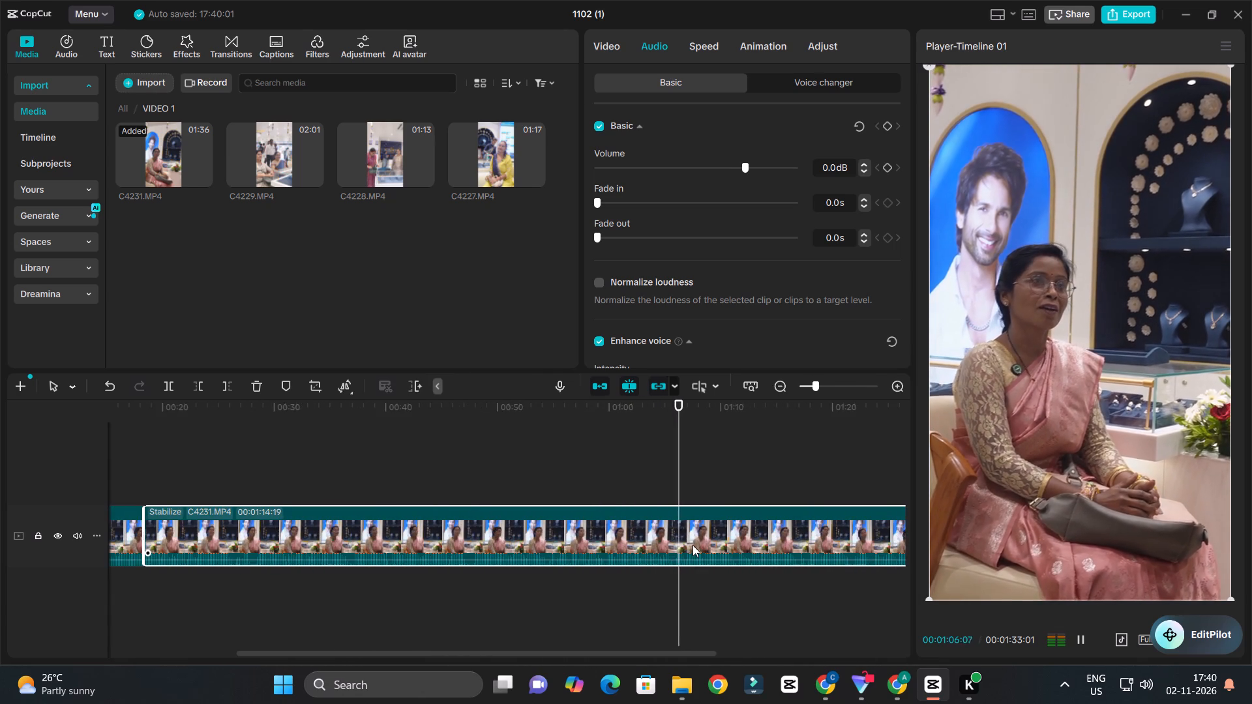
scroll(693, 545, "up", 4, "ctrl")
scroll(696, 542, "down", 3, "ctrl")
scroll(712, 535, "up", 3, "ctrl")
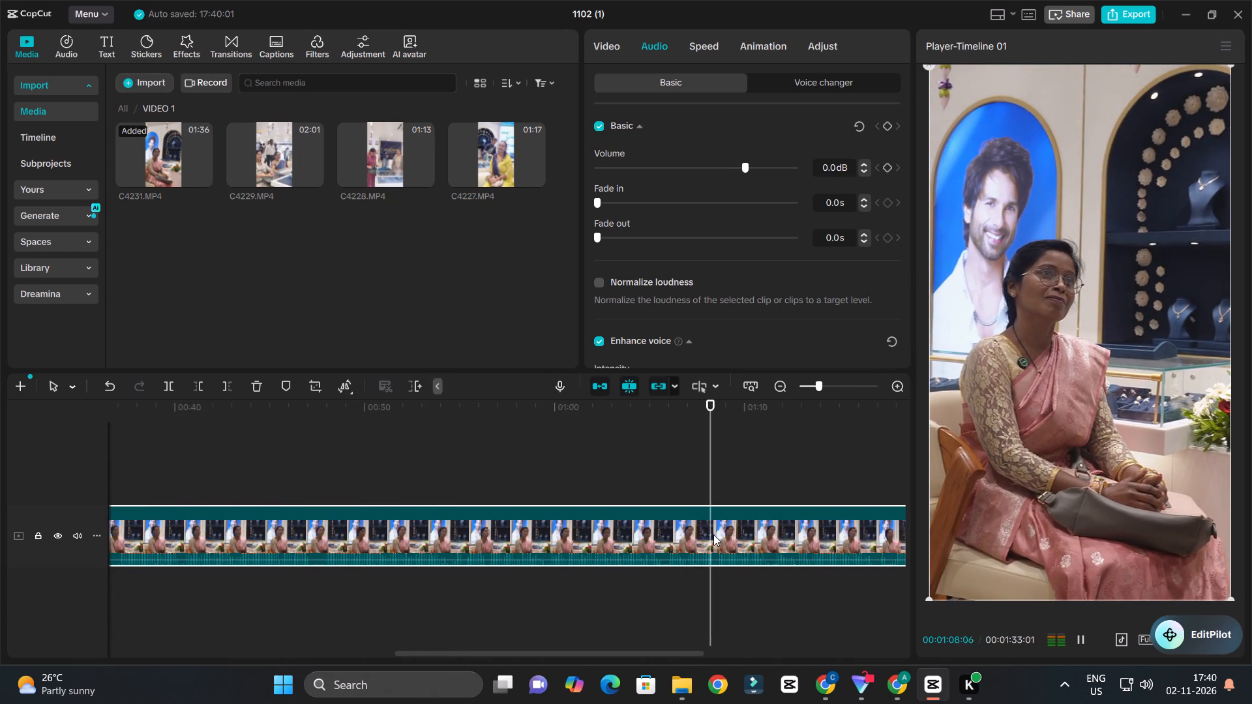
scroll(713, 535, "down", 3, "ctrl")
scroll(715, 535, "up", 3, "ctrl")
scroll(717, 535, "down", 4, "ctrl")
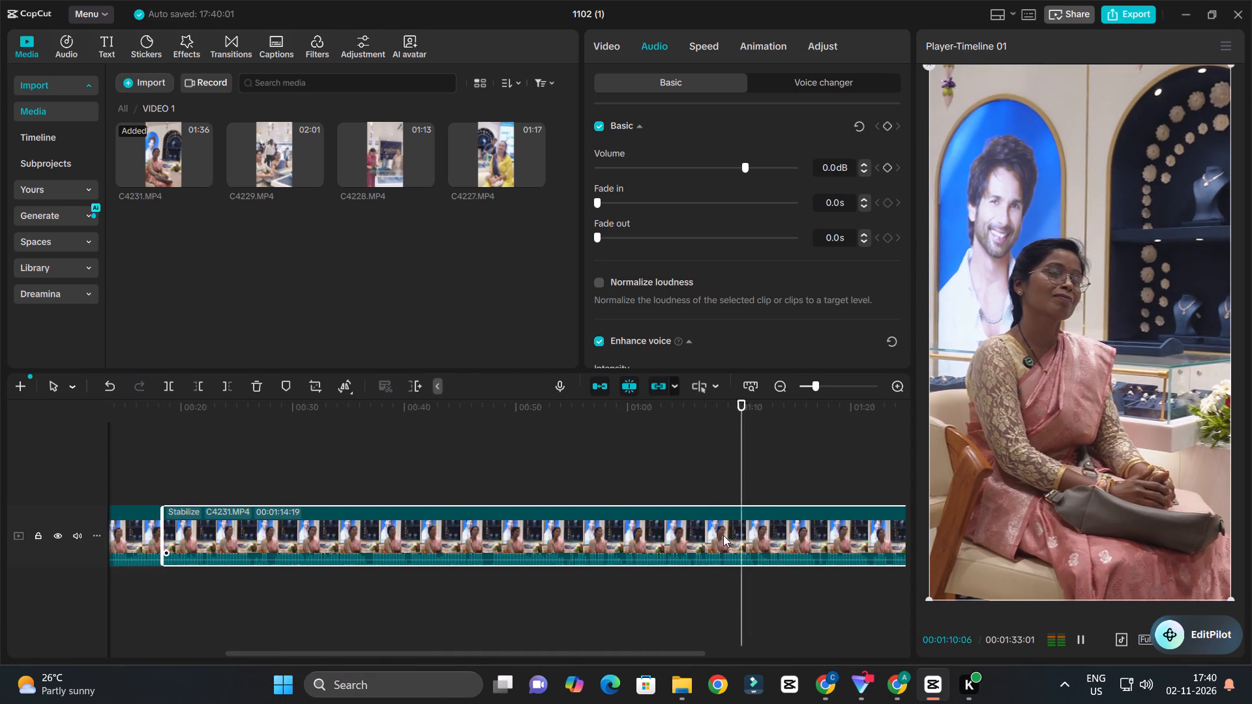
scroll(778, 535, "down", 1, "ctrl")
scroll(778, 536, "up", 3, "ctrl")
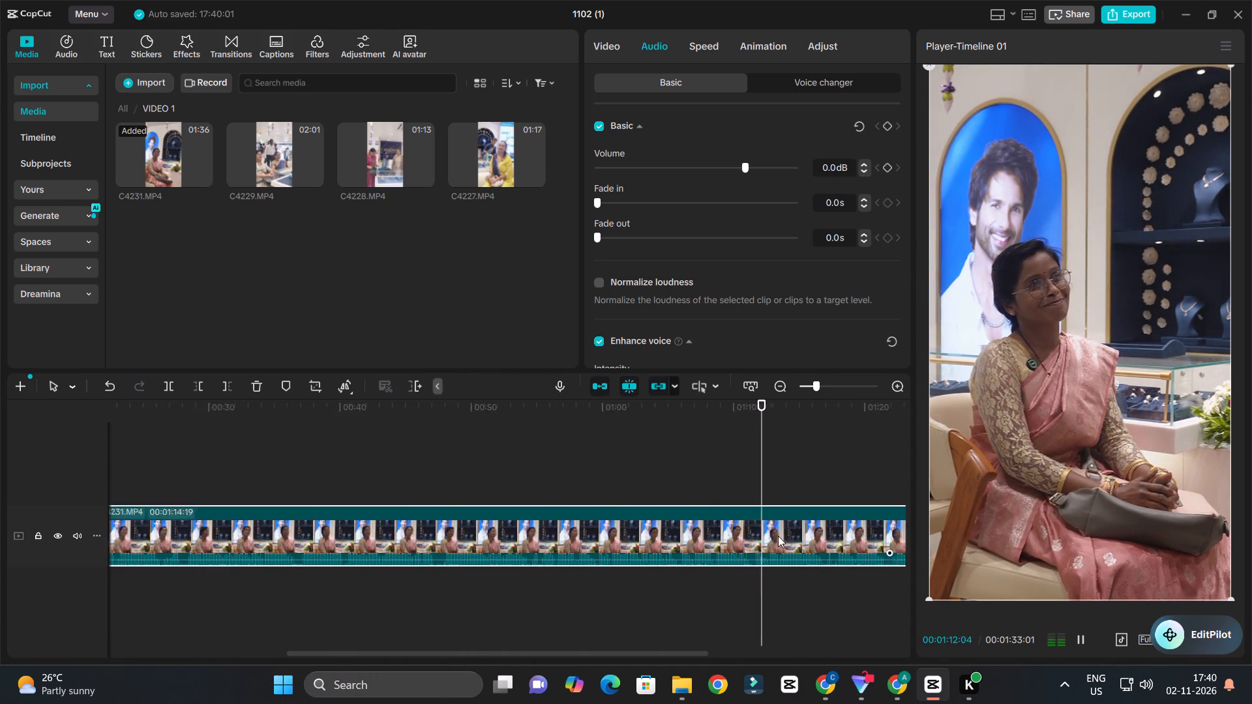
scroll(779, 536, "down", 3, "ctrl")
scroll(781, 536, "up", 3, "ctrl")
scroll(781, 536, "down", 6, "ctrl")
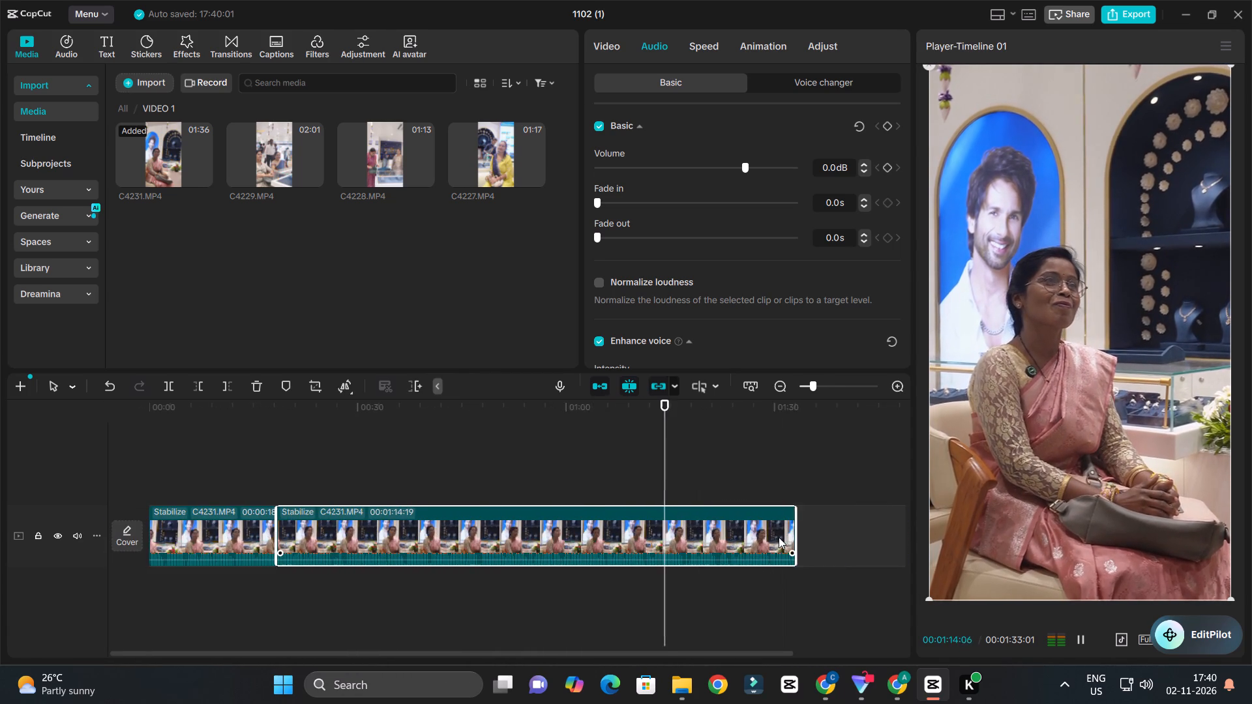
Keep playing the second C4231.MP4 segment from about 00:01:14 to the timeline's end and review it for sections to cut.
scroll(777, 538, "down", 2, "ctrl")
scroll(658, 531, "up", 6, "ctrl")
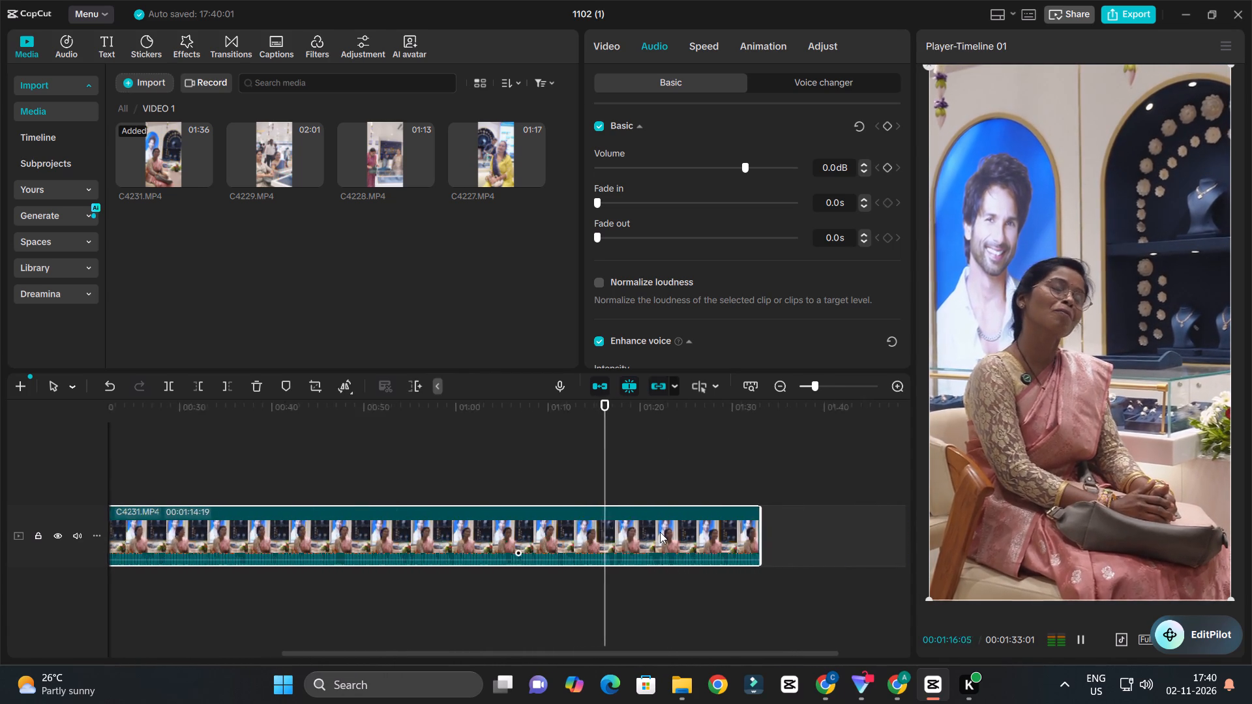
scroll(660, 532, "up", 1, "ctrl")
scroll(660, 533, "down", 3, "ctrl")
scroll(660, 533, "up", 3, "ctrl")
scroll(661, 533, "down", 2, "ctrl")
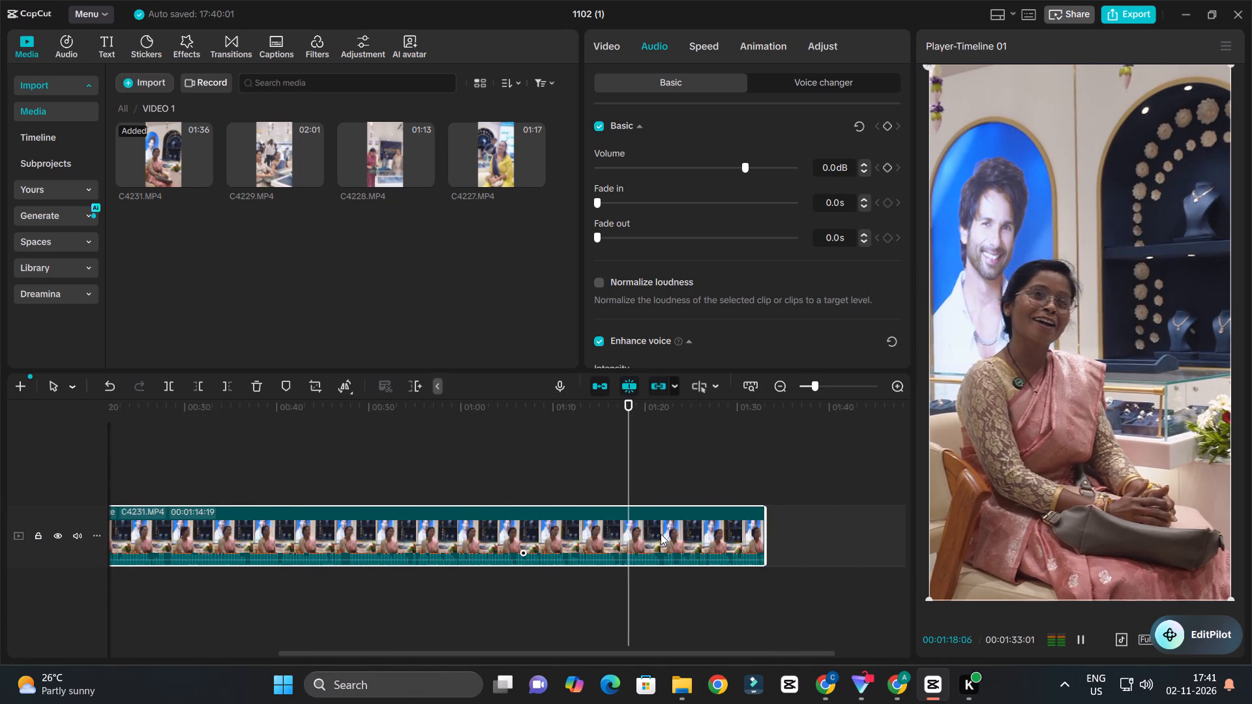
scroll(661, 534, "up", 3, "ctrl")
scroll(661, 534, "down", 3, "ctrl")
scroll(661, 535, "up", 3, "ctrl")
scroll(661, 535, "down", 2, "ctrl")
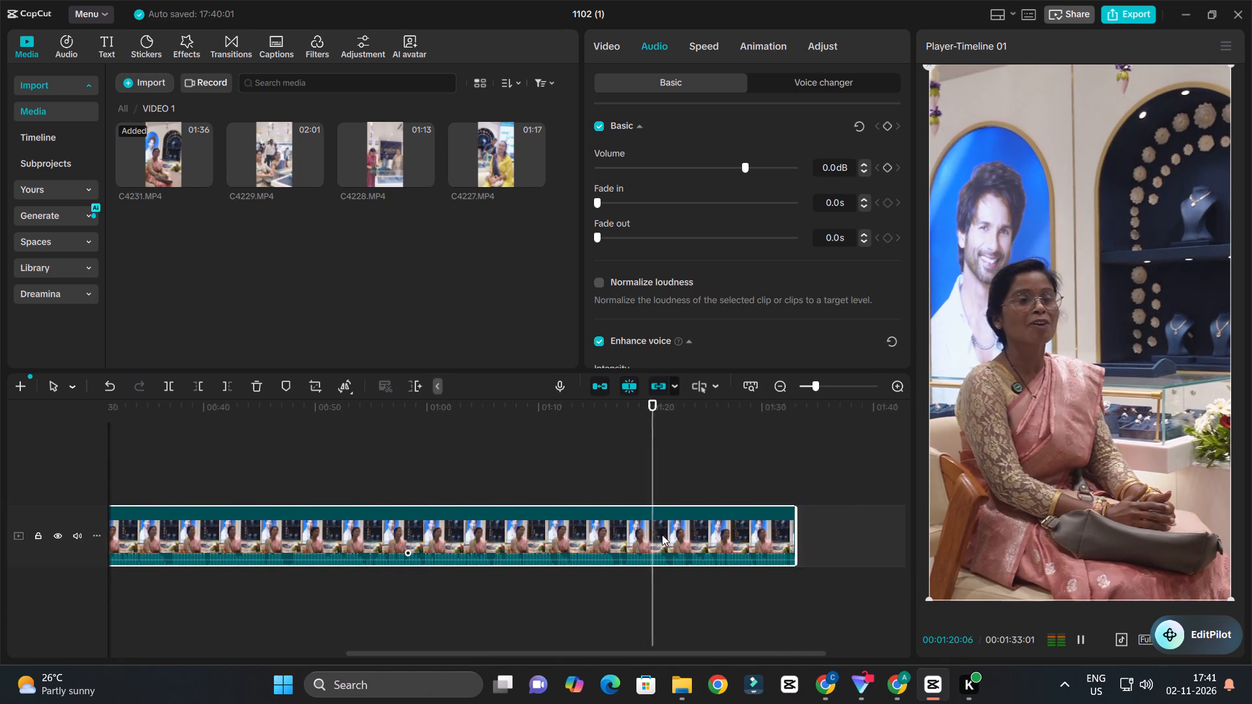
scroll(663, 535, "up", 6, "ctrl")
scroll(663, 535, "down", 3, "ctrl")
scroll(668, 536, "up", 1, "ctrl")
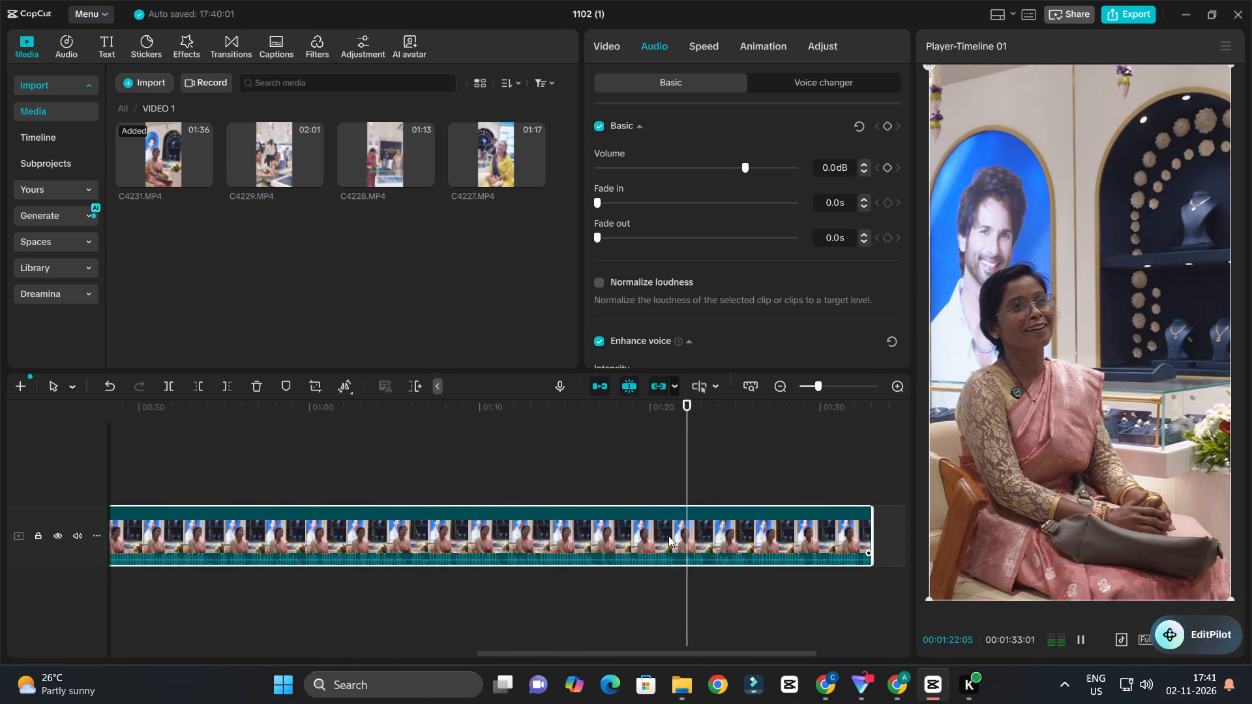
scroll(668, 536, "up", 2, "ctrl")
scroll(668, 536, "down", 3, "ctrl")
scroll(706, 541, "up", 3, "ctrl")
scroll(706, 540, "down", 4, "ctrl")
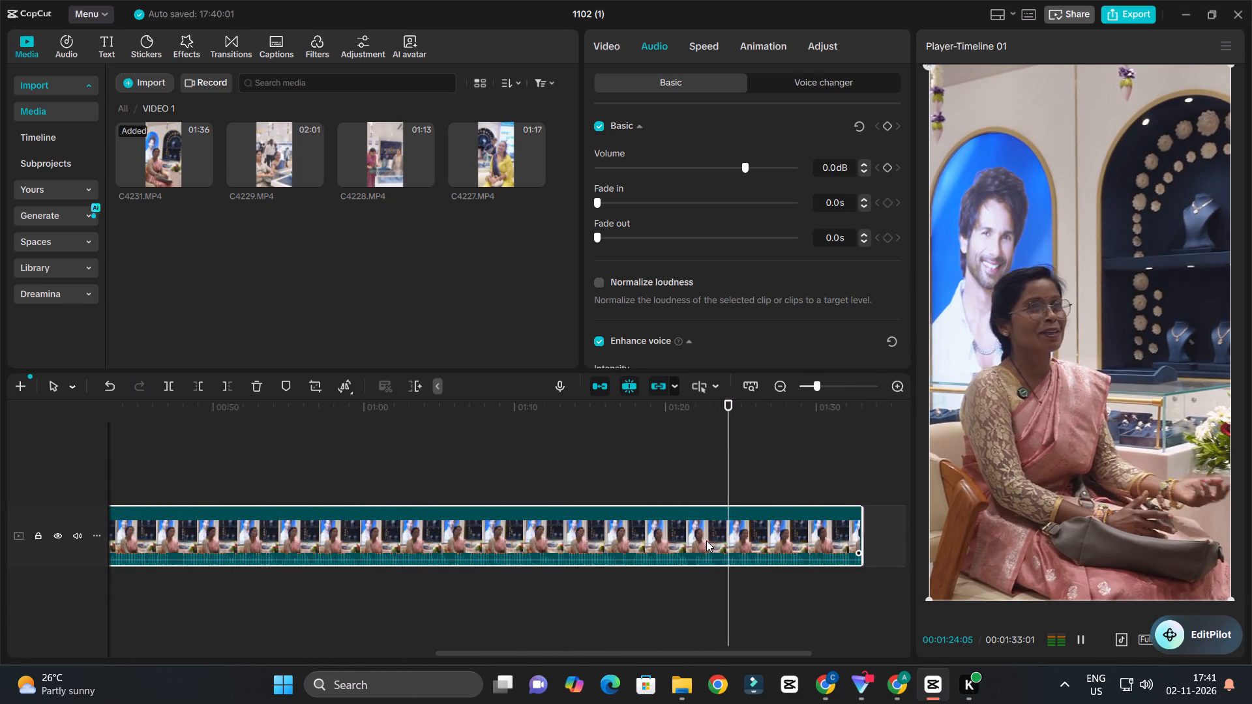
scroll(706, 540, "down", 2, "ctrl")
scroll(724, 540, "up", 3, "ctrl")
scroll(724, 540, "down", 3, "ctrl")
scroll(745, 538, "up", 3, "ctrl")
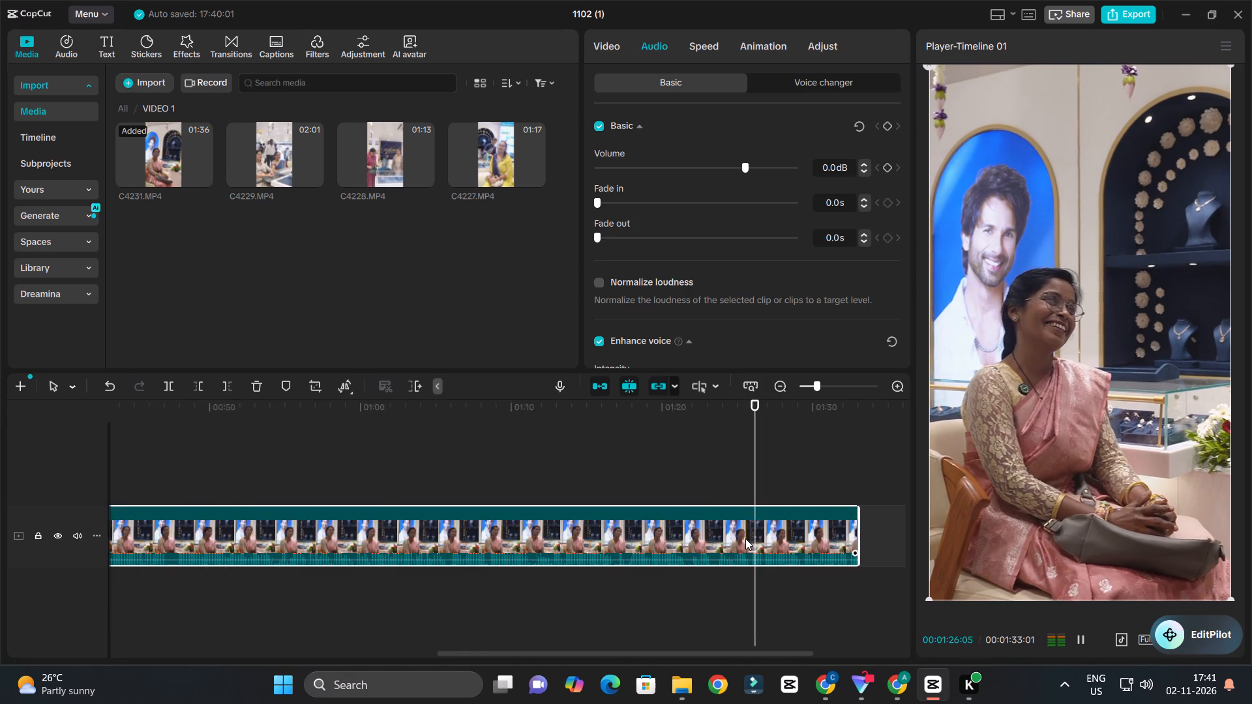
scroll(746, 538, "down", 4)
scroll(745, 538, "down", 2, "ctrl")
scroll(793, 538, "up", 3, "ctrl")
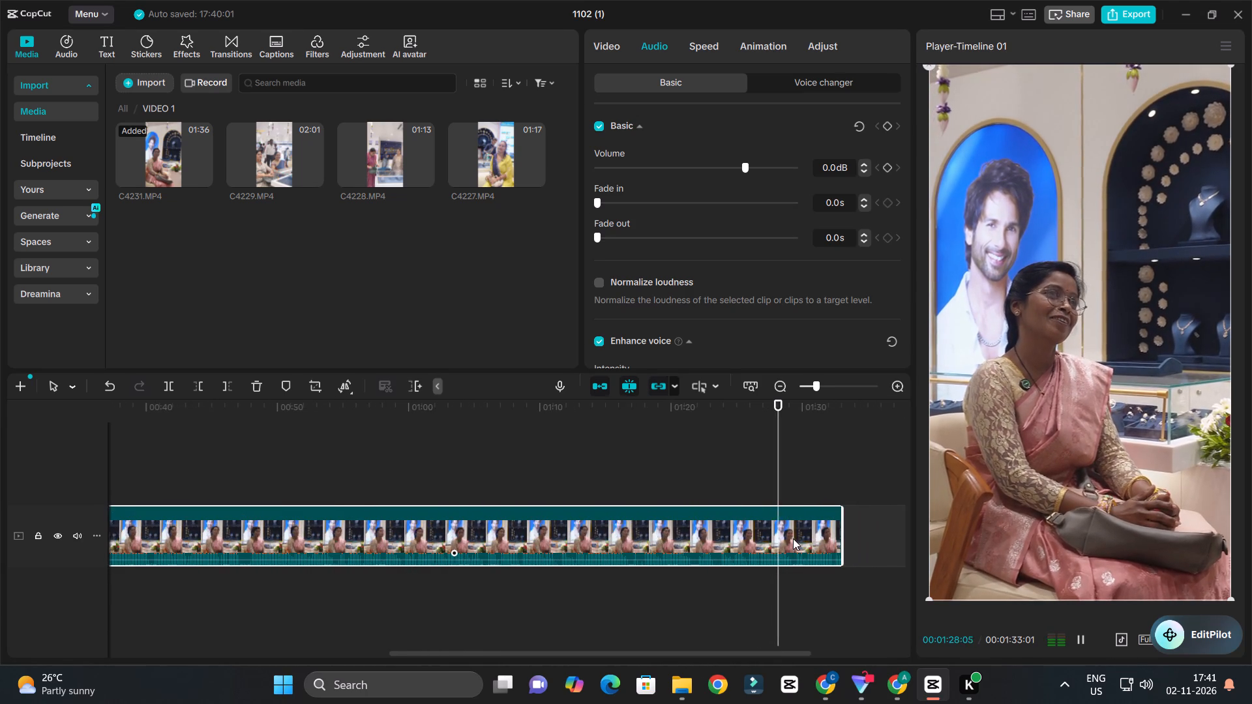
scroll(789, 540, "down", 3, "ctrl")
scroll(787, 542, "up", 9, "ctrl")
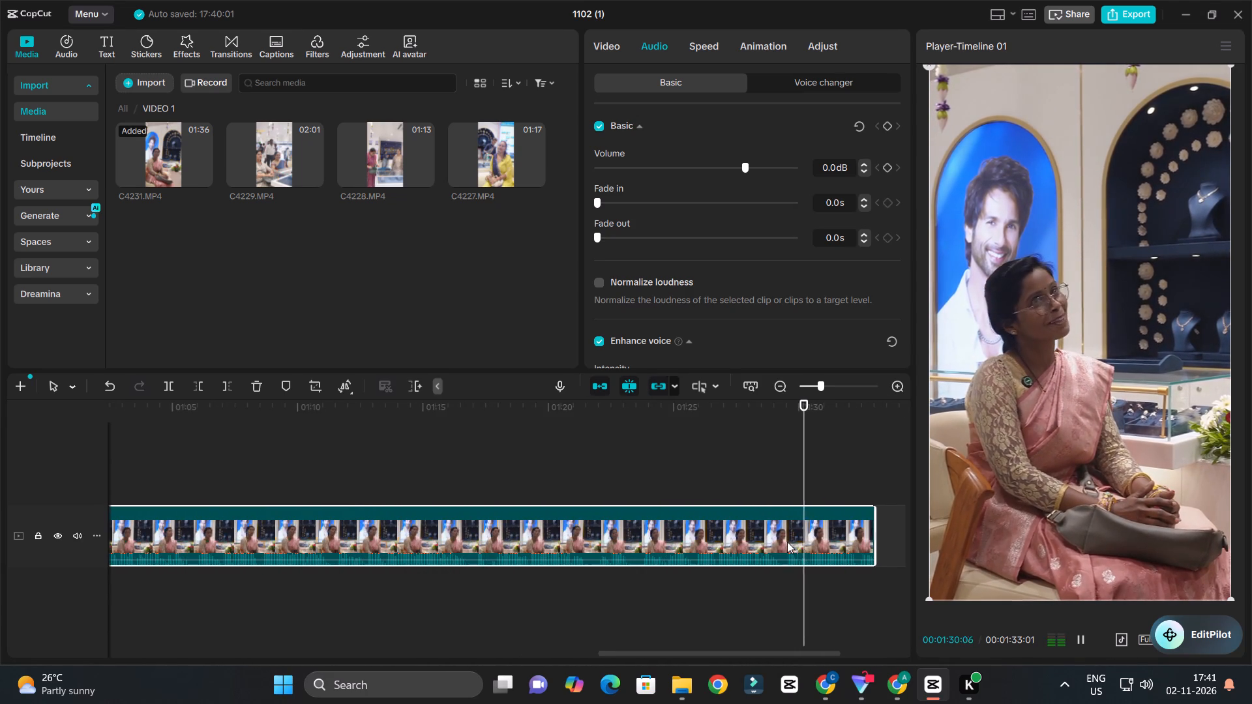
scroll(786, 542, "down", 9, "ctrl")
scroll(807, 545, "up", 3, "ctrl")
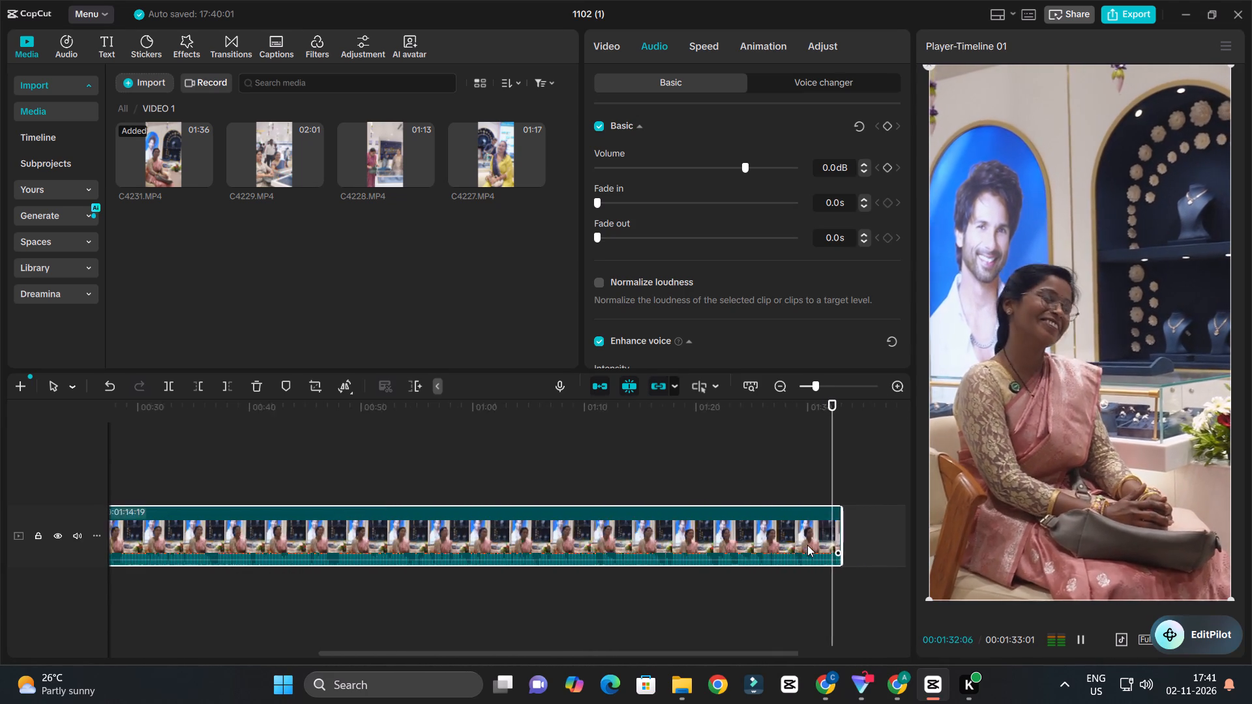
scroll(807, 545, "up", 2)
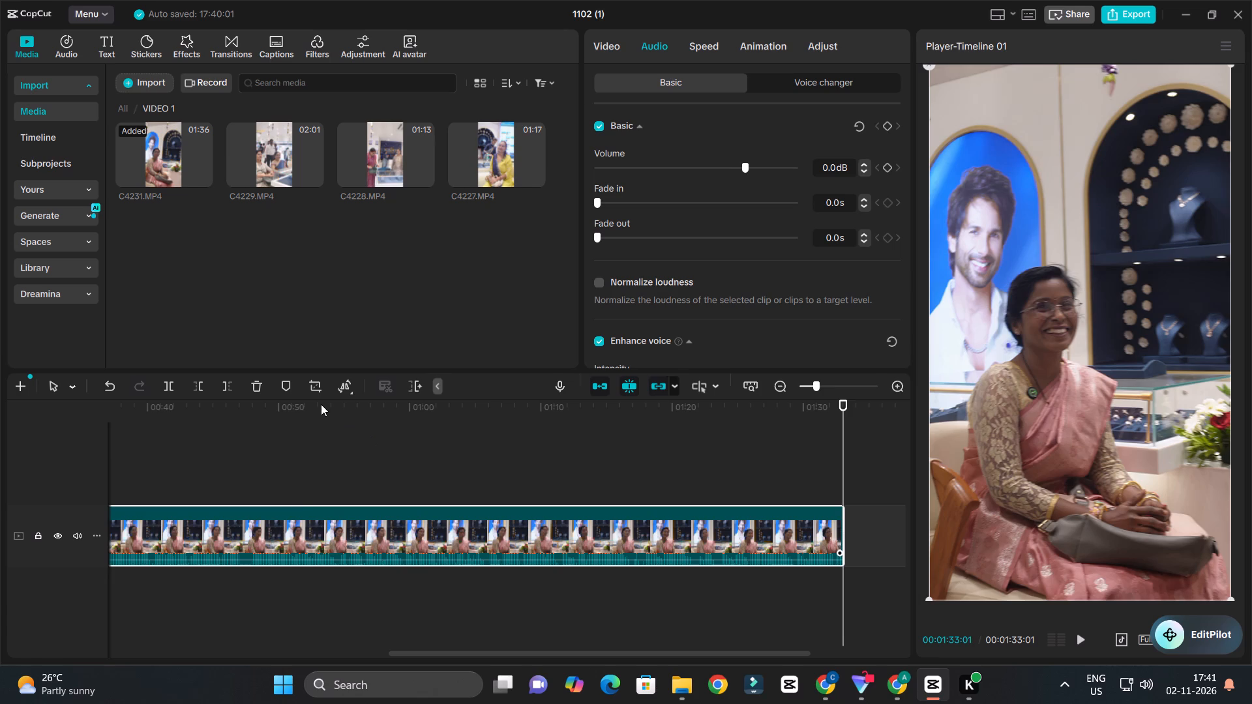
Export the timeline 1102 (1) as audio only in MP3 format, with video export turned off.
left_click_drag(322, 403, 0, 503)
left_click(351, 478)
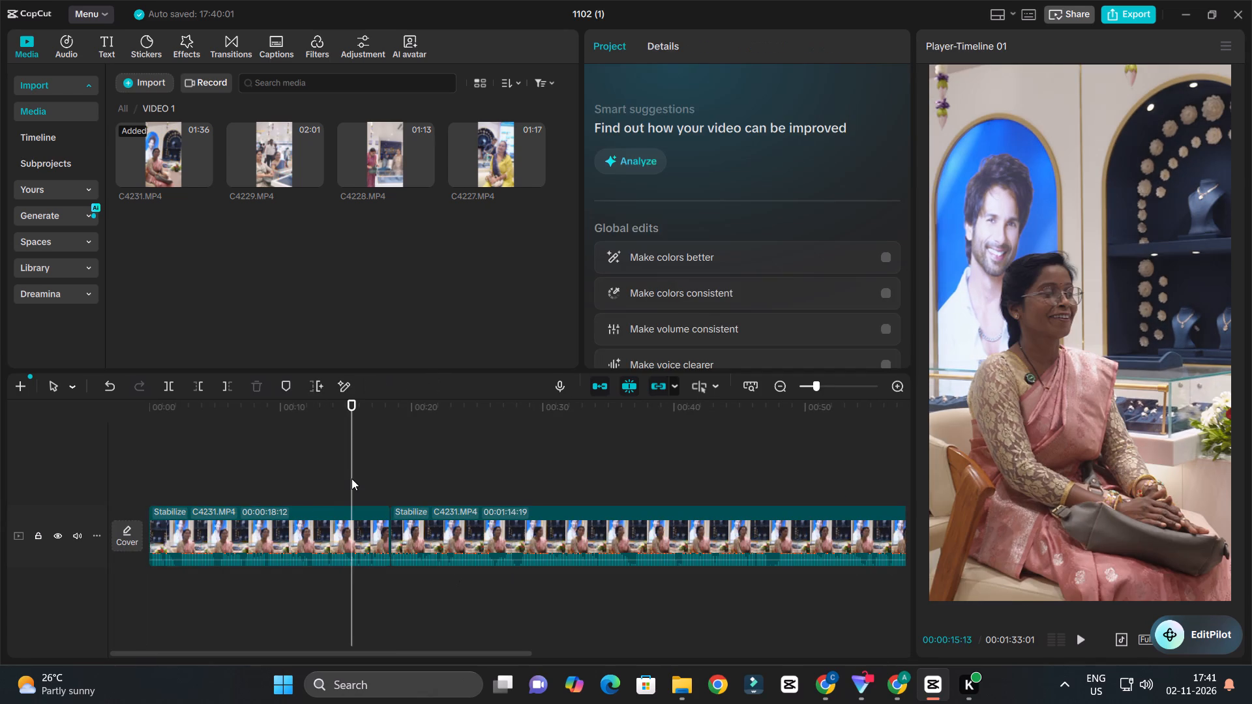
scroll(351, 478, "down", 3, "ctrl")
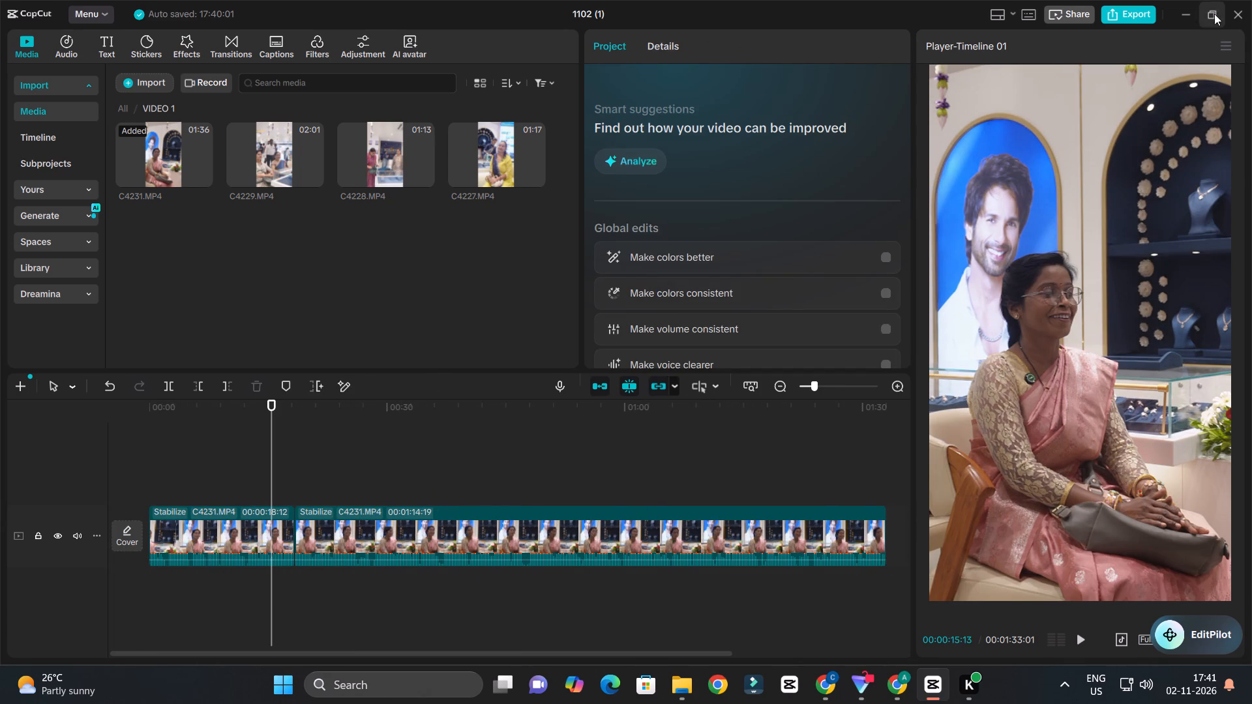
left_click(1136, 8)
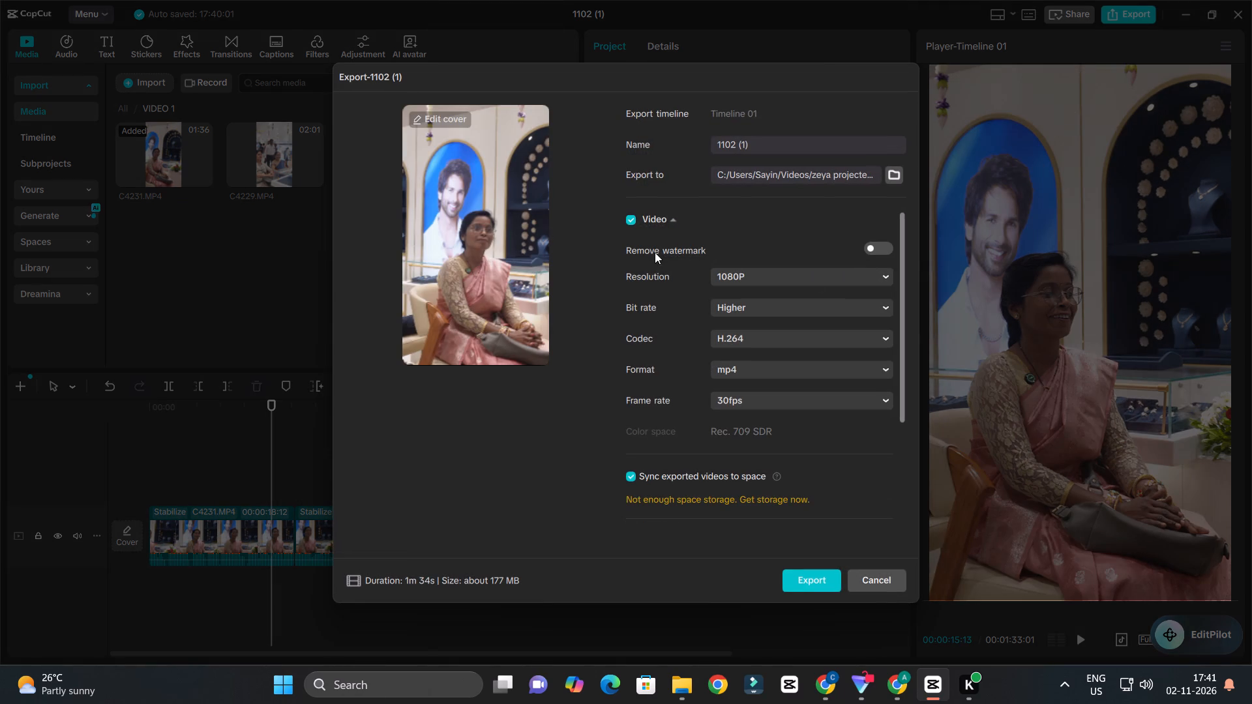
left_click(629, 216)
scroll(651, 353, "down", 3)
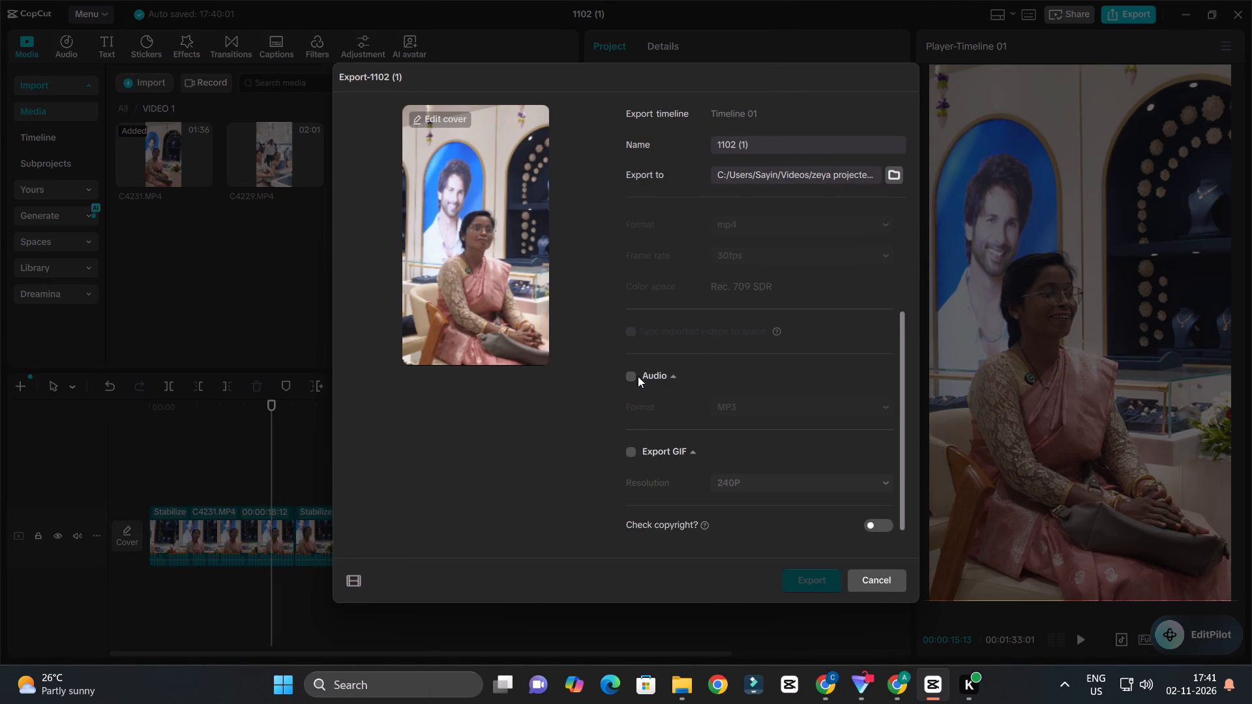
left_click(629, 373)
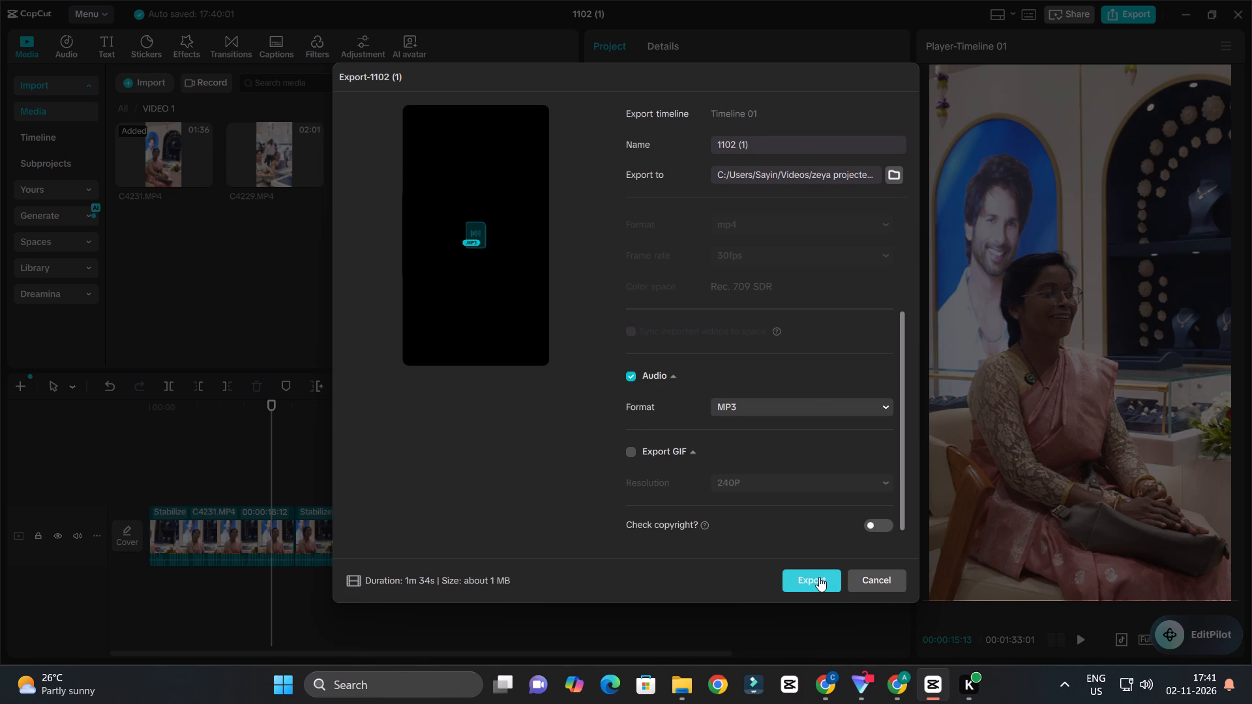
left_click(819, 577)
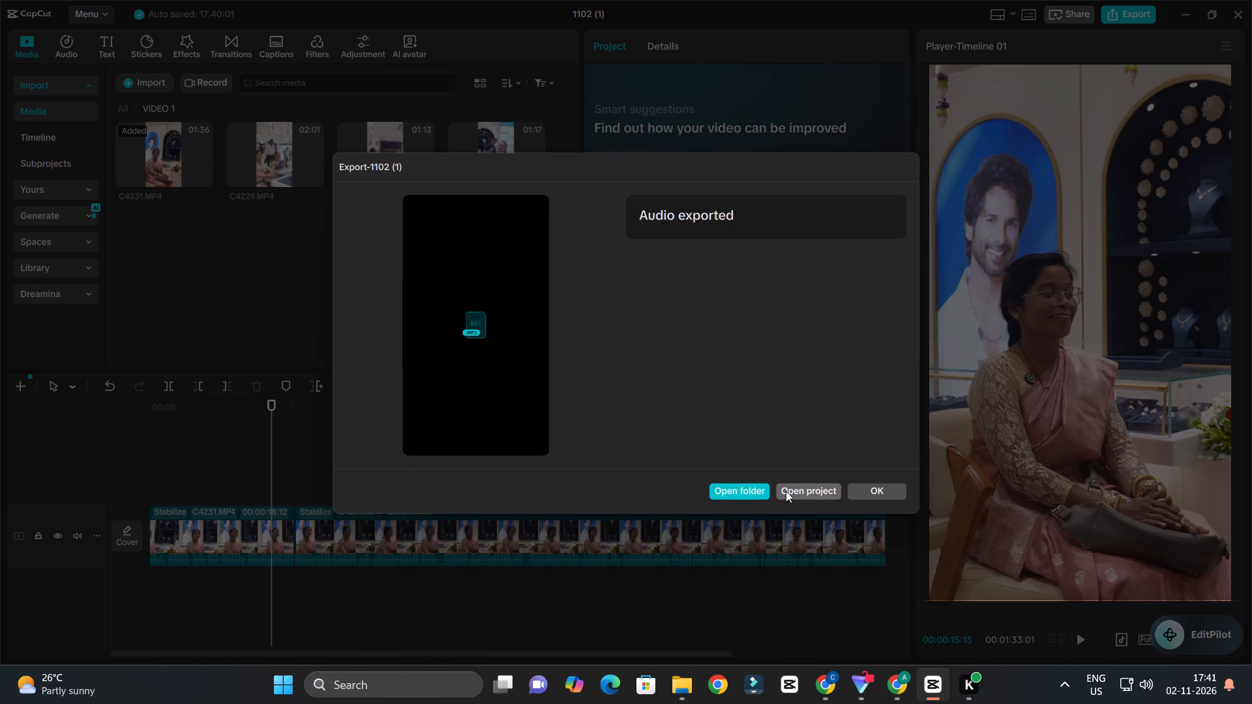
Open the CAPCUT EXPORT folder from the finished export and copy the 1102 (1).MP3 file.
left_click(755, 492)
right_click(914, 263)
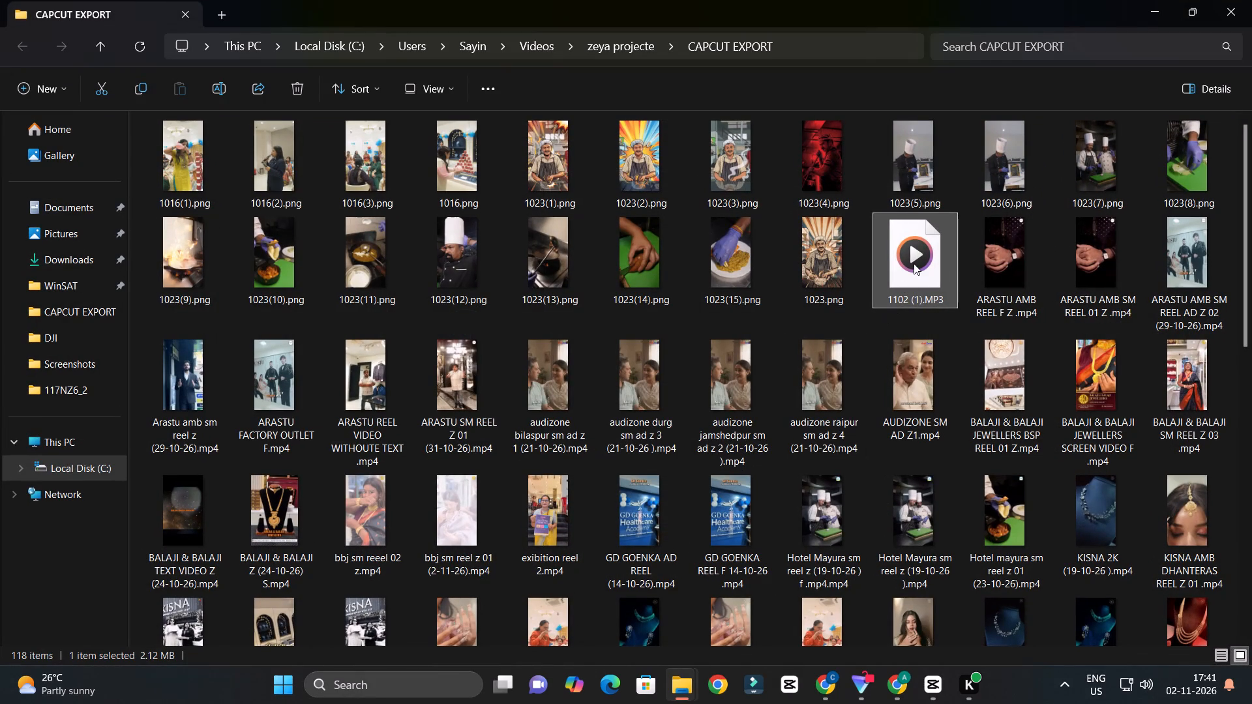
left_click(966, 288)
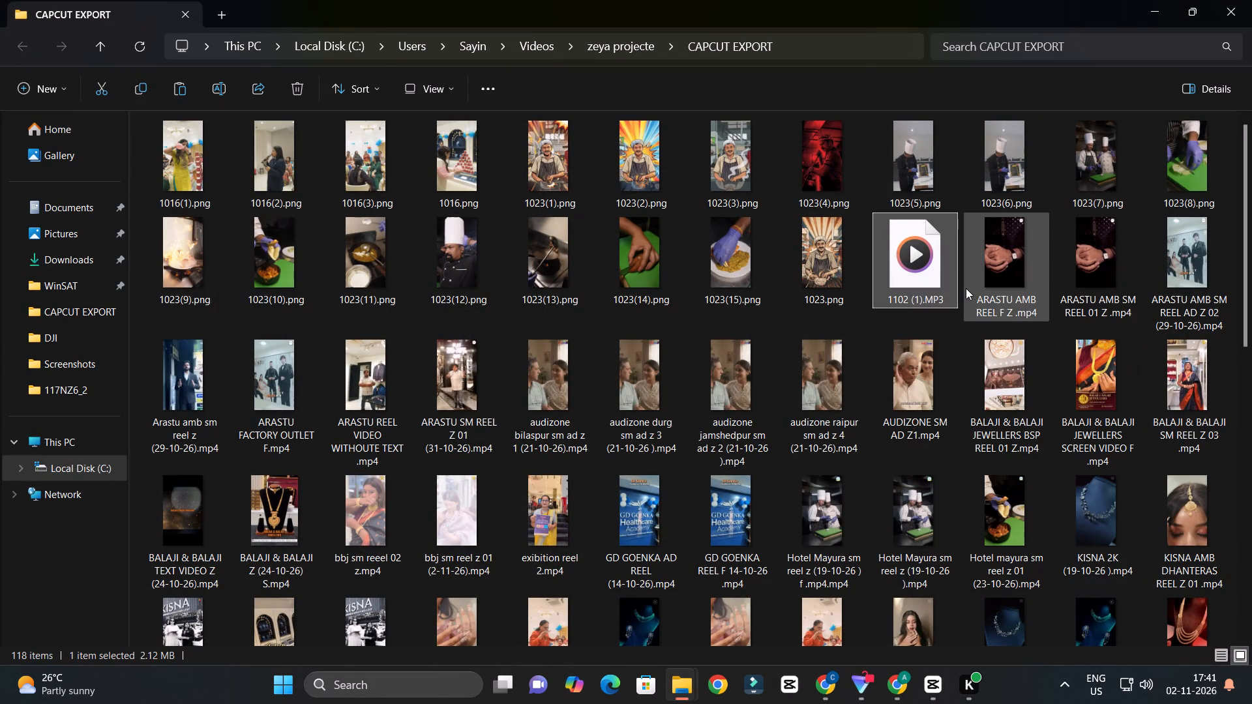
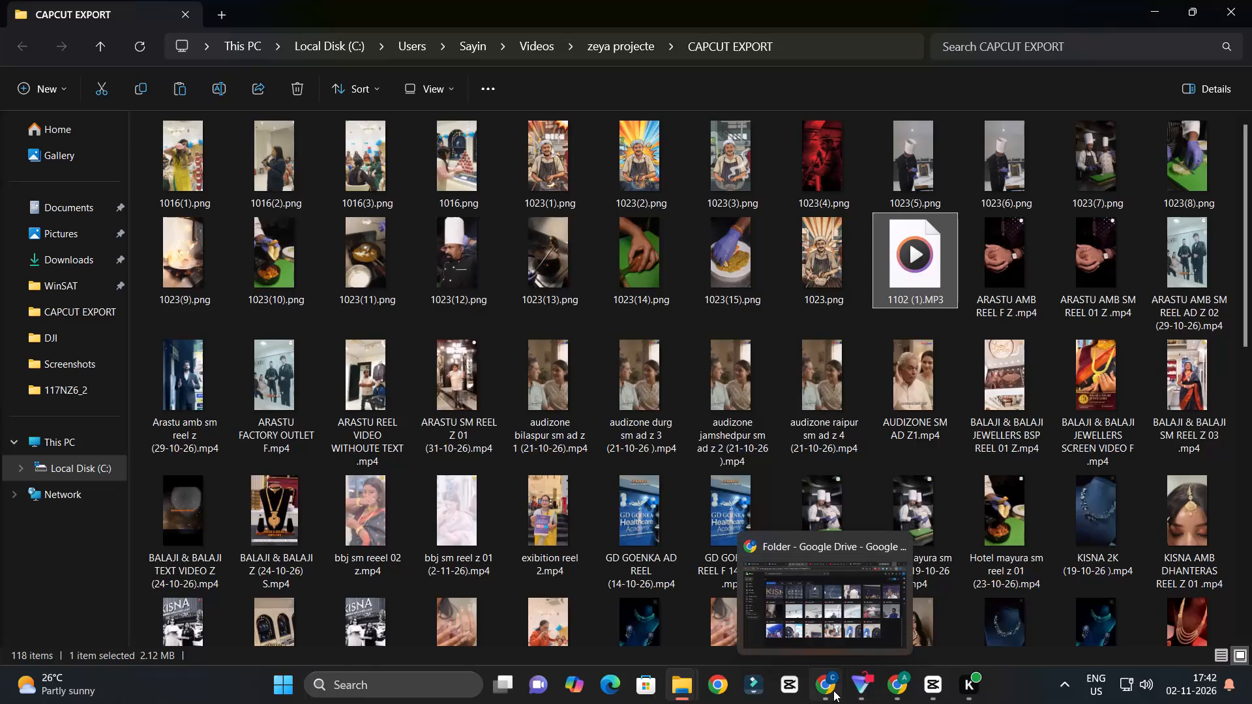
left_click(833, 690)
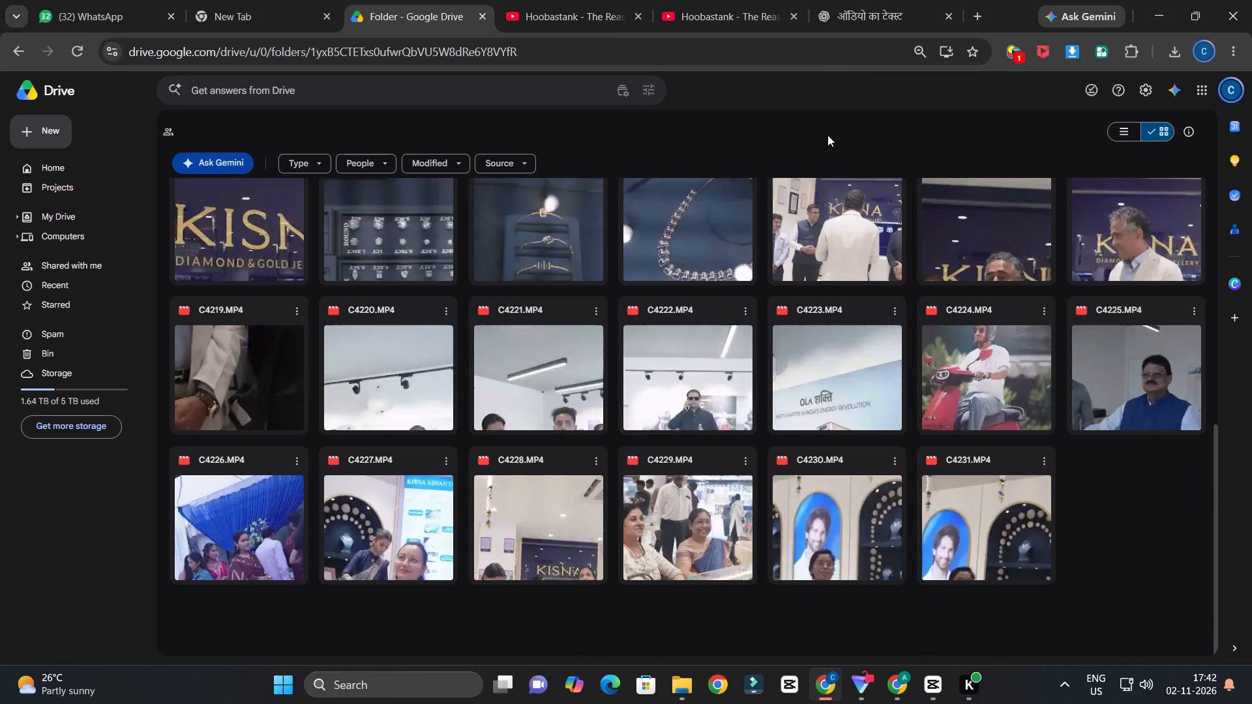
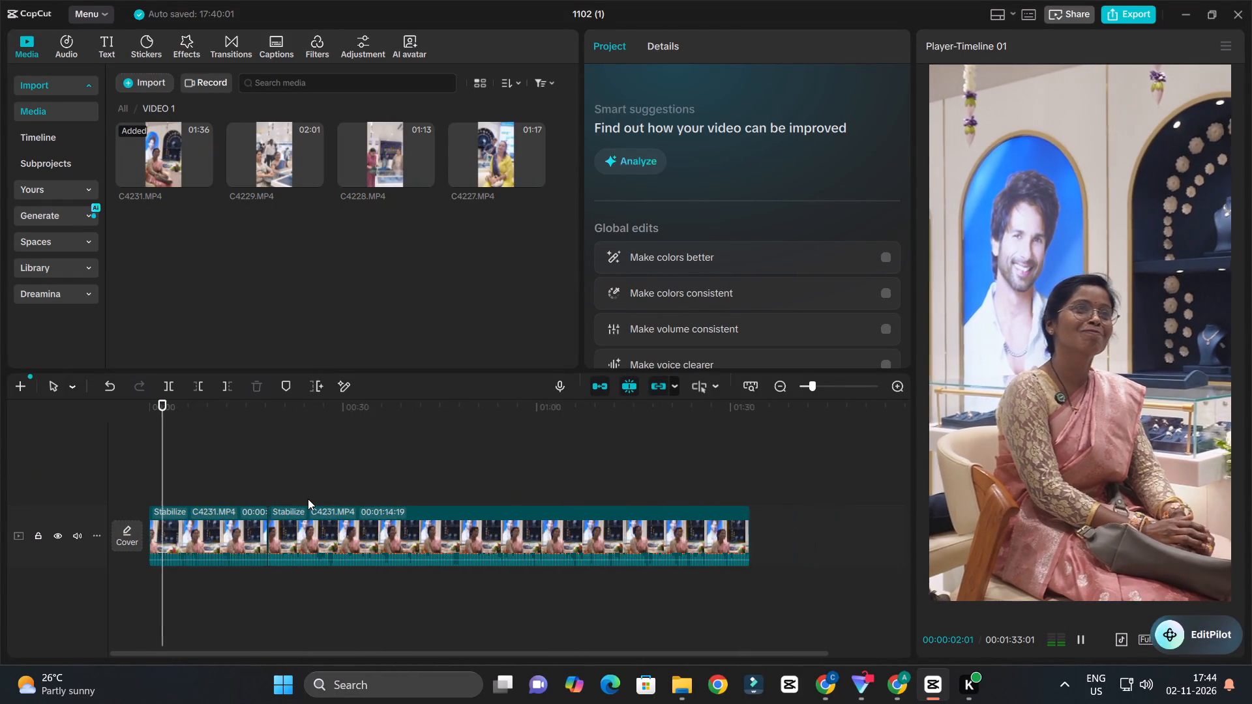
Combine both stabilized C4231.MP4 clips on the timeline into a single compound clip.
scroll(308, 499, "down", 2, "ctrl")
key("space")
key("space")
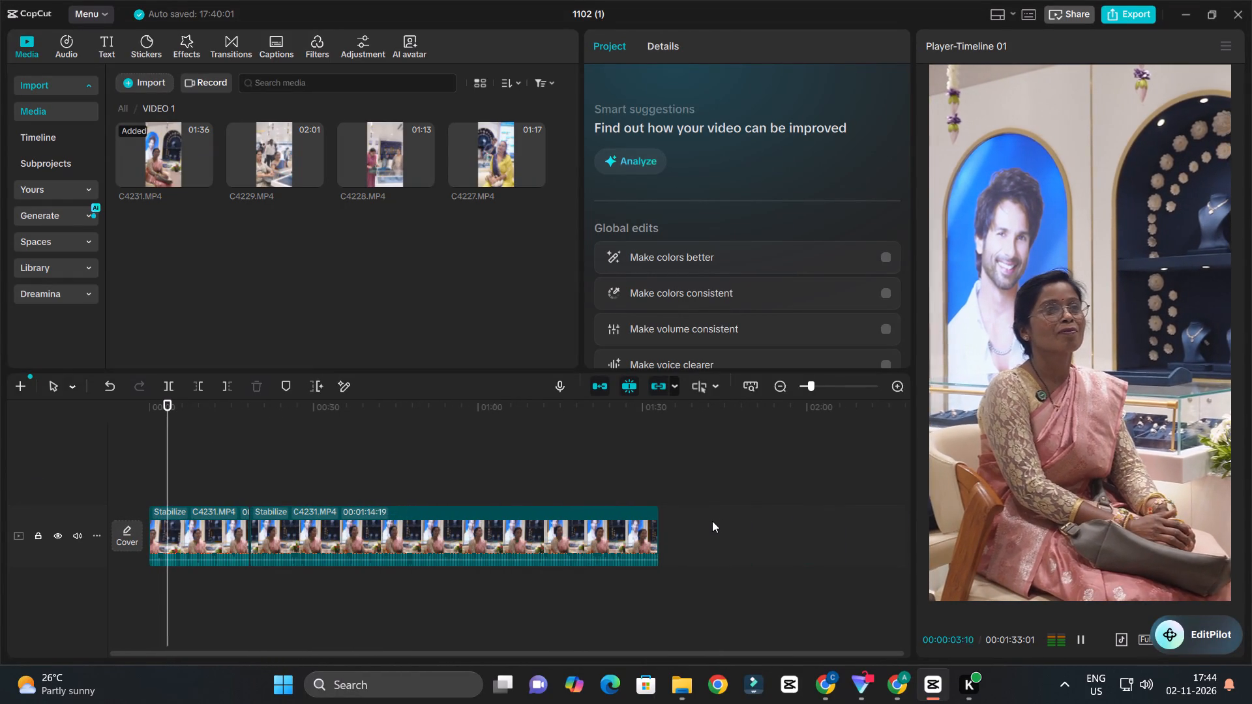
scroll(711, 521, "up", 3, "ctrl")
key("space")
scroll(565, 506, "down", 4, "ctrl")
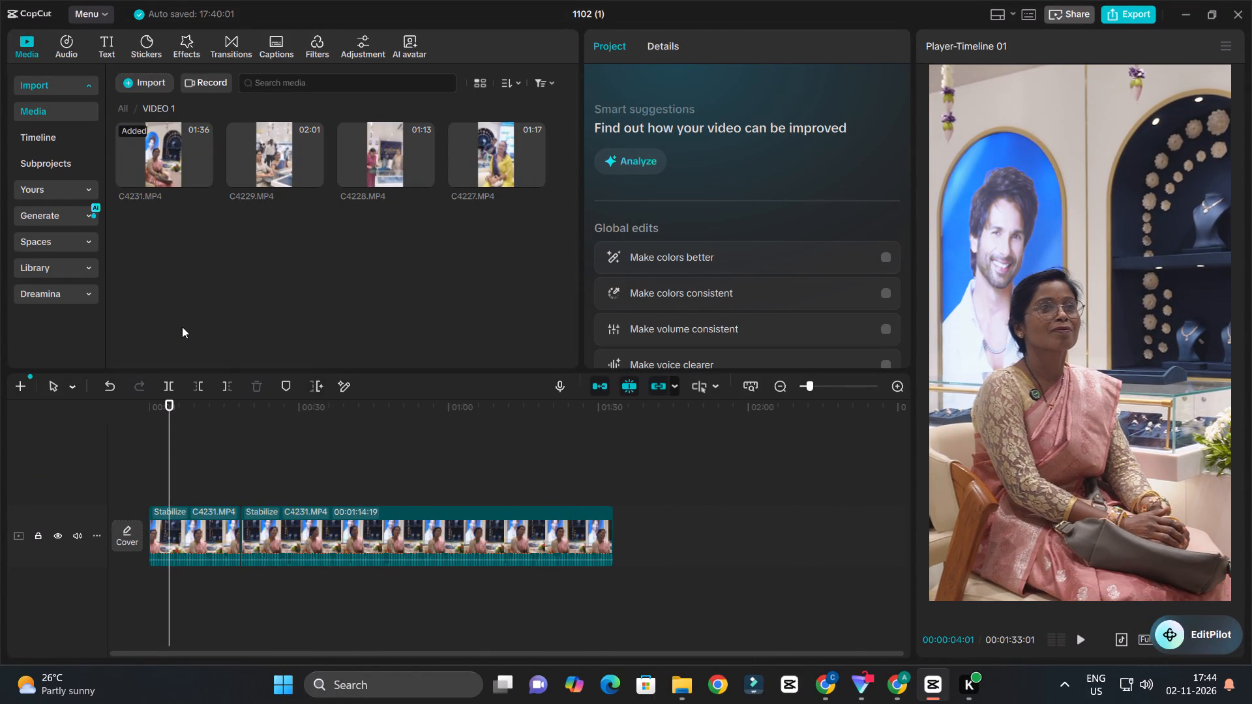
left_click_drag(689, 535, 176, 516)
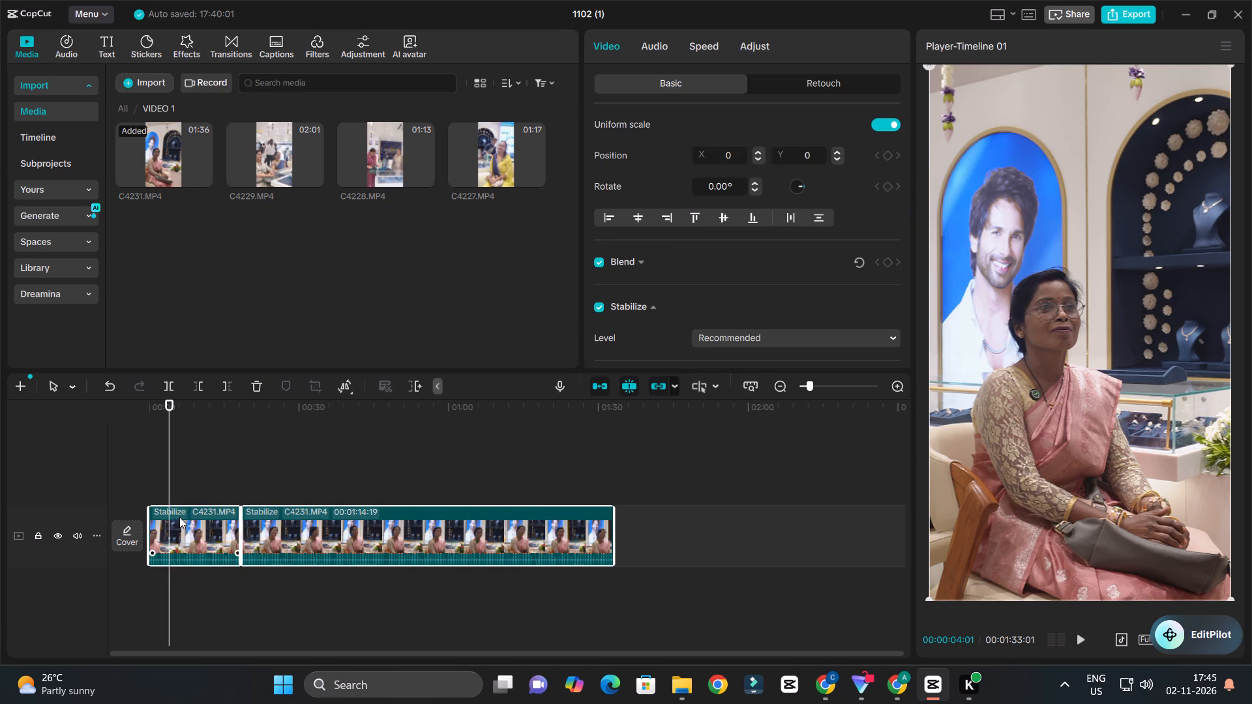
key("alt+n")
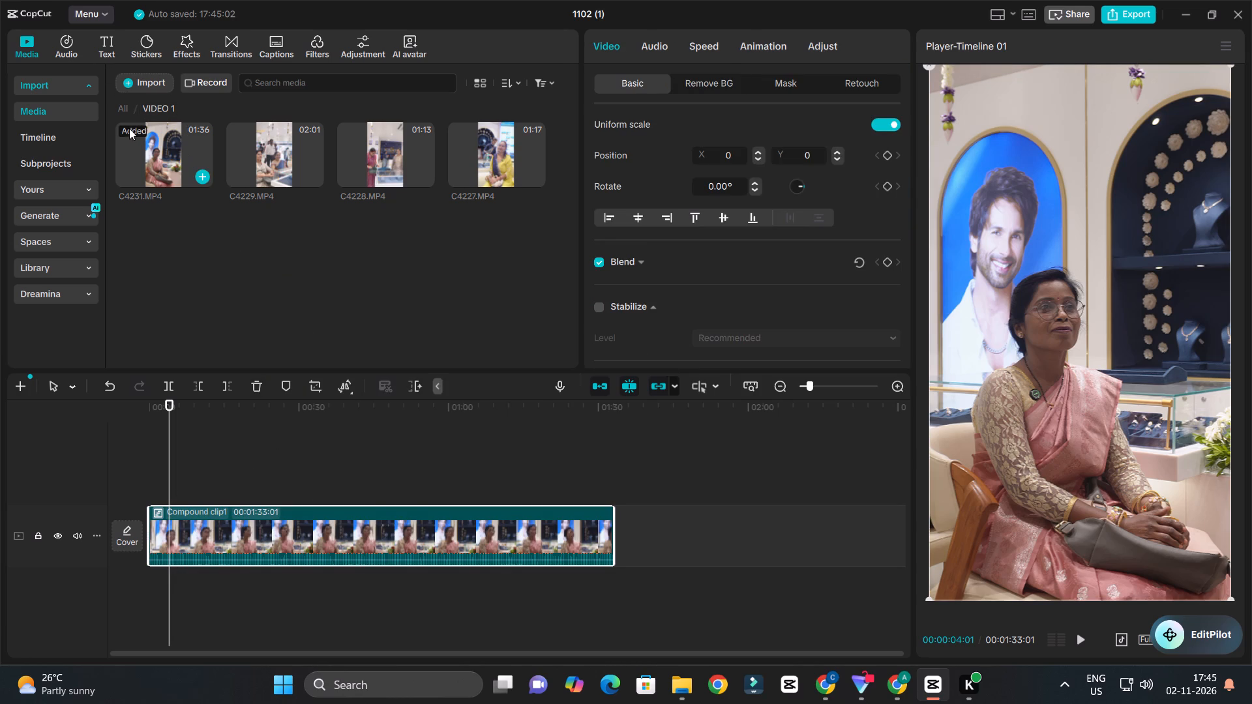
Leave the VIDEO 1 folder for the top level of the project media and start importing a media file.
left_click(123, 101)
left_click(123, 106)
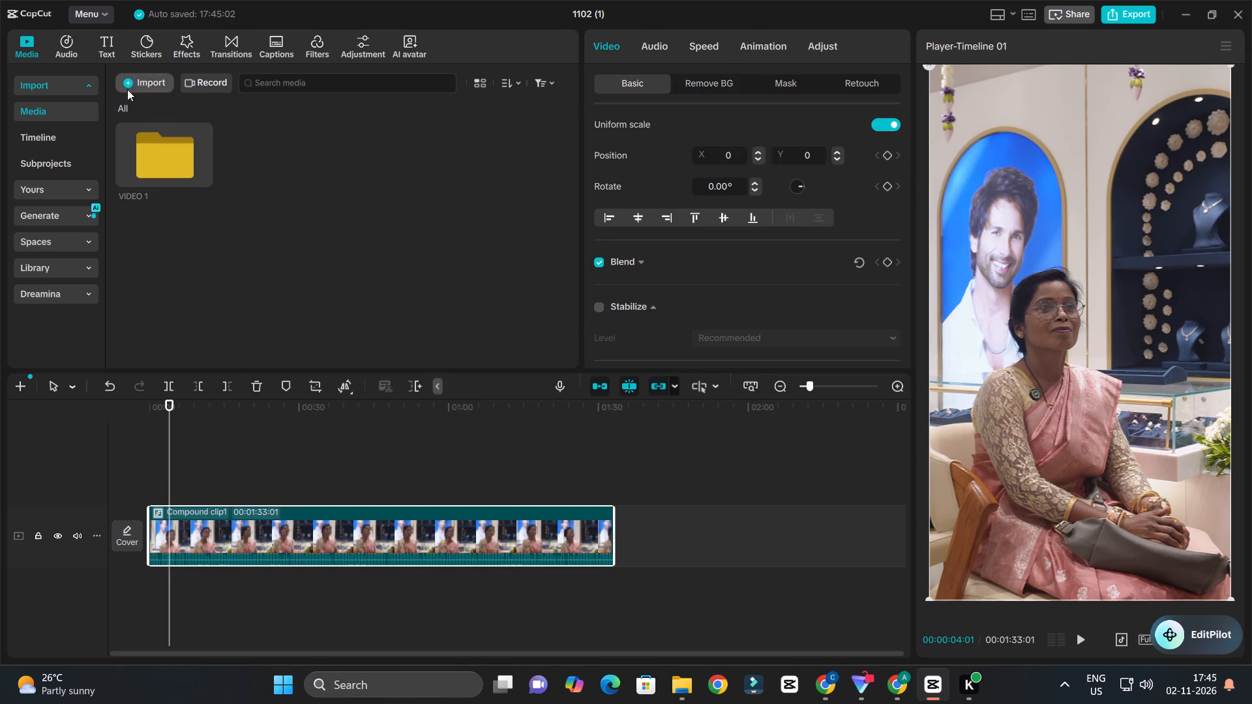
left_click(128, 80)
left_click(181, 113)
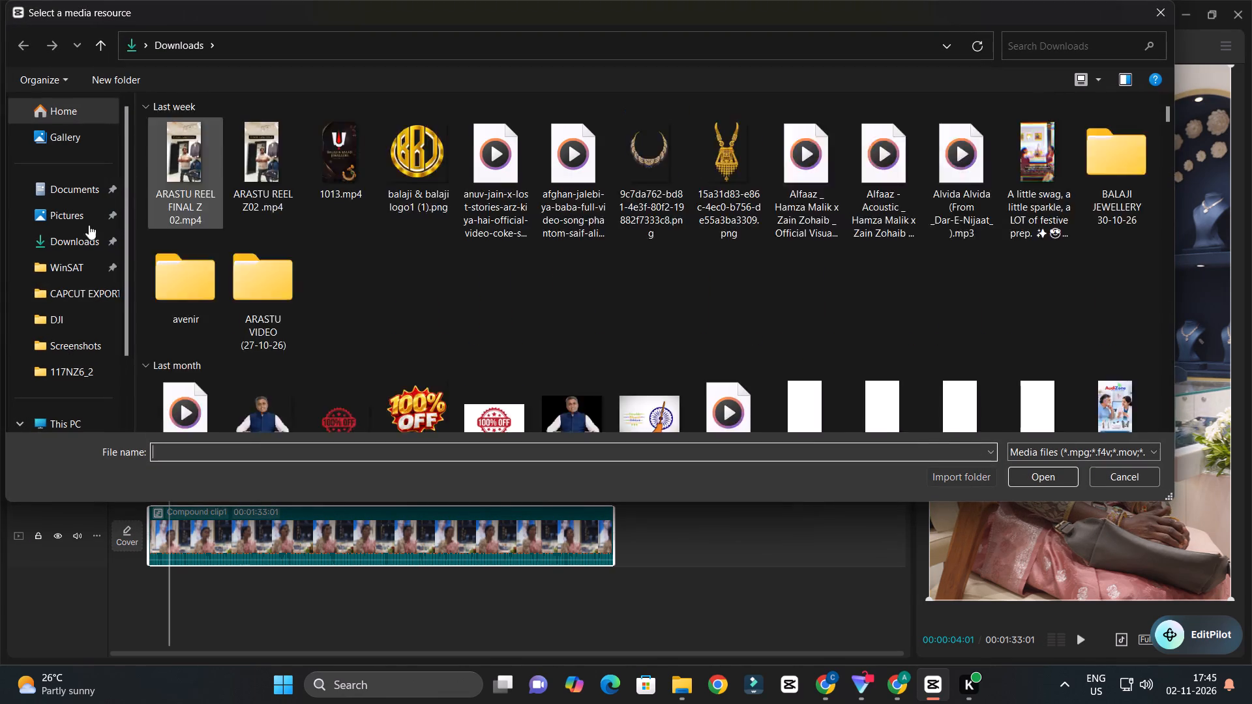
Import the OVERLAY 1 folder from Videos > zeya projecte > zeya file into the project media.
left_click(54, 302)
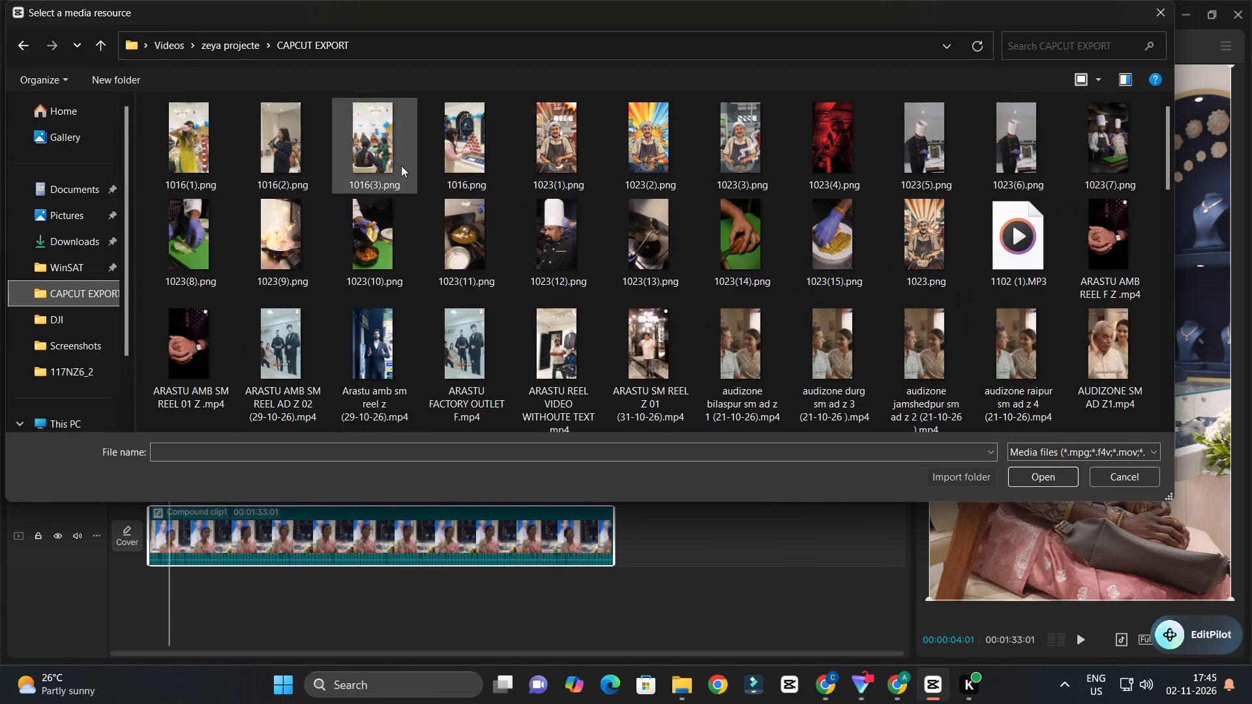
left_click(106, 35)
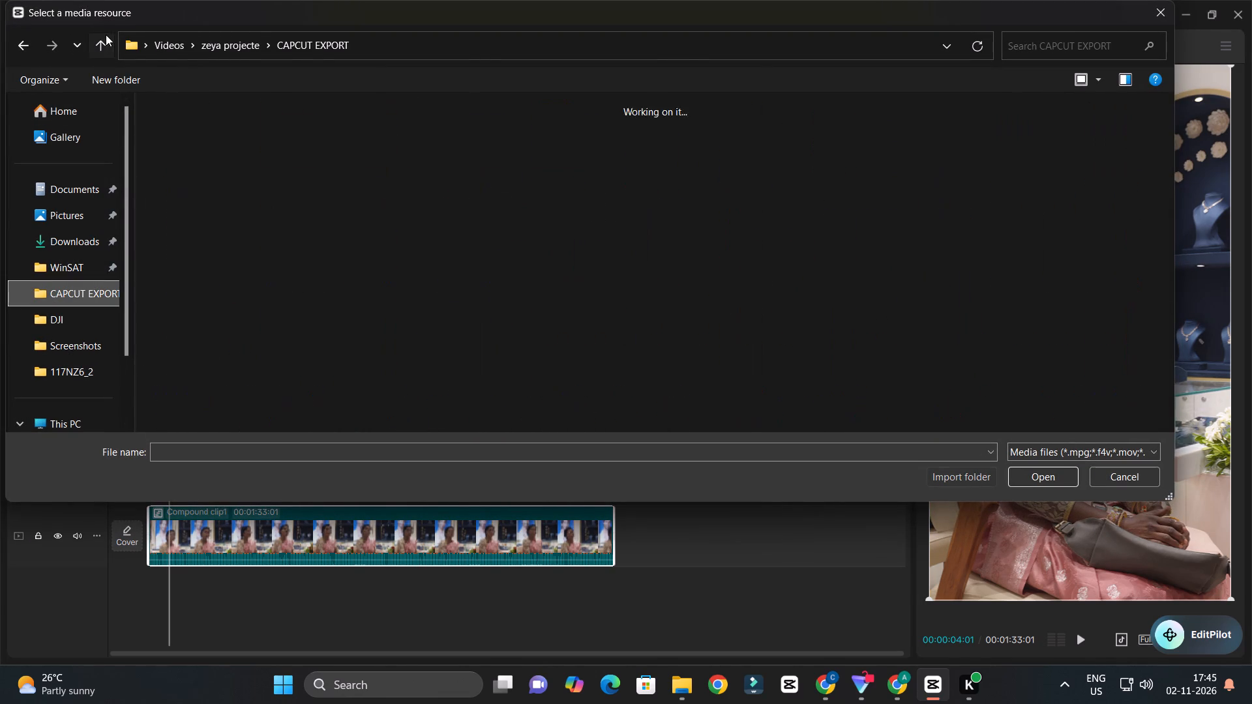
double_click(549, 158)
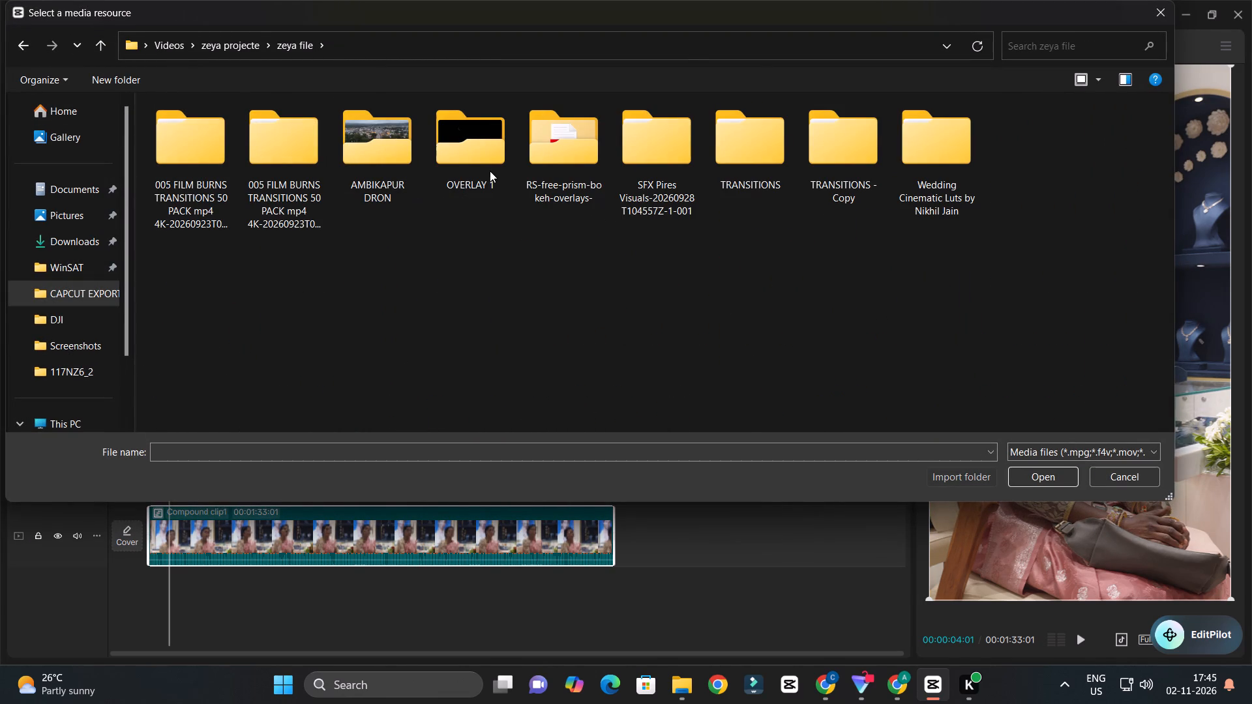
left_click(490, 169)
left_click(960, 478)
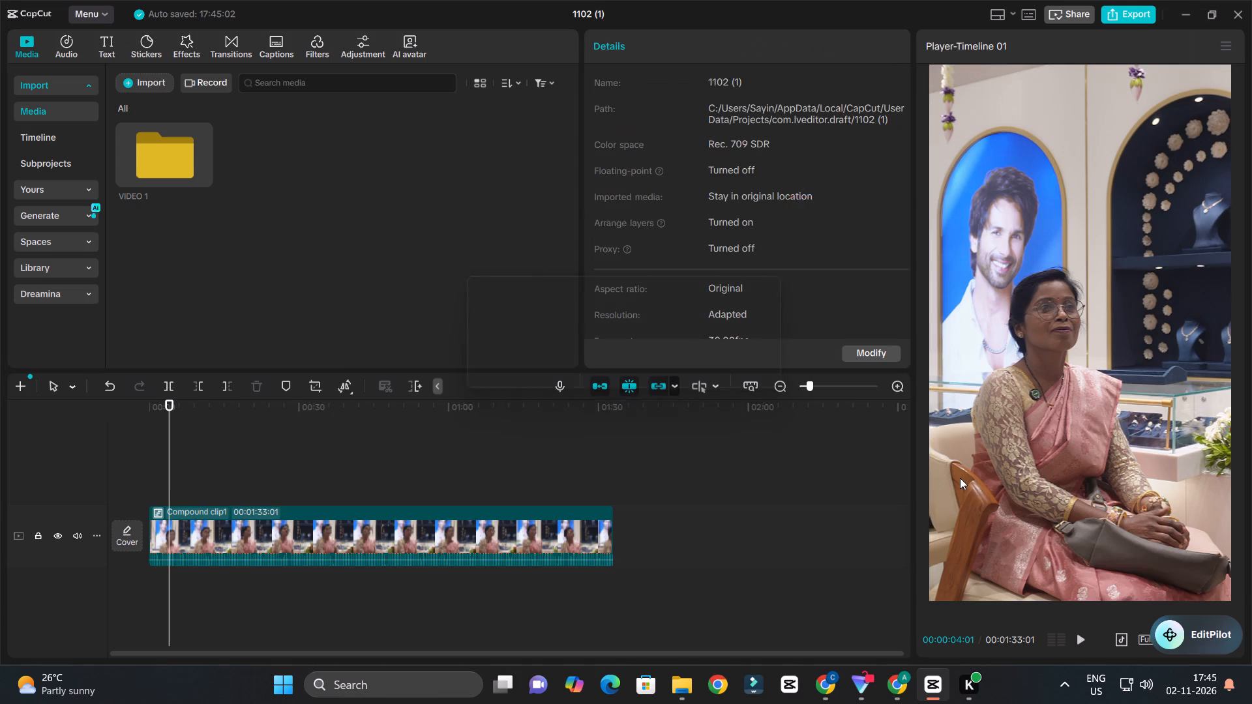
Place the dark-blue texture image from OVERLAY 1 on the main track beneath Compound clip1 and extend it to 00:01:33:01.
left_click_drag(286, 275, 286, 268)
double_click(278, 171)
double_click(290, 226)
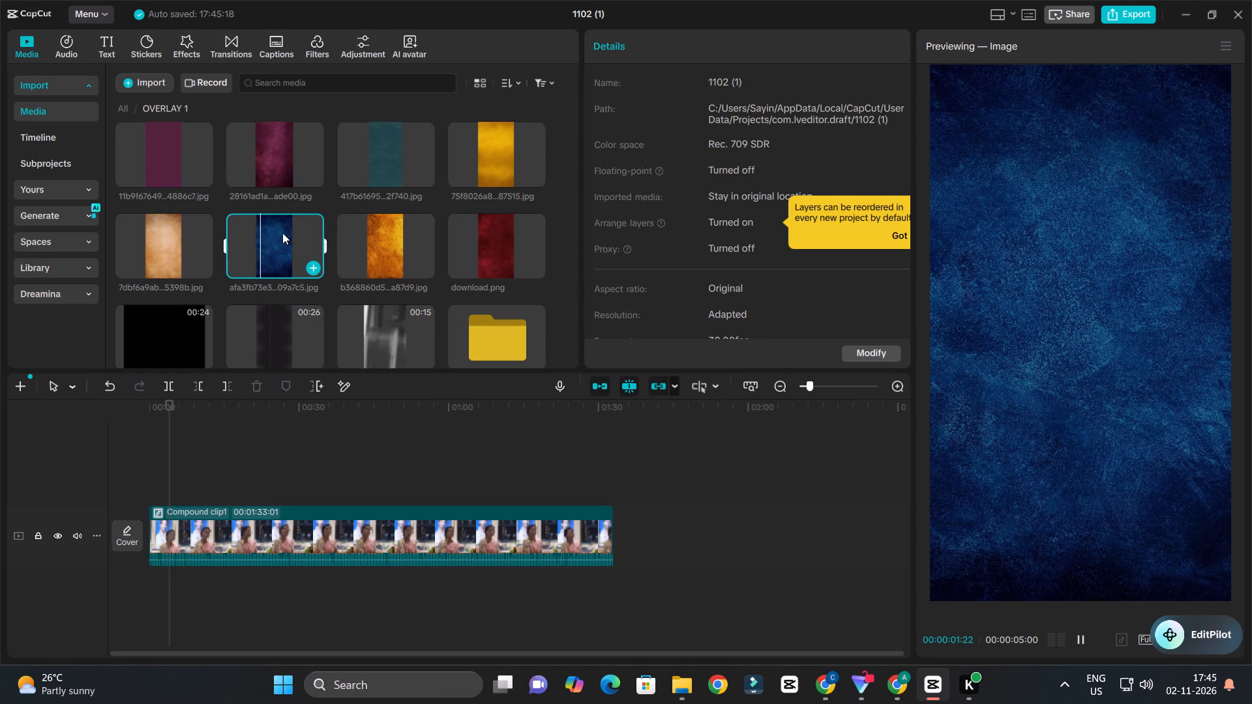
key("space")
left_click_drag(279, 233, 142, 611)
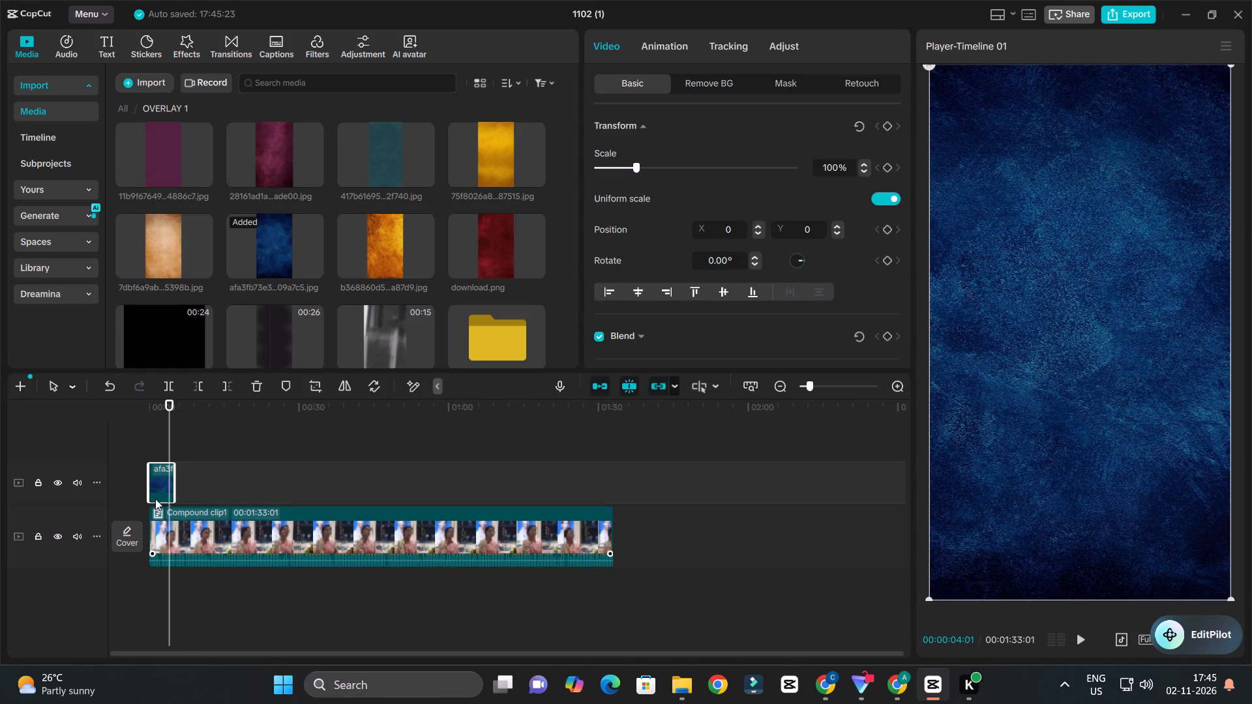
left_click_drag(159, 479, 160, 566)
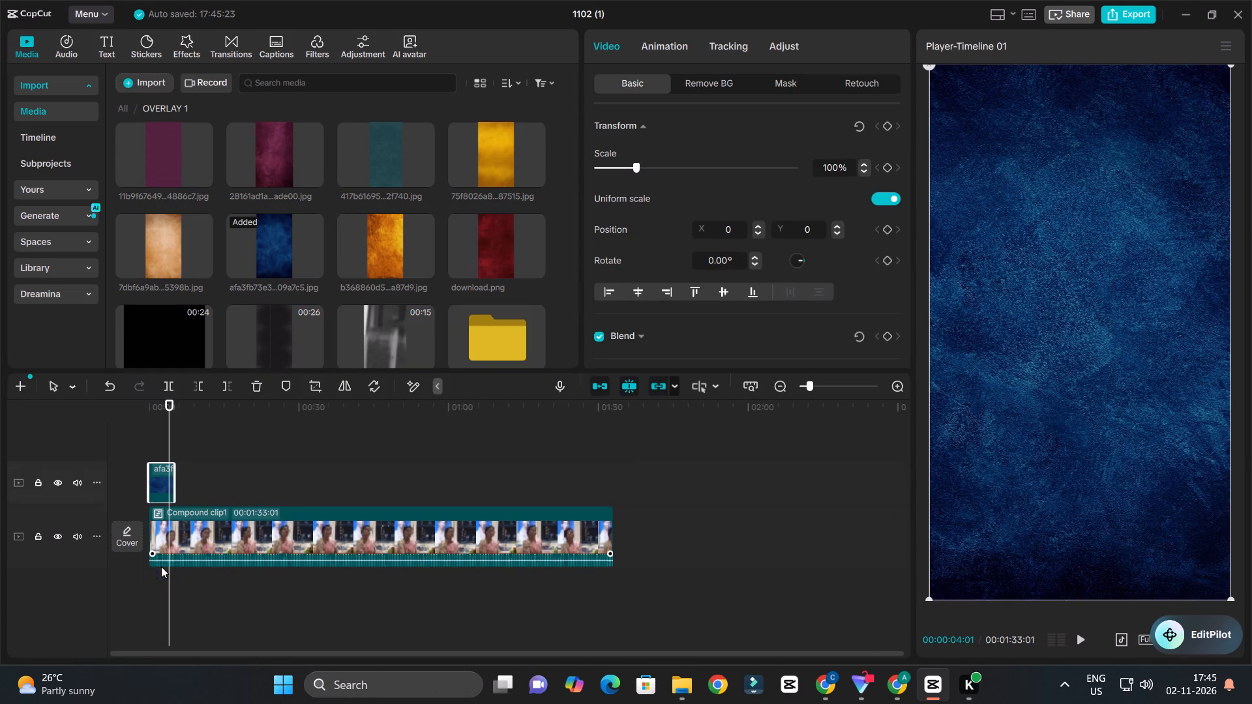
left_click_drag(182, 539, 184, 428)
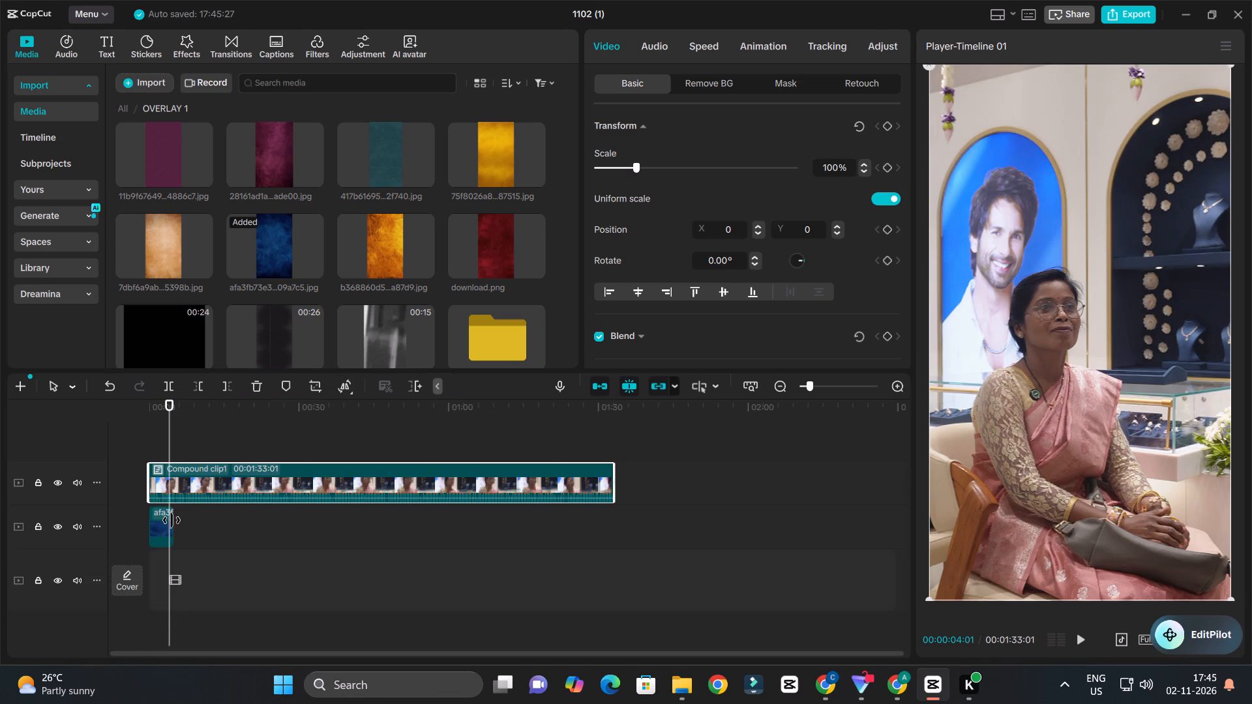
left_click_drag(163, 523, 162, 590)
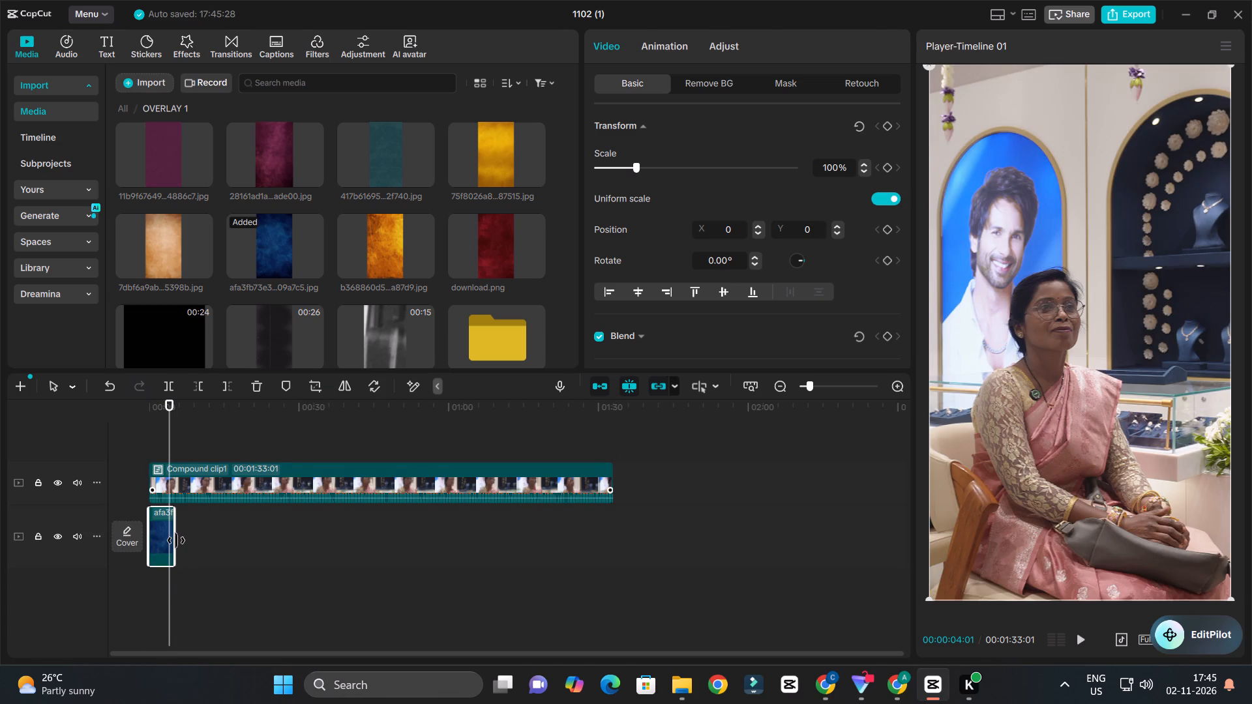
left_click_drag(176, 540, 613, 548)
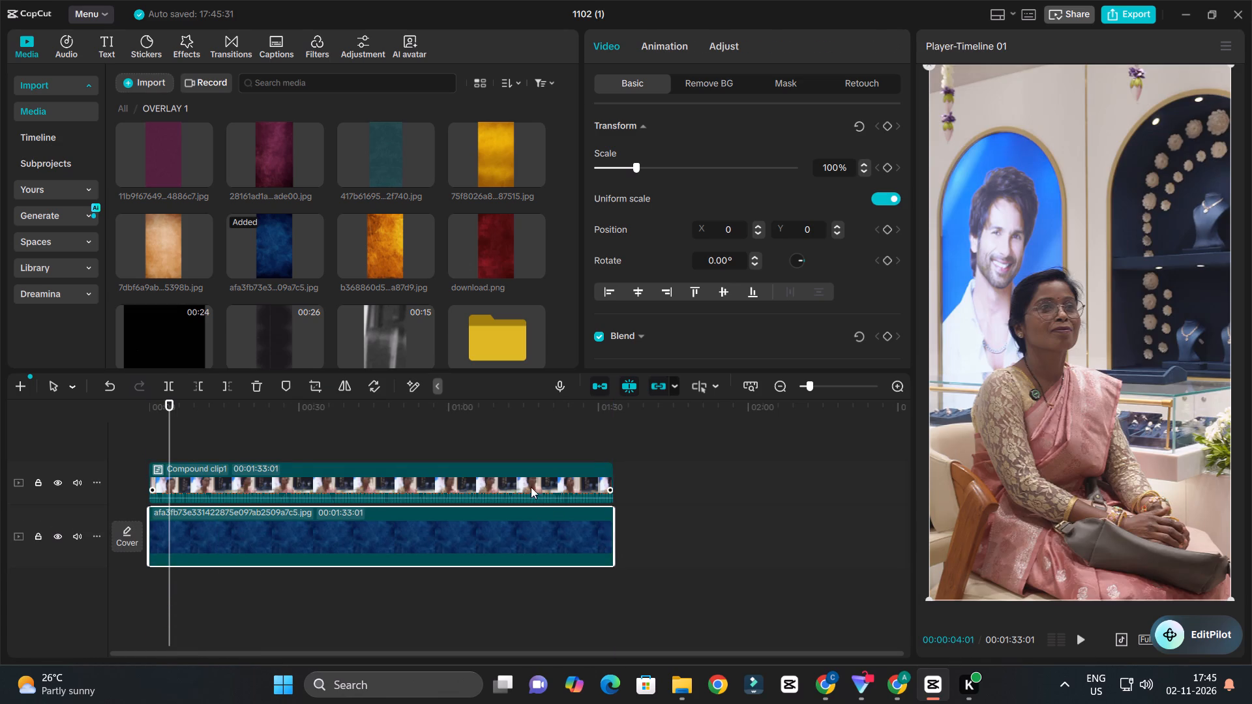
Scale Compound clip1 down to 85% over the blue background.
left_click(528, 483)
left_click_drag(634, 168, 626, 169)
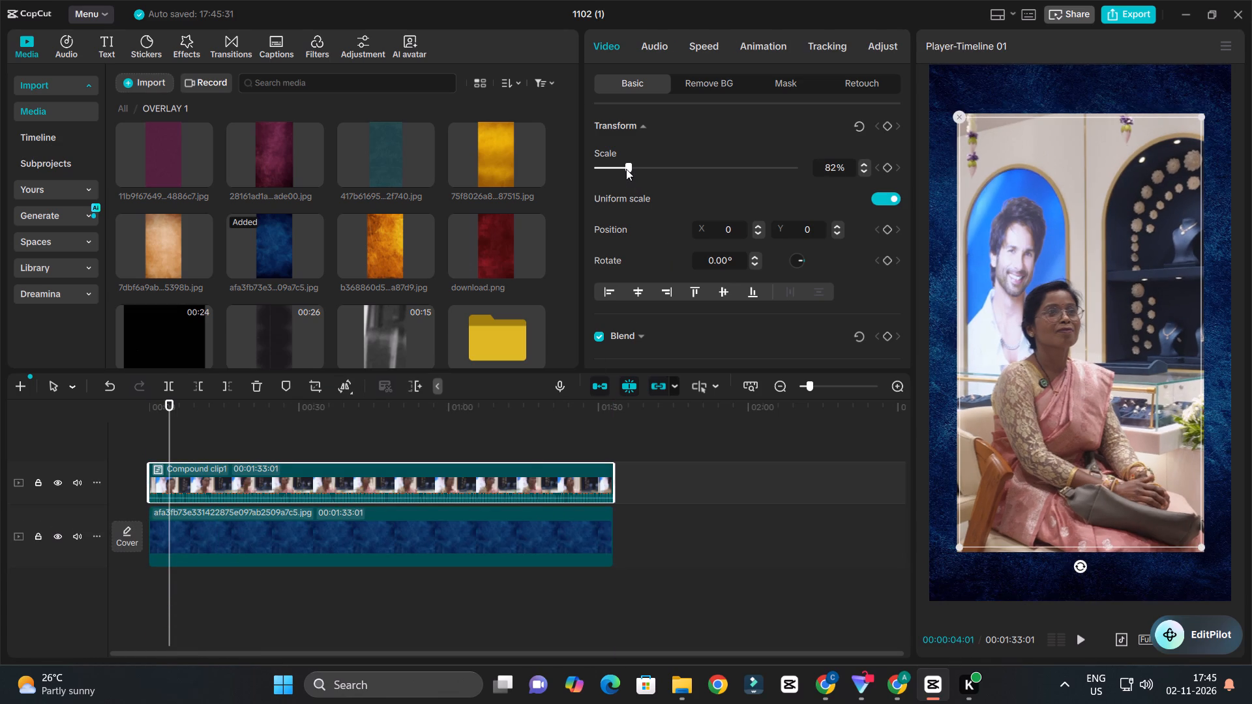
left_click_drag(626, 169, 628, 169)
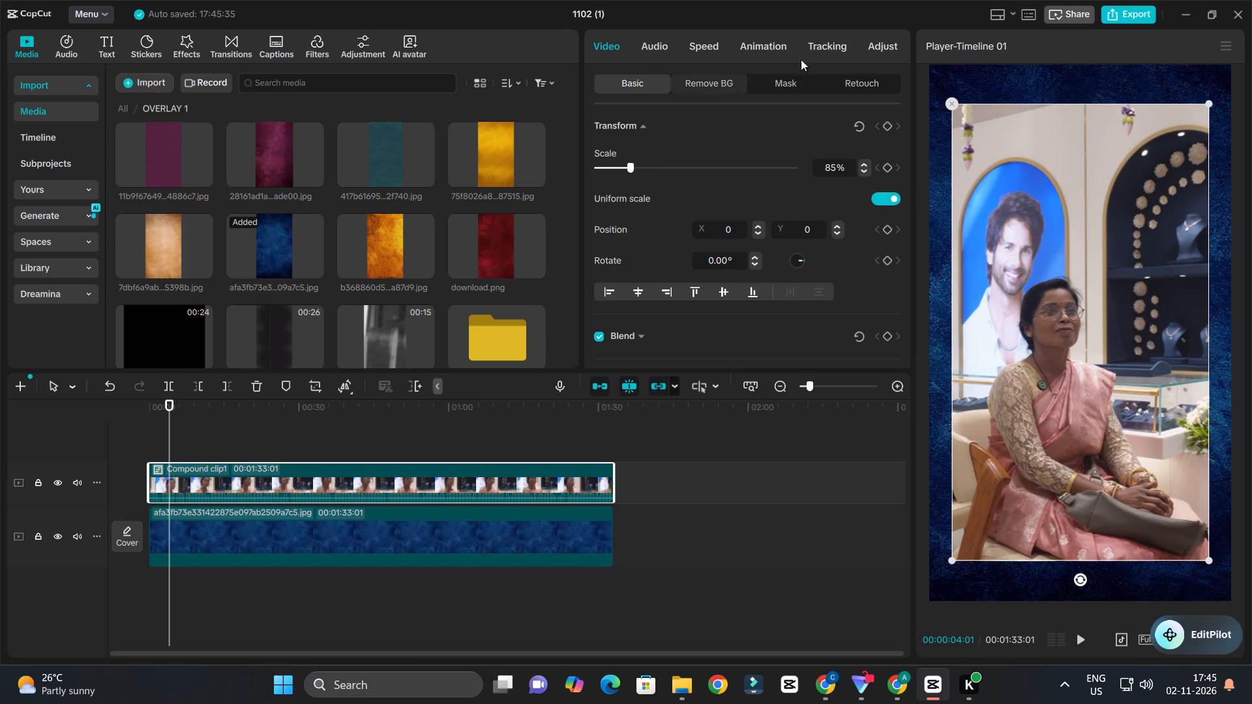
Add a 1072 × 1902 rectangle mask with round corners 24 to Compound clip1, and play the opening seconds to preview it.
left_click(781, 82)
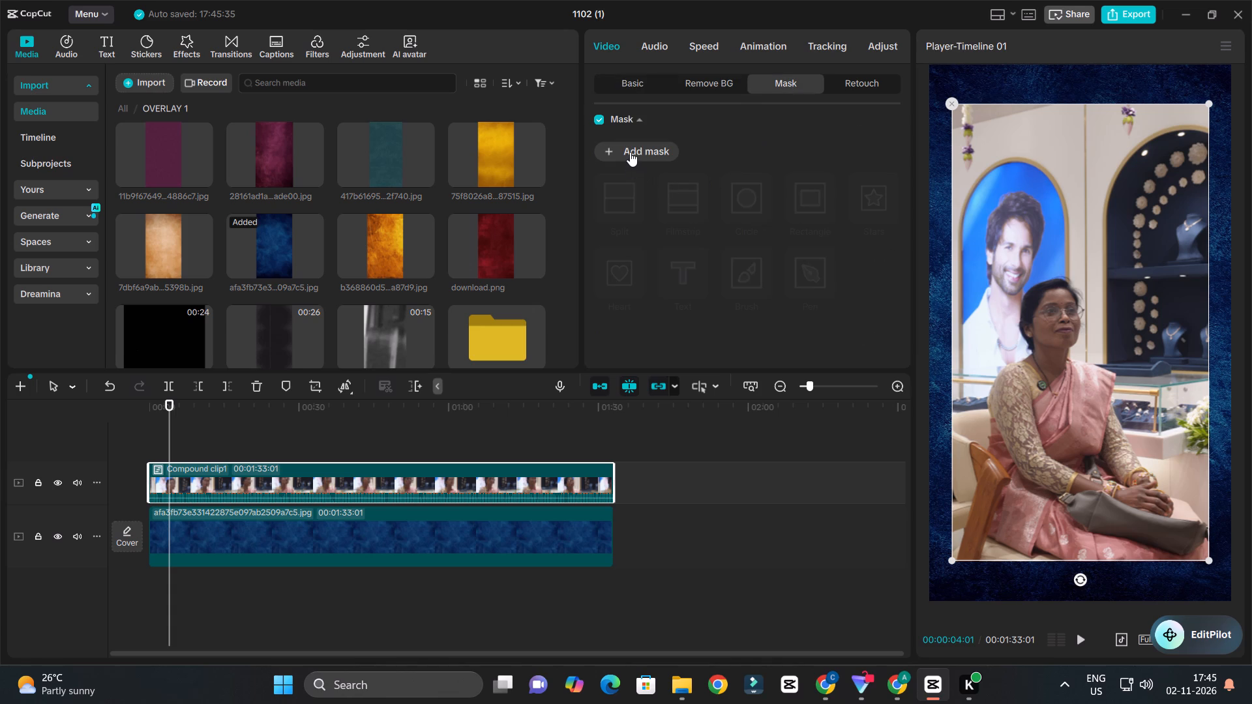
left_click(630, 152)
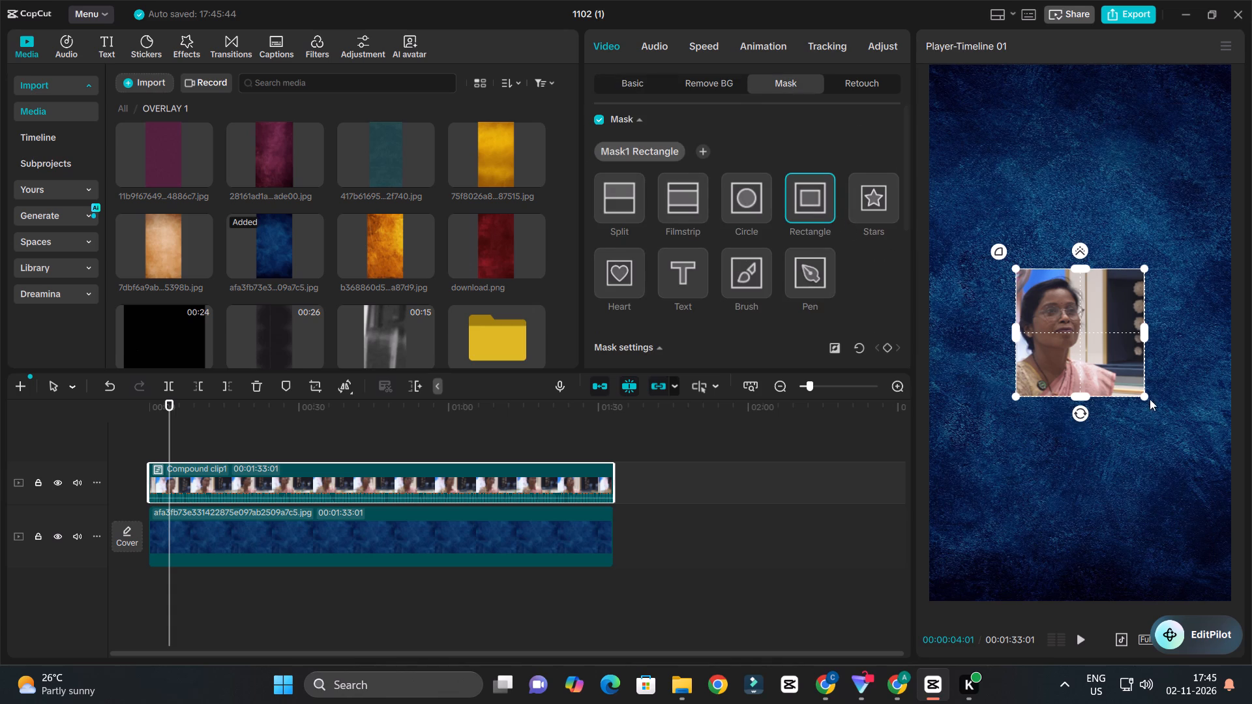
left_click_drag(1146, 399, 1215, 451)
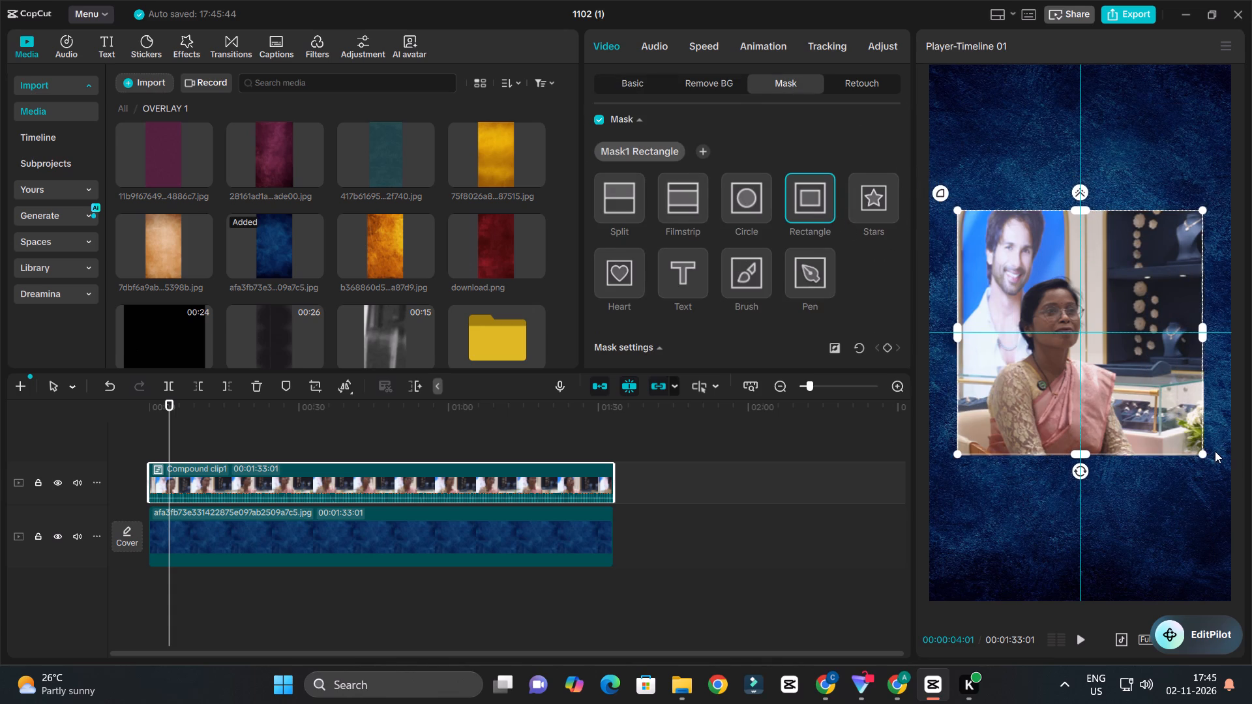
left_click_drag(1215, 451, 1220, 452)
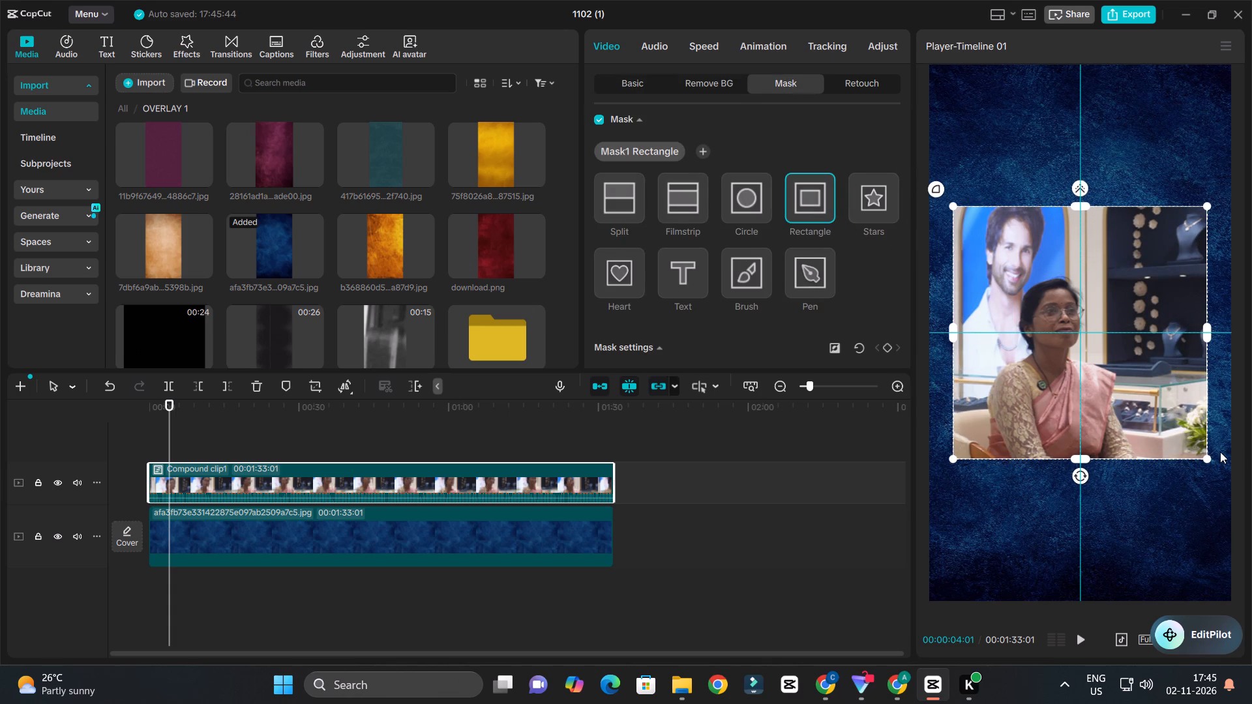
left_click_drag(1220, 452, 1221, 450)
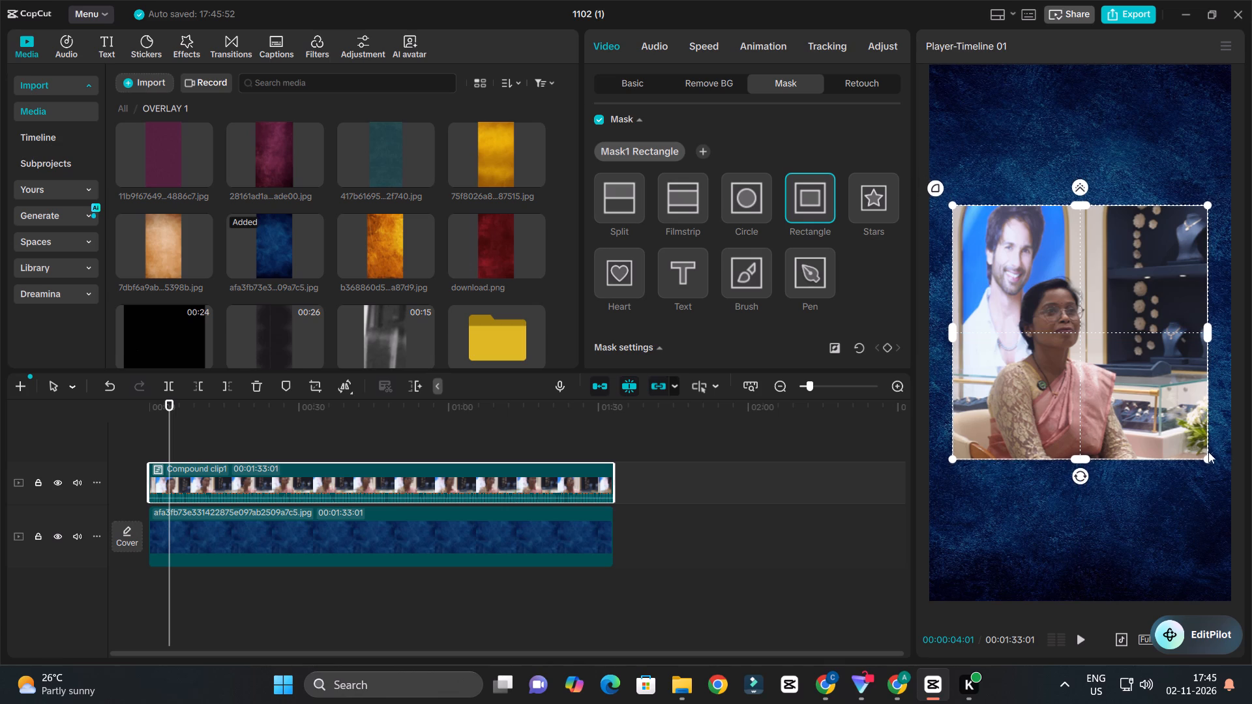
left_click_drag(1080, 462, 1082, 557)
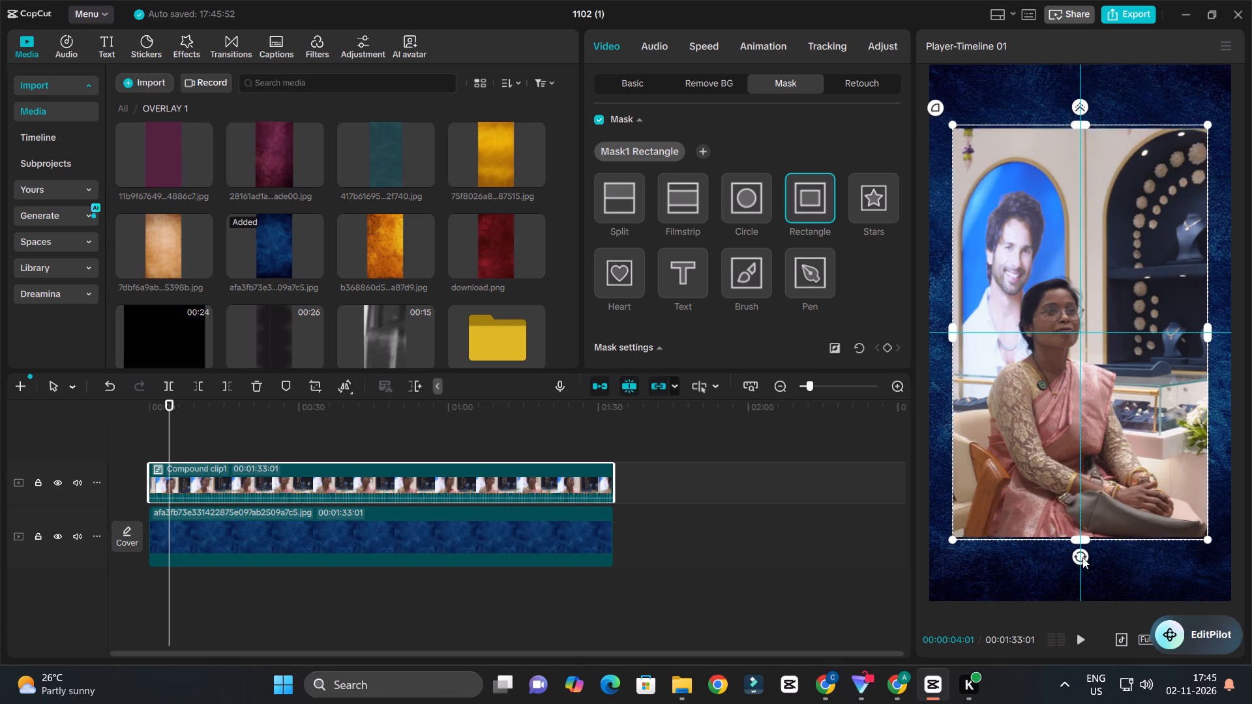
left_click_drag(1082, 557, 1085, 578)
scroll(707, 236, "down", 3)
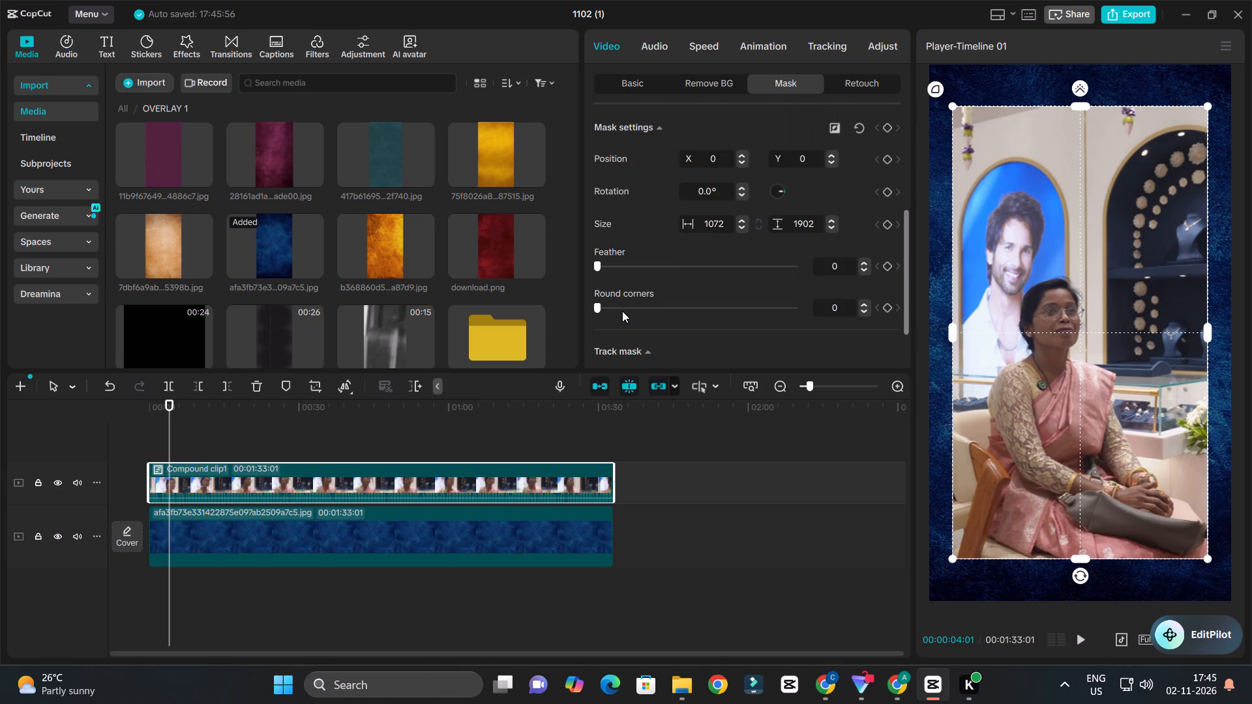
left_click_drag(610, 308, 646, 314)
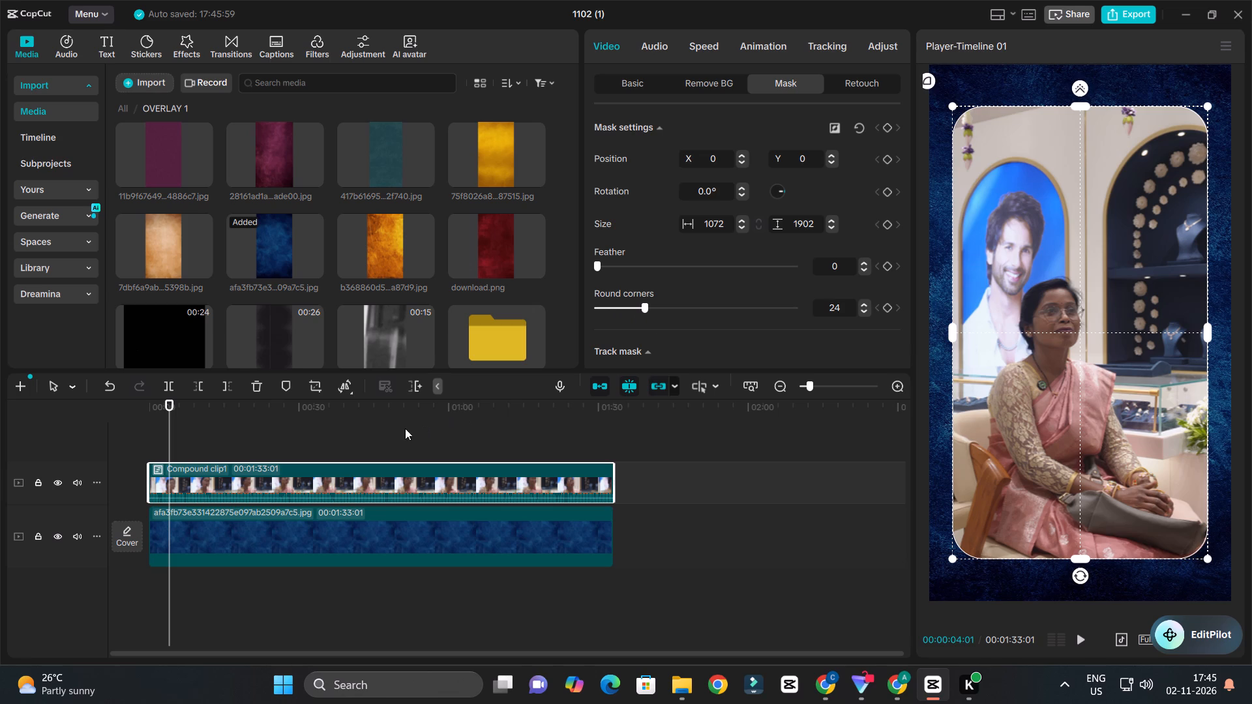
left_click(389, 433)
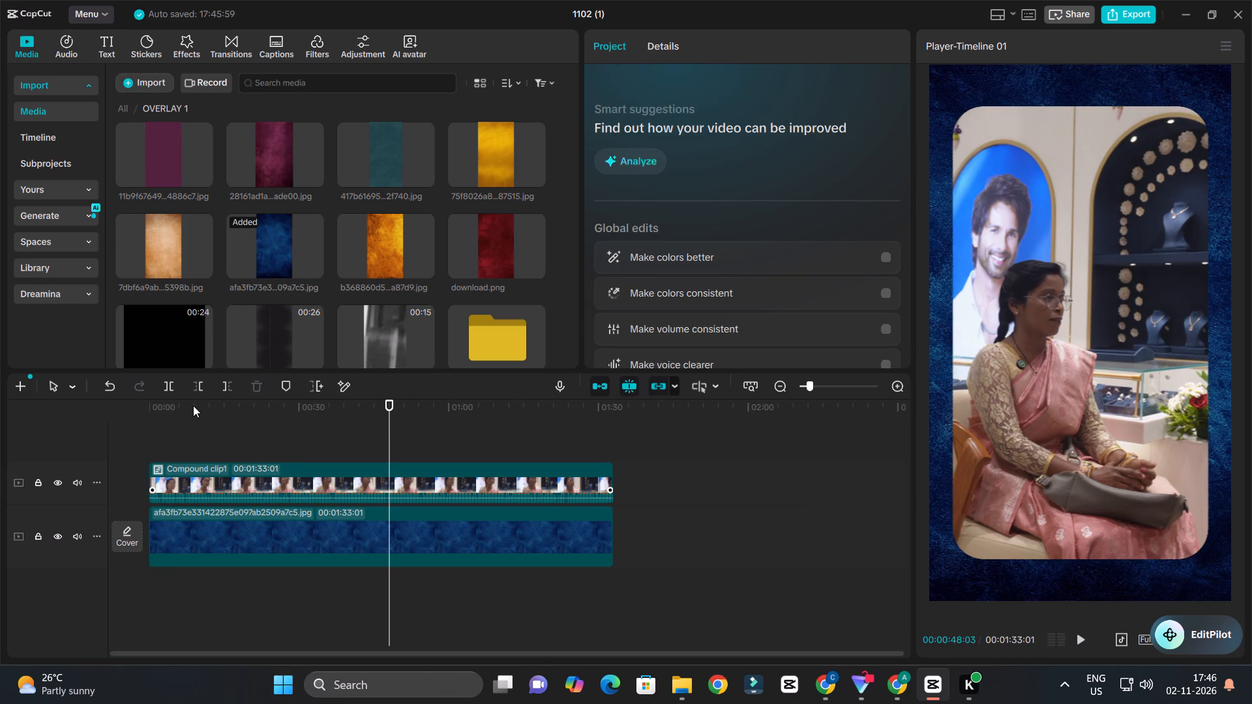
left_click_drag(191, 405, 0, 469)
key("space")
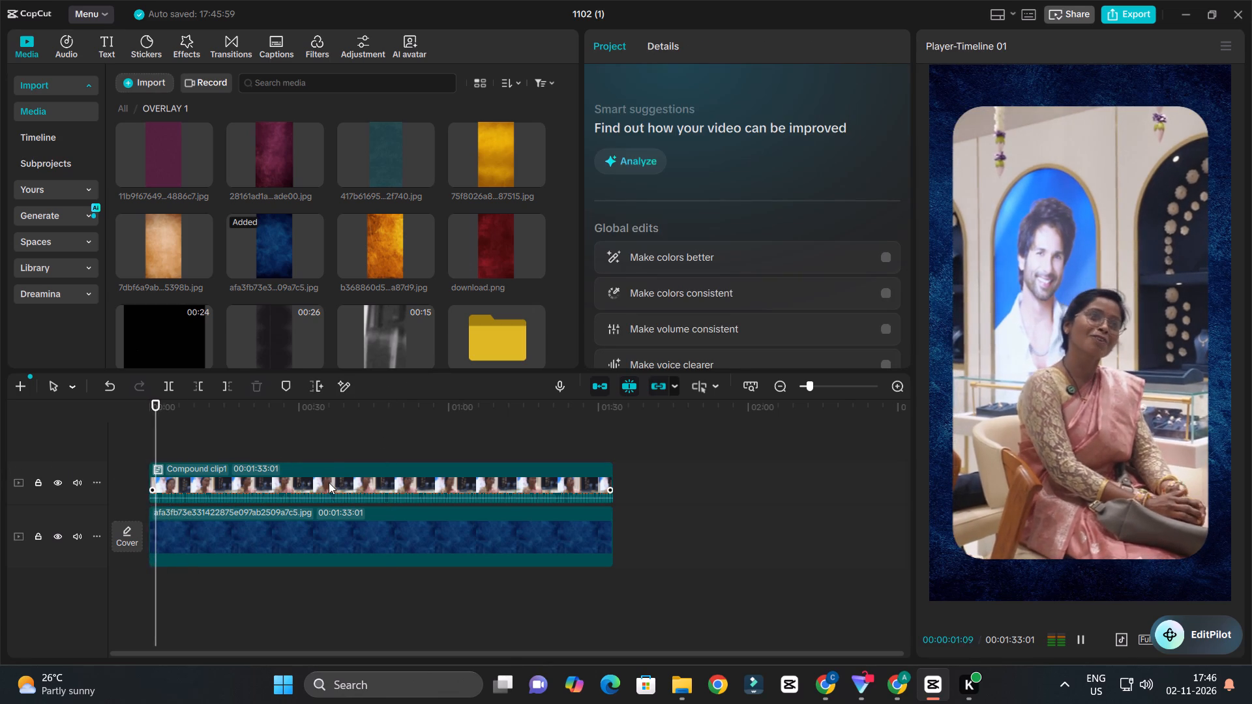
key("space")
Duplicate the blue background image onto a new track above Compound clip1.
left_click(295, 538)
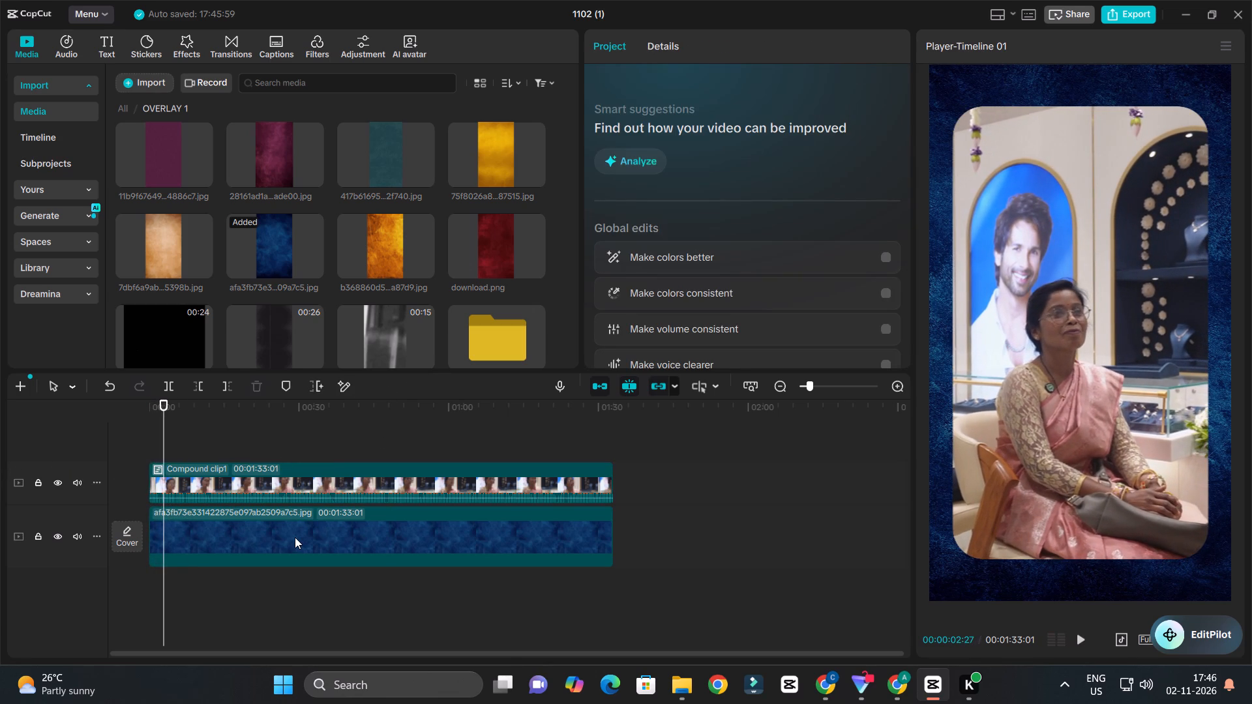
left_click_drag(295, 536, 293, 451, "alt")
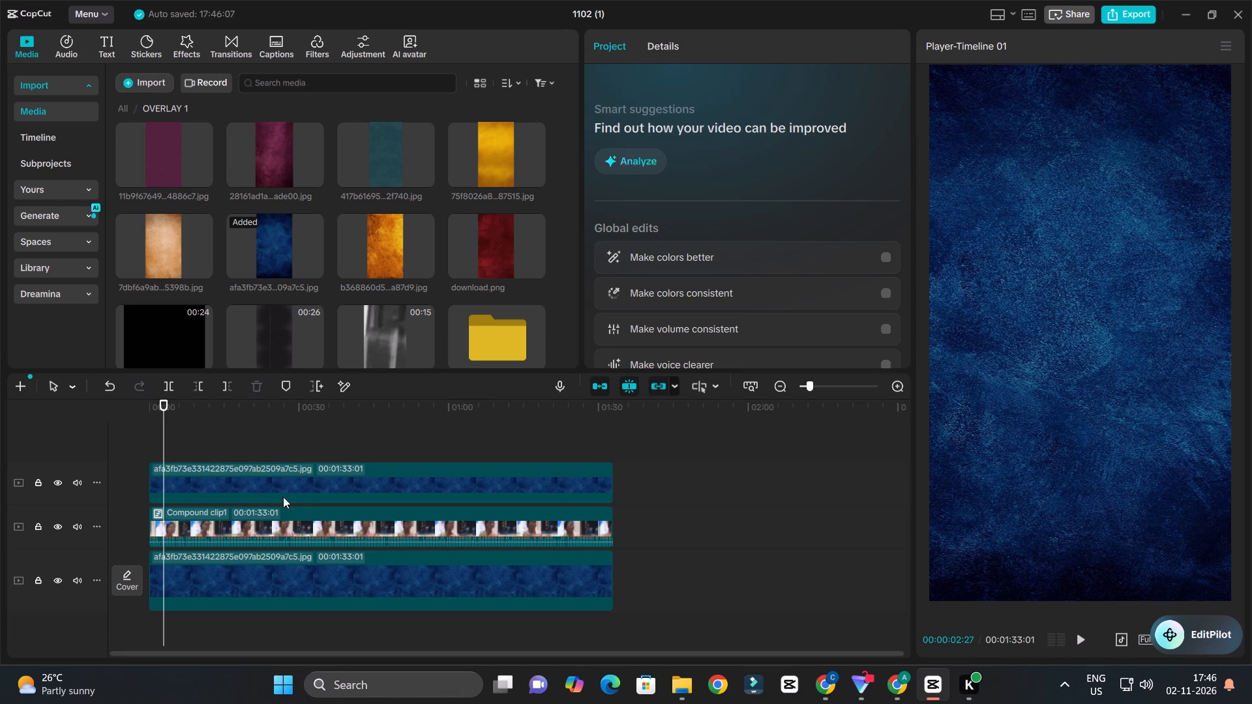
Crop the top blue image copy to a full-width horizontal band, trimming its upper and lower areas.
left_click(287, 490)
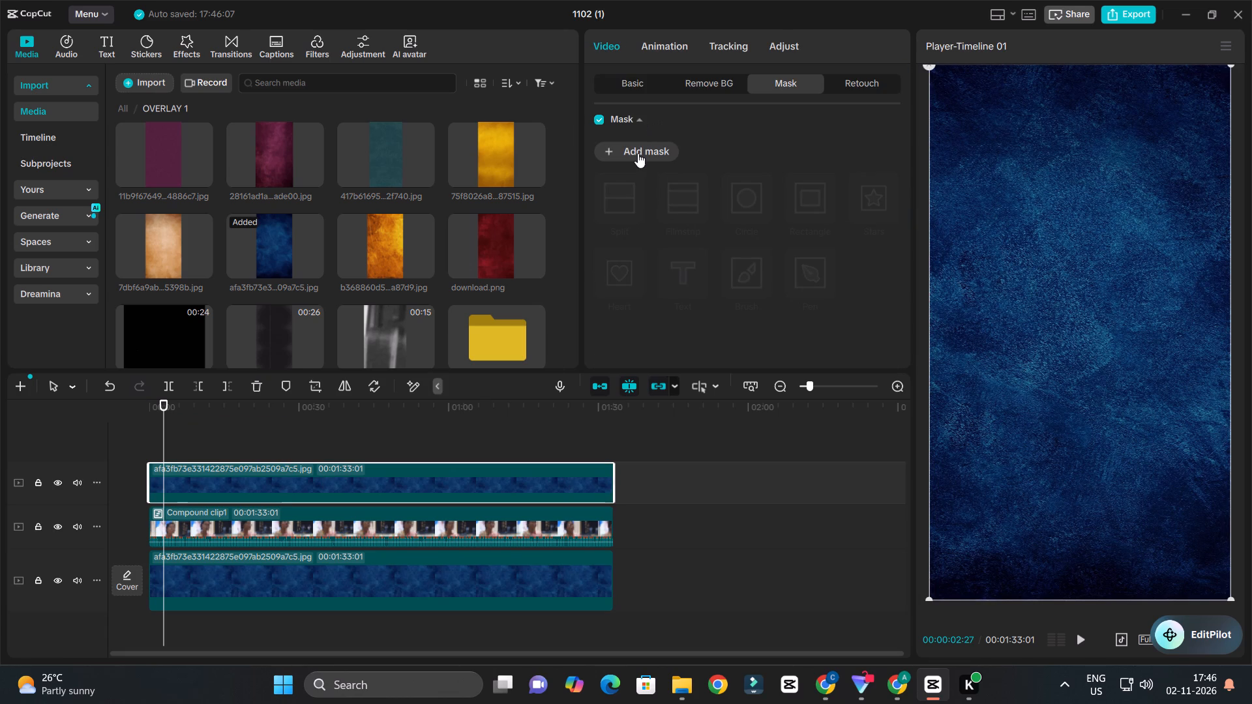
left_click(313, 387)
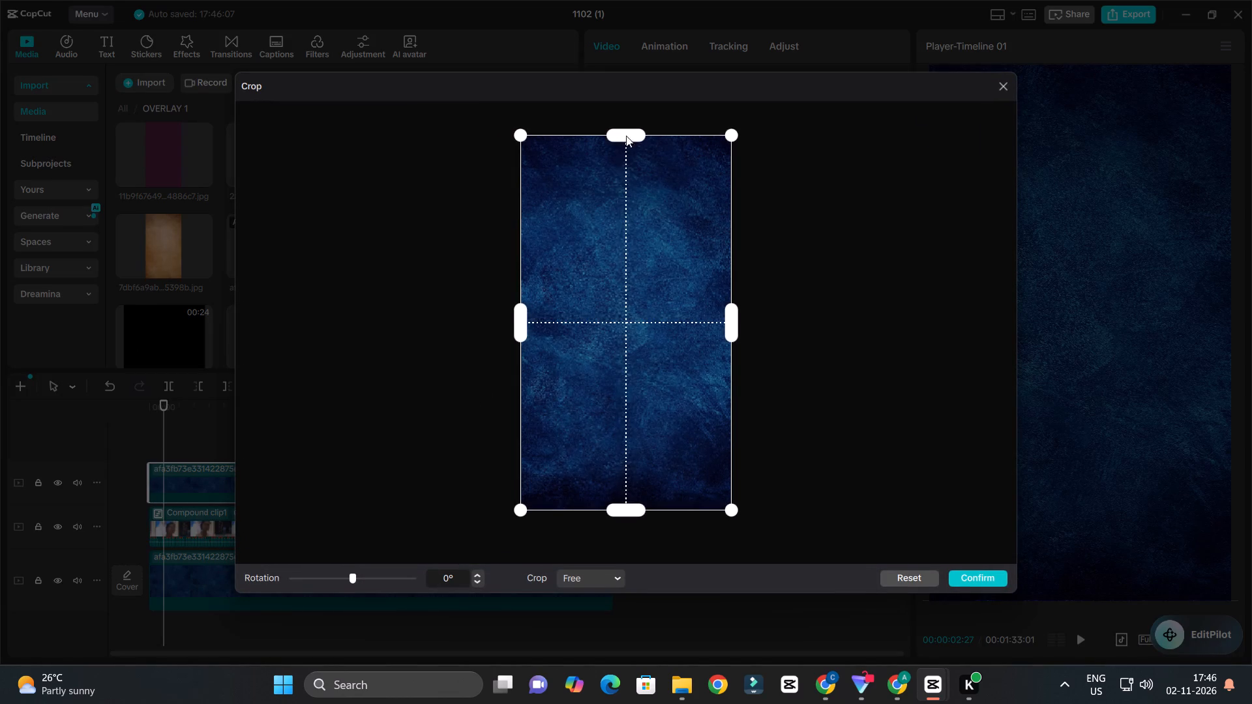
left_click_drag(627, 133, 631, 271)
left_click_drag(624, 498, 636, 389)
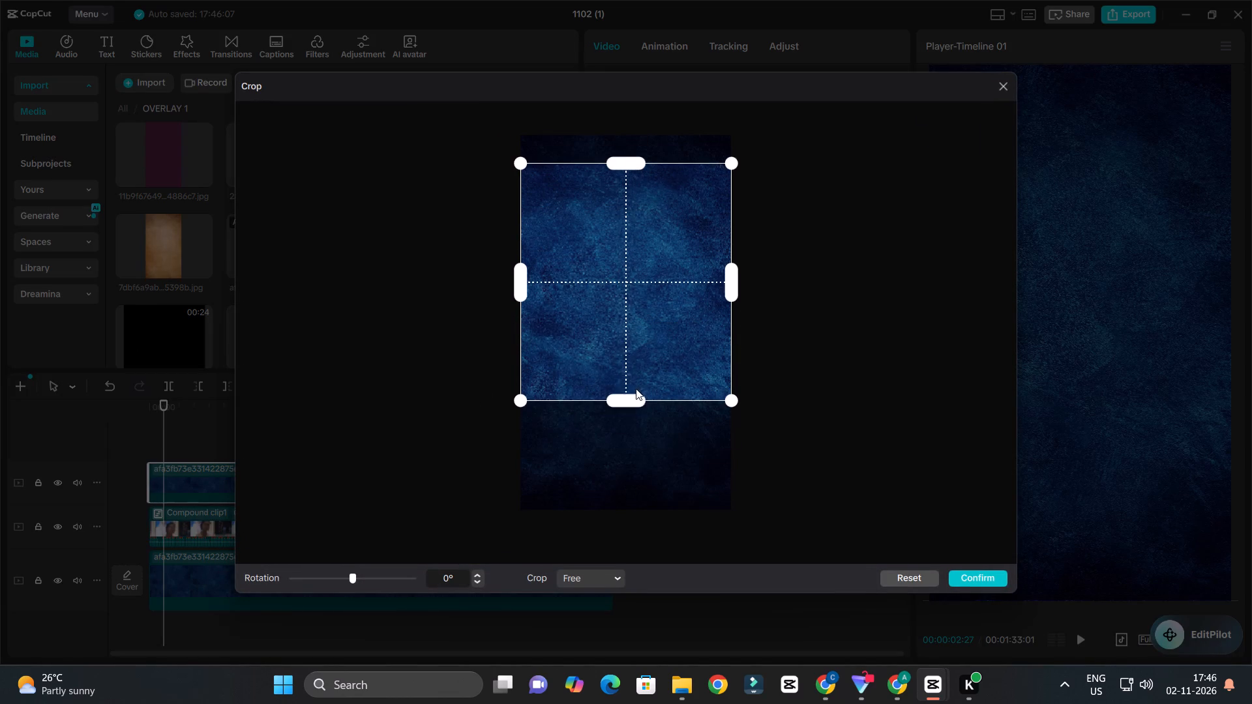
left_click_drag(636, 389, 635, 389)
left_click_drag(631, 406, 630, 394)
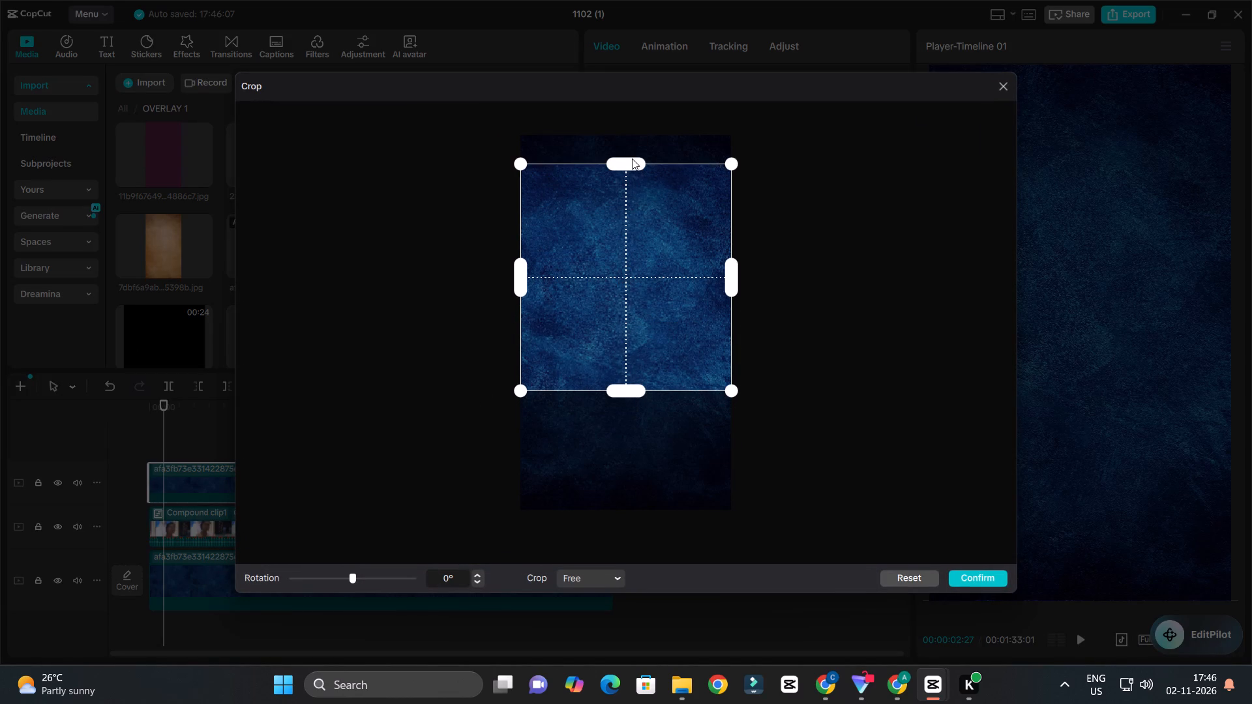
left_click_drag(632, 162, 649, 300)
left_click_drag(640, 304, 642, 297)
left_click(973, 578)
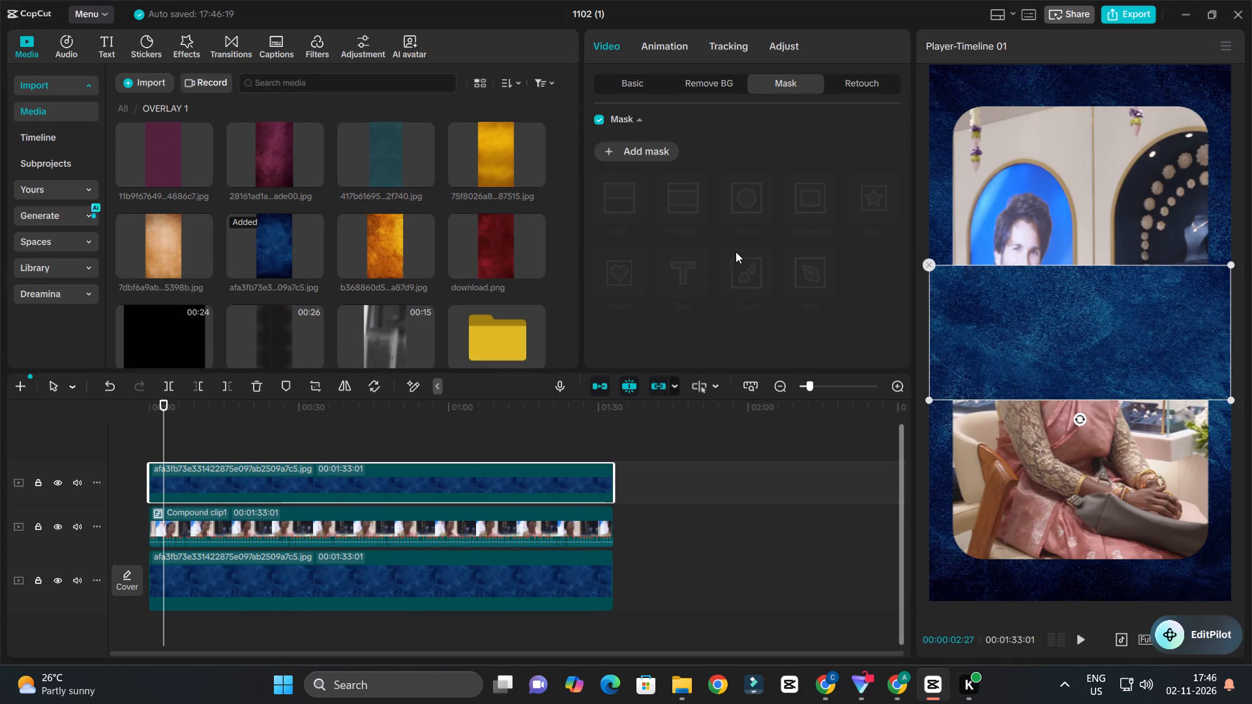
Add a 942 × 242 rectangle mask with round corners 69 to the cropped blue band.
left_click(633, 152)
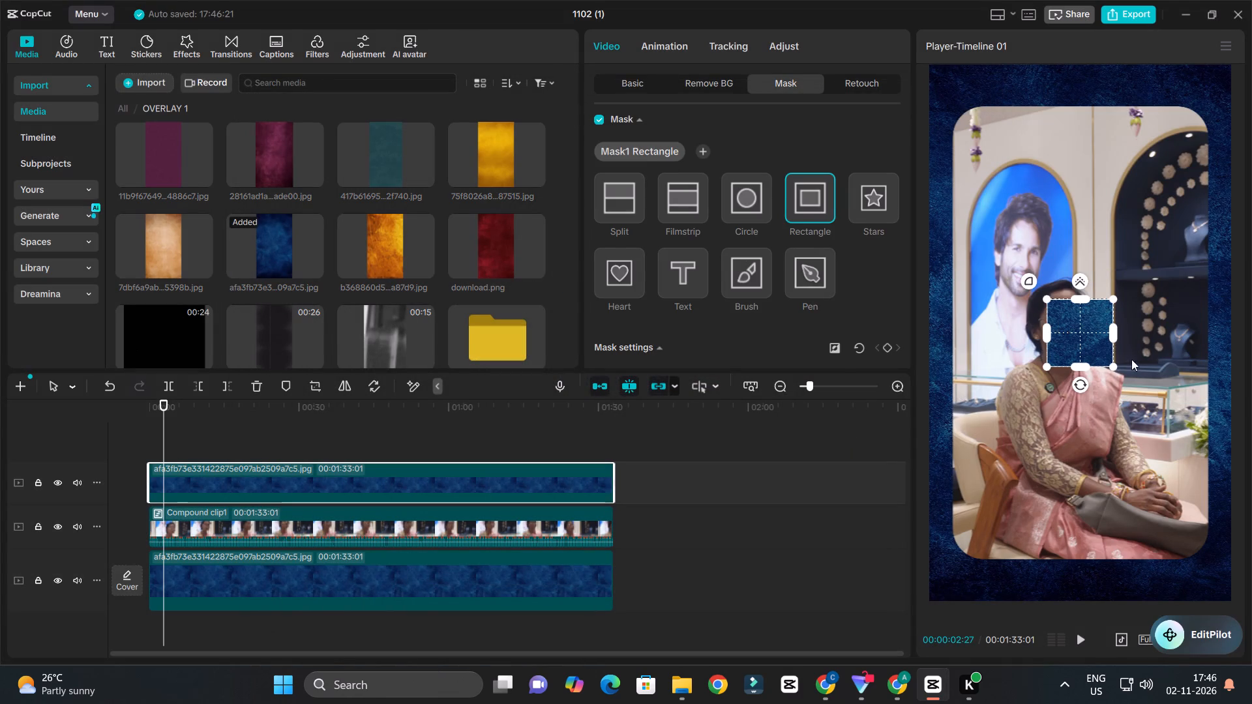
left_click_drag(1112, 340, 1210, 338)
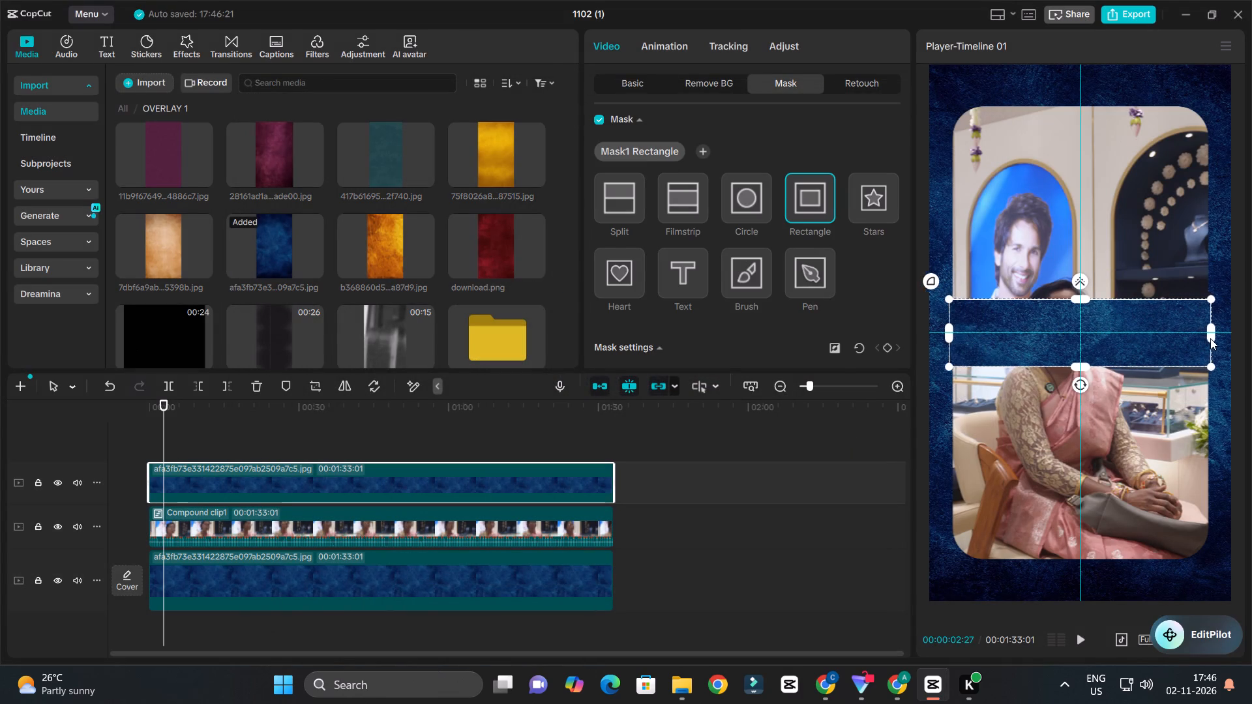
left_click_drag(1210, 338, 1211, 329)
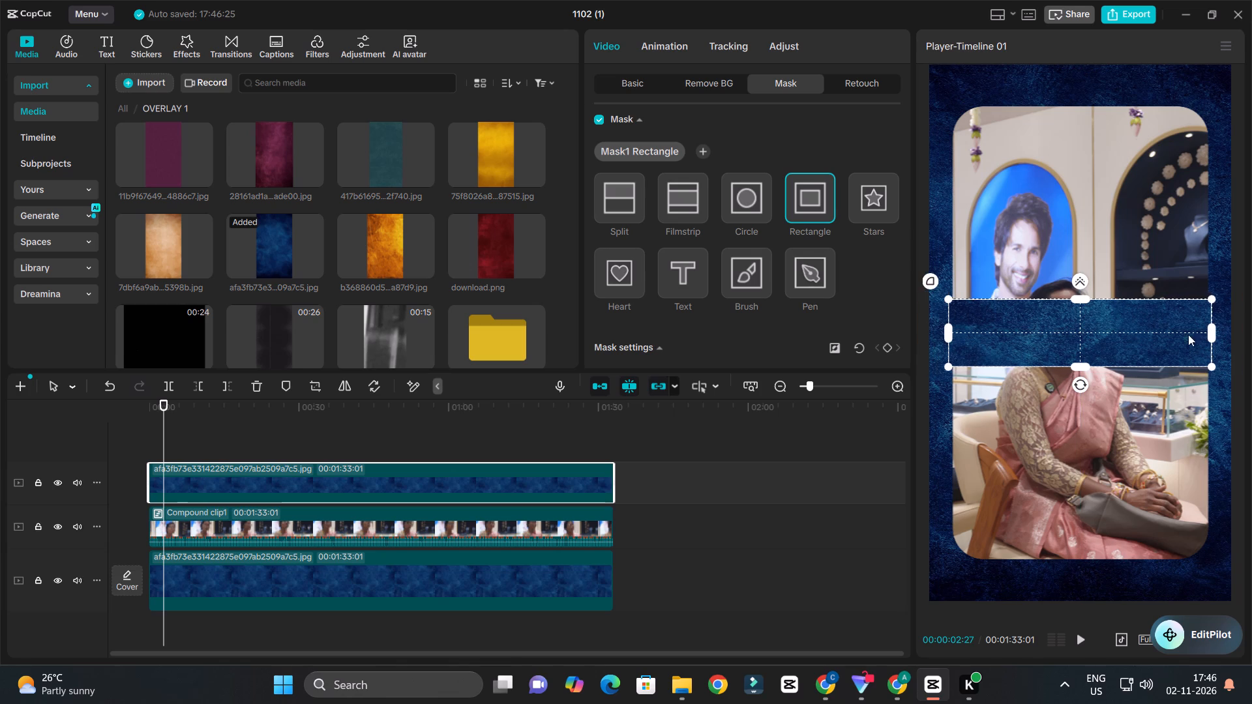
scroll(730, 322, "down", 2)
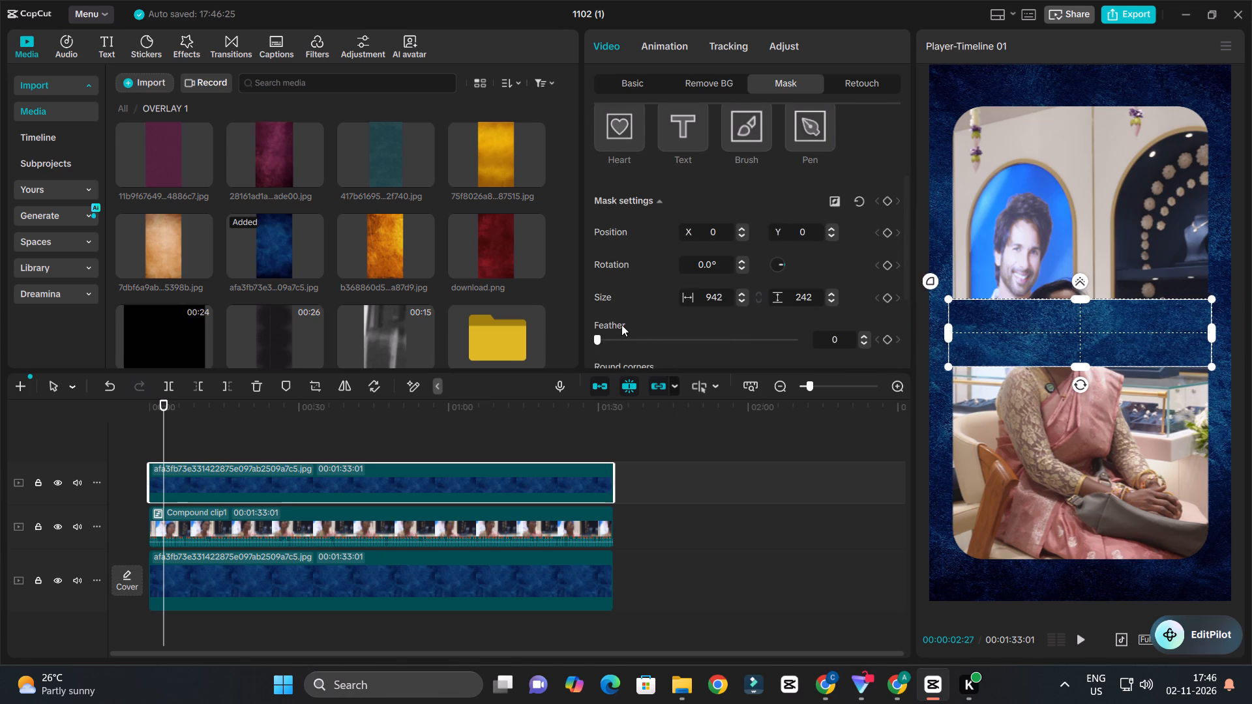
scroll(621, 325, "down", 1)
left_click_drag(605, 306, 748, 300)
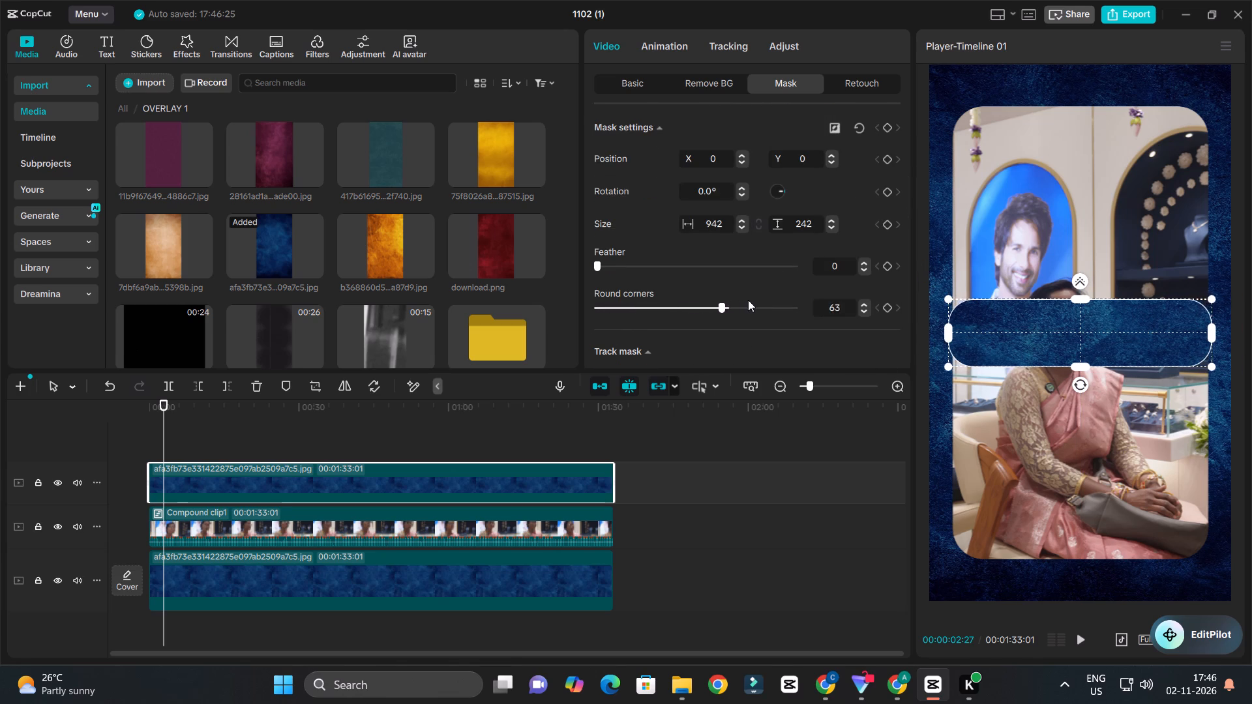
left_click_drag(748, 300, 701, 296)
left_click_drag(702, 307, 734, 309)
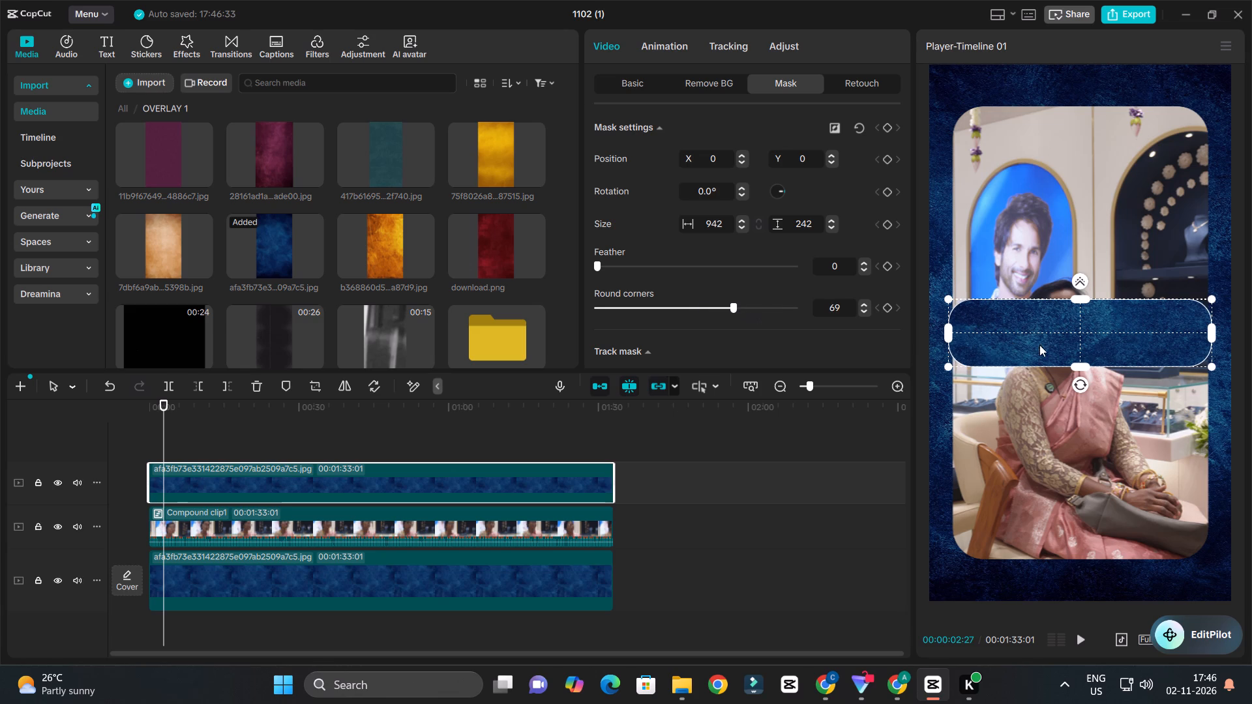
Scale the blue banner down to 72%, centre it over the clip's lower part, and play the opening seconds to preview it.
left_click(621, 80)
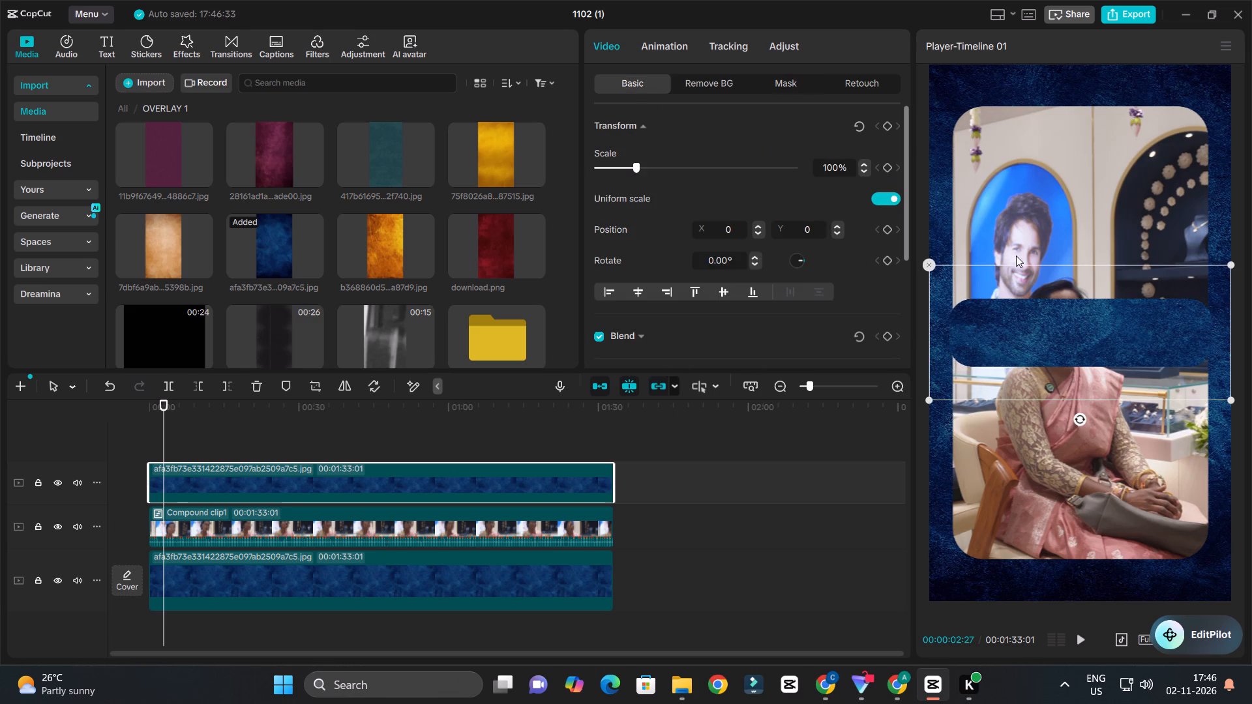
left_click_drag(1233, 403, 1152, 368)
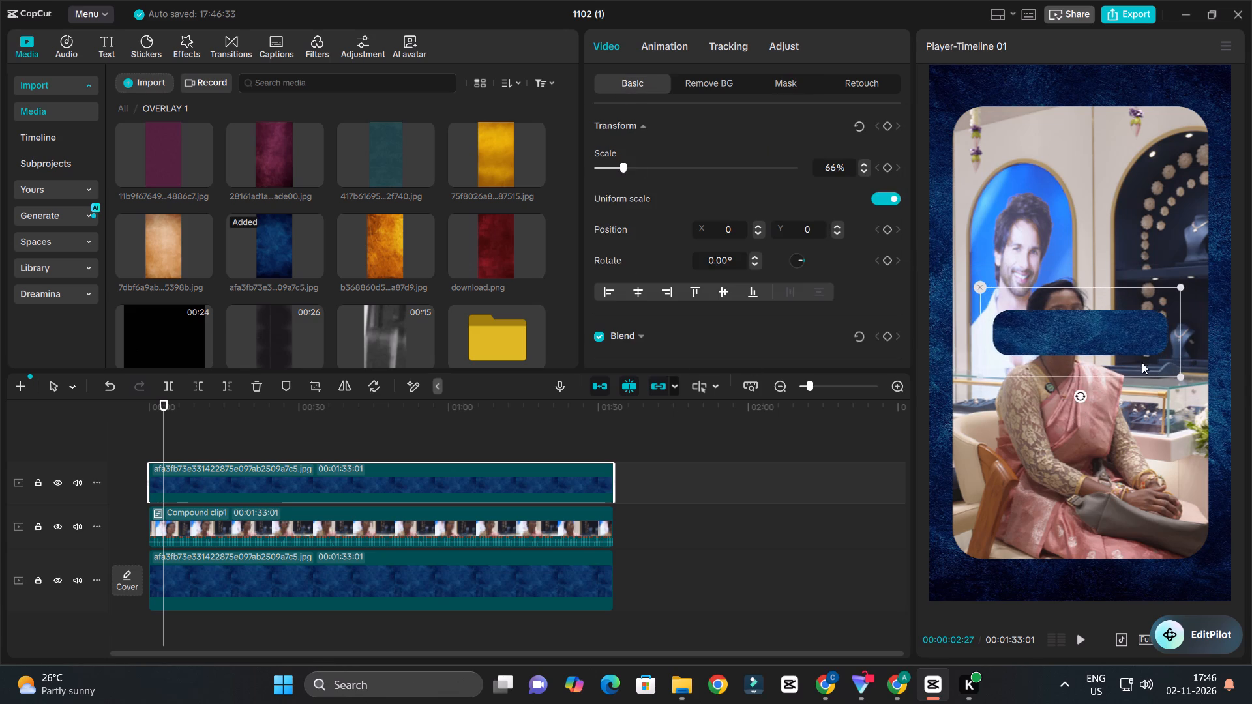
left_click_drag(1127, 357, 1124, 519)
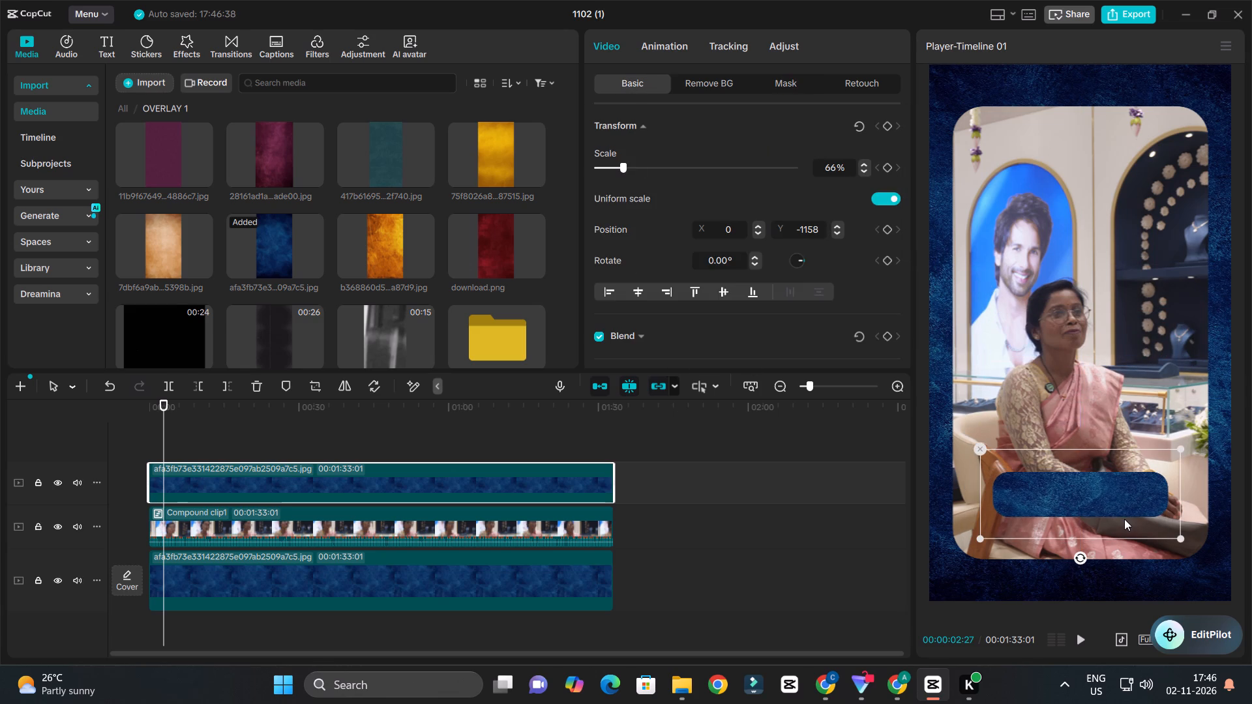
left_click_drag(1180, 538, 1191, 547)
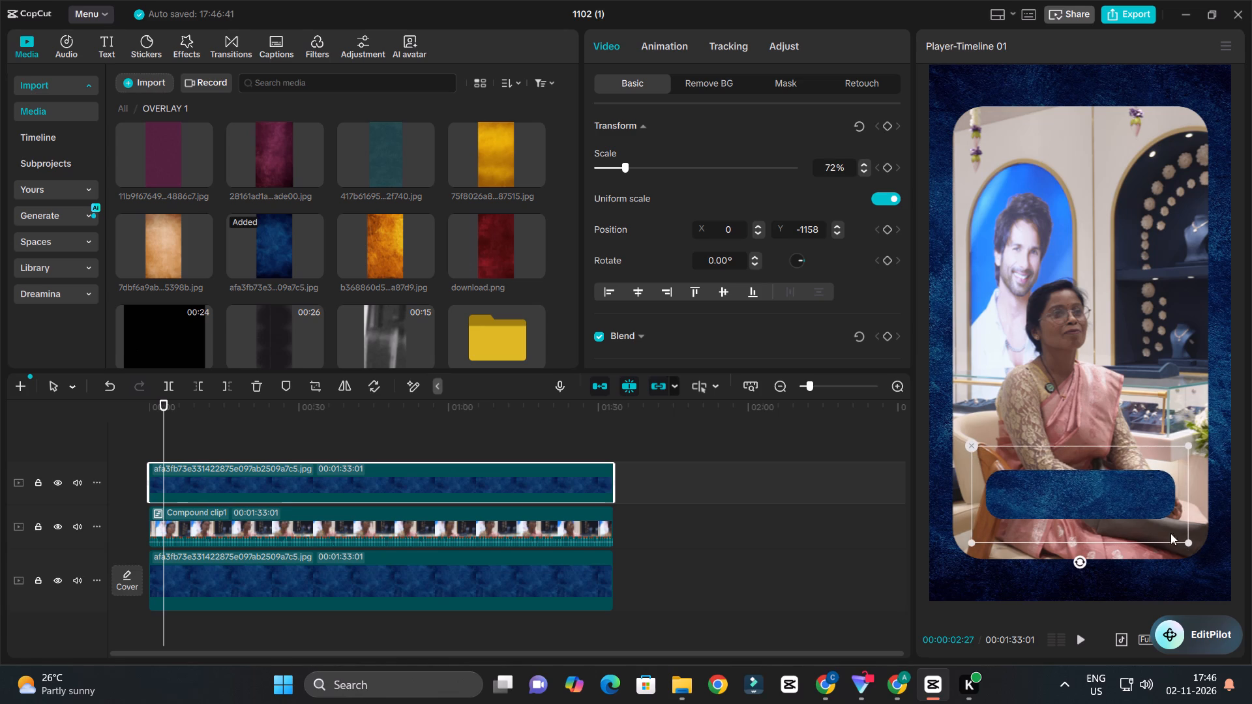
left_click(1142, 516)
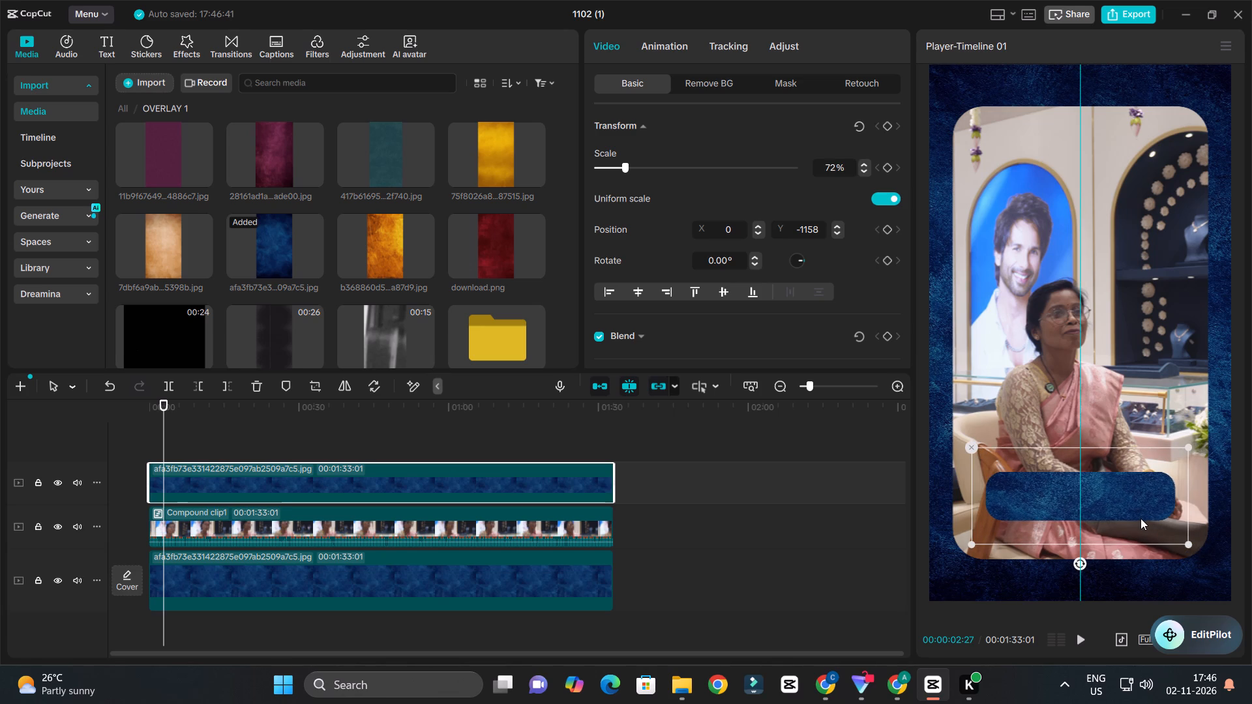
left_click(179, 437)
left_click_drag(183, 409, 0, 454)
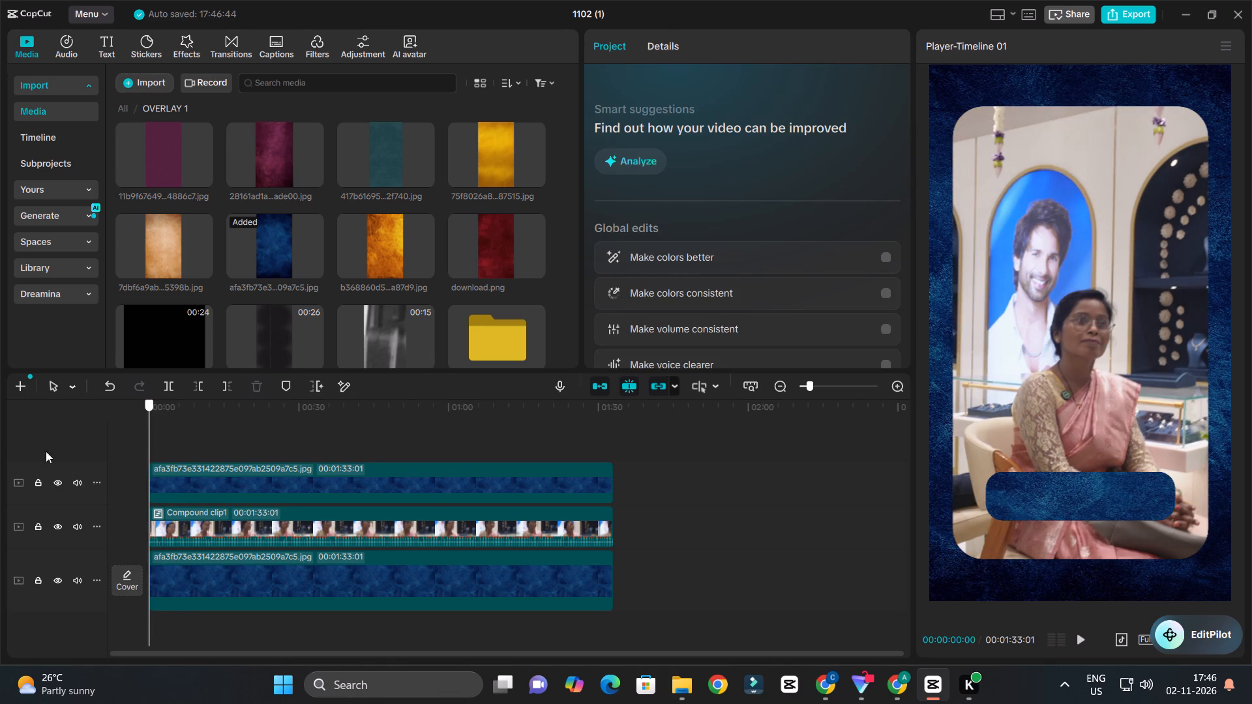
key("space")
scroll(260, 456, "up", 6, "ctrl")
scroll(264, 457, "down", 4, "ctrl")
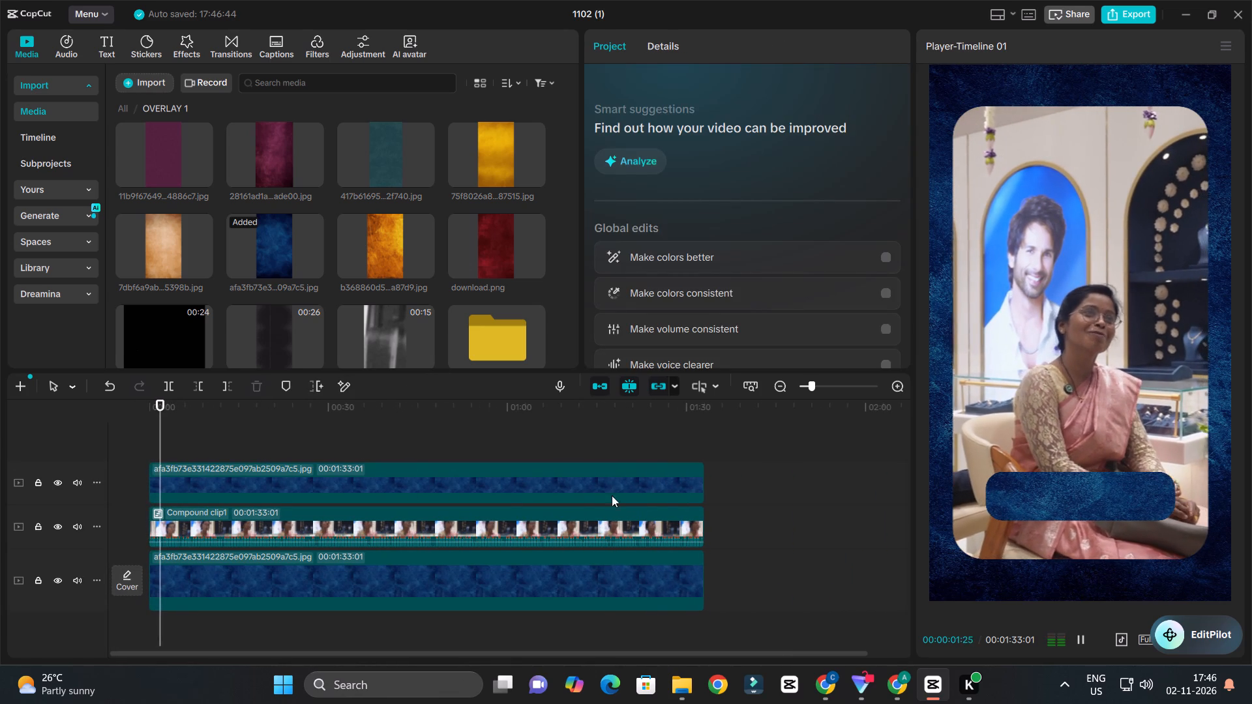
key("space")
Try the blue banner at different heights, settle it over the woman's lap at Y -936, and preview briefly.
left_click(1086, 502)
left_click_drag(1105, 510, 1106, 531)
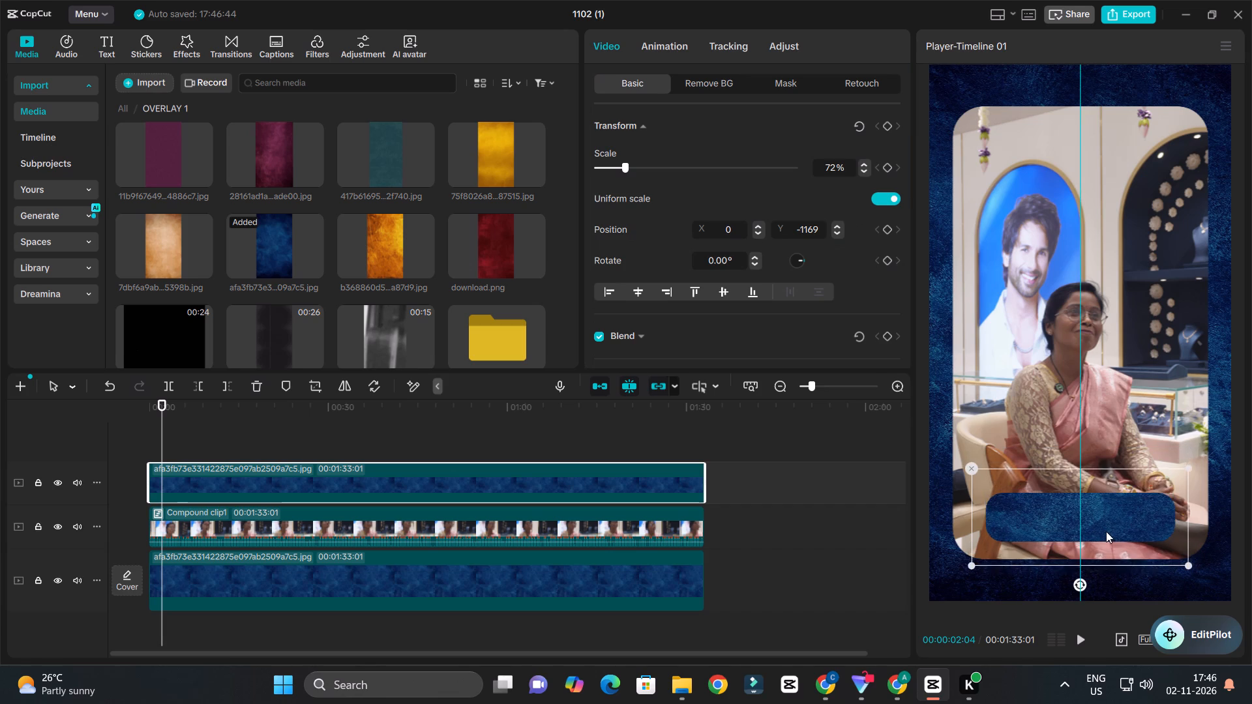
left_click_drag(1106, 531, 1088, 195)
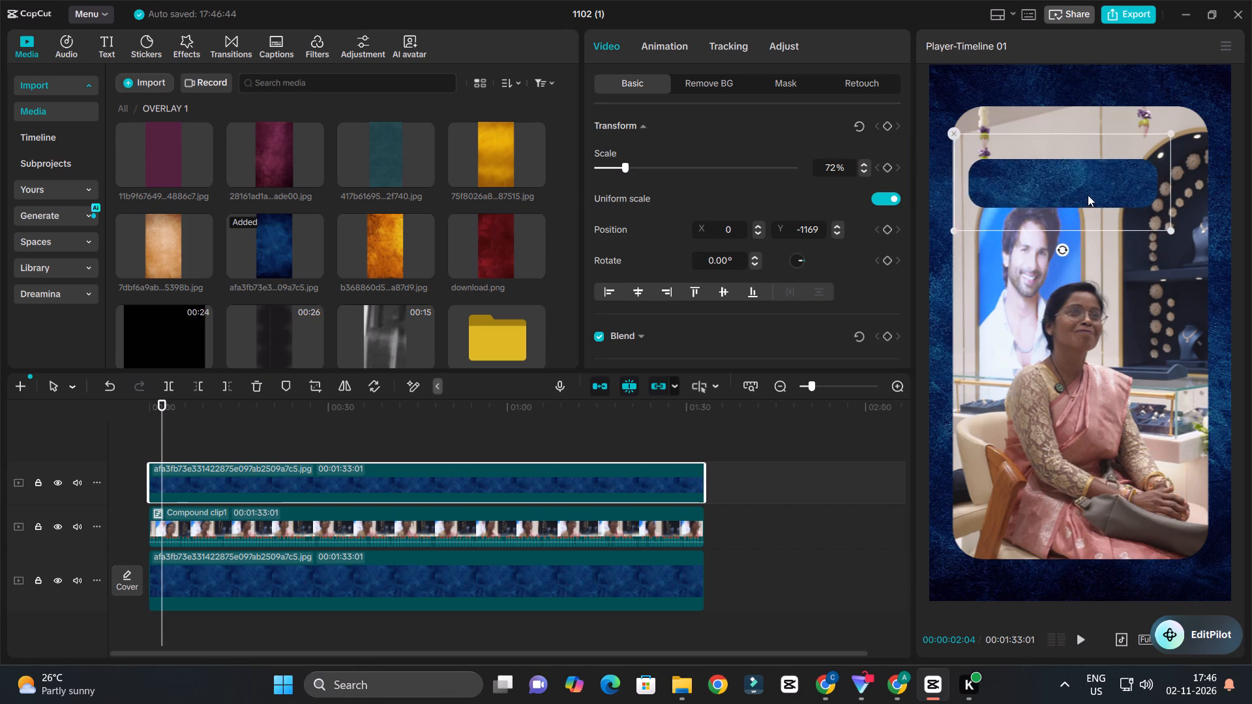
left_click_drag(1088, 195, 1091, 230)
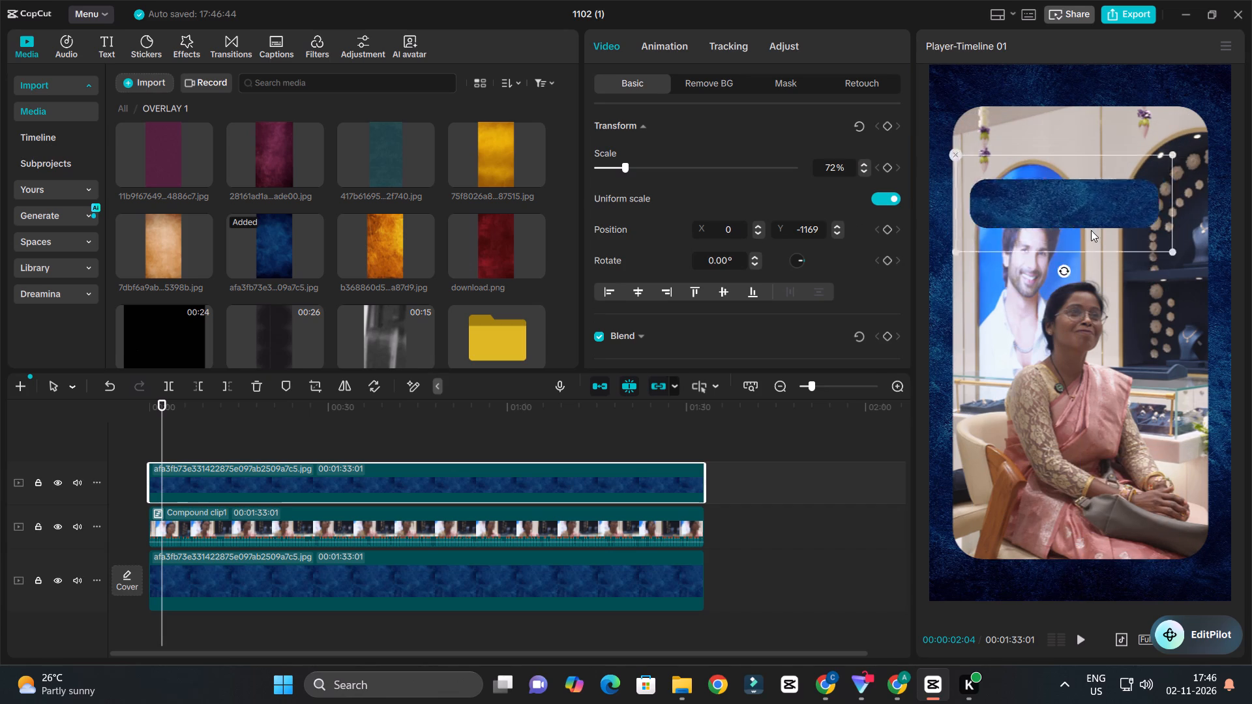
left_click_drag(1091, 230, 1098, 480)
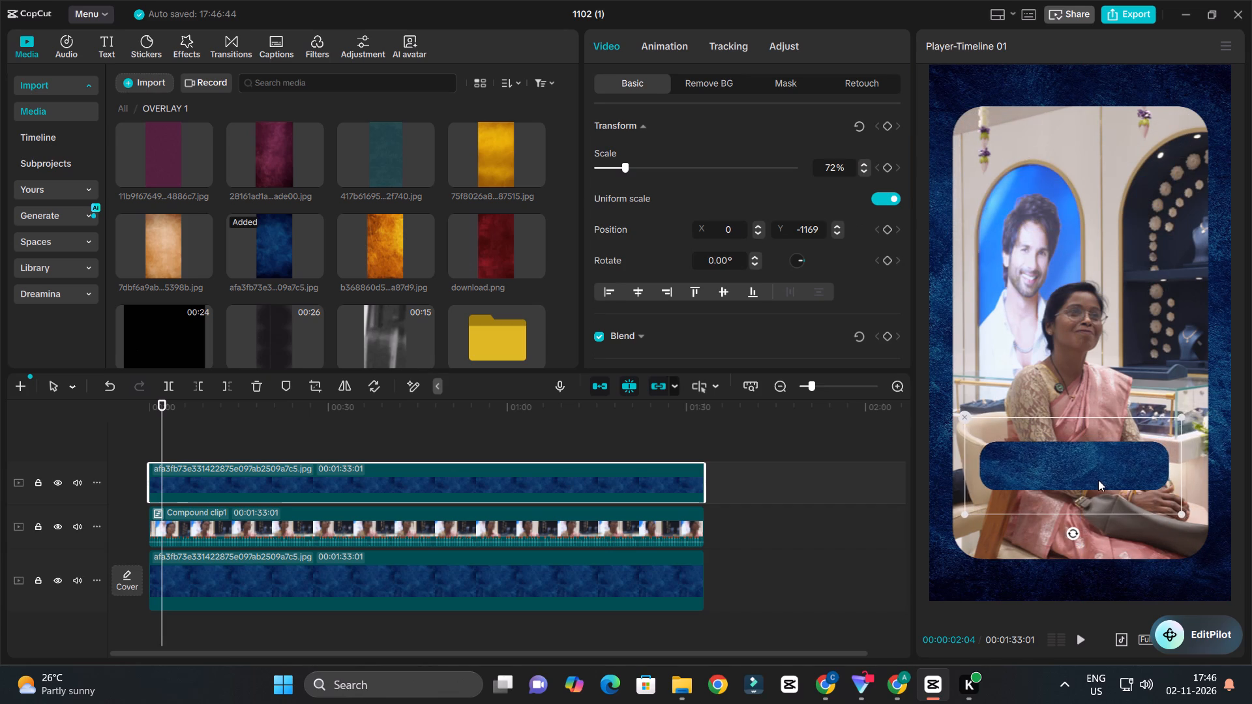
left_click_drag(1098, 480, 1104, 477)
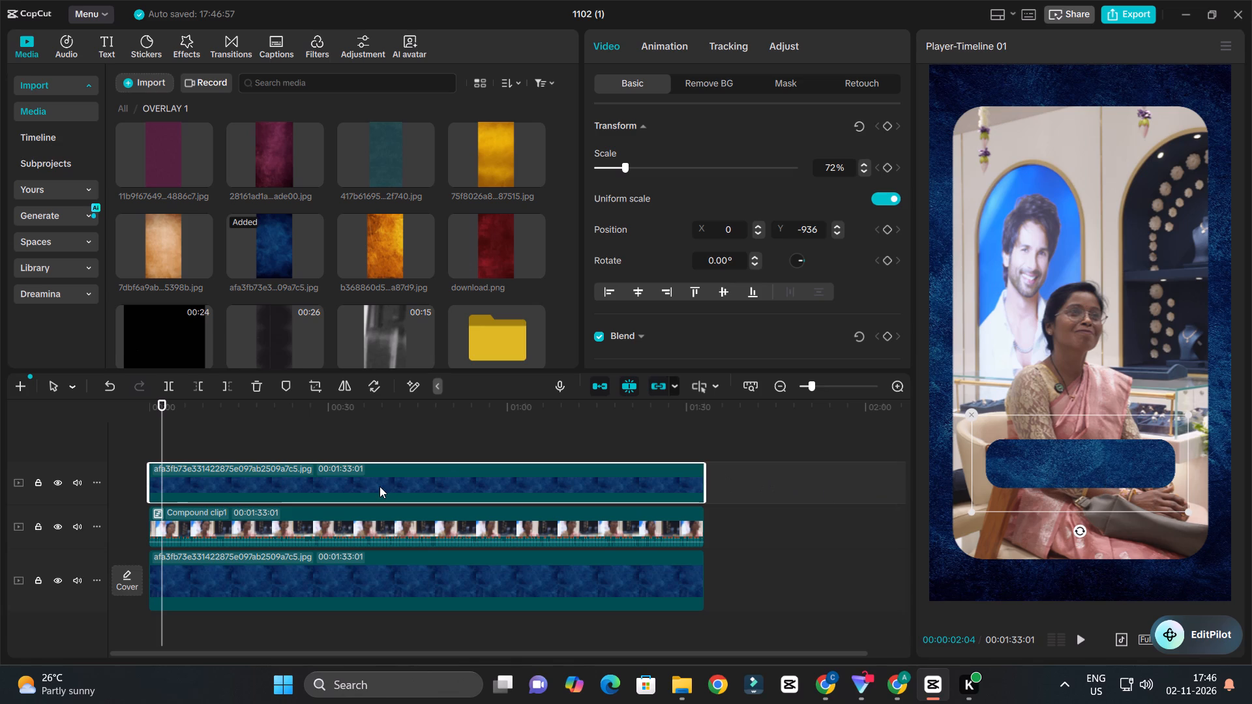
key("space")
key("space")
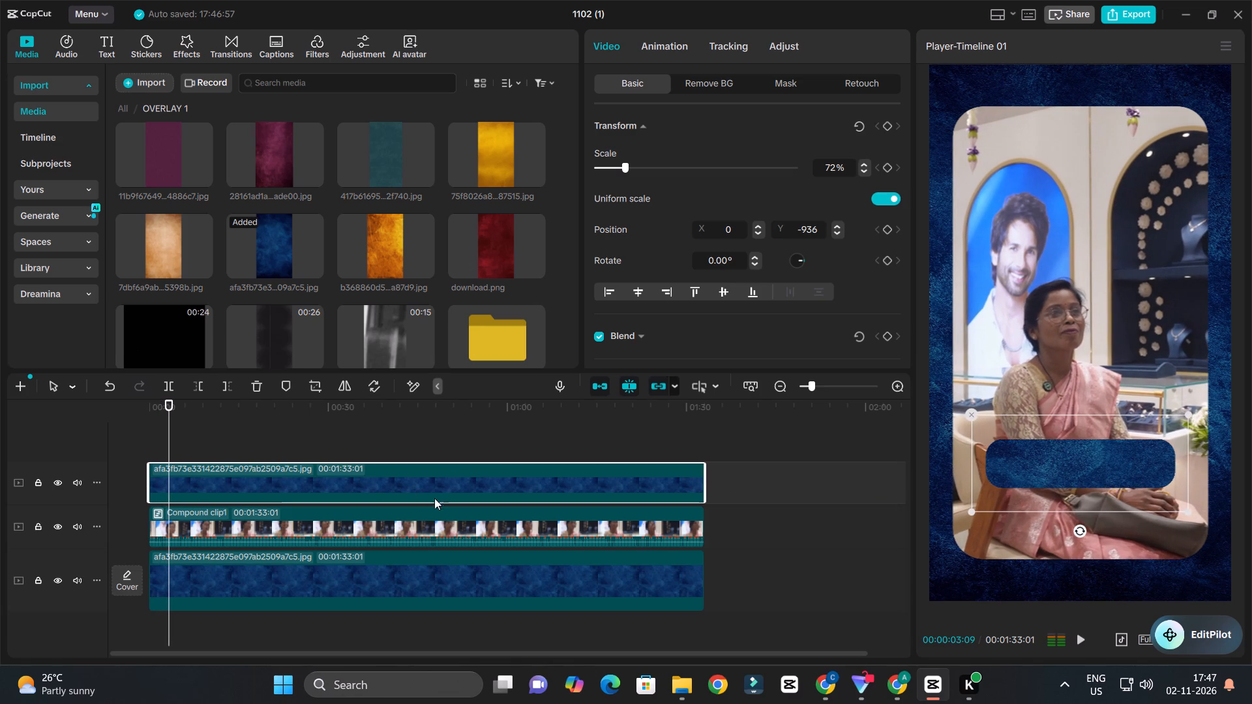
Shorten Compound clip1's rectangle mask and shift it down until its lower edge meets the bottom of the clip.
left_click(316, 523)
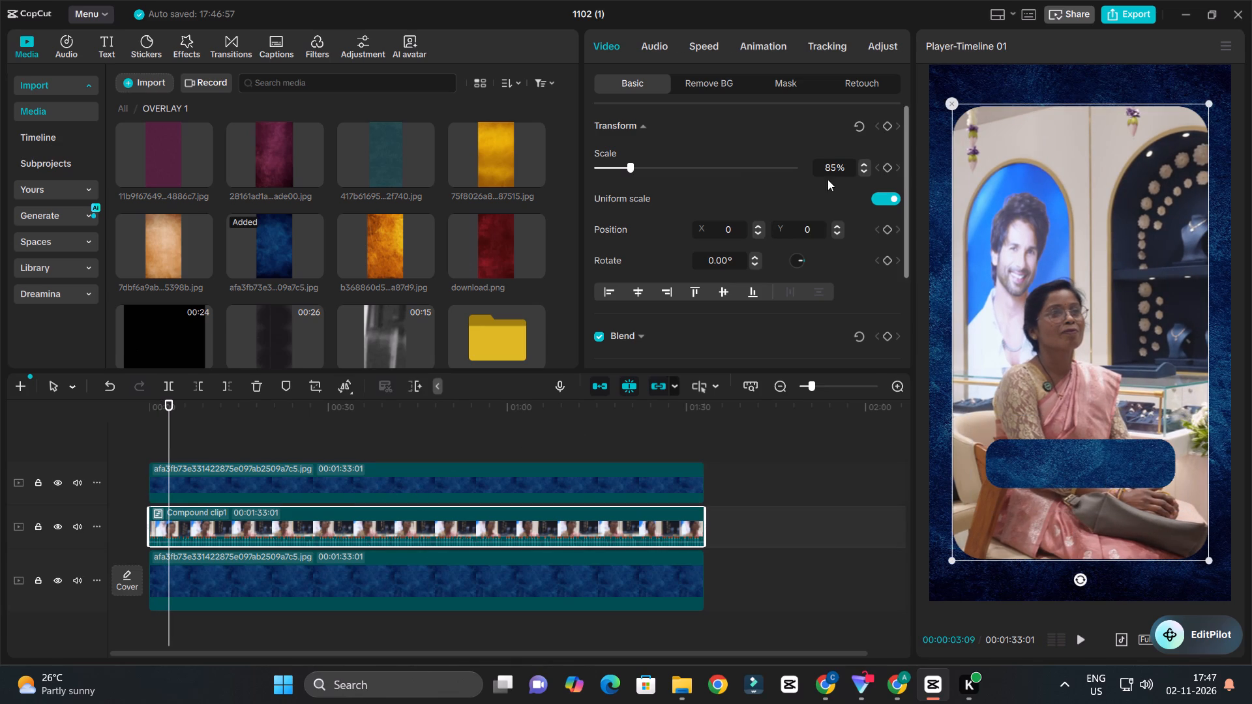
left_click(790, 85)
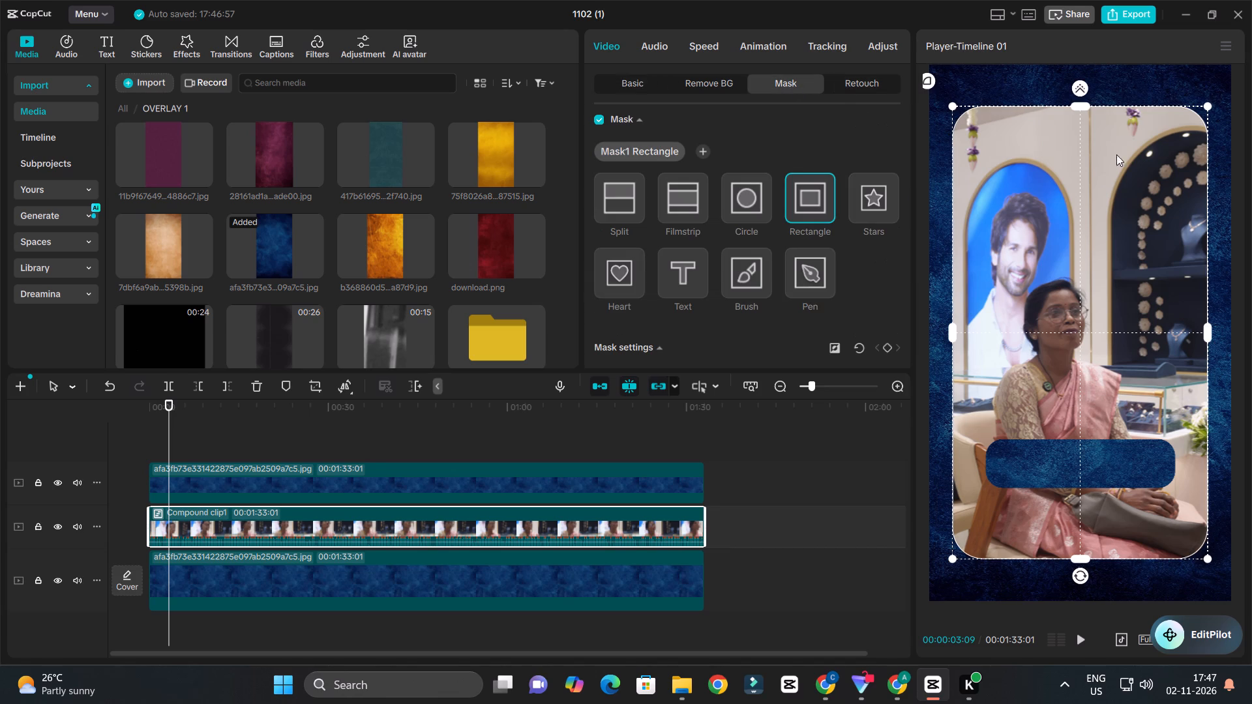
left_click_drag(1084, 106, 1083, 138)
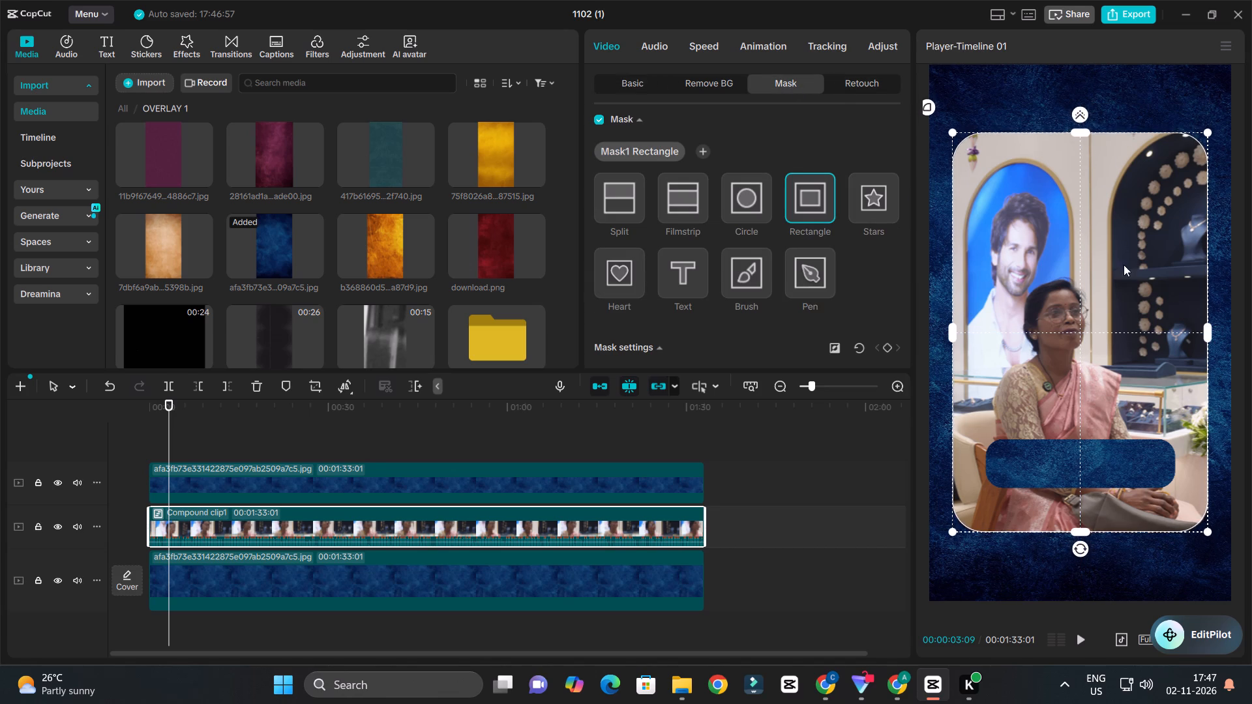
left_click_drag(1124, 265, 1123, 290)
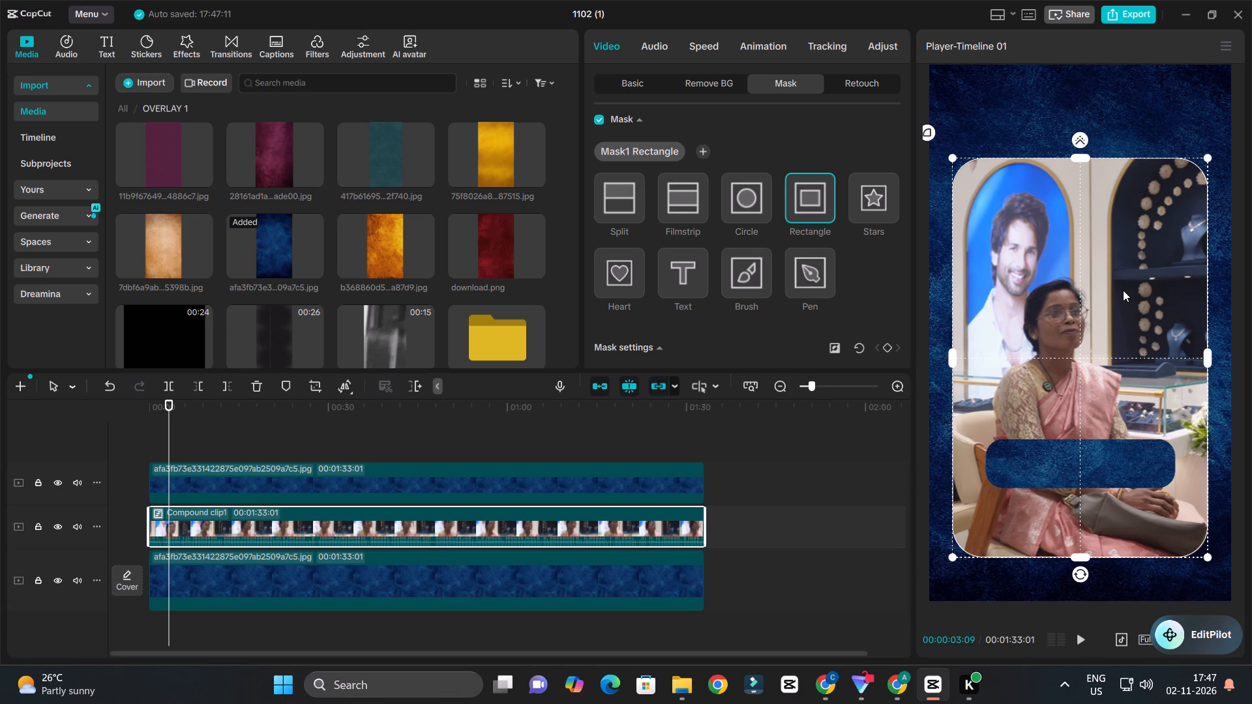
Move Compound clip1 up to about Y 285, scale it to 95%, and play the opening seconds to check the layout.
left_click(619, 83)
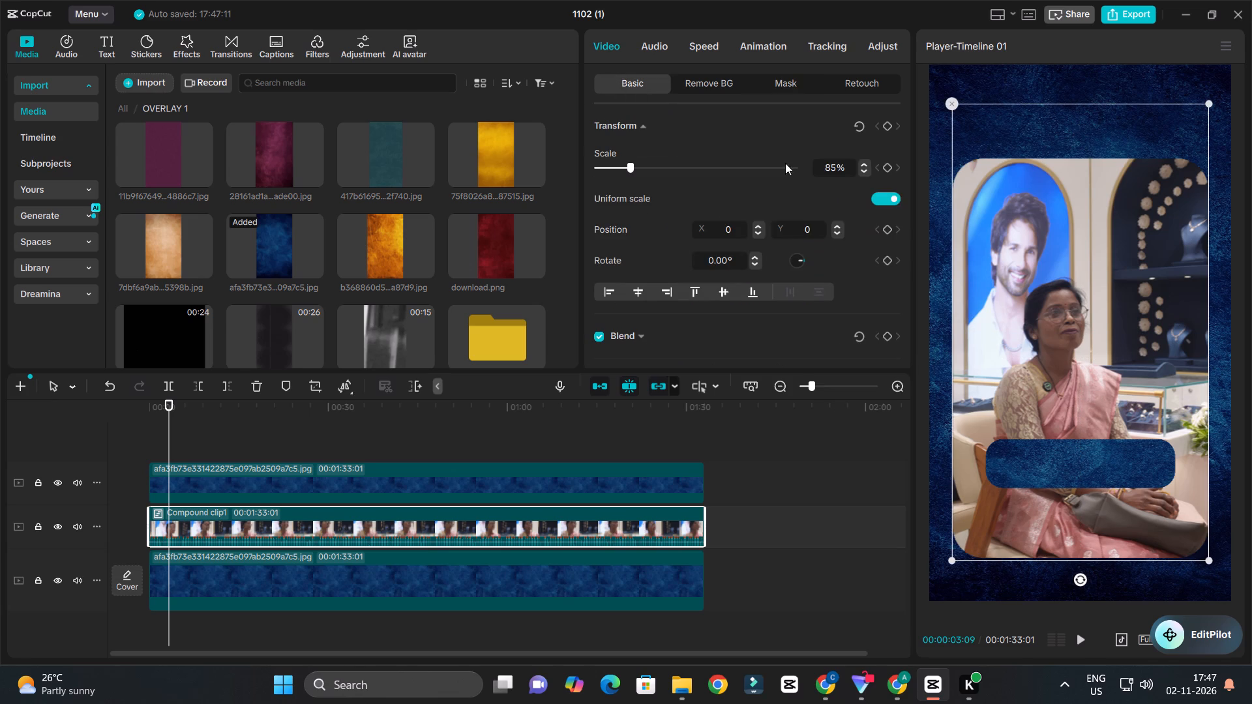
left_click_drag(1021, 275, 1021, 227)
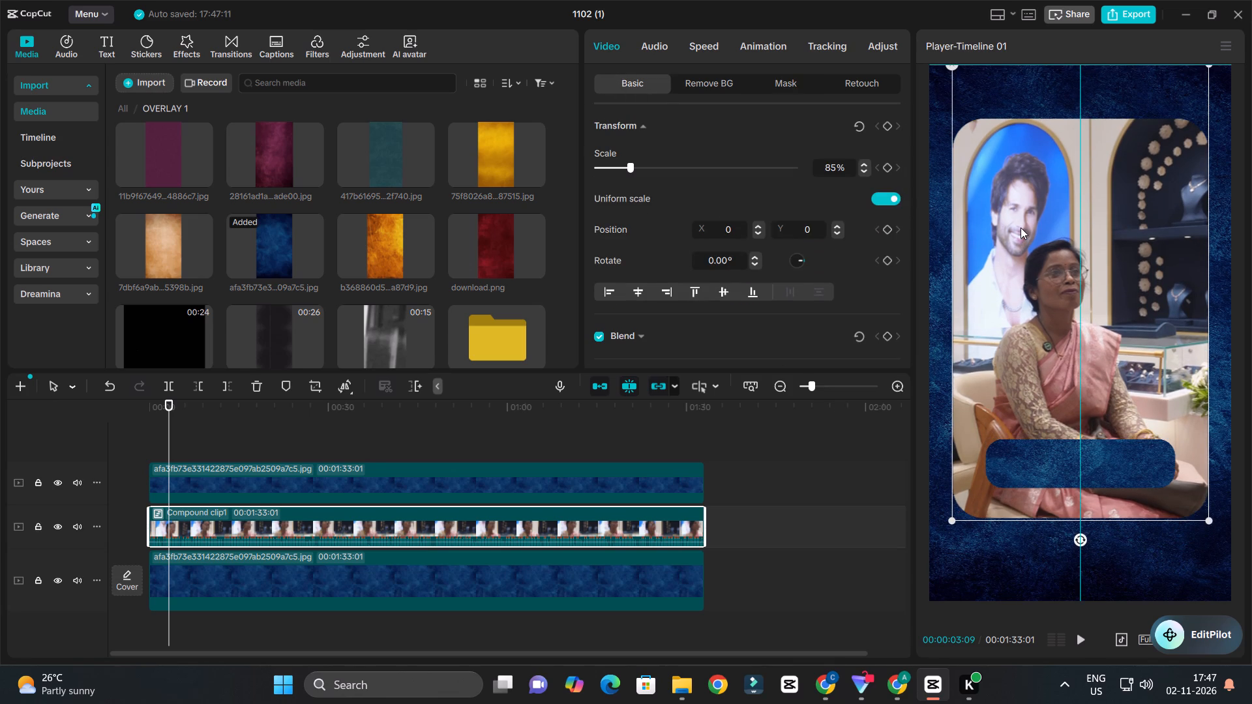
left_click_drag(1021, 227, 1021, 227)
left_click_drag(1208, 521, 1229, 573)
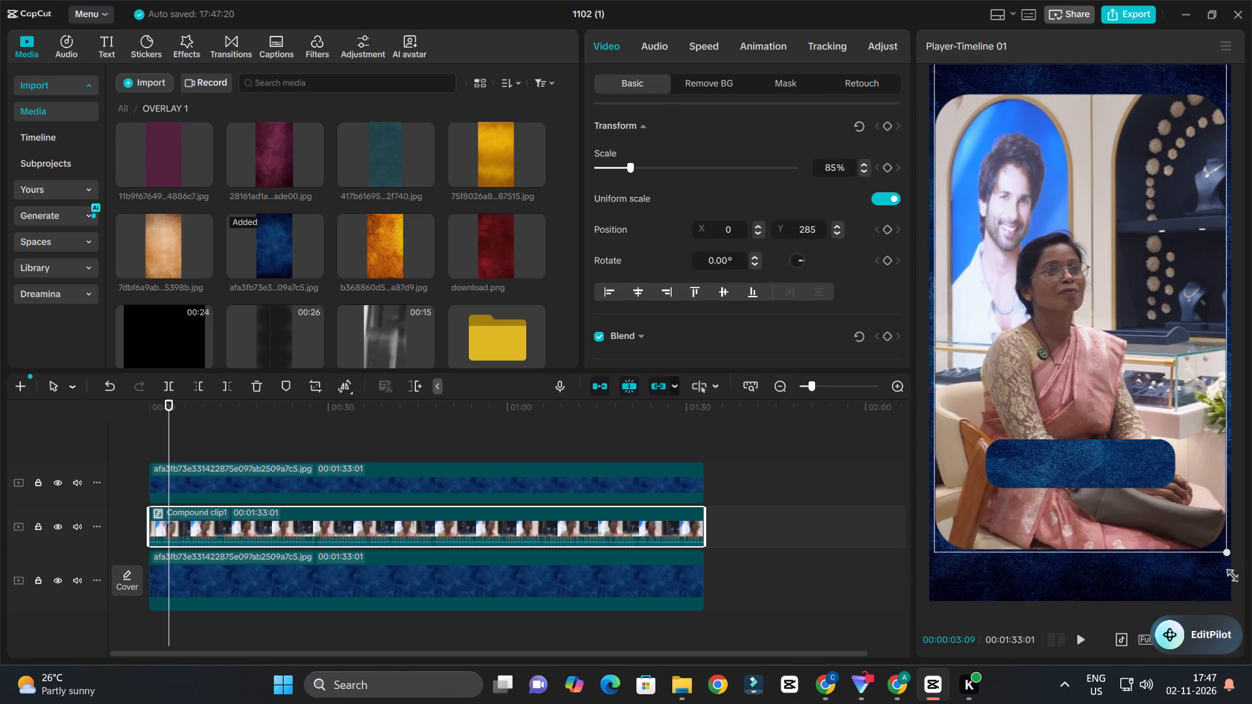
left_click_drag(1229, 573, 1227, 565)
left_click(1172, 527)
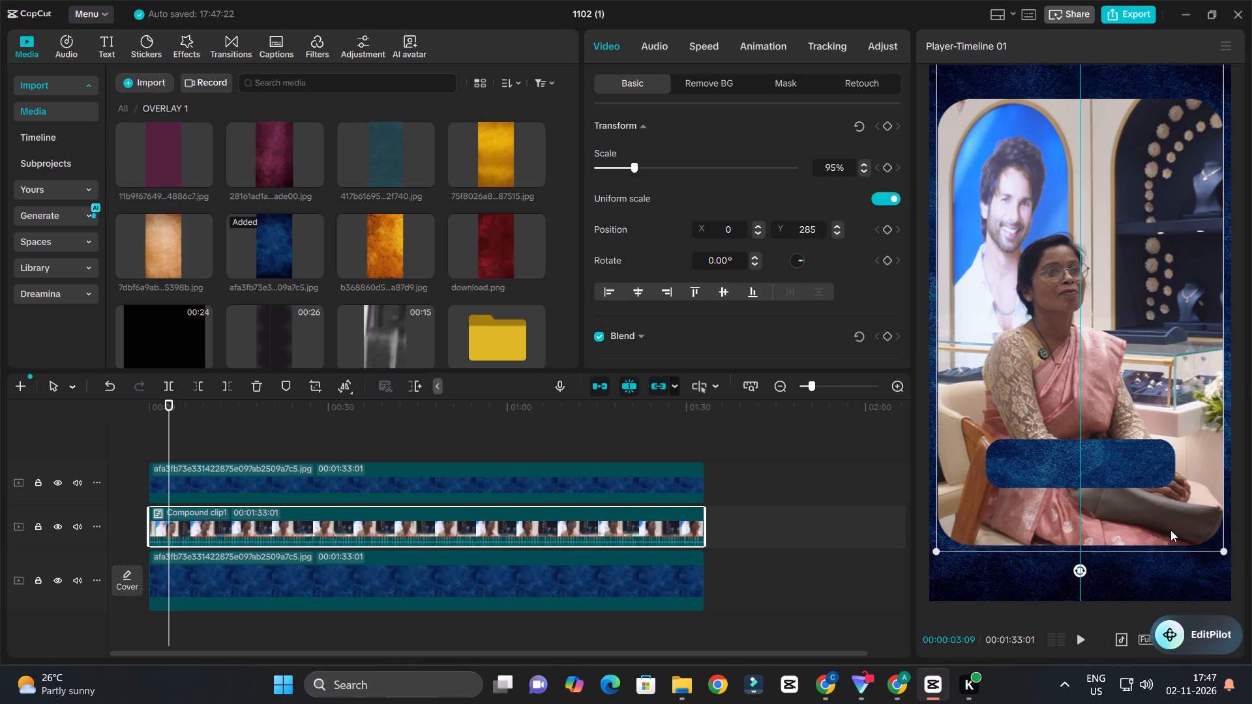
left_click(682, 445)
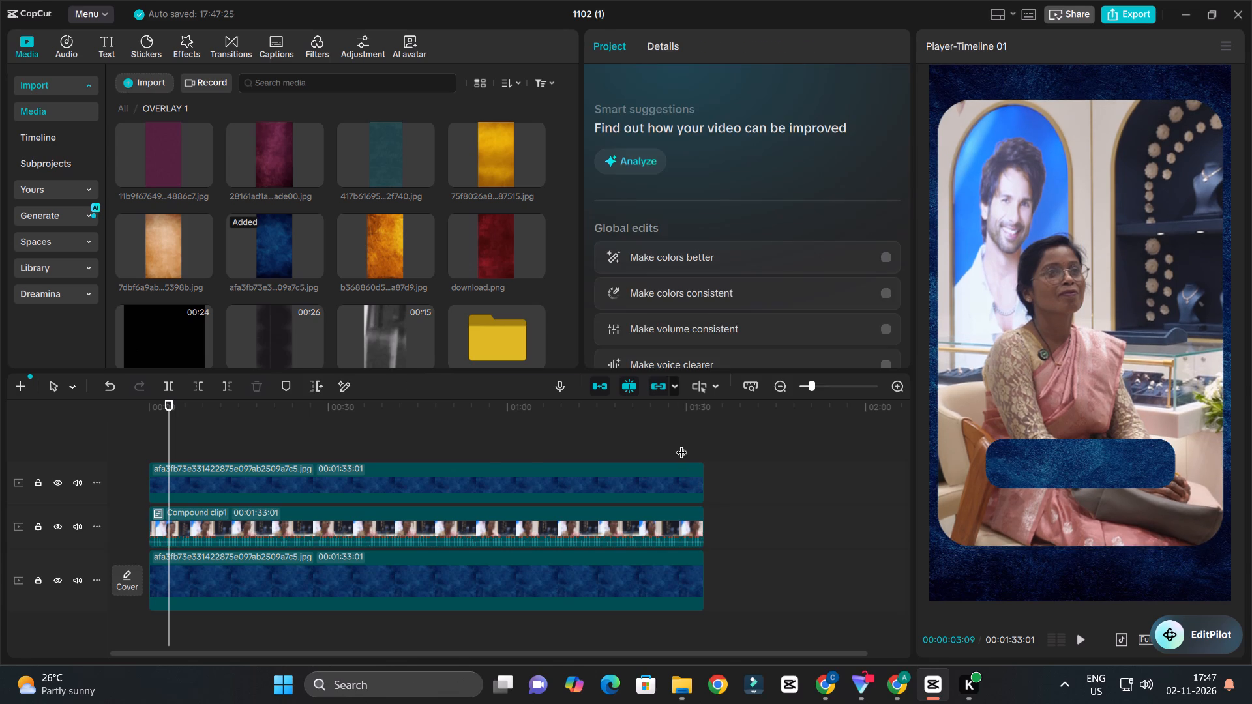
left_click_drag(334, 409, 0, 463)
key("space")
scroll(338, 472, "up", 3, "ctrl")
scroll(339, 475, "down", 4, "ctrl")
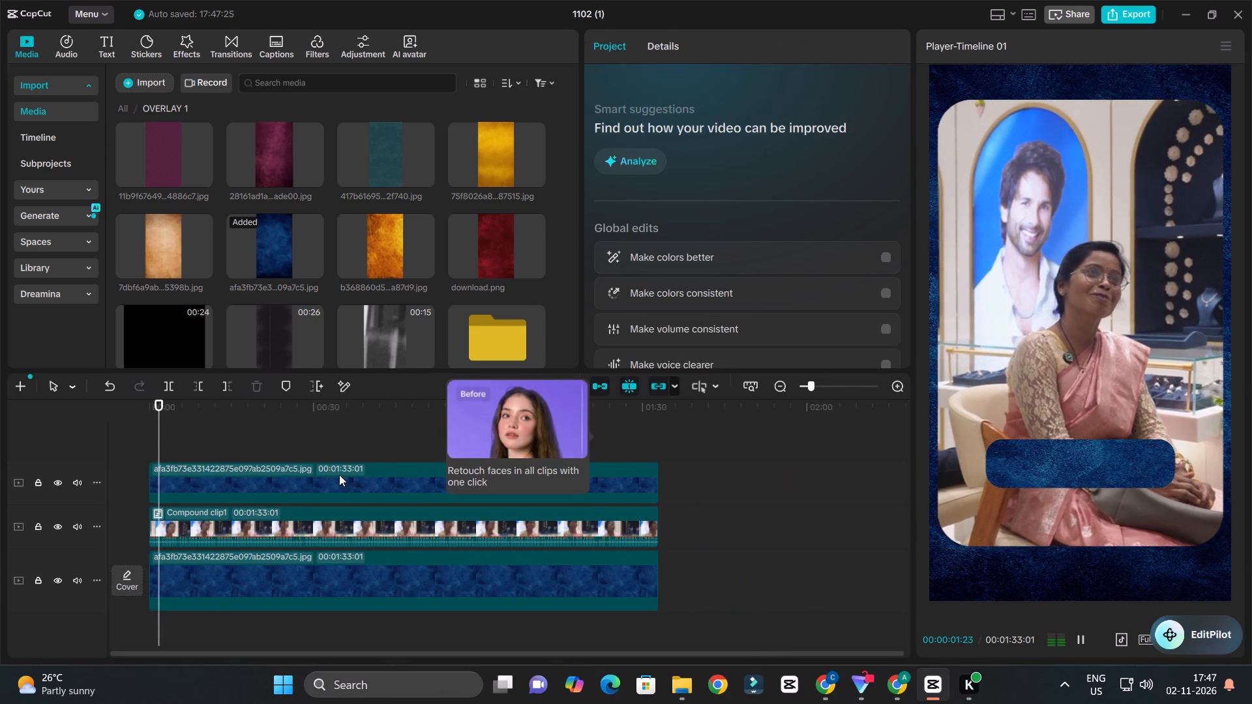
scroll(339, 475, "up", 2, "ctrl")
key("space")
Lower the blue banner to Y -983, keeping it horizontally centred, and preview a short stretch of the video.
left_click(1096, 466)
left_click(1105, 479)
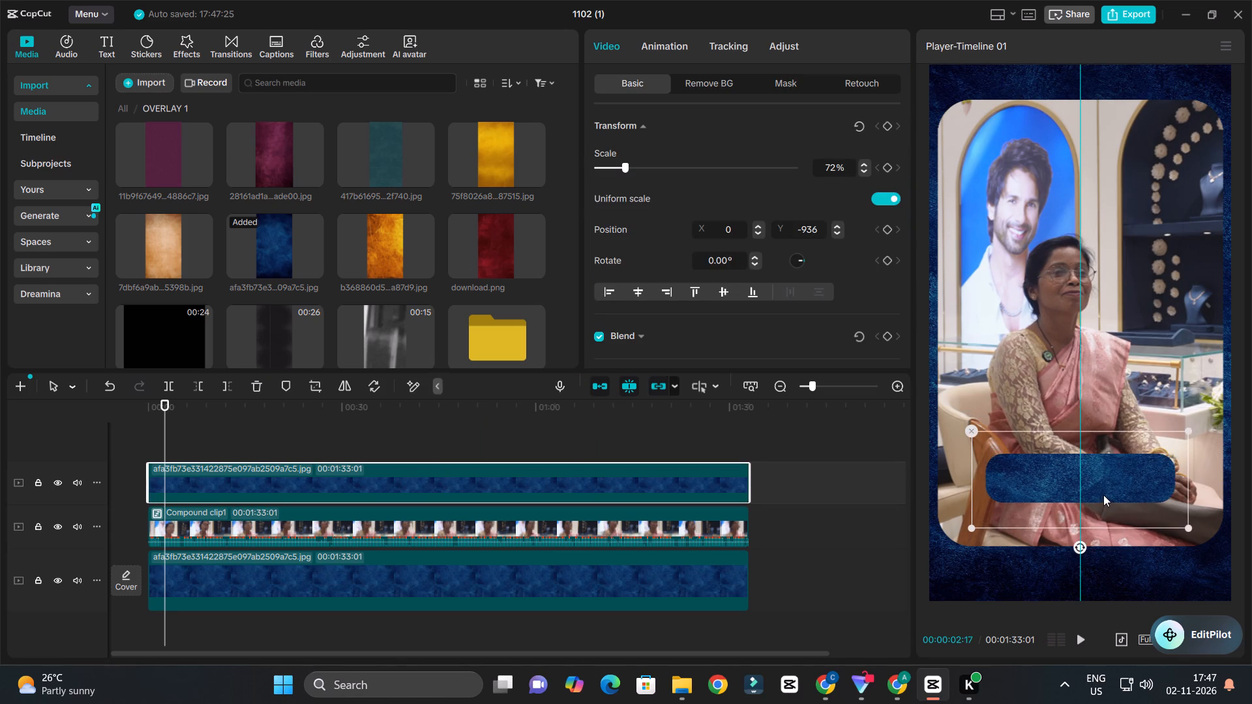
key("space")
scroll(365, 446, "down", 4, "ctrl")
key("space")
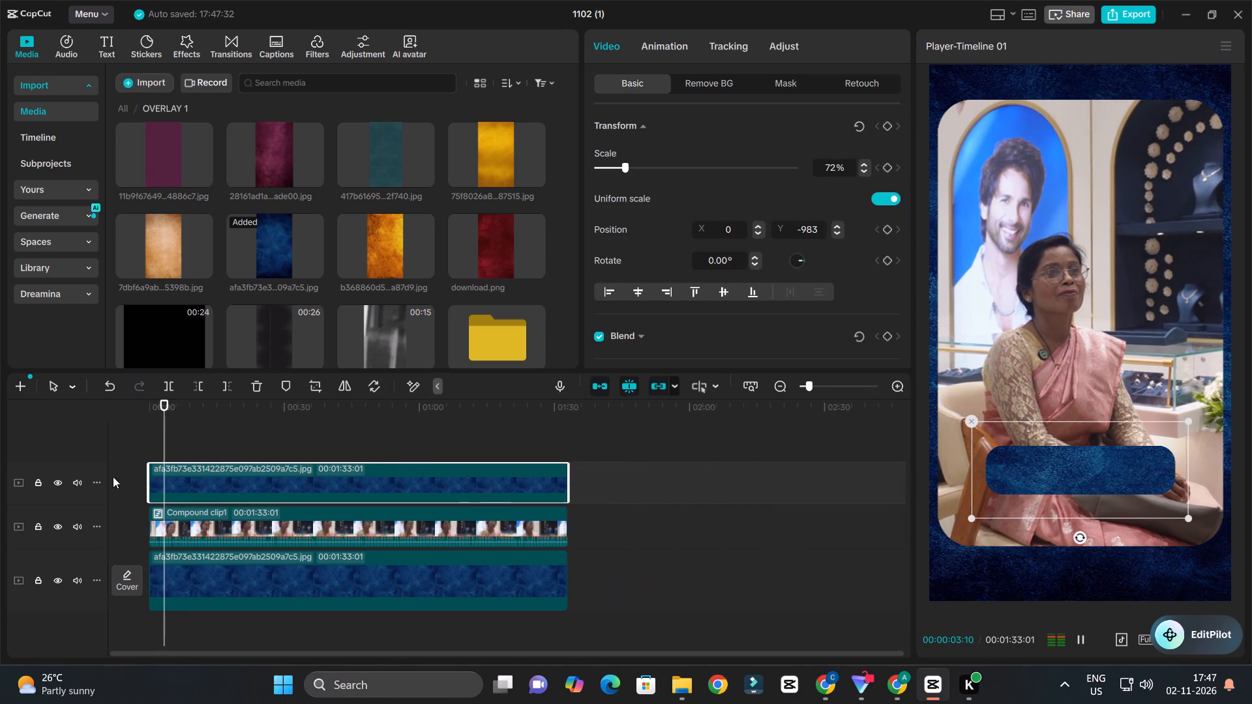
scroll(153, 422, "up", 11, "ctrl")
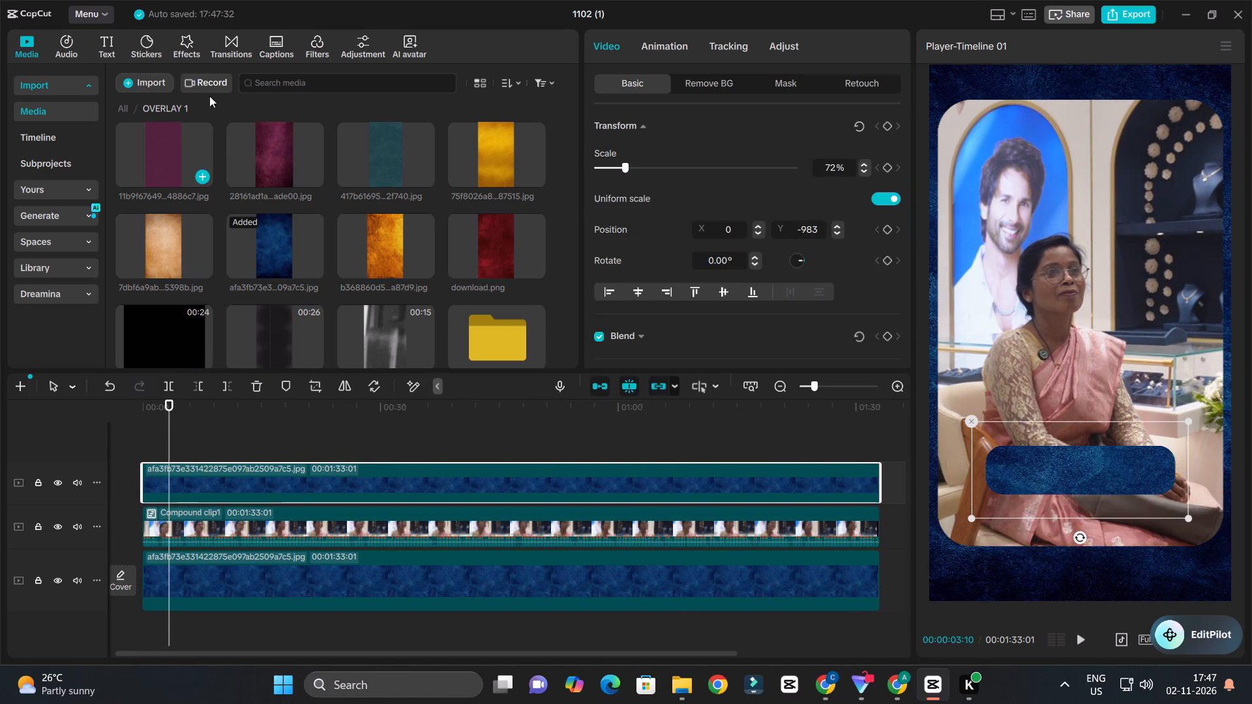
Add a default text clip on a new track above the banner, near the start of the timeline.
left_click(371, 47)
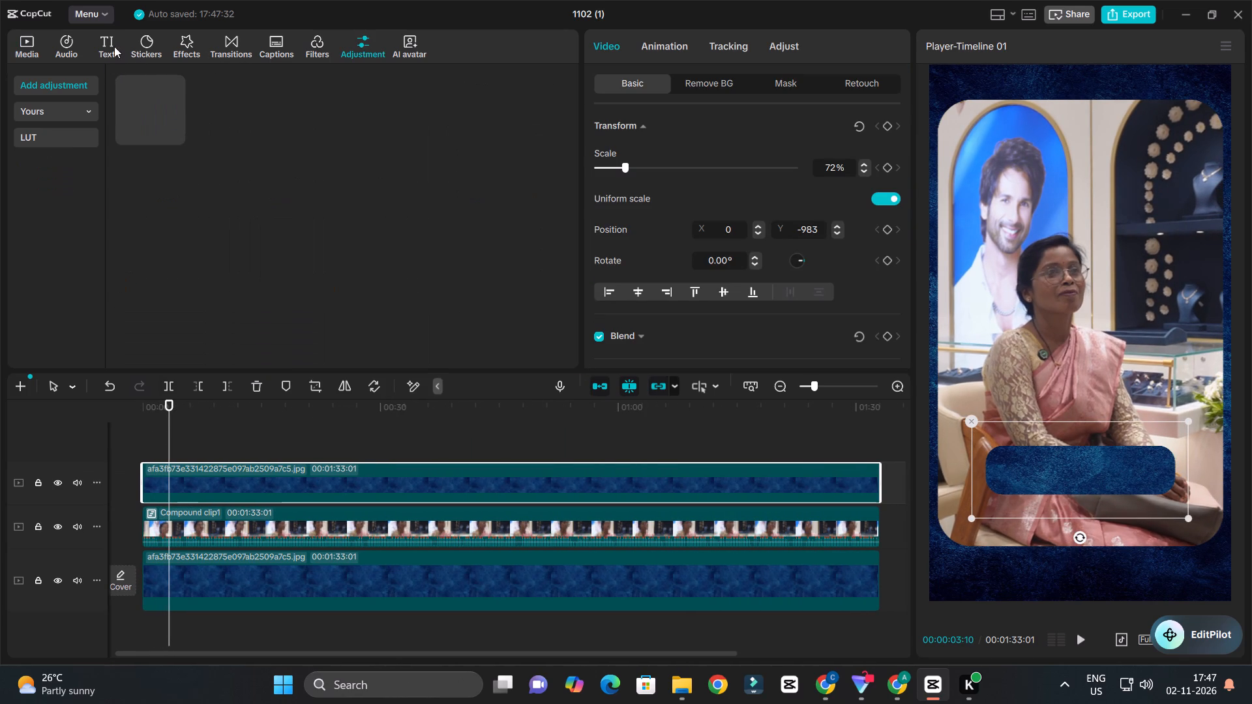
left_click(113, 46)
left_click_drag(142, 96, 147, 441)
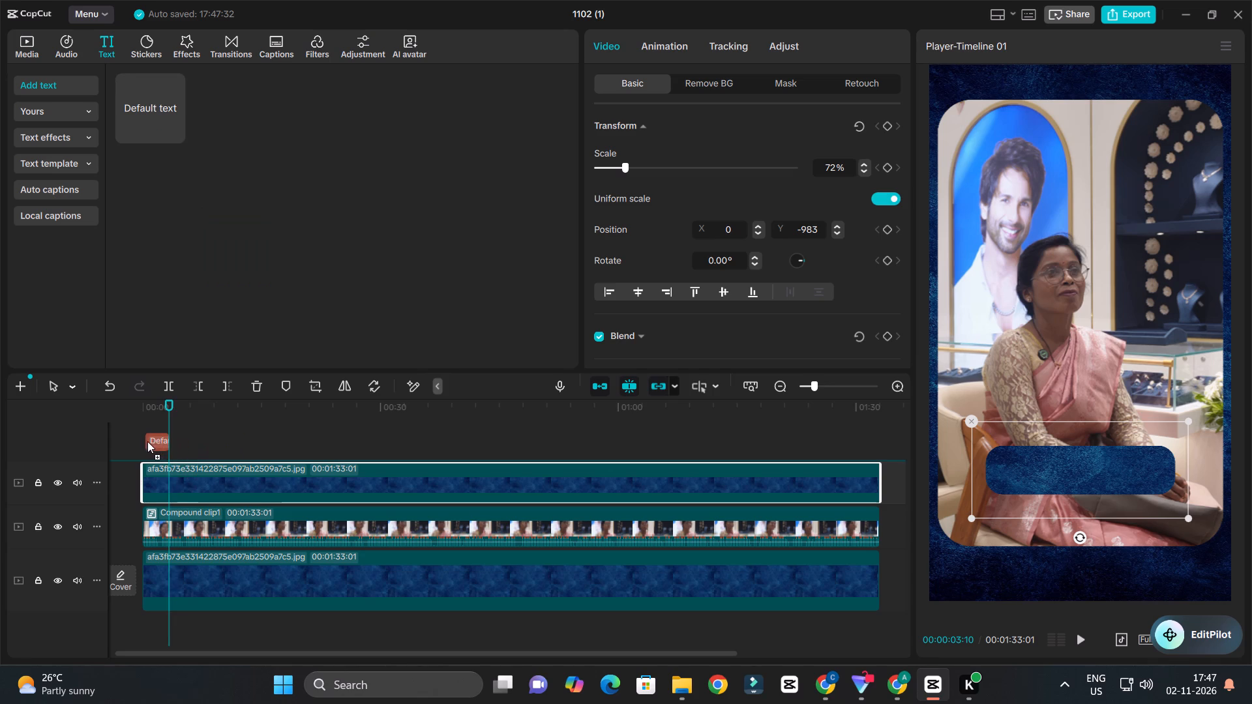
left_click_drag(147, 441, 144, 447)
scroll(170, 452, "up", 4, "ctrl")
left_click_drag(171, 400, 91, 449)
Duplicate the default text clip onto a new track above it, placing the copy at about 23 seconds.
left_click_drag(169, 470, 176, 443, "alt")
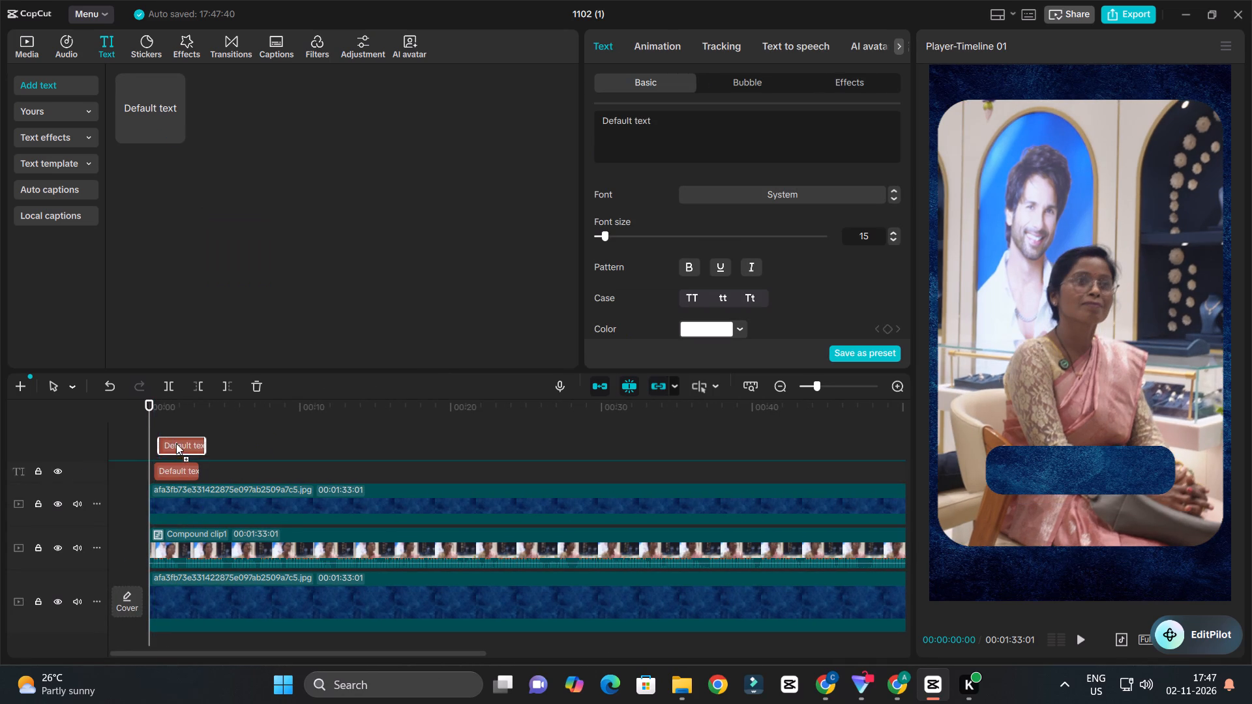
left_click_drag(176, 443, 509, 457, "alt")
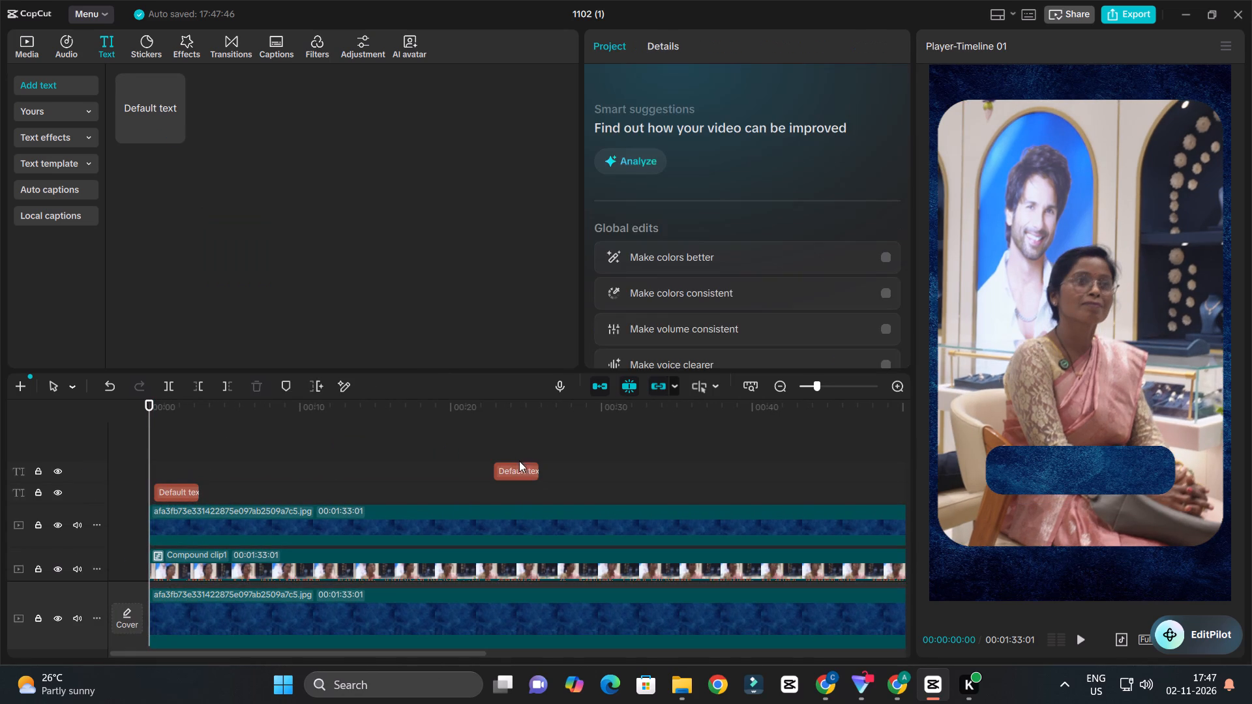
Hide the uppermost text track that holds the copied default text.
left_click(516, 473)
left_click(61, 473)
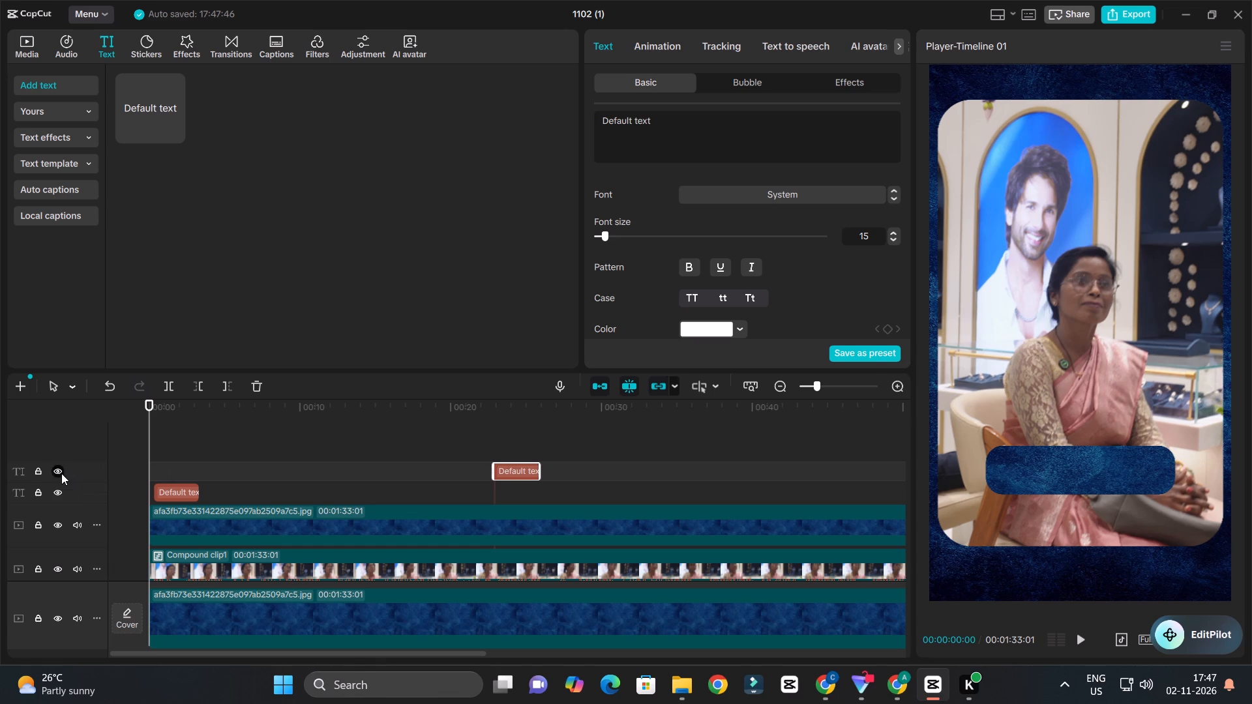
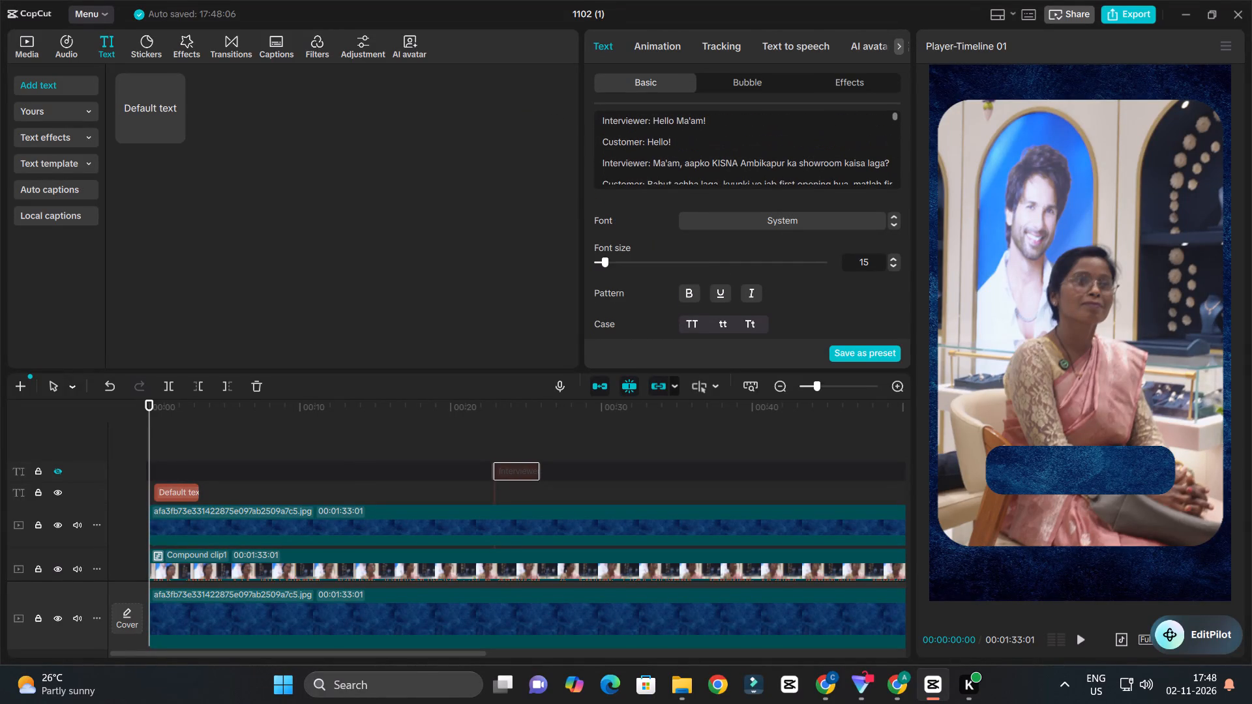
Replace the default text near the timeline start with "Hello Ma'am!", copied from the transcript clip on the hidden track.
scroll(685, 164, "up", 3)
left_click_drag(651, 119, 703, 117)
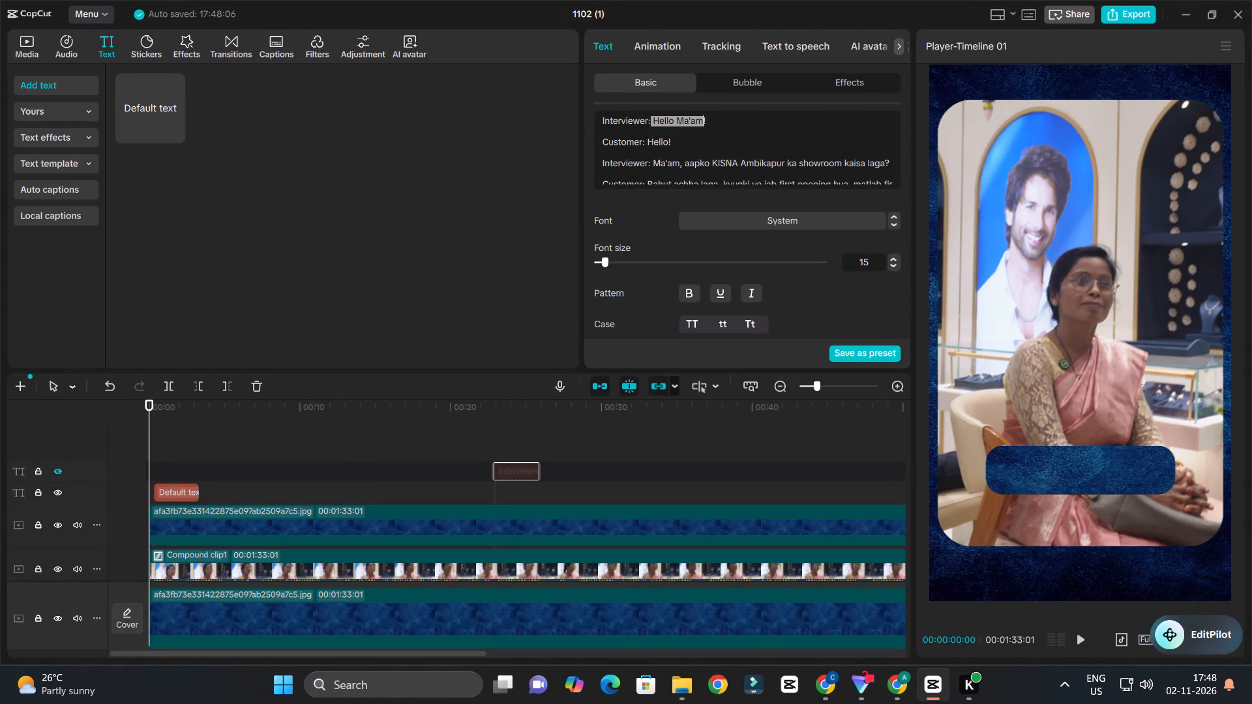
left_click_drag(703, 117, 706, 117)
key("ctrl+c")
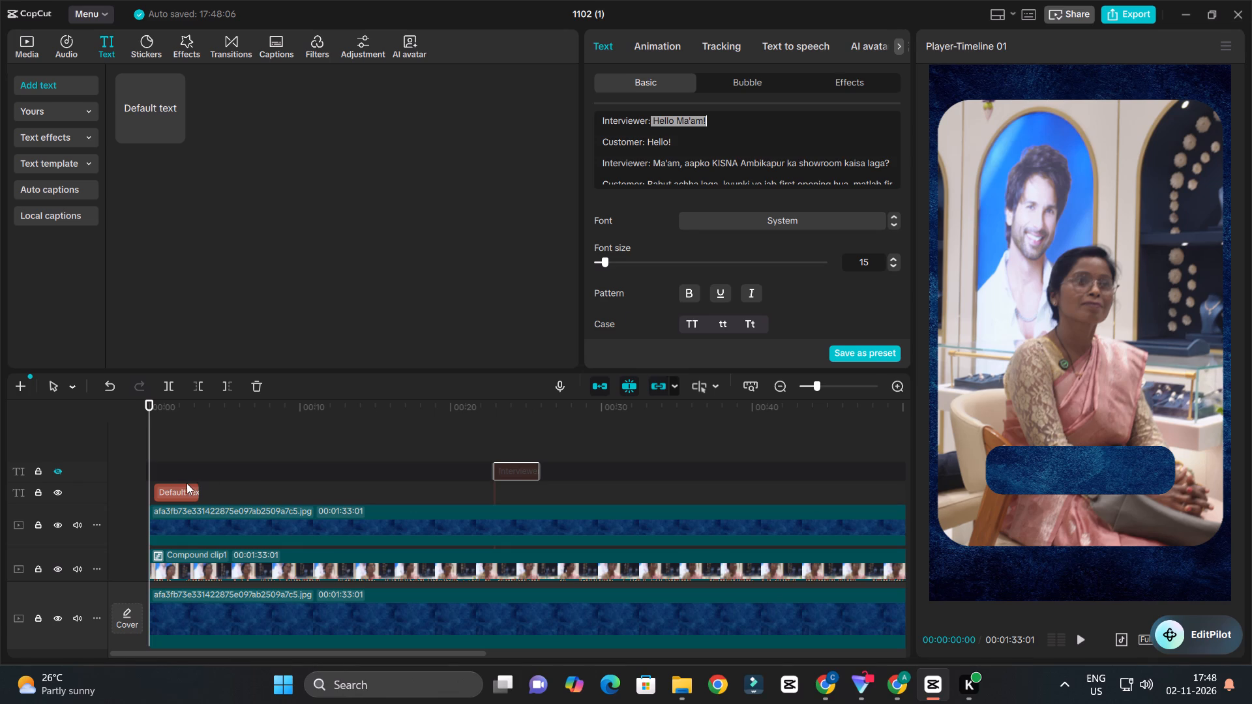
left_click(177, 491)
scroll(174, 489, "up", 8, "ctrl")
left_click_drag(181, 409, 170, 420)
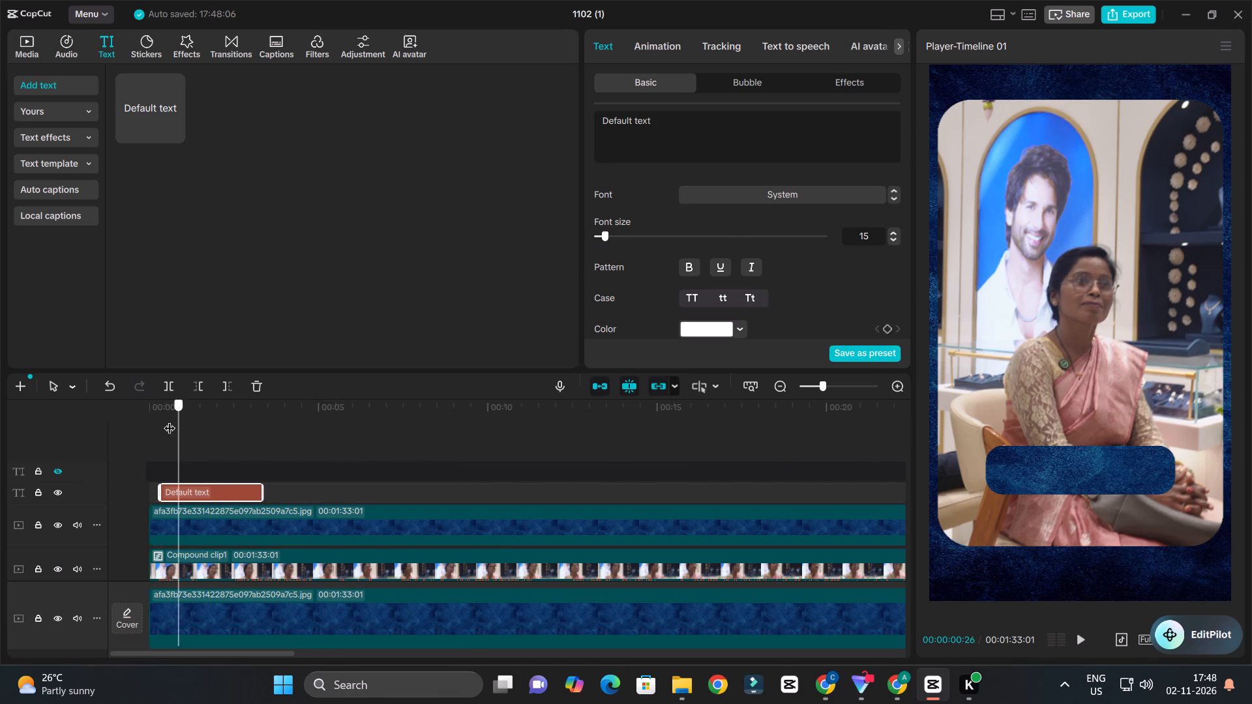
left_click_drag(170, 420, 170, 458)
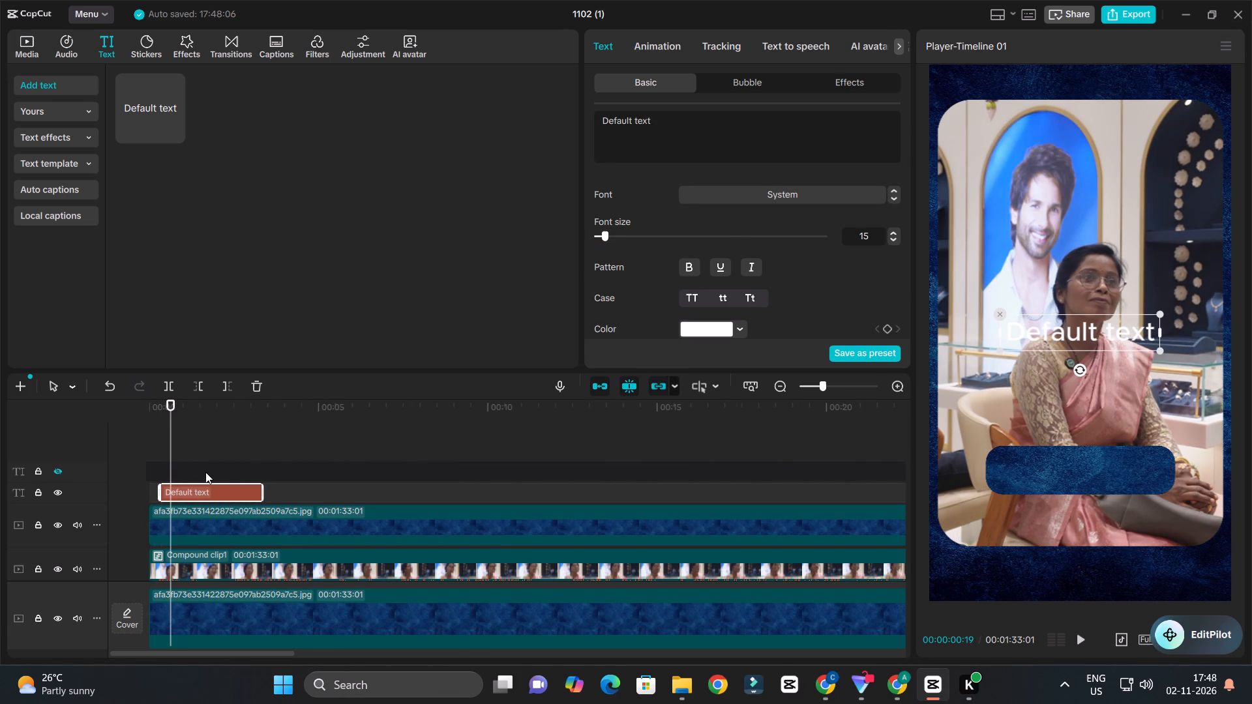
scroll(205, 472, "down", 5, "ctrl")
left_click_drag(660, 130, 556, 123)
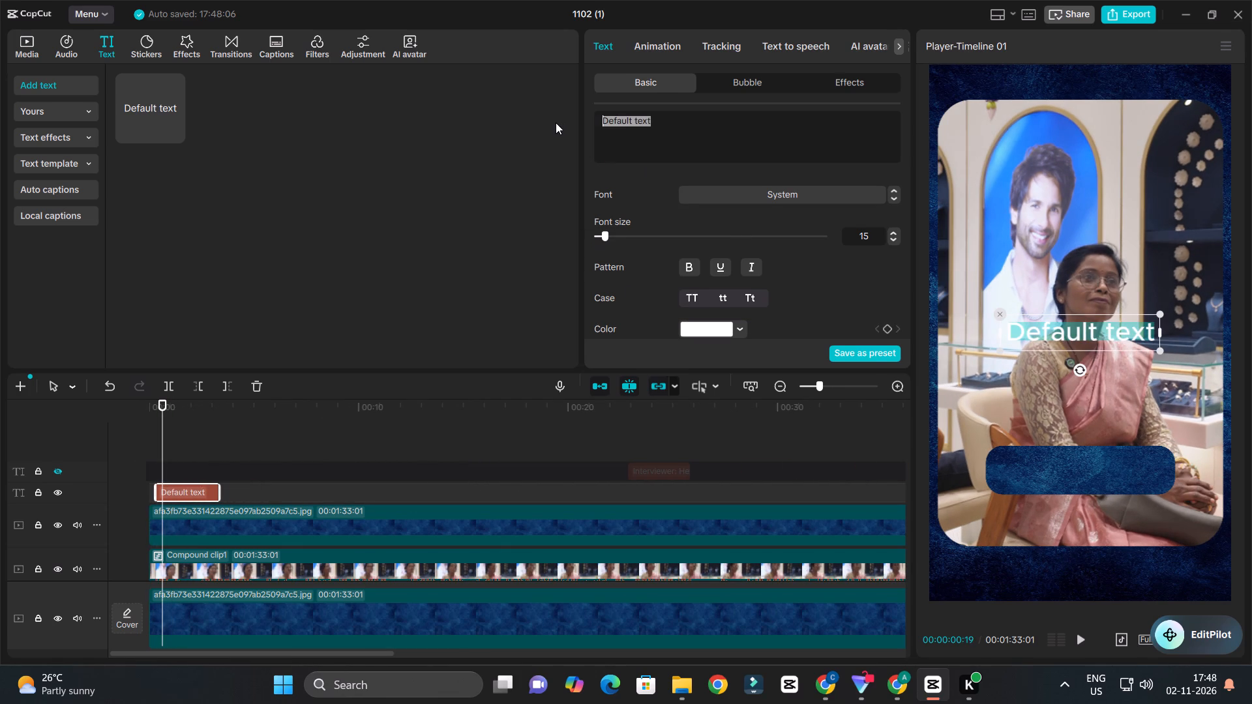
left_click_drag(556, 123, 550, 122)
key("ctrl+v")
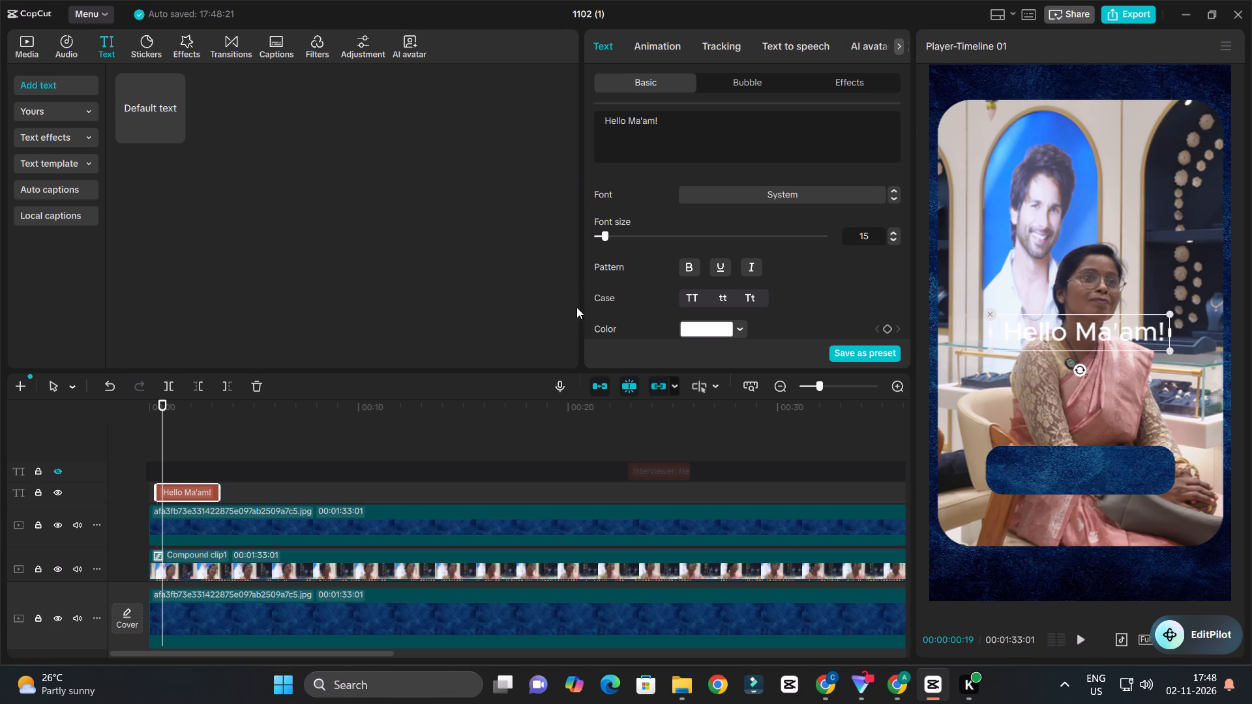
Move the "Hello Ma'am!" text onto the blue banner, keeping it horizontally centred.
left_click_drag(1111, 334, 1105, 448)
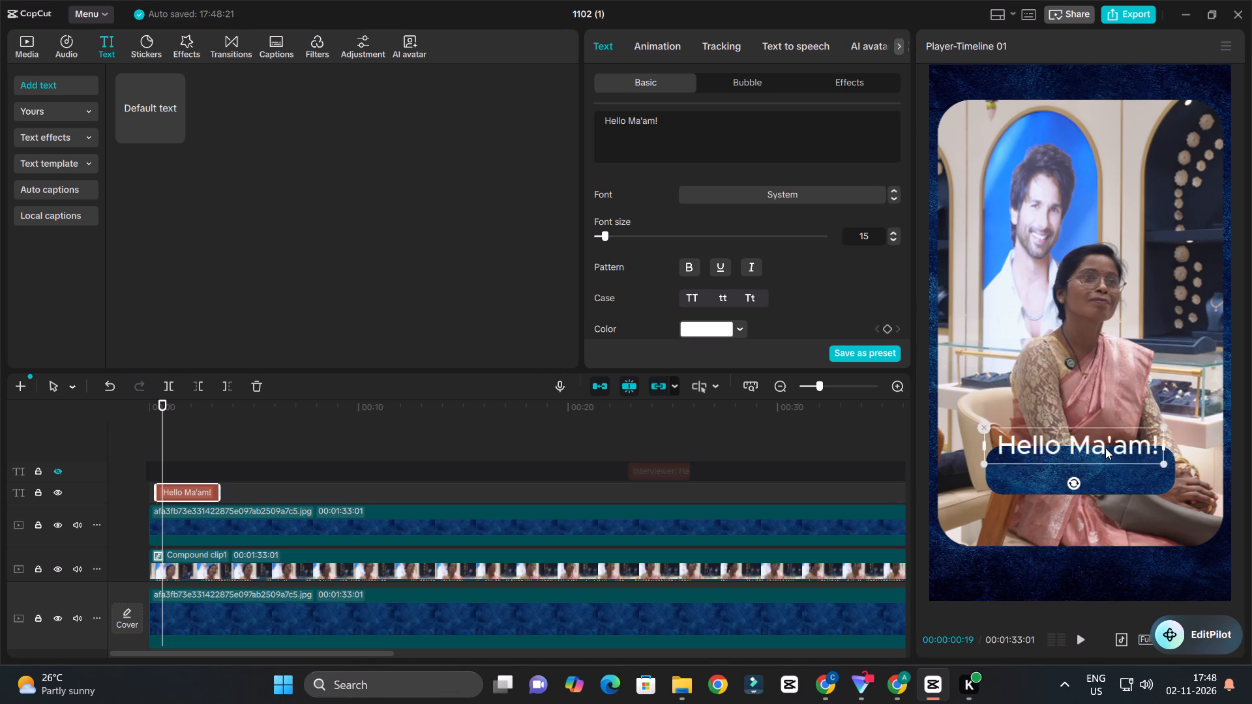
left_click_drag(1105, 448, 1110, 472)
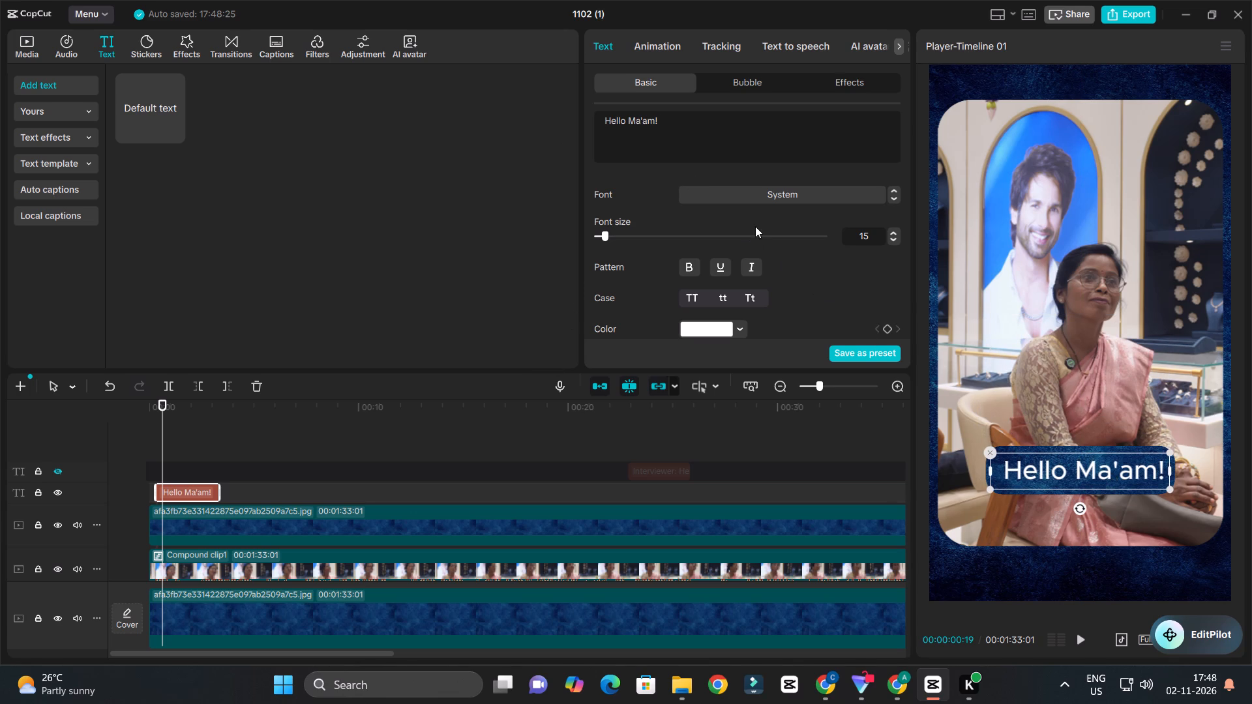
Set the font of the "Hello Ma'am!" text to Quicksand.
left_click(760, 190)
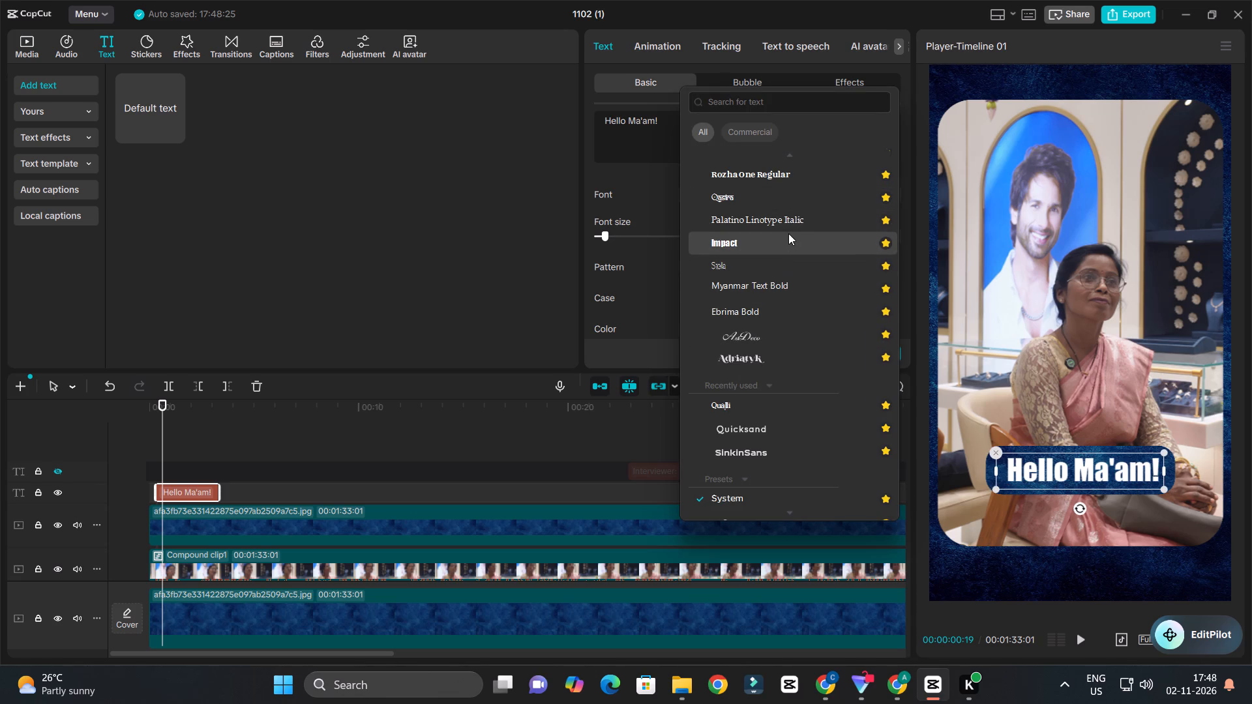
scroll(784, 237, "up", 12)
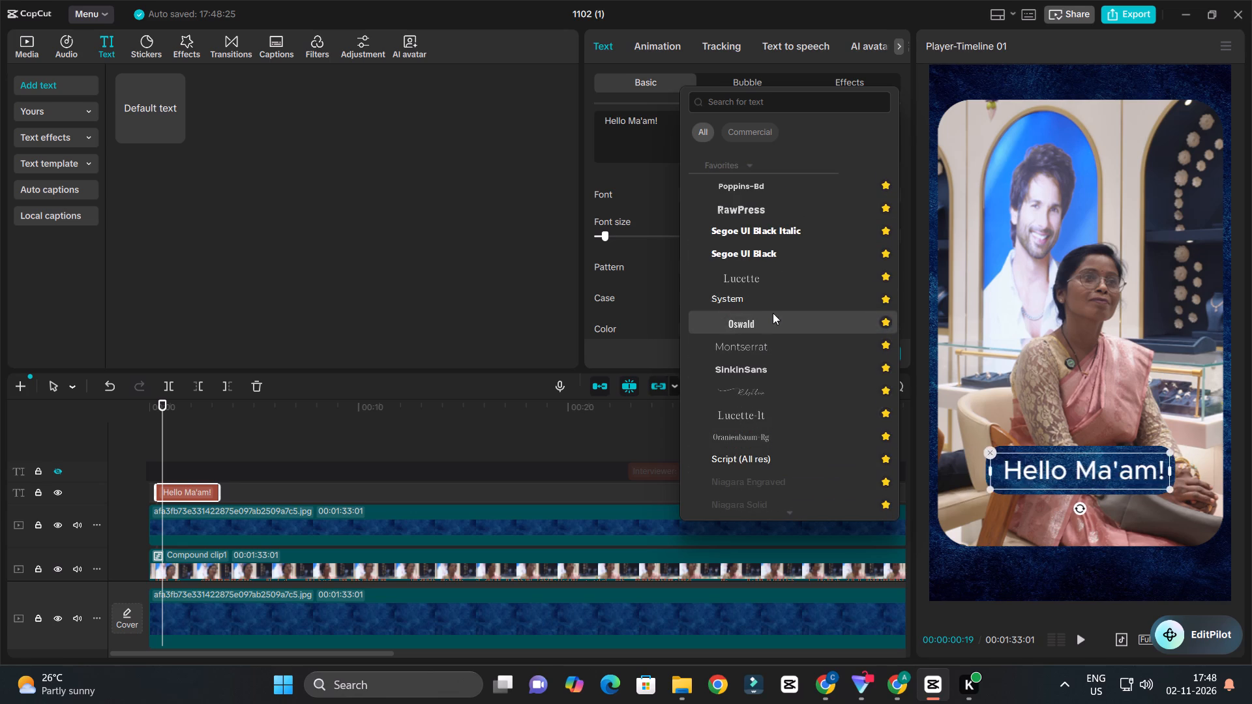
scroll(771, 318, "down", 2)
scroll(775, 414, "down", 3)
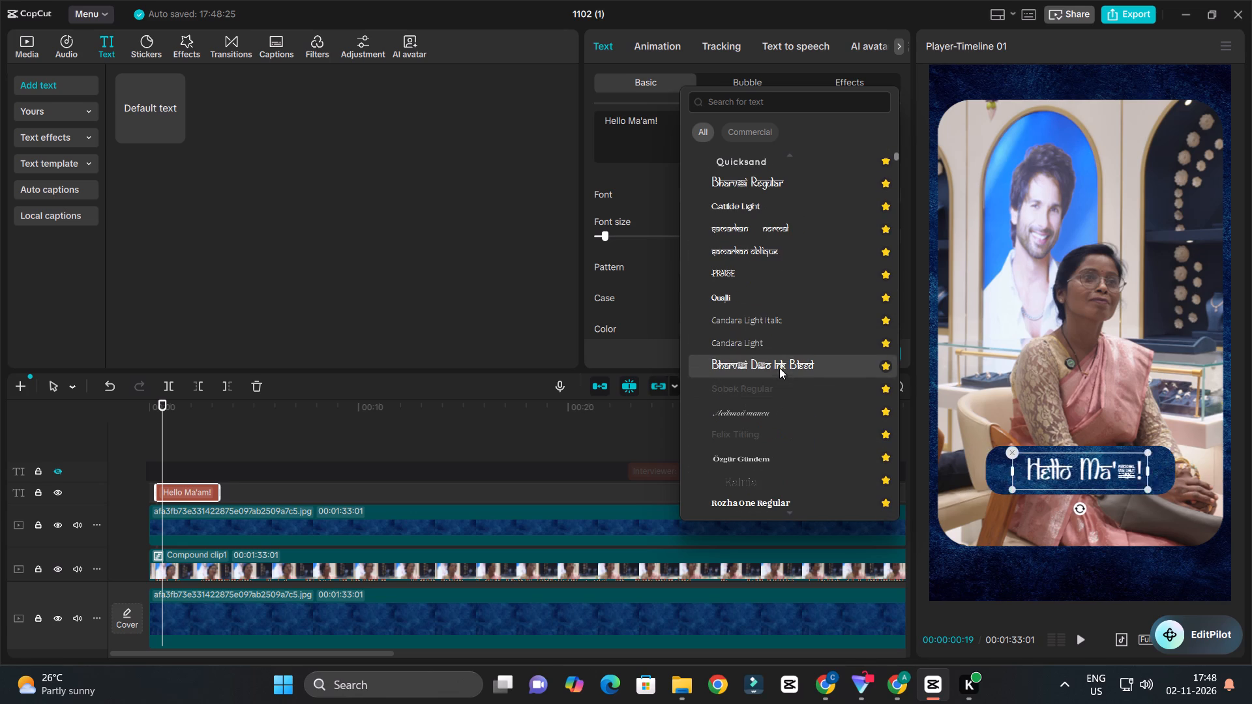
scroll(816, 458, "down", 2)
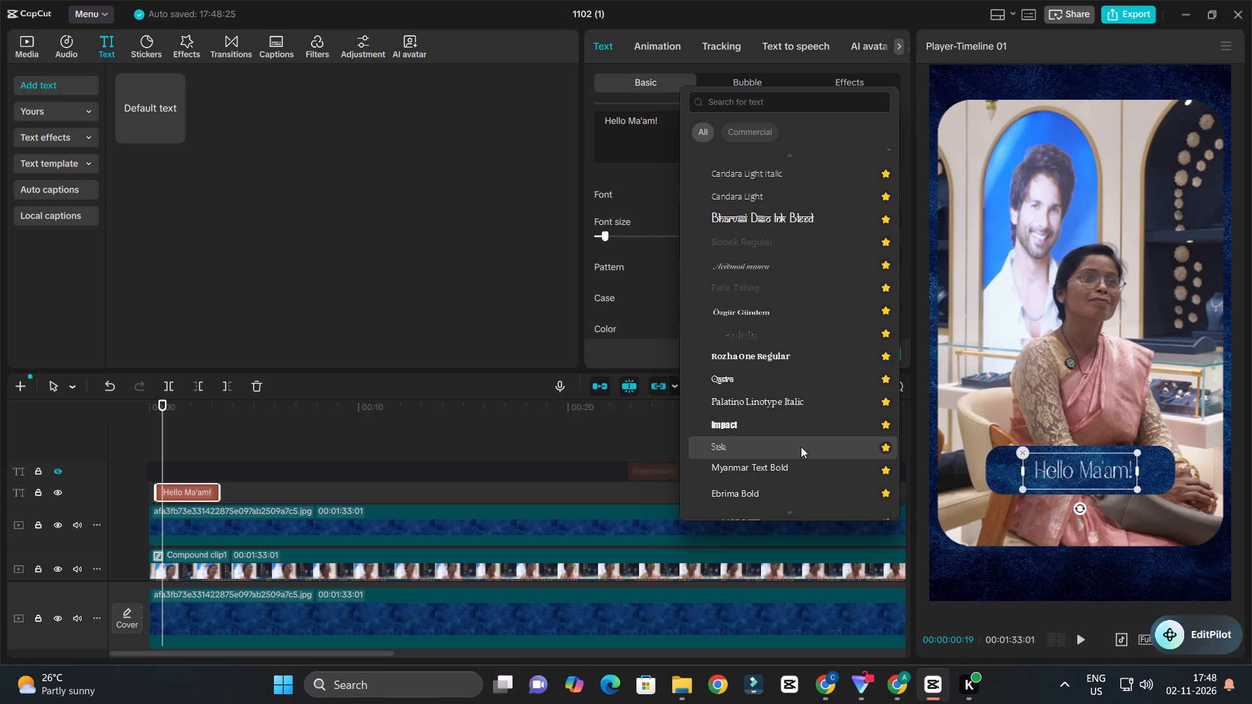
scroll(801, 447, "down", 2)
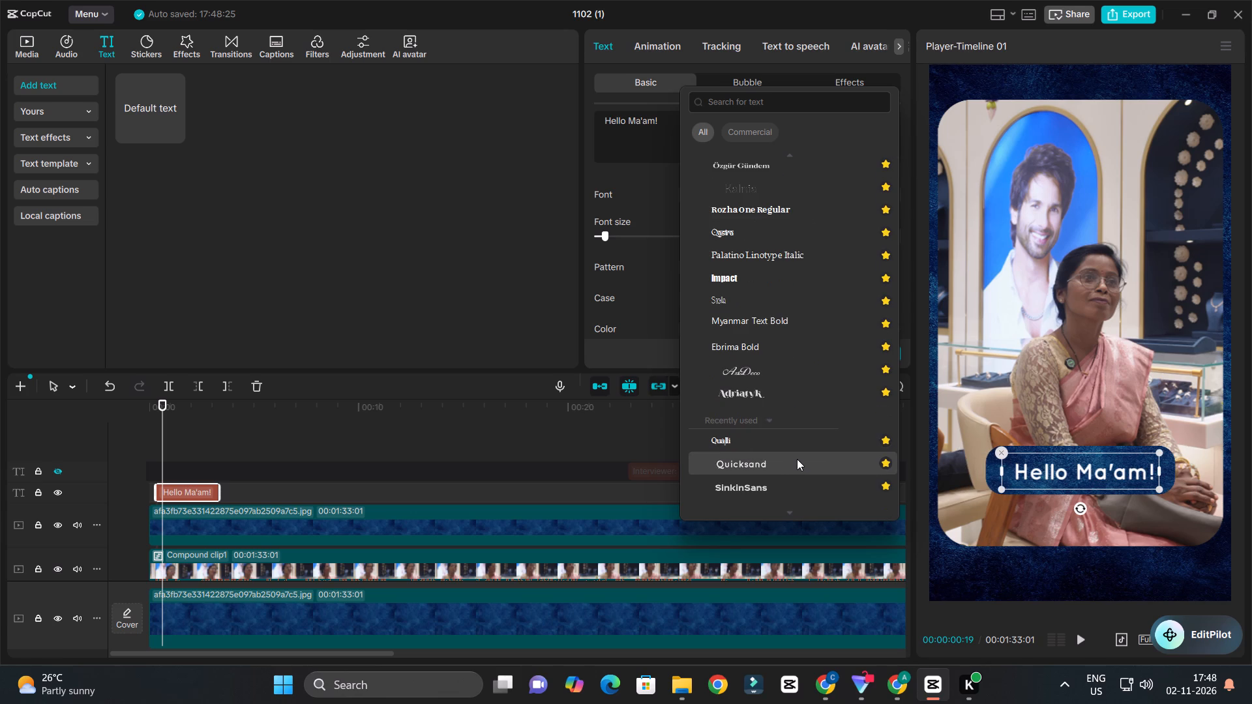
left_click(797, 459)
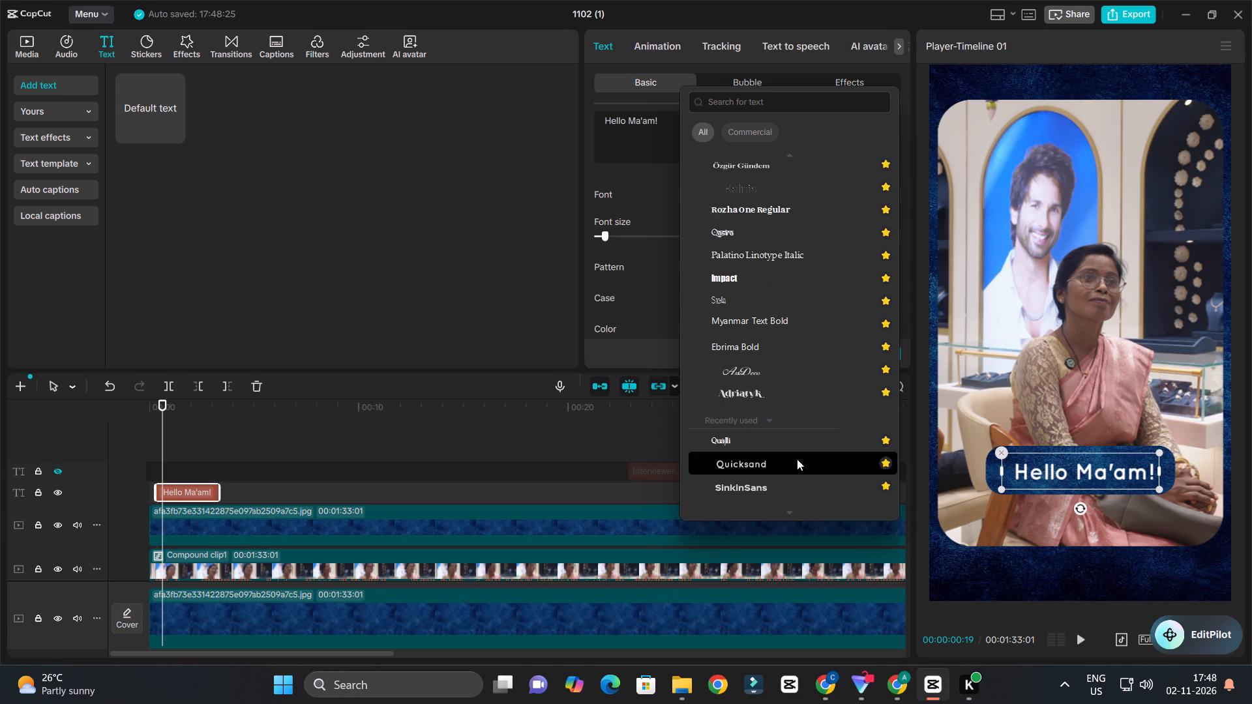
Scale the "Hello Ma'am!" text down slightly within the banner and preview a short stretch of the video.
left_click_drag(1157, 488, 1142, 477)
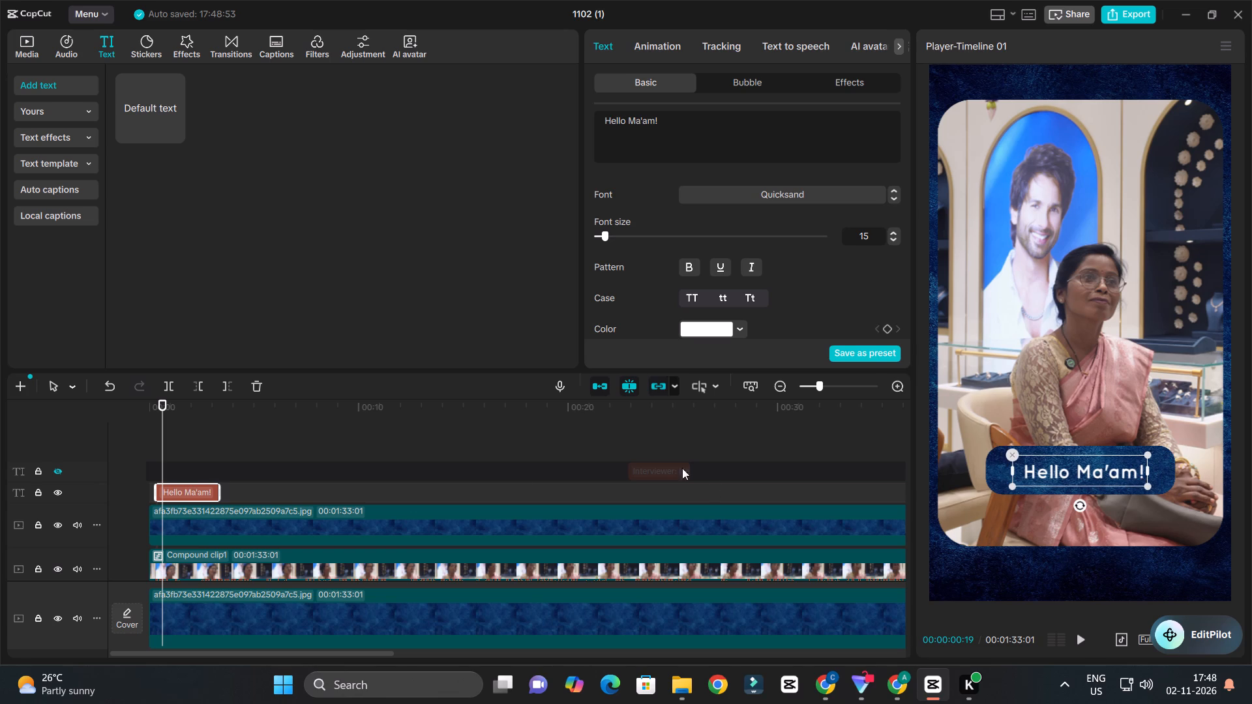
key("space")
key("space")
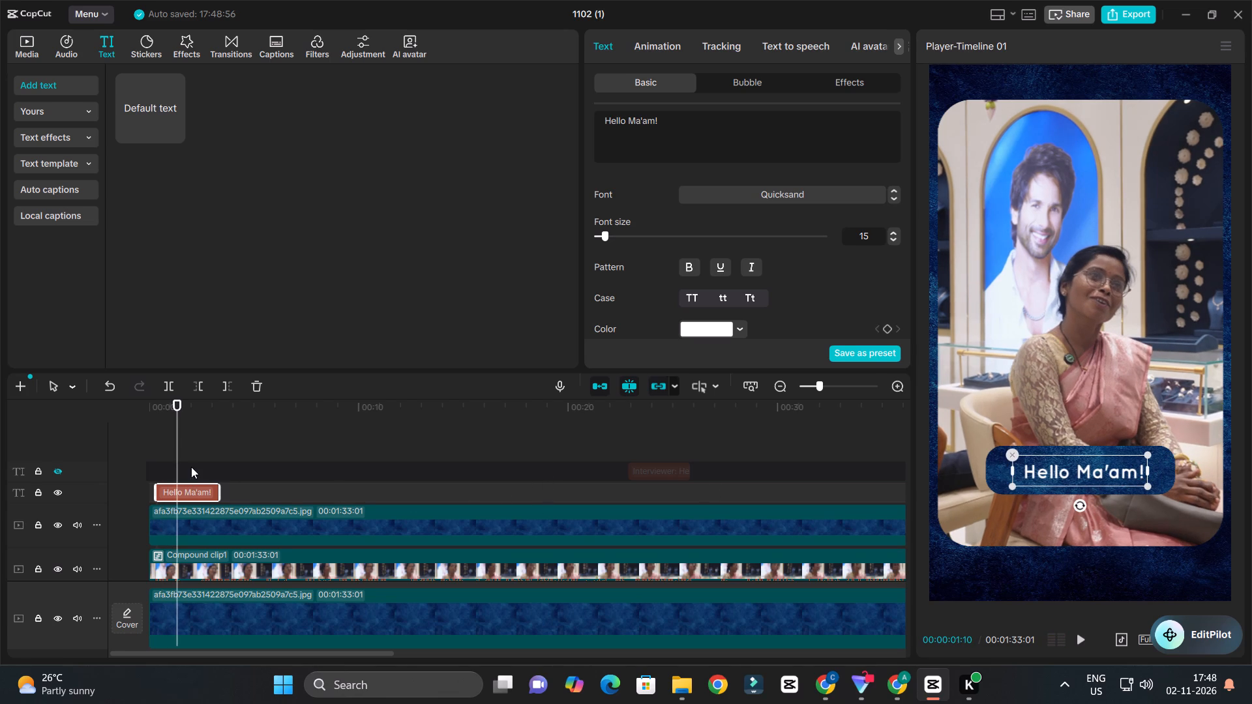
Shift the "Hello Ma'am!" clip slightly earlier, close to the start of the timeline.
scroll(191, 467, "up", 8, "ctrl")
left_click_drag(177, 405, 1, 511)
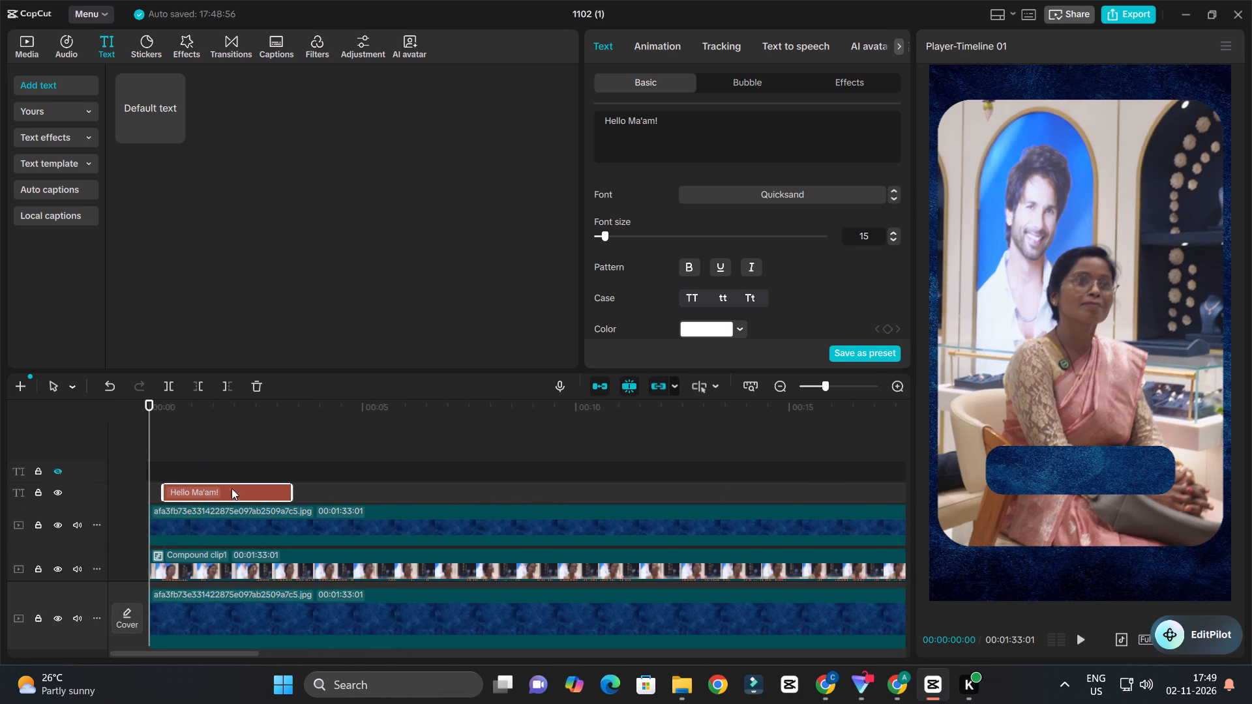
left_click_drag(213, 486, 204, 486)
left_click(202, 495)
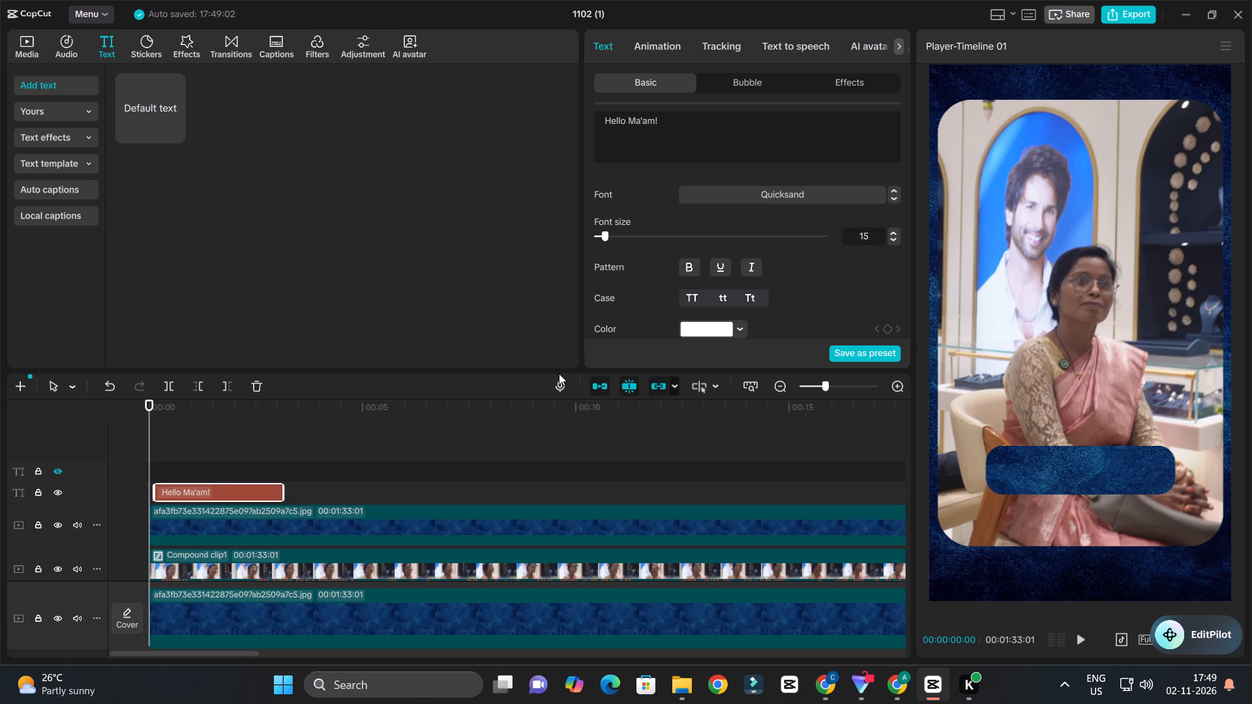
Apply the favourite Type 2 entrance animation to the "Hello Ma'am!" text and preview it.
left_click(640, 40)
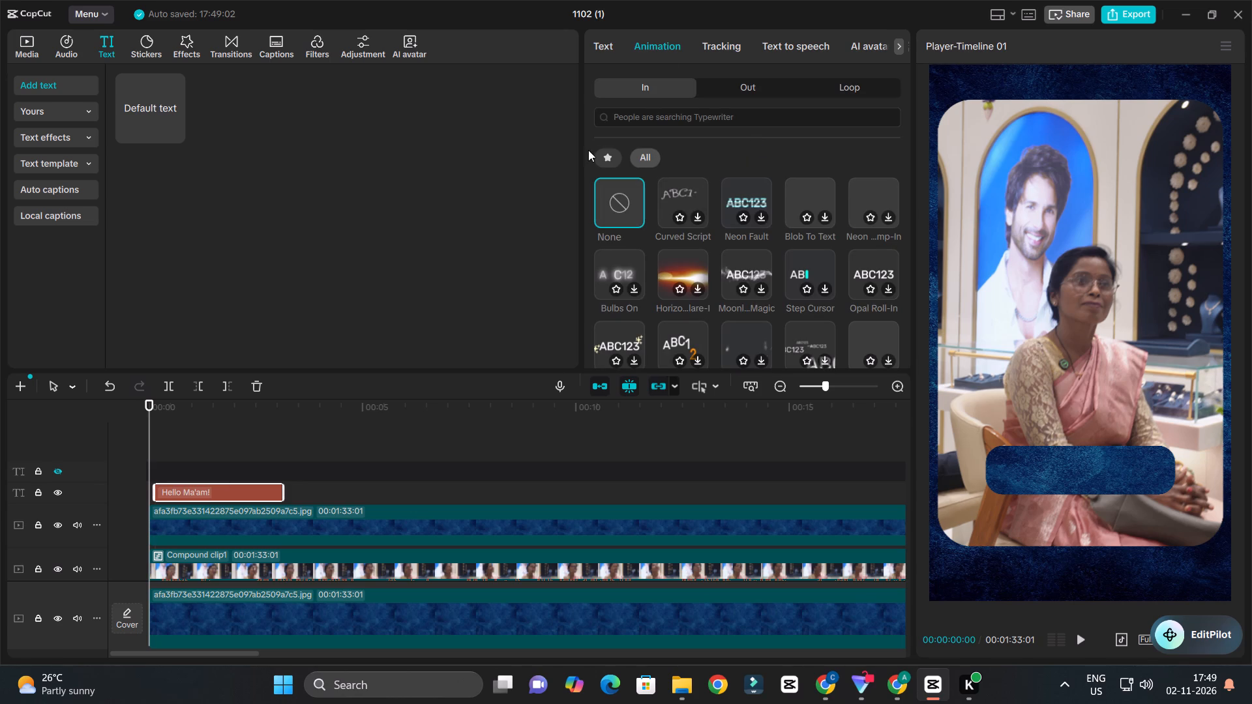
left_click(606, 157)
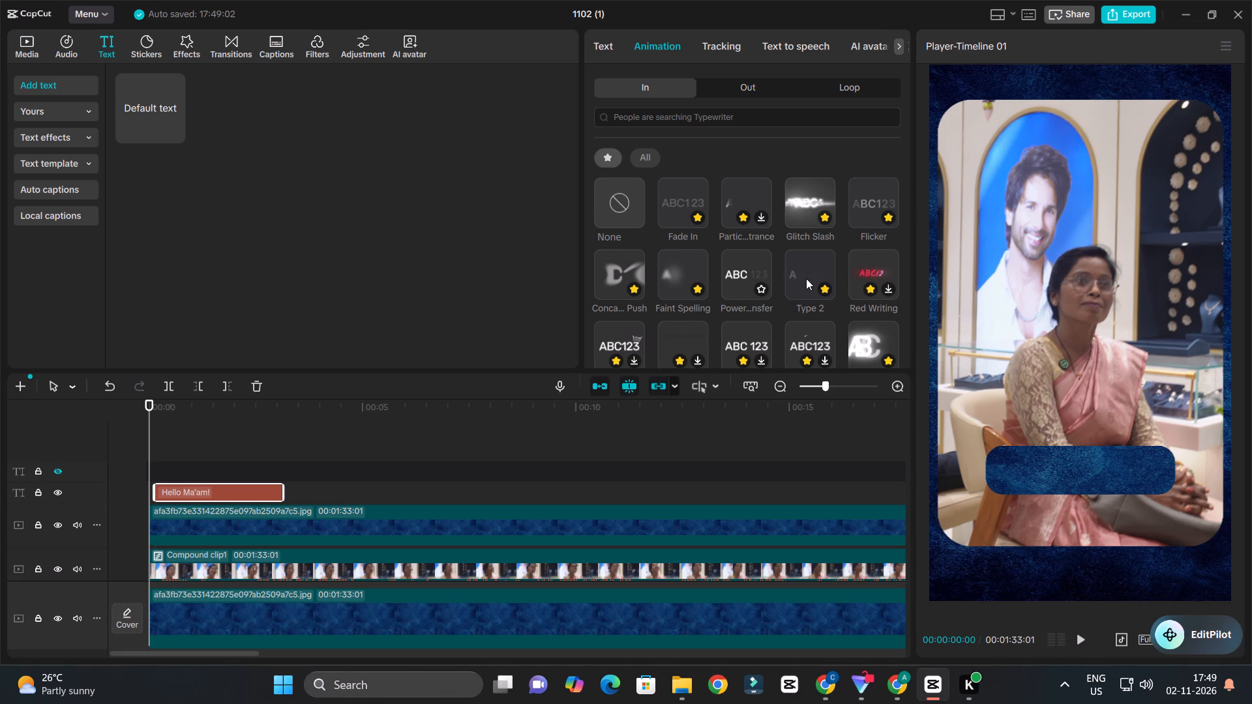
left_click(806, 278)
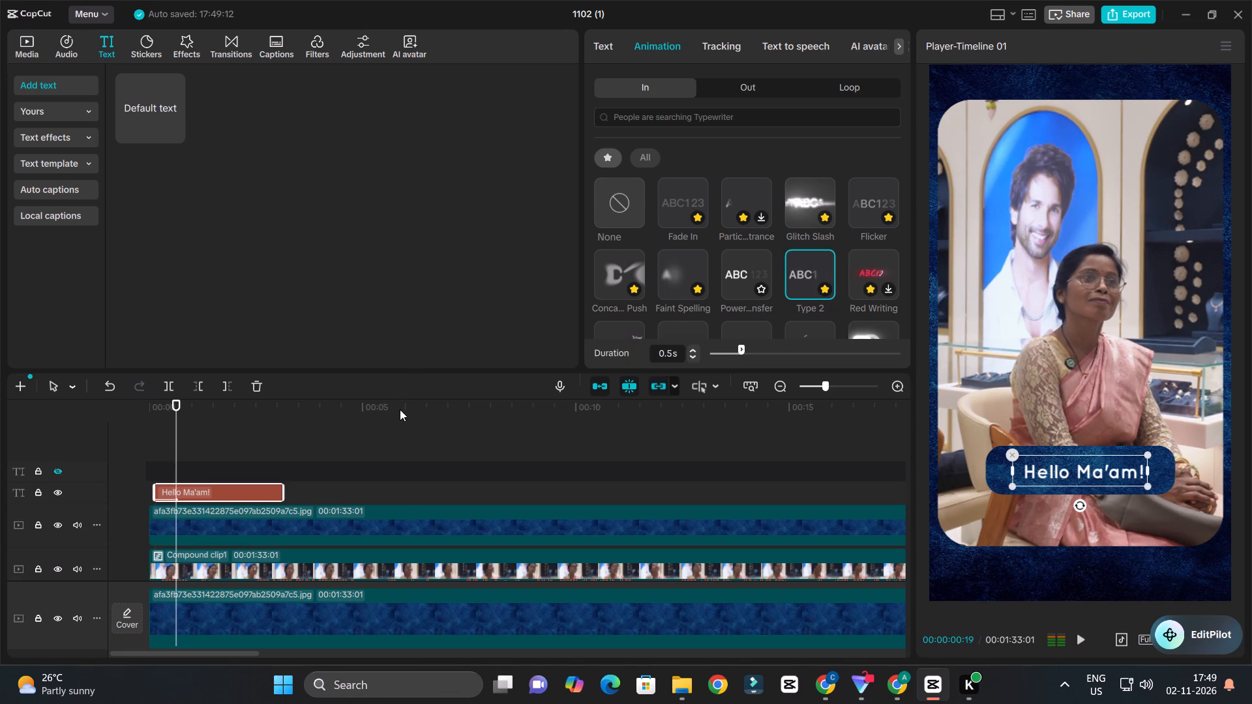
key("space")
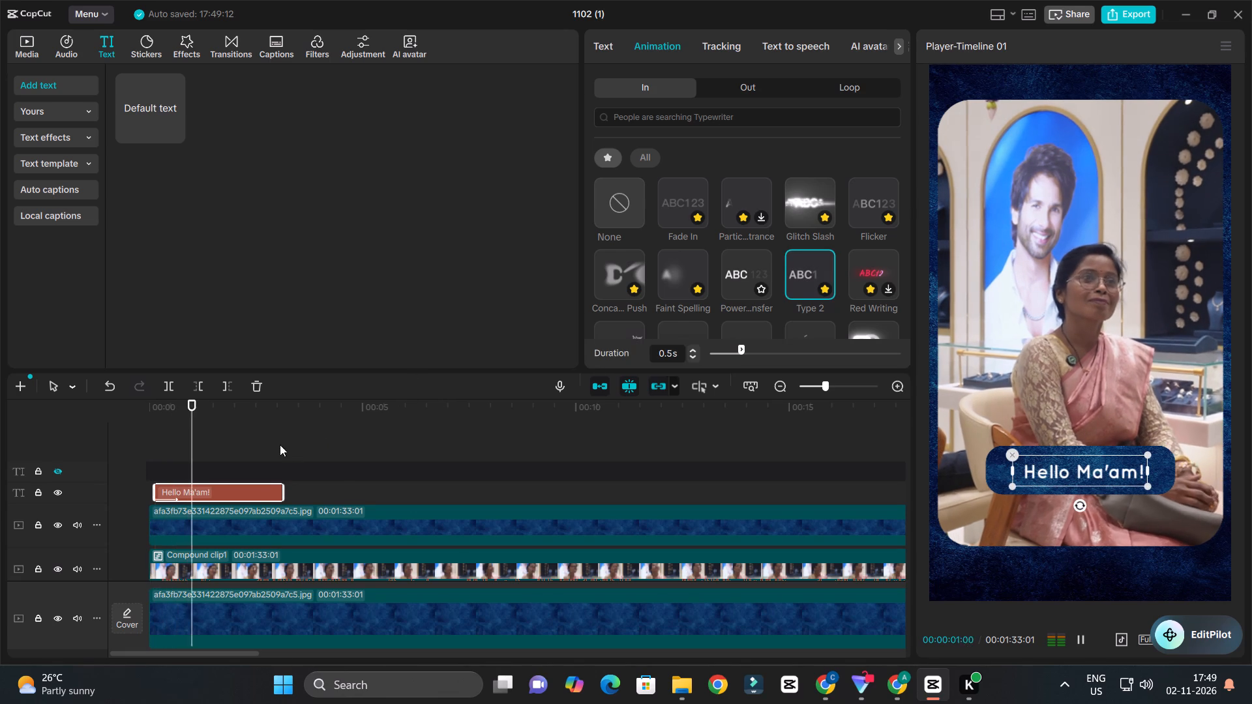
key("space")
Trim the end of the "Hello Ma'am!" clip to 00:00:01:10 and play on past the cut.
left_click_drag(218, 428, 208, 479)
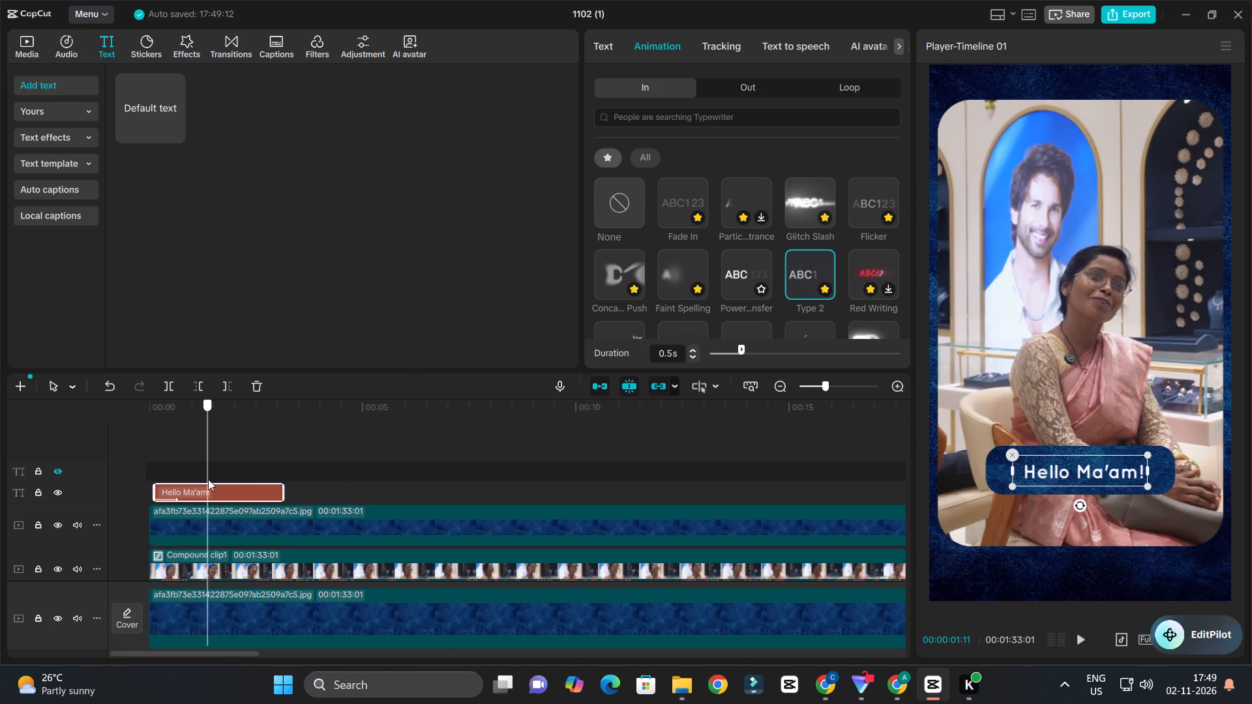
left_click_drag(208, 479, 206, 481)
left_click(205, 497)
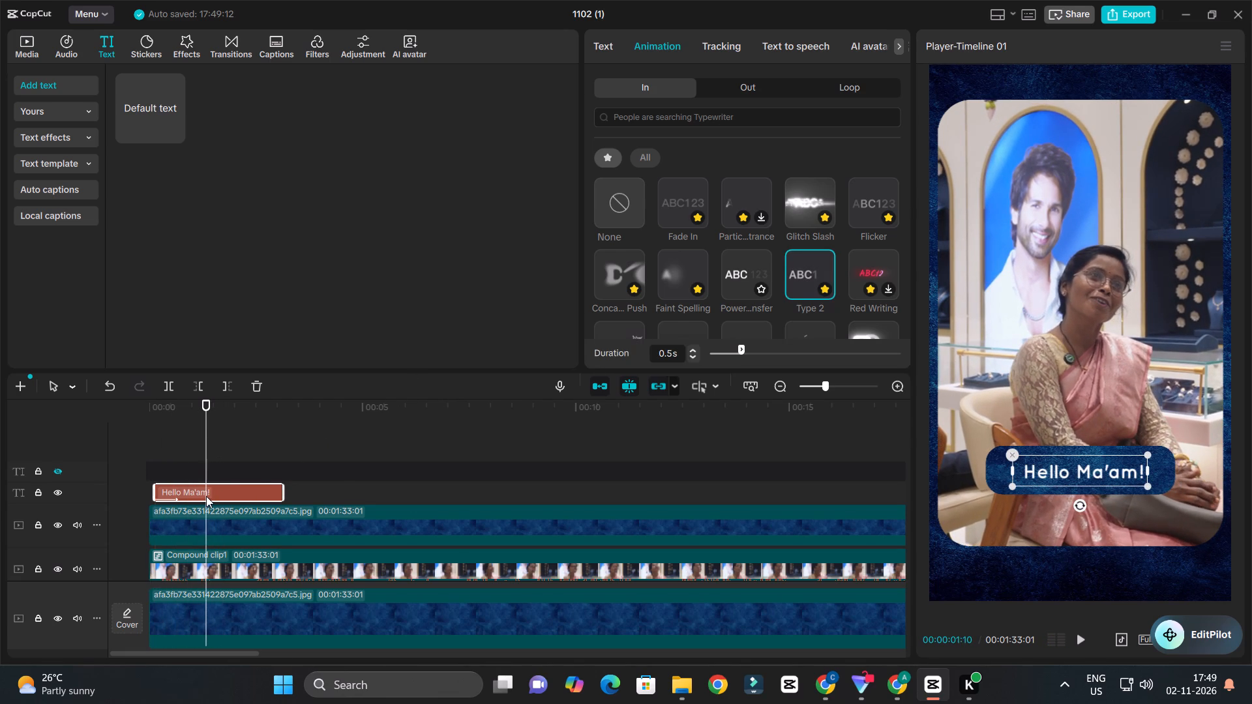
key("w")
key("space")
key("space")
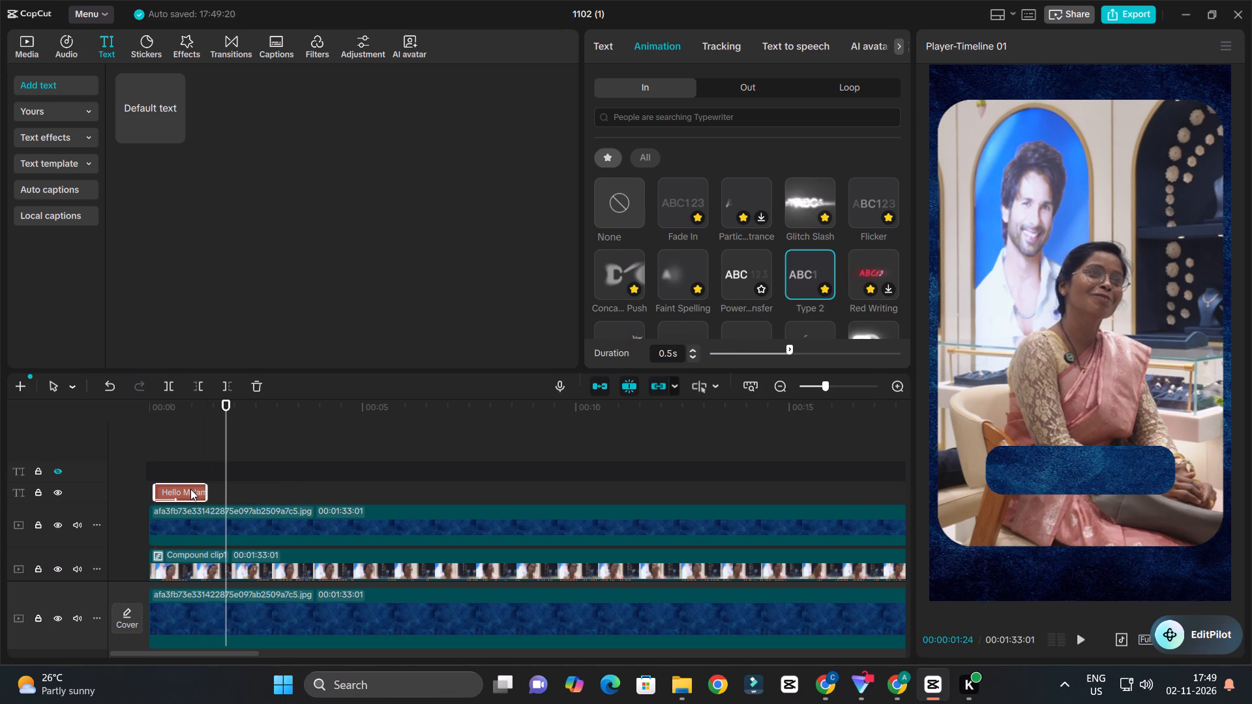
Move the "Hello Ma'am!" clip to the very start of the timeline and check its timing in playback.
left_click_drag(200, 413, 125, 482)
key("space")
scroll(161, 471, "up", 6, "ctrl")
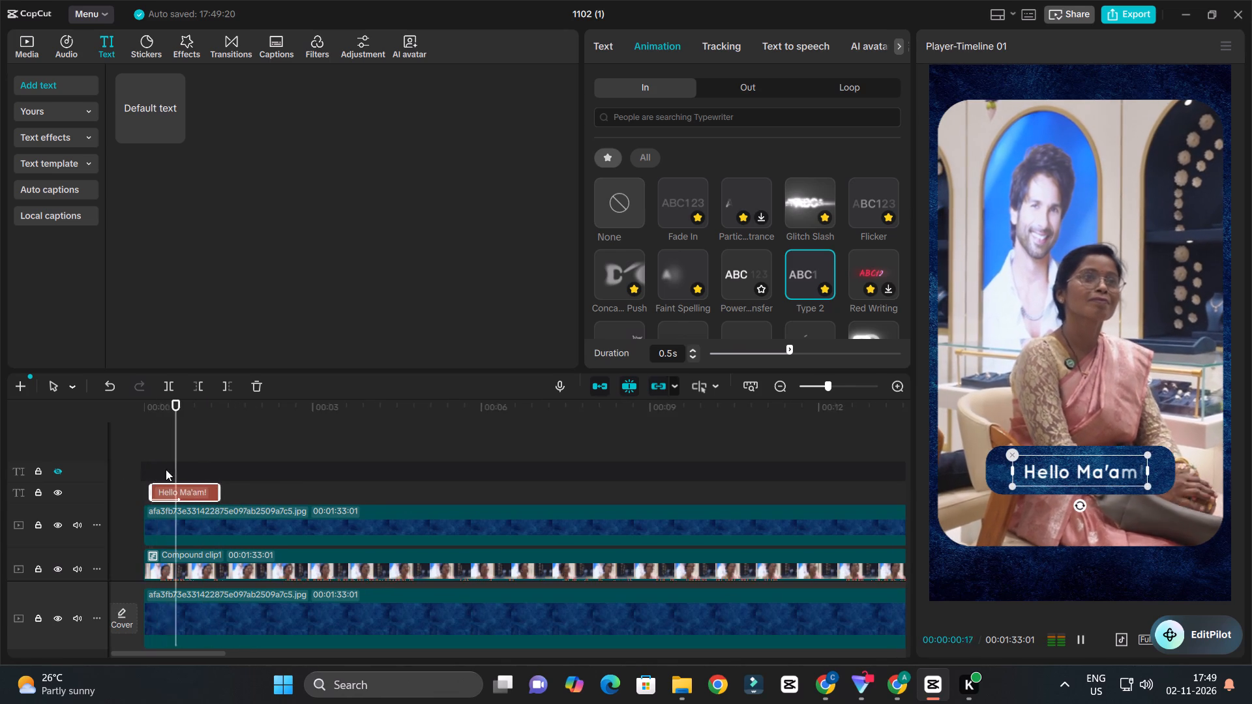
scroll(166, 469, "up", 2, "ctrl")
key("space")
left_click_drag(192, 495, 171, 495)
left_click_drag(169, 416, 69, 440)
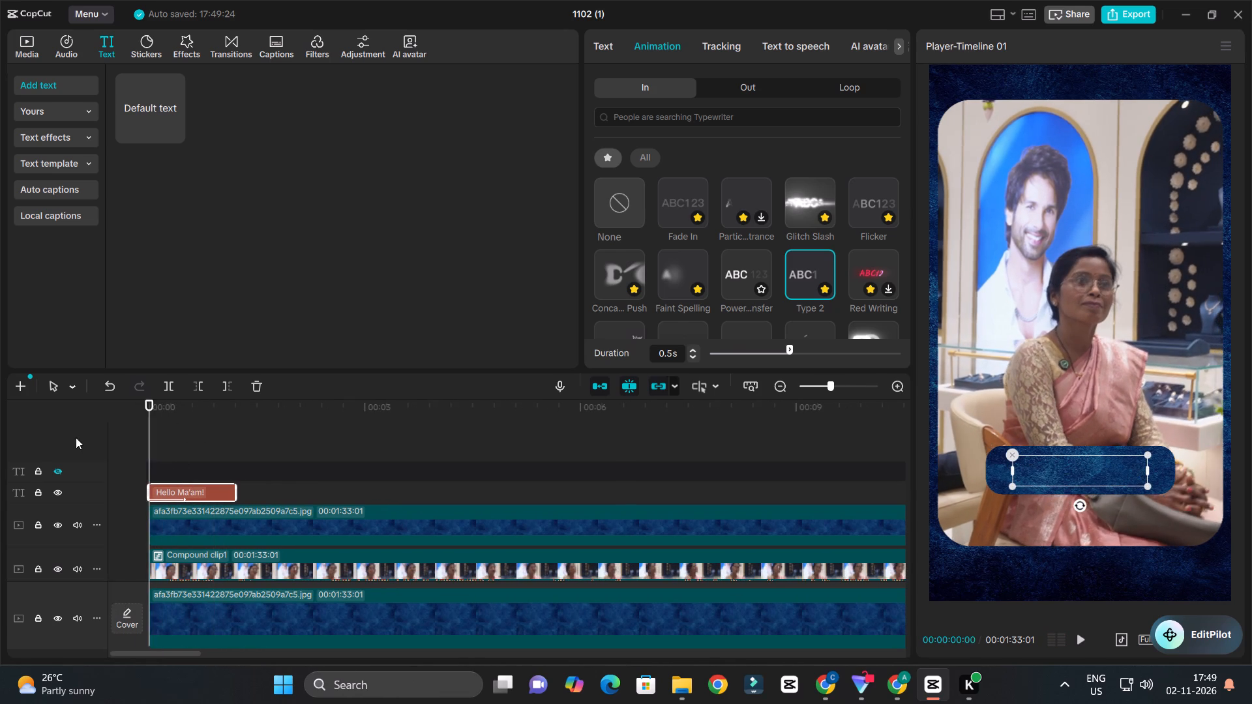
key("space")
scroll(301, 439, "up", 5, "ctrl")
key("space")
left_click(234, 488)
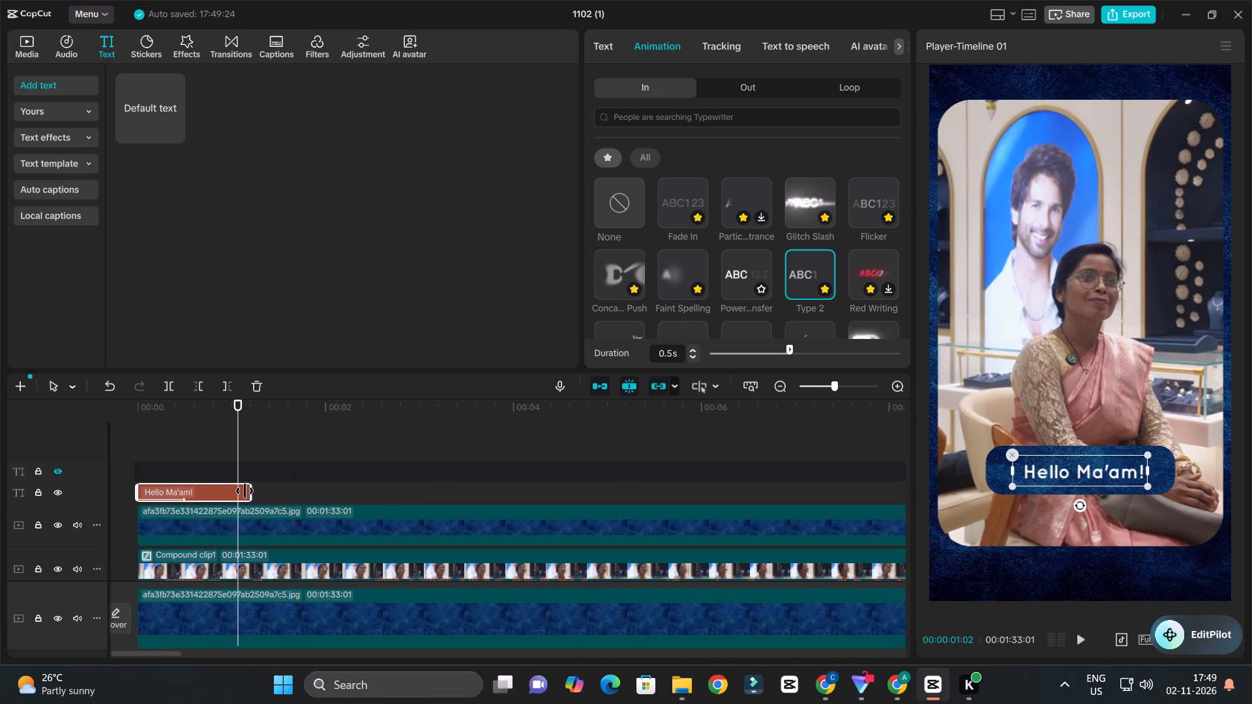
key("space")
key("space")
Duplicate the "Hello Ma'am!" clip on its own track, placing the copy directly after the original.
left_click_drag(182, 493, 312, 493, "alt")
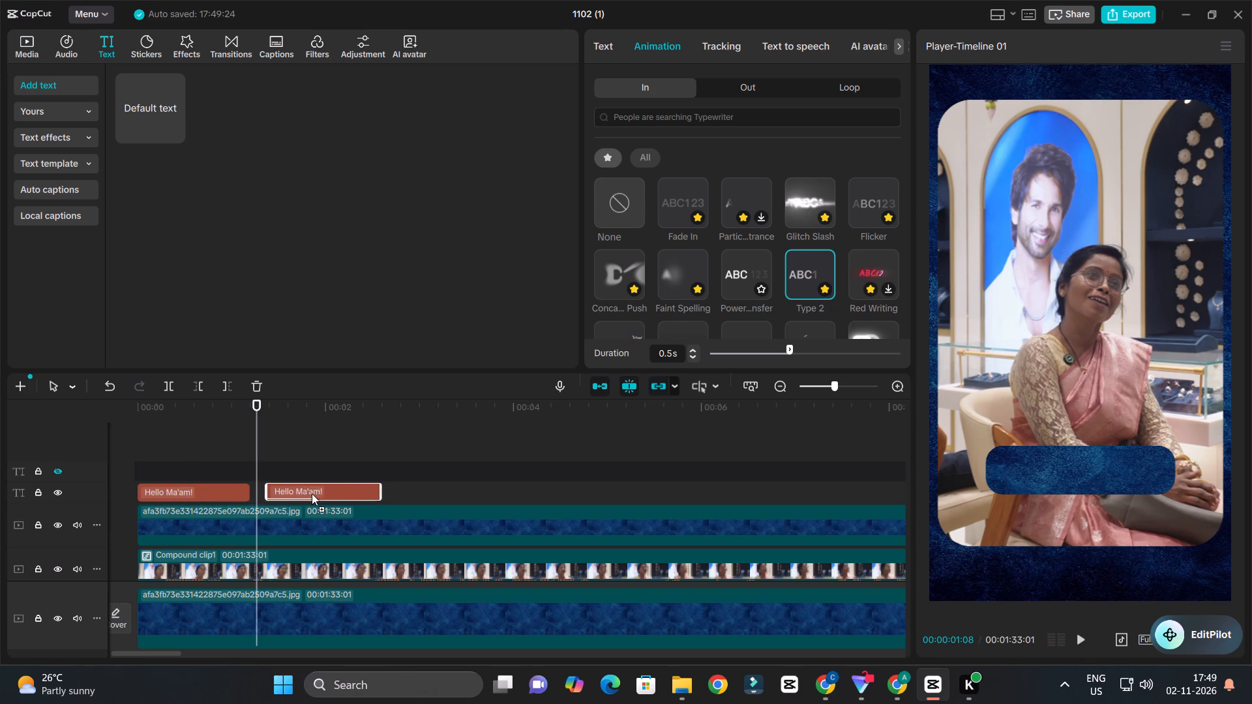
left_click_drag(312, 493, 293, 495, "alt")
Duplicate the second "Hello Ma'am!" clip onto the hidden text track above, at about 3 seconds.
left_click_drag(291, 495, 449, 477, "alt")
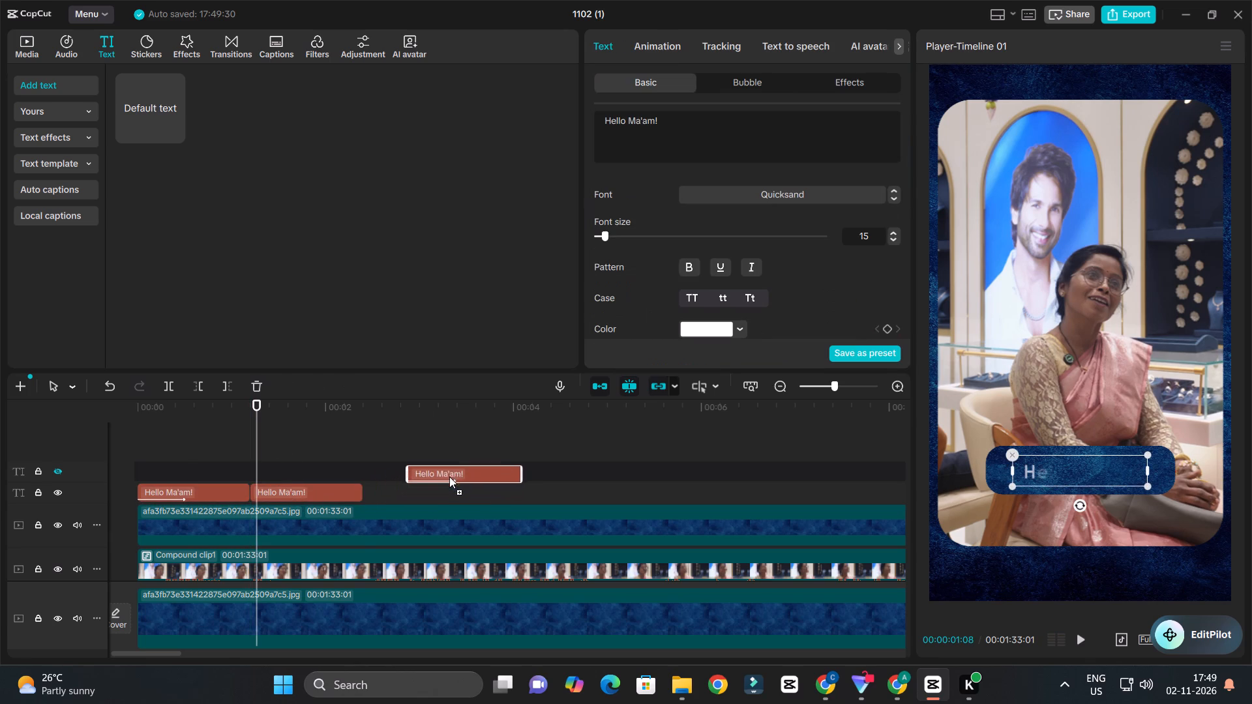
left_click_drag(449, 477, 450, 475, "alt")
Select the entire transcript text in the long interview clip on the hidden track.
scroll(429, 465, "down", 20, "ctrl")
scroll(429, 465, "down", 2, "ctrl")
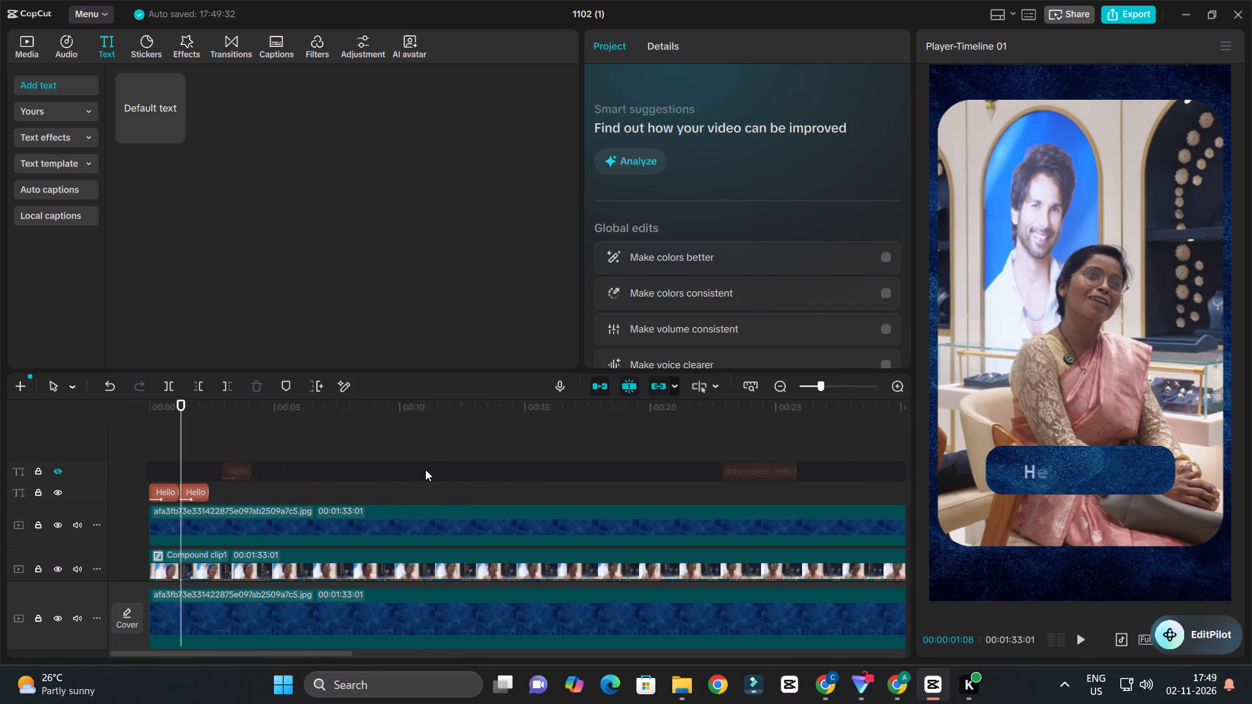
scroll(425, 469, "down", 2, "ctrl")
left_click(551, 472)
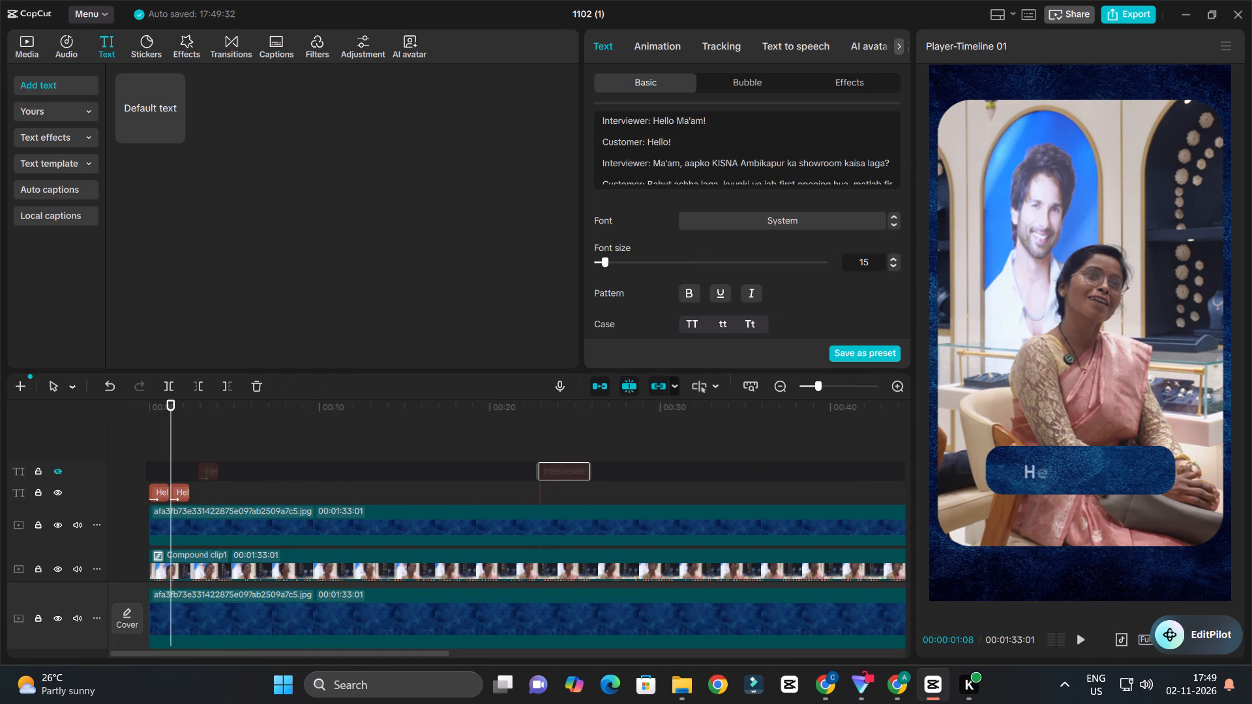
left_click(691, 142)
key("ctrl+a")
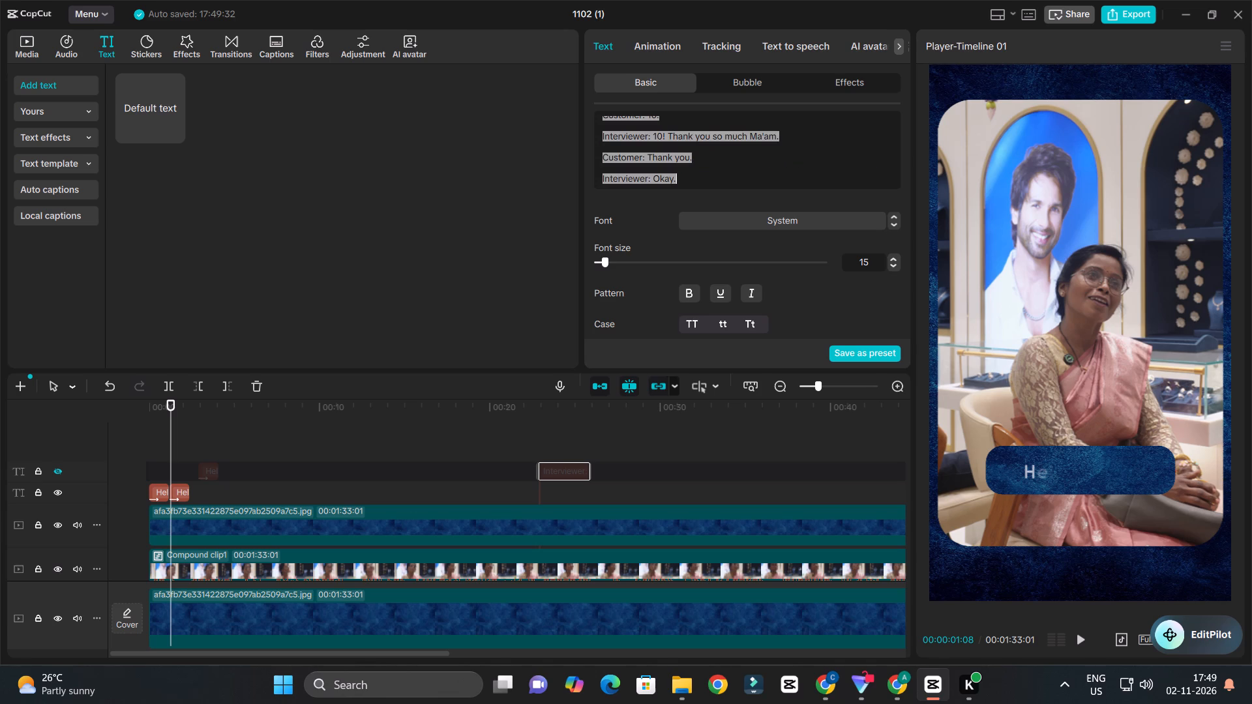
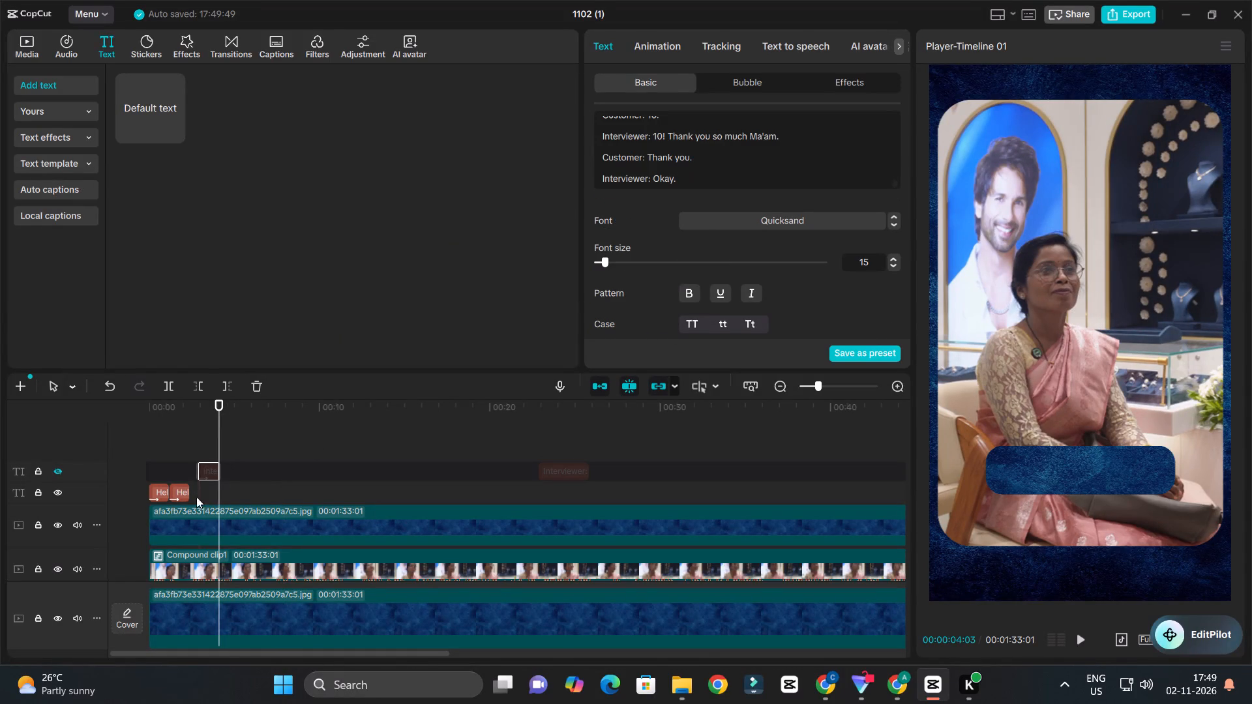
Copy "Hello!" from the customer's first transcript line and replace the second "Hello Ma'am!" clip's text with it.
scroll(715, 146, "up", 16)
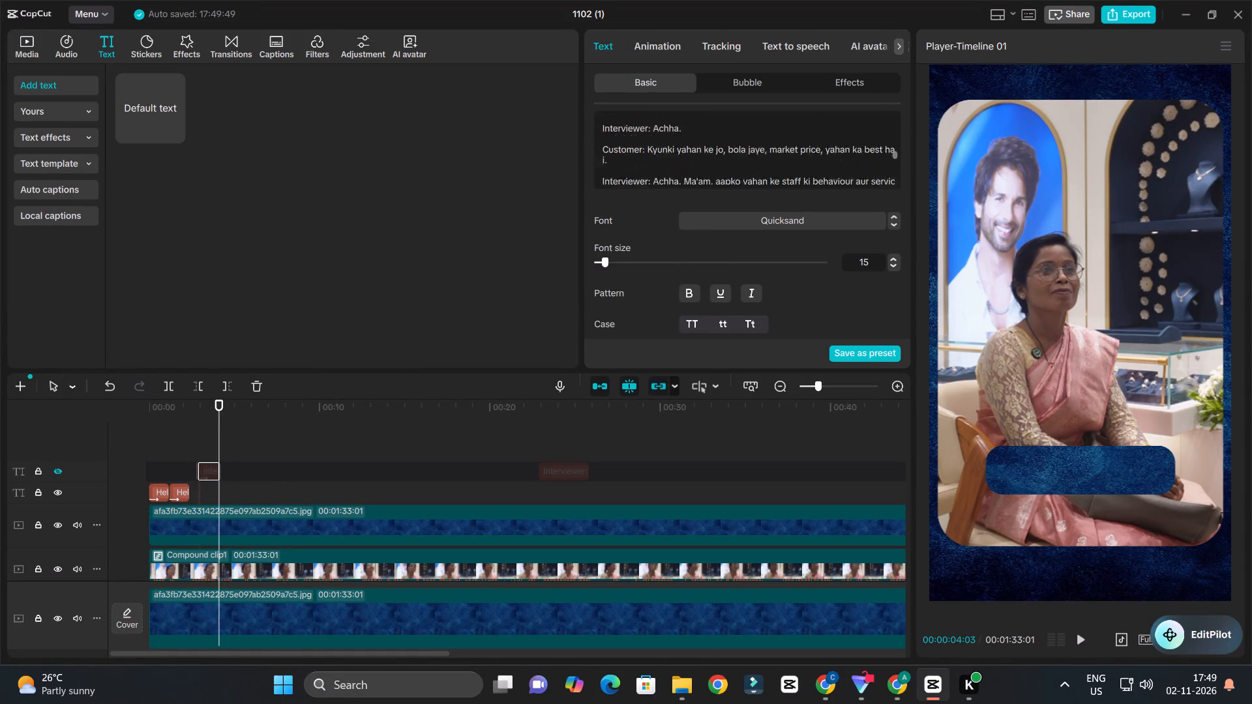
scroll(709, 172, "up", 20)
scroll(709, 172, "up", 1)
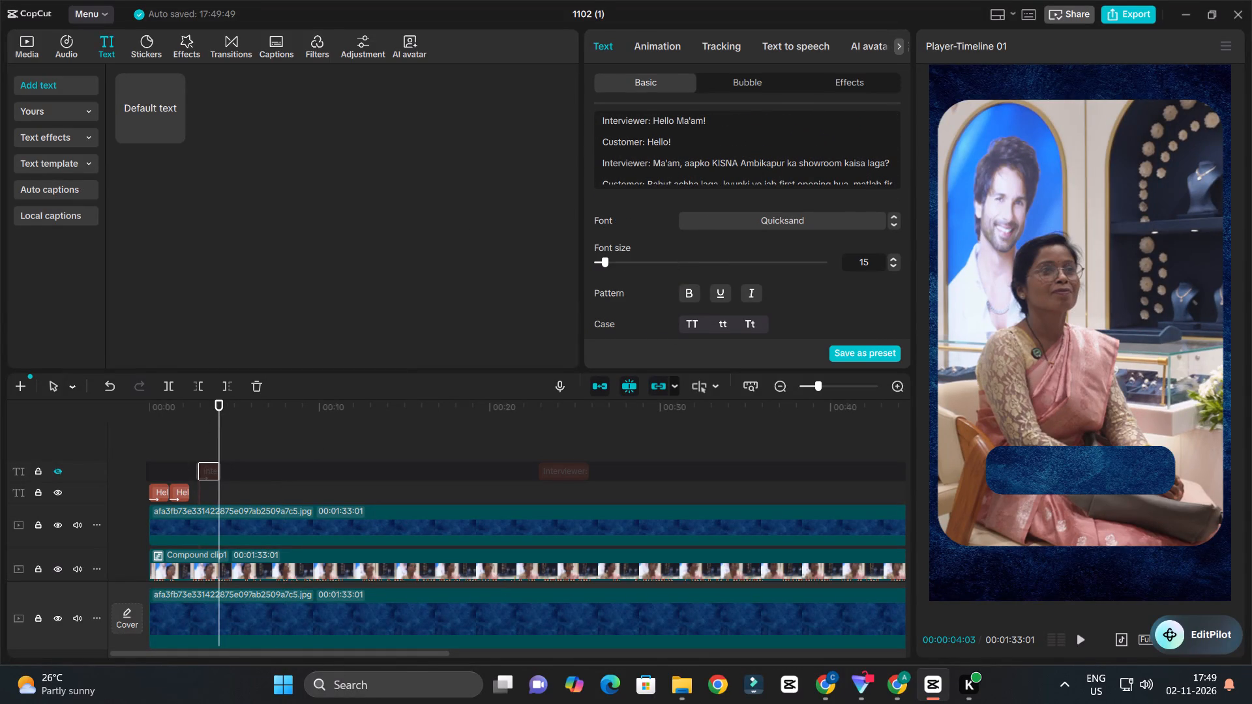
left_click_drag(646, 138, 678, 142)
key("ctrl+c")
left_click(175, 490)
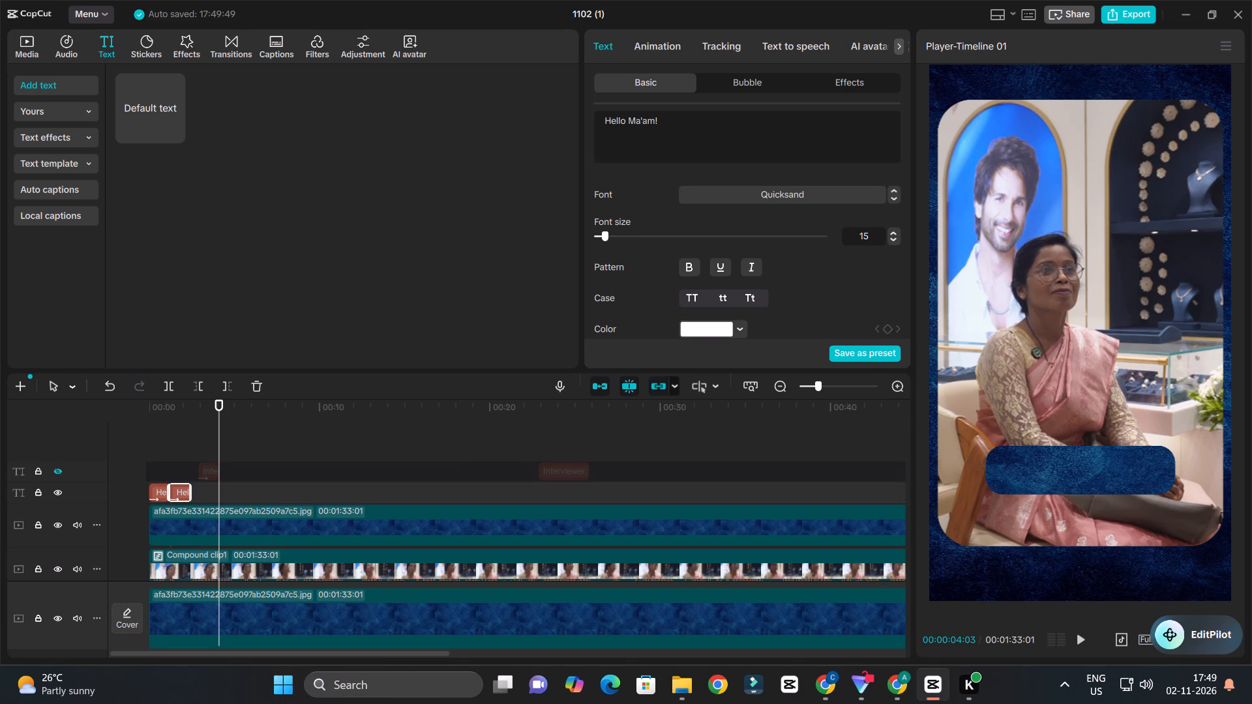
left_click_drag(686, 123, 577, 107)
key("ctrl+v")
Check the opening captions in playback and duplicate the "Hello!" clip on its own track, starting at about 2.6 seconds.
left_click_drag(177, 414, 125, 422)
key("space")
scroll(278, 413, "up", 5, "ctrl")
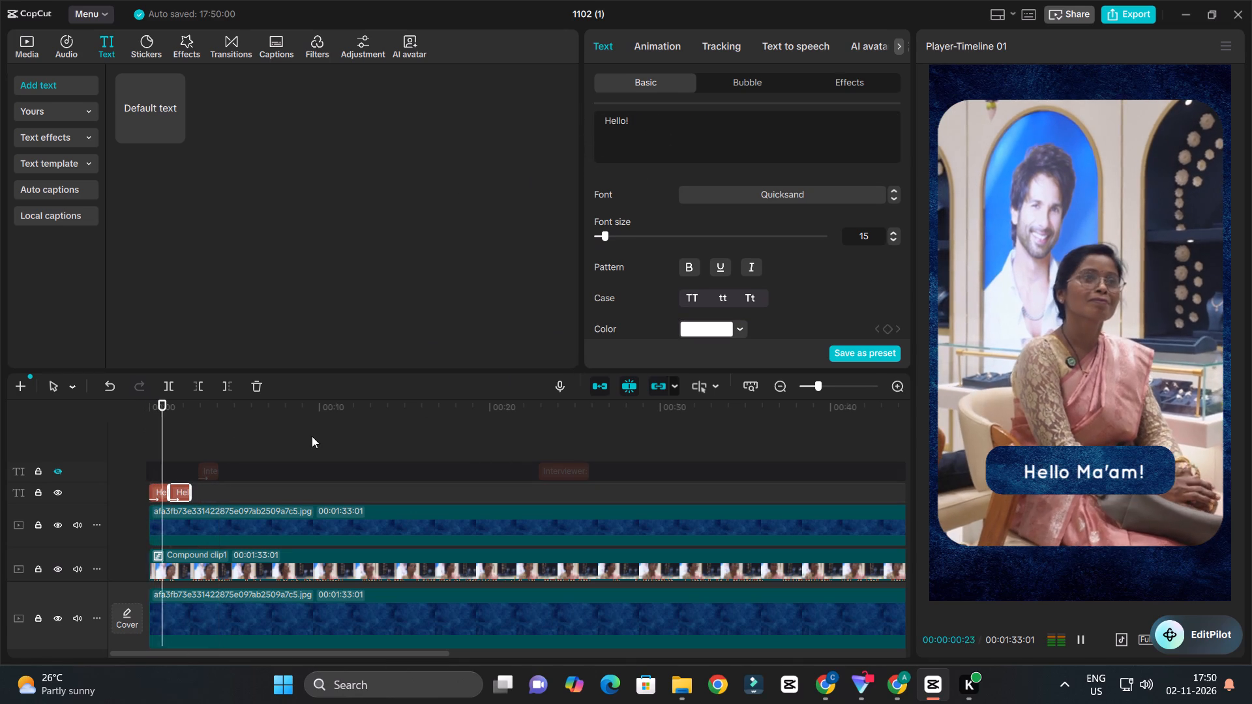
scroll(313, 436, "down", 3, "ctrl")
scroll(322, 436, "up", 8, "ctrl")
key("space")
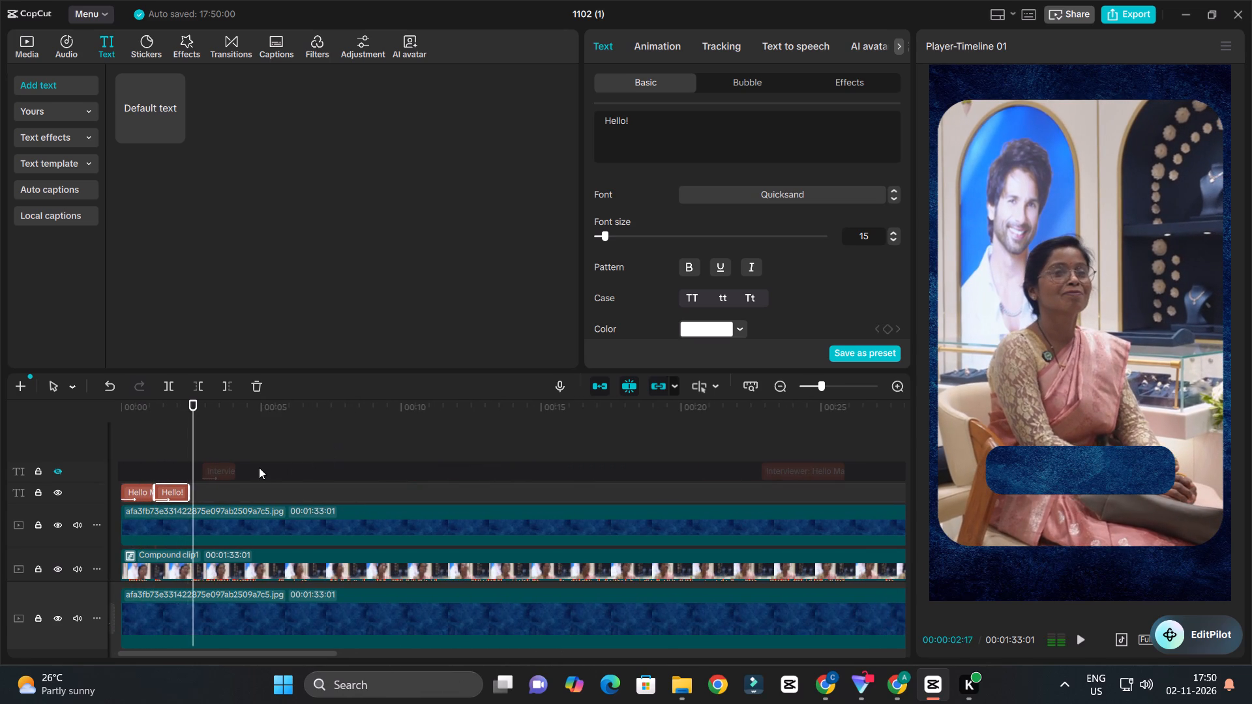
scroll(259, 467, "up", 7, "ctrl")
left_click_drag(160, 491, 224, 491, "alt")
key("space")
scroll(258, 462, "down", 4, "ctrl")
key("space")
left_click_drag(222, 496, 228, 496)
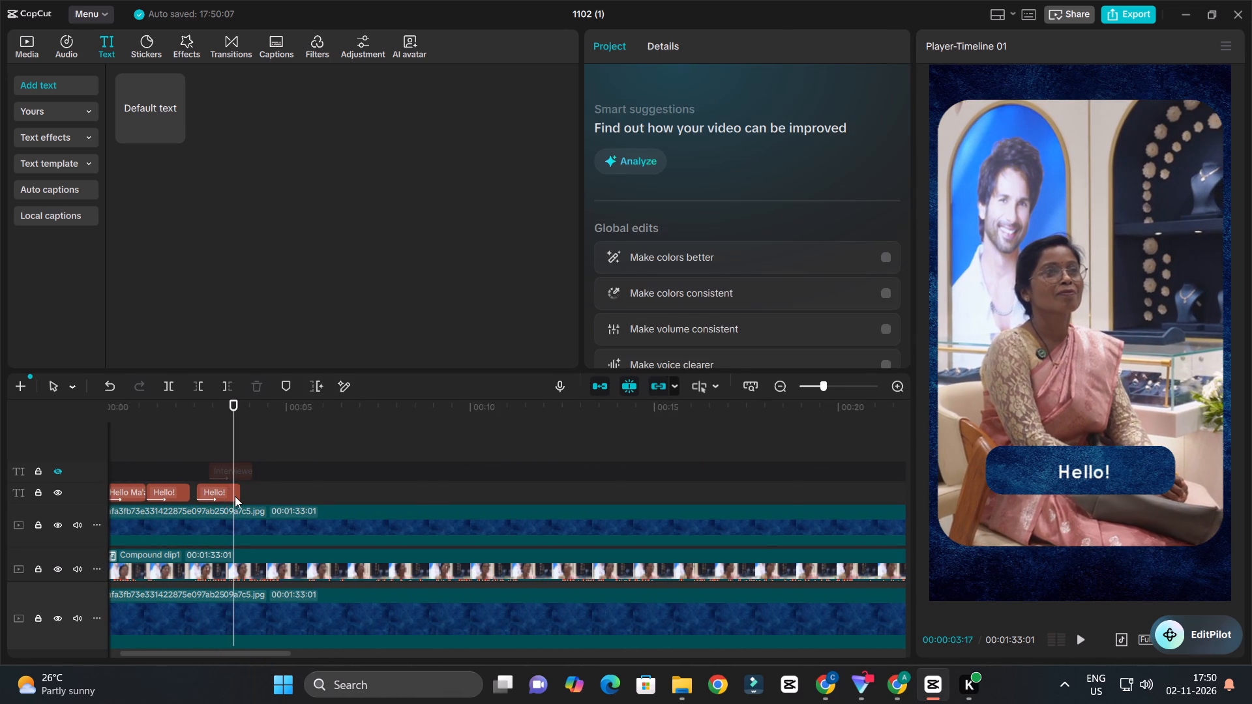
Extend the end of the second "Hello!" clip to about 5 seconds and check the captions' timing in playback.
left_click_drag(240, 490, 288, 497)
left_click_drag(175, 473, 172, 496)
left_click_drag(191, 415, 39, 478)
key("space")
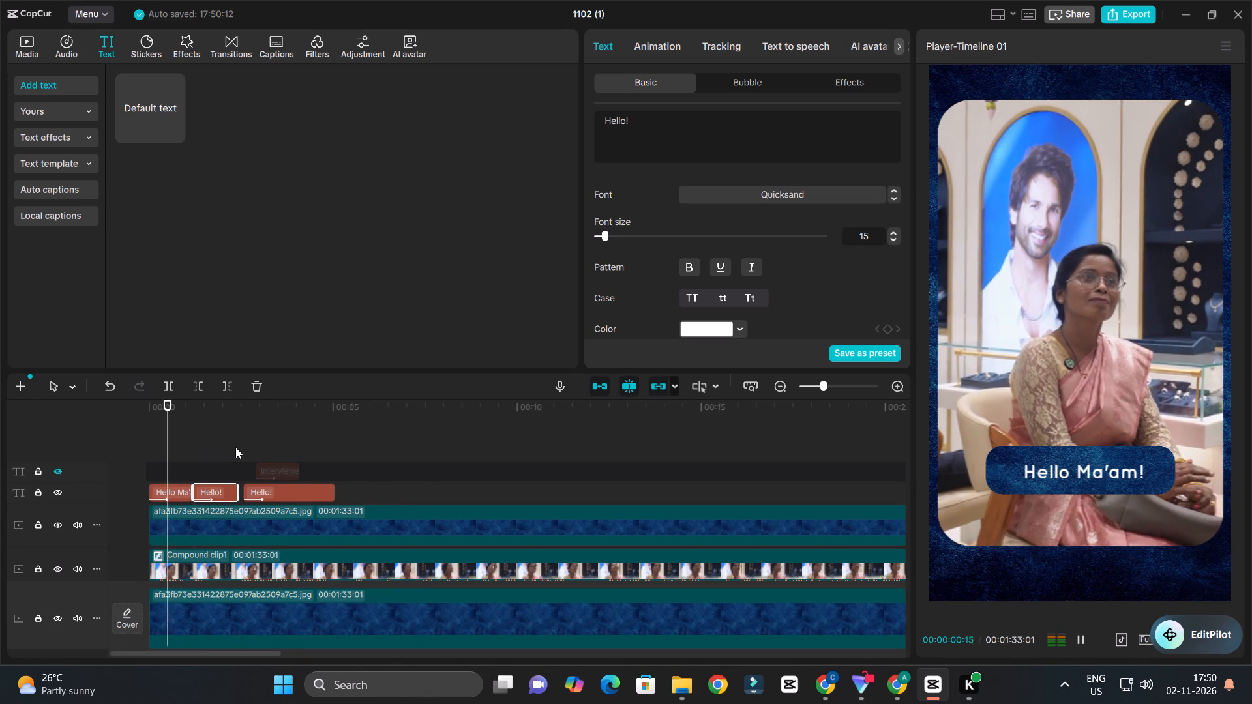
scroll(236, 448, "up", 3, "ctrl")
scroll(236, 448, "down", 4, "ctrl")
scroll(237, 449, "up", 4, "ctrl")
scroll(237, 449, "down", 4, "ctrl")
scroll(279, 465, "up", 4, "ctrl")
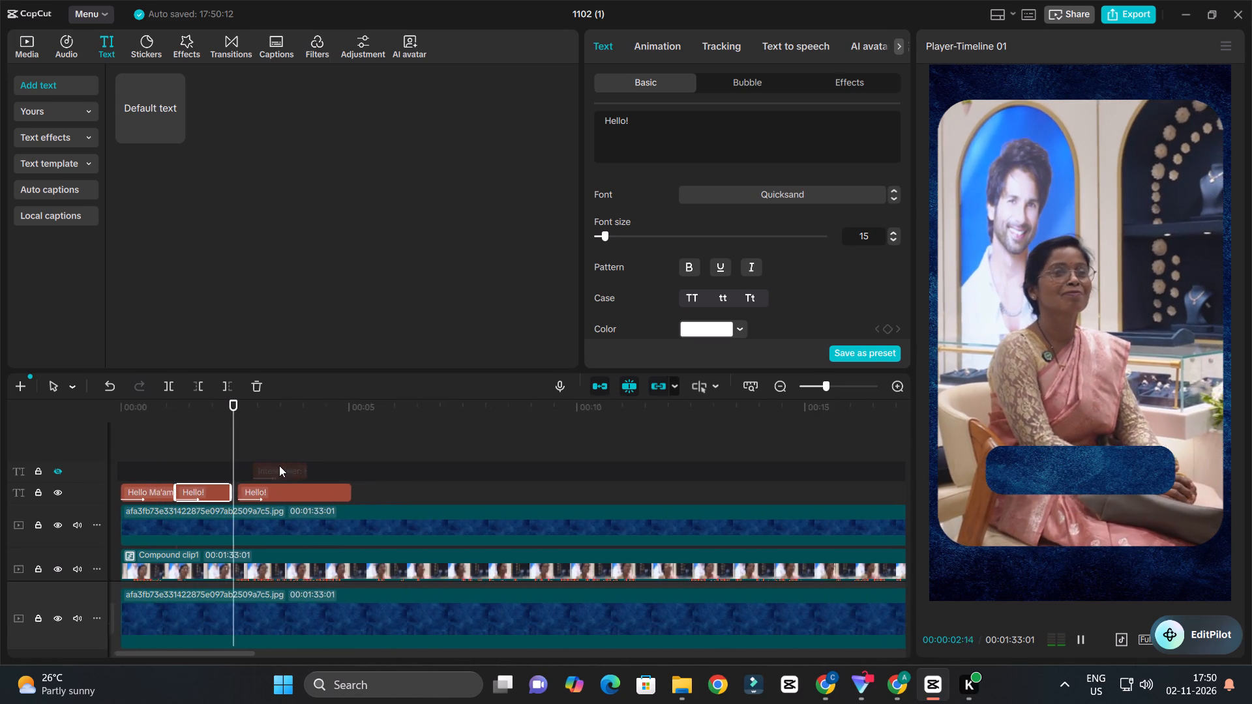
scroll(279, 466, "down", 4)
scroll(280, 468, "up", 6, "ctrl")
key("space")
Replace the second "Hello!" clip's text with the transcript line "Ma'am, aapko KISNA Ambikapur ka showroom kaisa laga?".
left_click(301, 424)
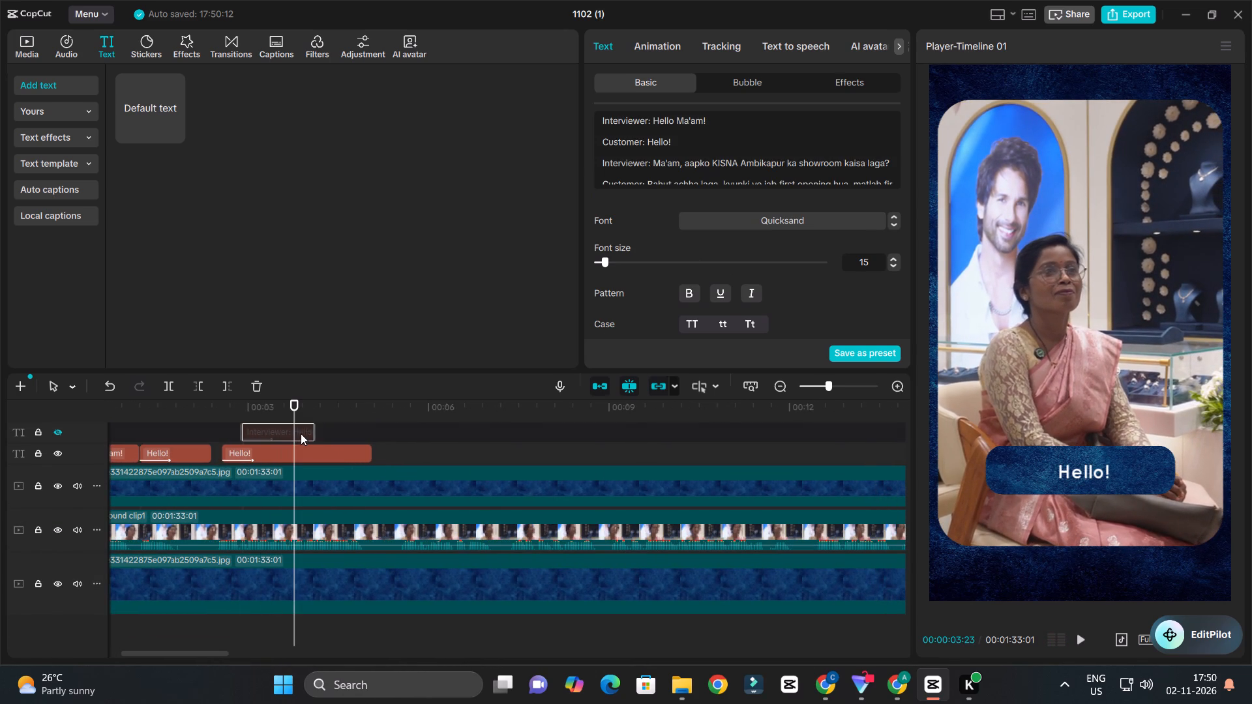
left_click_drag(654, 163, 723, 160)
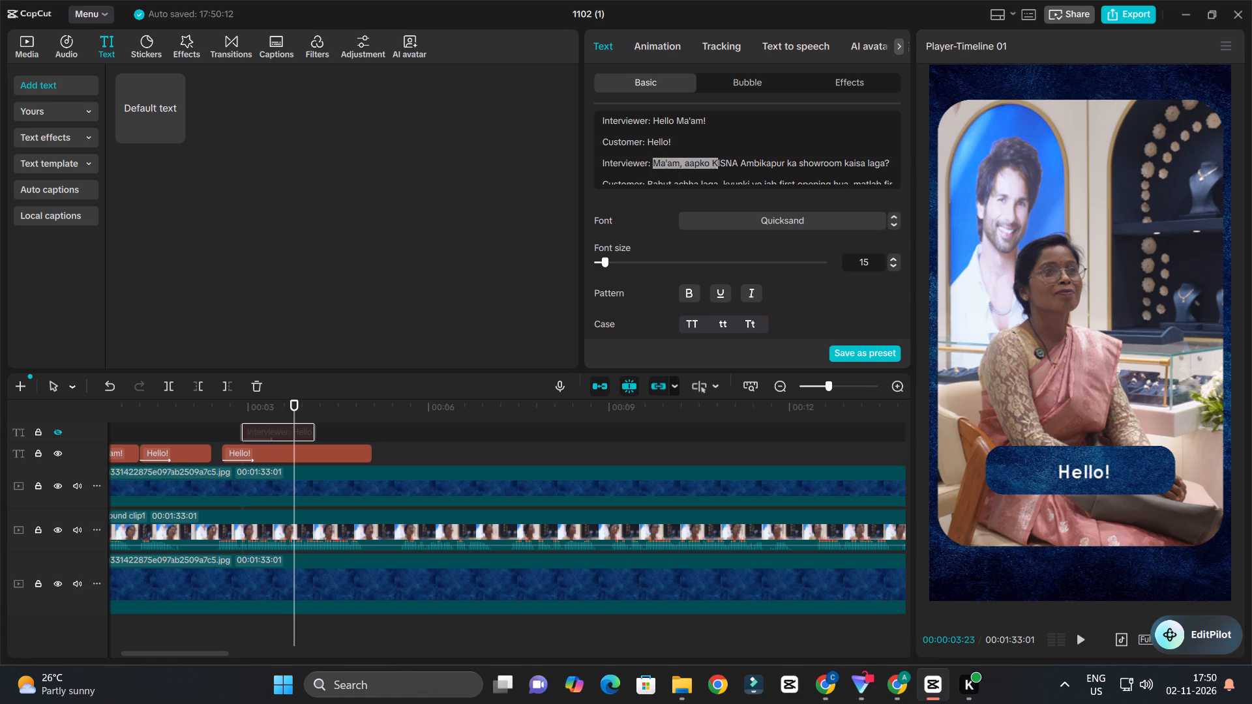
left_click_drag(723, 160, 794, 166)
left_click_drag(794, 166, 774, 164)
left_click_drag(774, 164, 891, 161)
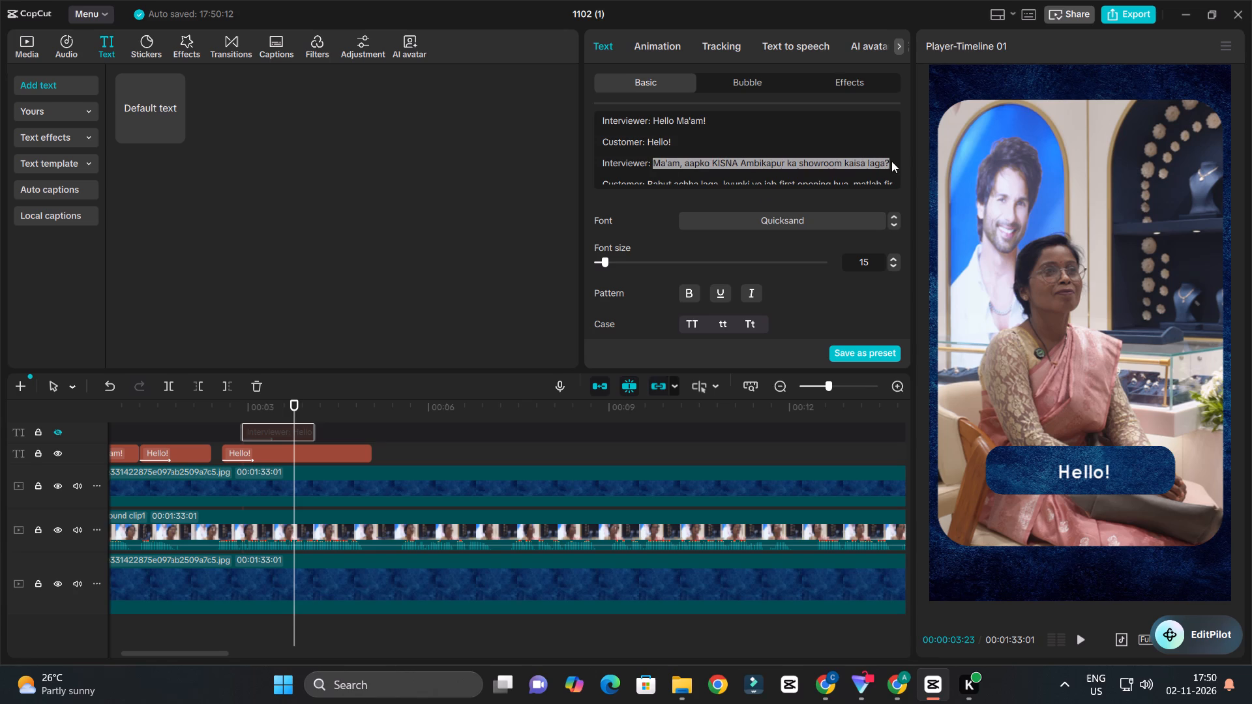
left_click_drag(891, 161, 892, 161)
key("ctrl+c")
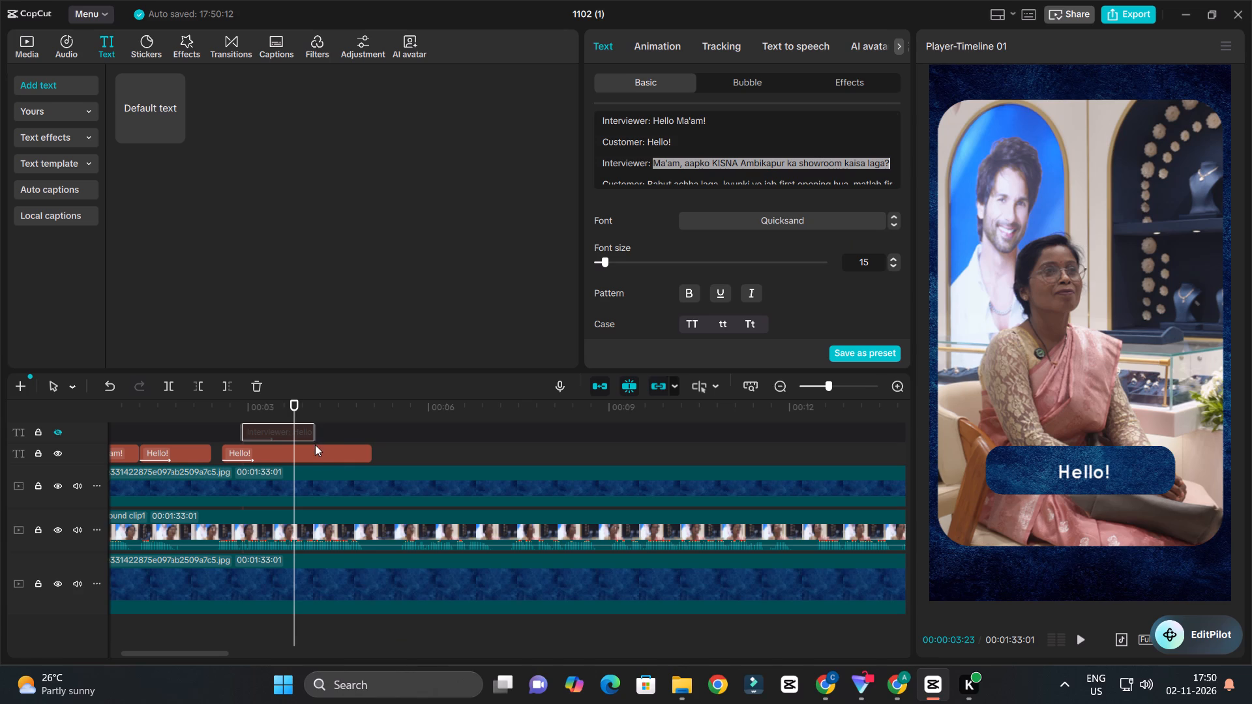
left_click(319, 454)
left_click_drag(656, 119, 445, 121)
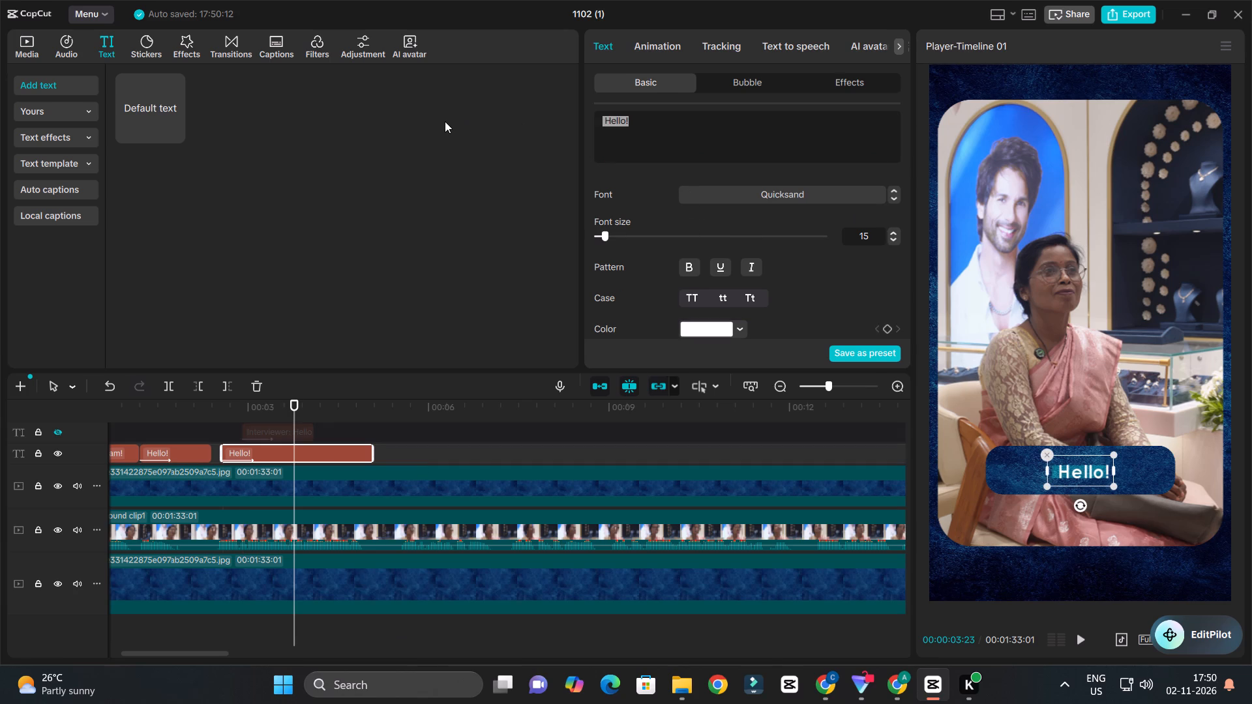
key("ctrl+v")
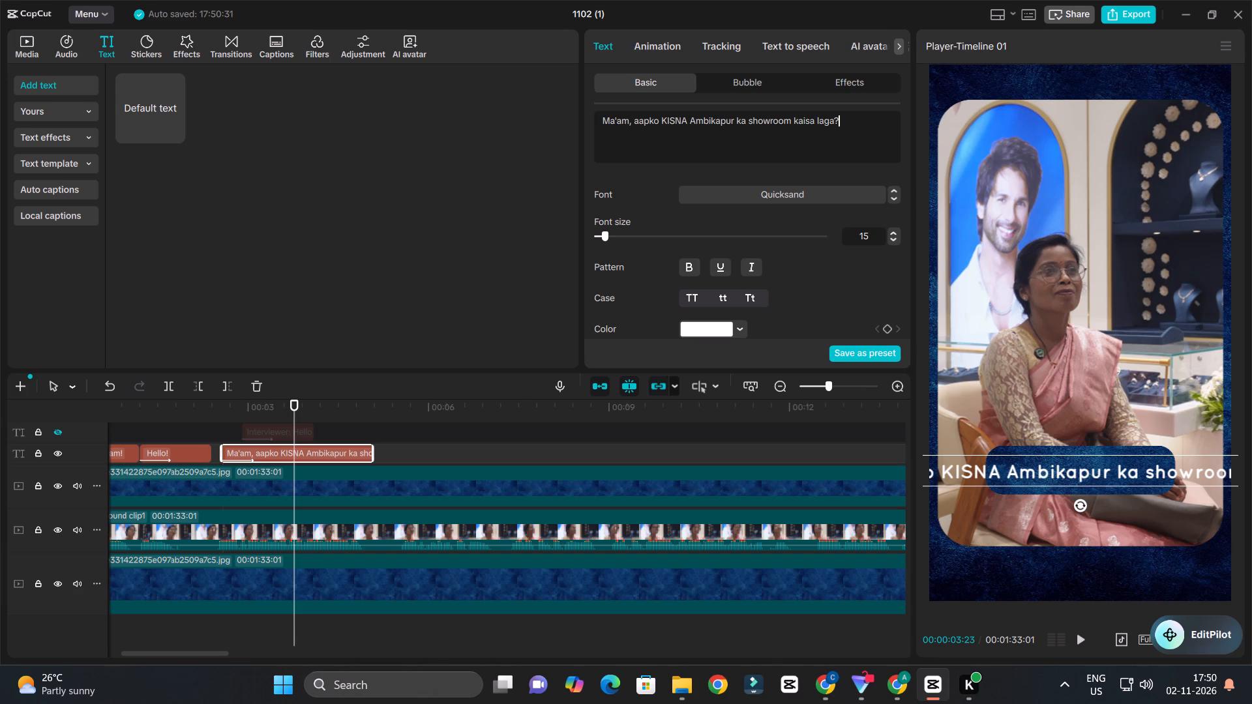
Break the question caption into two lines before "ka" and set its font size to 11.
left_click(736, 122)
key("Return")
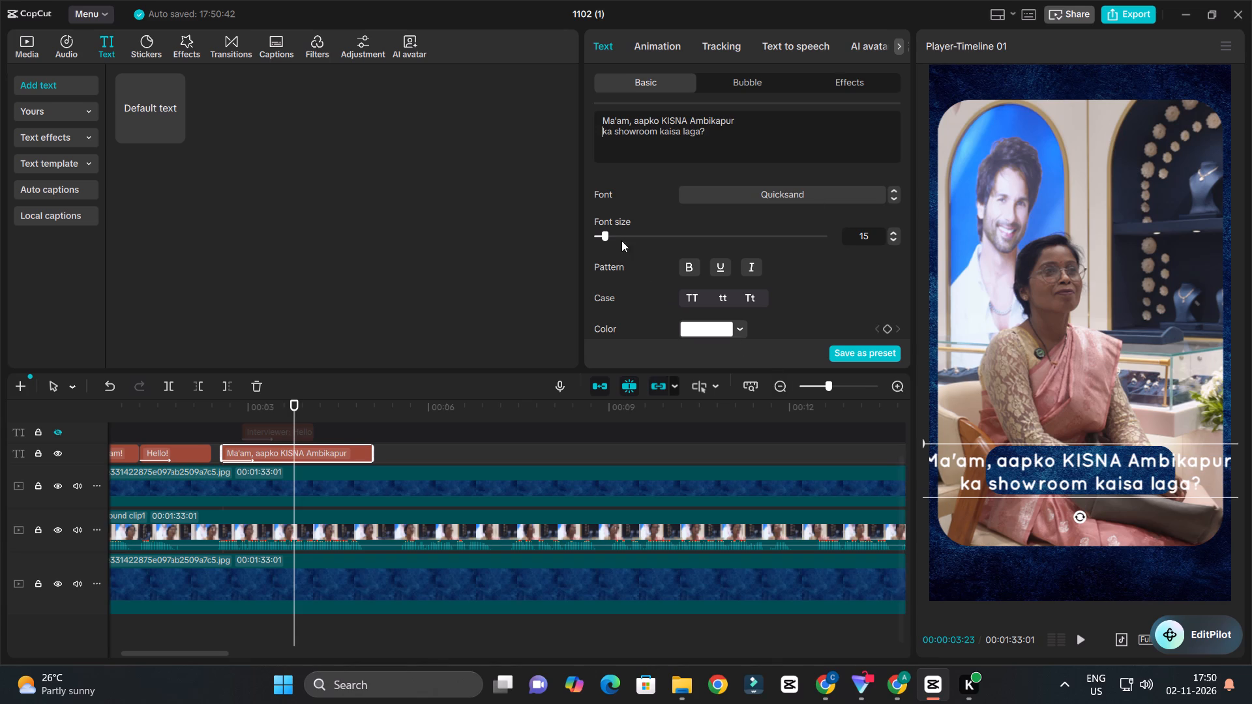
left_click(603, 239)
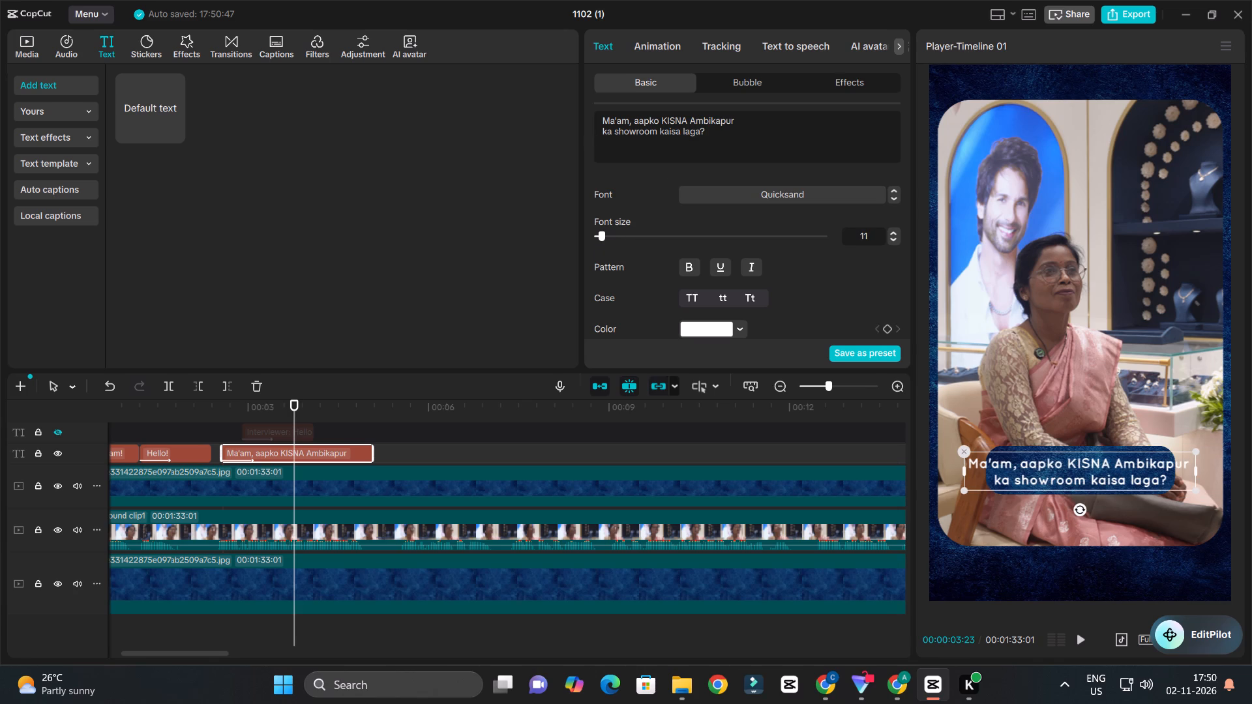
Shorten the question caption to "Ma'am, aapko KISNA Ambikapur ka", with the line break after "aapko".
left_click_drag(614, 134, 779, 126)
left_click_drag(779, 126, 706, 143)
key("BackSpace")
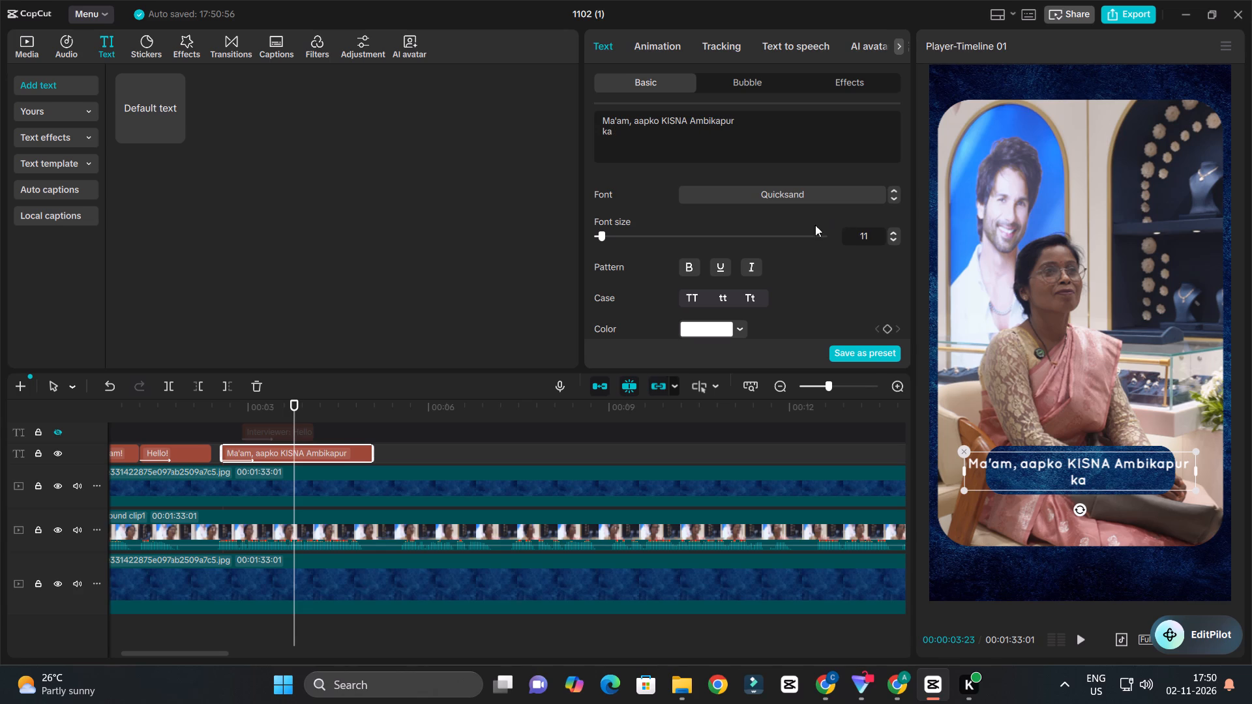
left_click(603, 136)
key("BackSpace")
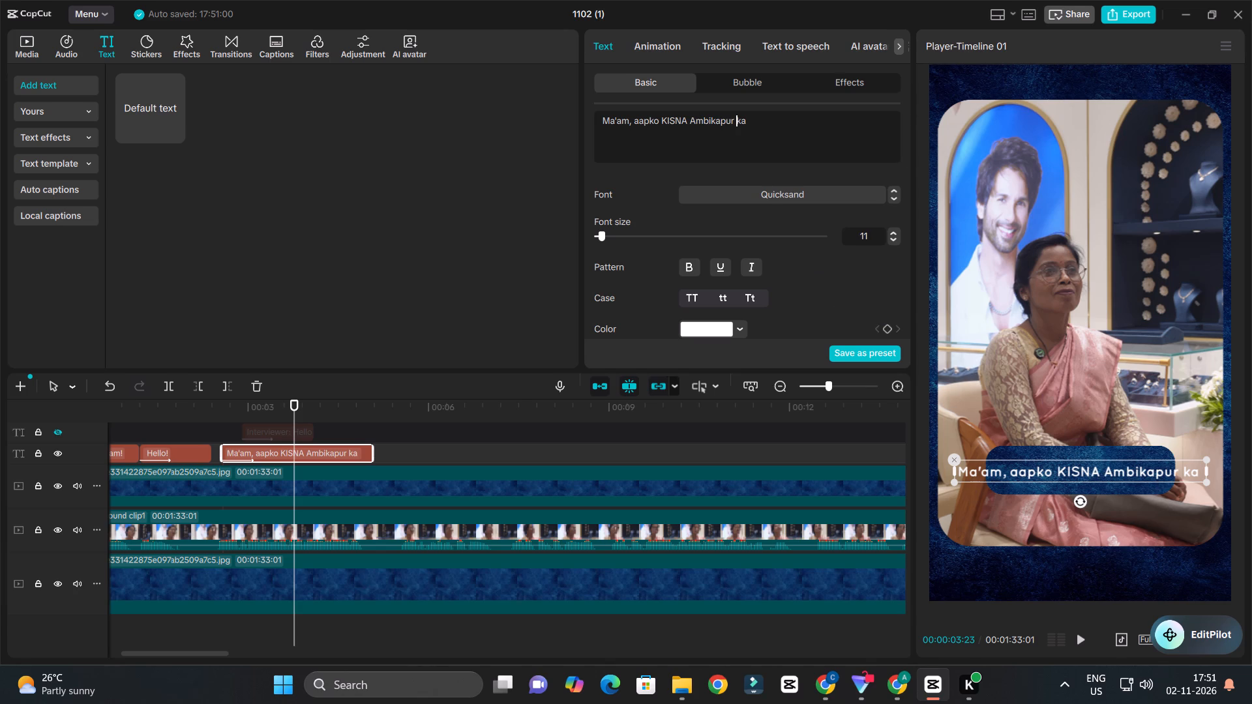
left_click(659, 120)
key("Return")
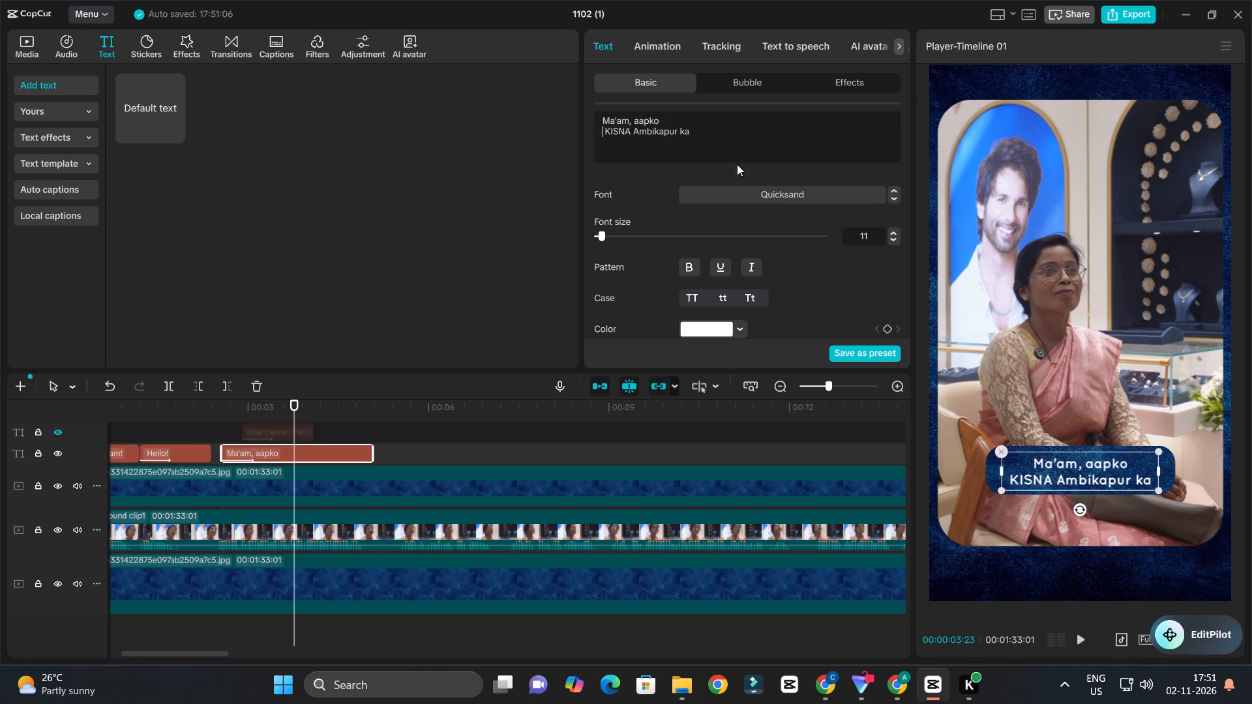
Enlarge the "Ma'am, aapko KISNA Ambikapur ka" caption slightly and centre it within the blue banner.
left_click_drag(1160, 492, 1174, 497)
left_click(1120, 470)
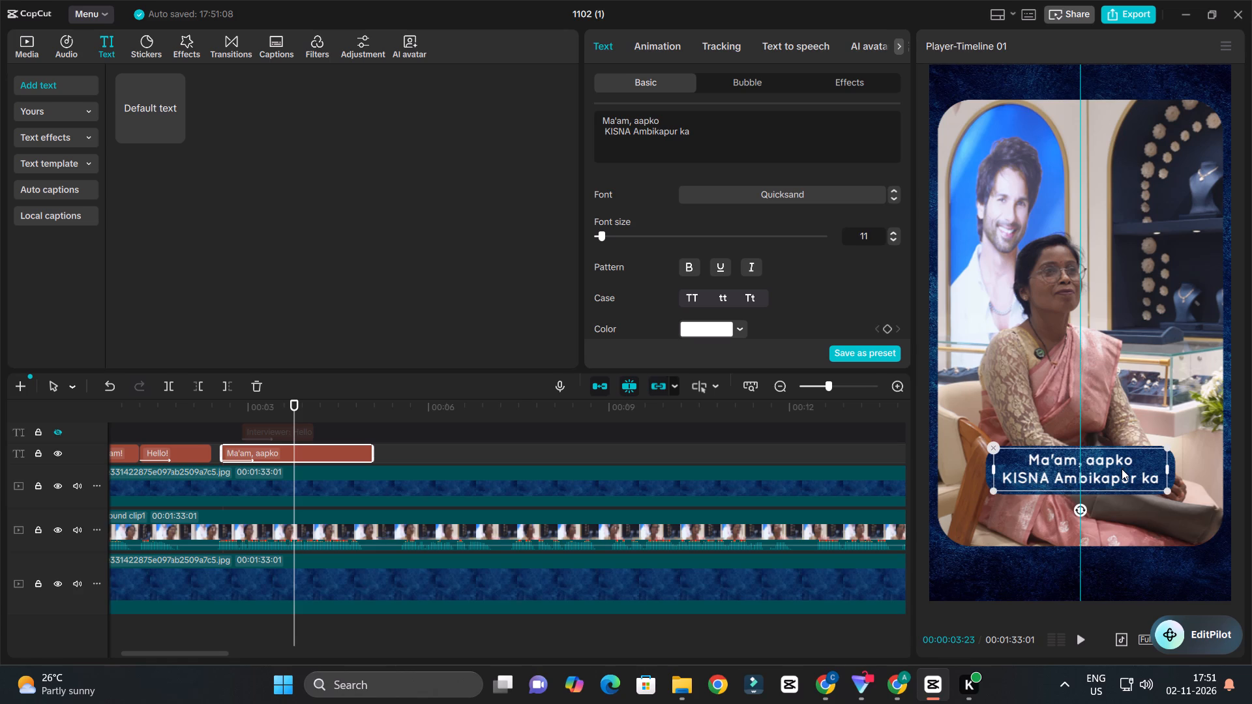
left_click(1163, 488)
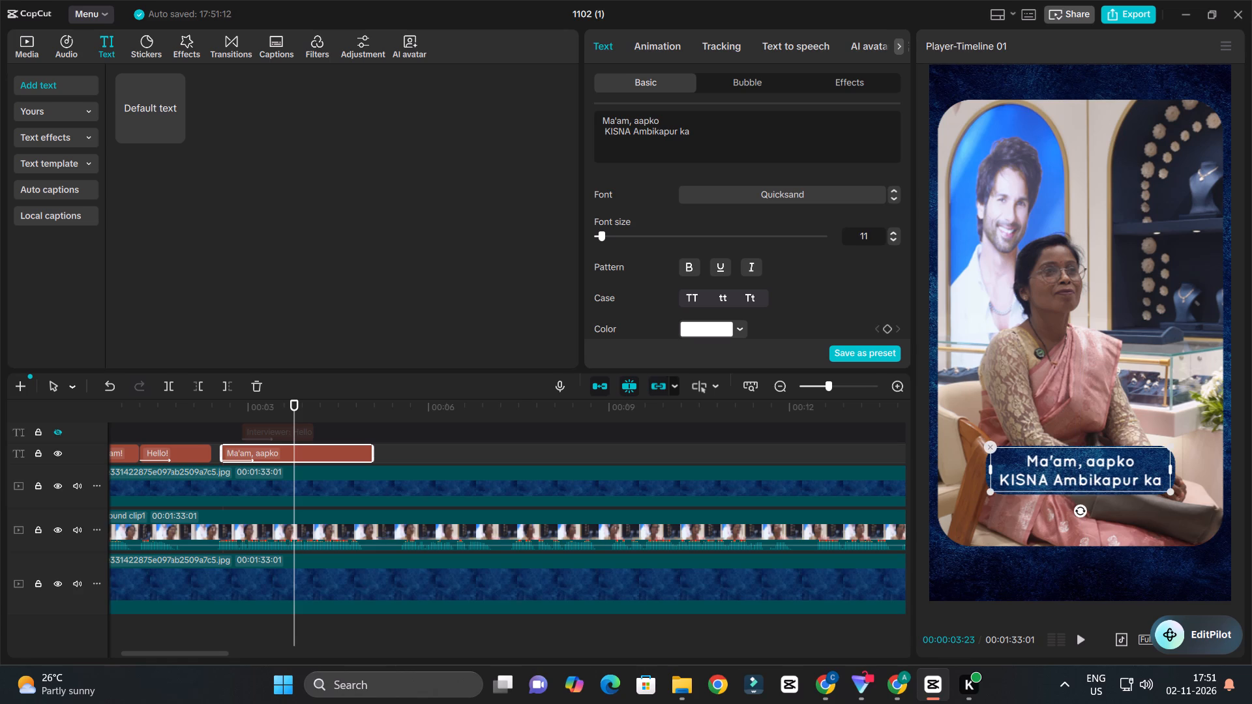
Play the captions from the start and trim the end of the "Ma'am, aapko" clip at 00:00:03:29.
left_click_drag(192, 403, 0, 456)
key("space")
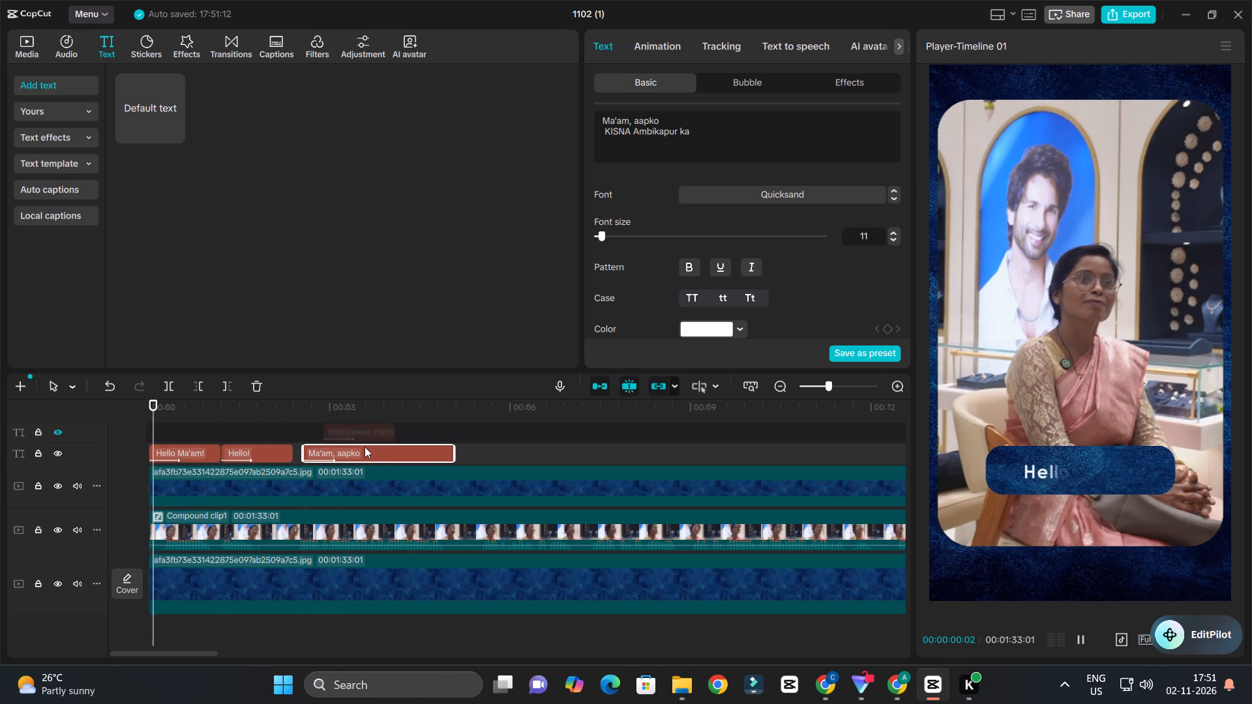
scroll(365, 447, "down", 4)
scroll(395, 473, "up", 3)
scroll(396, 473, "down", 4)
scroll(400, 474, "up", 3)
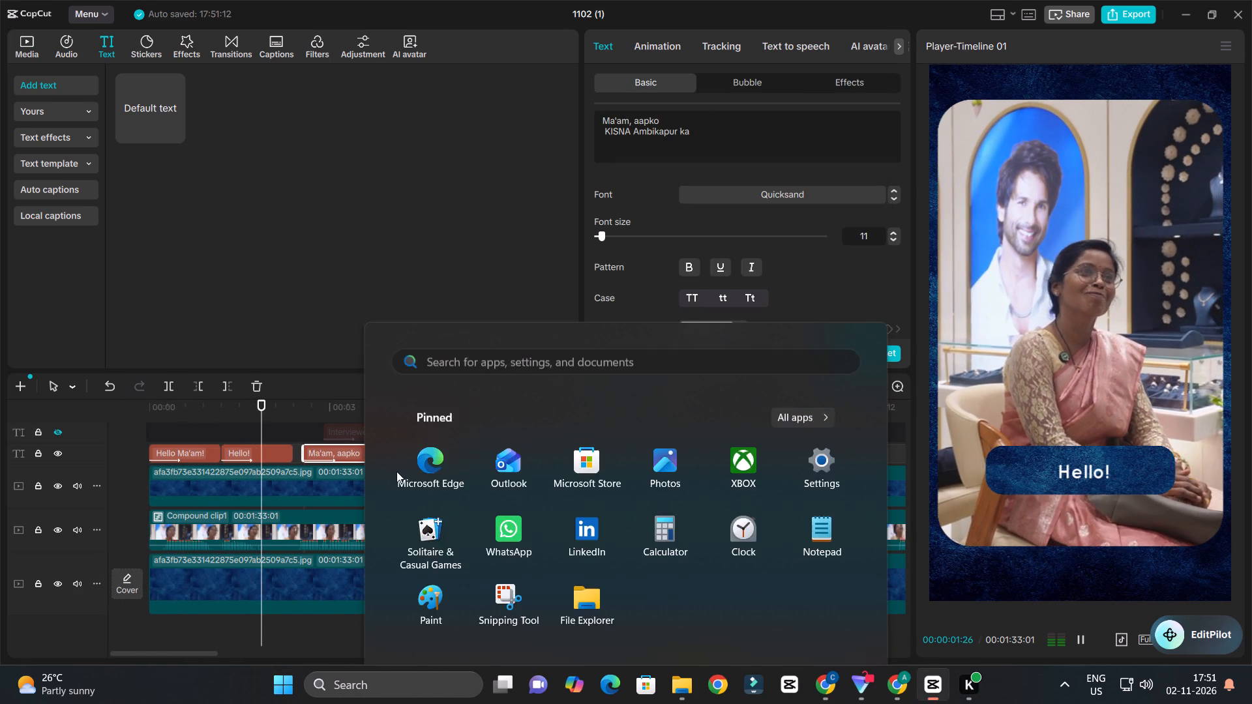
scroll(466, 490, "down", 2, "ctrl")
scroll(537, 516, "up", 5, "ctrl")
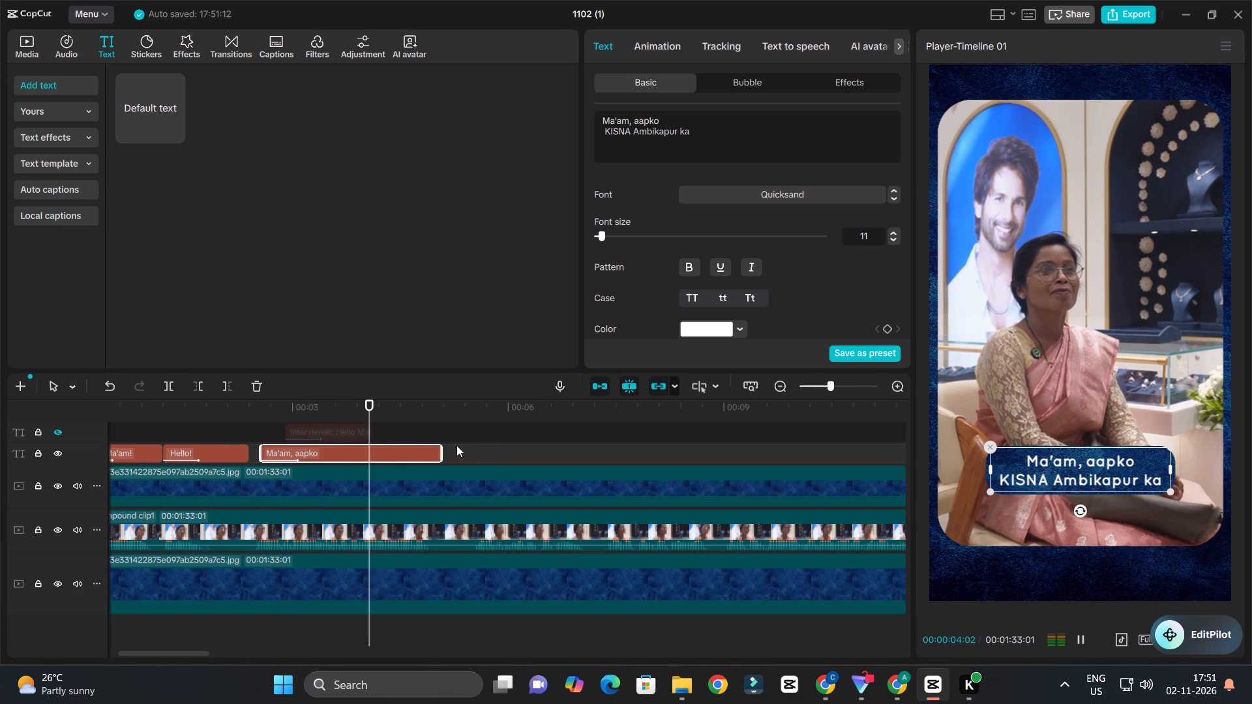
key("space")
left_click_drag(368, 409, 347, 427)
key("space")
key("space")
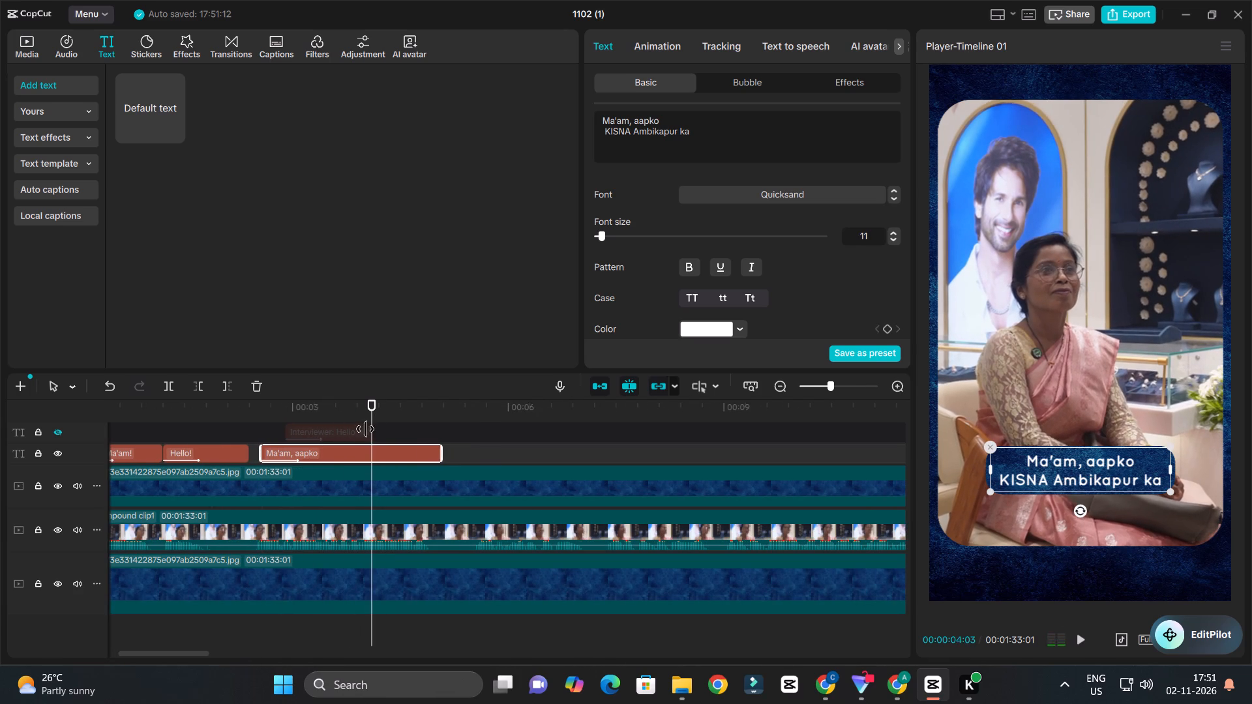
left_click_drag(368, 410, 362, 429)
left_click(374, 456)
key("w")
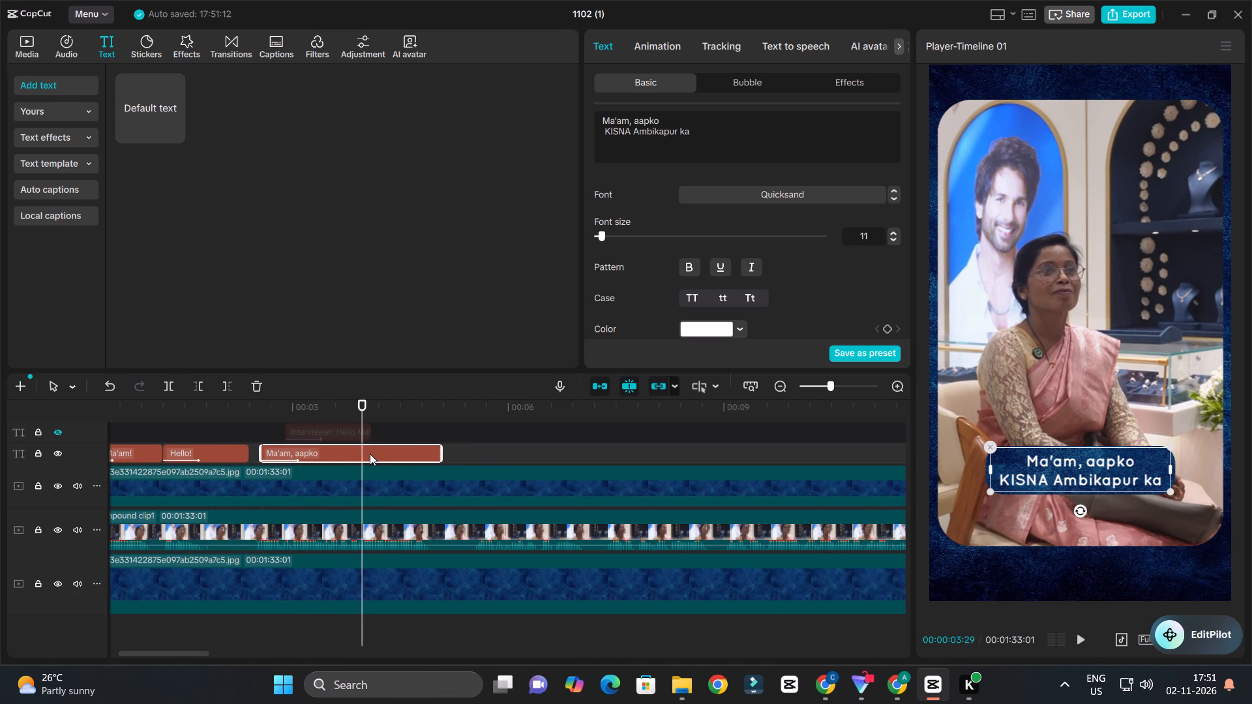
Duplicate the trimmed "Ma'am, aapko" clip directly after itself and change the copy's text to "showroom kaisa laga?".
left_click_drag(327, 452, 427, 456, "alt")
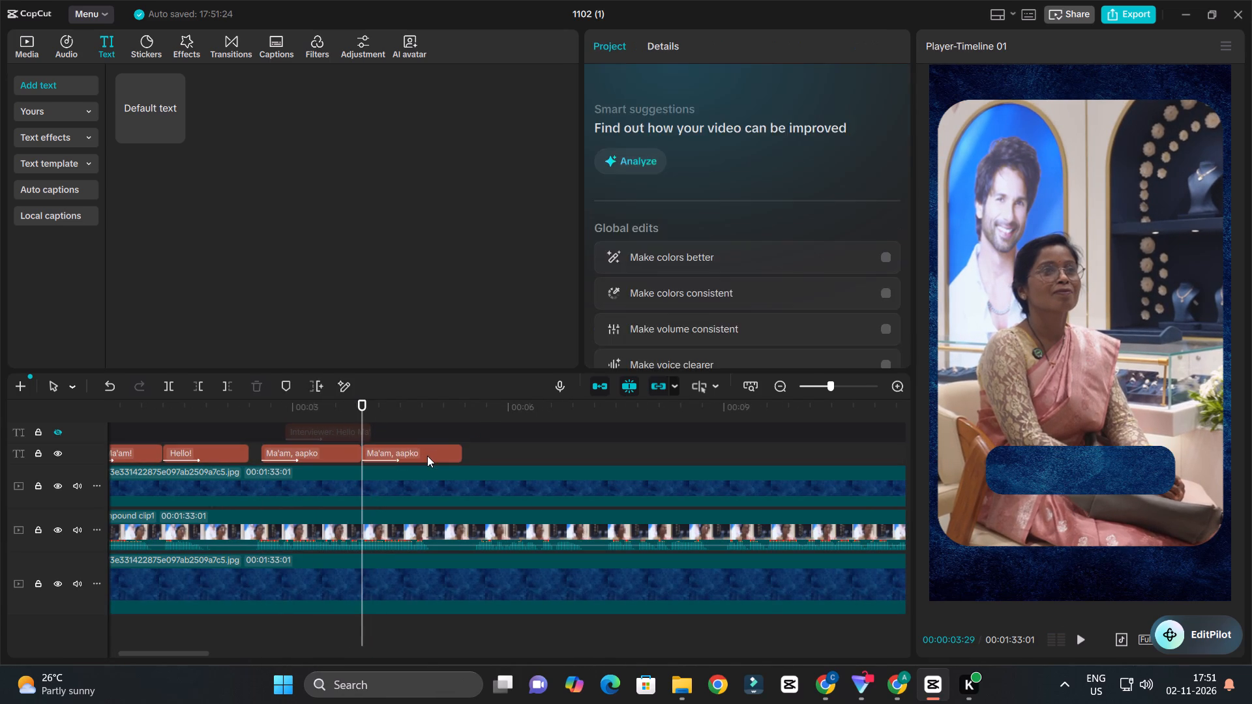
left_click(427, 456)
left_click(705, 144)
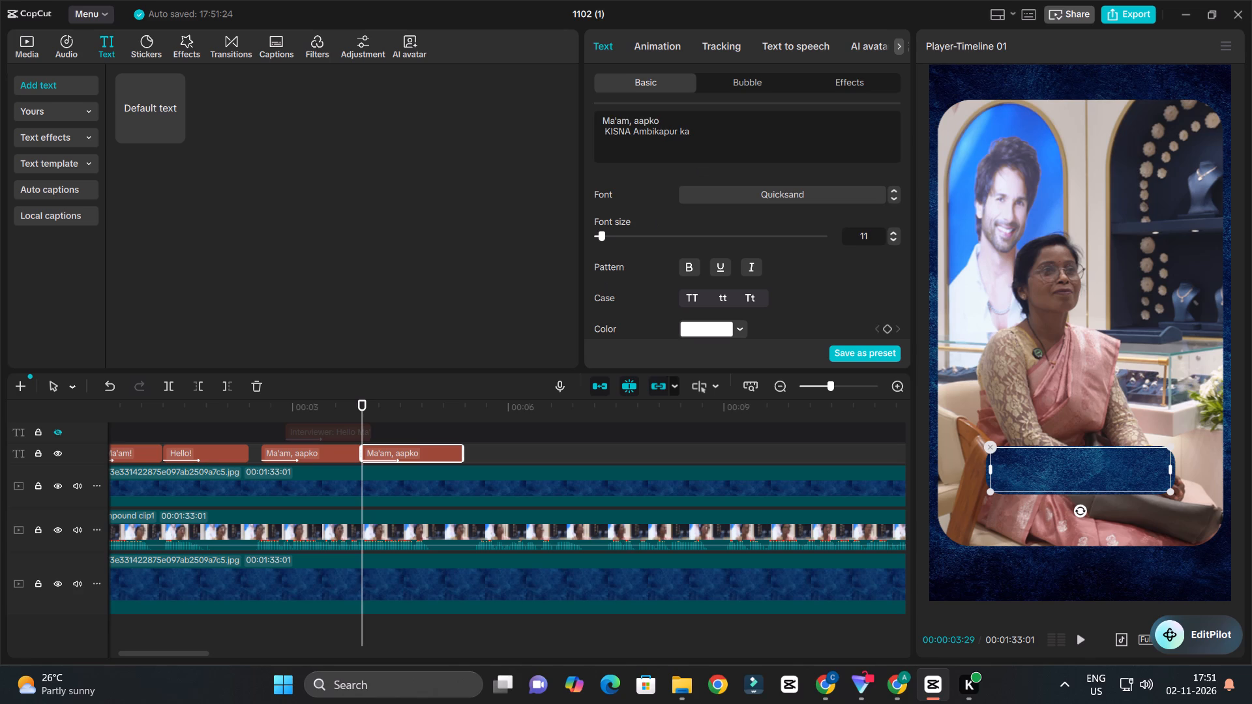
key("ctrl+a")
key("ctrl+v")
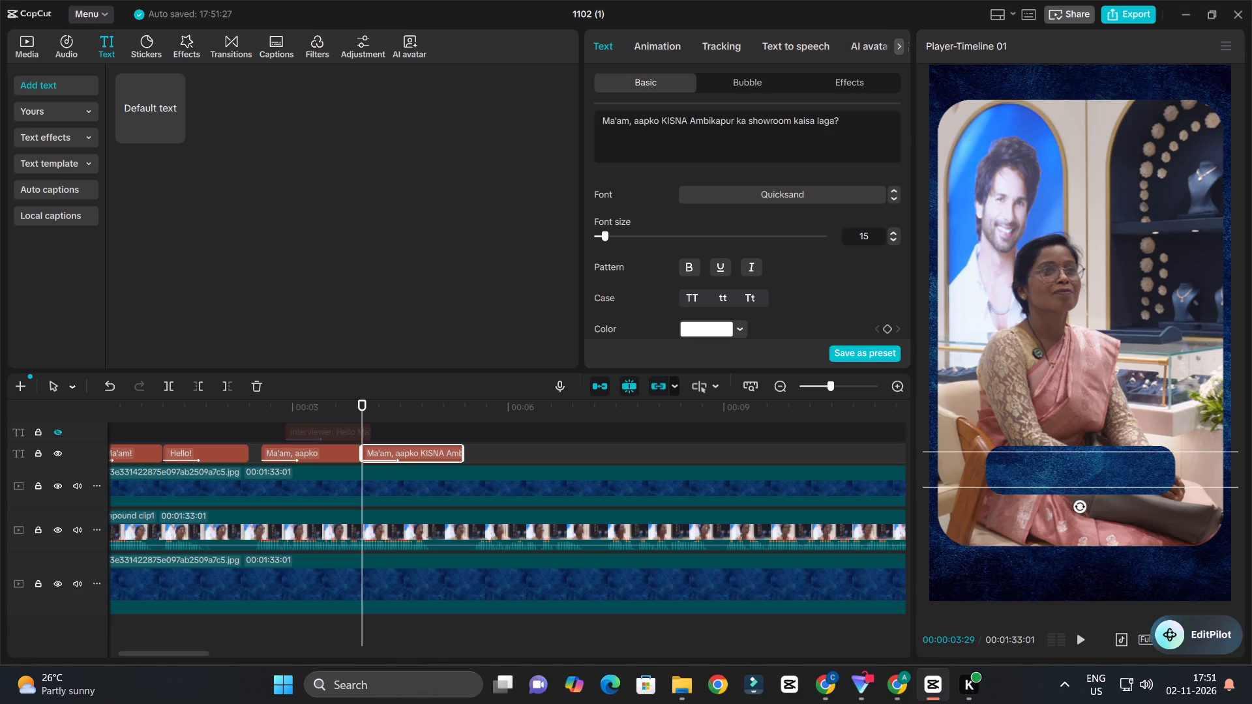
left_click_drag(749, 121, 598, 113)
key("BackSpace")
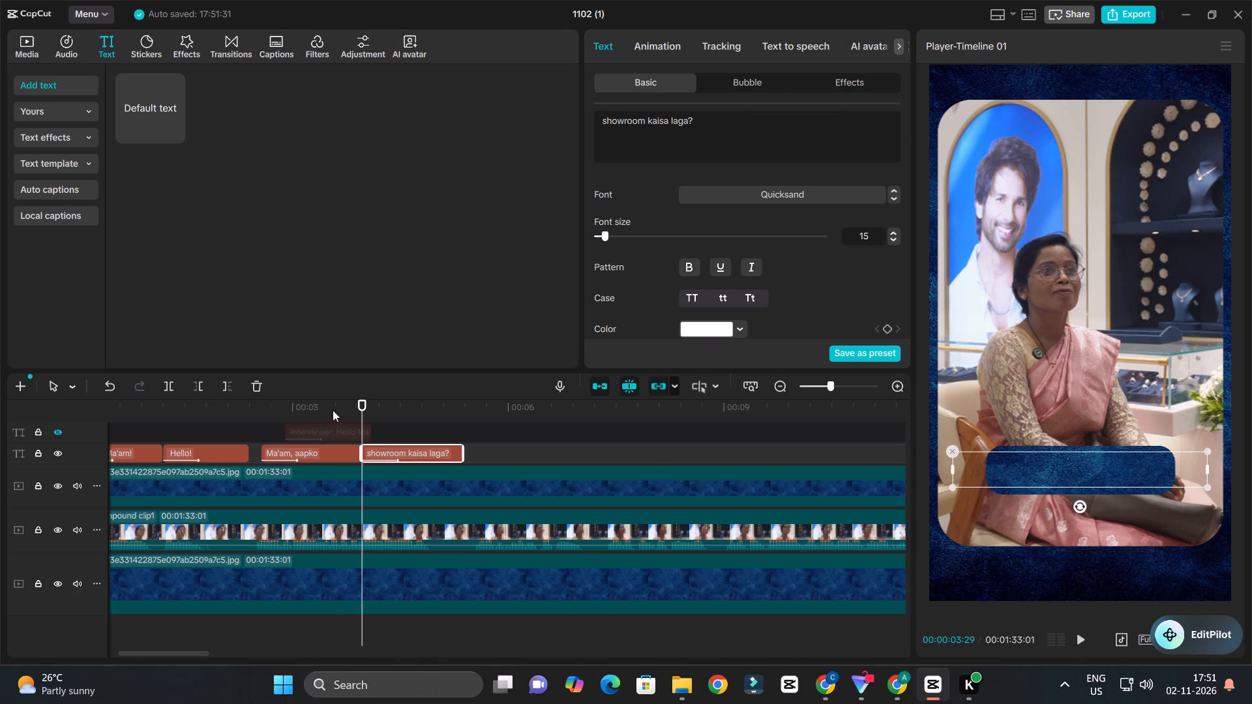
Play back the "showroom kaisa laga?" caption and scale it down to fit within the blue banner.
left_click(333, 410)
key("space")
scroll(604, 471, "up", 4, "ctrl")
key("space")
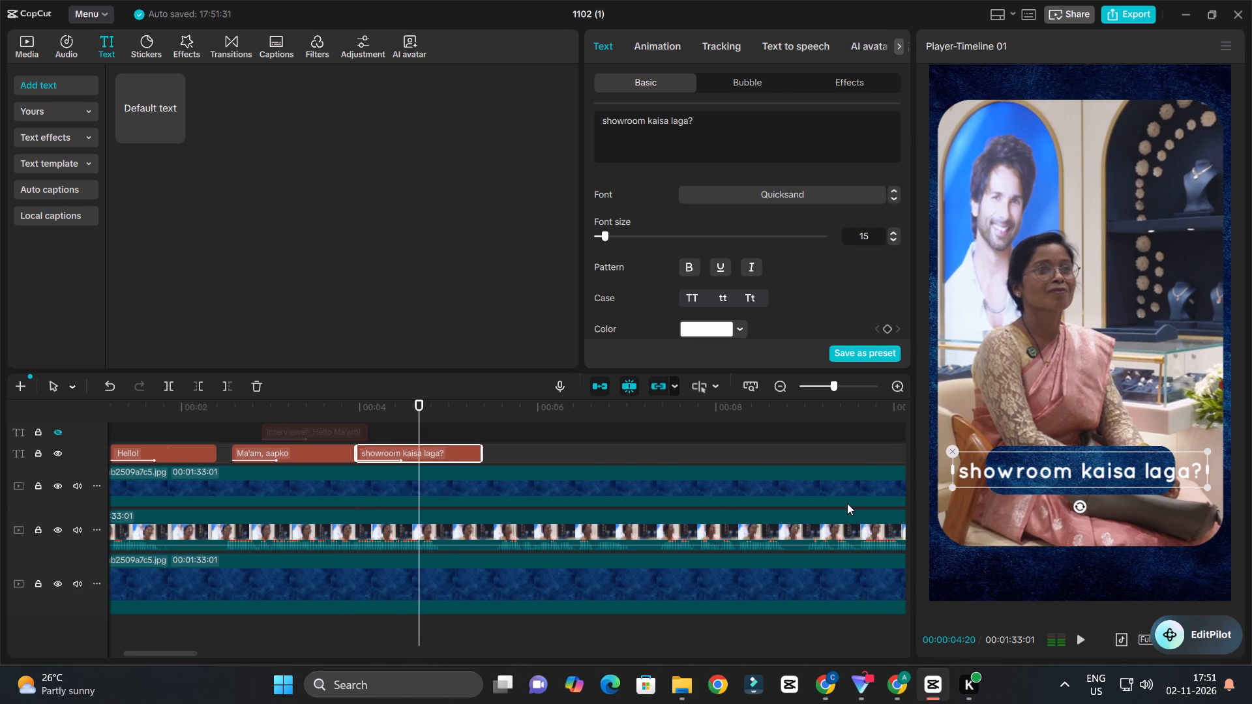
left_click_drag(953, 487, 1017, 471)
Play on to hear the customer's reply, and duplicate the "showroom kaisa laga?" clip after a short gap, at about 5.5 seconds.
key("space")
scroll(753, 525, "up", 4, "ctrl")
scroll(751, 523, "down", 10, "ctrl")
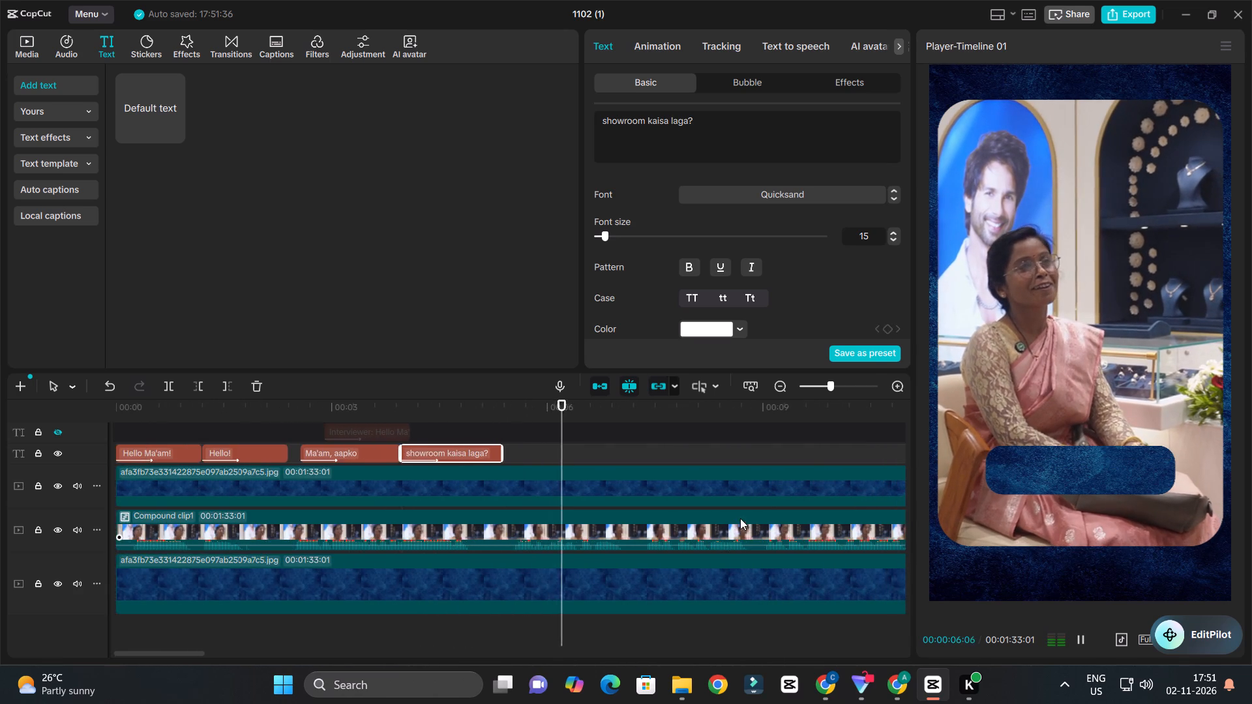
scroll(740, 518, "down", 2, "ctrl")
key("space")
left_click_drag(413, 454, 499, 452, "alt")
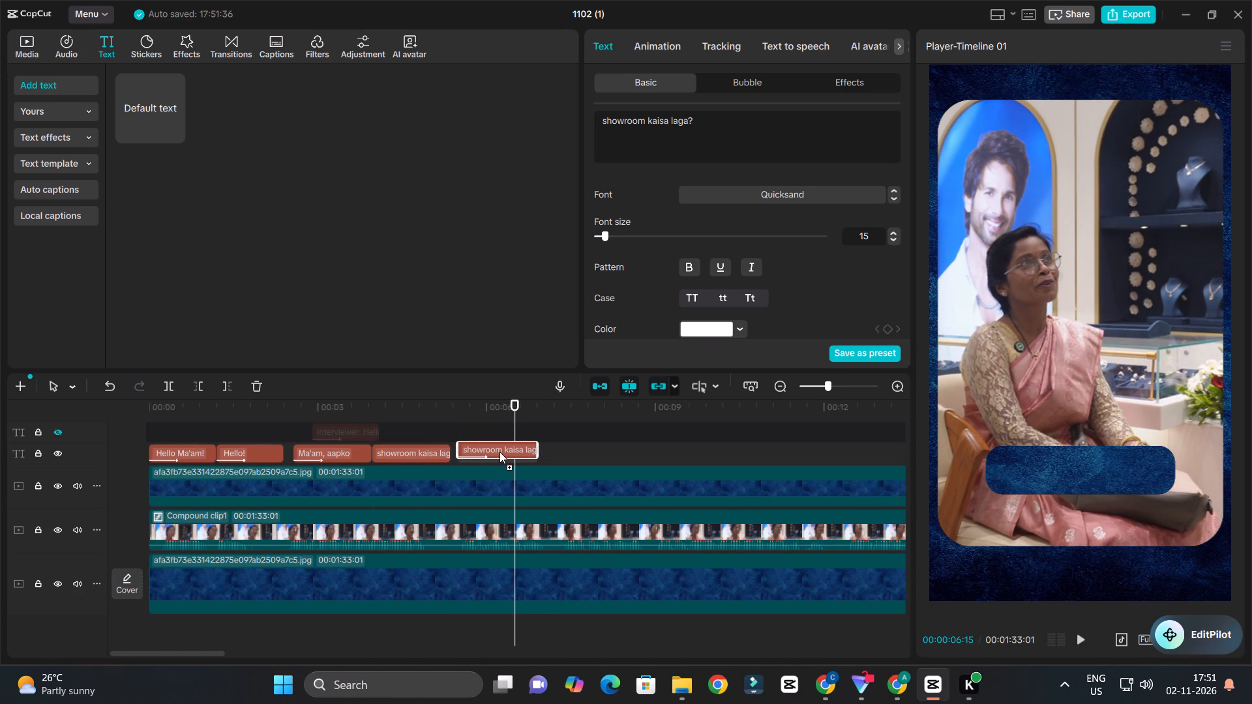
left_click_drag(499, 452, 500, 452, "alt")
Copy "Bahut achha laga," from the transcript clip and replace the duplicated "showroom kaisa laga?" clip's text with it.
left_click(358, 430)
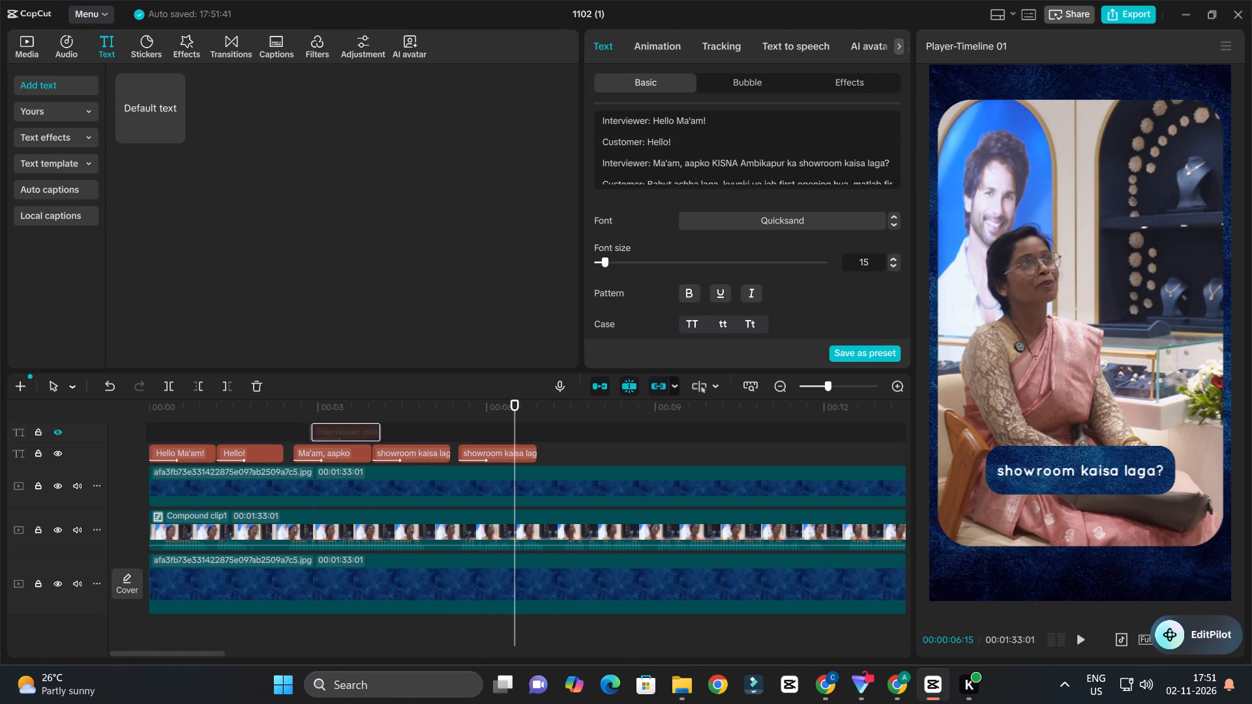
scroll(686, 131, "down", 2)
left_click(680, 157)
scroll(680, 157, "down", 1)
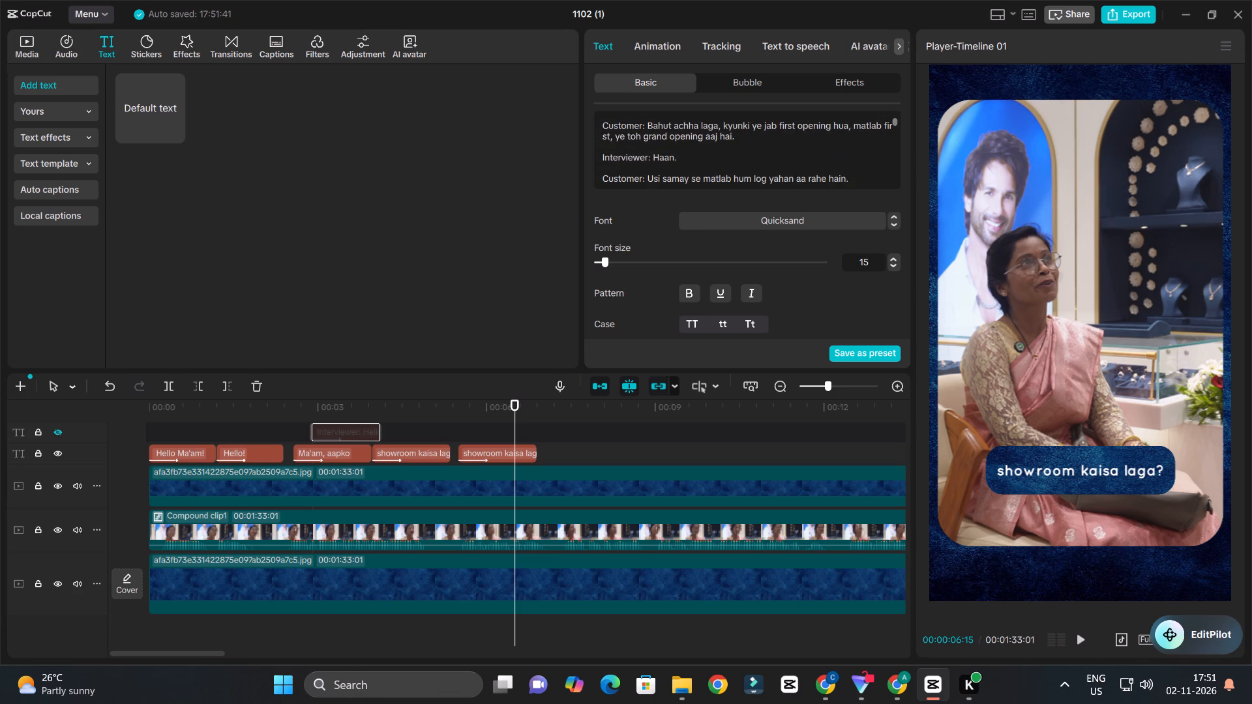
left_click_drag(647, 123, 718, 128)
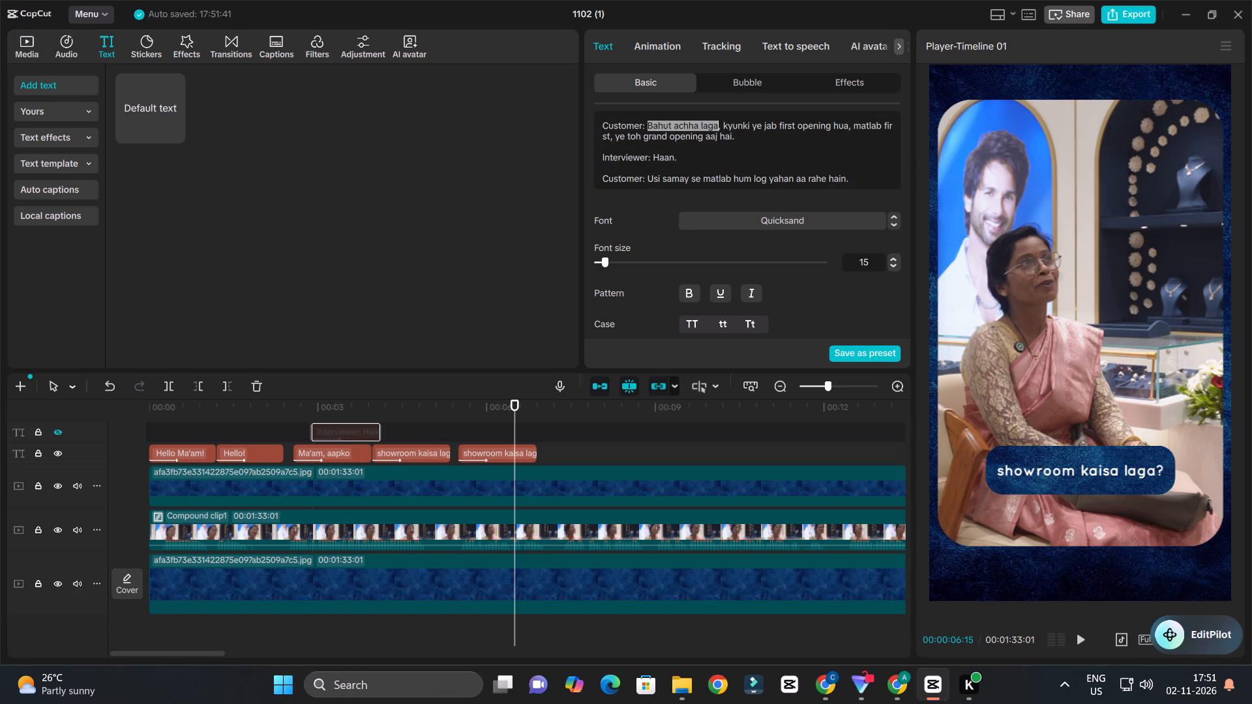
left_click_drag(718, 128, 719, 128)
left_click_drag(719, 128, 721, 125)
key("ctrl+v")
key("ctrl+z")
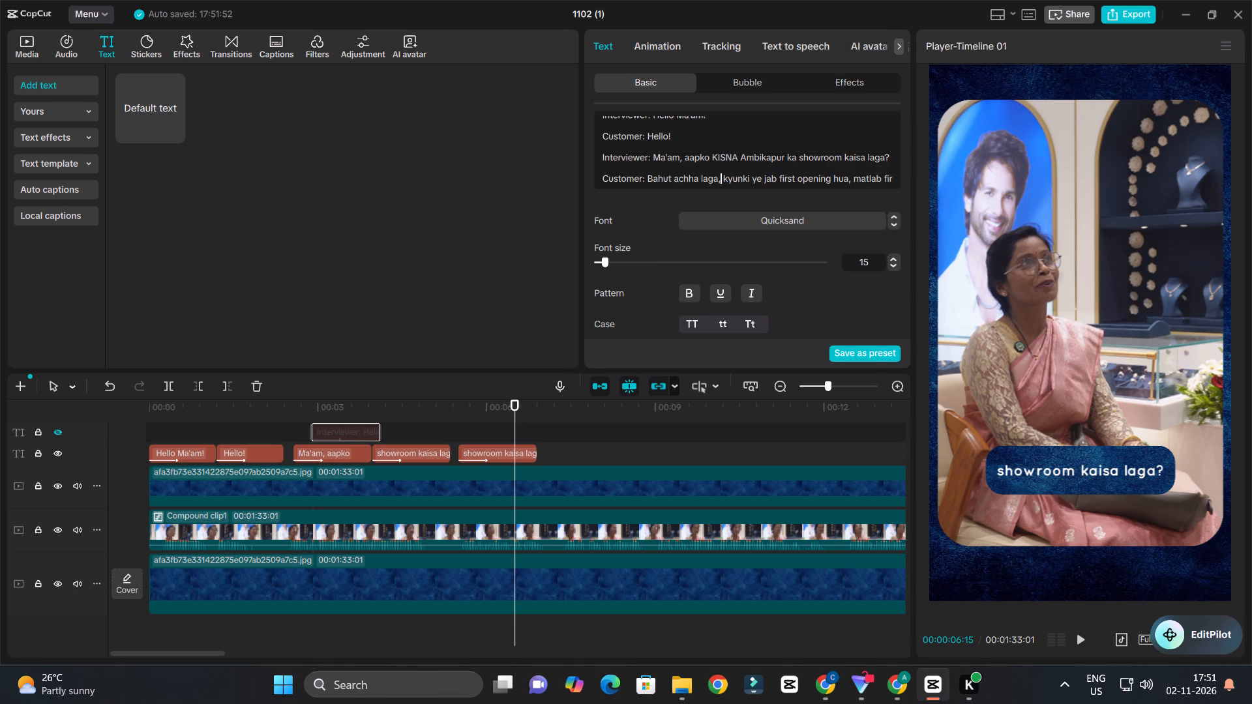
left_click_drag(648, 177, 720, 181)
key("ctrl+c")
left_click(503, 458)
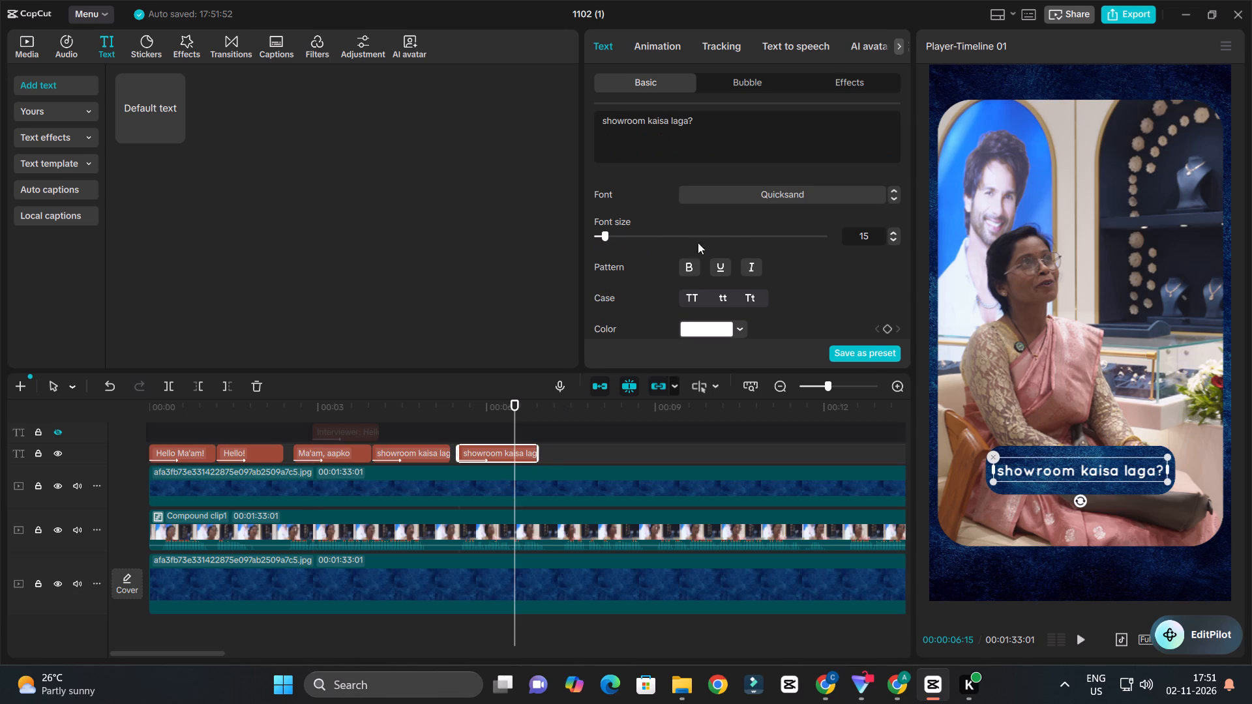
left_click(731, 135)
key("ctrl+a")
key("ctrl+v")
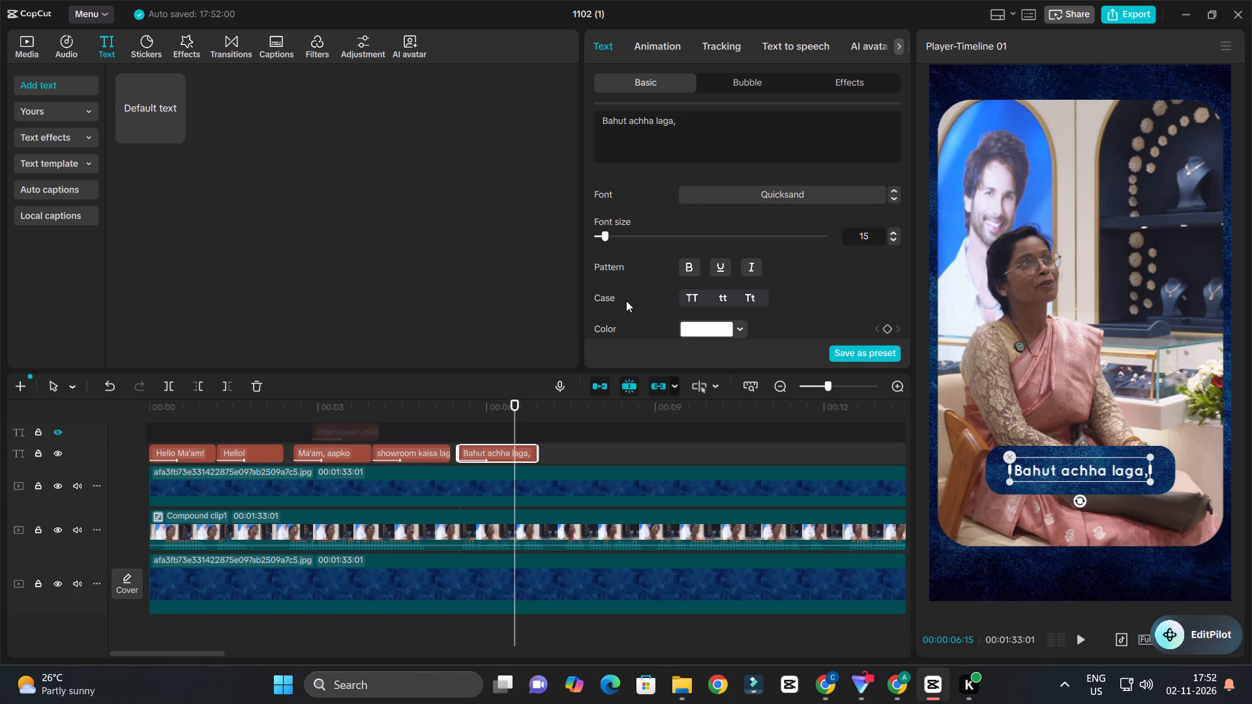
Play through the "Bahut achha laga," caption repeatedly to check its timing against the speech.
left_click(452, 414)
key("space")
scroll(593, 431, "up", 7, "ctrl")
key("space")
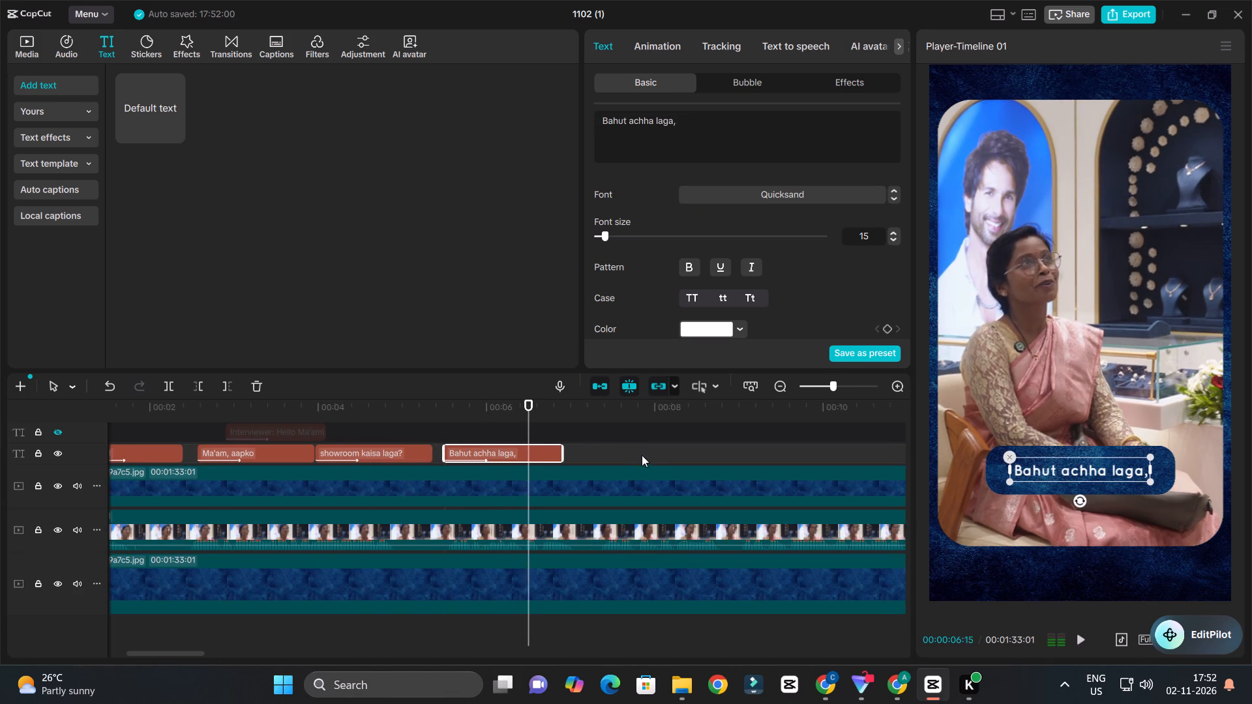
key("space")
key("space")
key("space")
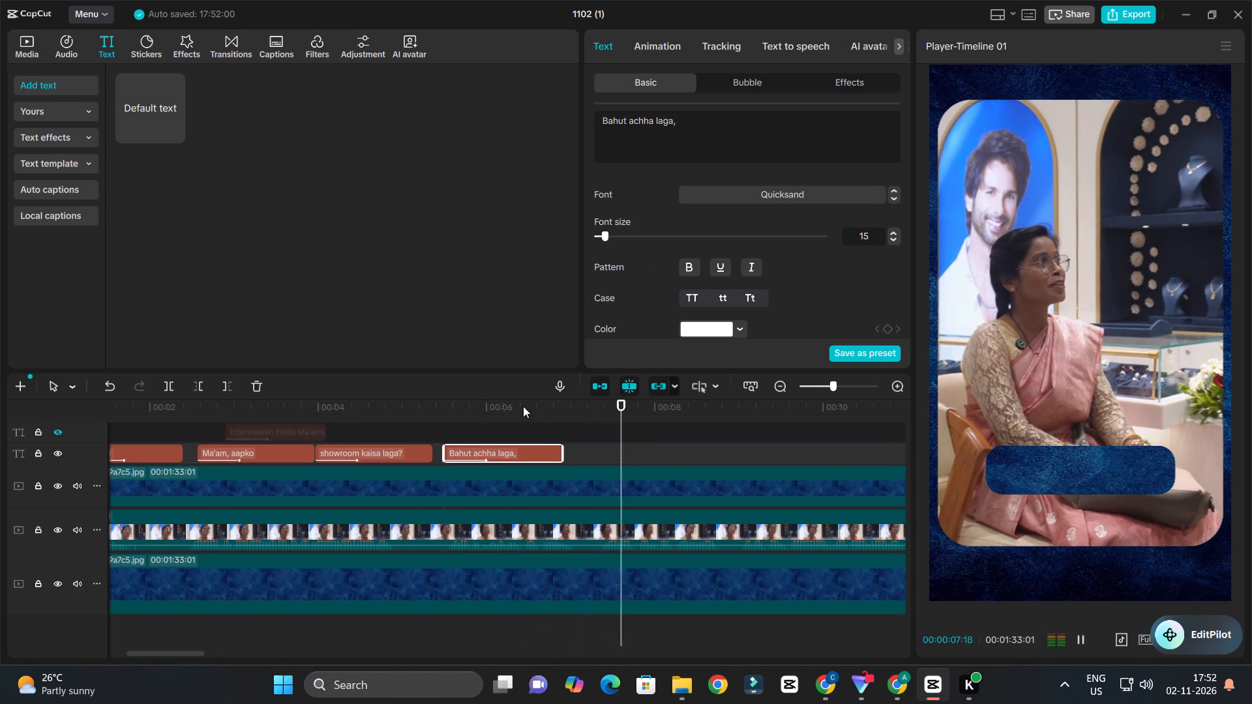
key("space")
left_click_drag(507, 407, 468, 413)
key("space")
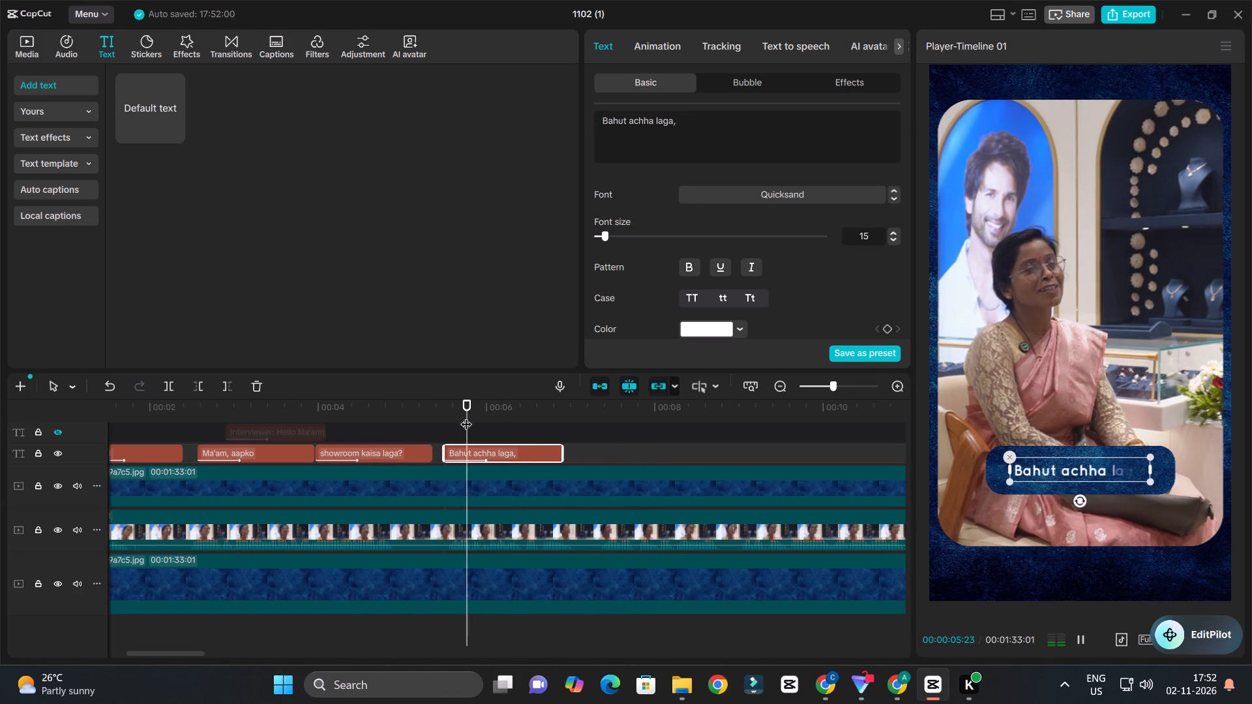
scroll(623, 435, "up", 5, "ctrl")
key("space")
key("space")
scroll(604, 450, "down", 4, "ctrl")
key("space")
left_click(558, 447)
Copy the word "kyunki" from the customer's answer in the transcript clip.
left_click(301, 439)
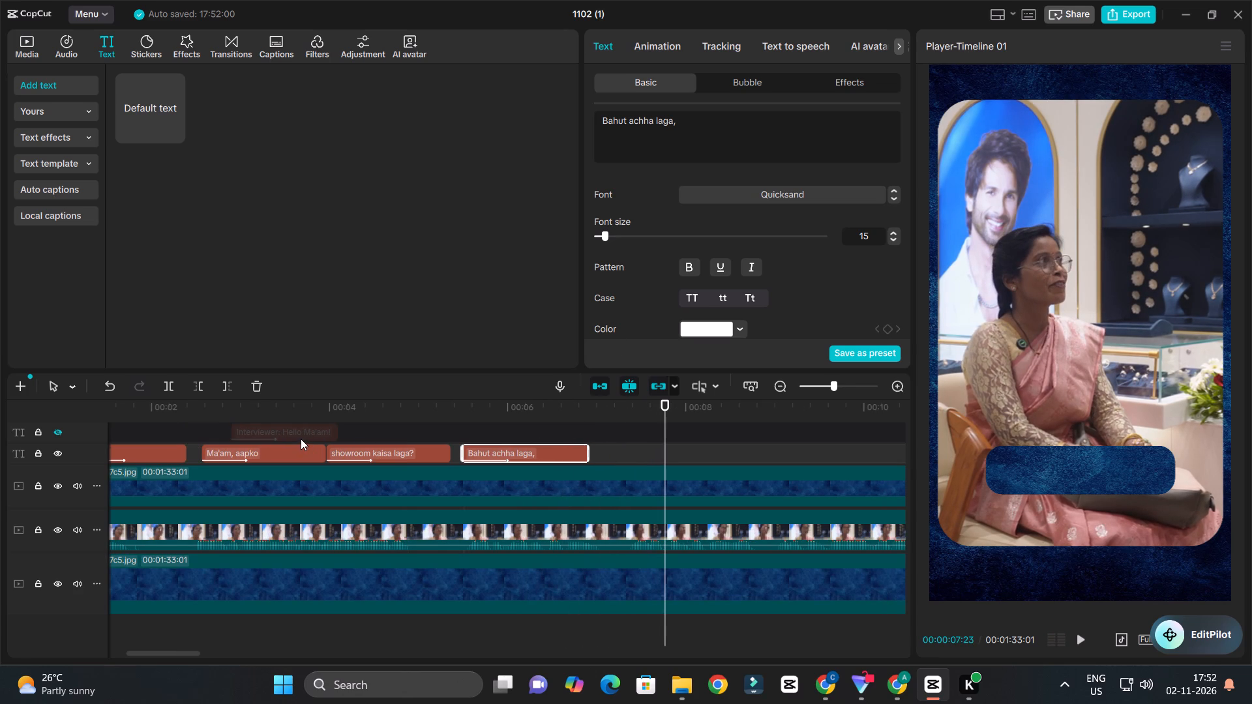
scroll(687, 167, "down", 1)
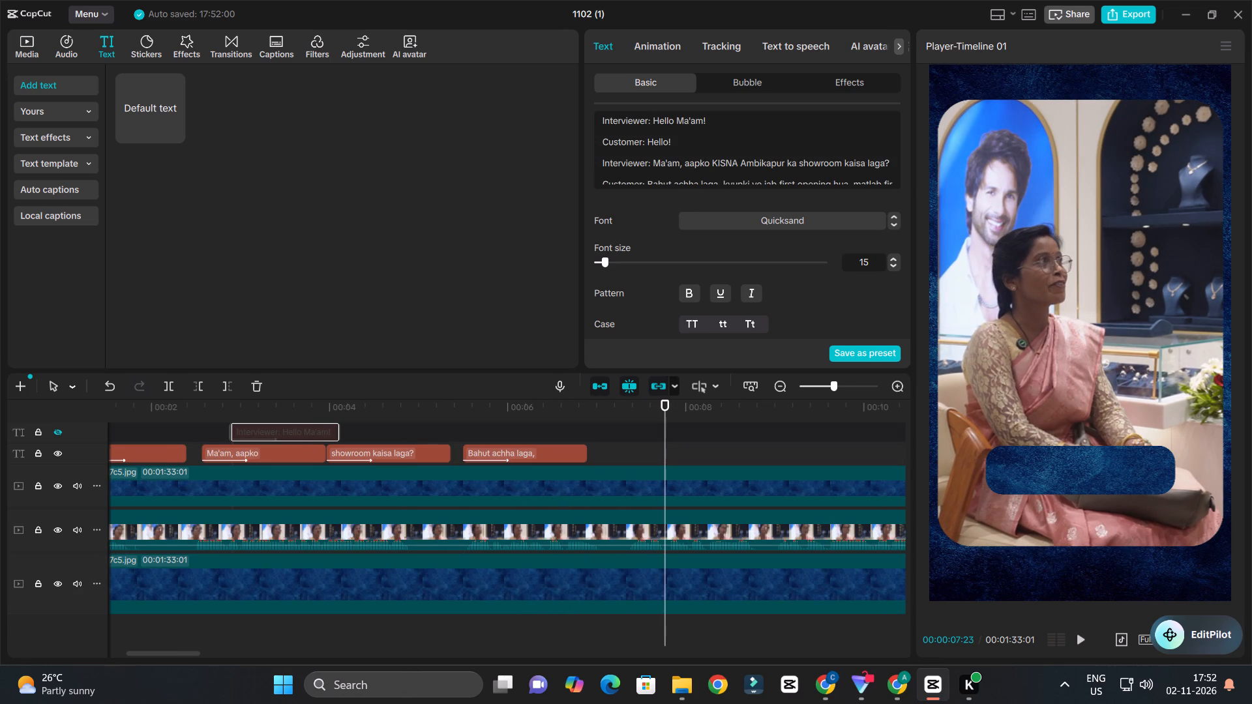
scroll(679, 167, "down", 1)
left_click(679, 167)
scroll(679, 167, "down", 1)
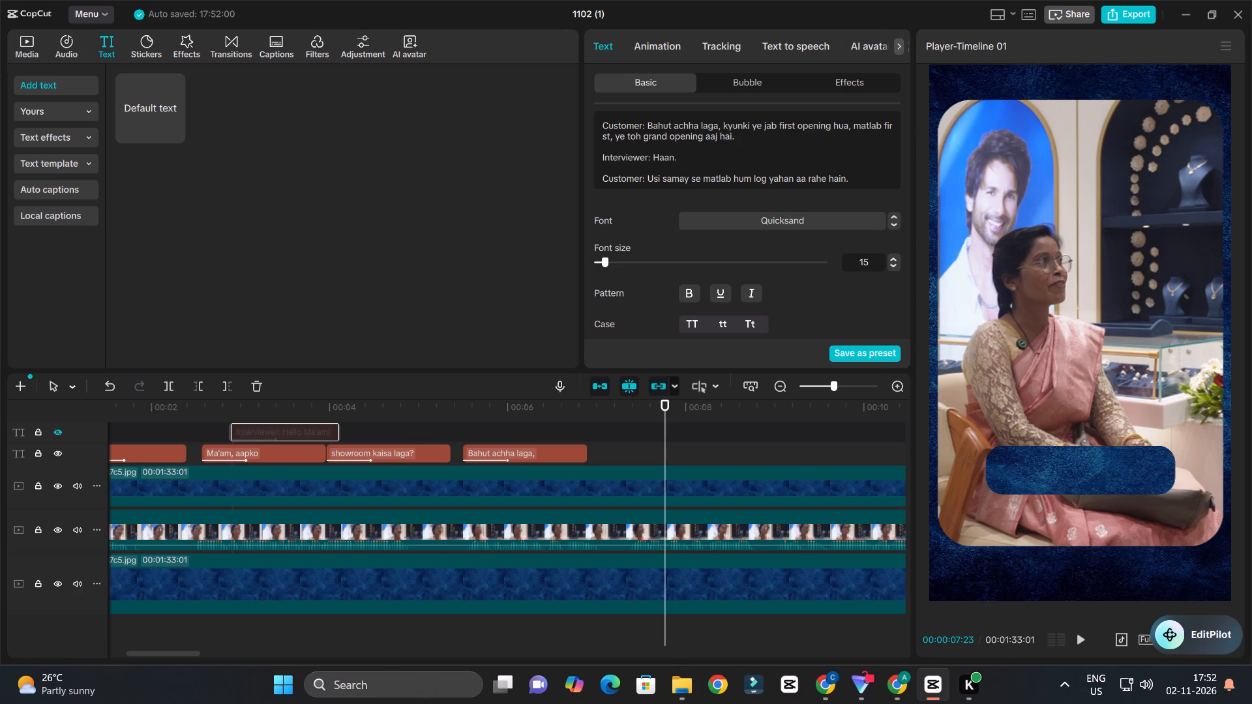
left_click_drag(760, 126, 726, 119)
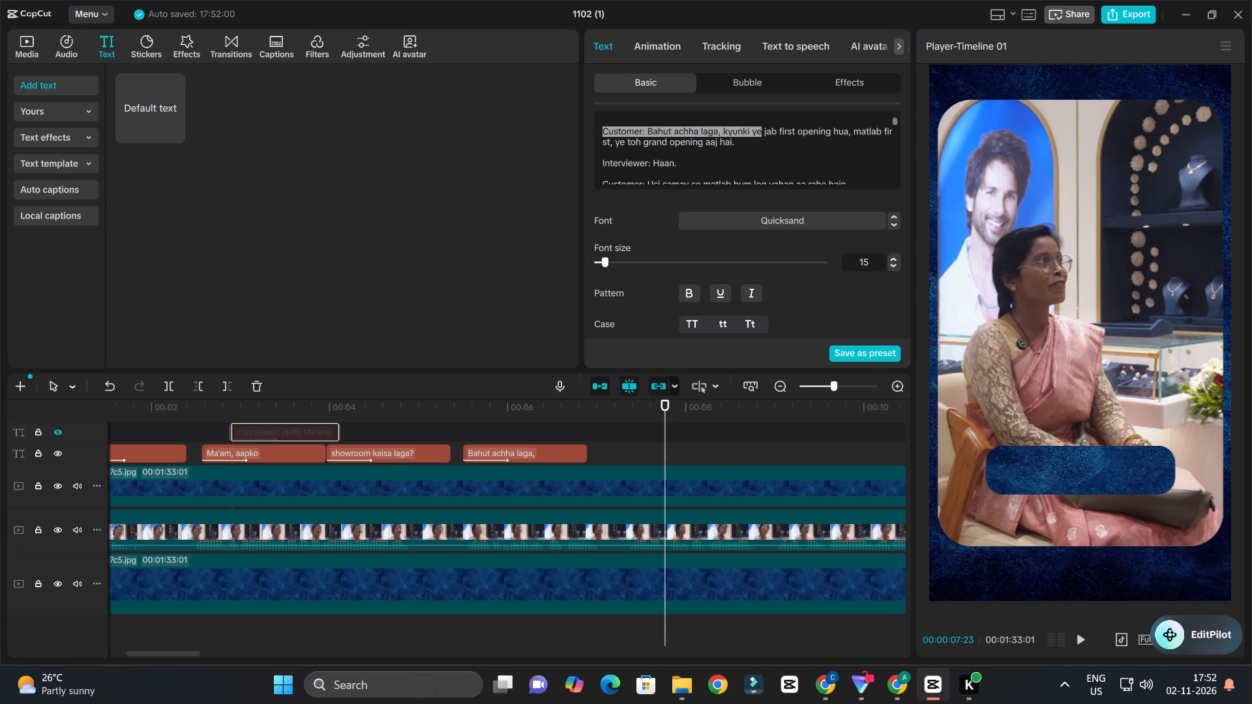
left_click_drag(726, 119, 726, 130)
left_click(758, 148)
left_click_drag(749, 132, 738, 128)
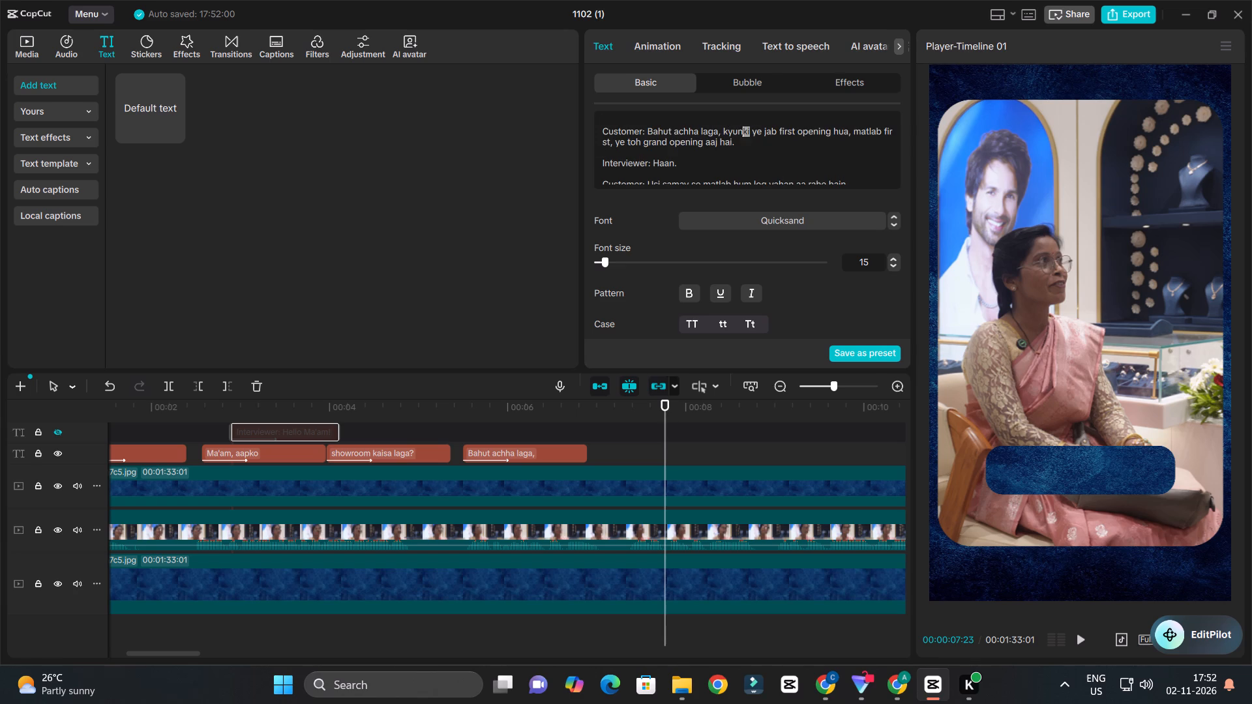
left_click_drag(738, 128, 725, 128)
key("ctrl+c")
Play back from about 00:00:04:03 and trim the end of the "Bahut achha laga," clip at 00:00:06:14.
left_click(505, 456)
left_click(429, 430)
left_click_drag(441, 412, 335, 435)
key("space")
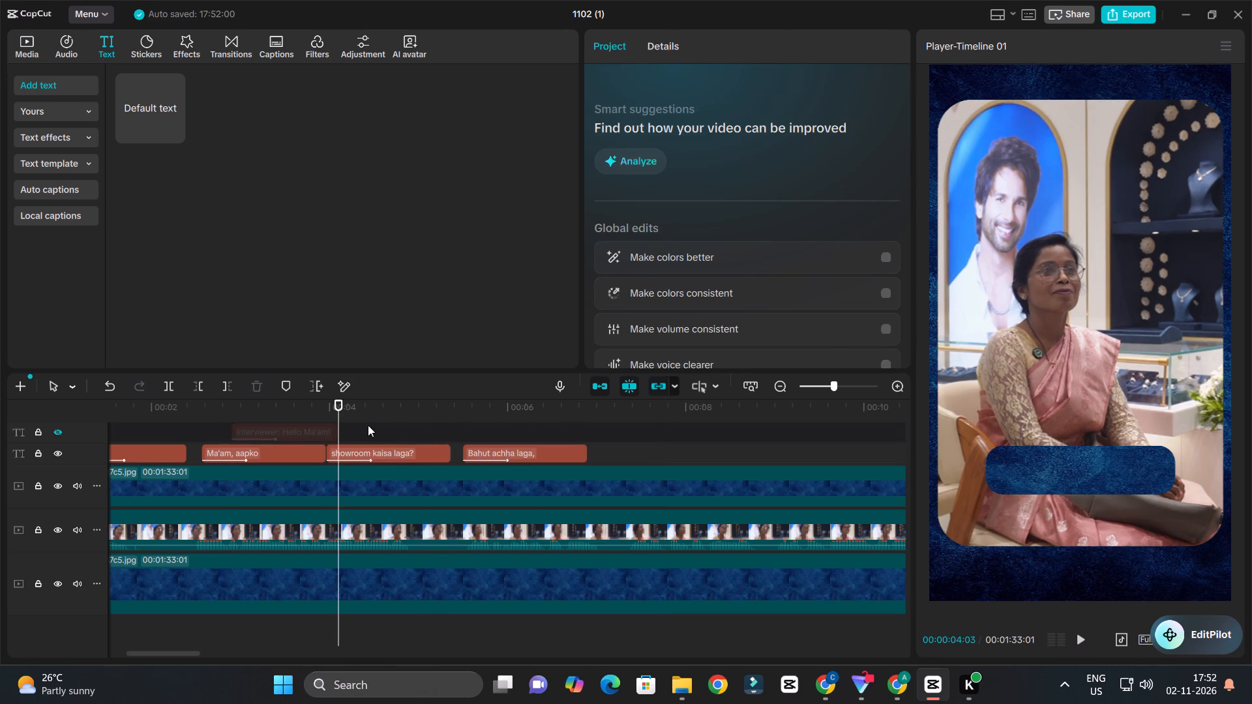
scroll(488, 441, "down", 4, "ctrl")
scroll(557, 452, "up", 3, "ctrl")
scroll(557, 452, "down", 4, "ctrl")
scroll(557, 452, "up", 7, "ctrl")
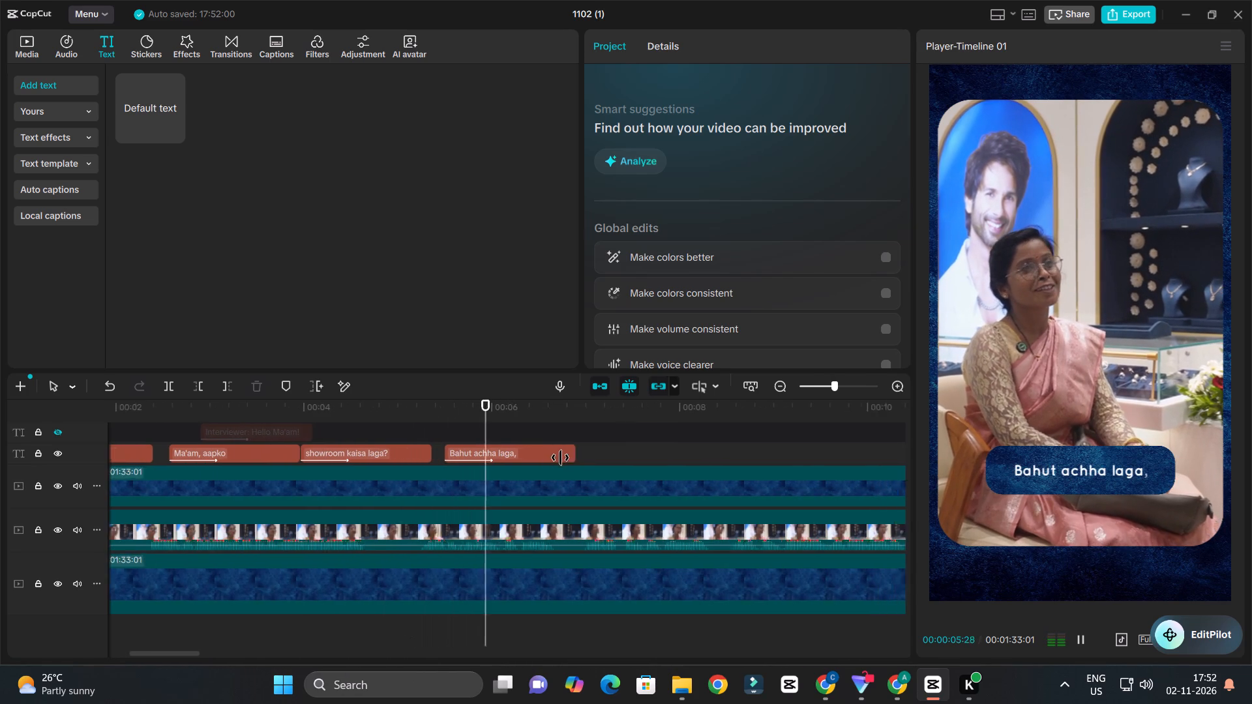
key("space")
key("space")
key("space")
scroll(571, 445, "up", 5, "ctrl")
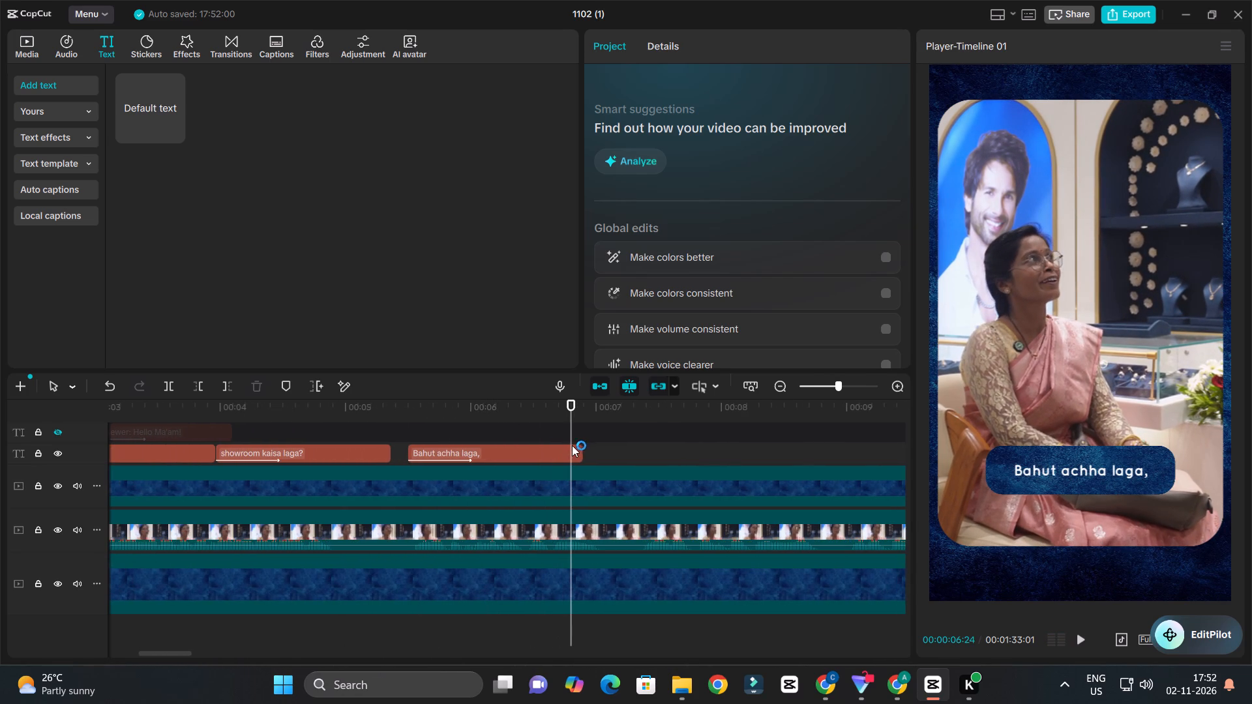
left_click_drag(516, 407, 529, 441)
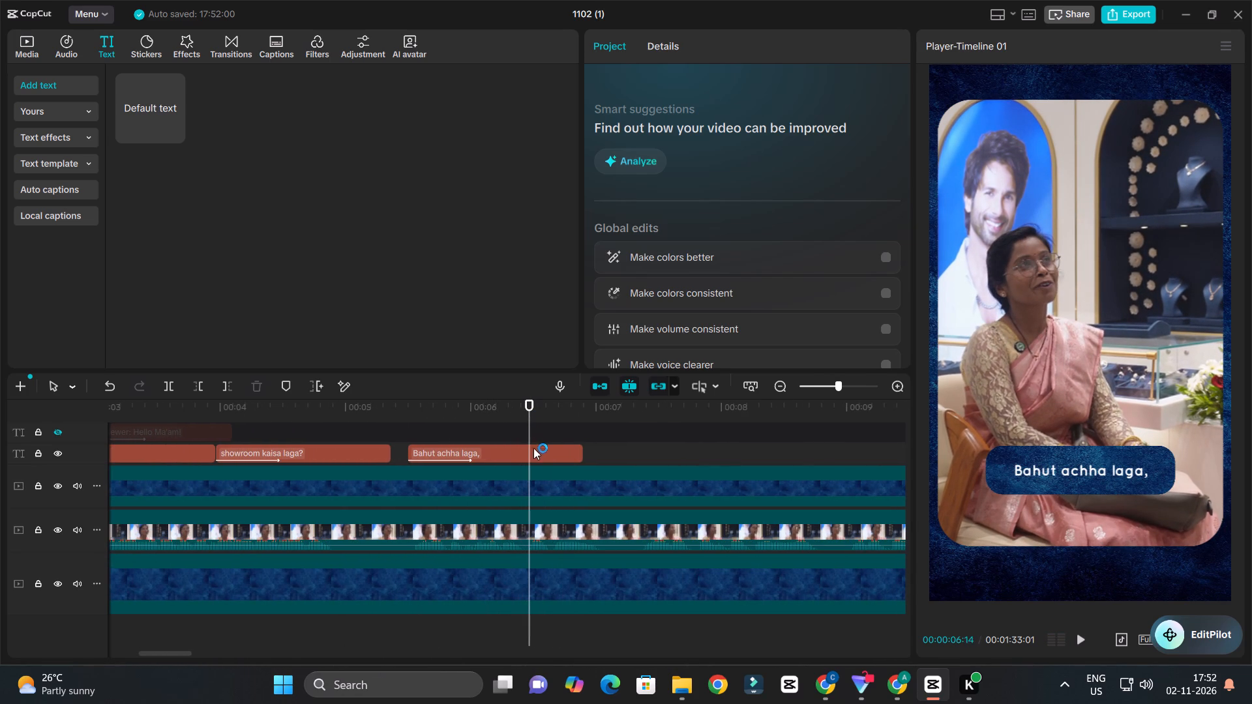
left_click(535, 449)
key("w")
Duplicate the trimmed "Bahut achha laga," clip directly after itself and replace the copy's text with "kyunki".
left_click_drag(471, 453, 599, 457, "alt")
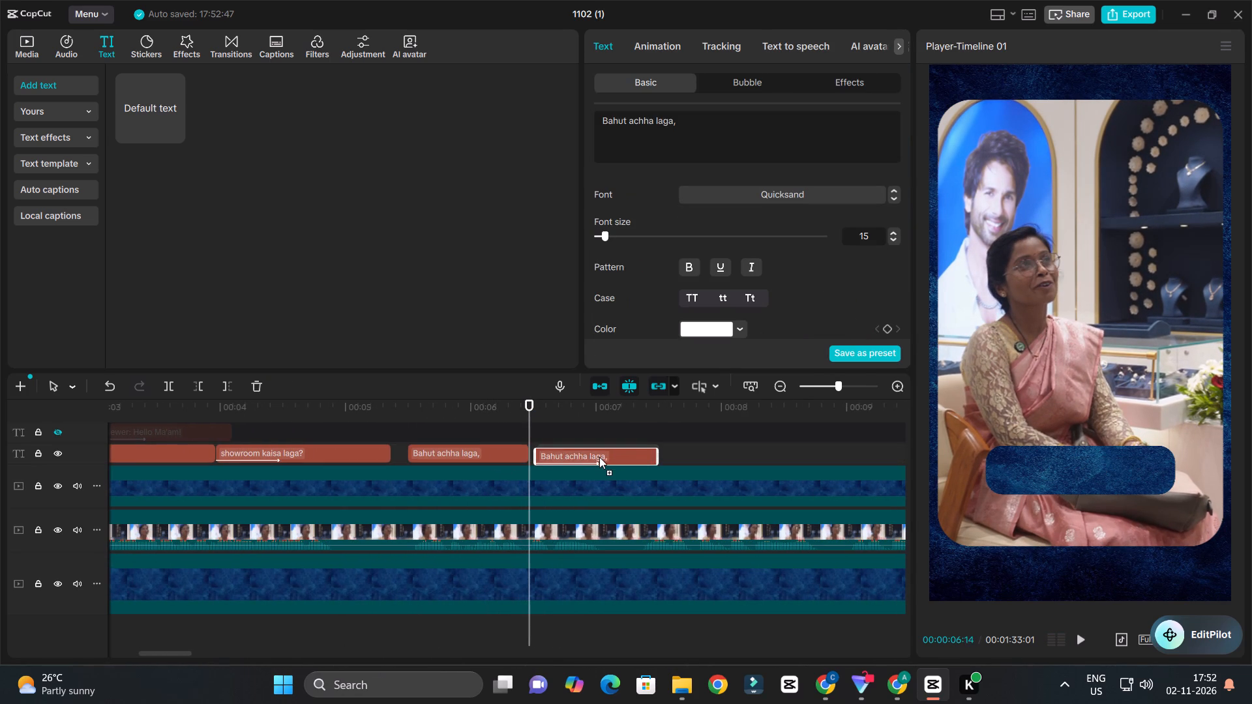
left_click_drag(599, 457, 587, 454, "alt")
left_click_drag(569, 433, 571, 458)
left_click(572, 454)
left_click(687, 155)
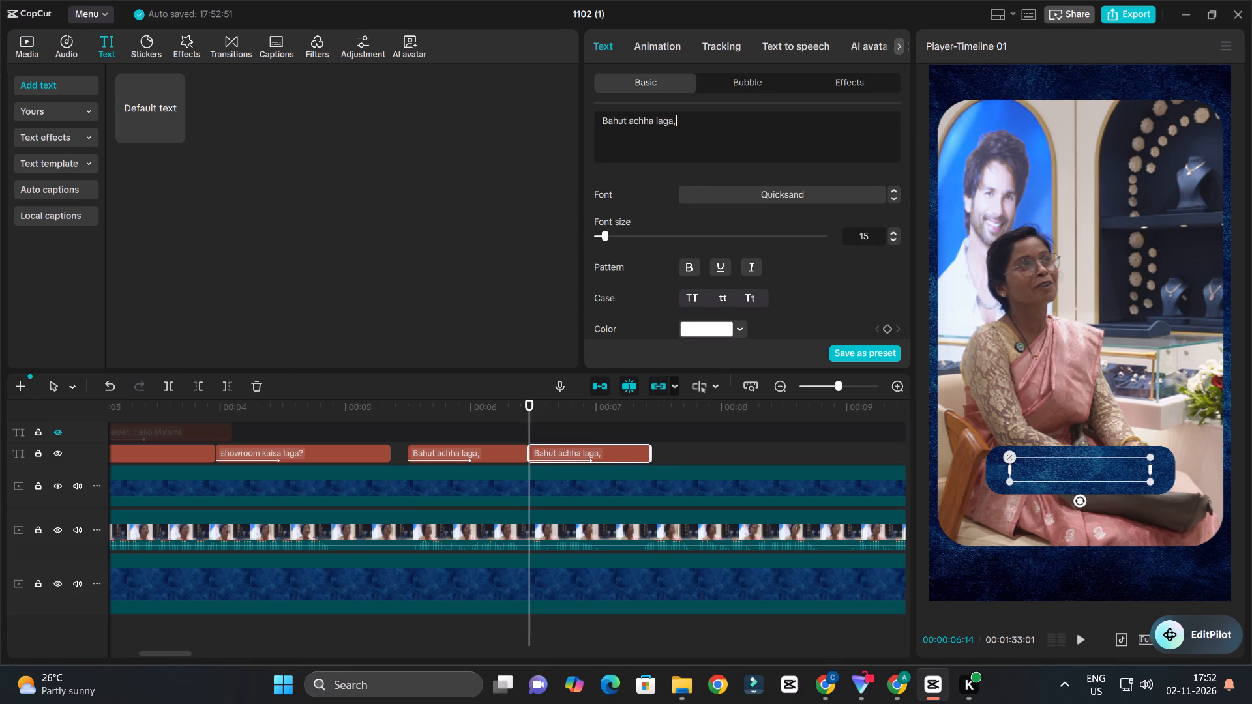
key("ctrl+a")
key("ctrl+v")
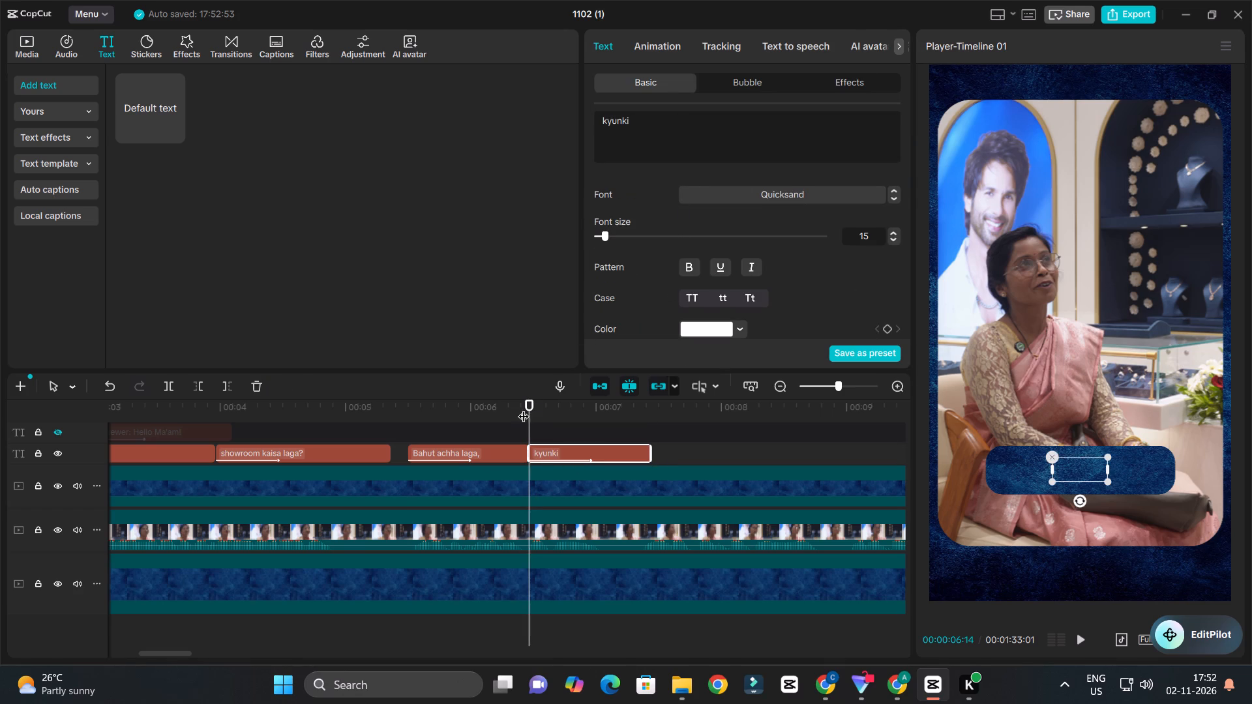
Play the "kyunki" caption and the speech that follows to check its timing and hear the next phrase.
left_click(514, 416)
key("space")
scroll(629, 424, "up", 3, "ctrl")
key("space")
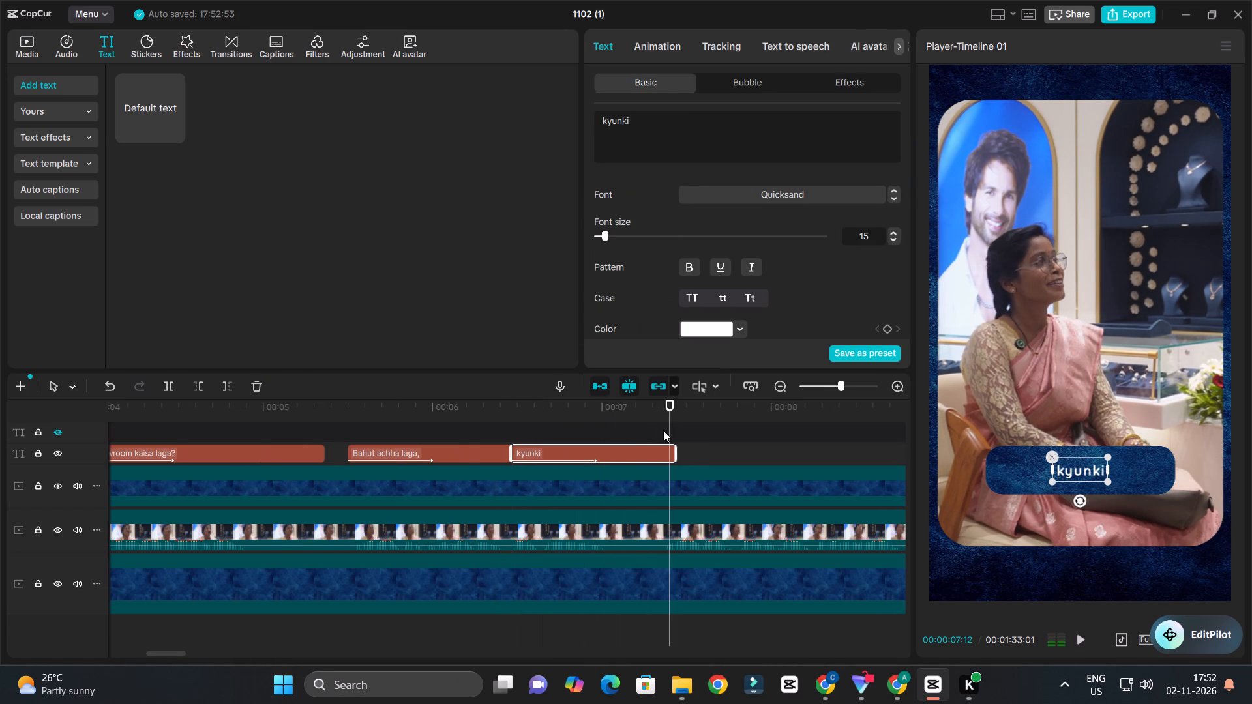
key("space")
scroll(681, 436, "down", 4, "ctrl")
key("space")
key("space")
scroll(679, 435, "down", 4, "ctrl")
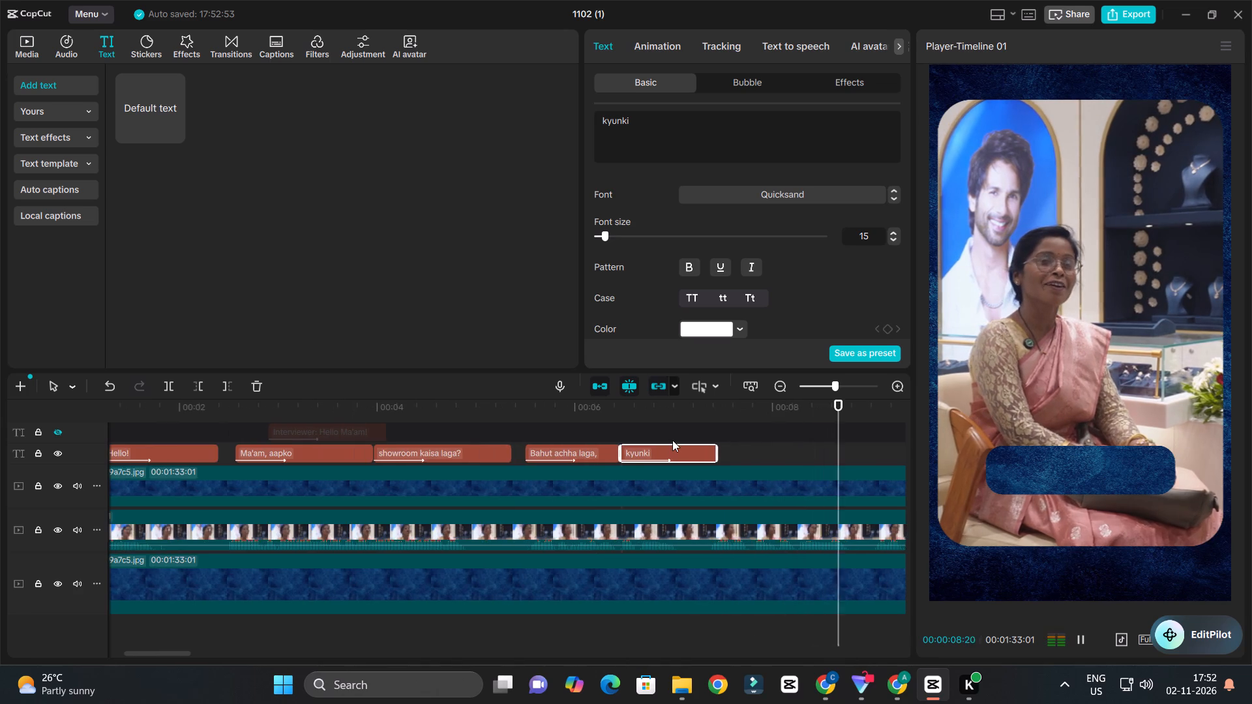
scroll(760, 441, "up", 3, "ctrl")
scroll(348, 462, "down", 9, "ctrl")
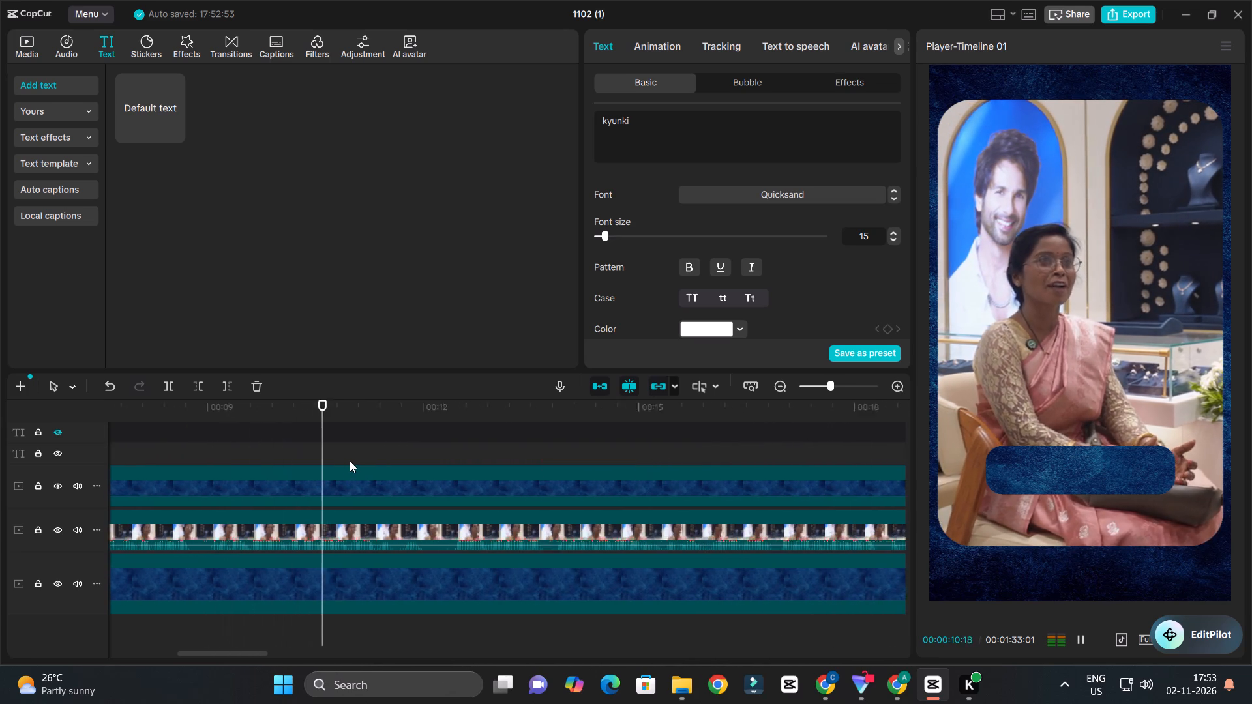
scroll(350, 461, "down", 11, "ctrl")
key("space")
left_click(198, 413)
key("space")
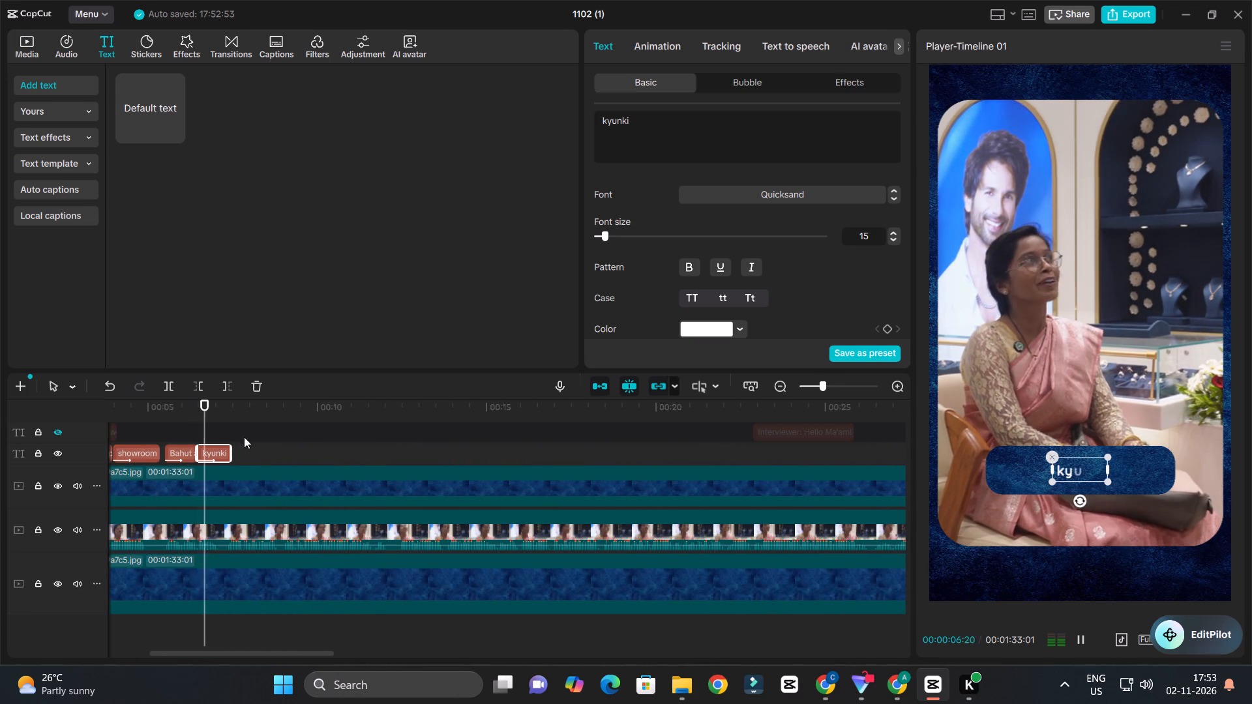
scroll(252, 435, "up", 9, "ctrl")
key("space")
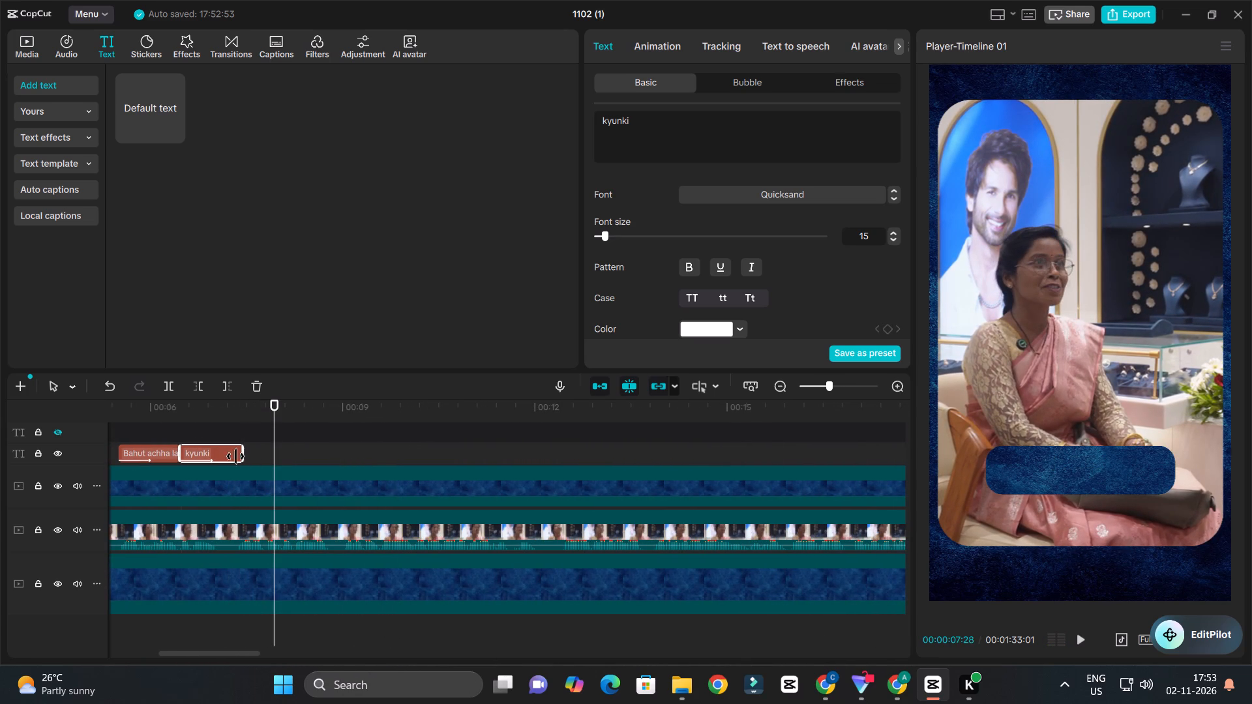
Duplicate the "kyunki" clip directly after itself and play from about 00:00:07:13 to hear the phrase it must cover.
left_click_drag(229, 454, 286, 459, "alt")
left_click(247, 407)
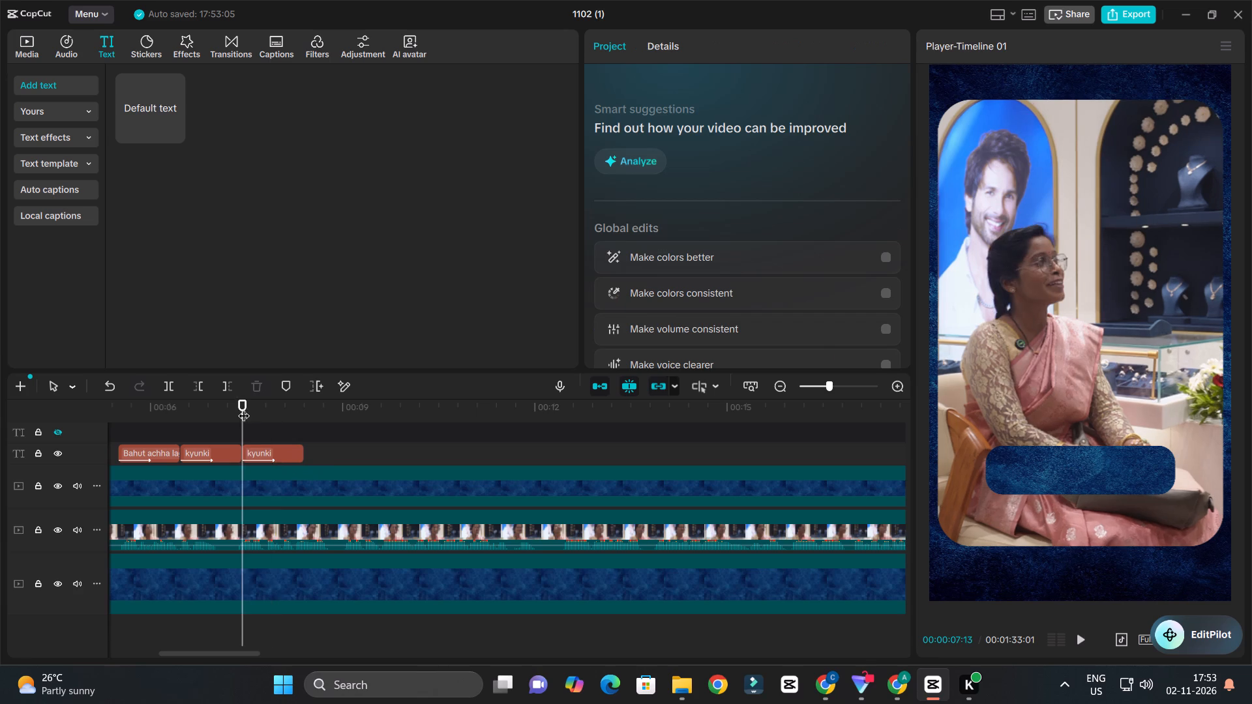
key("space")
scroll(331, 460, "up", 4, "ctrl")
key("space")
left_click(299, 458)
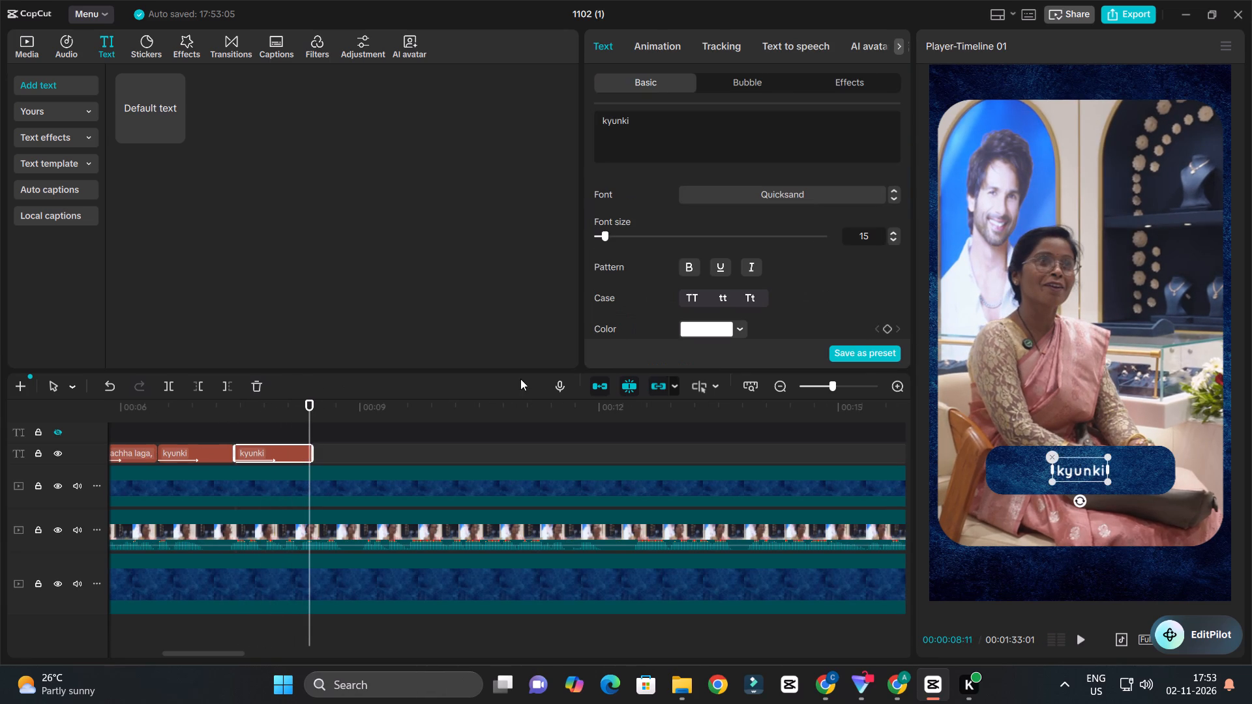
Move the hidden transcript clip further along its own text track, to about the 16-second mark.
scroll(278, 431, "down", 9, "ctrl")
scroll(130, 431, "down", 3, "ctrl")
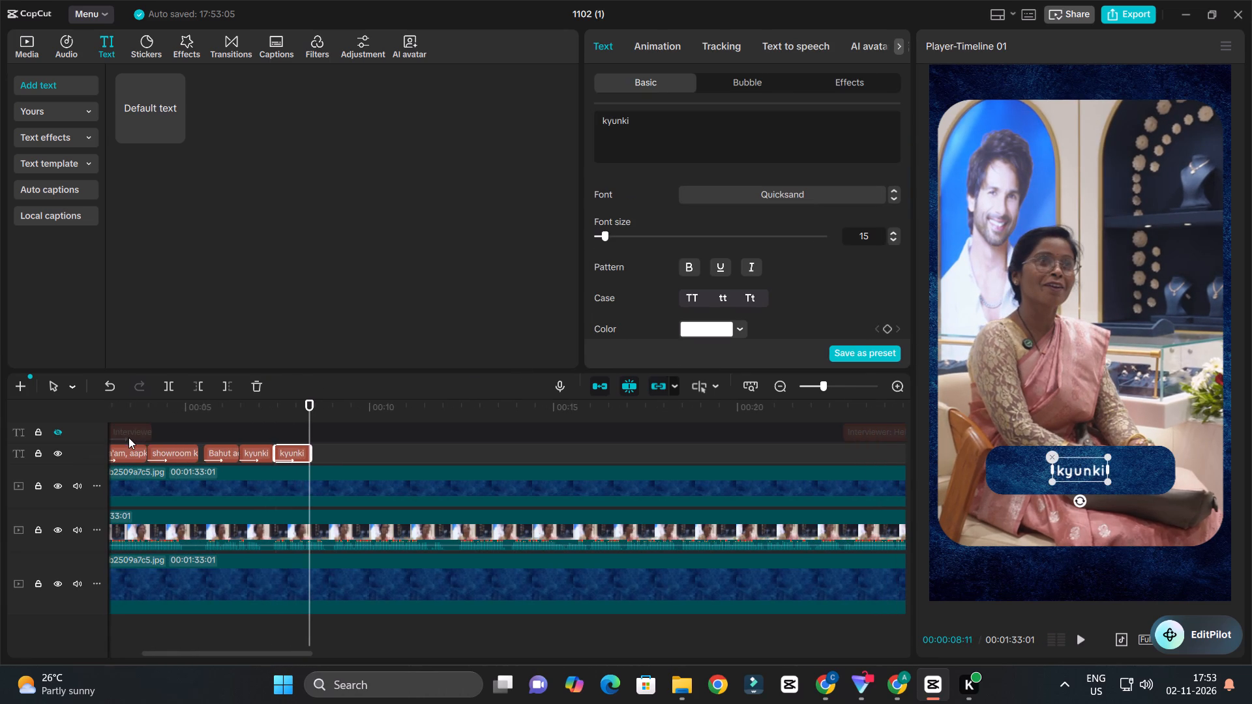
left_click_drag(128, 437, 573, 435)
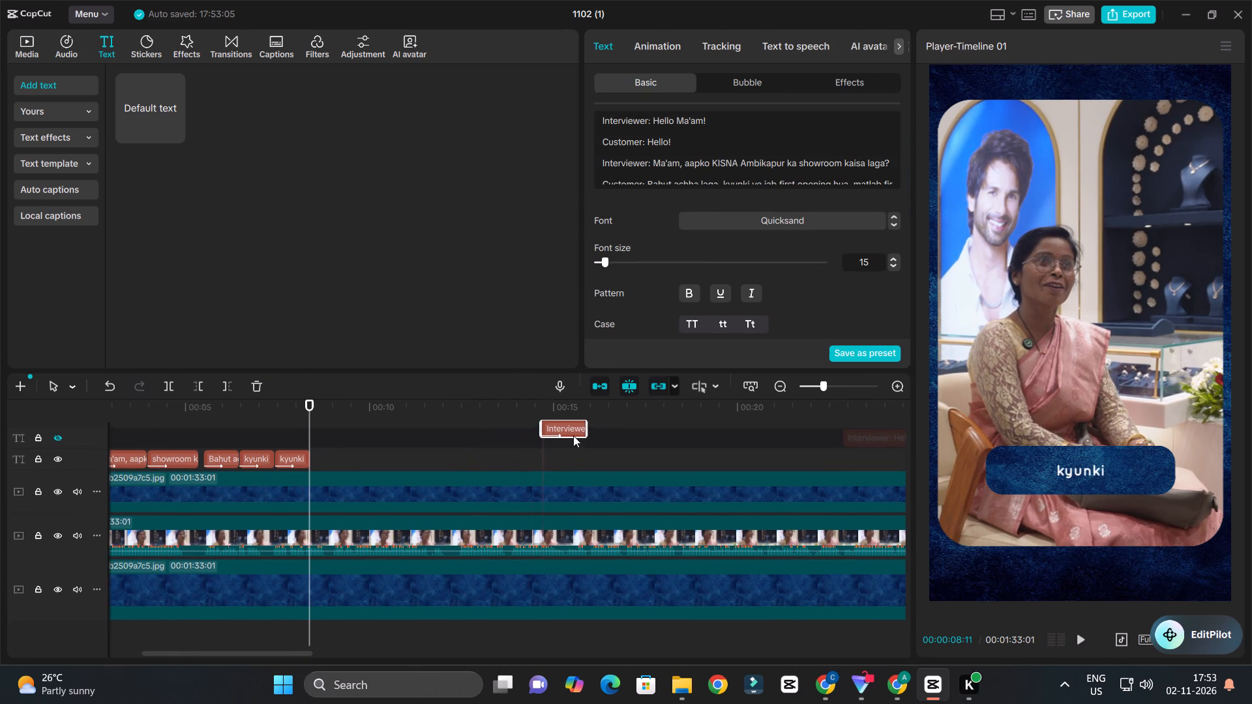
left_click_drag(573, 435, 610, 462)
left_click_drag(612, 475, 614, 462)
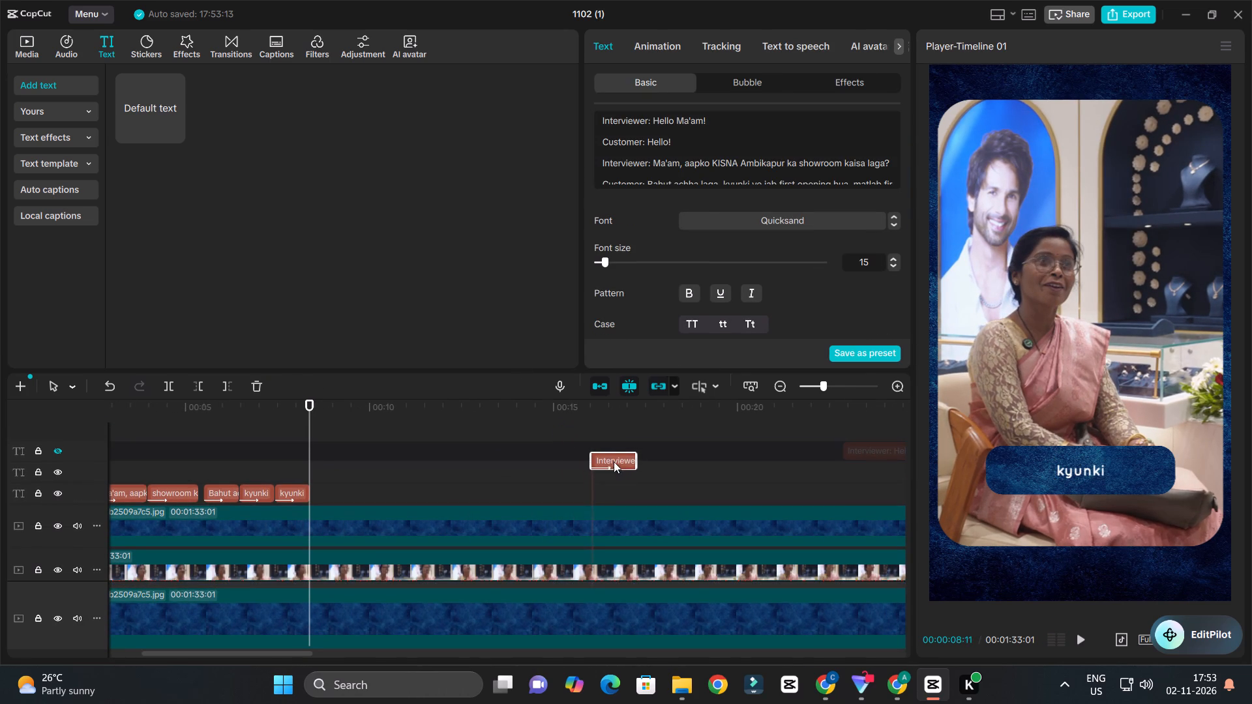
left_click_drag(614, 462, 614, 461)
left_click_drag(608, 474, 610, 458)
left_click(610, 448)
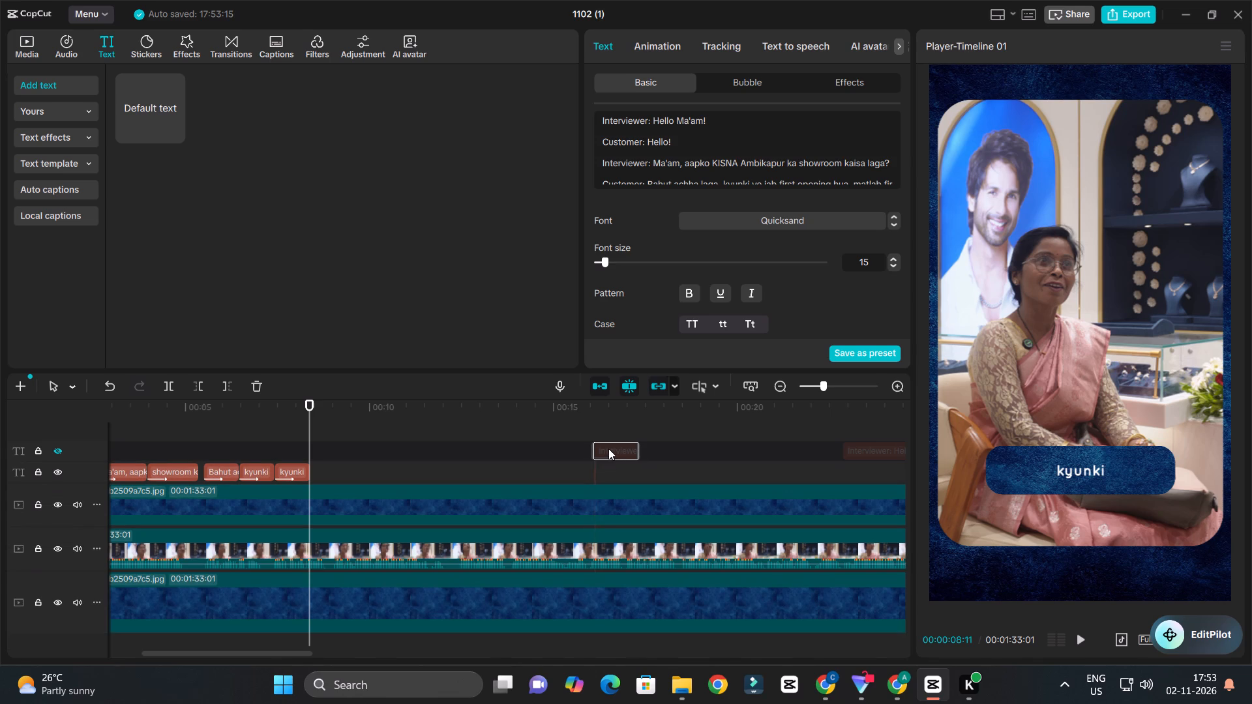
Copy "ye jab first opening hua" from the customer's answer in the transcript clip.
left_click(723, 133)
scroll(719, 135, "down", 2)
scroll(719, 135, "up", 1)
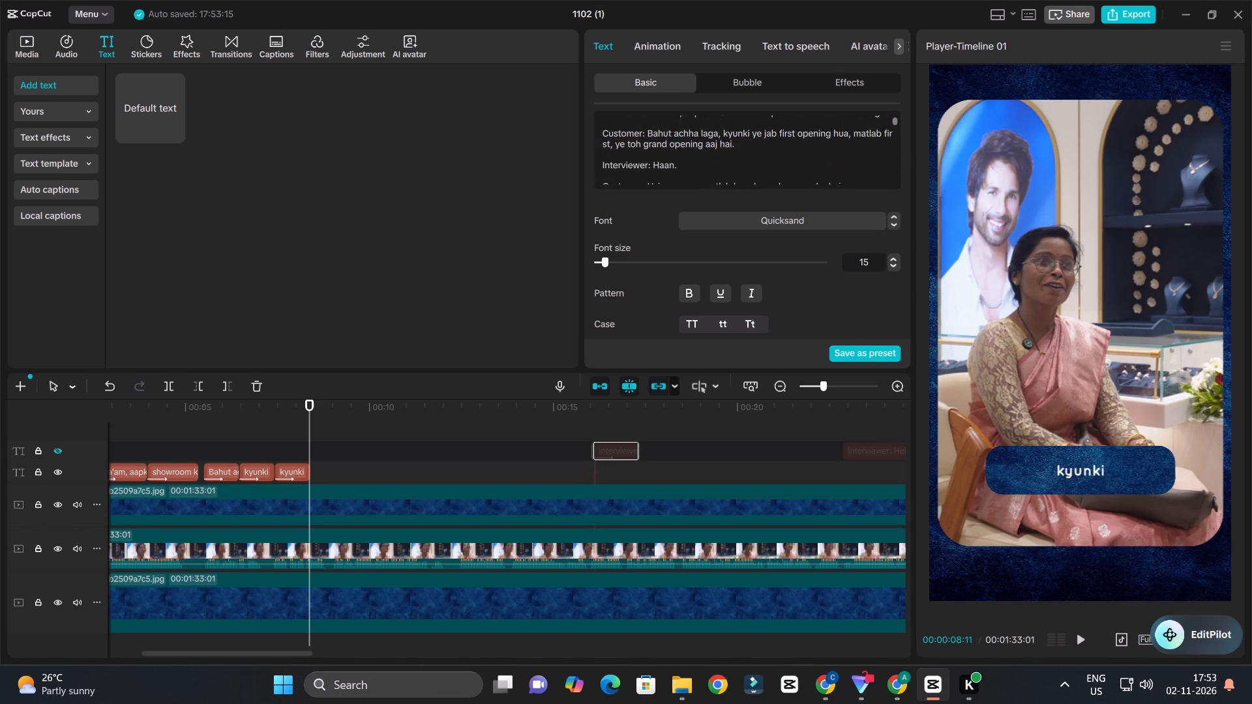
scroll(700, 157, "up", 1)
scroll(741, 176, "down", 1)
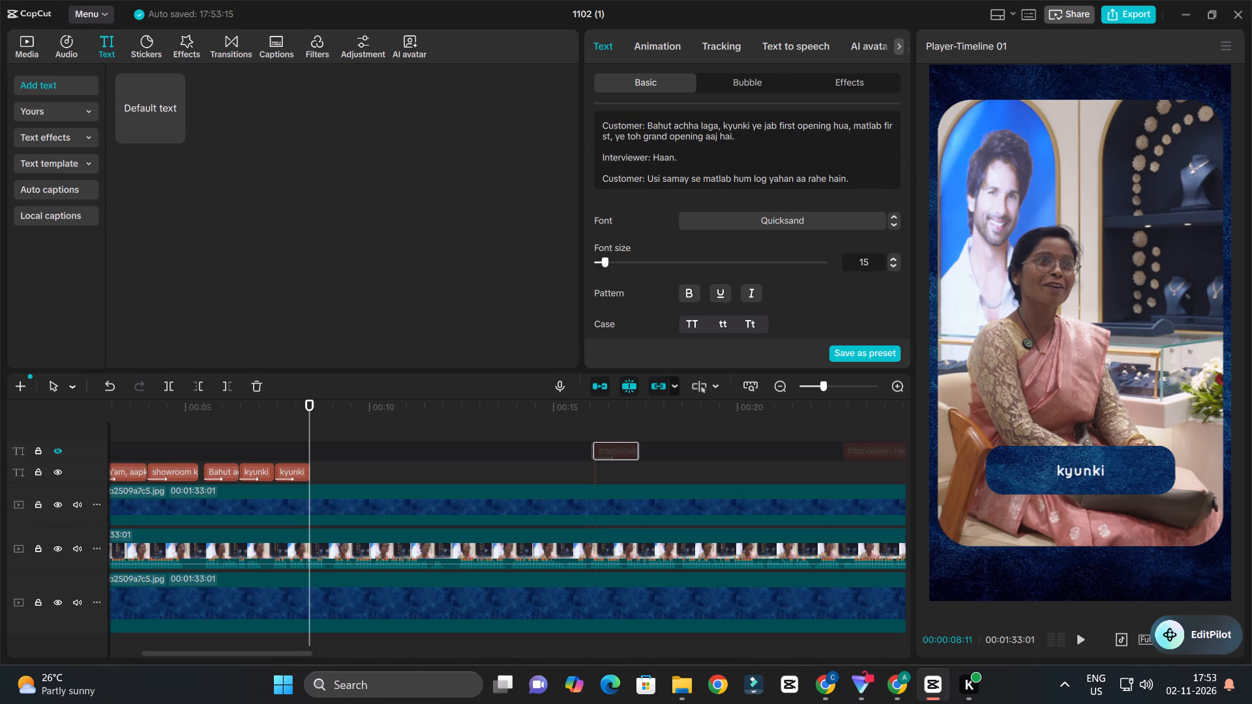
left_click_drag(752, 125, 865, 129)
left_click_drag(865, 129, 848, 130)
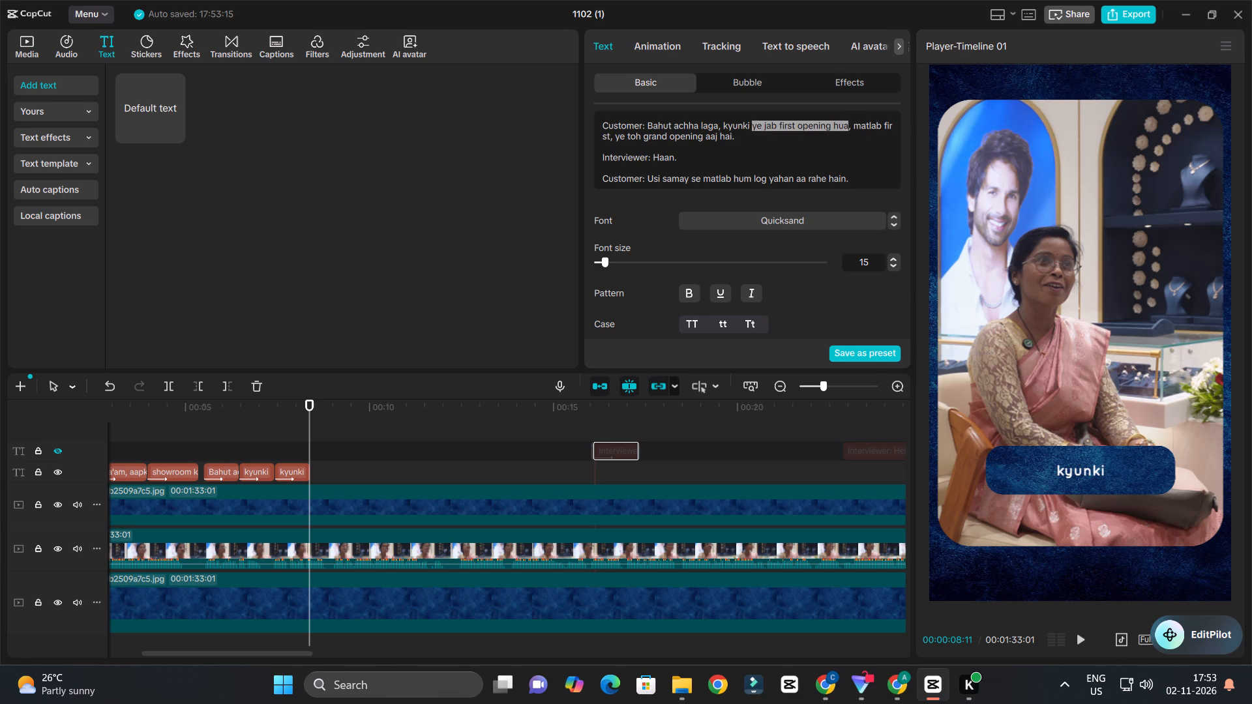
left_click_drag(848, 130, 850, 125)
key("ctrl+c")
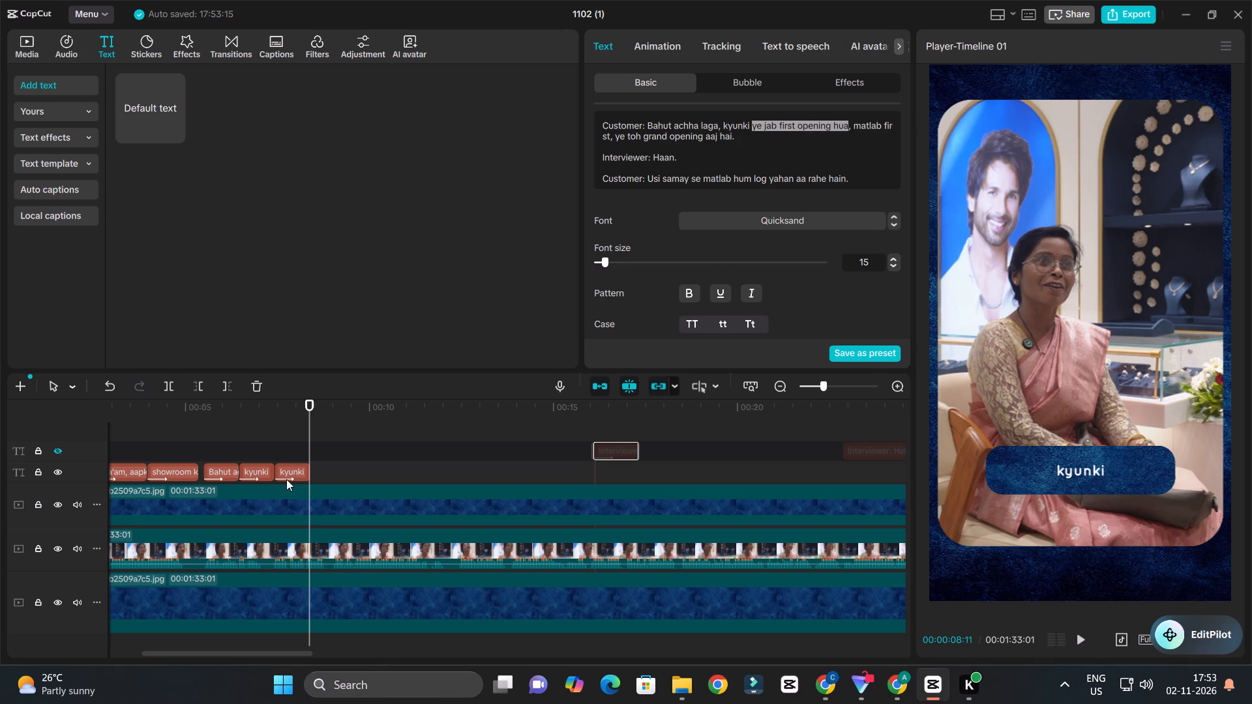
Replace the second "kyunki" clip's text with "ye jab first opening hua" and play it against the speech.
left_click(286, 479)
left_click_drag(682, 133, 498, 117)
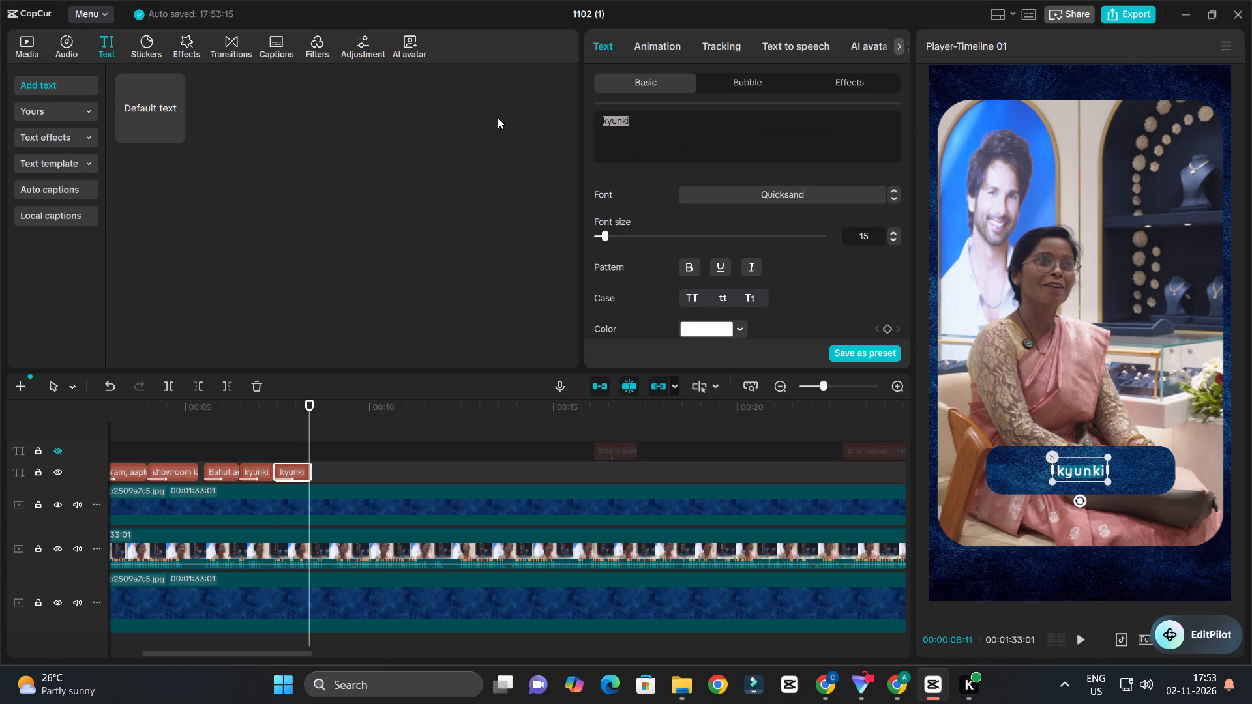
key("ctrl+v")
left_click(273, 416)
key("space")
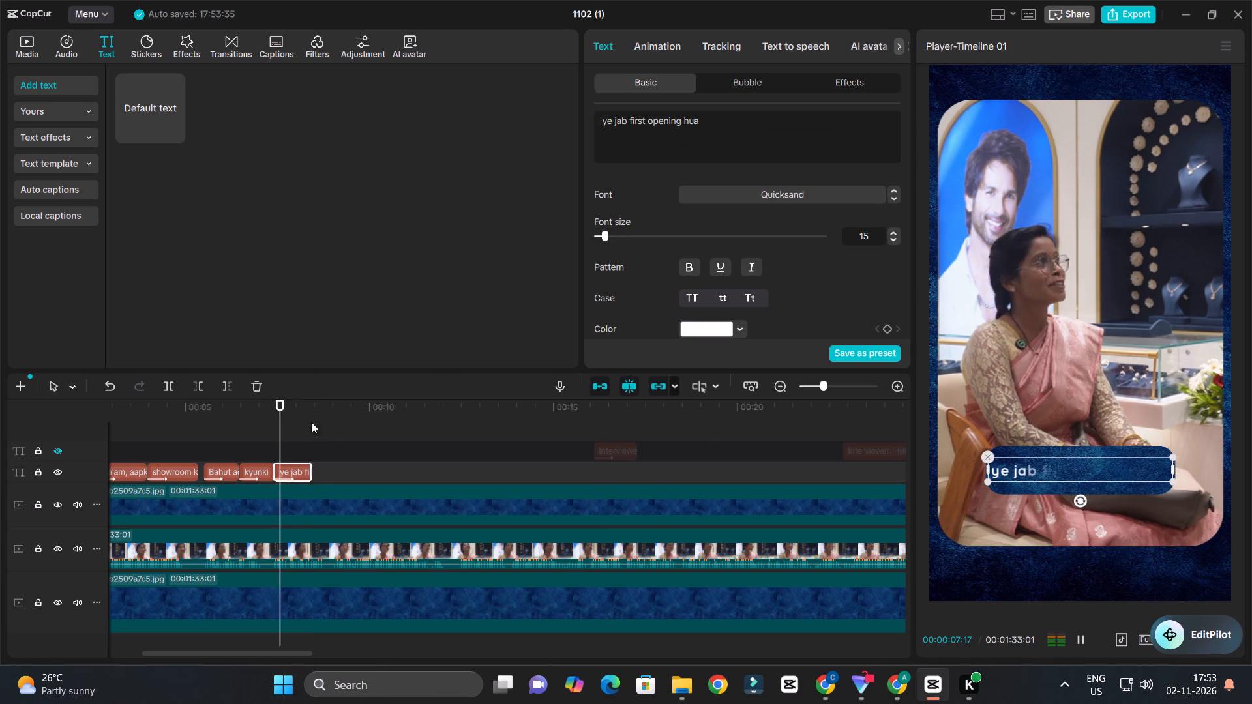
scroll(331, 446, "up", 4, "ctrl")
key("space")
Capitalise each word of the "ye jab first opening hua" caption and scale it down to fit inside the blue banner.
left_click(753, 295)
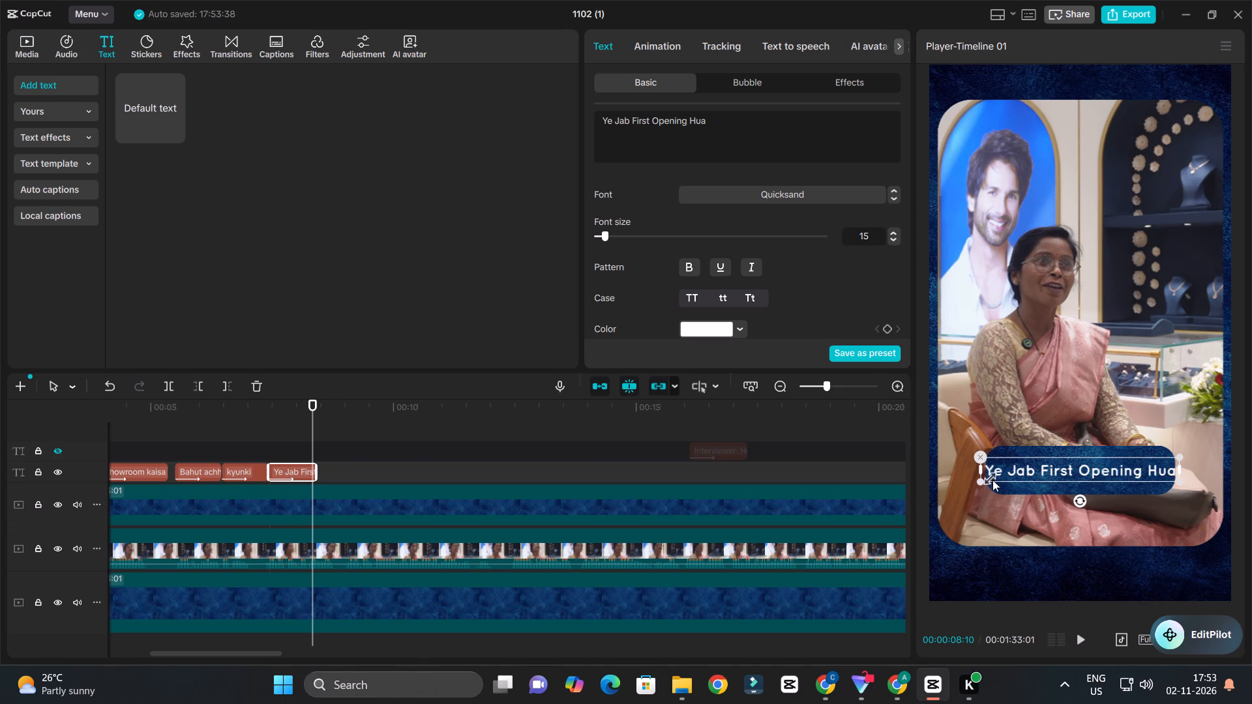
left_click_drag(978, 486, 992, 480)
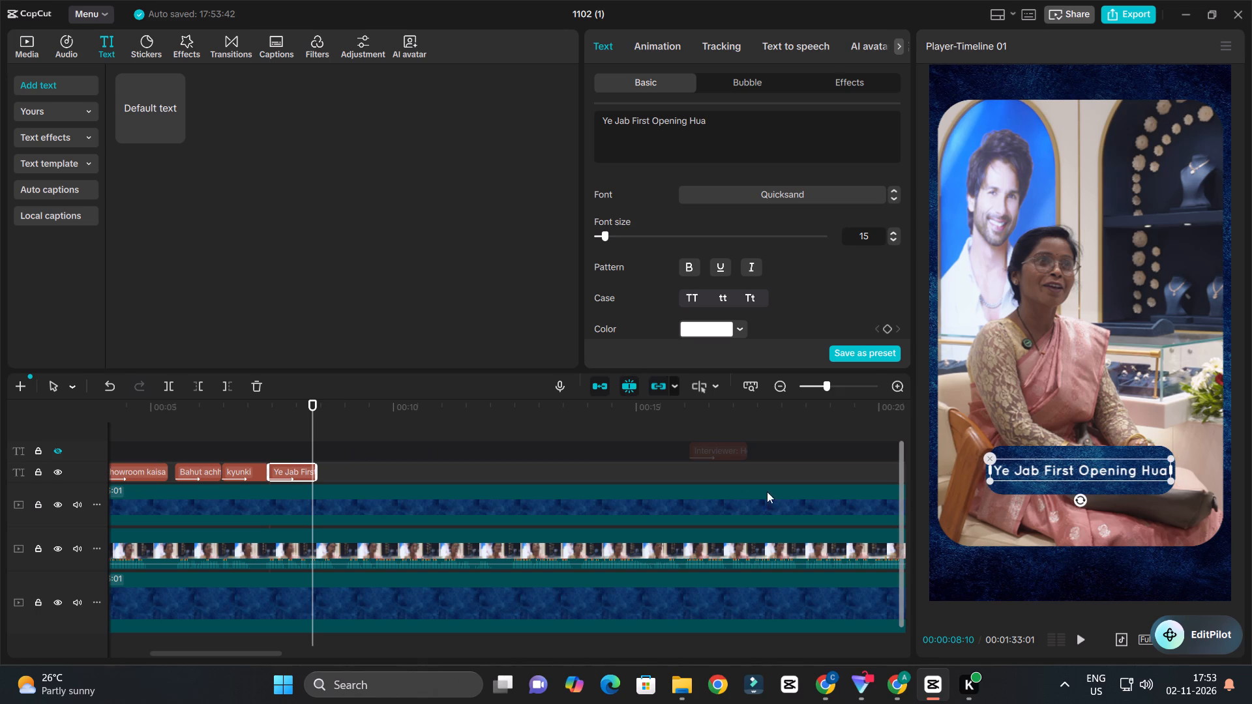
Play through the "Ye Jab First Opening Hua" caption and extend its clip's end to about 00:00:09:02.
left_click_drag(244, 413, 228, 413)
key("space")
scroll(359, 463, "up", 3, "ctrl")
scroll(359, 463, "down", 4, "ctrl")
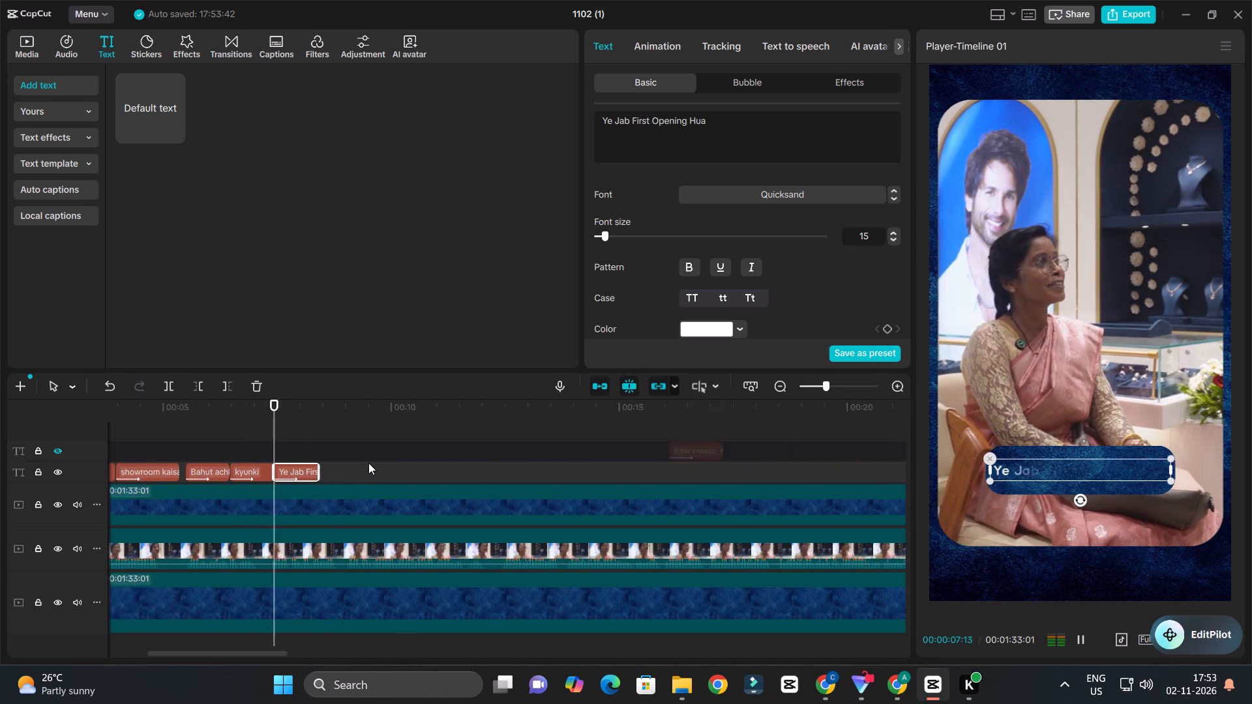
scroll(373, 463, "up", 3, "ctrl")
key("space")
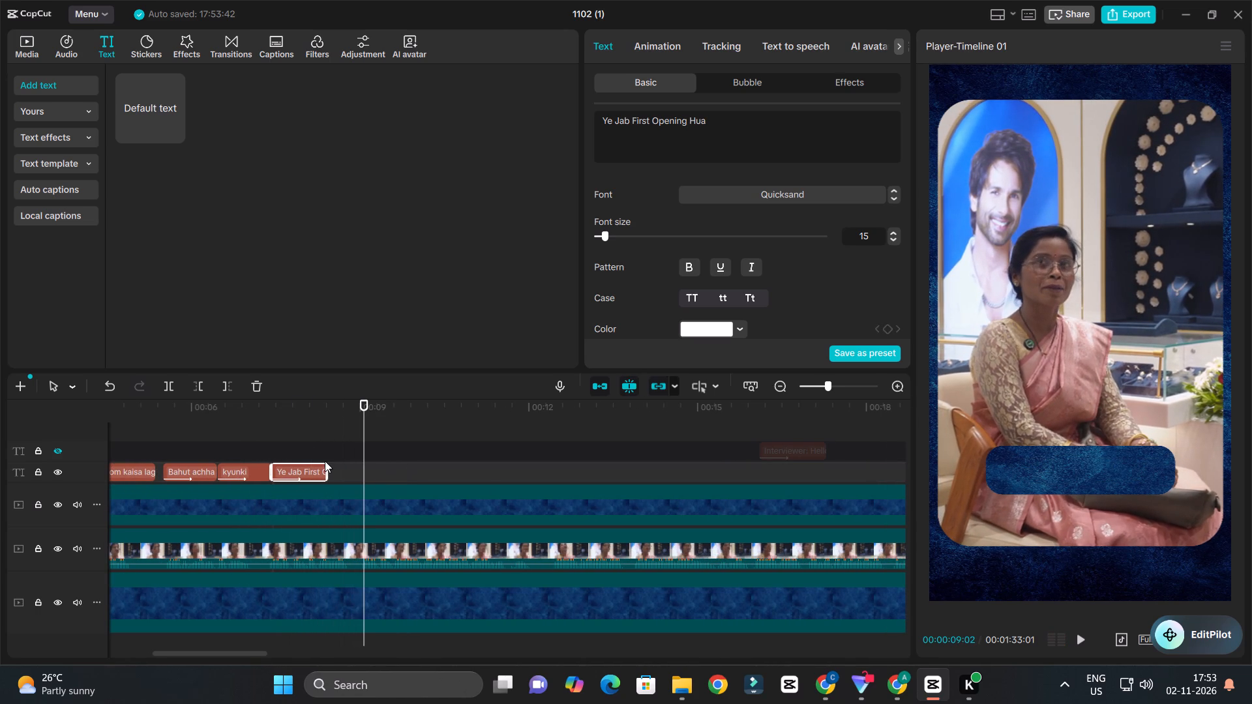
left_click_drag(329, 475, 374, 478)
left_click_drag(374, 478, 364, 478)
Play the end of the extended caption and the following speech to check its timing and hear the next phrase.
left_click(337, 418)
key("space")
scroll(387, 435, "up", 4, "ctrl")
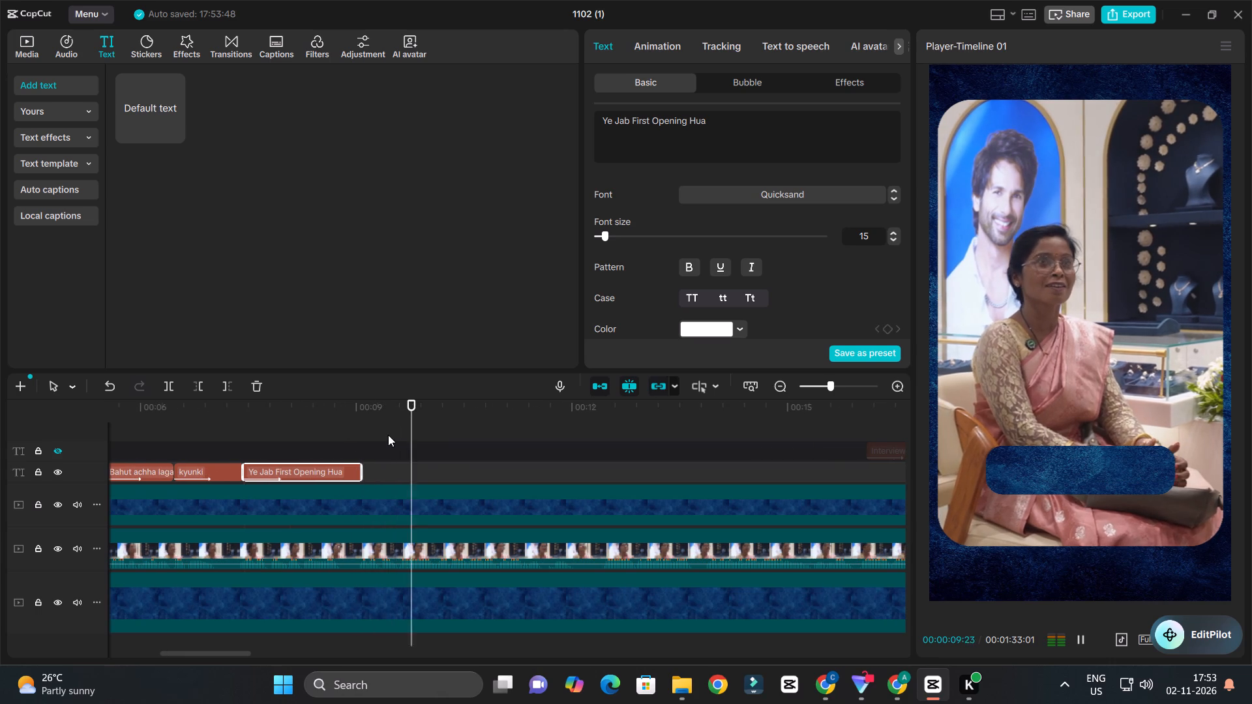
key("space")
left_click(362, 407)
key("space")
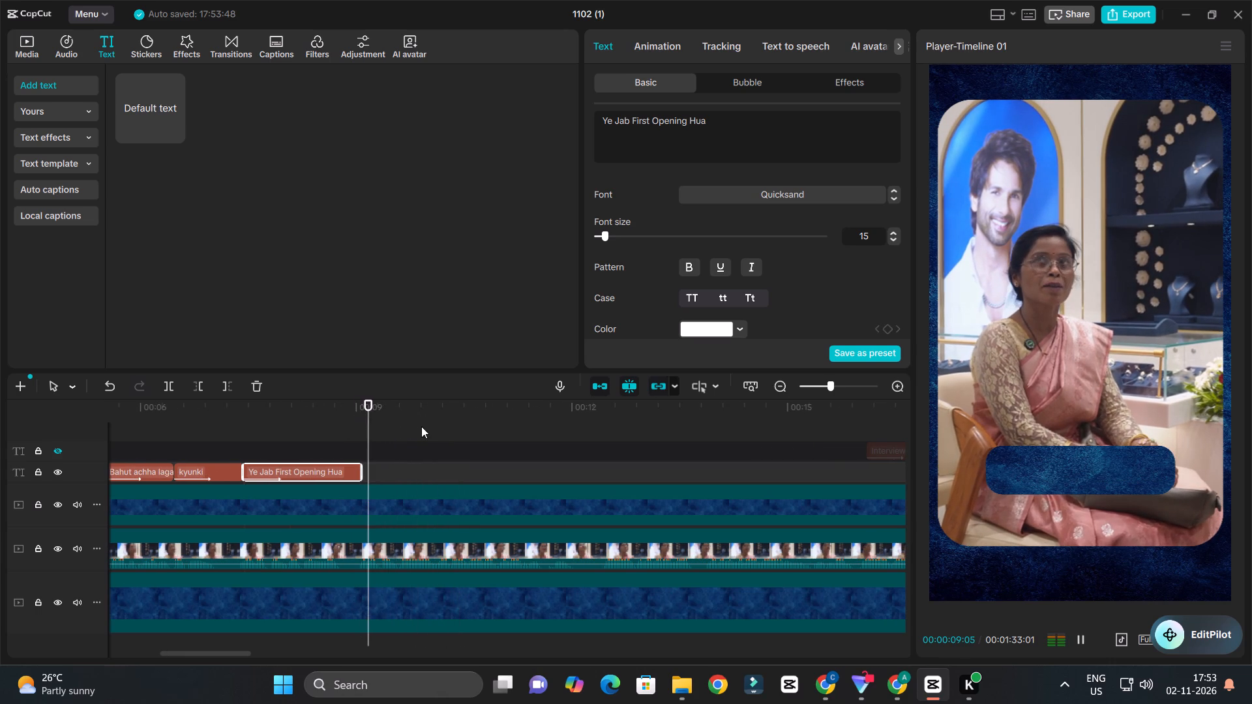
key("space")
Duplicate the "Ye Jab First Opening Hua" clip directly after itself.
left_click_drag(326, 470, 443, 475, "alt")
left_click(443, 475)
left_click_drag(724, 125, 509, 119)
scroll(610, 452, "down", 7, "ctrl")
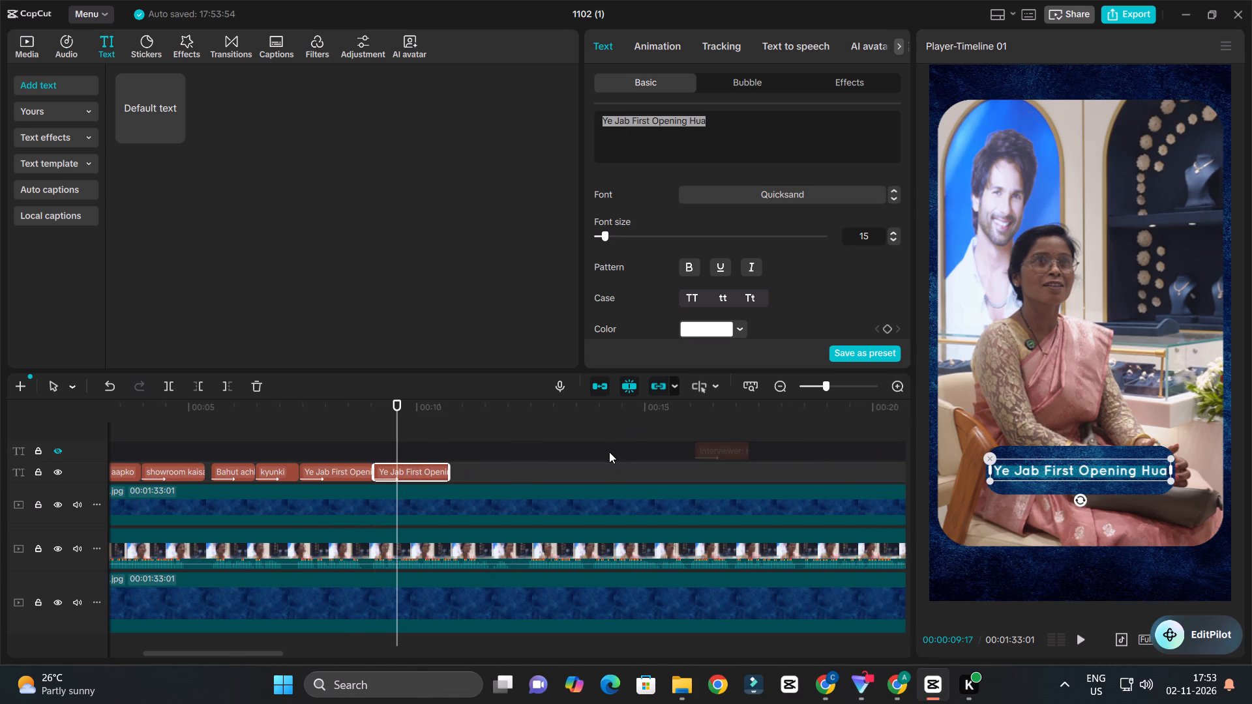
Copy "matlab first, ye toh grand opening aaj hai." from the customer's answer in the transcript clip.
left_click(706, 458)
scroll(741, 155, "down", 2)
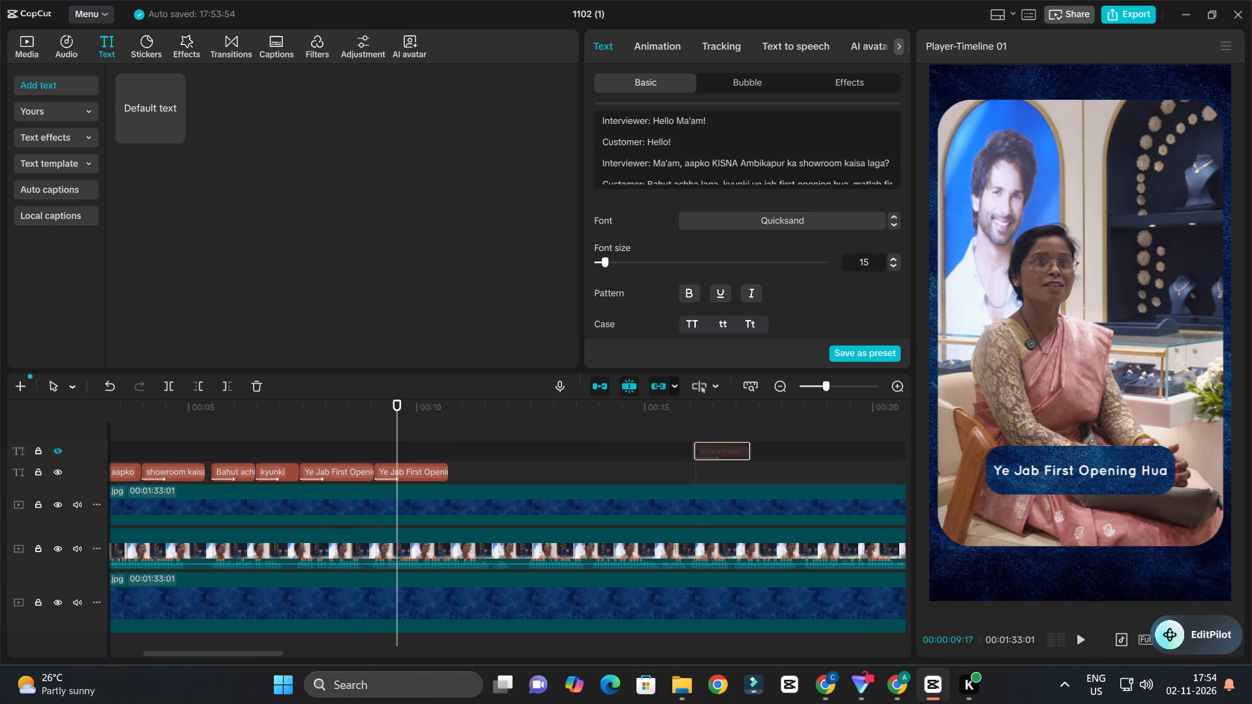
left_click(746, 151)
scroll(746, 151, "down", 1)
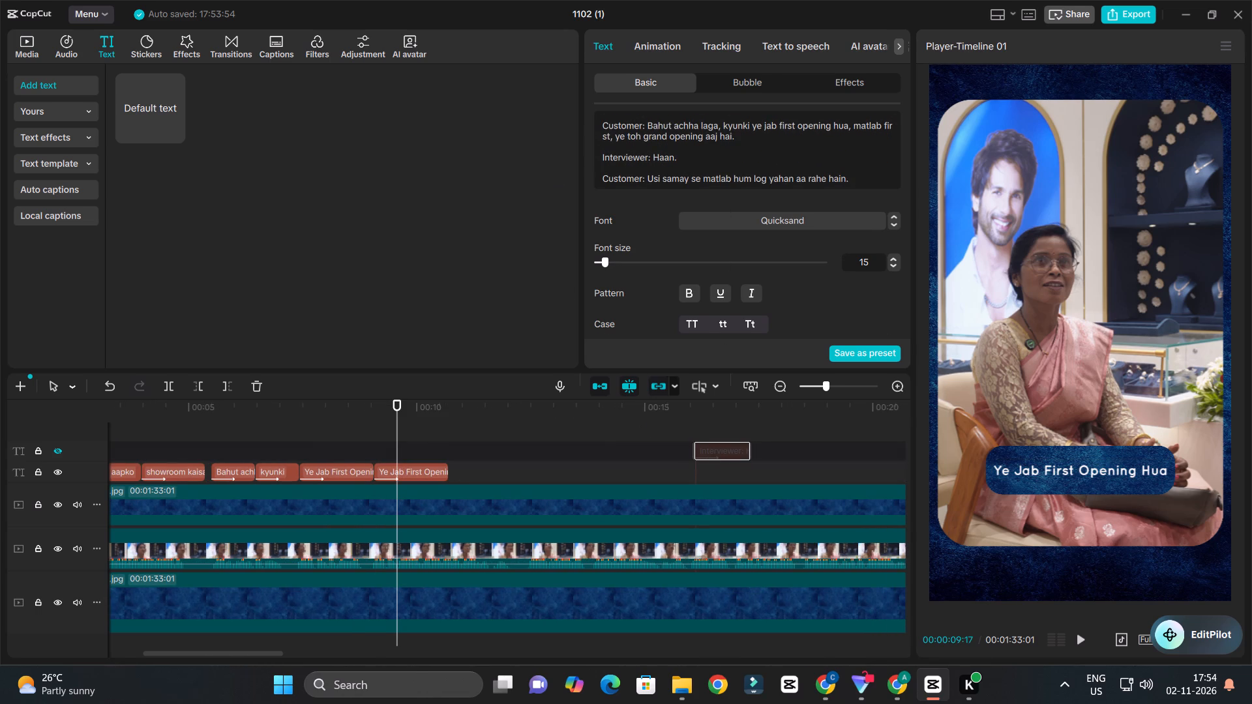
left_click_drag(852, 125, 899, 134)
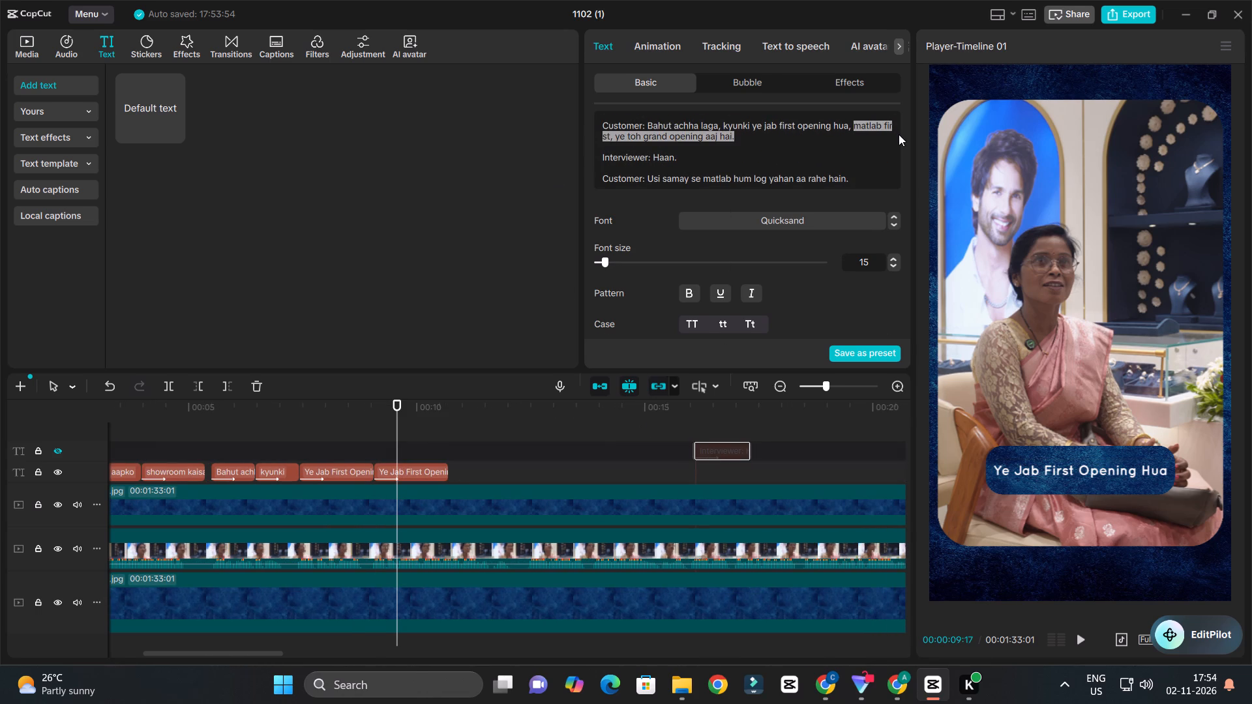
left_click_drag(899, 134, 899, 139)
key("ctrl+c")
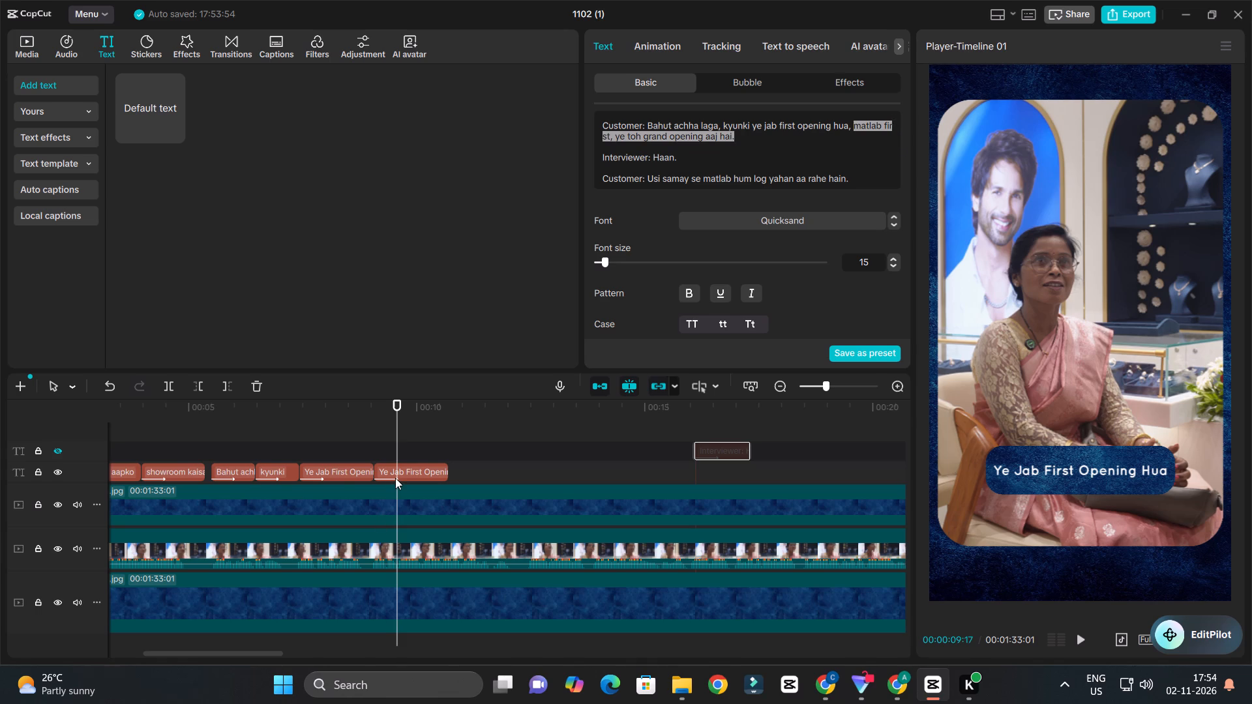
Replace the text of the second "Ye Jab First Opening Hua" clip with "matlab first, ye toh grand opening aaj hai.".
left_click(395, 478)
left_click(758, 130)
key("ctrl+a")
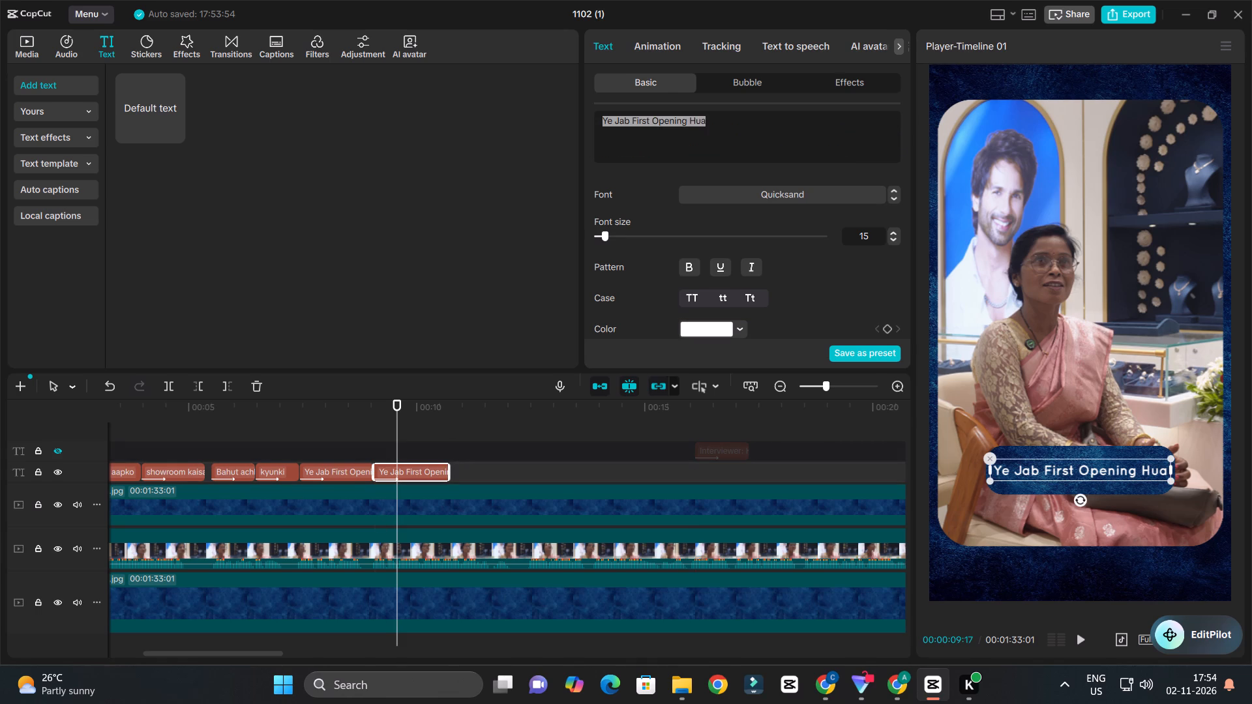
key("ctrl+v")
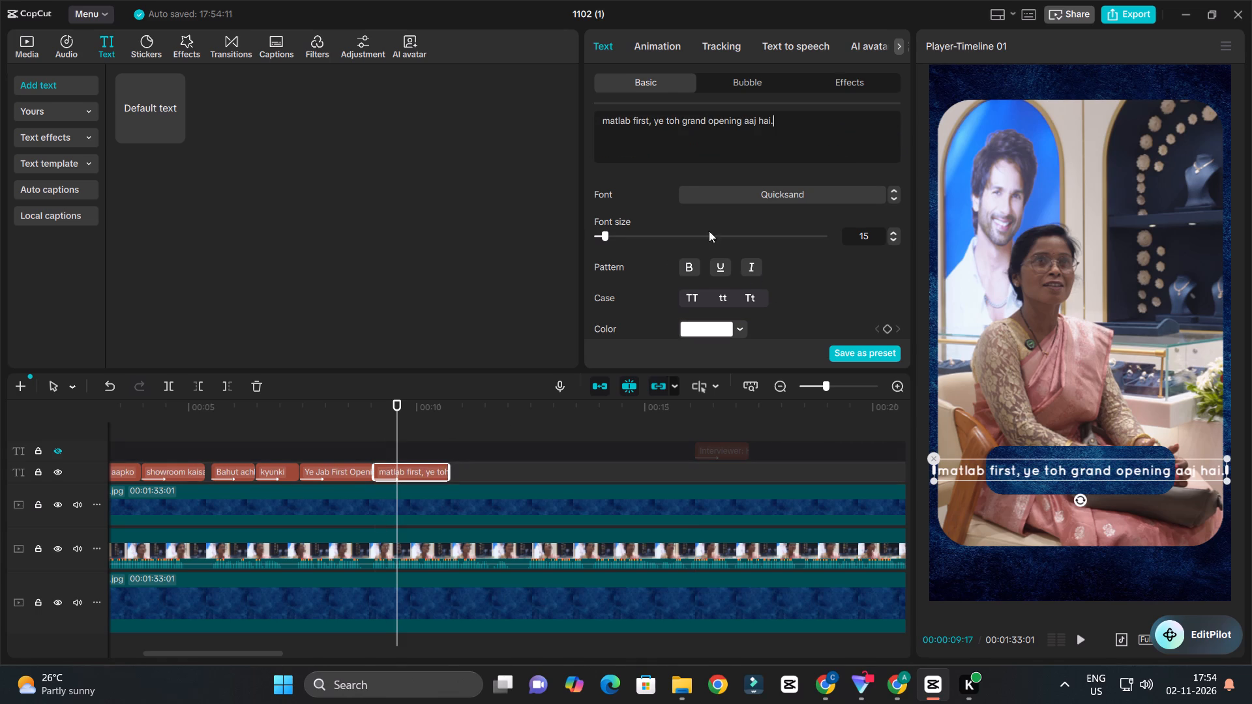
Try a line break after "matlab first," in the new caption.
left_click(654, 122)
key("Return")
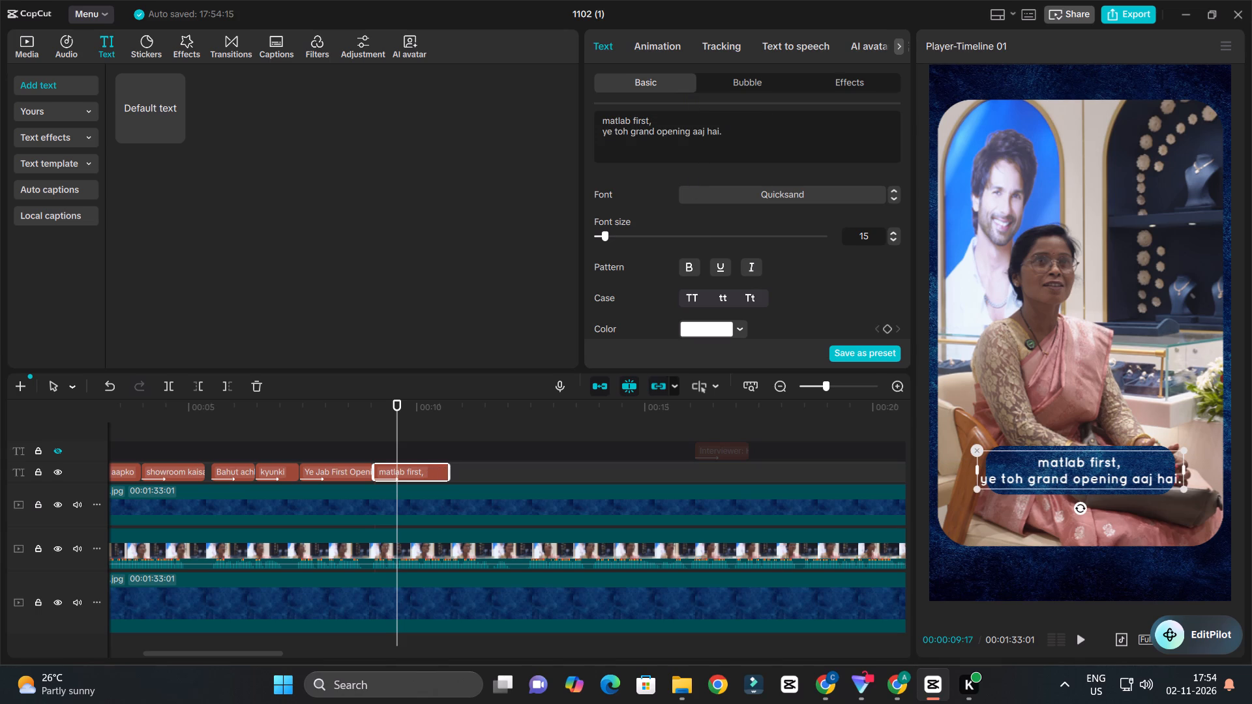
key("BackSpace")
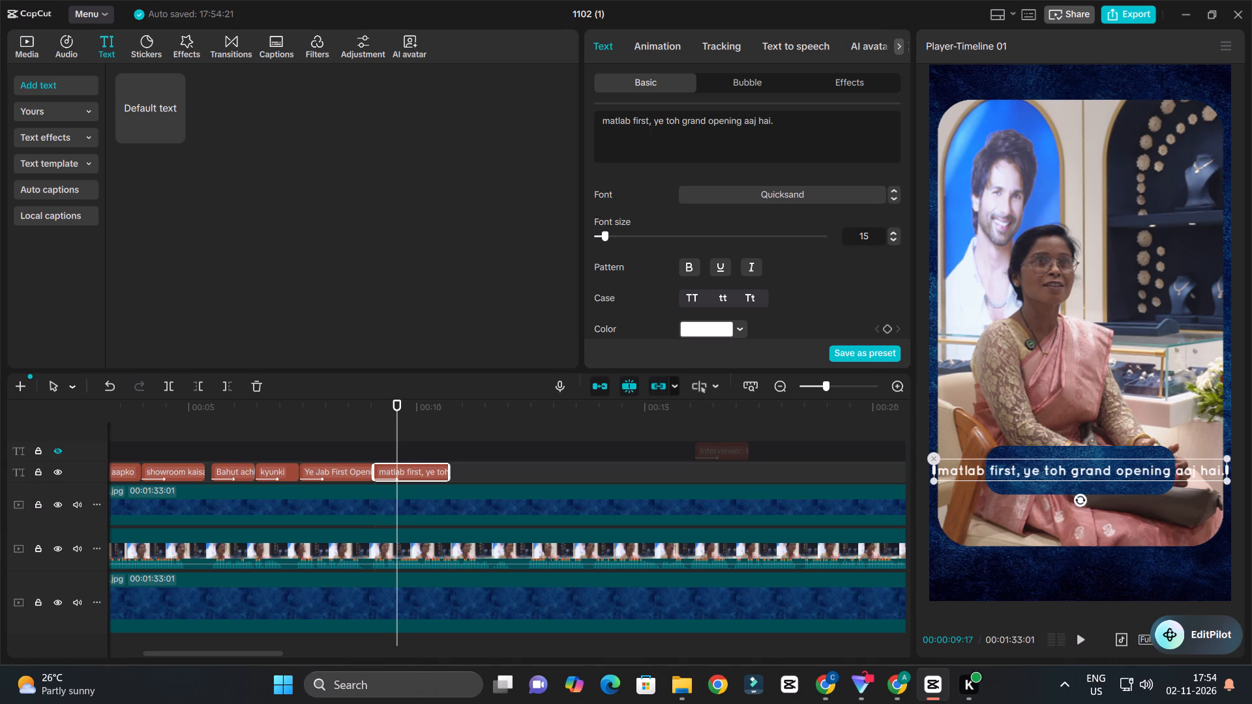
Break the caption into two lines after "matlab first, ye toh", keeping the wording as in the transcript.
left_click(681, 124)
key("BackSpace")
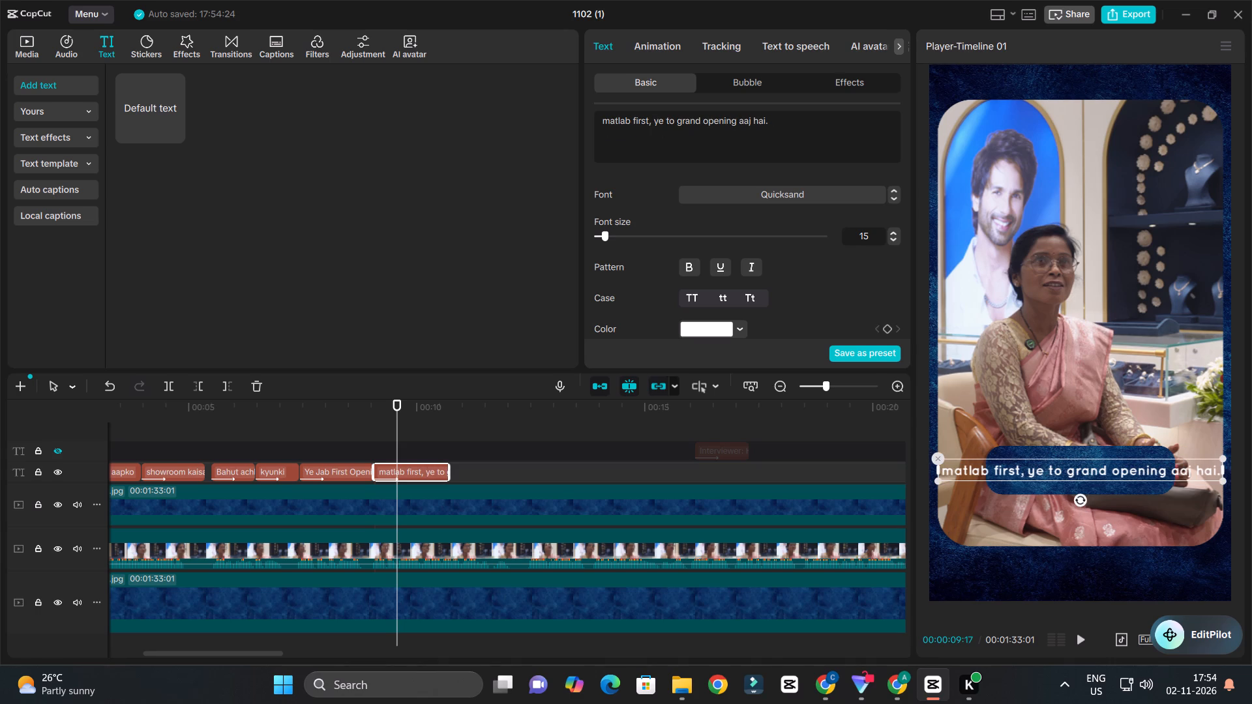
key("h")
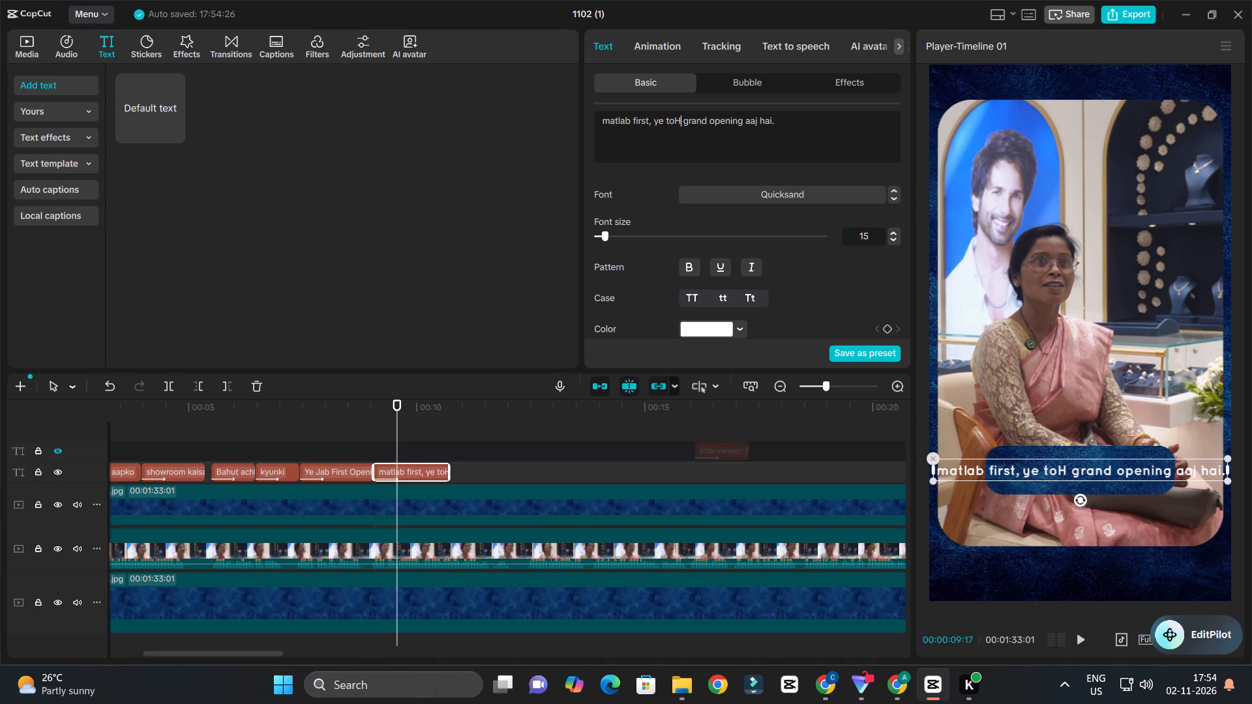
key("BackSpace")
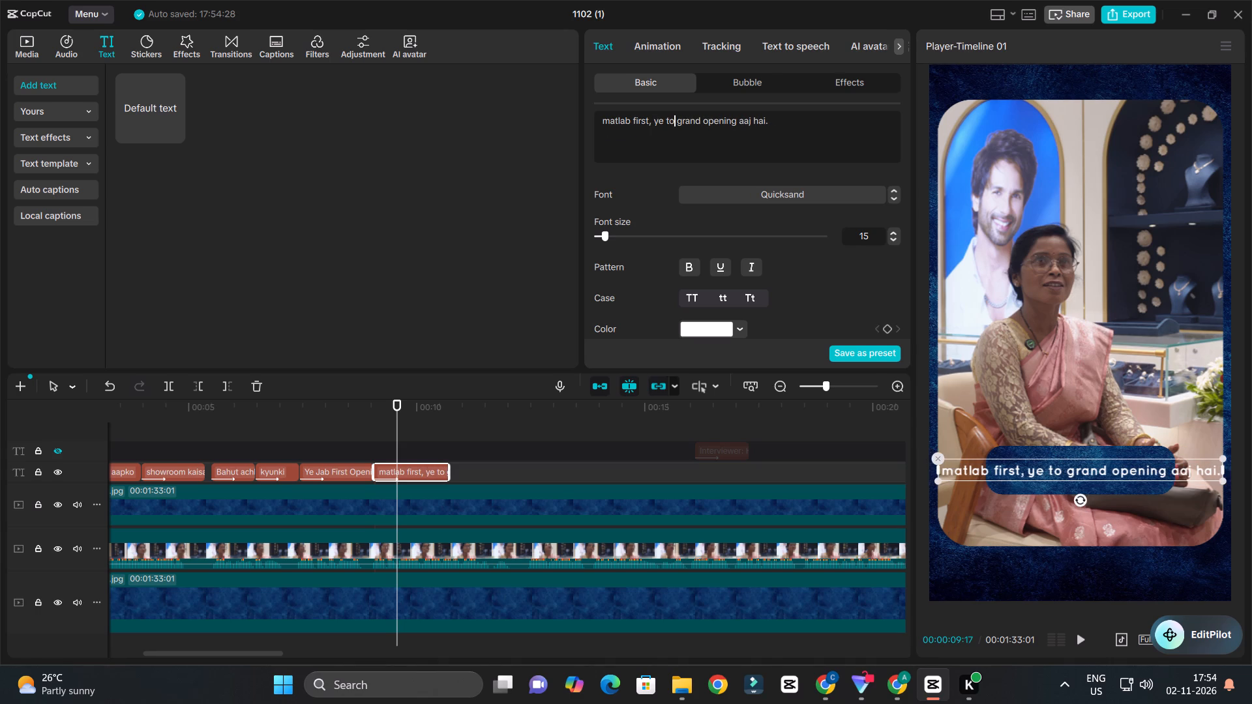
key("ctrl+z")
key("ctrl+z")
key("ctrl+z")
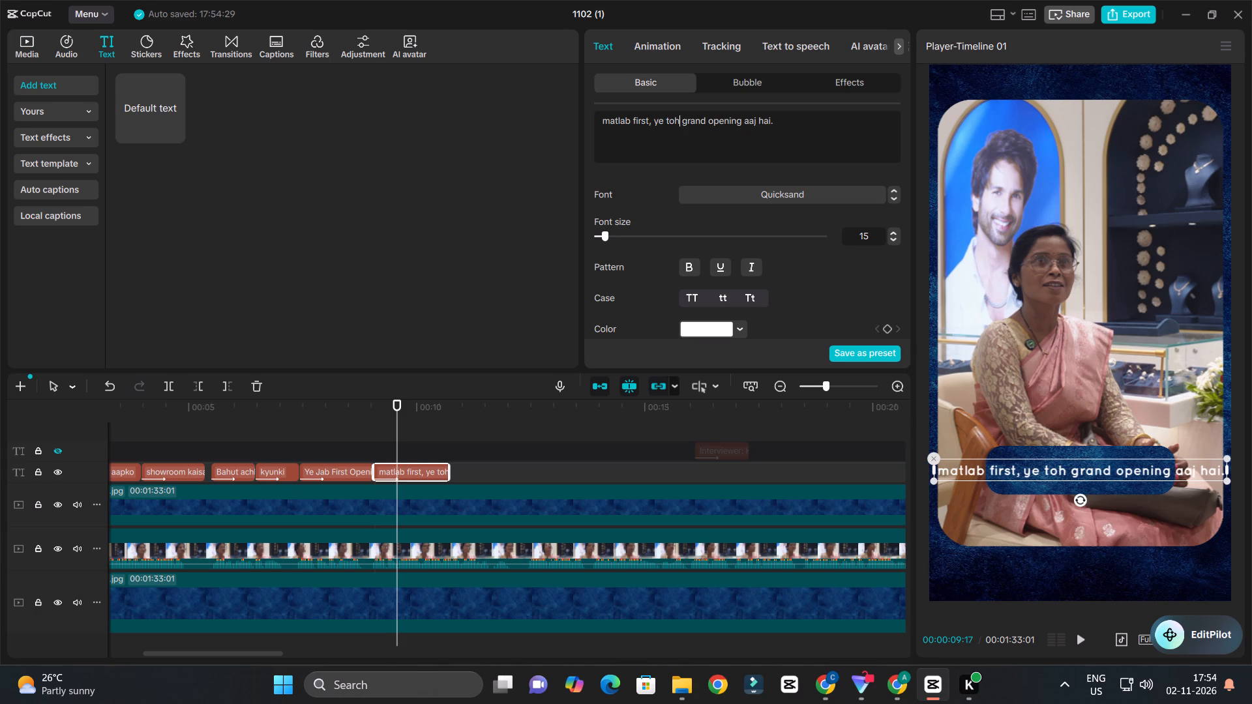
key("Return")
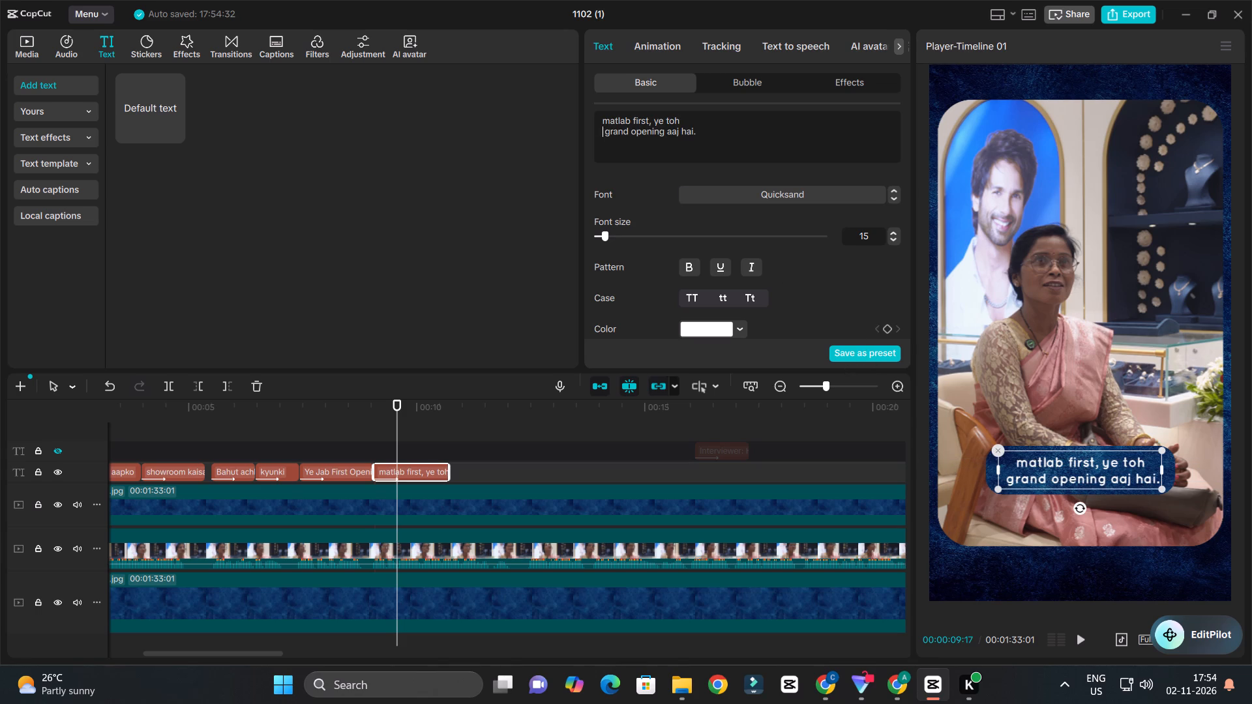
Set the caption "matlab first, ye toh grand opening aaj hai." in title case, with GRAND OPENING in all capitals.
left_click_drag(665, 134, 583, 132)
left_click(695, 295)
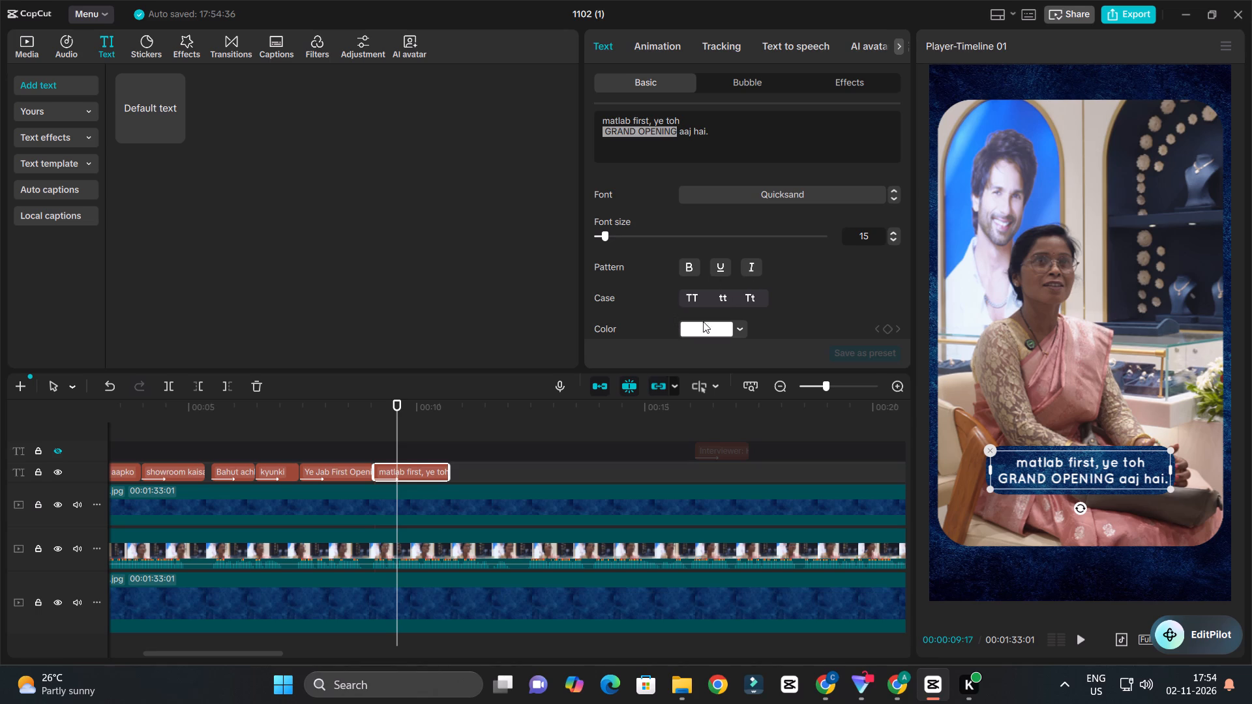
left_click(700, 153)
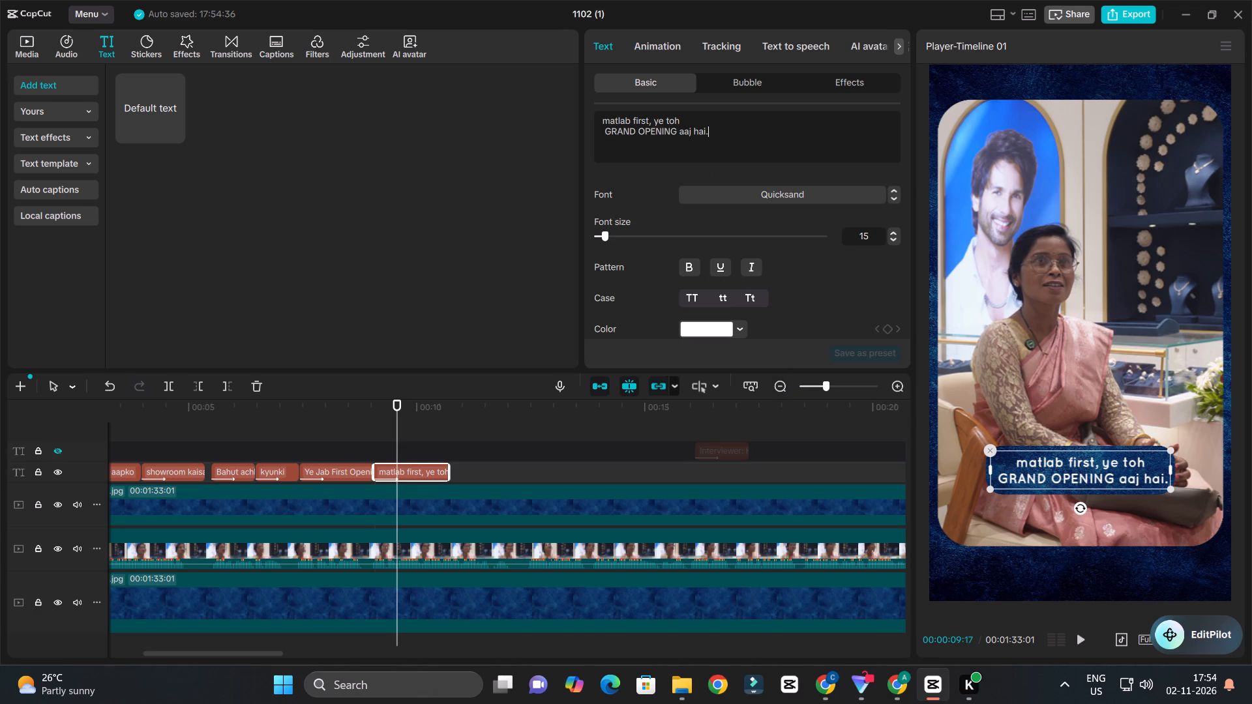
left_click_drag(723, 139, 584, 107)
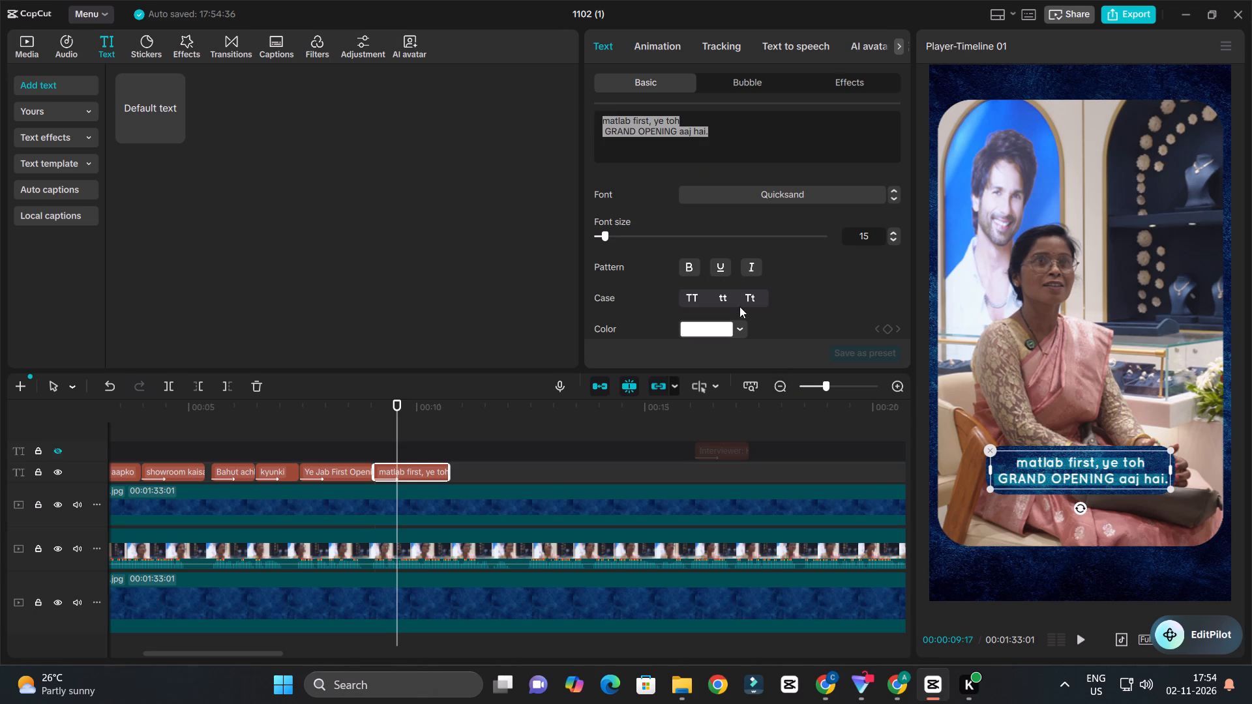
left_click(745, 300)
left_click(608, 162)
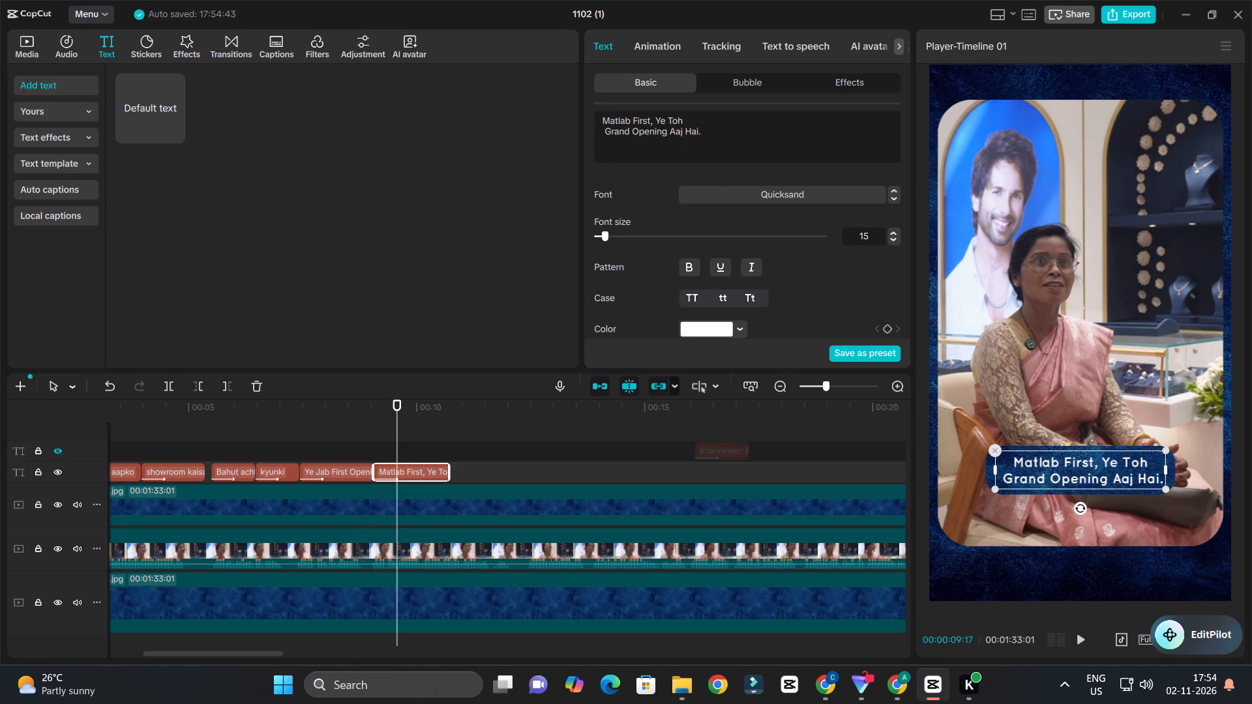
left_click_drag(604, 133, 668, 132)
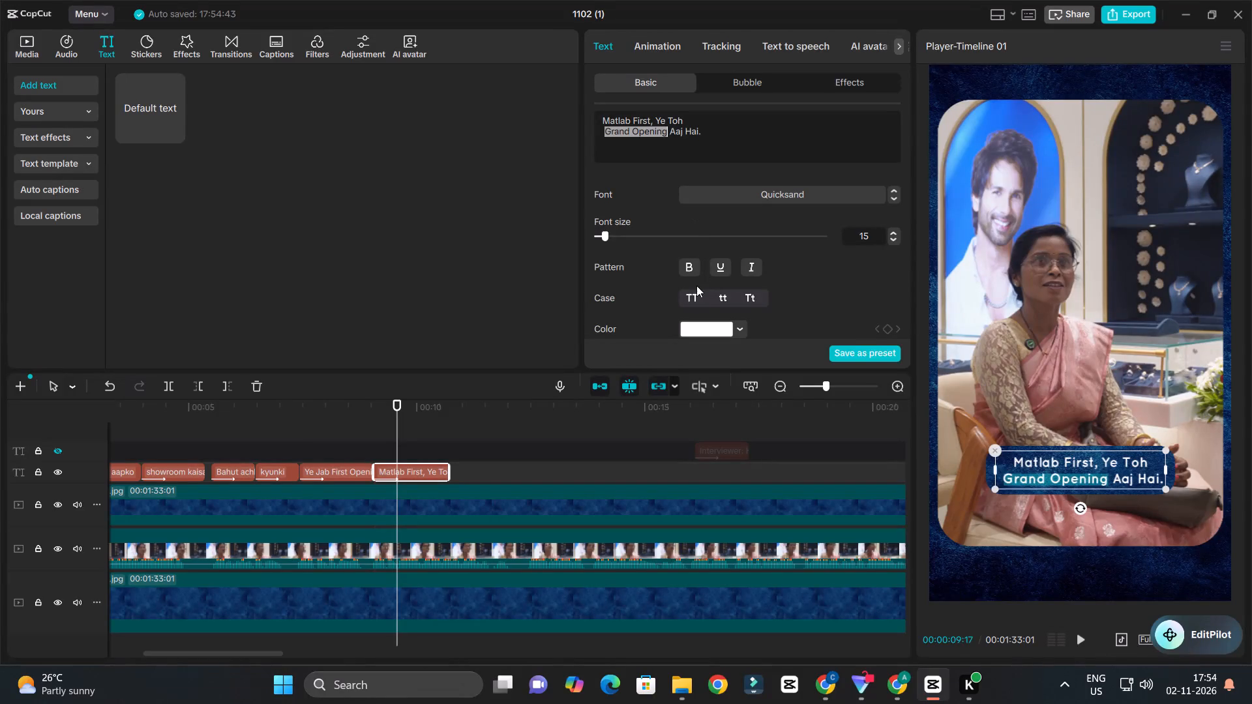
left_click(694, 297)
Play the caption against the speech and extend the "Matlab First, Ye Toh" clip to end at about 12 seconds.
left_click(367, 416)
key("space")
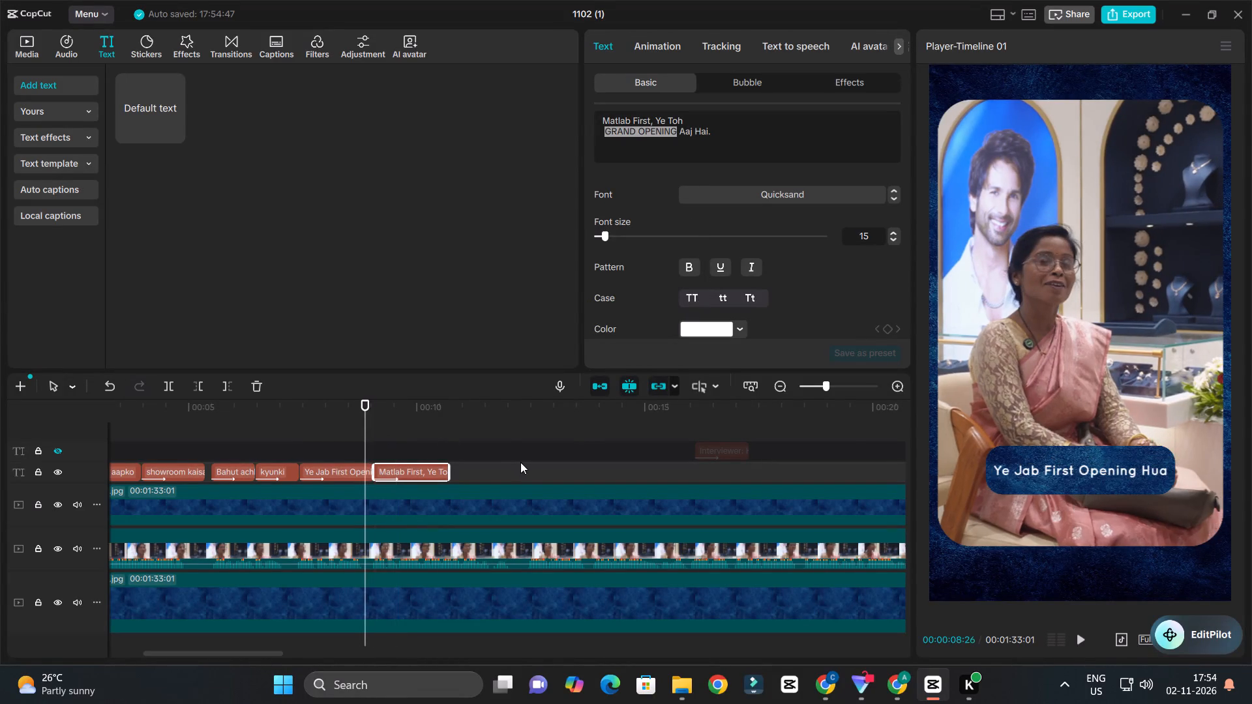
scroll(522, 462, "up", 3, "ctrl")
scroll(522, 460, "down", 3, "ctrl")
scroll(528, 459, "up", 7, "ctrl")
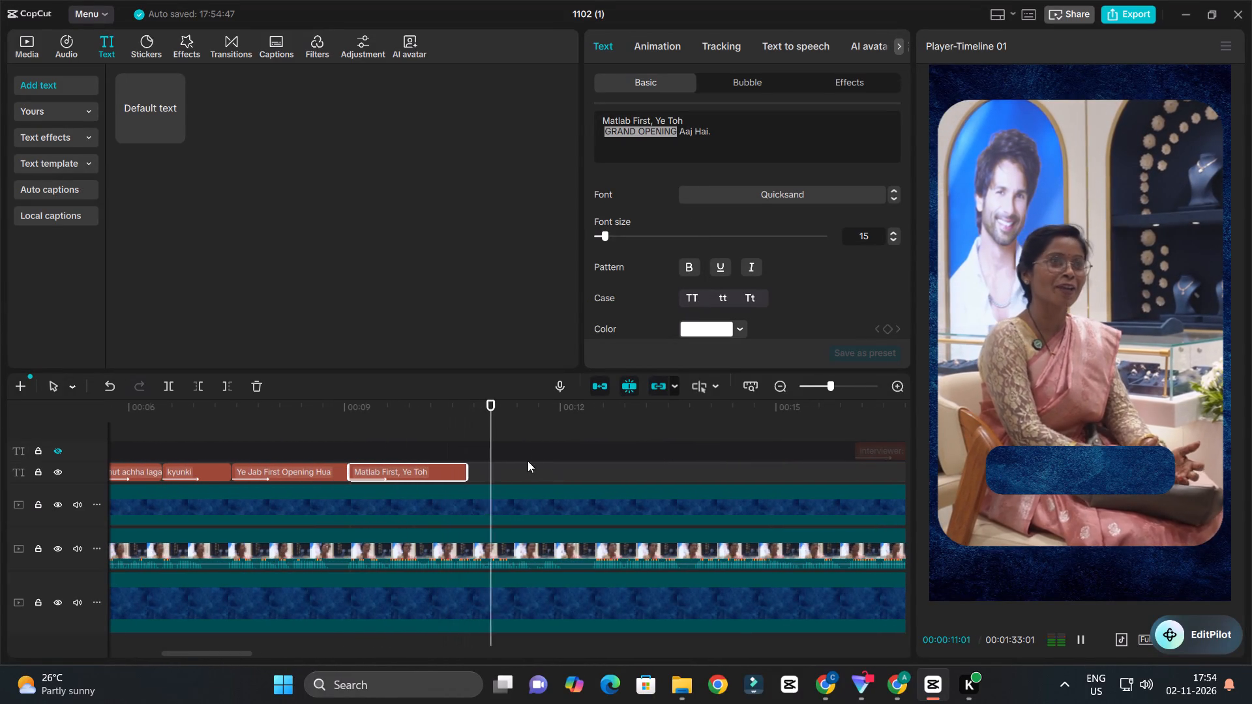
key("space")
left_click_drag(467, 475, 565, 477)
key("space")
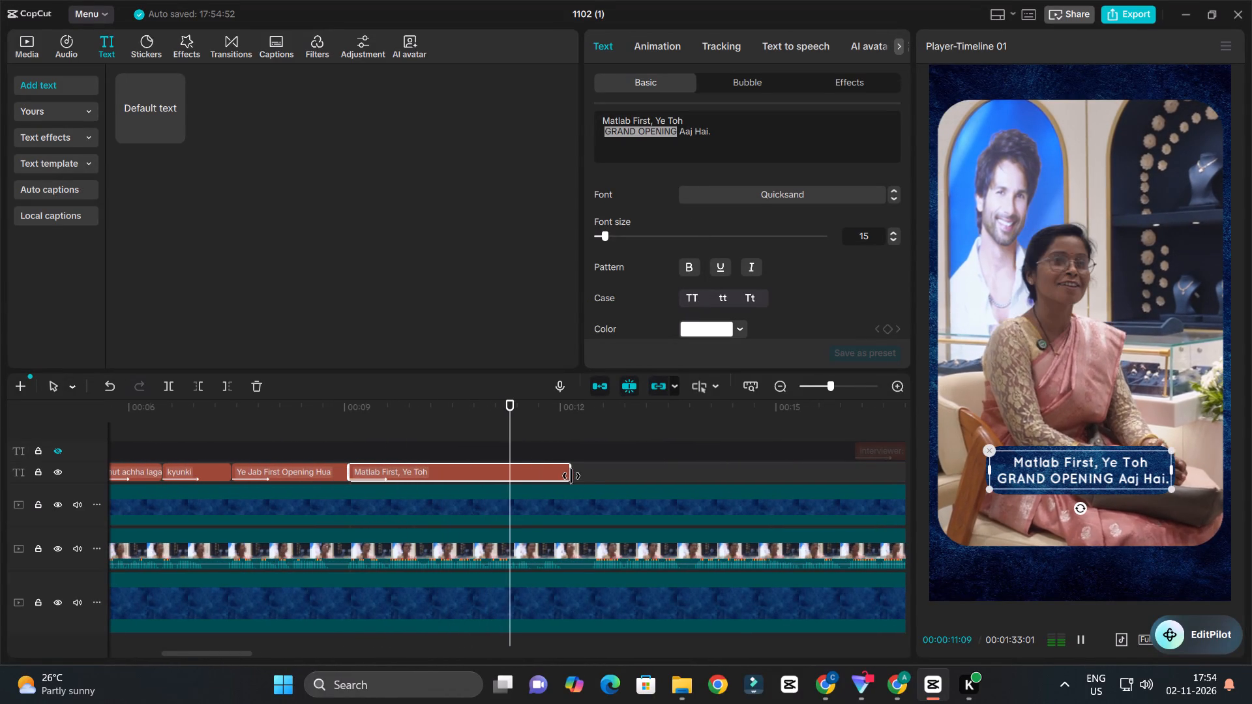
scroll(589, 475, "up", 5, "ctrl")
key("space")
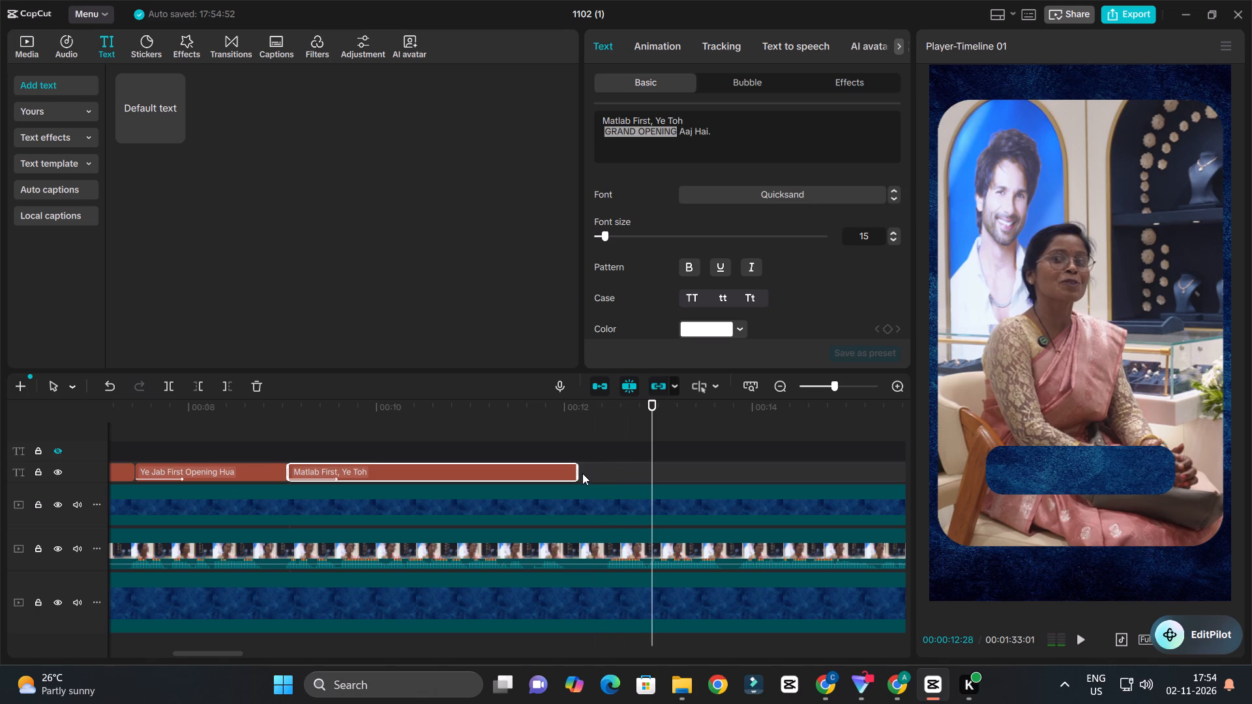
left_click(581, 470)
left_click(573, 470)
left_click_drag(574, 477, 584, 477)
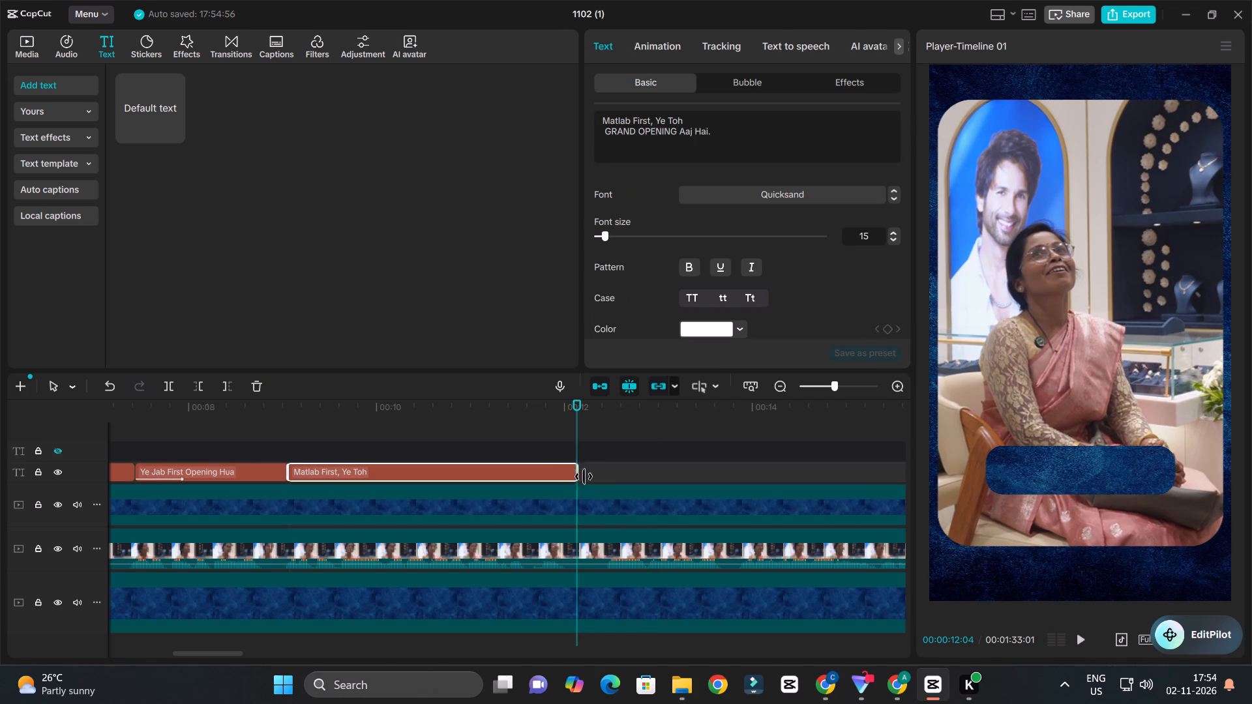
left_click_drag(584, 477, 593, 477)
Listen to the following line and duplicate the "Matlab First, Ye Toh" clip directly after the original on the caption track.
key("space")
scroll(610, 460, "down", 14, "ctrl")
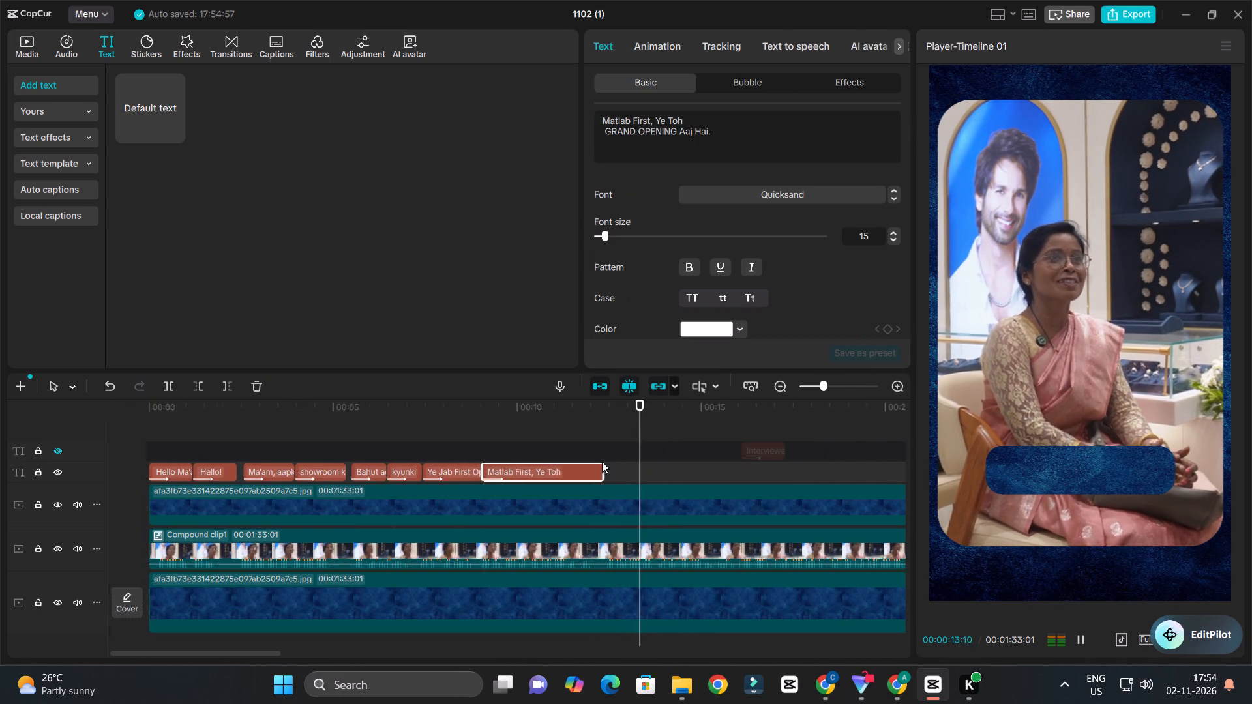
scroll(602, 462, "down", 5, "ctrl")
key("space")
left_click_drag(417, 473, 504, 473, "alt")
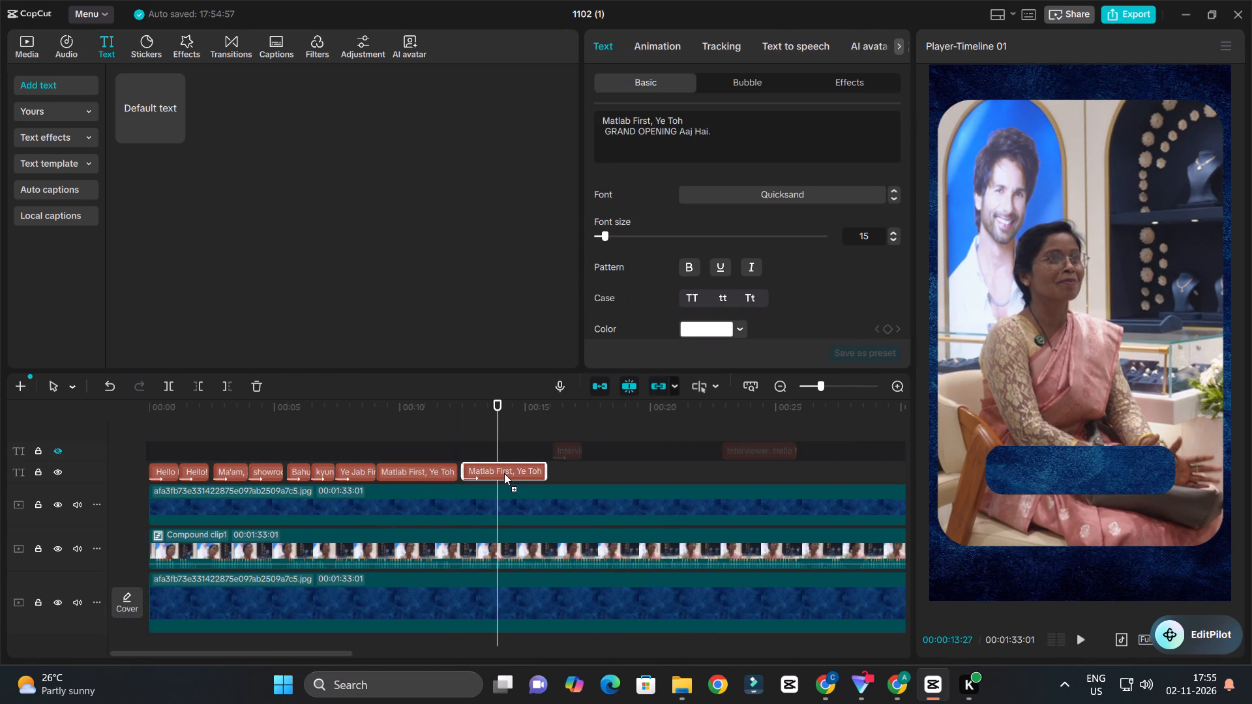
left_click_drag(504, 473, 498, 473, "alt")
Copy "Usi samay se matlab hum log yahan aa rahe hain." from the customer's line in the transcript clip.
left_click(564, 453)
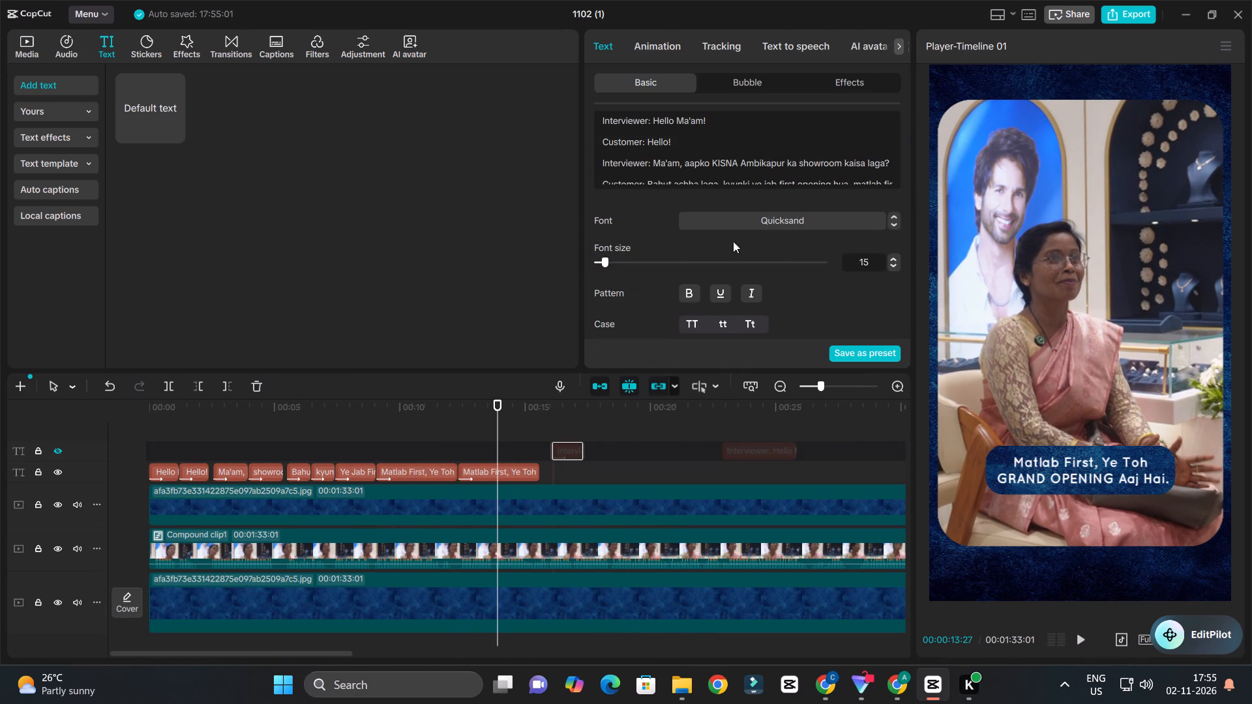
left_click(739, 184)
scroll(741, 156, "down", 2)
scroll(741, 156, "up", 1)
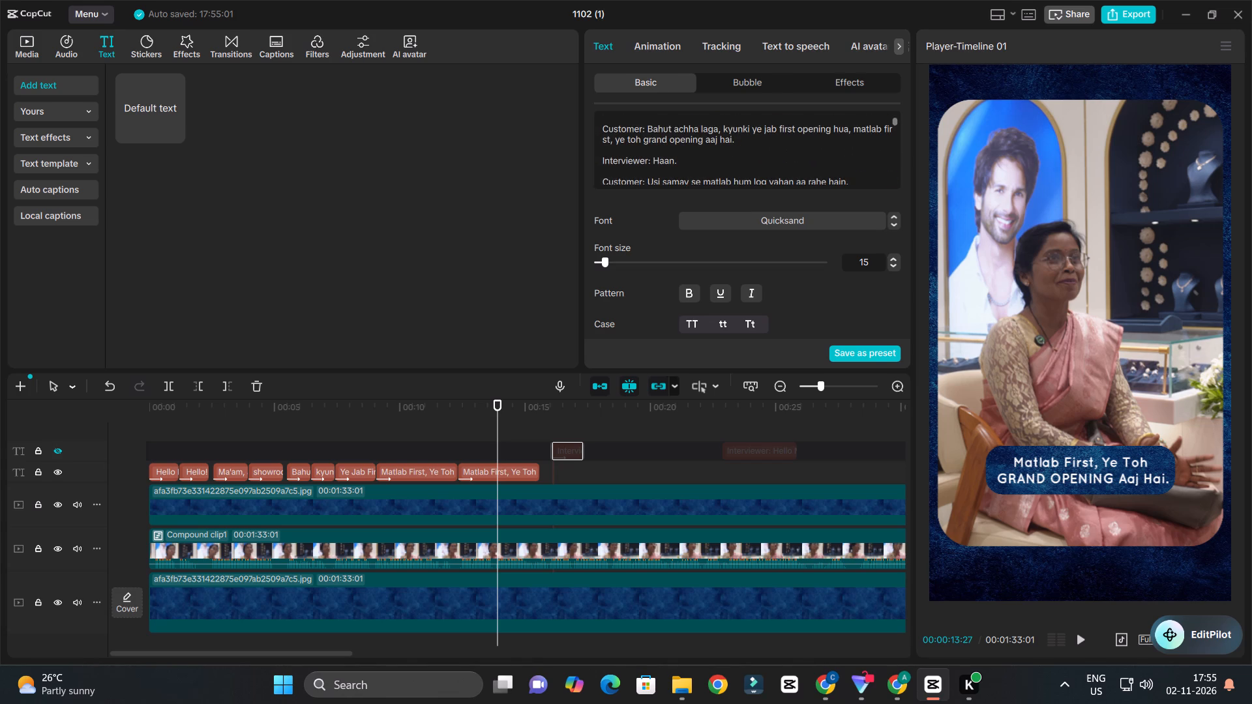
scroll(674, 163, "down", 1)
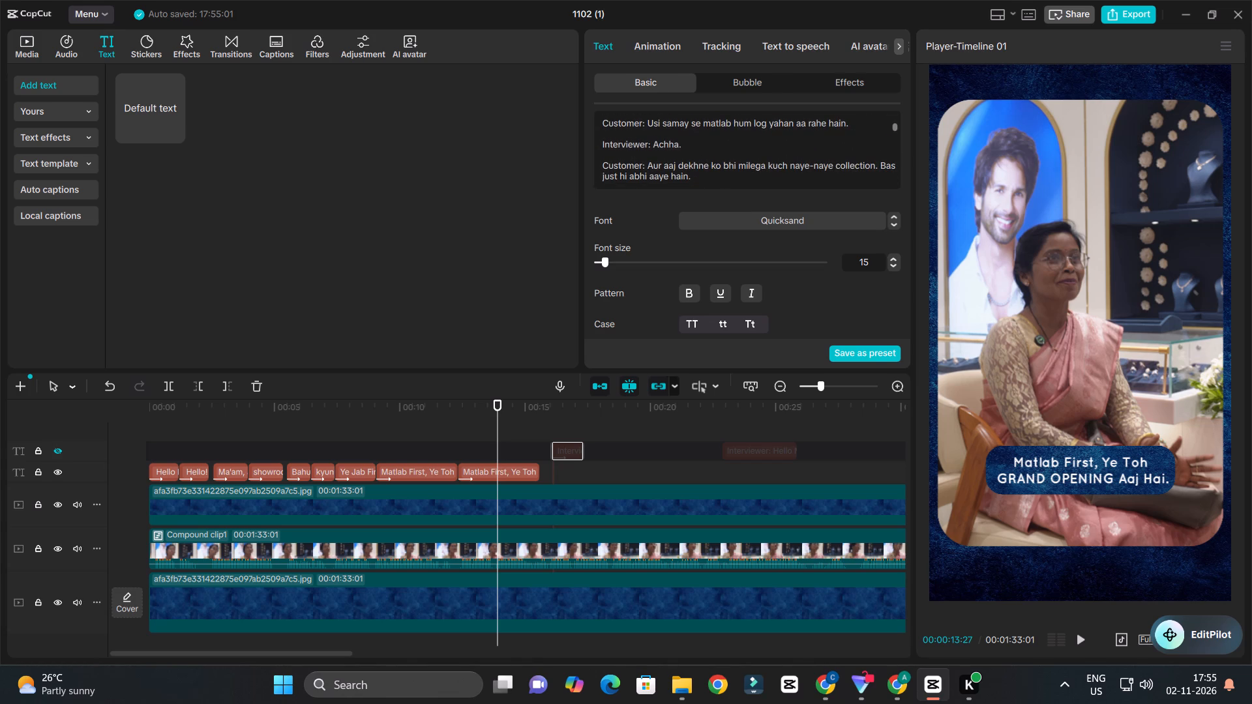
left_click_drag(646, 123, 801, 143)
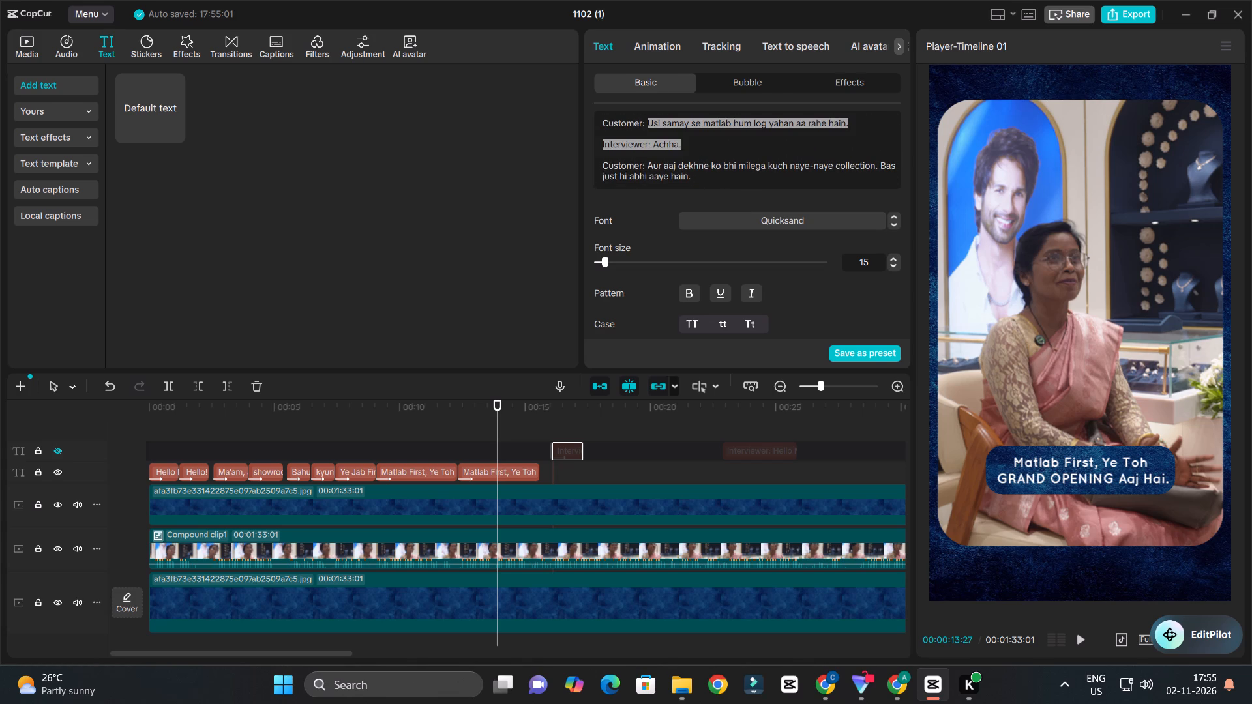
left_click_drag(801, 143, 850, 125)
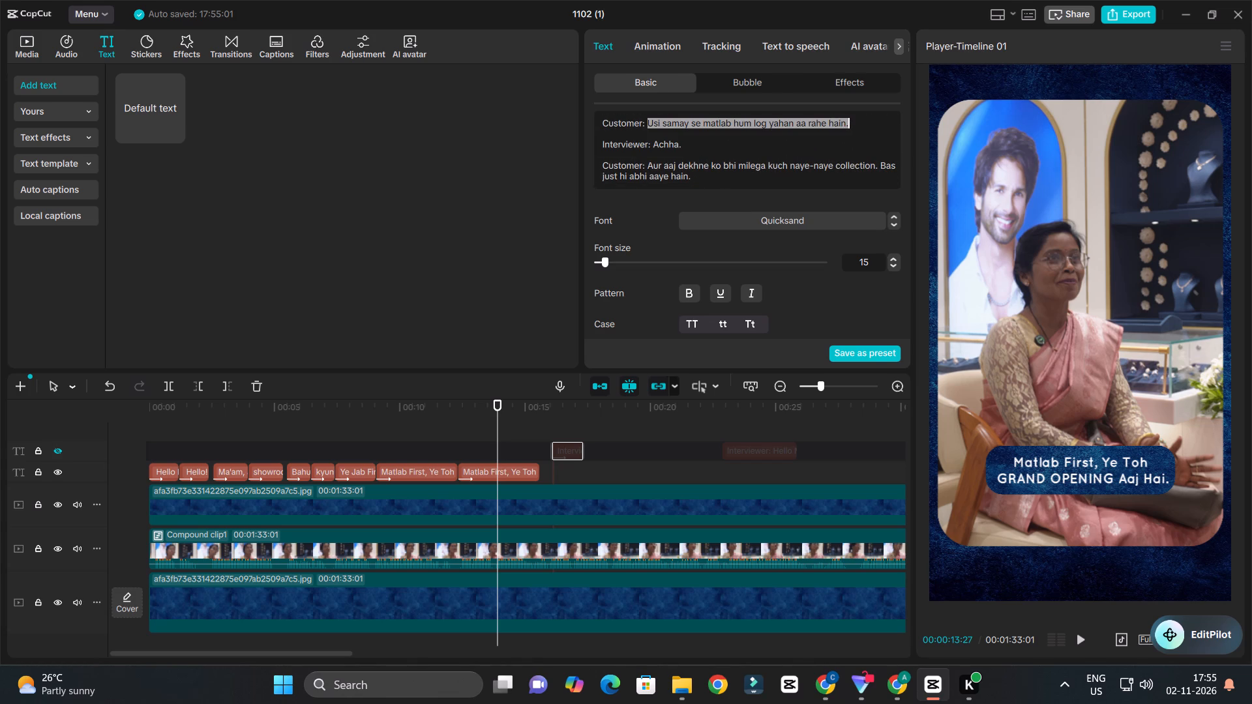
key("ctrl+c")
Replace the duplicate's text with "Usi samay se matlab hum log yahan aa rahe hain.", broken into two lines after "matlab".
left_click(514, 470)
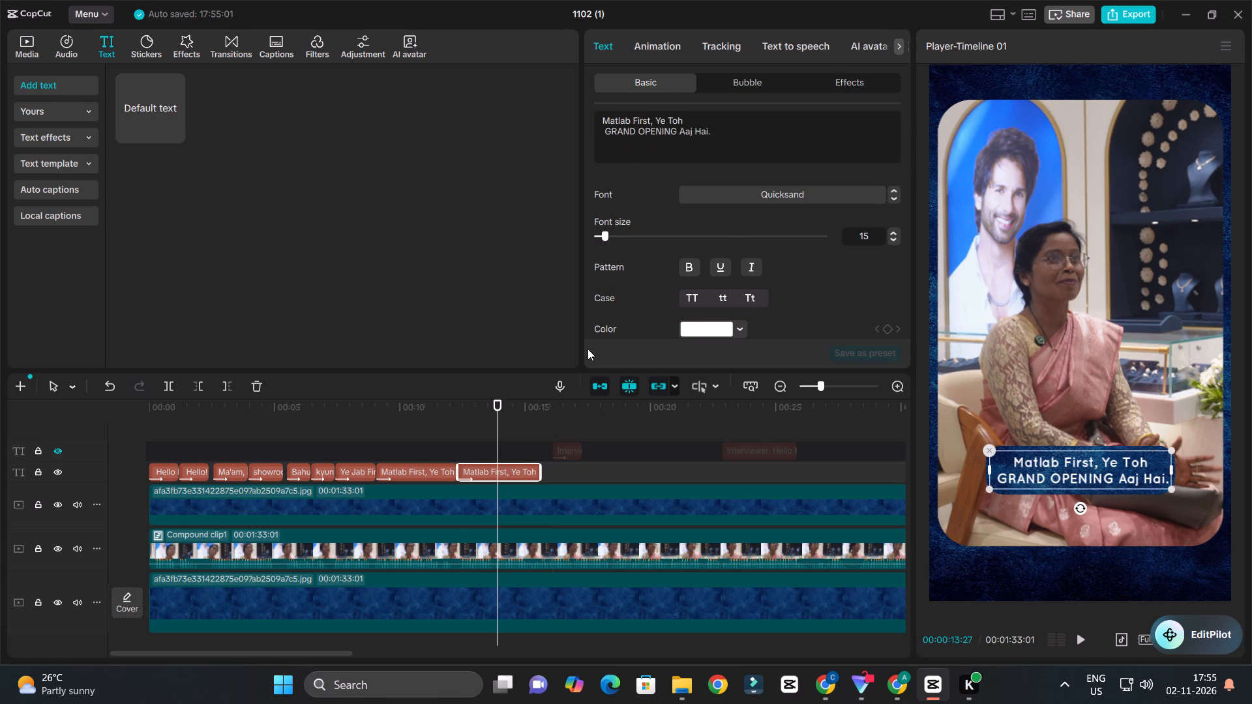
left_click(779, 128)
key("ctrl+a")
key("ctrl+v")
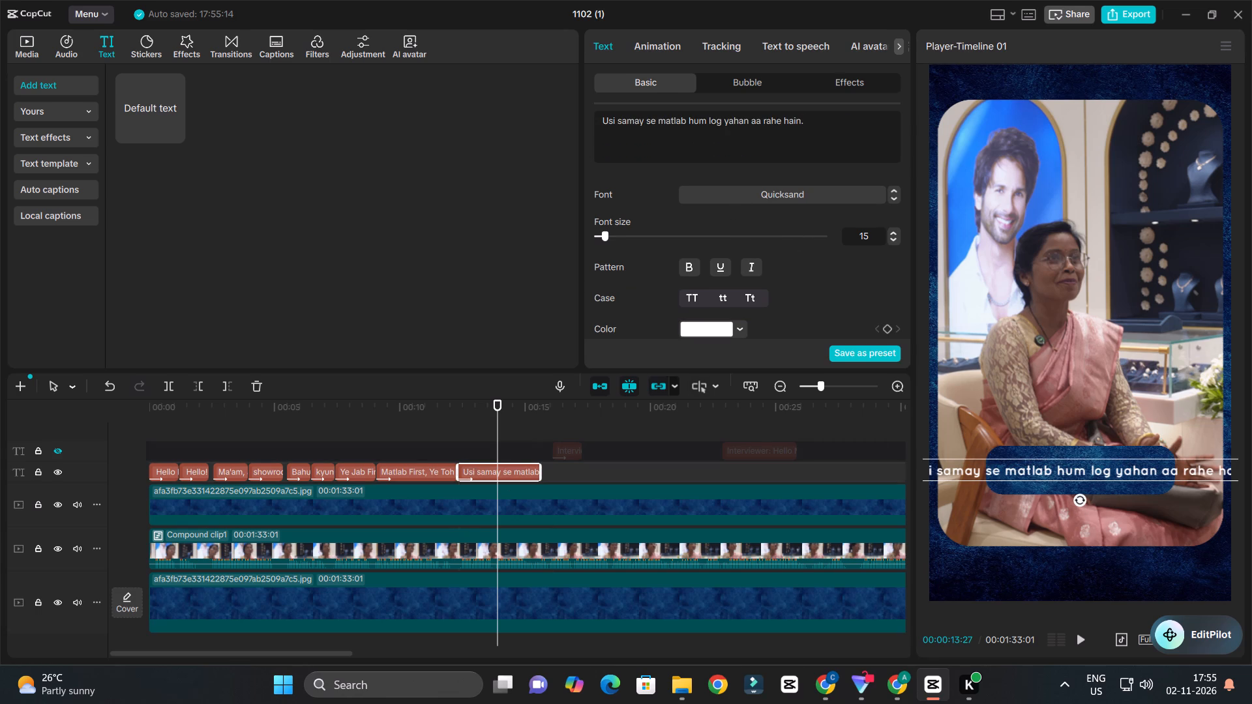
left_click(687, 122)
key("Return")
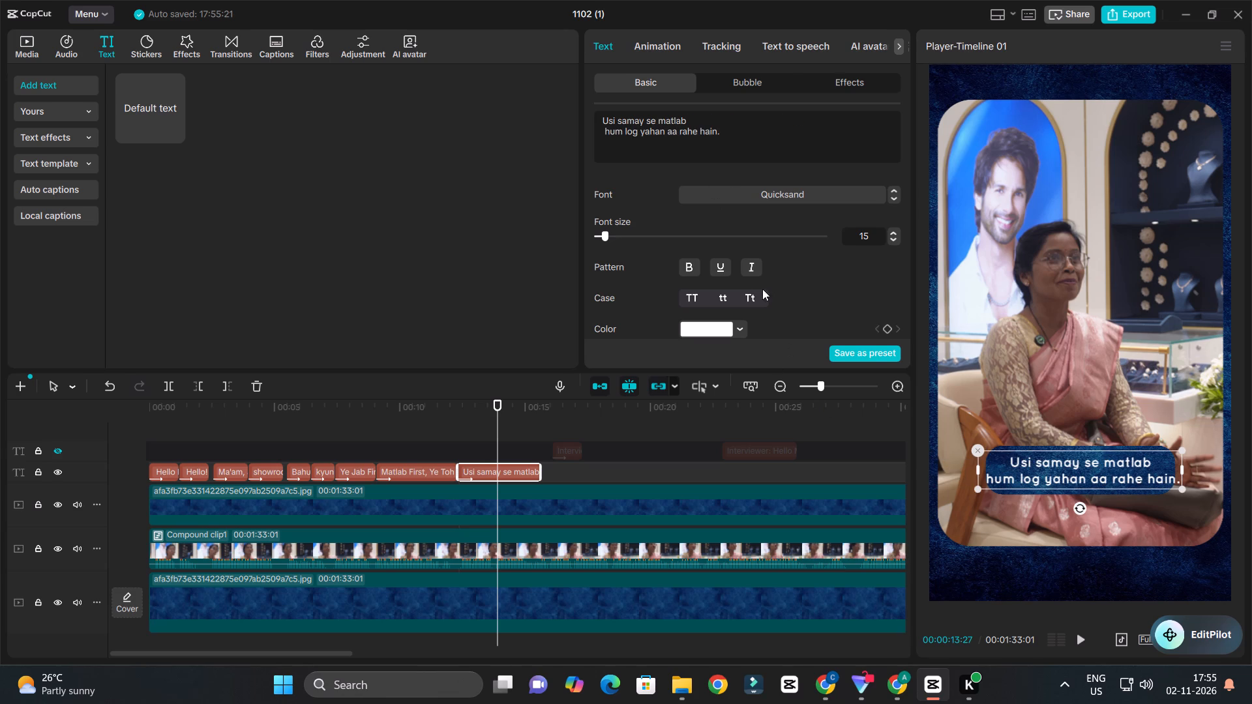
Set the "Usi samay se matlab" caption in title case and shrink it to fit inside the blue banner.
left_click(749, 301)
left_click_drag(1185, 490, 1165, 488)
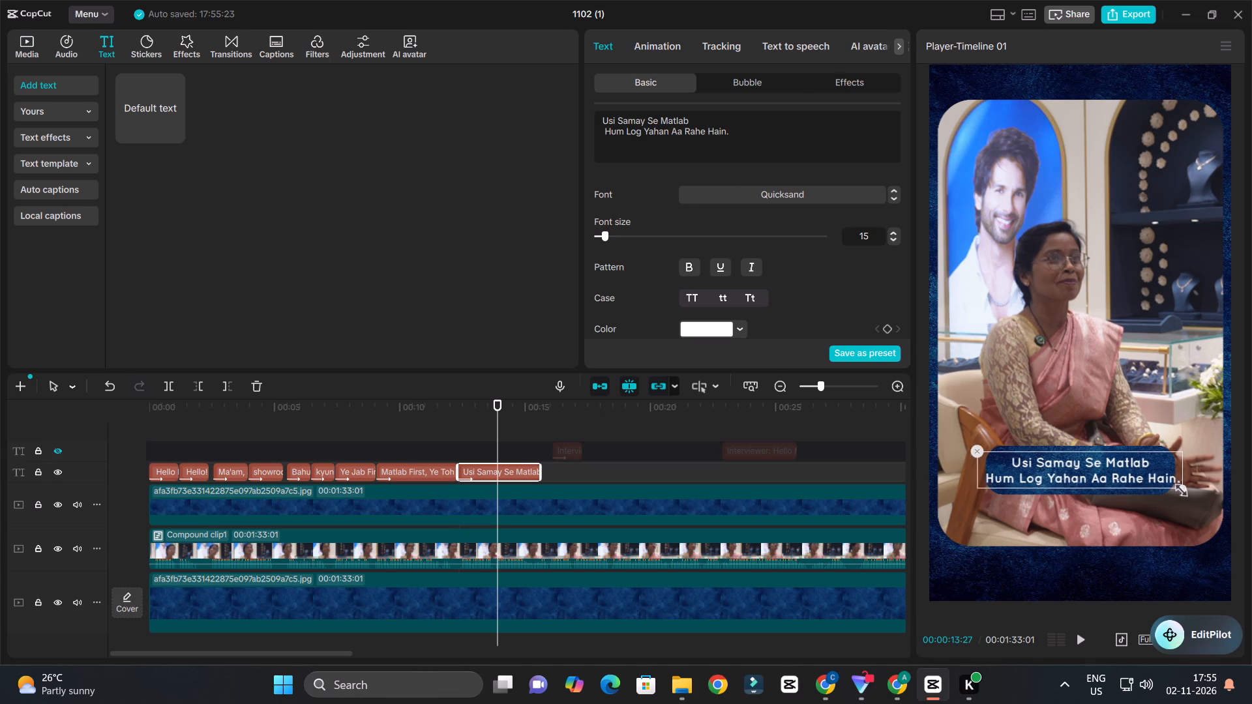
left_click_drag(1165, 488, 1154, 483)
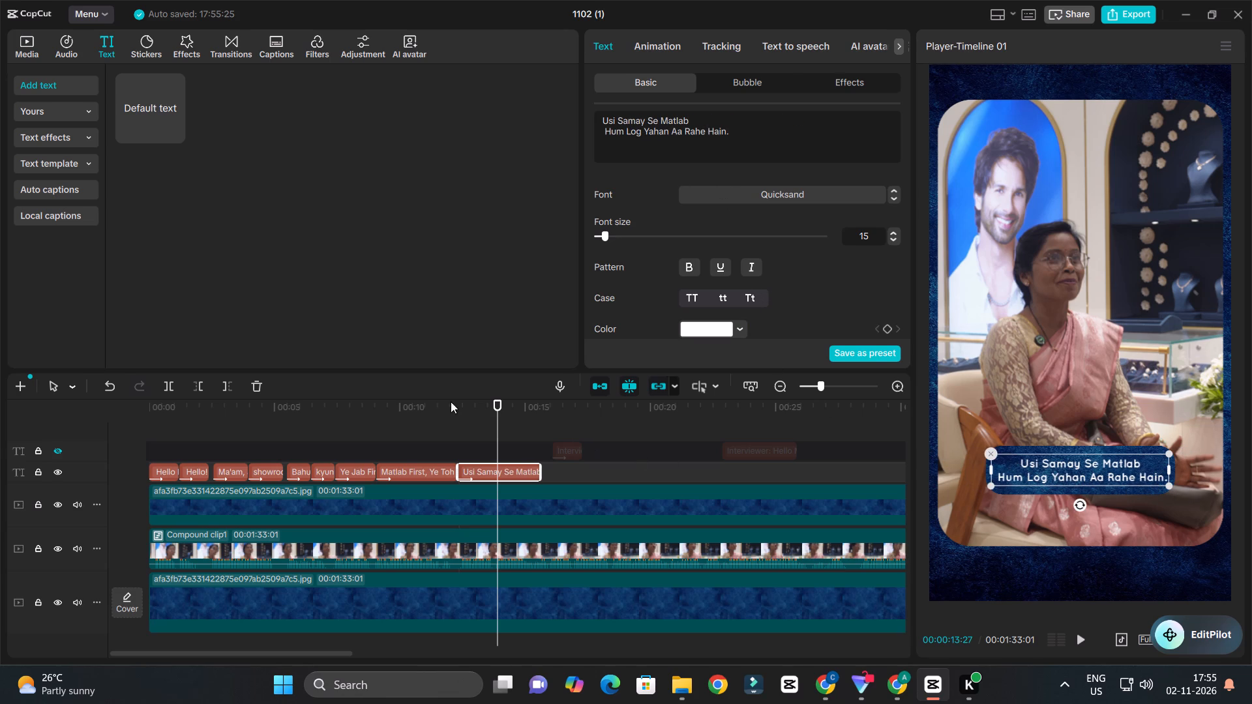
Play the video from about 11 to 16 seconds to check the "Usi Samay Se Matlab" caption's timing against the speech.
left_click_drag(426, 409, 425, 420)
key("space")
scroll(556, 471, "up", 3, "ctrl")
scroll(558, 471, "down", 3, "ctrl")
scroll(563, 477, "up", 3, "ctrl")
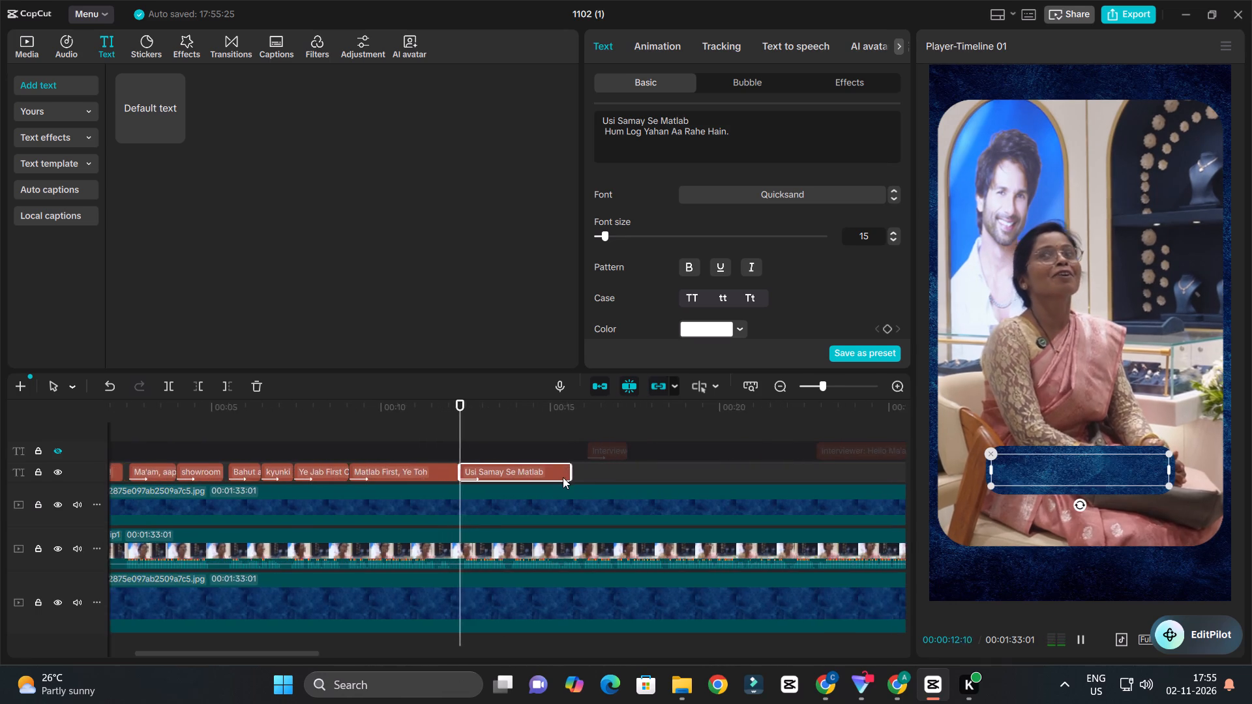
scroll(563, 477, "down", 3, "ctrl")
scroll(563, 477, "up", 2, "ctrl")
scroll(563, 477, "down", 3, "ctrl")
scroll(571, 484, "up", 3, "ctrl")
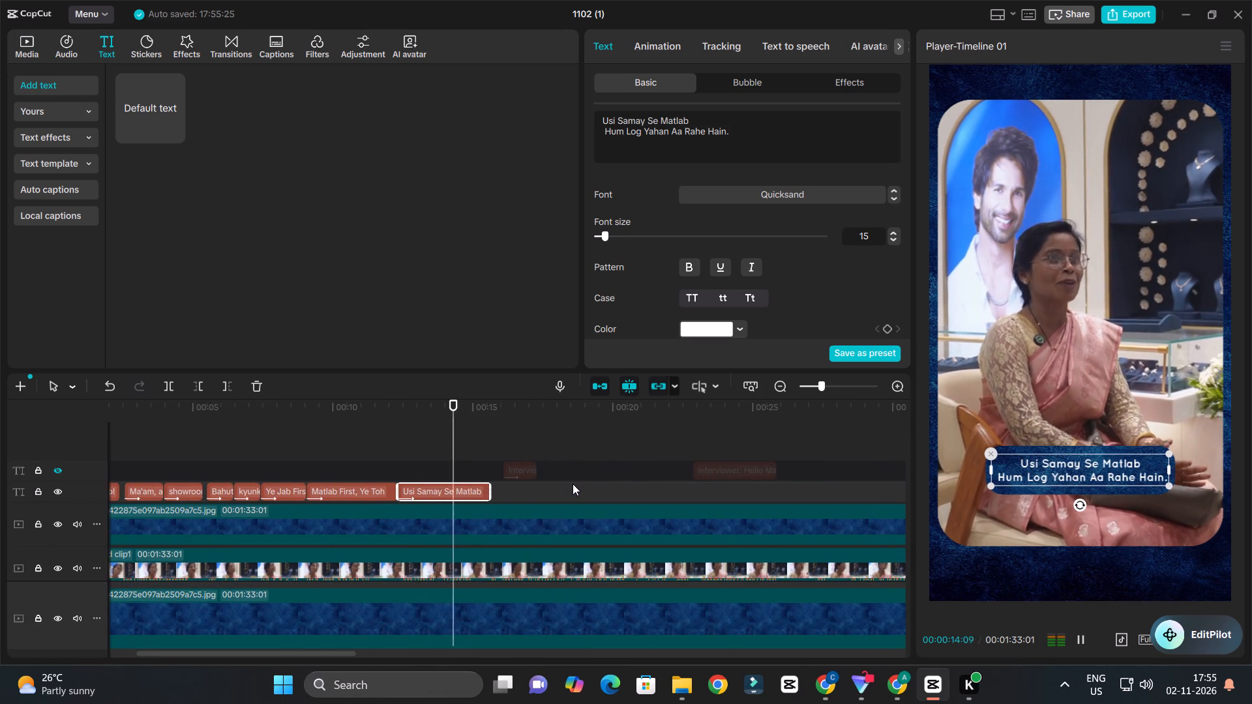
scroll(573, 484, "up", 2, "ctrl")
key("space")
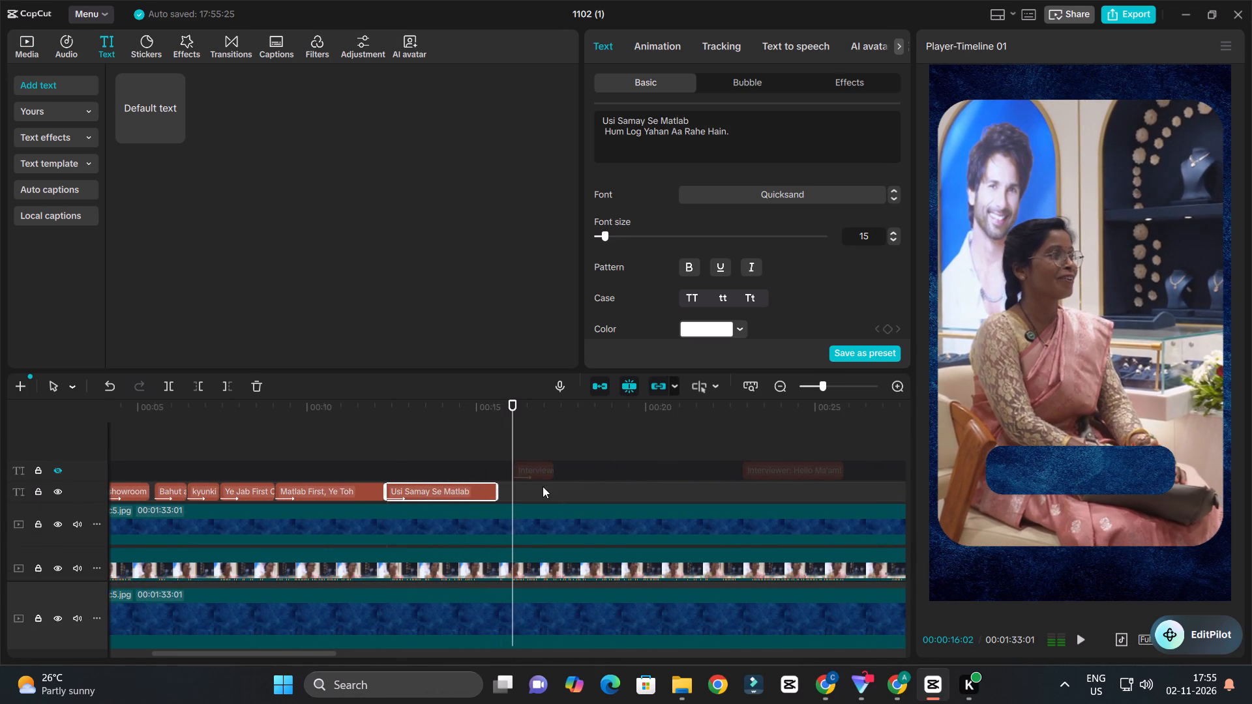
Duplicate the "Usi Samay Se Matlab" clip directly after the original on the caption track.
left_click_drag(480, 491, 589, 497, "alt")
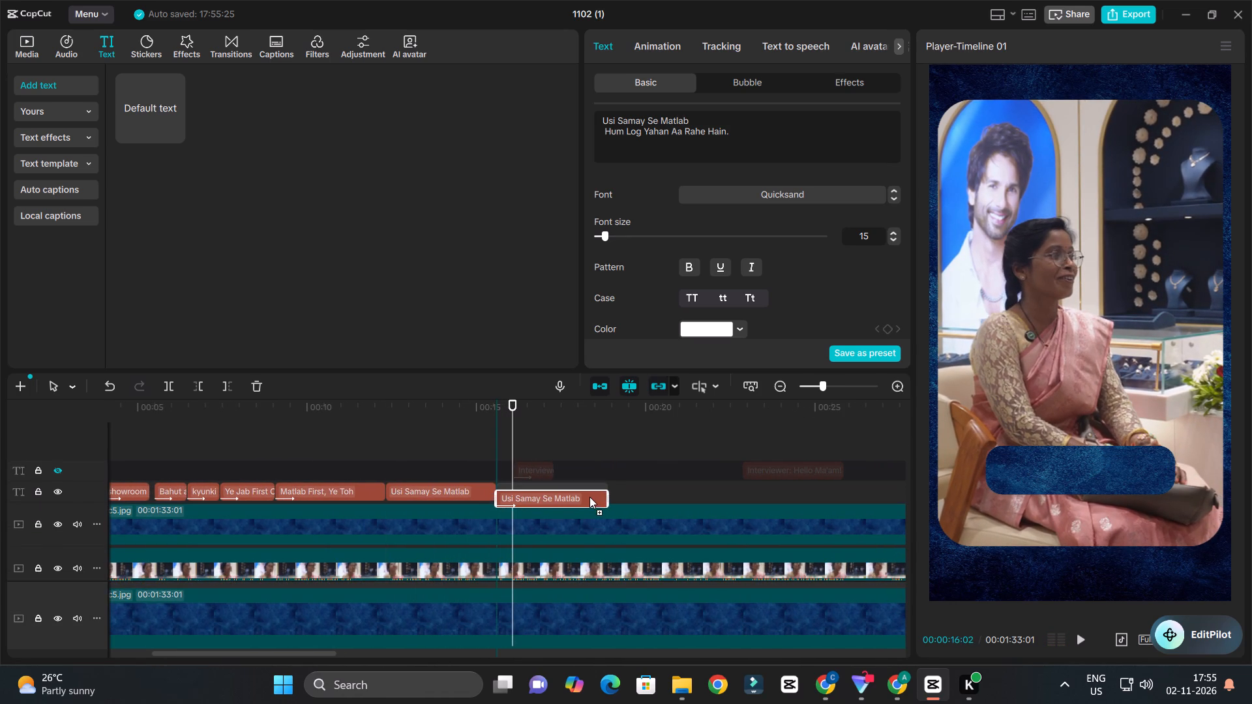
left_click_drag(589, 497, 589, 495, "alt")
left_click(570, 491)
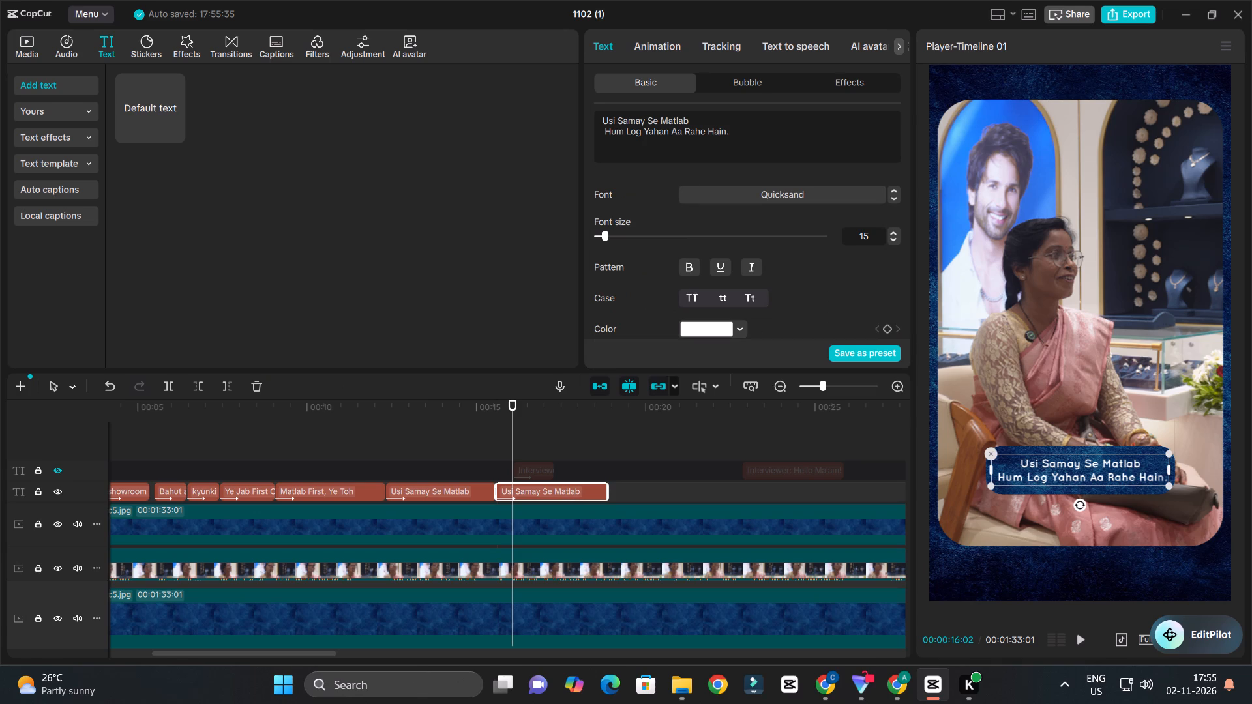
Copy "Achha." from the interviewer's line in the transcript clip.
left_click(538, 474)
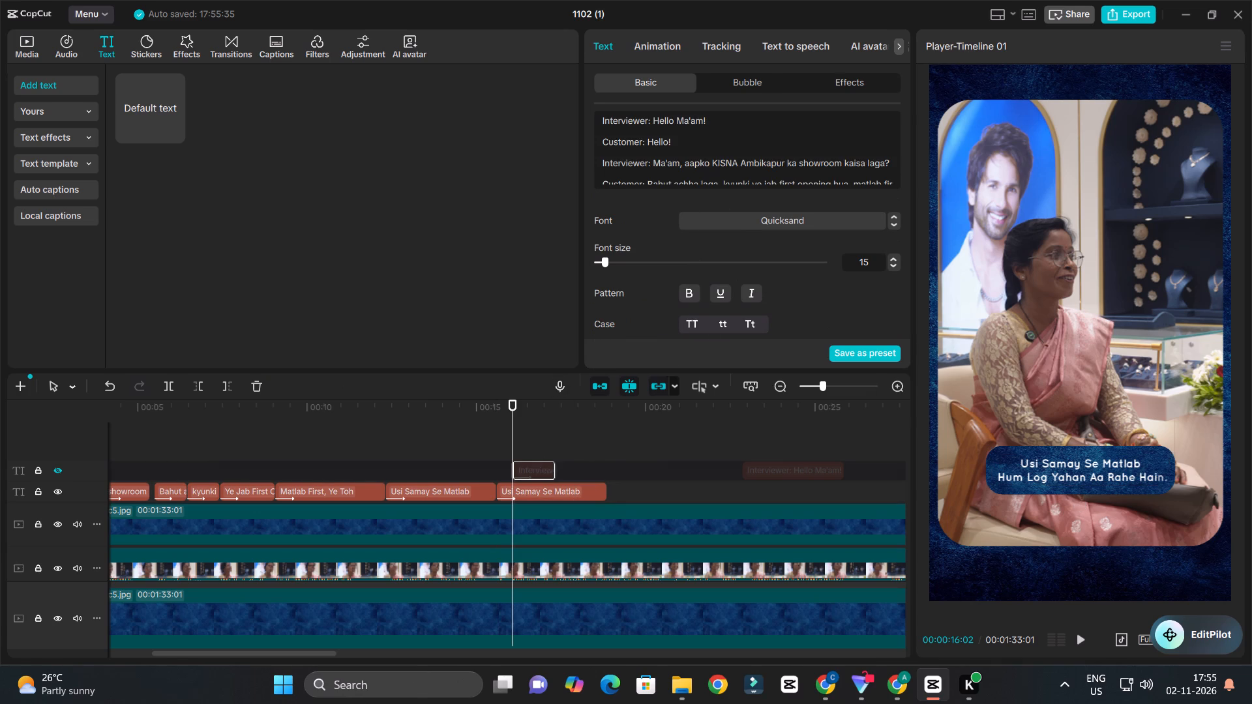
left_click(711, 141)
scroll(710, 141, "down", 2)
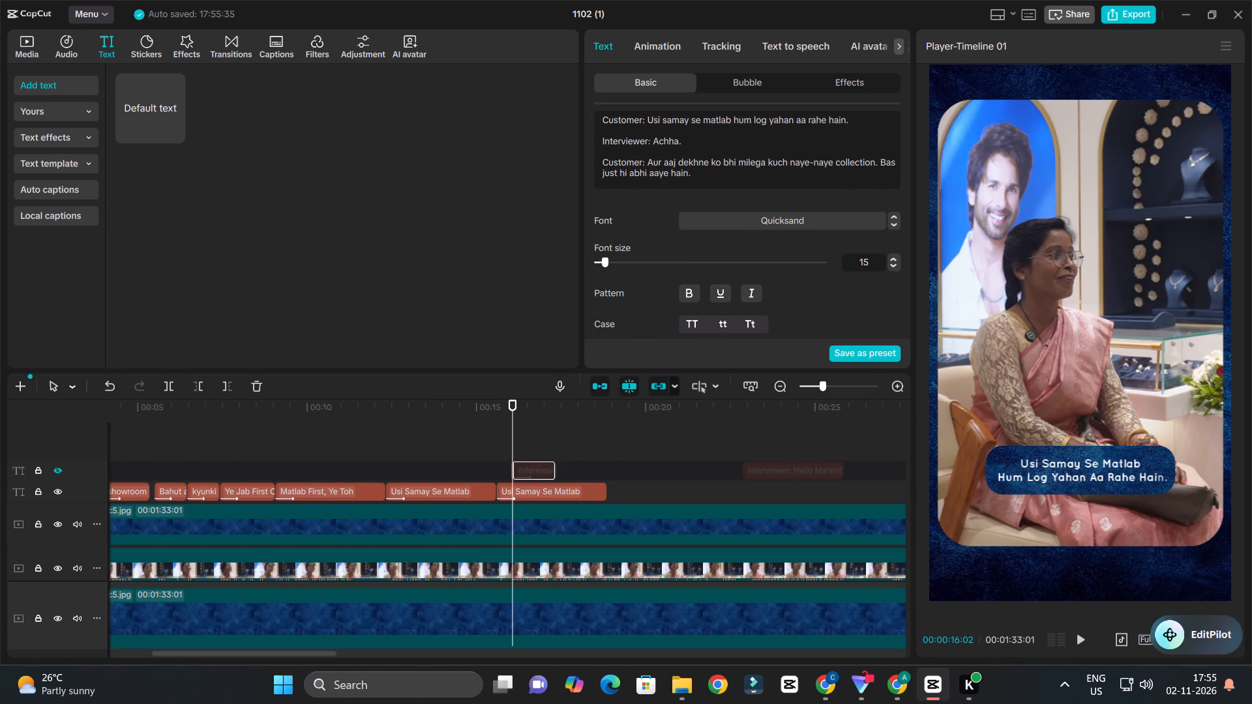
left_click_drag(655, 138, 689, 138)
key("ctrl+c")
Replace the text of the second "Usi Samay Se Matlab" clip with "Achha.".
left_click(569, 490)
left_click(749, 125)
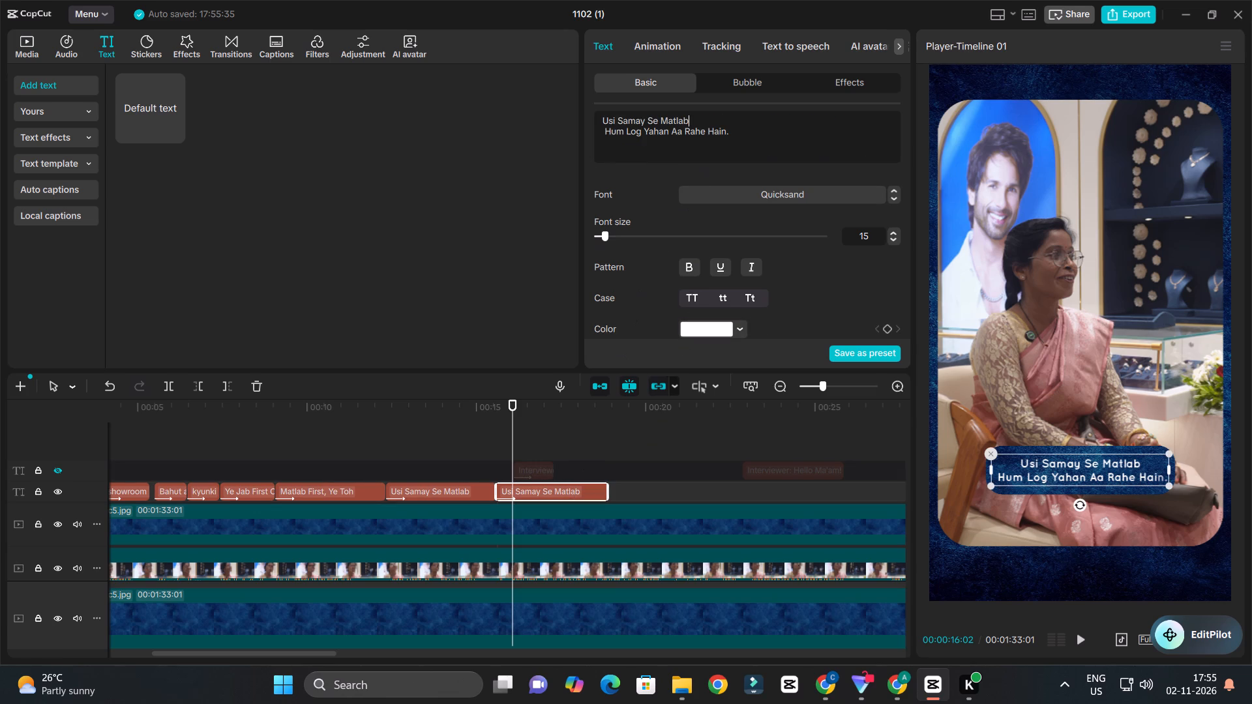
key("ctrl+a")
key("ctrl+v")
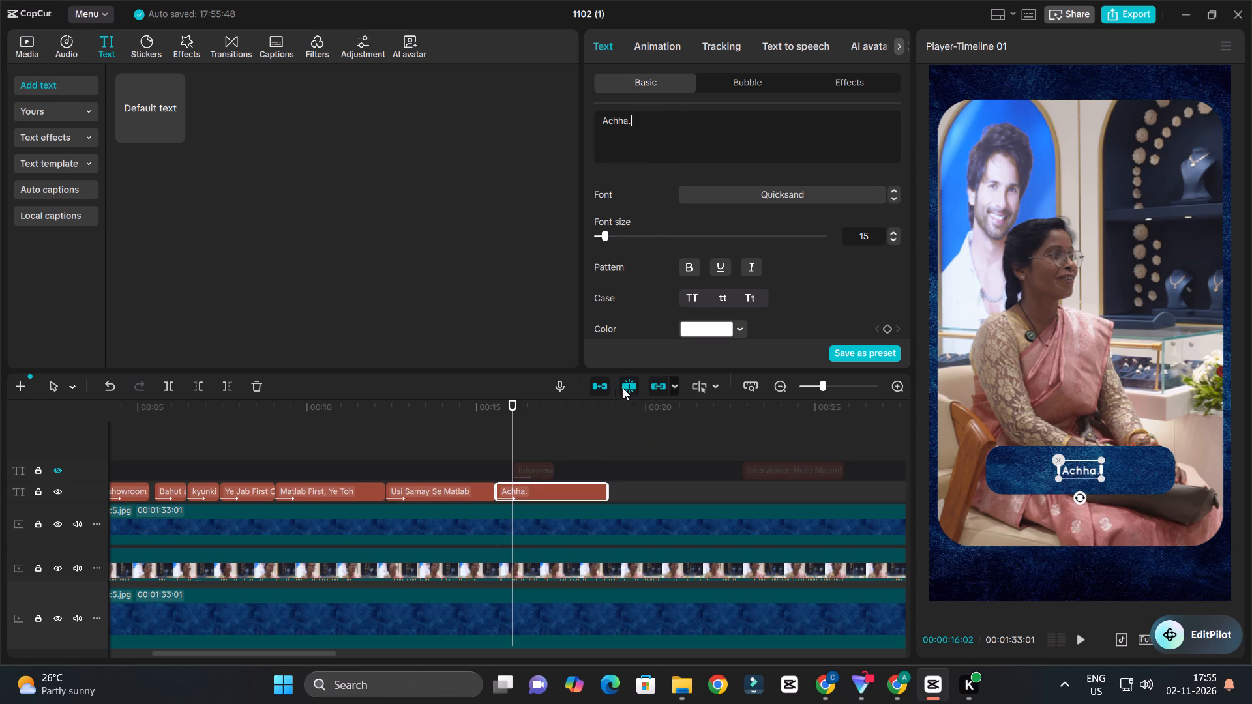
Enlarge the "Achha." caption slightly within the blue banner.
left_click_drag(1107, 482, 1116, 488)
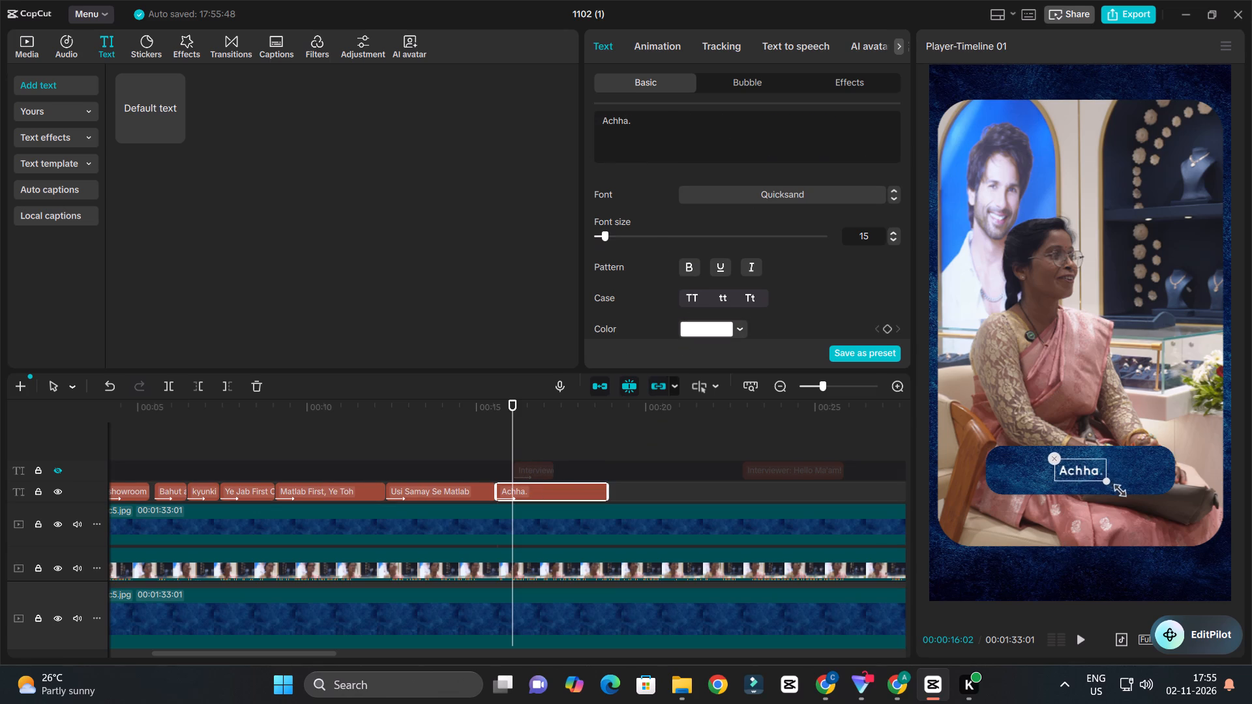
left_click_drag(1116, 488, 1125, 492)
Trim the end of the "Usi Samay Se Matlab" clip to the speech at 00:00:15:14 and move "Achha." directly against it.
left_click_drag(498, 416, 491, 413)
key("space")
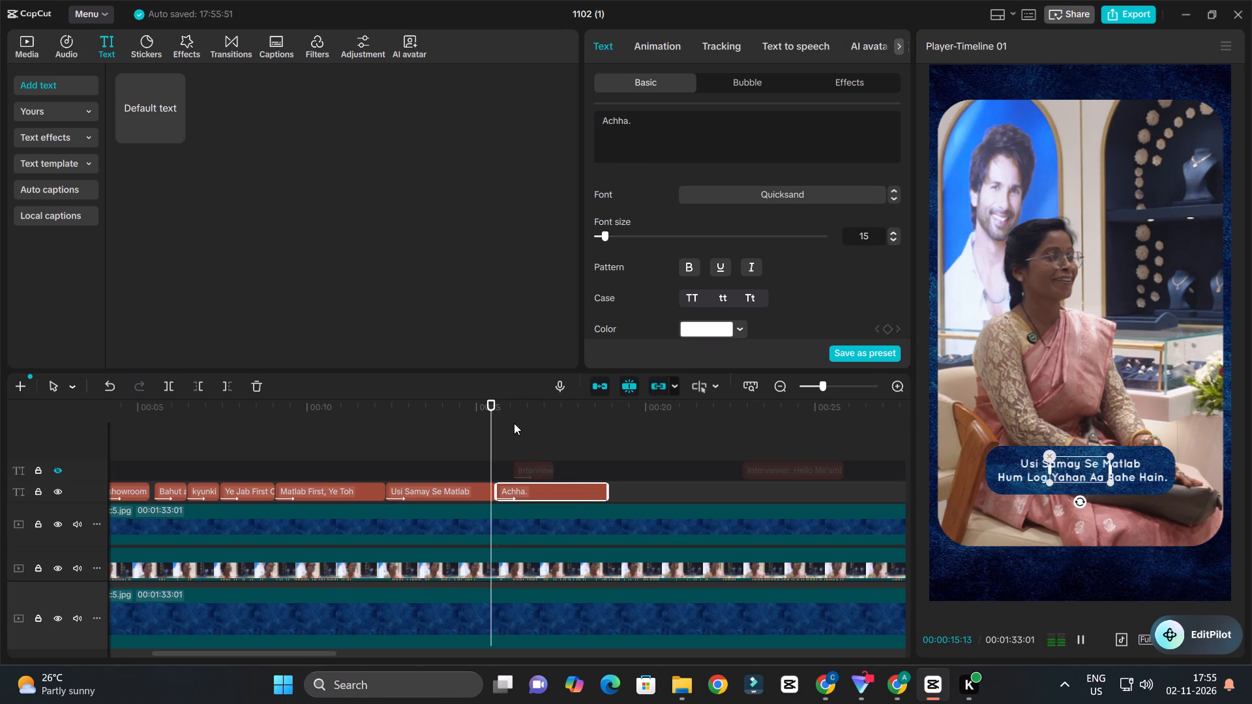
scroll(558, 433, "down", 4, "ctrl")
scroll(593, 446, "up", 4, "ctrl")
key("space")
scroll(590, 465, "up", 6, "ctrl")
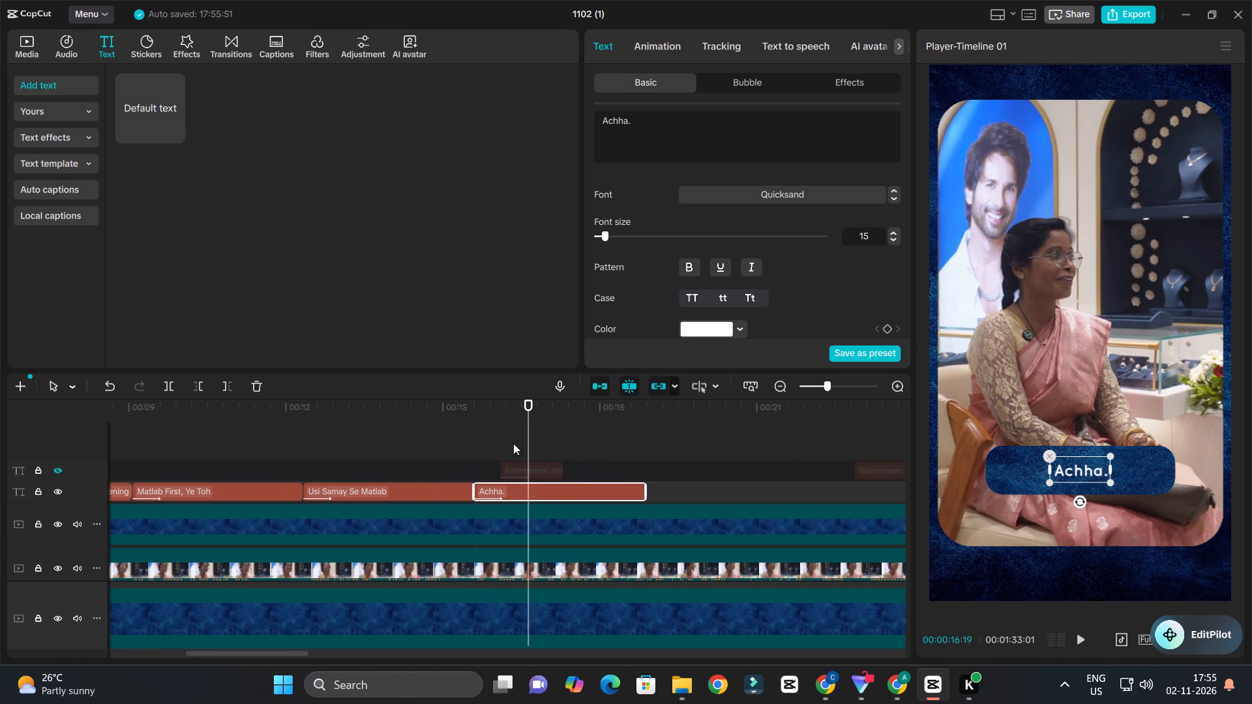
left_click_drag(423, 413, 395, 413)
key("space")
key("space")
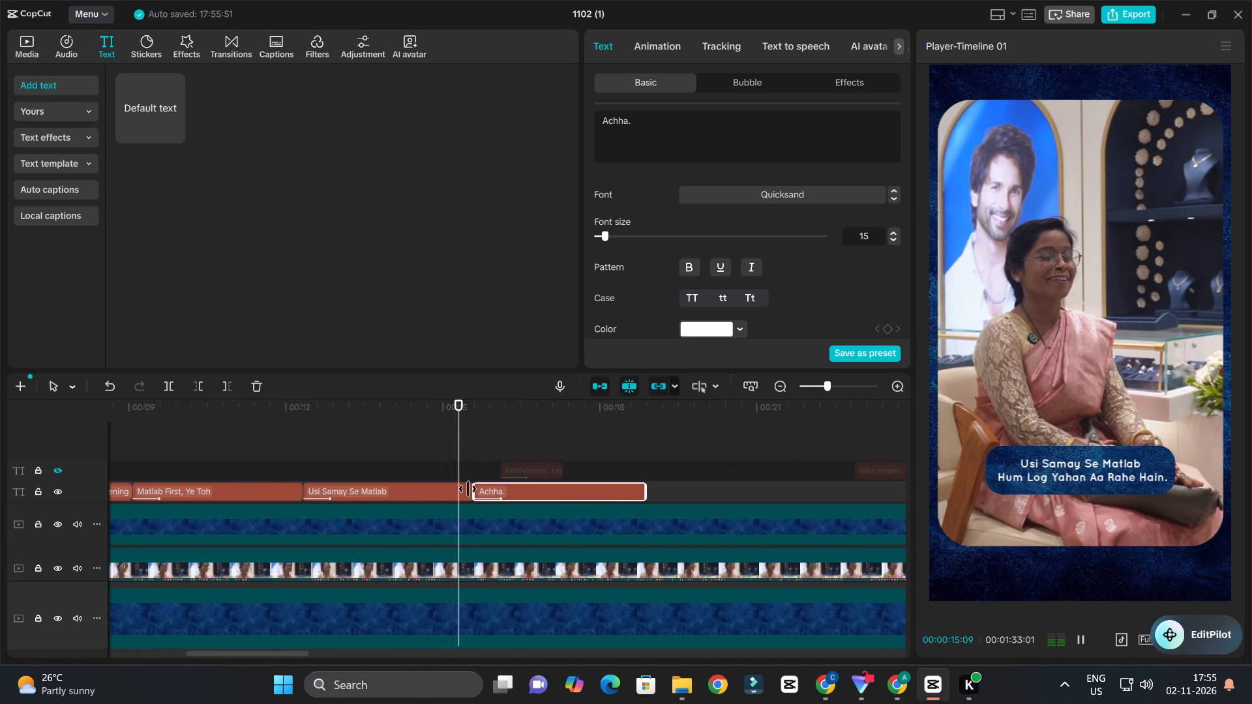
left_click(466, 489)
key("space")
key("space")
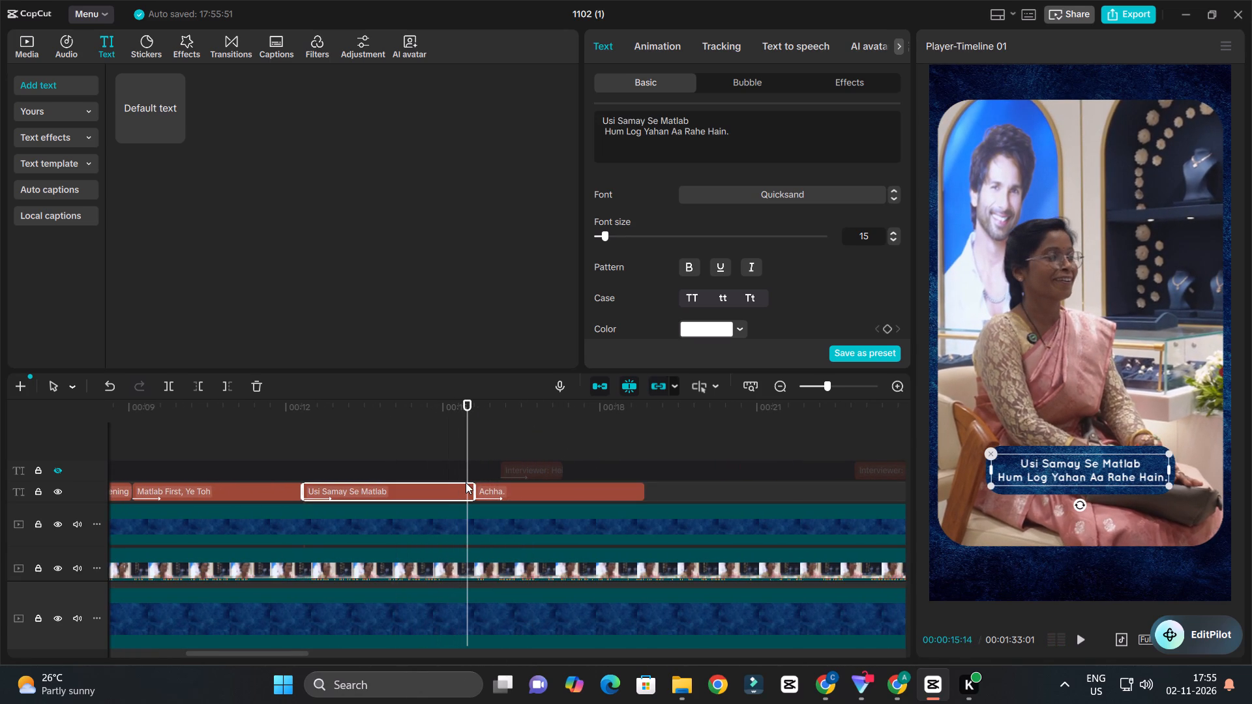
key("w")
left_click_drag(493, 489, 486, 493)
Trim the end of the "Achha." clip to the speech at 00:00:16:10.
key("space")
scroll(491, 473, "down", 4, "ctrl")
key("space")
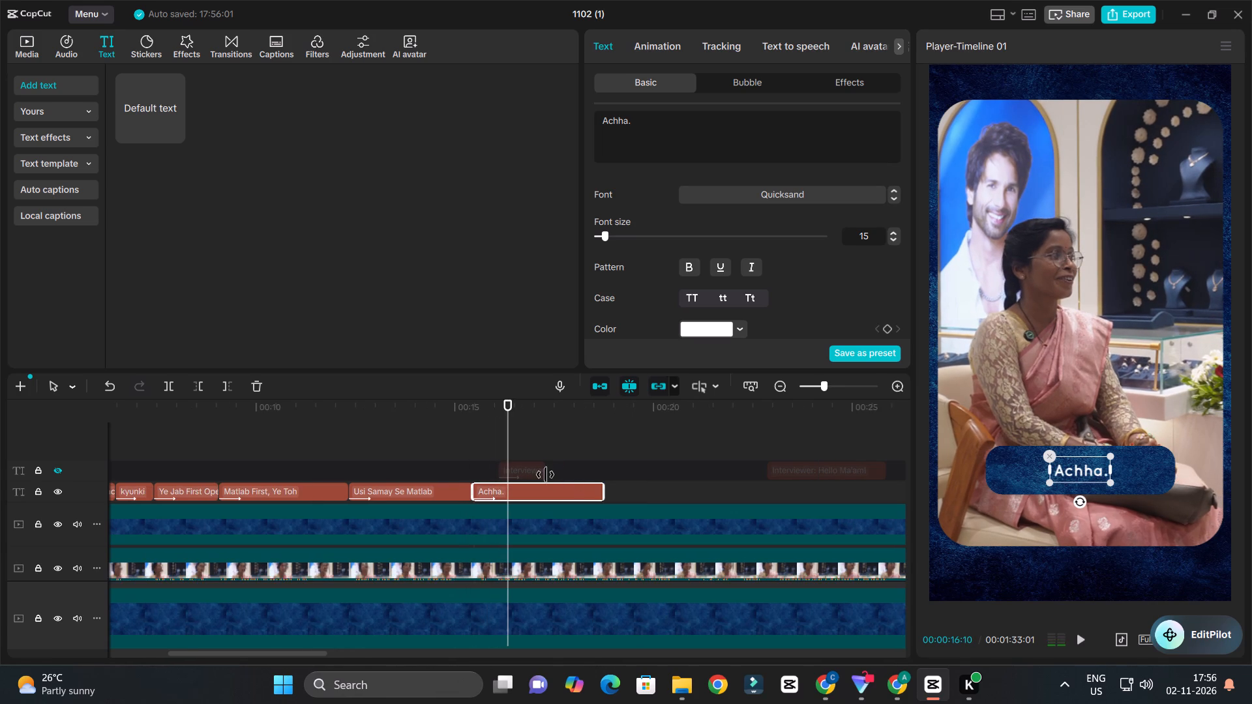
scroll(545, 475, "up", 8, "ctrl")
left_click(520, 495)
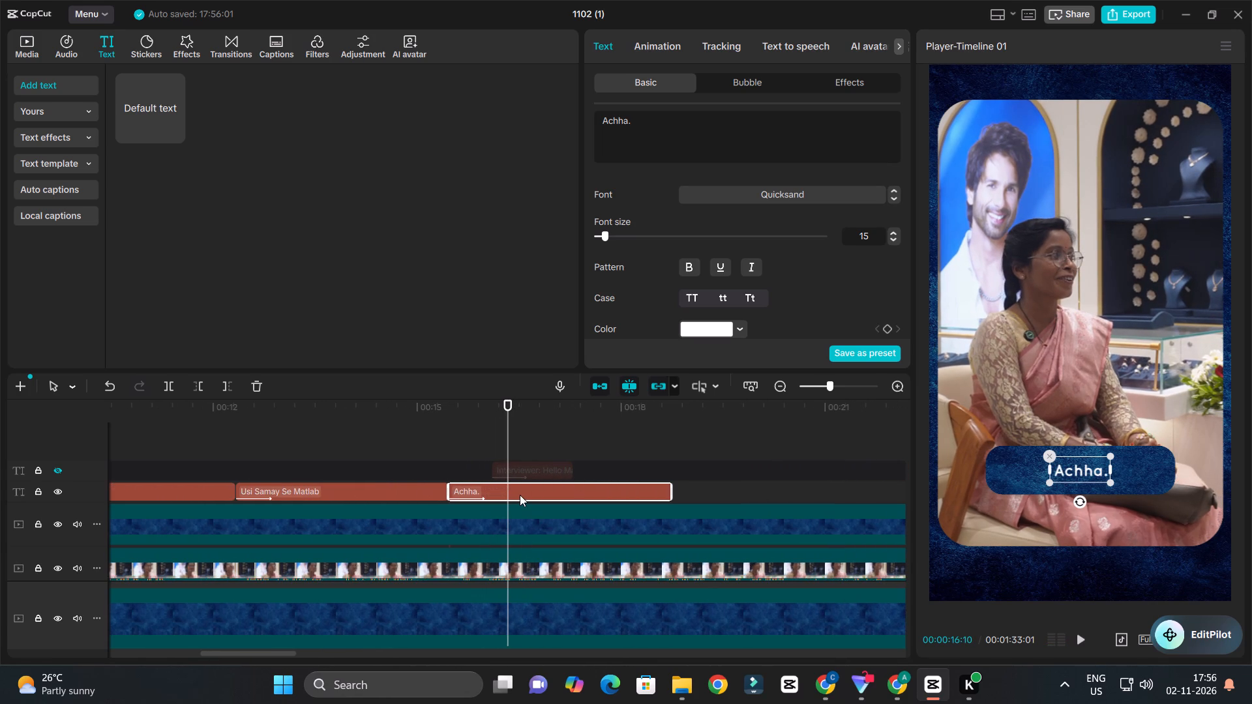
key("w")
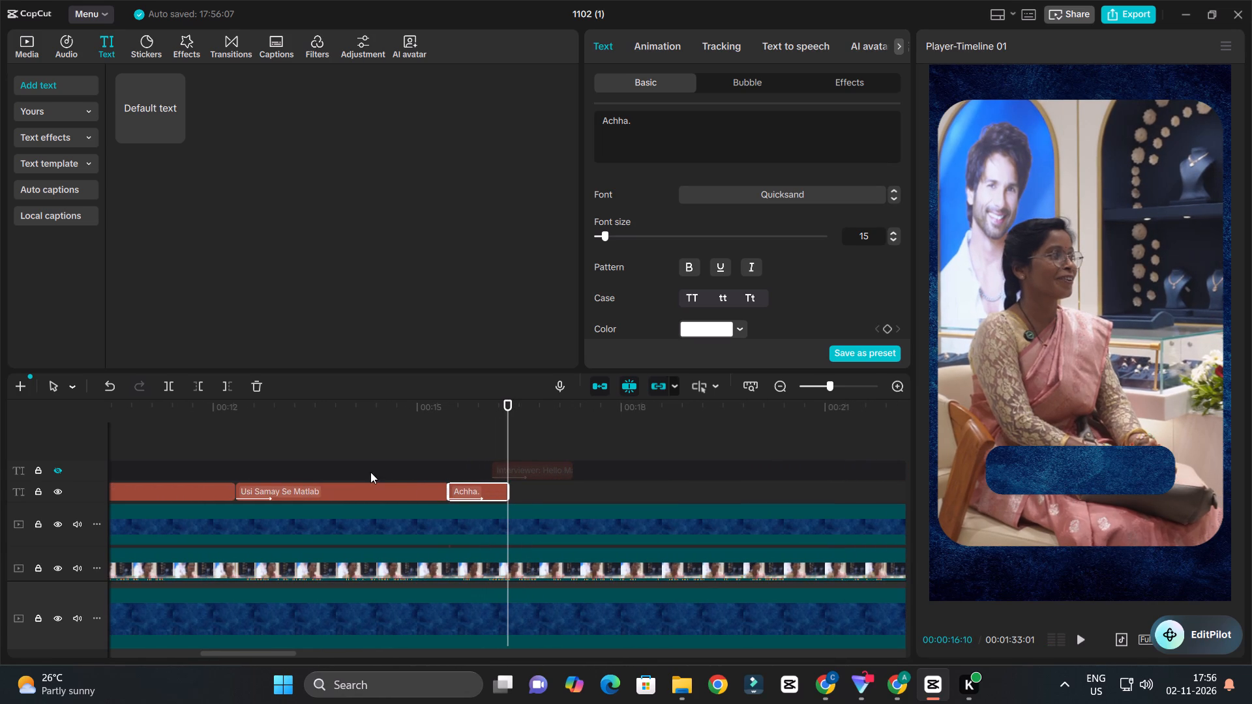
Duplicate the "Usi Samay Se Matlab" clip directly after "Achha." on the caption track.
left_click(356, 492)
left_click_drag(356, 492, 586, 517, "alt")
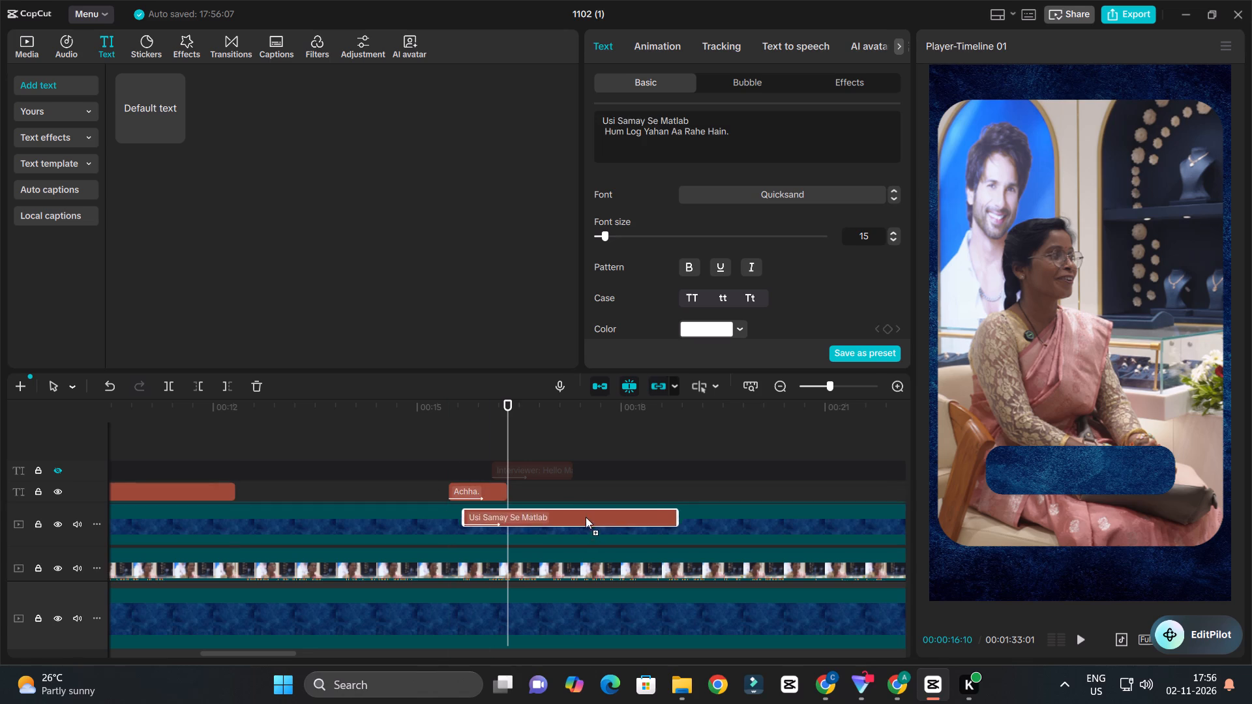
left_click_drag(586, 517, 631, 494, "alt")
Copy "Aur aaj dekhne ko bhi milega" from the customer's line in the transcript clip.
left_click(547, 475)
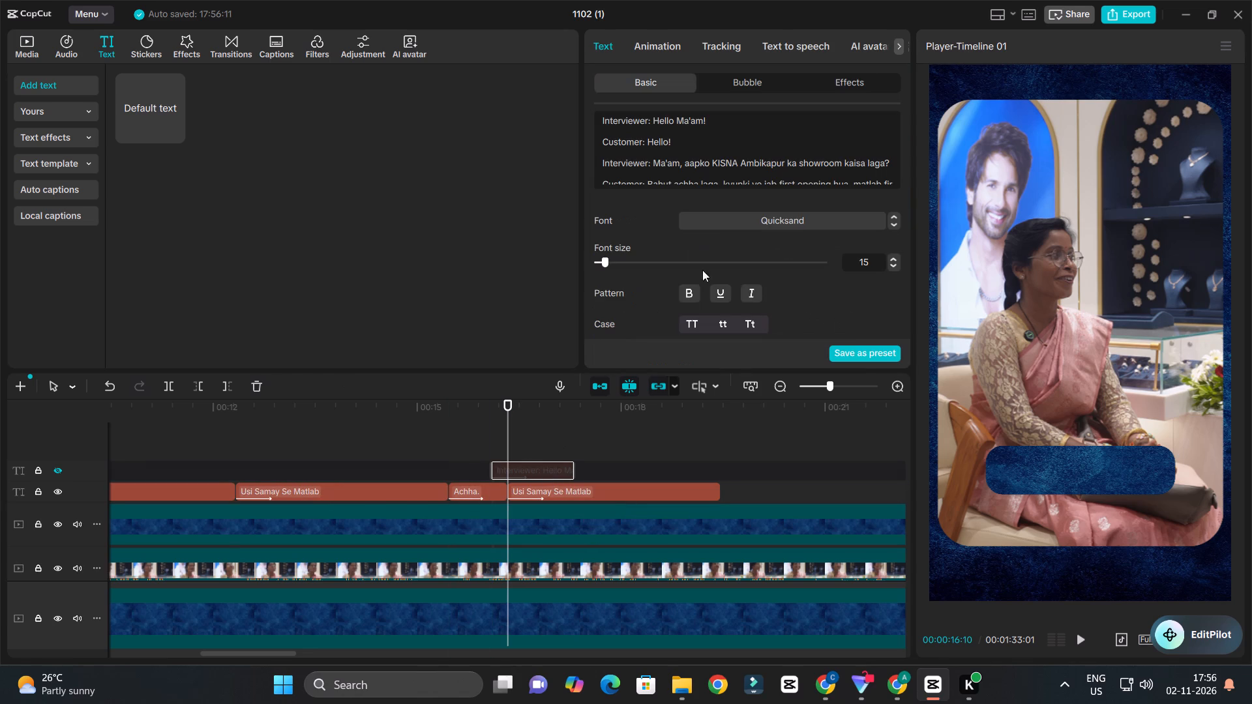
left_click(679, 135)
scroll(679, 135, "down", 2)
scroll(679, 135, "up", 1)
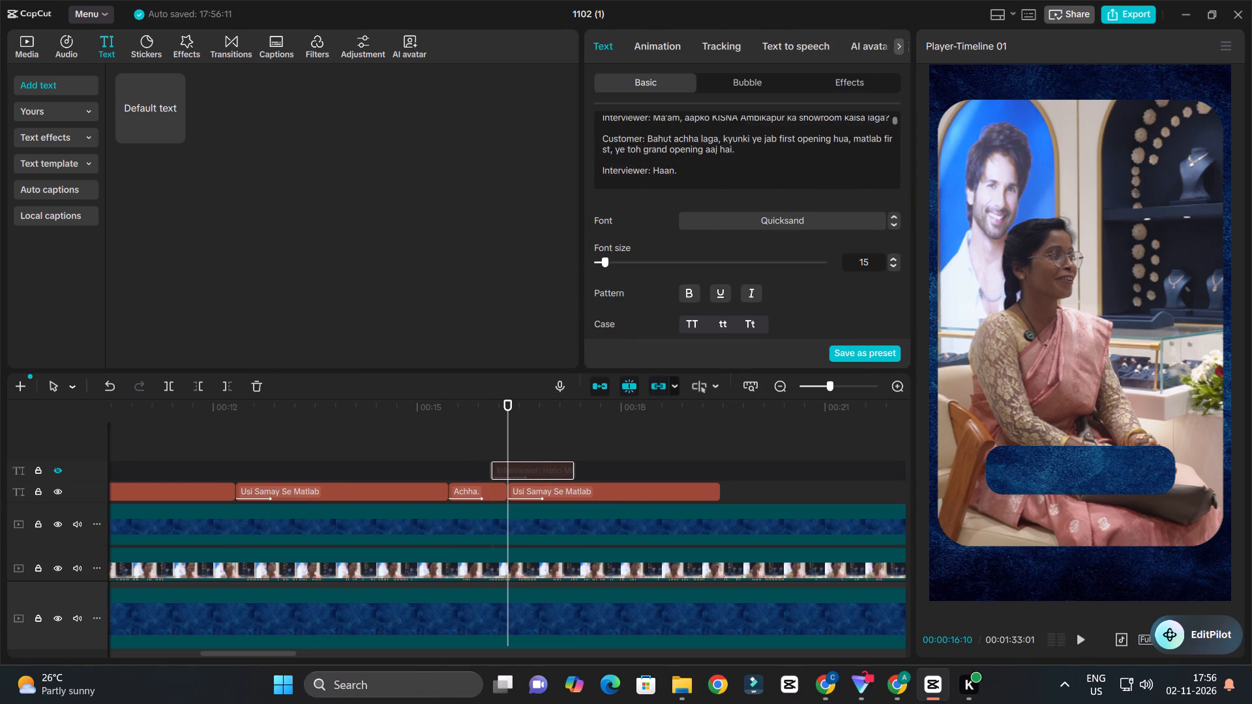
scroll(679, 135, "down", 1)
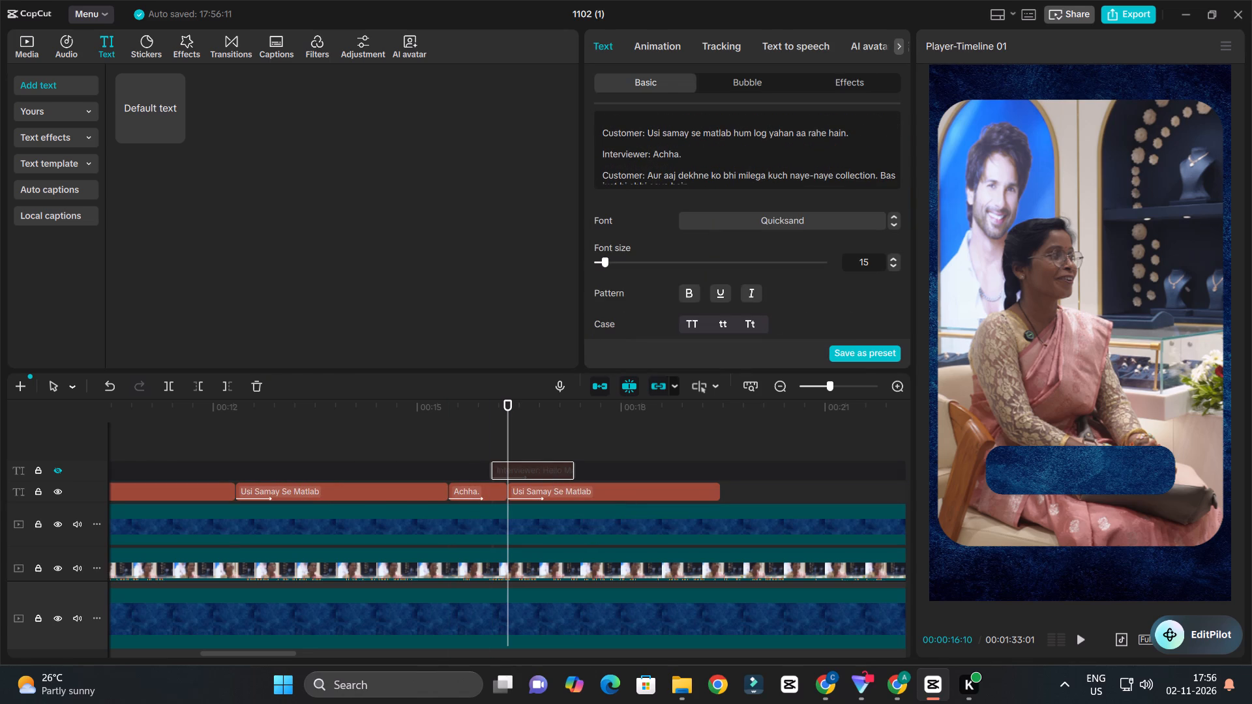
scroll(709, 160, "down", 1)
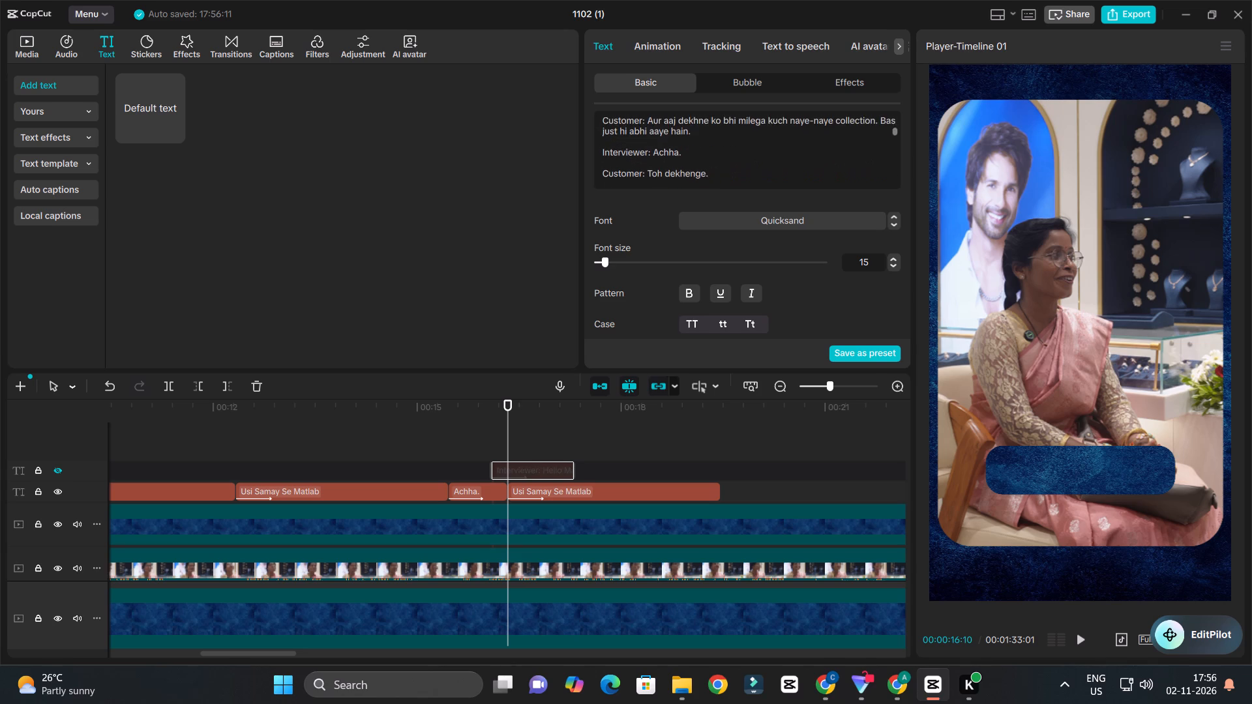
scroll(709, 160, "up", 1)
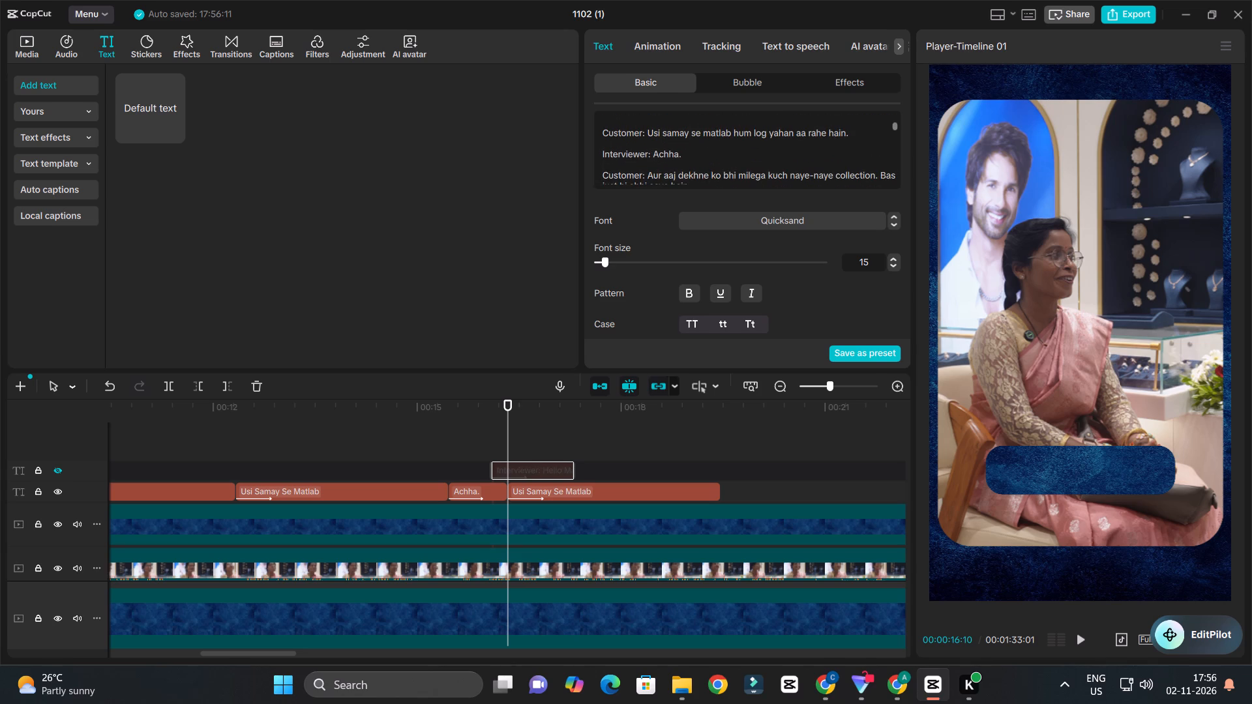
left_click_drag(648, 175, 772, 181)
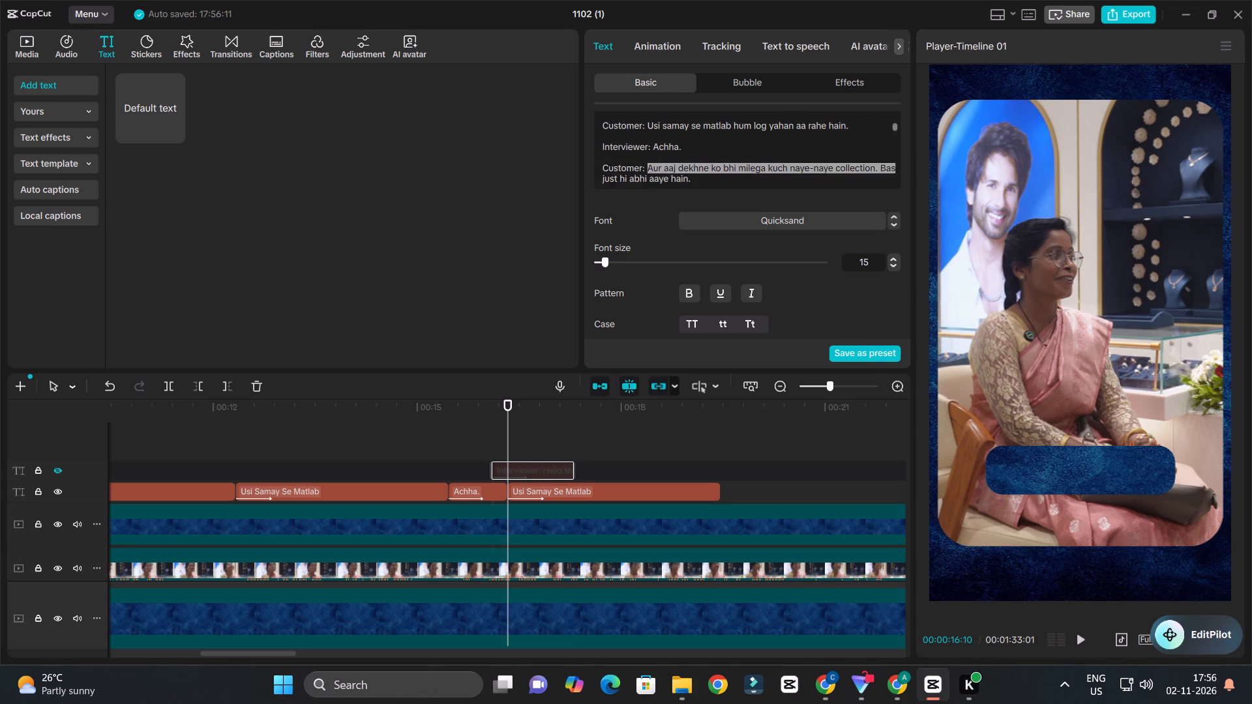
left_click_drag(772, 181, 768, 165)
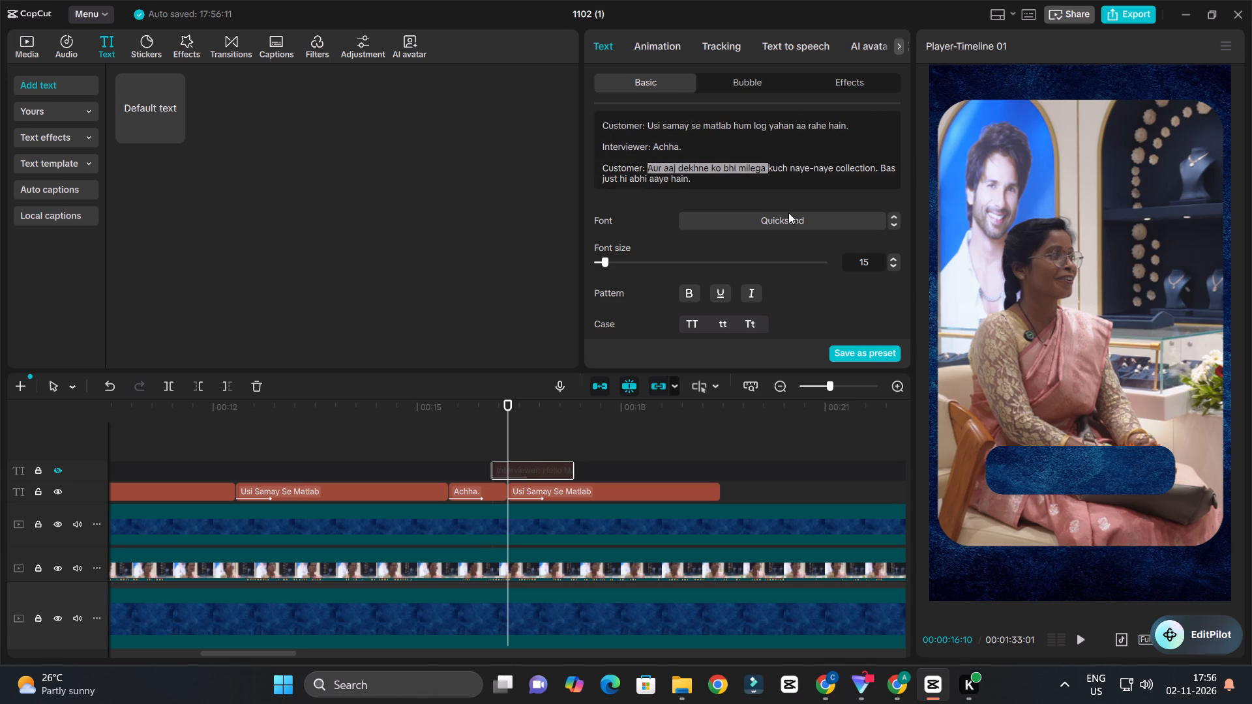
key("ctrl+c")
Replace the text of the duplicate clip after "Achha." with "Aur aaj dekhne ko bhi milega".
left_click(553, 492)
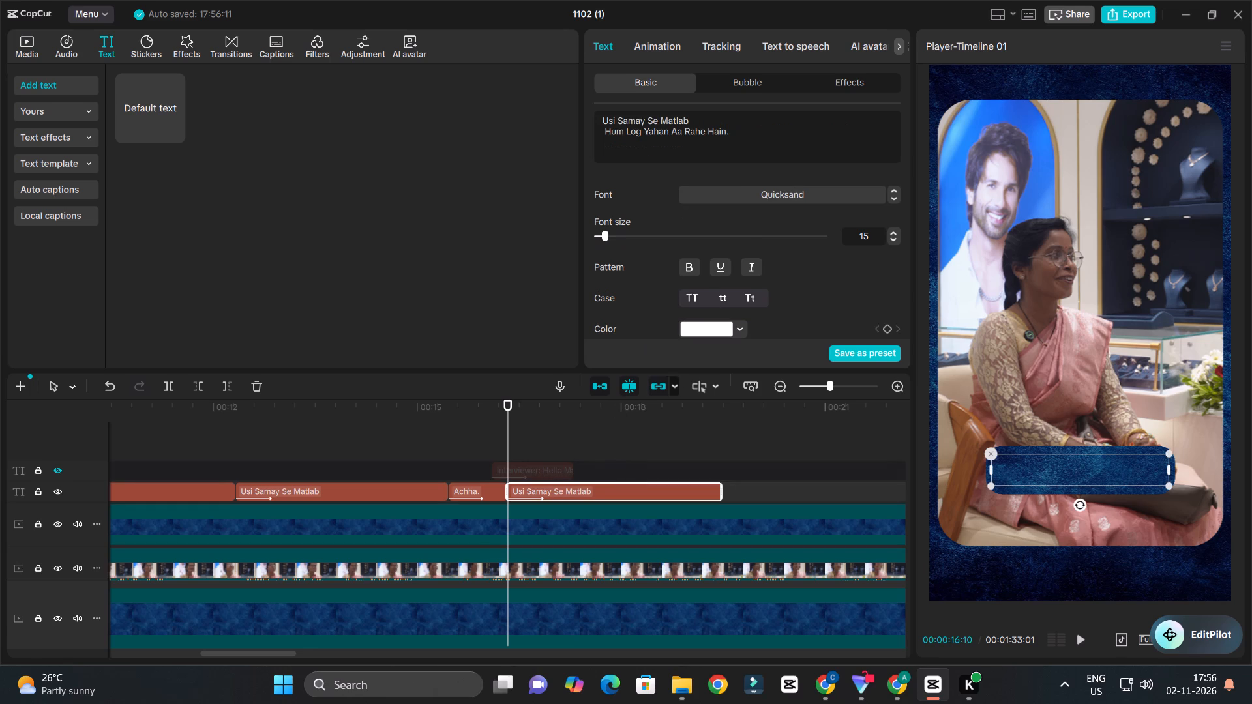
left_click(758, 137)
key("ctrl+a")
key("ctrl+v")
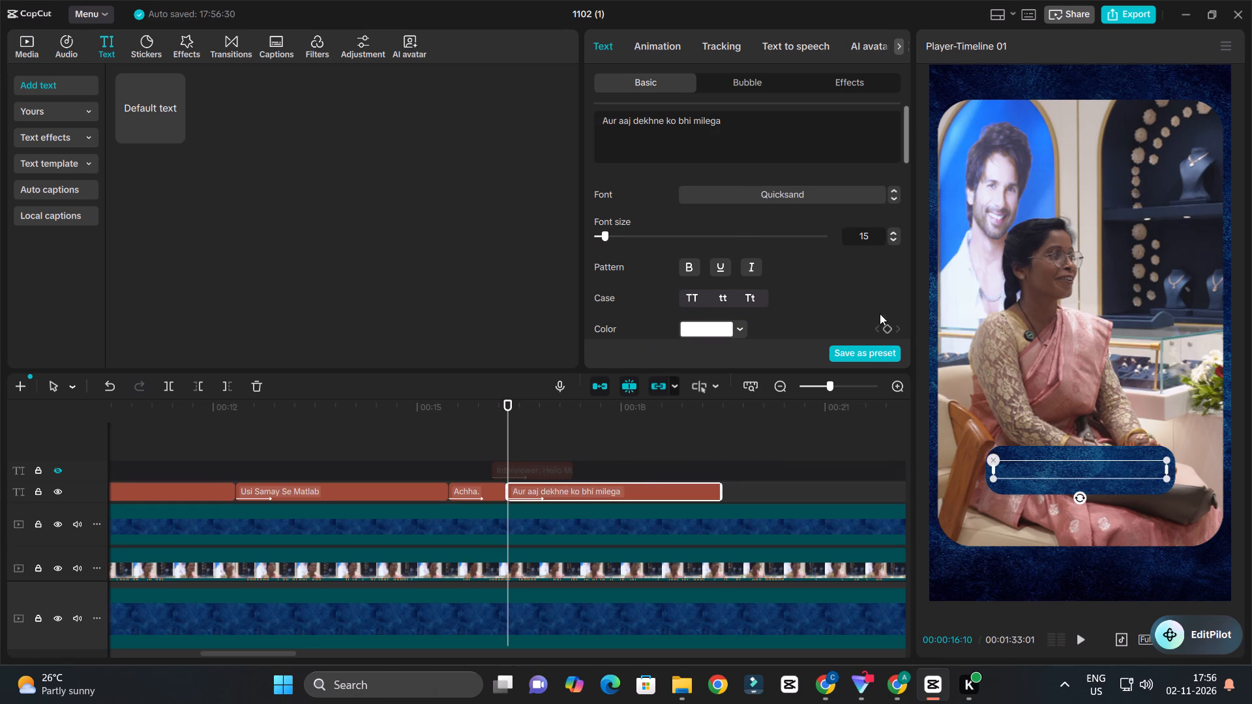
Play the new caption against the speech and set its text to title case.
left_click(487, 409)
key("space")
scroll(546, 431, "down", 3, "ctrl")
scroll(576, 441, "up", 2, "ctrl")
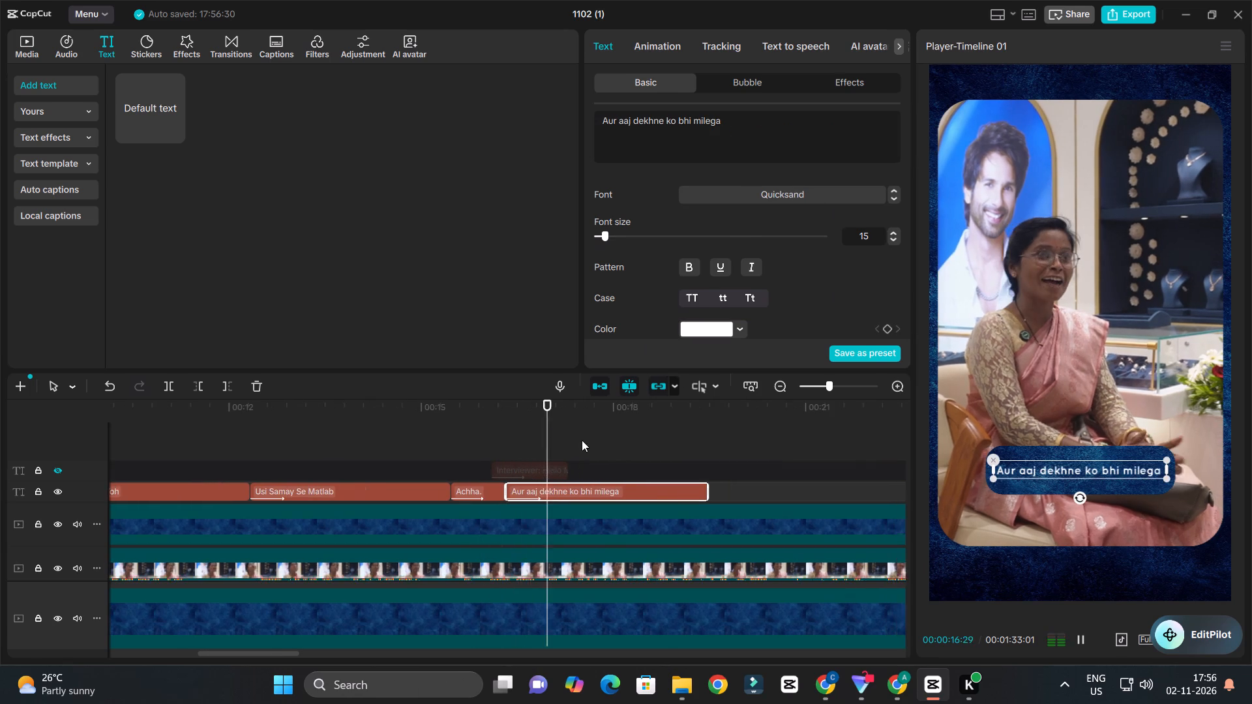
scroll(582, 440, "up", 1, "ctrl")
key("space")
key("space")
key("space")
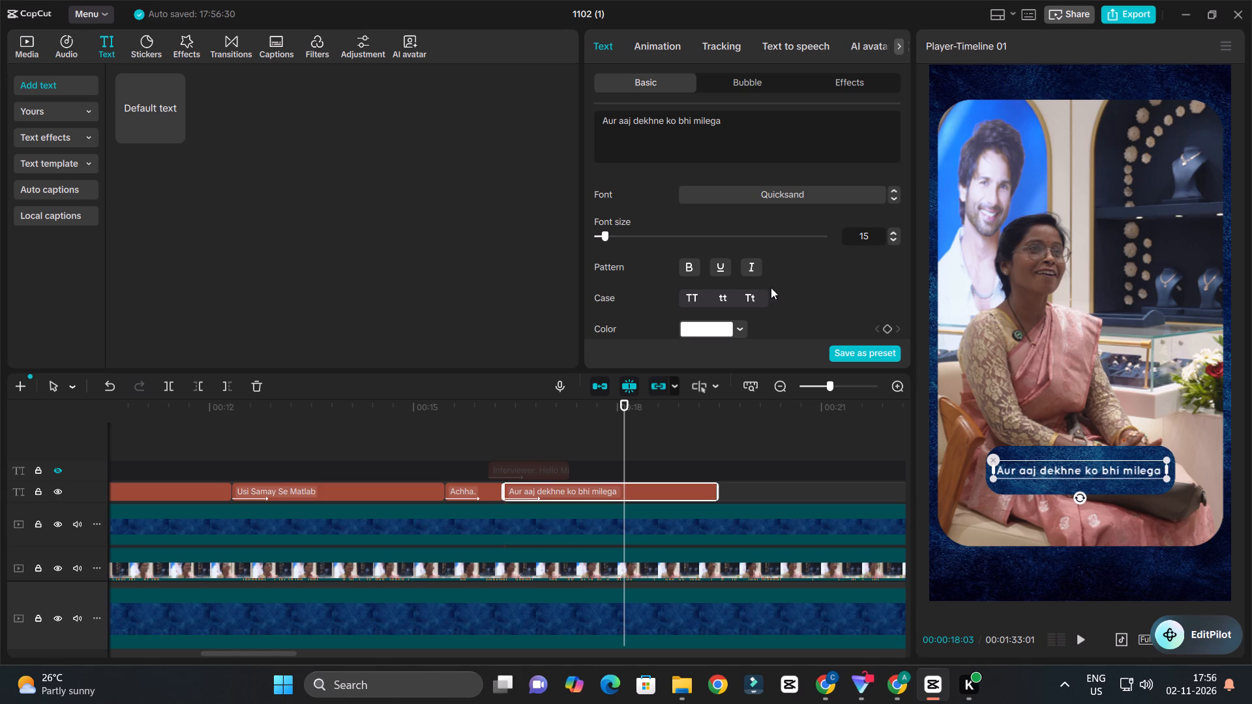
left_click(756, 297)
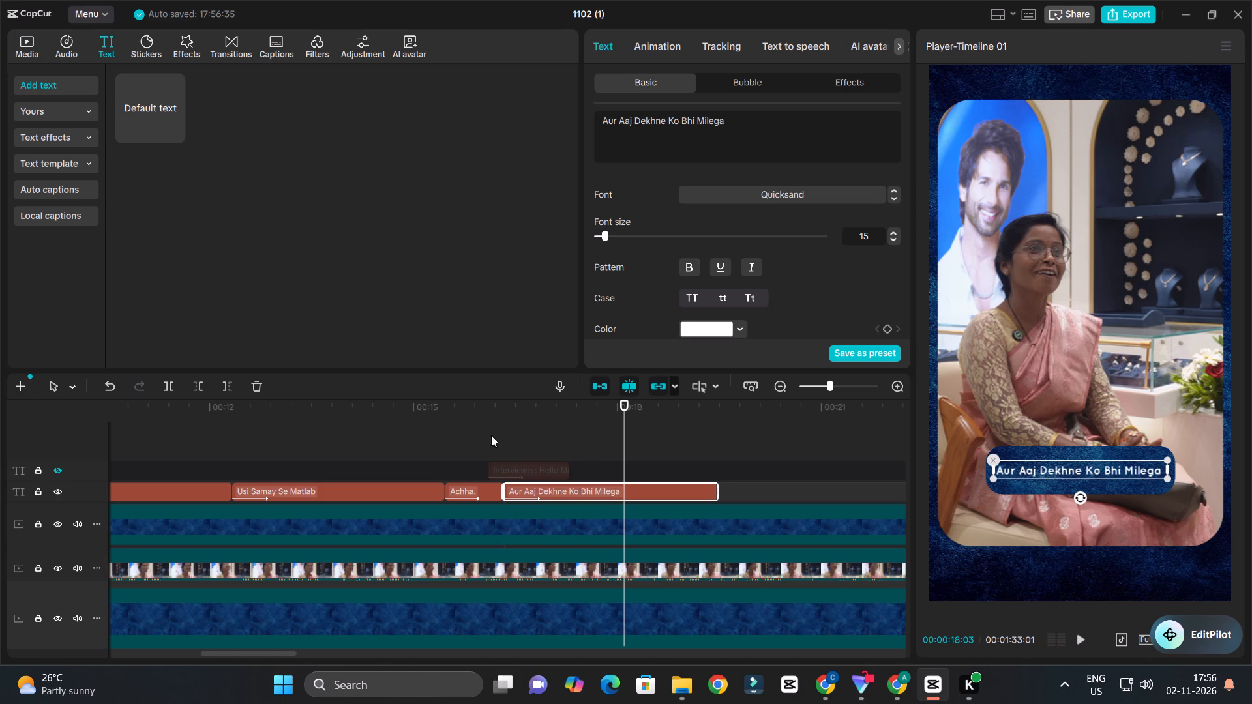
Enlarge the "Aur Aaj Dekhne Ko Bhi Milega" caption slightly to span the width of the blue banner.
left_click(492, 417)
key("space")
scroll(581, 458, "up", 3, "ctrl")
key("space")
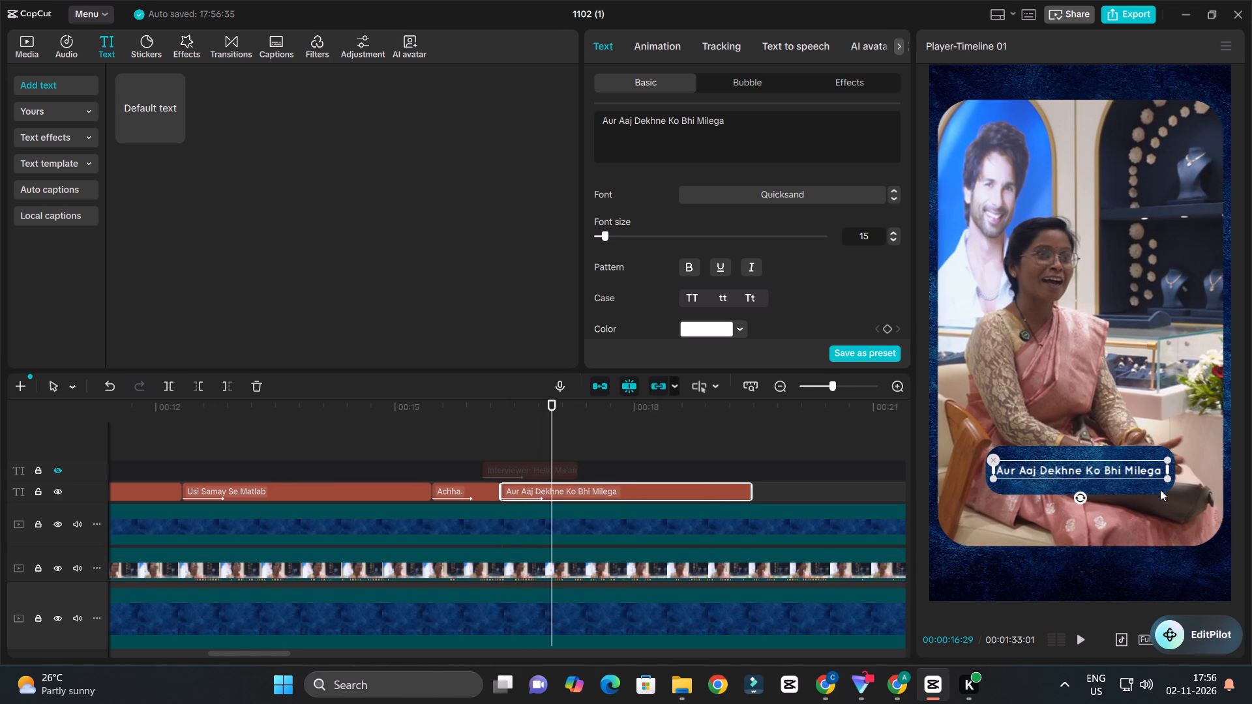
left_click_drag(1163, 484, 1170, 492)
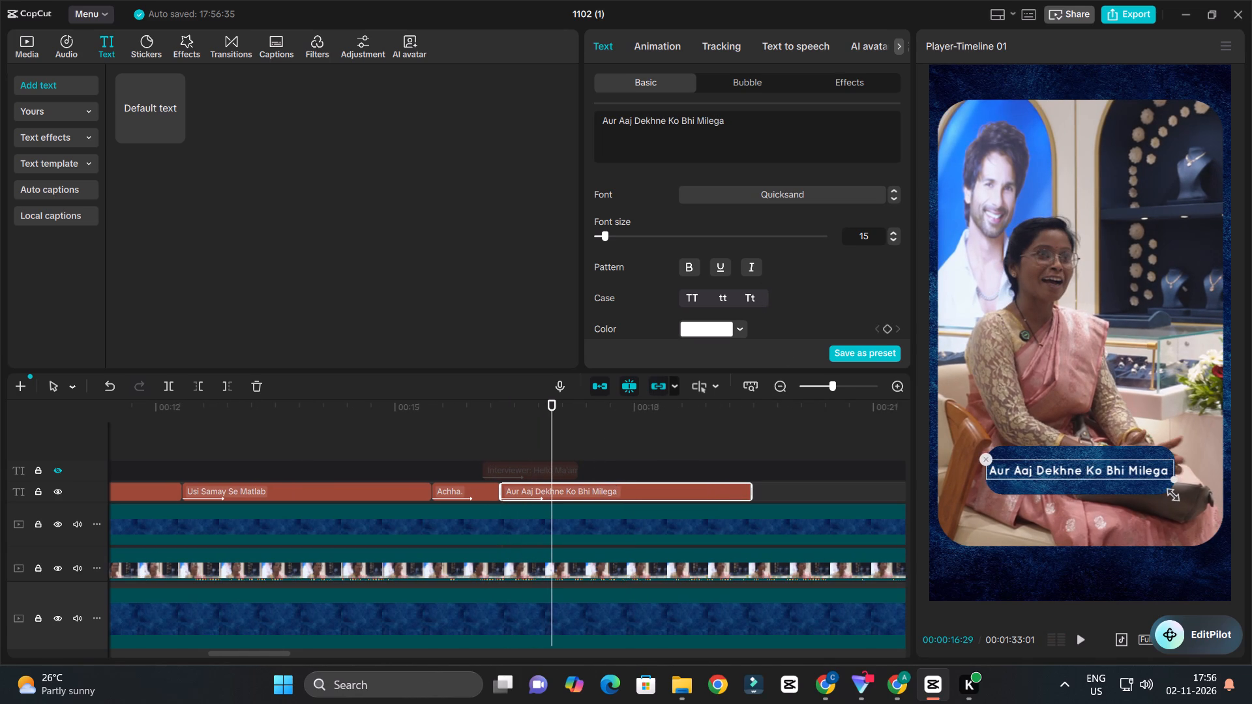
left_click_drag(1170, 492, 1169, 491)
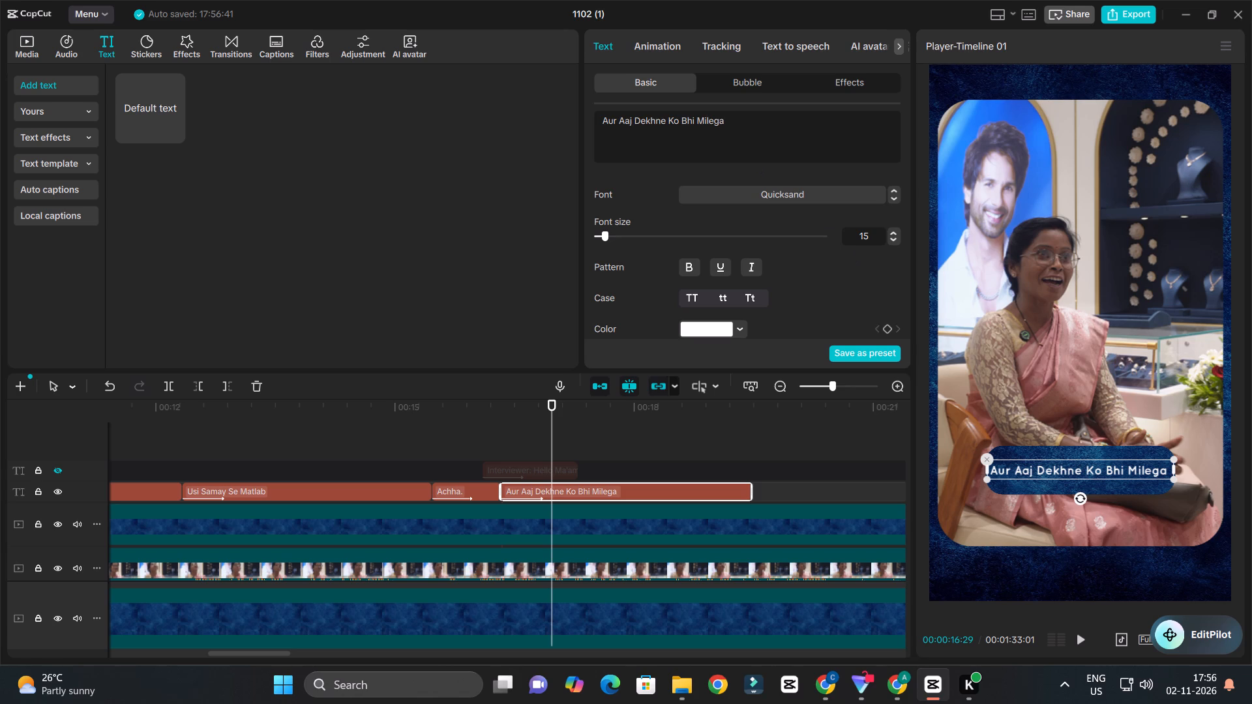
Break the caption into two lines after "Aur Aaj Dekhne" and enlarge it to fill the banner's height.
left_click(666, 119)
key("Return")
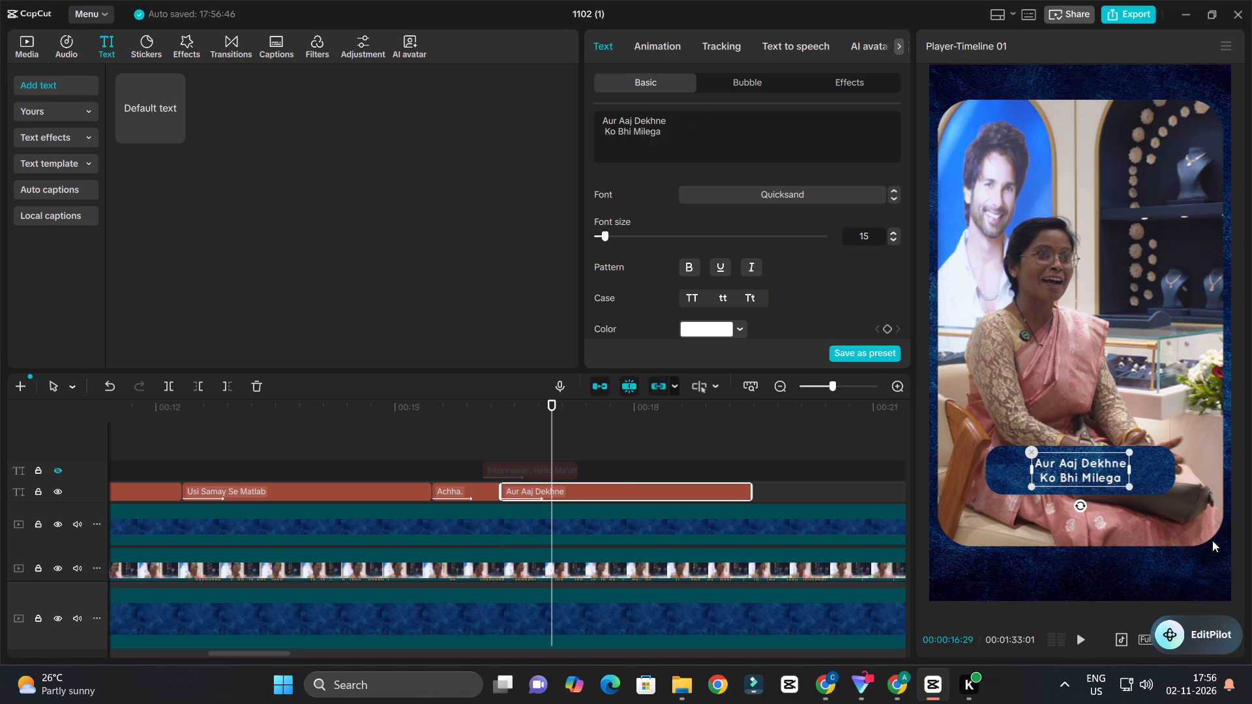
left_click_drag(1126, 487, 1144, 503)
Trim the end of the "Aur Aaj Dekhne Ko Bhi Milega" clip to the speech at 00:00:18:14.
left_click(494, 415)
key("space")
scroll(514, 426, "down", 3, "ctrl")
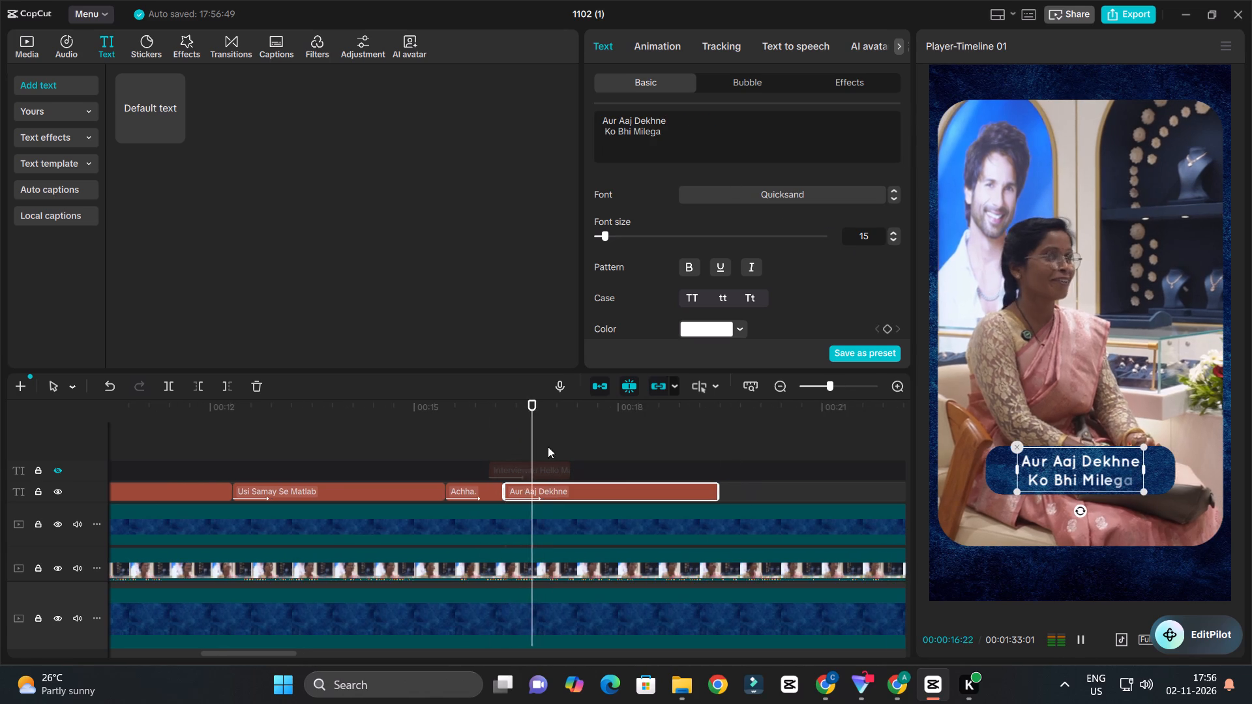
scroll(593, 466, "up", 3, "ctrl")
scroll(632, 467, "down", 6, "ctrl")
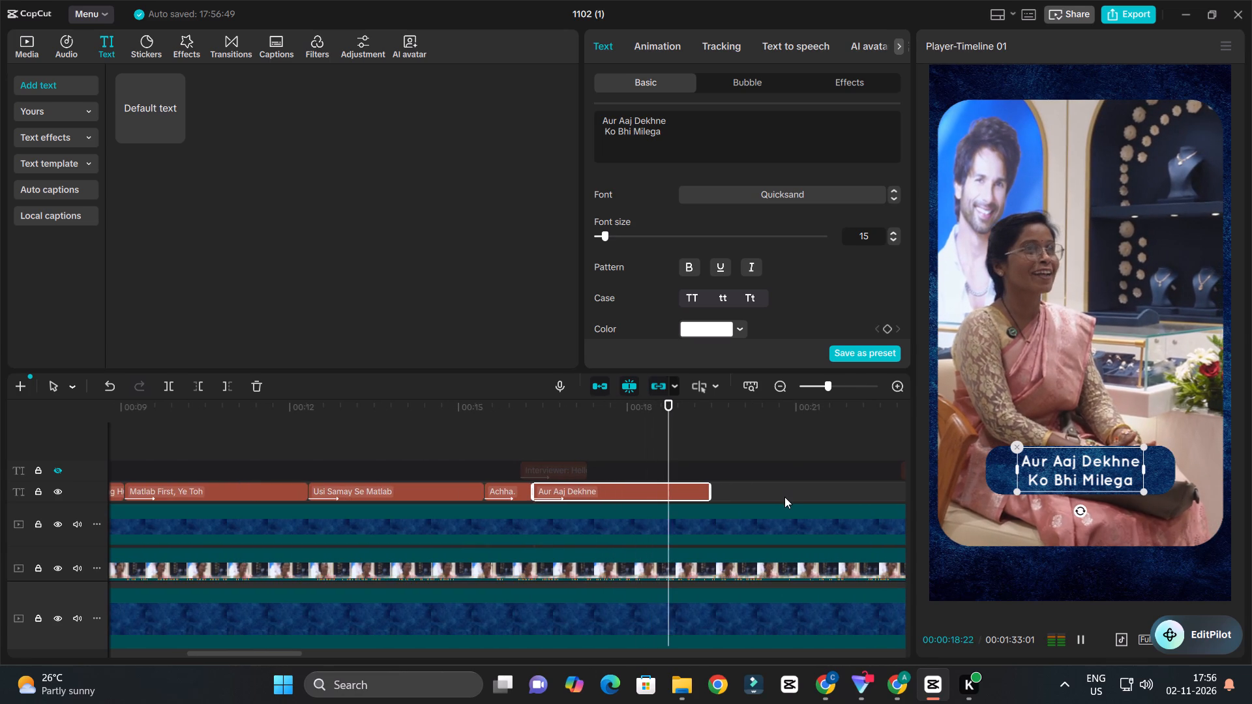
key("space")
scroll(784, 497, "up", 3, "ctrl")
scroll(653, 449, "down", 2)
left_click_drag(653, 401, 651, 413)
left_click(664, 453)
key("w")
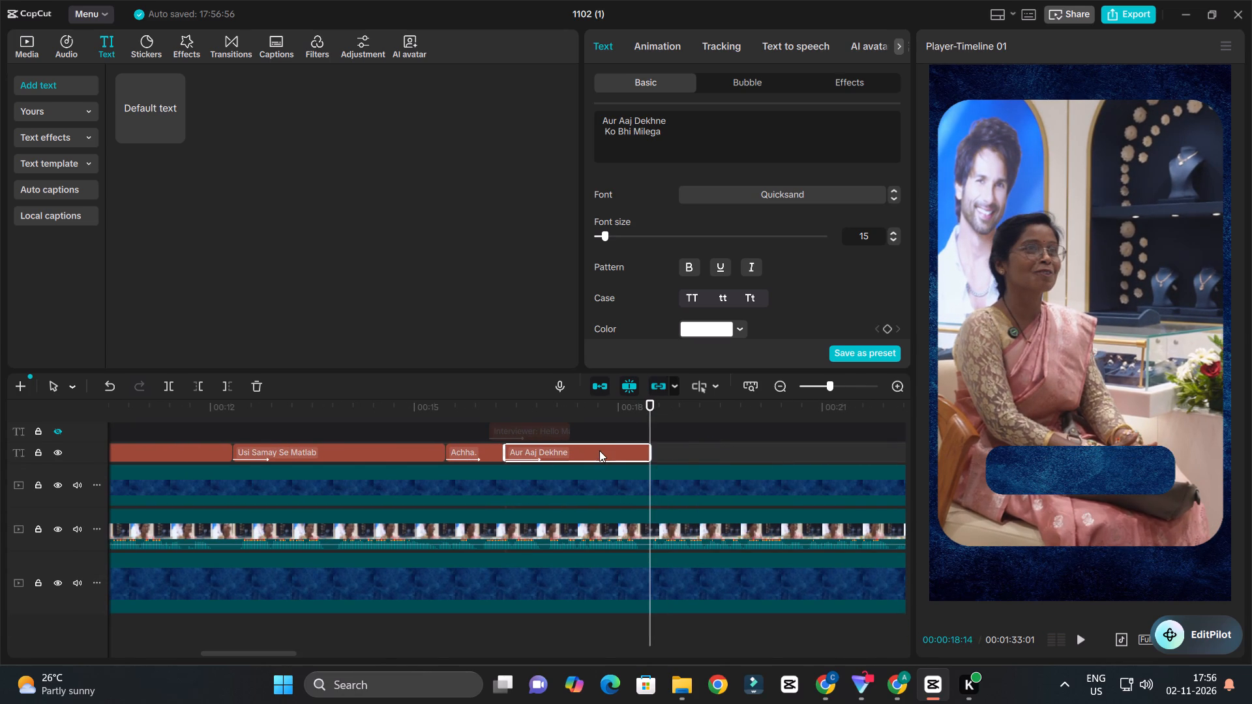
Duplicate the "Aur Aaj Dekhne" clip directly after the original on the caption track.
left_click_drag(599, 450, 747, 452, "alt")
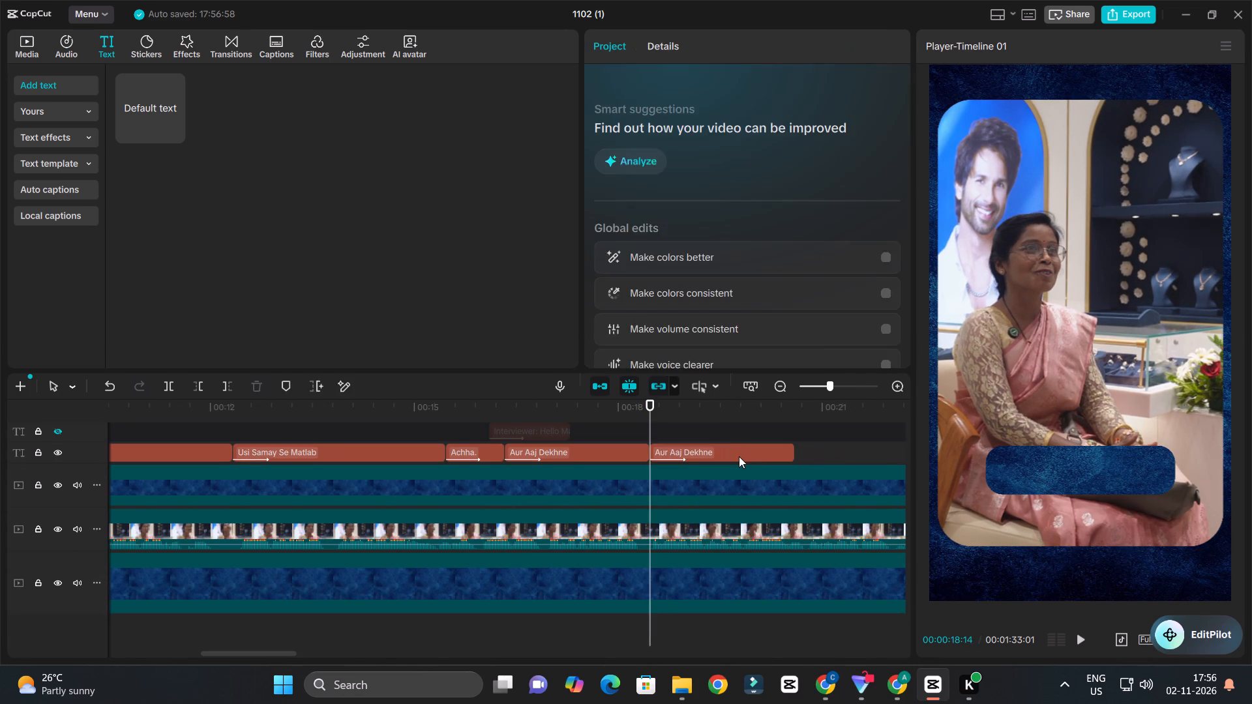
left_click(736, 456)
Copy "naye-naye collection. Bas just hi abhi aaye hain." from the customer's line in the transcript clip.
scroll(736, 454, "down", 4, "ctrl")
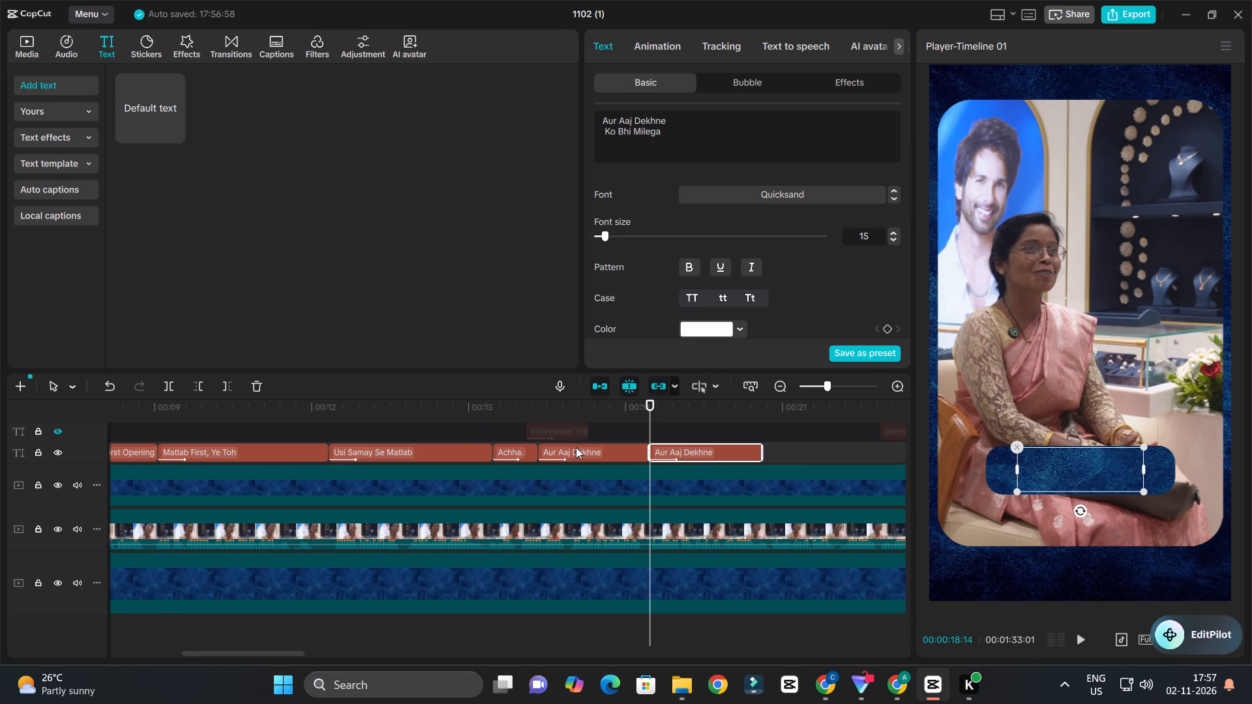
left_click(569, 427)
left_click(713, 182)
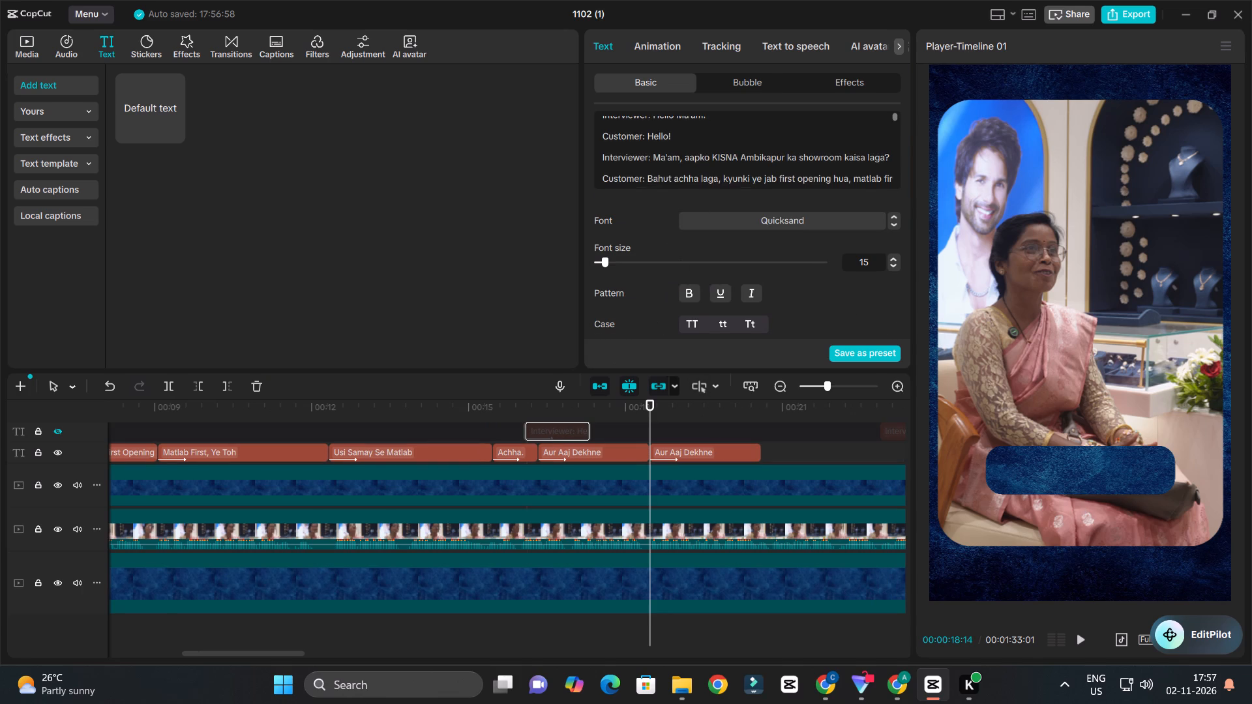
scroll(724, 157, "down", 2)
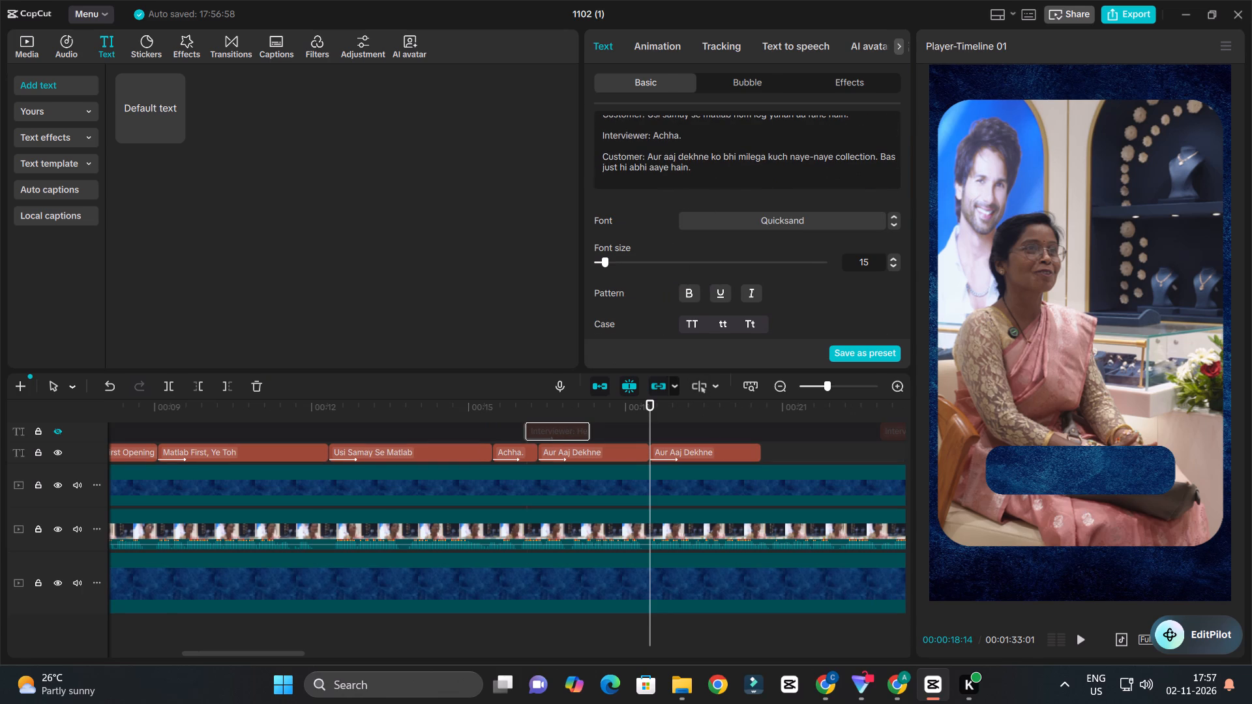
left_click_drag(791, 156, 882, 175)
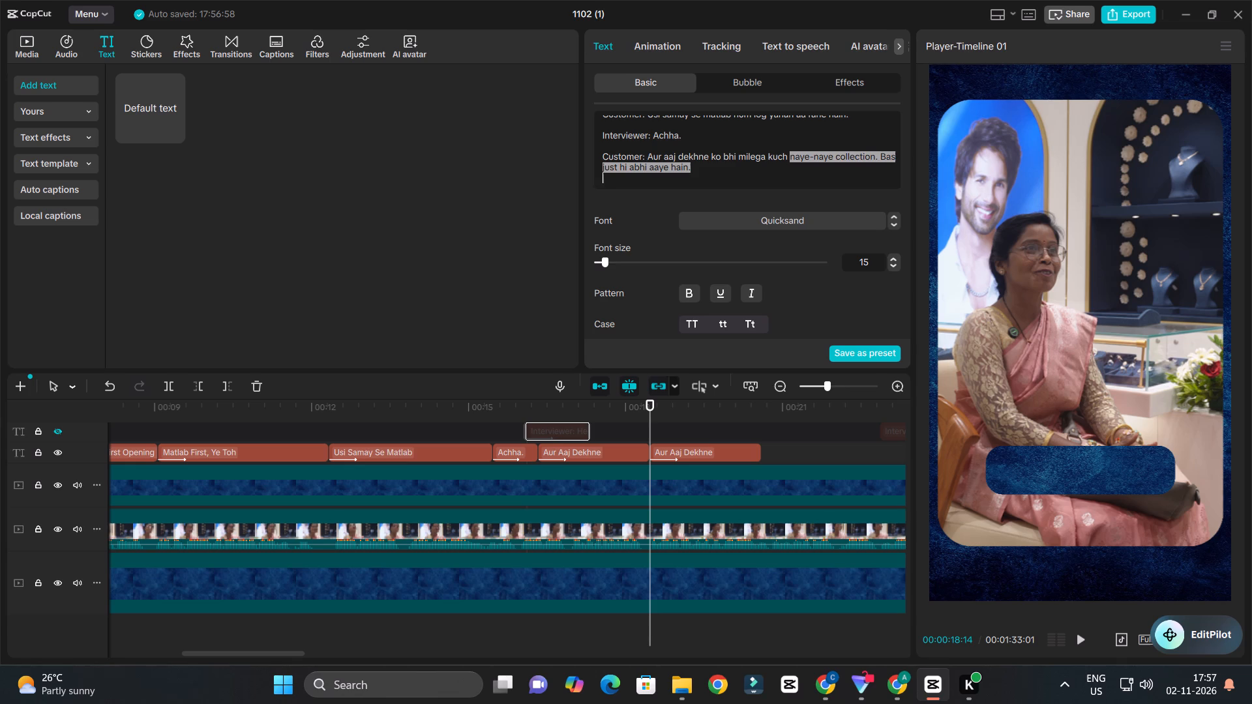
key("ctrl+c")
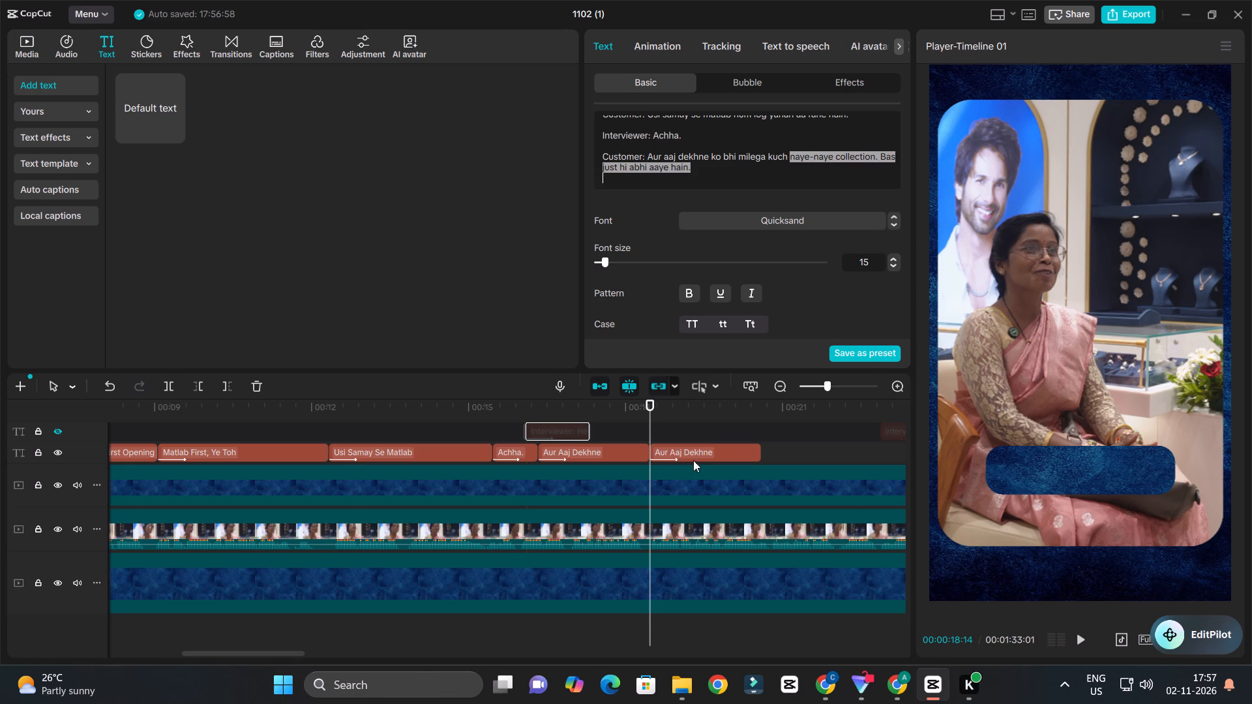
Replace the duplicated clip's caption with the copied "naye-naye collection. Bas just hi abhi aaye hain.".
left_click(693, 460)
left_click(681, 142)
key("ctrl+a")
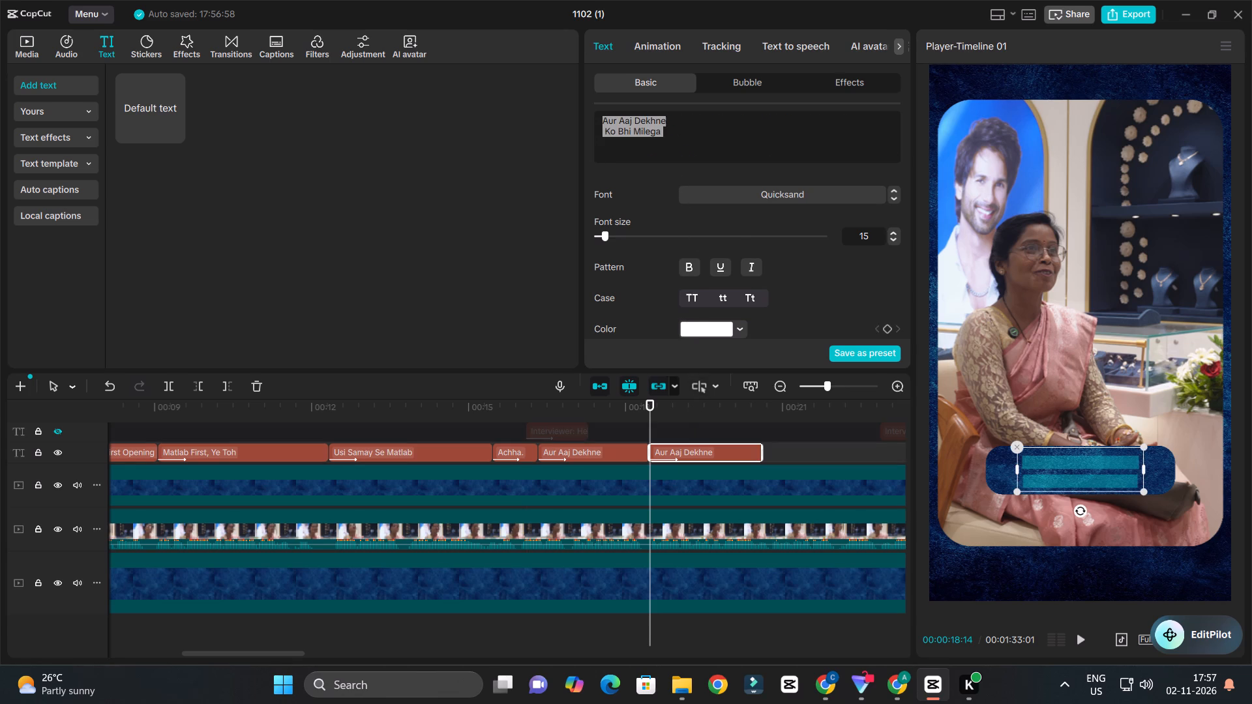
key("ctrl+v")
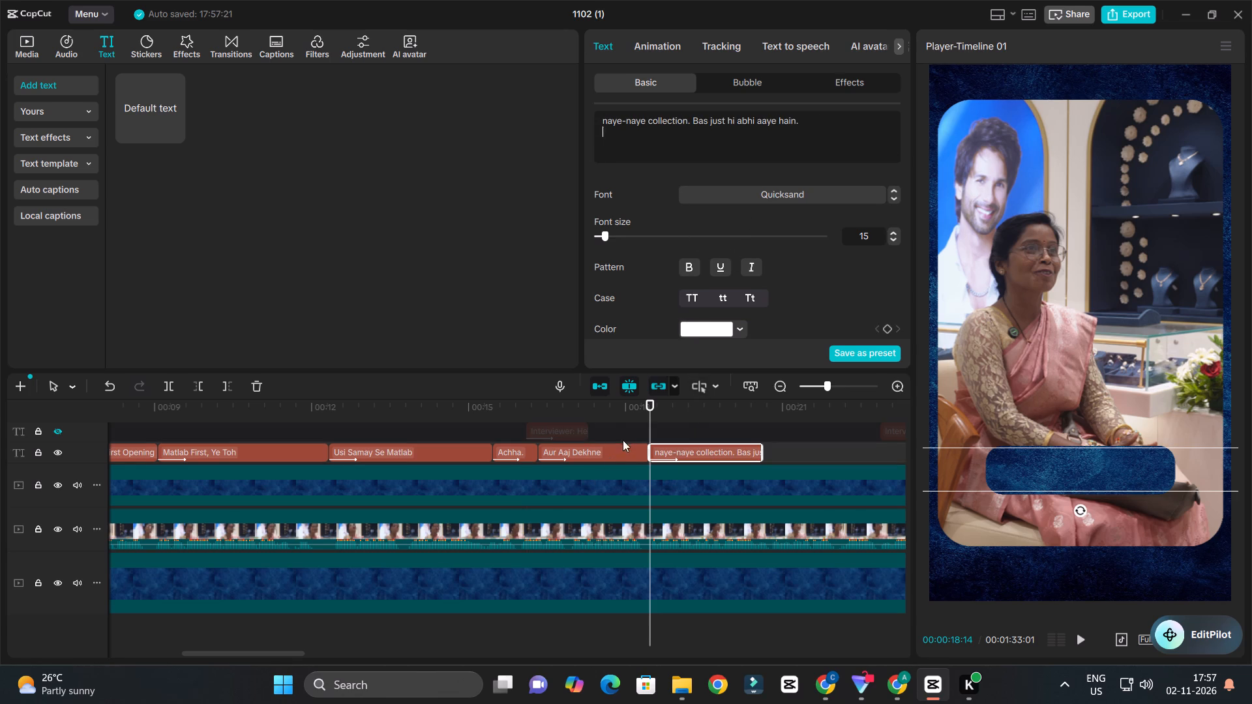
Break the new caption into two lines after "naye-naye collection." and remove its trailing empty line.
left_click(633, 415)
key("space")
scroll(675, 433, "down", 6, "ctrl")
key("space")
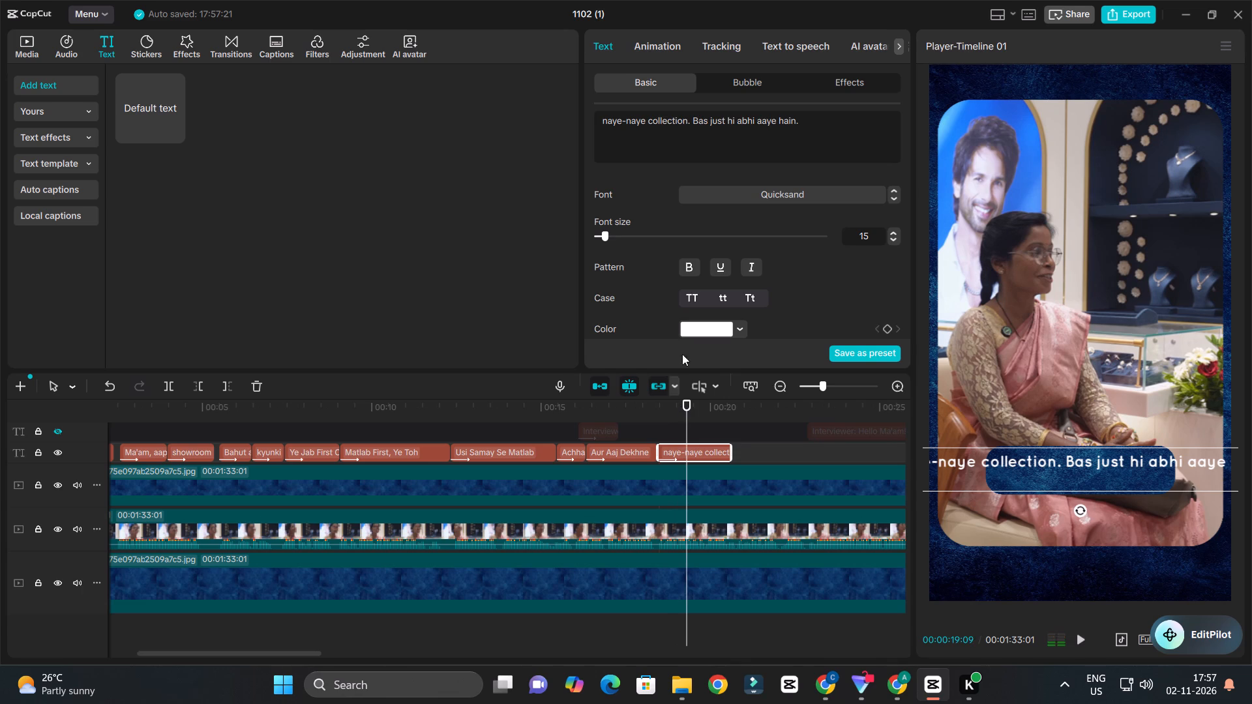
left_click(691, 118)
key("Return")
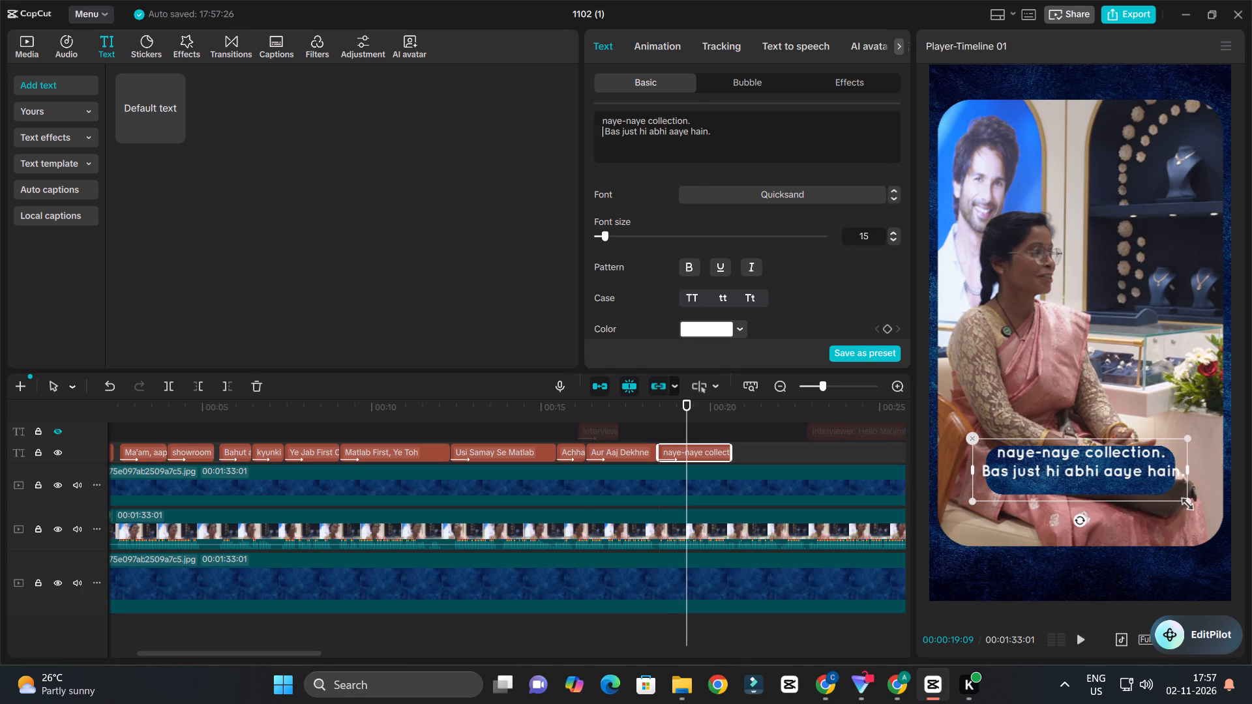
left_click(601, 149)
key("BackSpace")
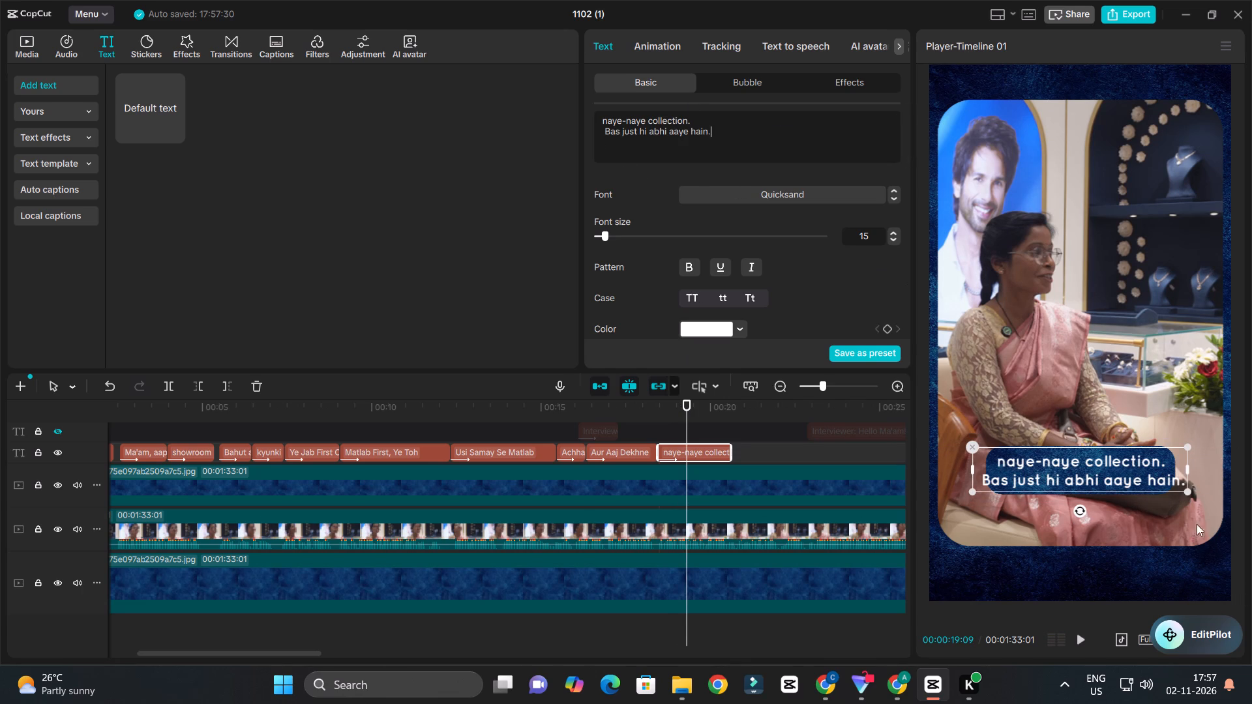
Shrink the two-line caption to fit inside the blue banner and set it to title case.
left_click_drag(1184, 493, 1150, 479)
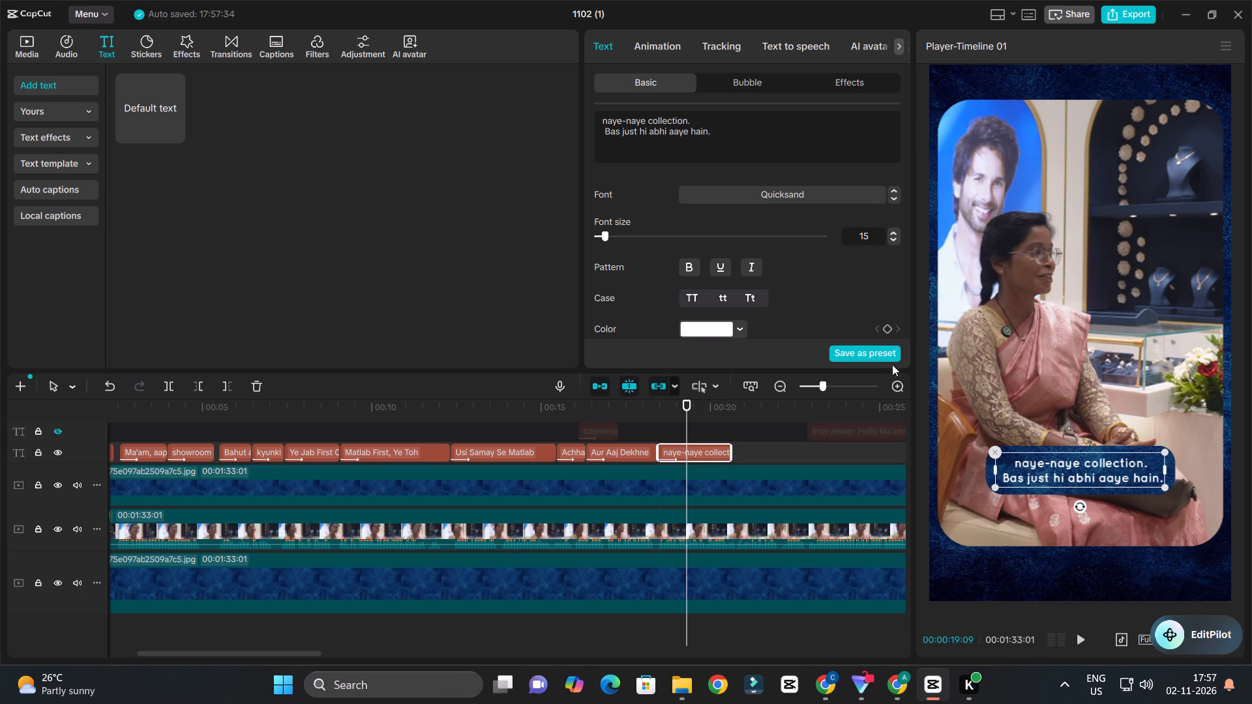
left_click(753, 297)
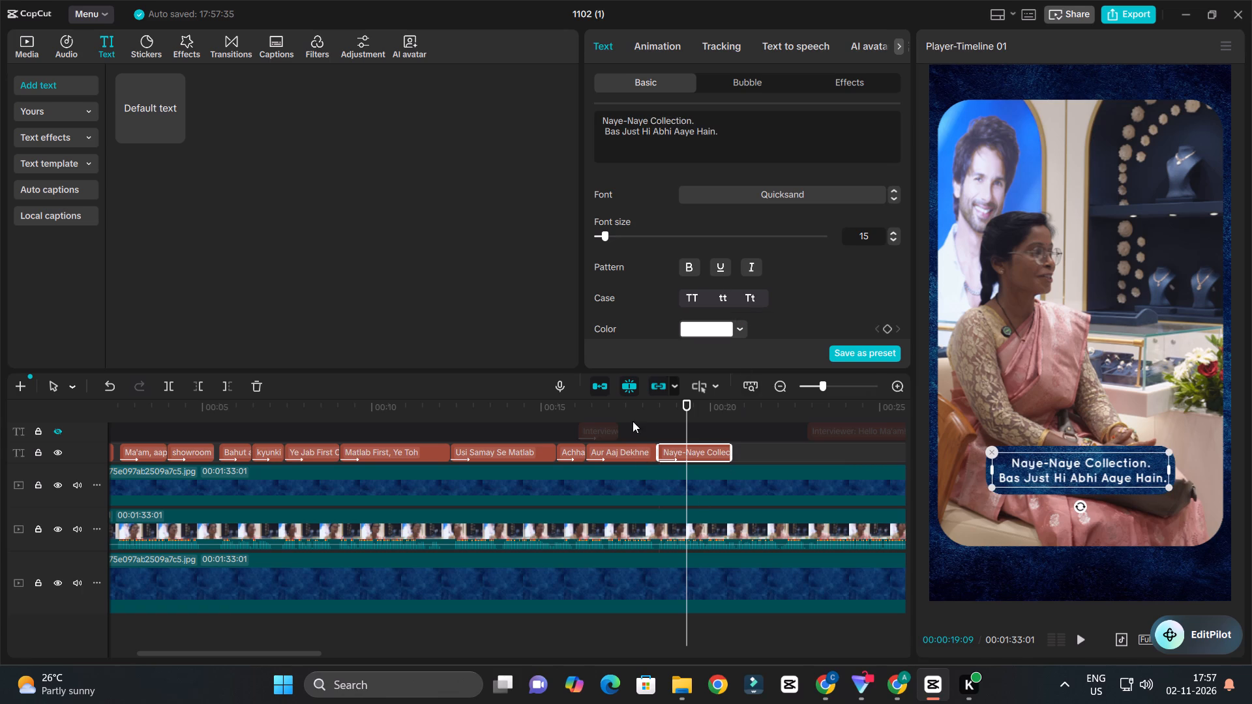
Play back the "Naye-Naye Collection" caption and the following seconds to check its timing against the speech.
left_click(644, 413)
key("space")
scroll(674, 429, "down", 4, "ctrl")
scroll(692, 450, "up", 2, "ctrl")
scroll(696, 450, "down", 3, "ctrl")
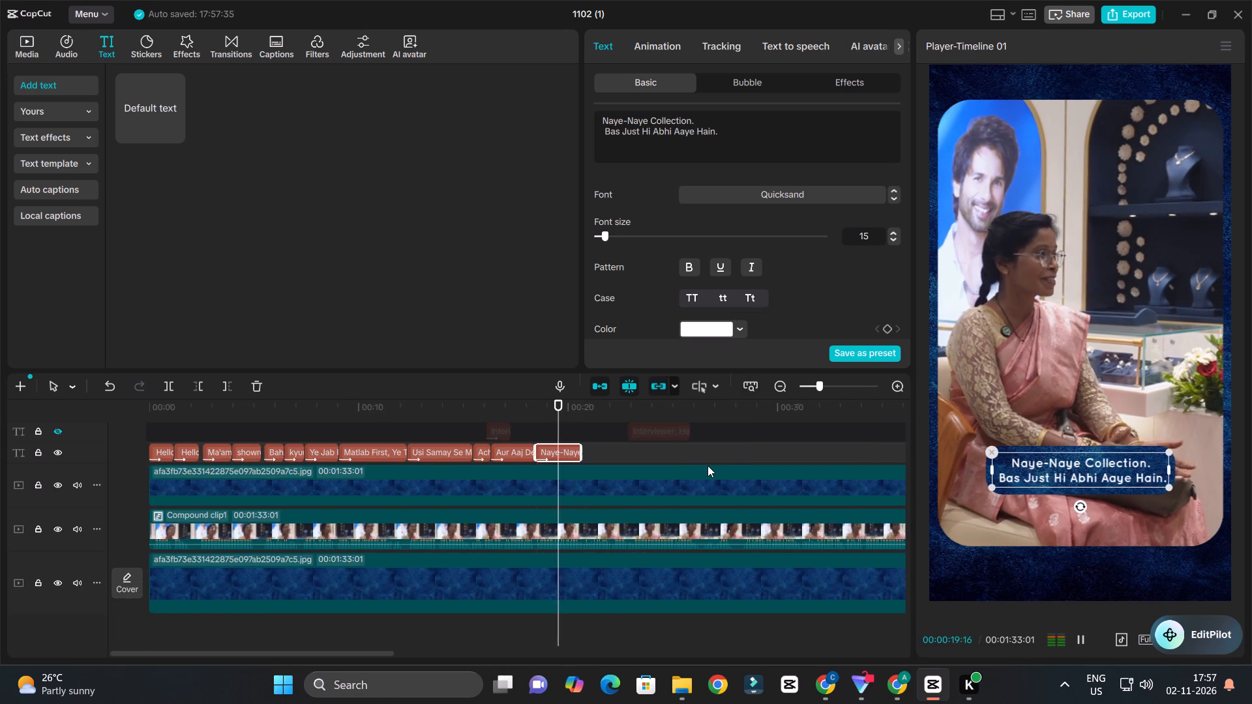
scroll(709, 467, "up", 3, "ctrl")
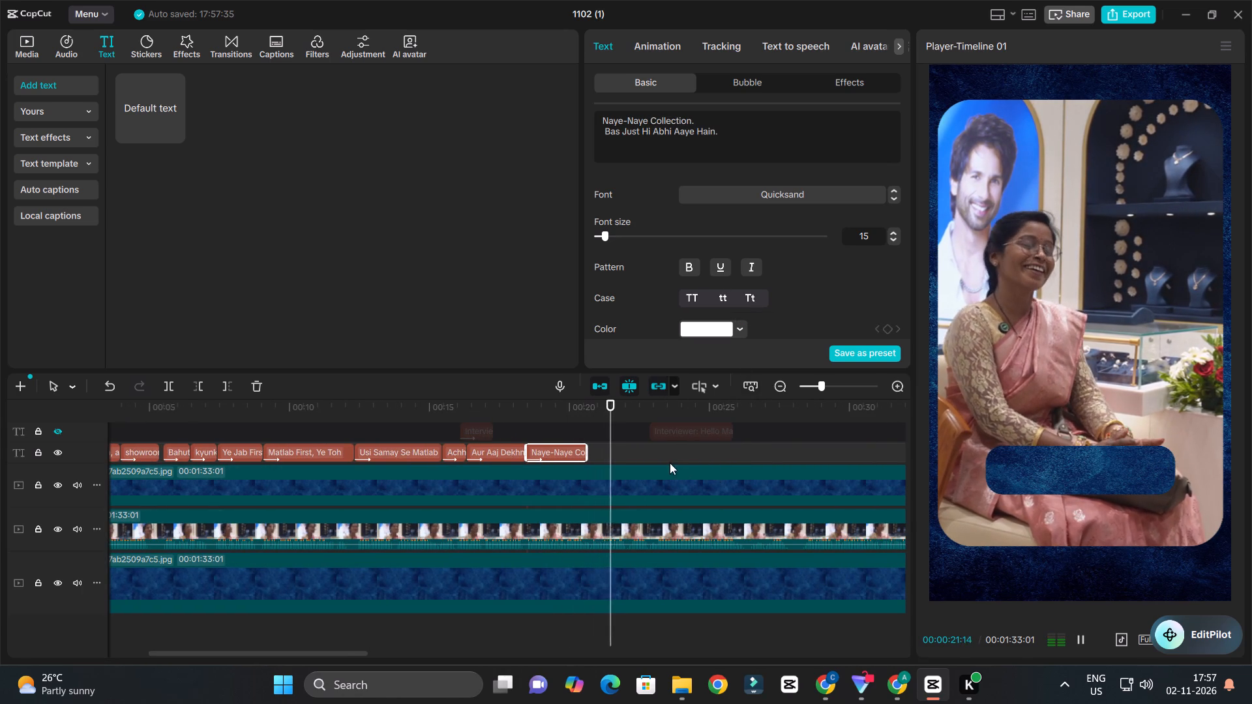
key("space")
scroll(664, 461, "up", 5, "ctrl")
key("space")
key("space")
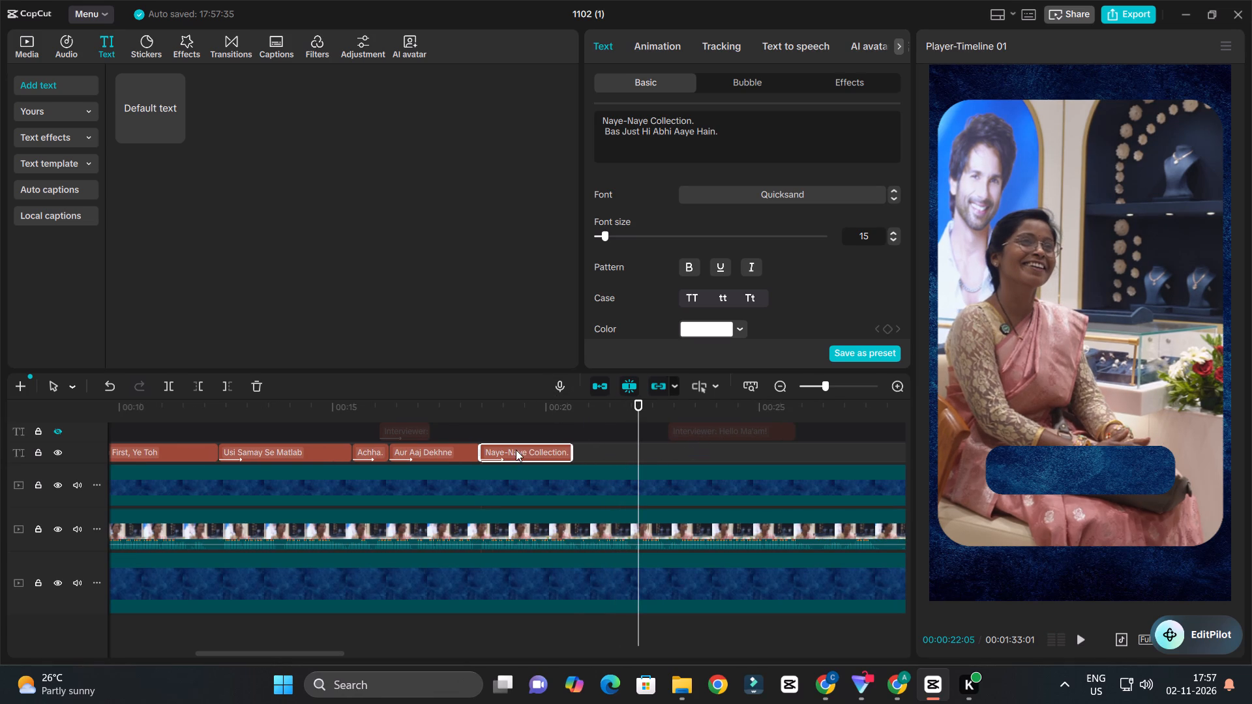
Duplicate the "Naye-Naye Collection" clip directly after the original on the caption track.
left_click_drag(516, 450, 605, 454, "alt")
Replace the new duplicate's caption with "Achha." copied from the earlier "Achha." clip.
left_click(361, 458)
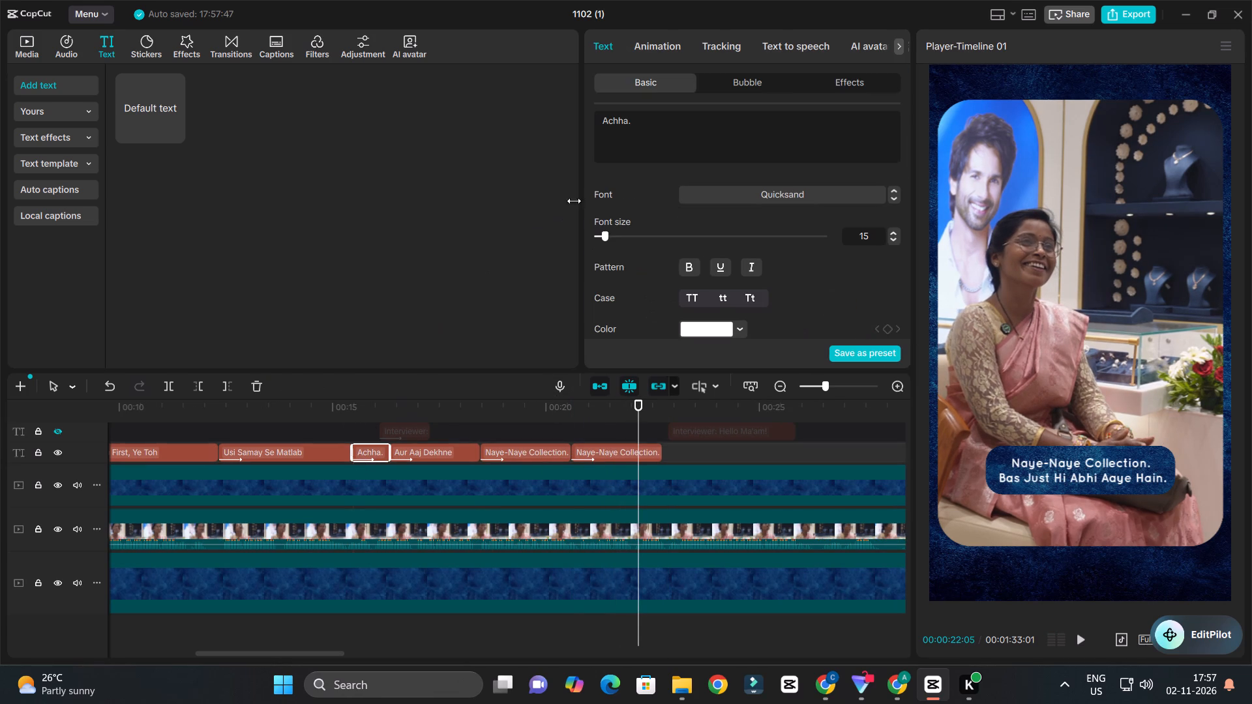
left_click_drag(640, 128, 525, 115)
key("ctrl+c")
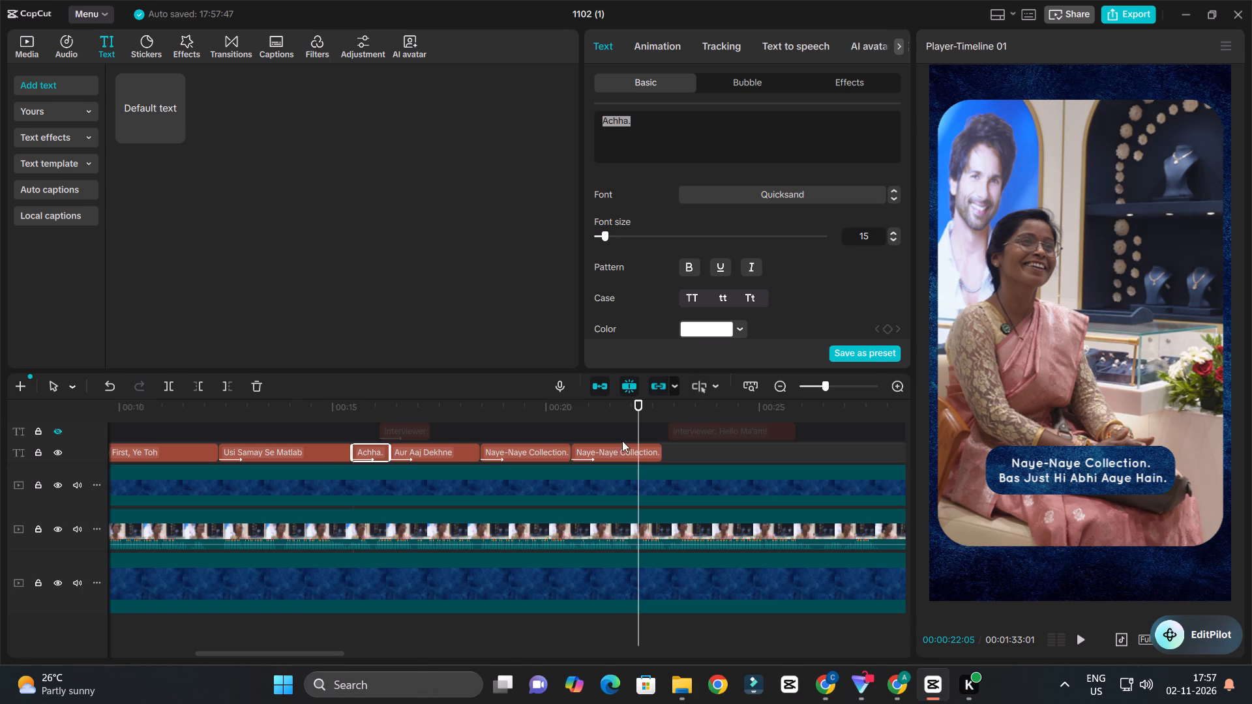
left_click(622, 441)
left_click(621, 450)
left_click(760, 138)
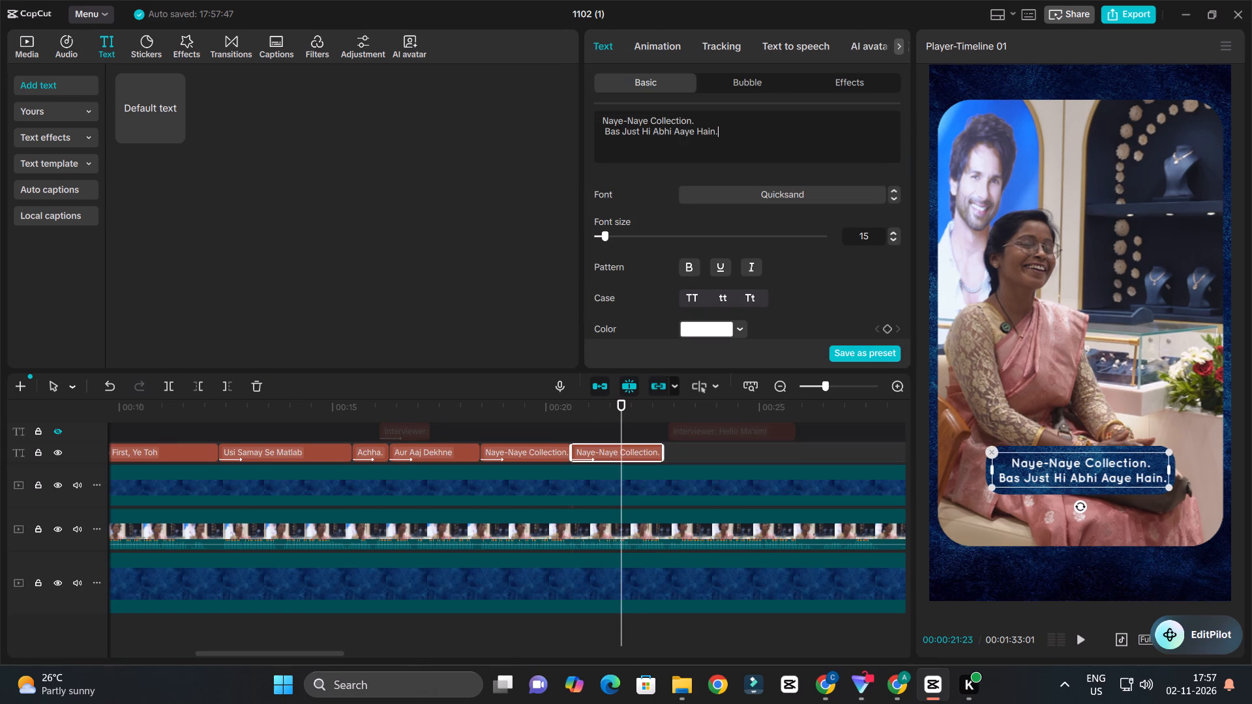
key("ctrl+a")
key("ctrl+v")
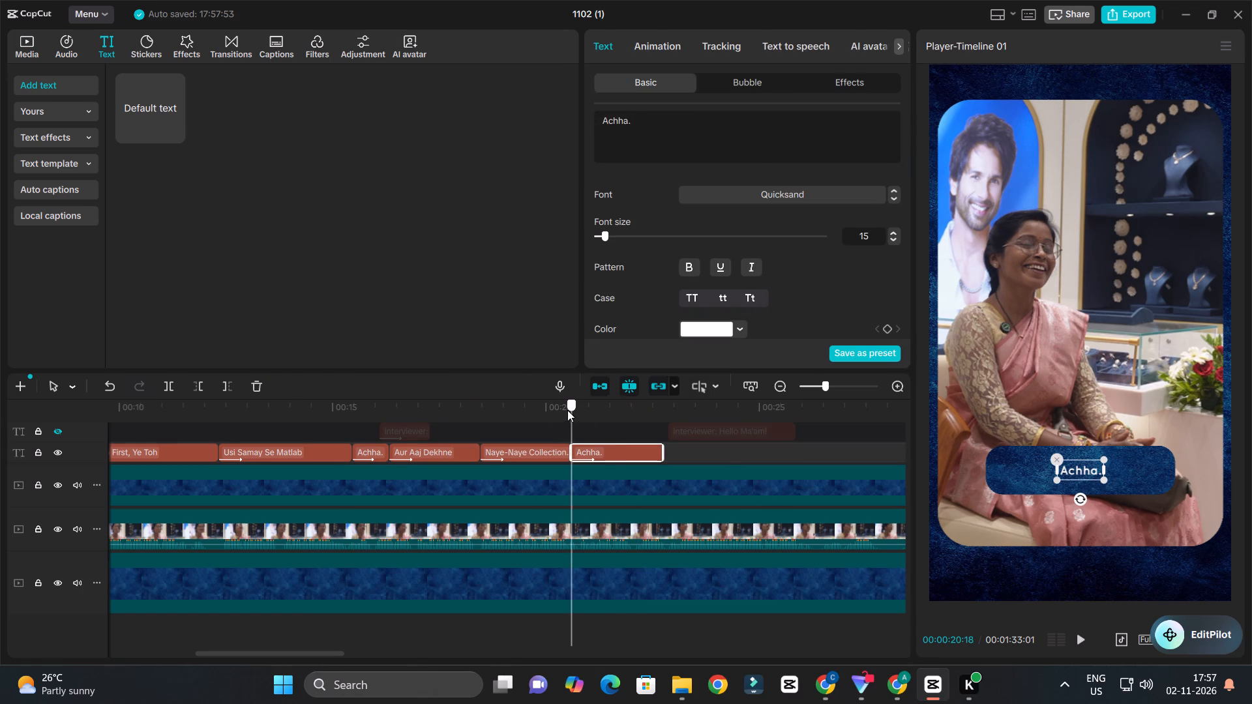
Trim the end of the second "Achha." clip to the speech at 00:00:21:09.
left_click(567, 410)
key("space")
scroll(731, 475, "up", 3, "ctrl")
key("space")
left_click(638, 451)
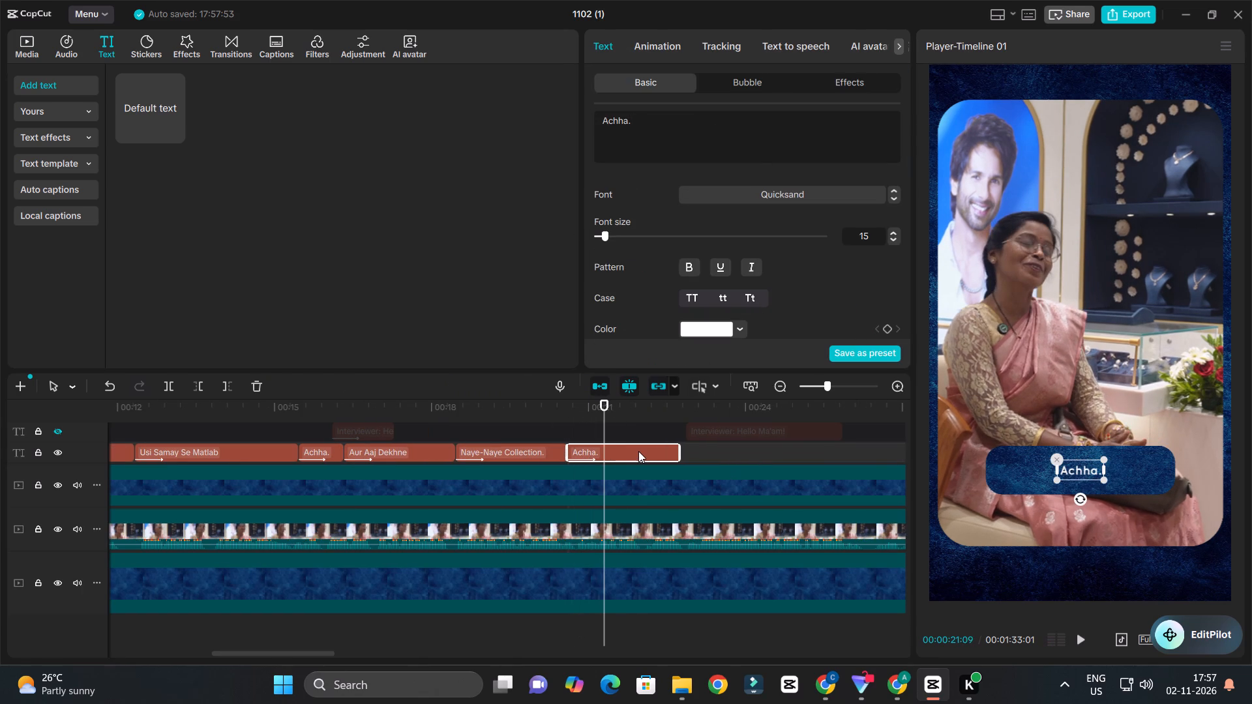
key("w")
Place a duplicate of the "Naye-Naye Collection" clip directly after the second "Achha." clip and play it back.
left_click(421, 452)
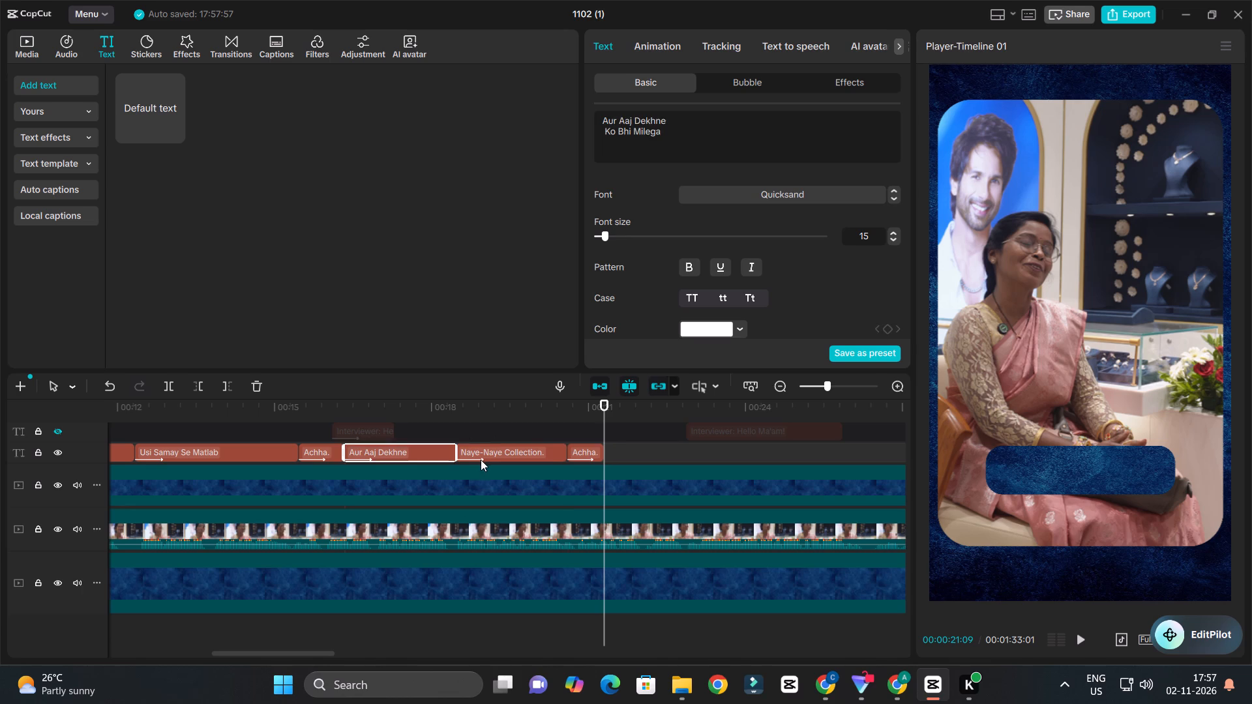
left_click(482, 459)
left_click_drag(490, 456, 640, 460, "alt")
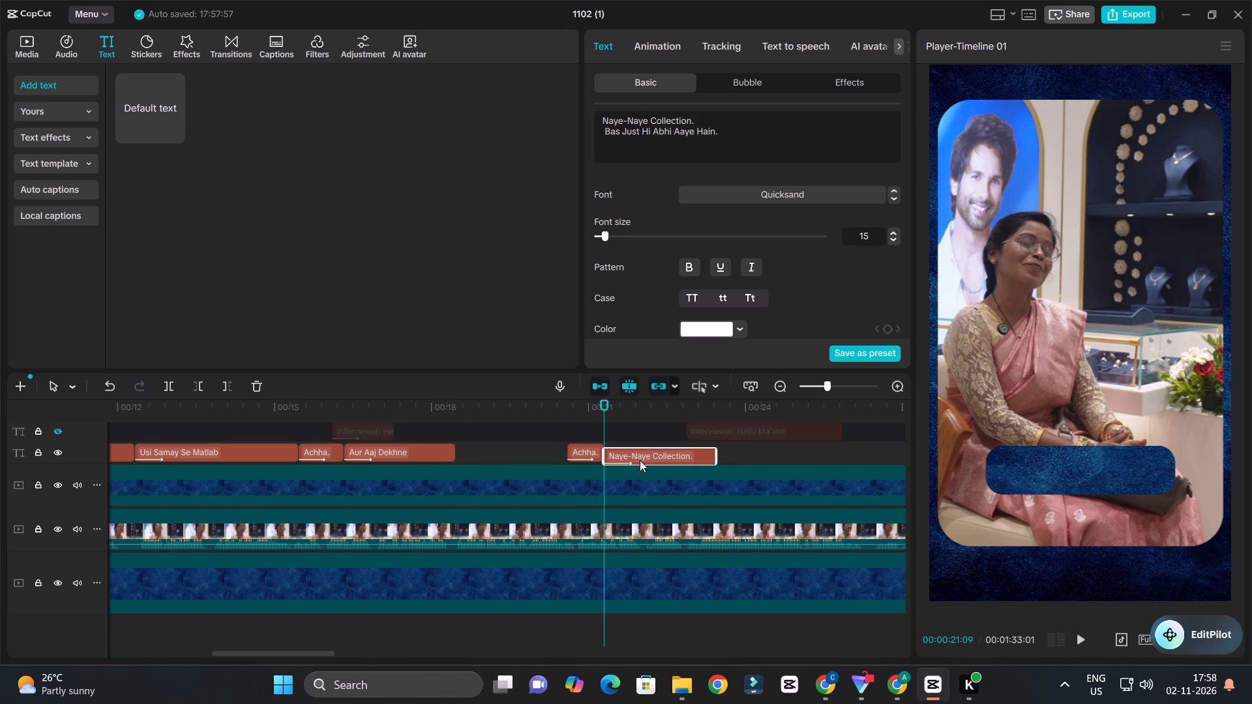
left_click_drag(644, 473, 648, 457)
key("space")
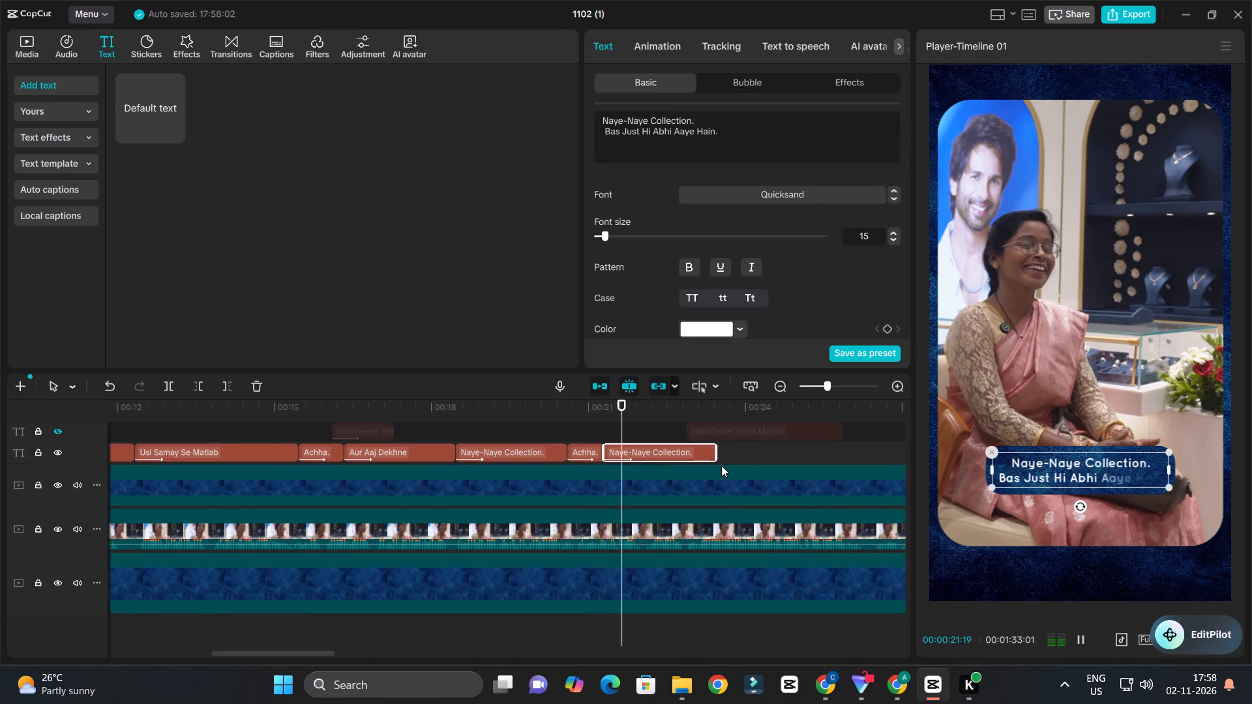
scroll(721, 465, "up", 3, "ctrl")
key("space")
Copy "Toh dekhenge." from the customer's line in the transcript clip.
left_click(762, 430)
left_click(703, 143)
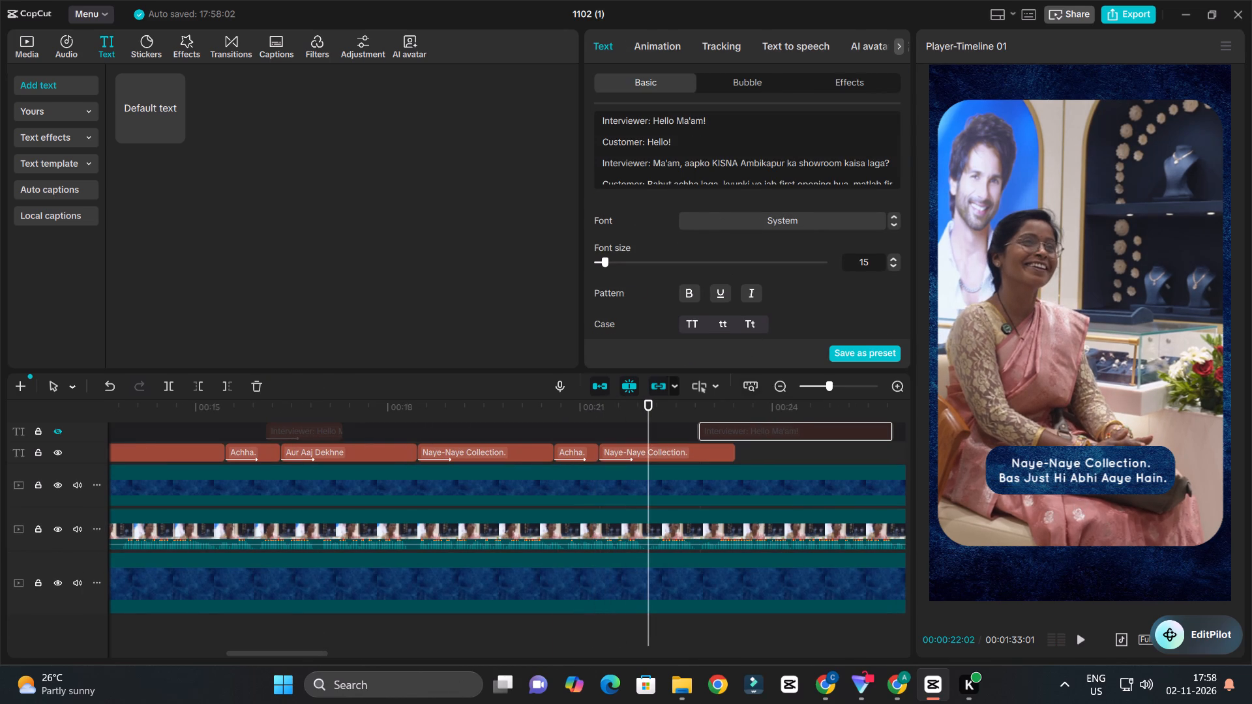
scroll(703, 143, "down", 1)
scroll(790, 141, "down", 1)
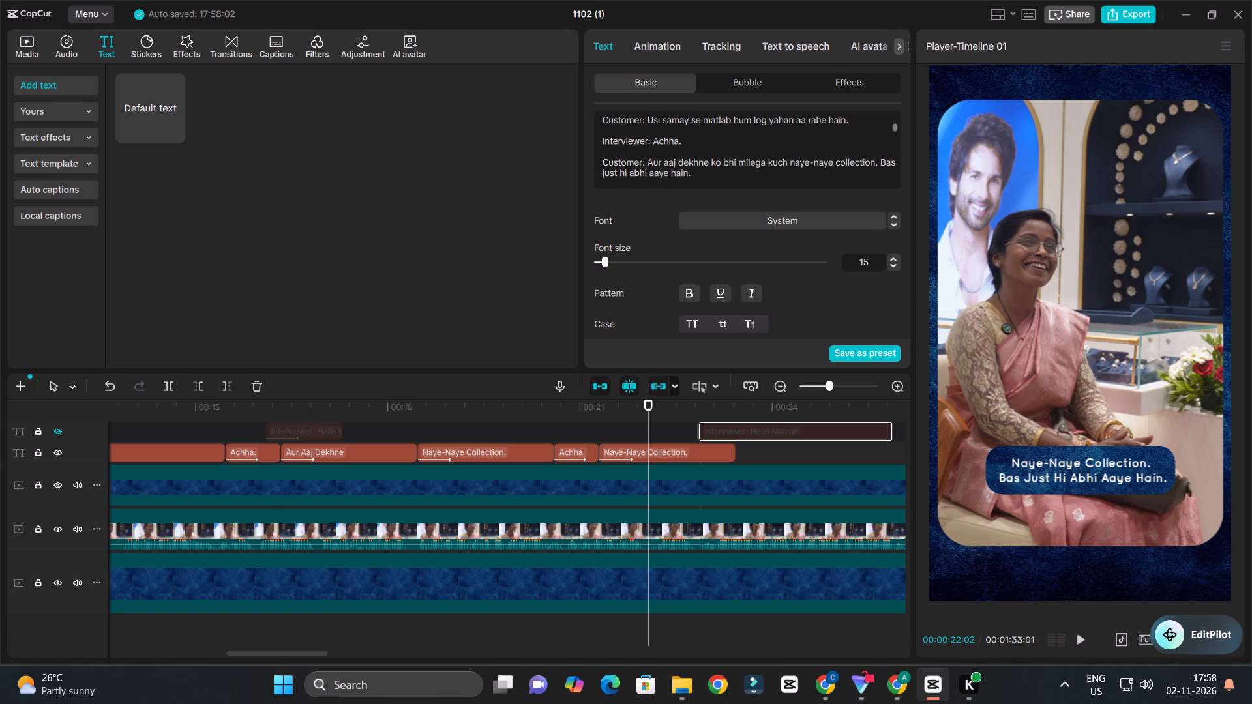
scroll(741, 156, "down", 1)
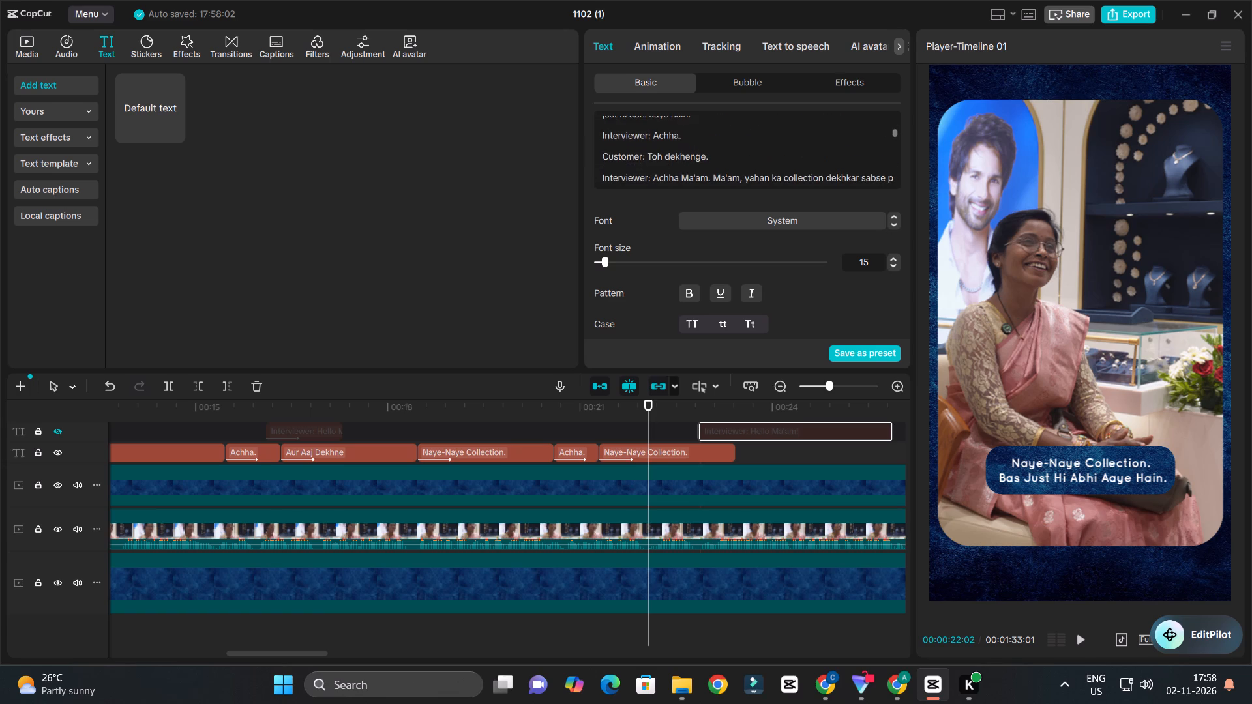
left_click_drag(649, 156, 719, 148)
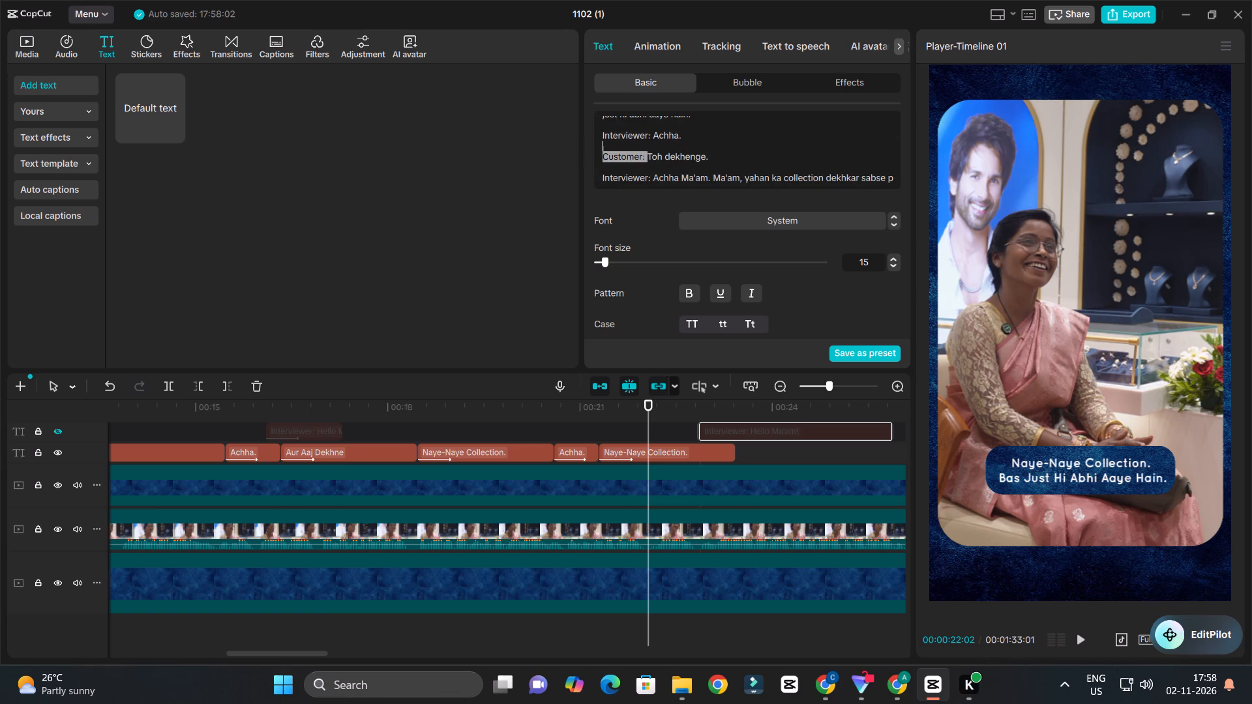
left_click_drag(719, 148, 719, 147)
left_click(704, 160)
left_click_drag(709, 156, 648, 160)
key("ctrl+c")
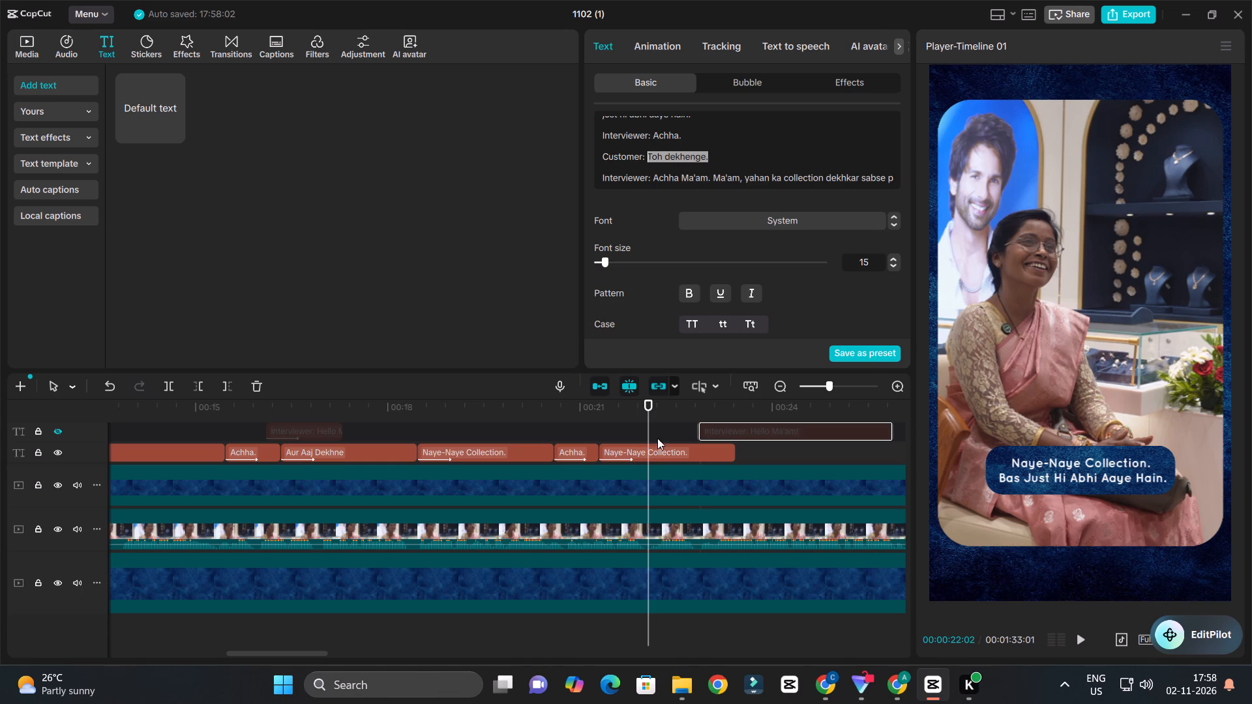
Replace the caption of the last "Naye-Naye Collection" clip with the copied "Toh dekhenge.".
left_click(658, 450)
left_click_drag(750, 131, 499, 87)
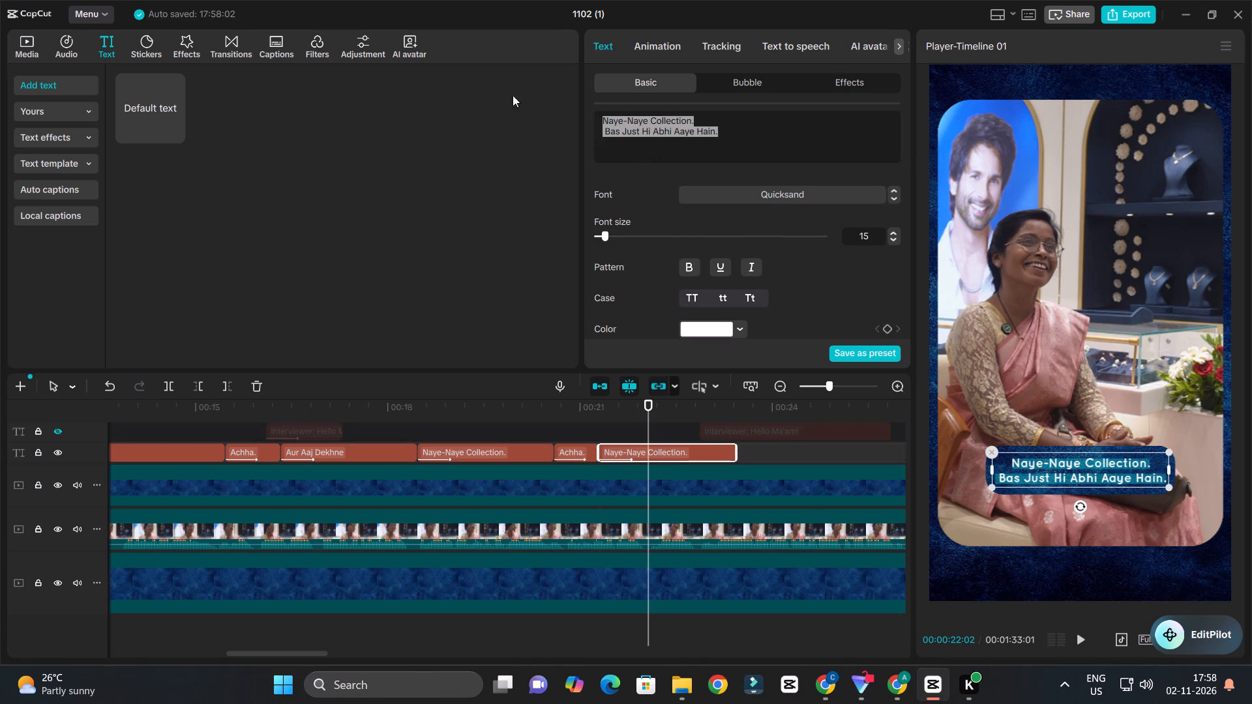
key("ctrl+v")
Play back the "Toh dekhenge." caption and enlarge it within the blue banner.
left_click_drag(593, 407, 576, 412)
key("space")
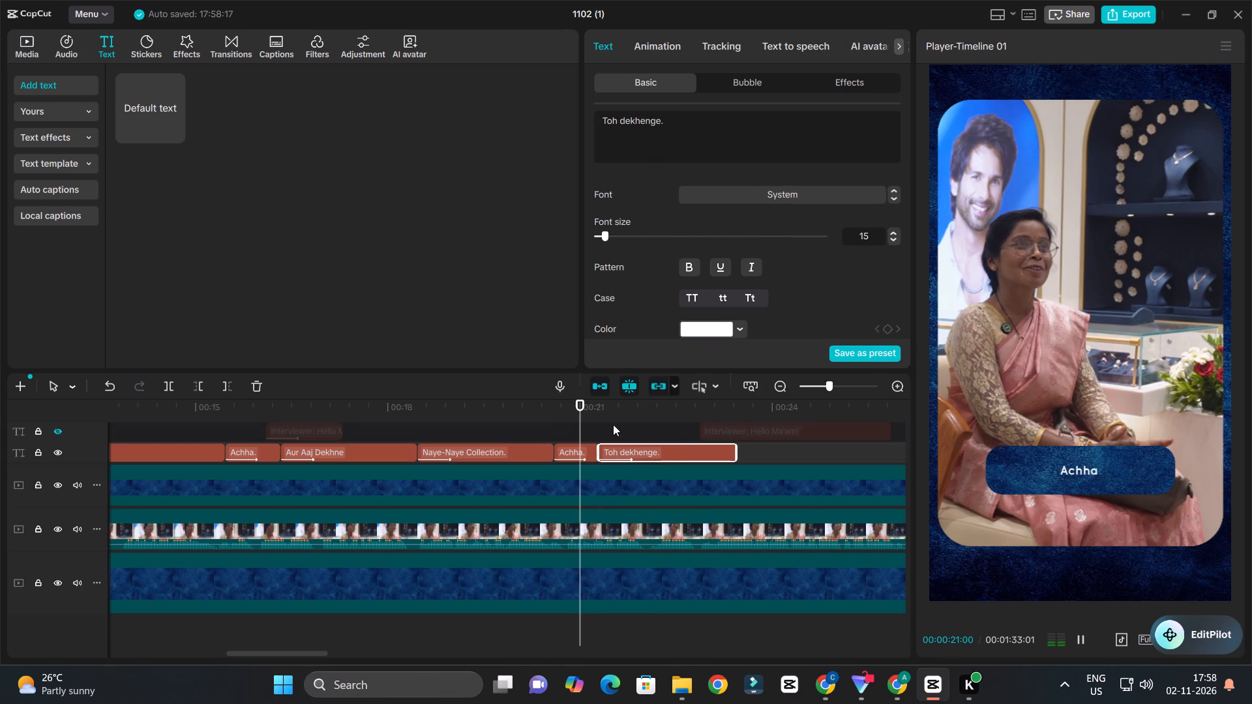
key("space")
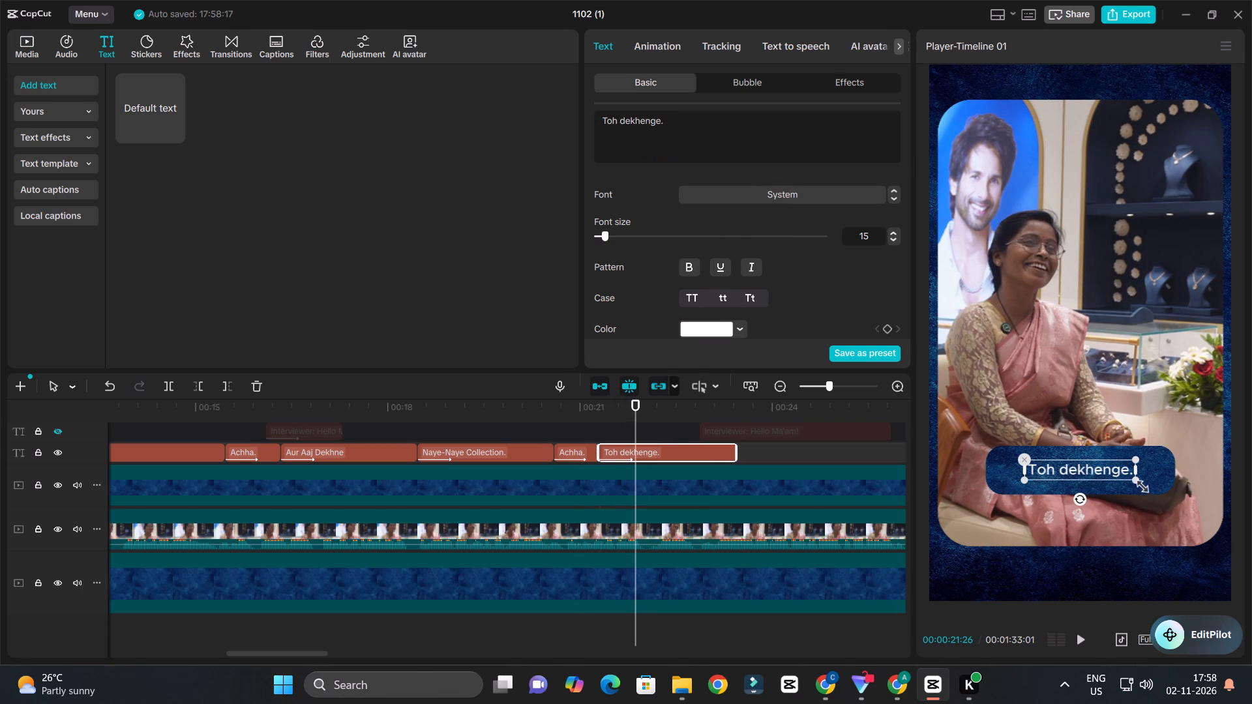
left_click_drag(1139, 482, 1159, 491)
Trim the end of the "Toh dekhenge." clip to the speech at 00:00:22:05.
key("space")
scroll(703, 510, "down", 3, "ctrl")
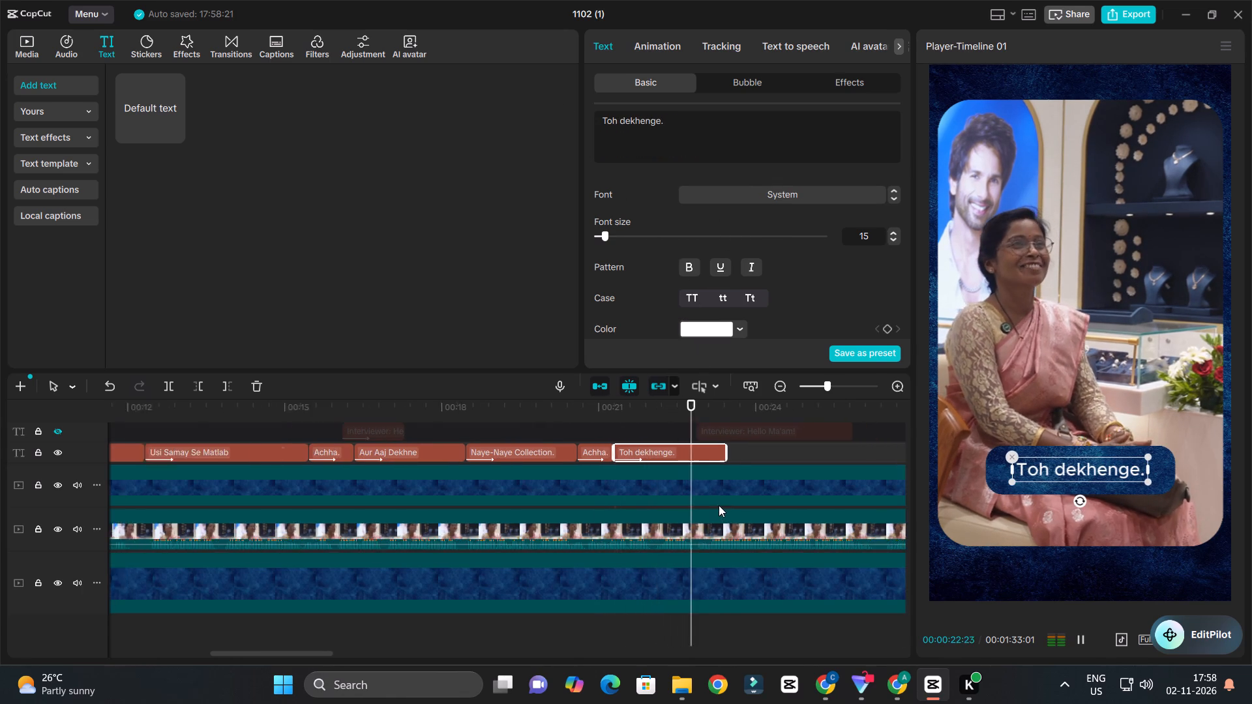
scroll(719, 505, "up", 3, "ctrl")
key("space")
left_click_drag(651, 410, 651, 428)
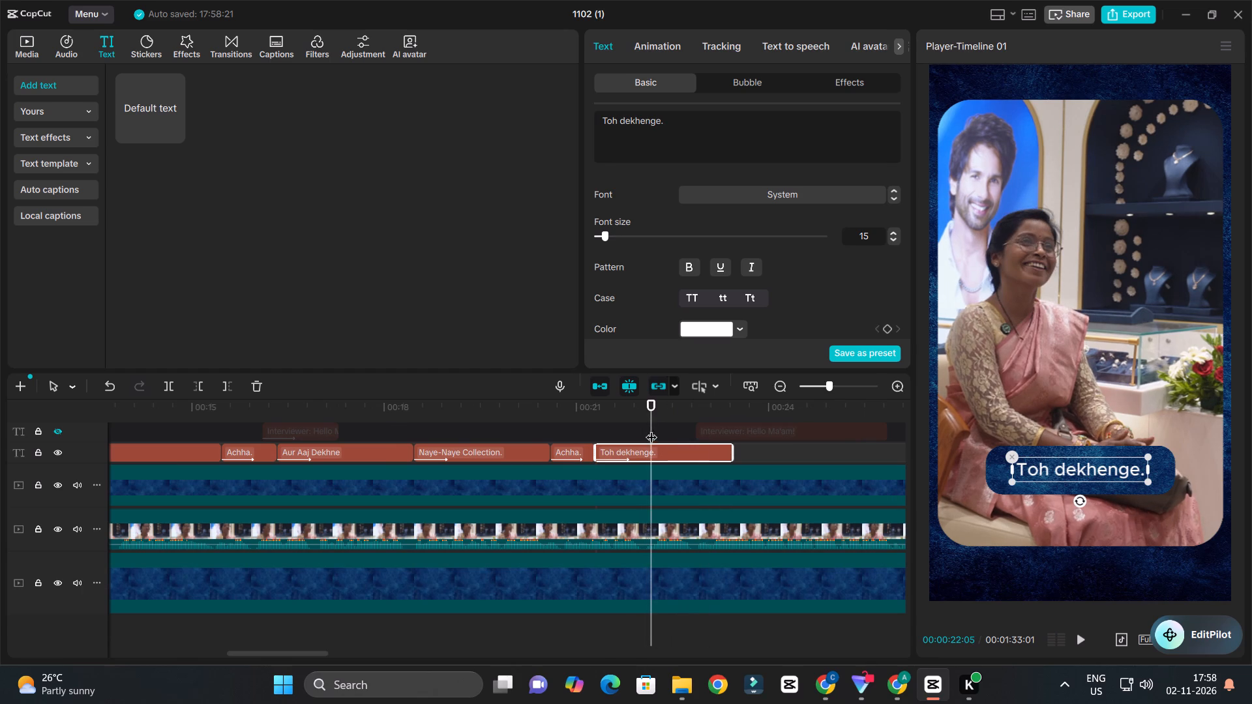
left_click(657, 450)
key("w")
Duplicate the "Toh dekhenge." clip directly after the original on the caption track.
left_click_drag(627, 452, 689, 454, "alt")
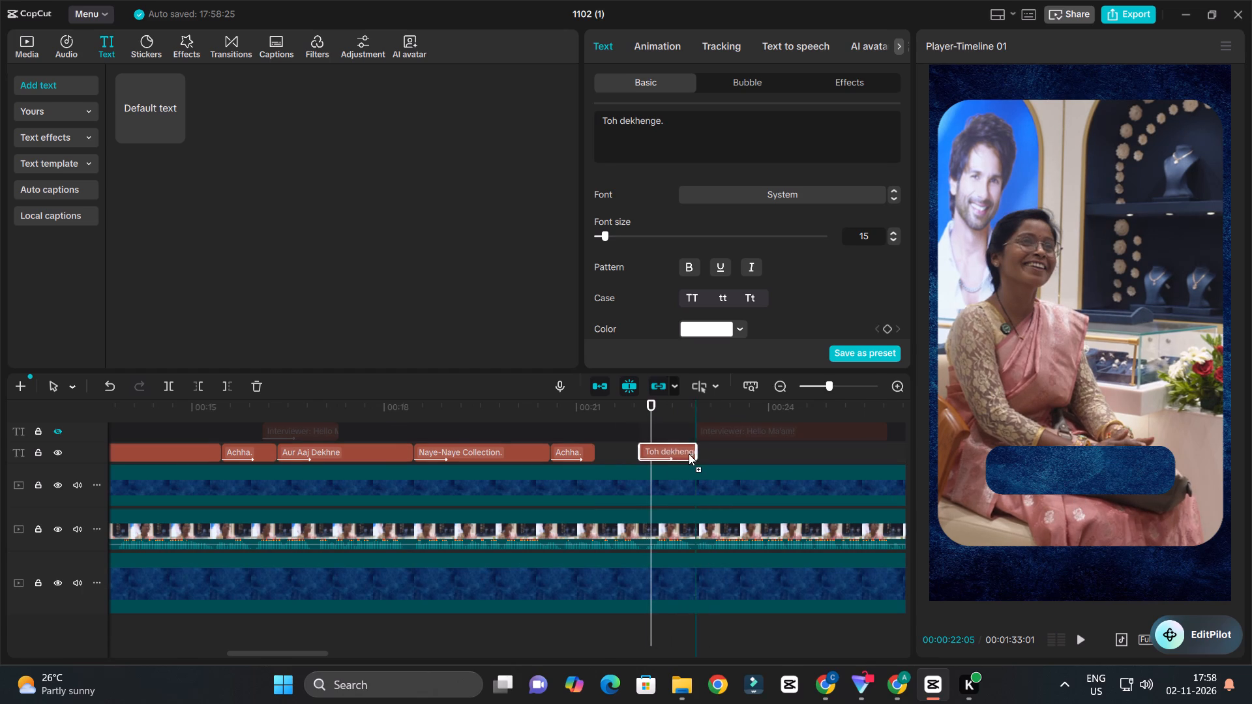
left_click_drag(689, 454, 686, 455, "alt")
left_click(686, 455)
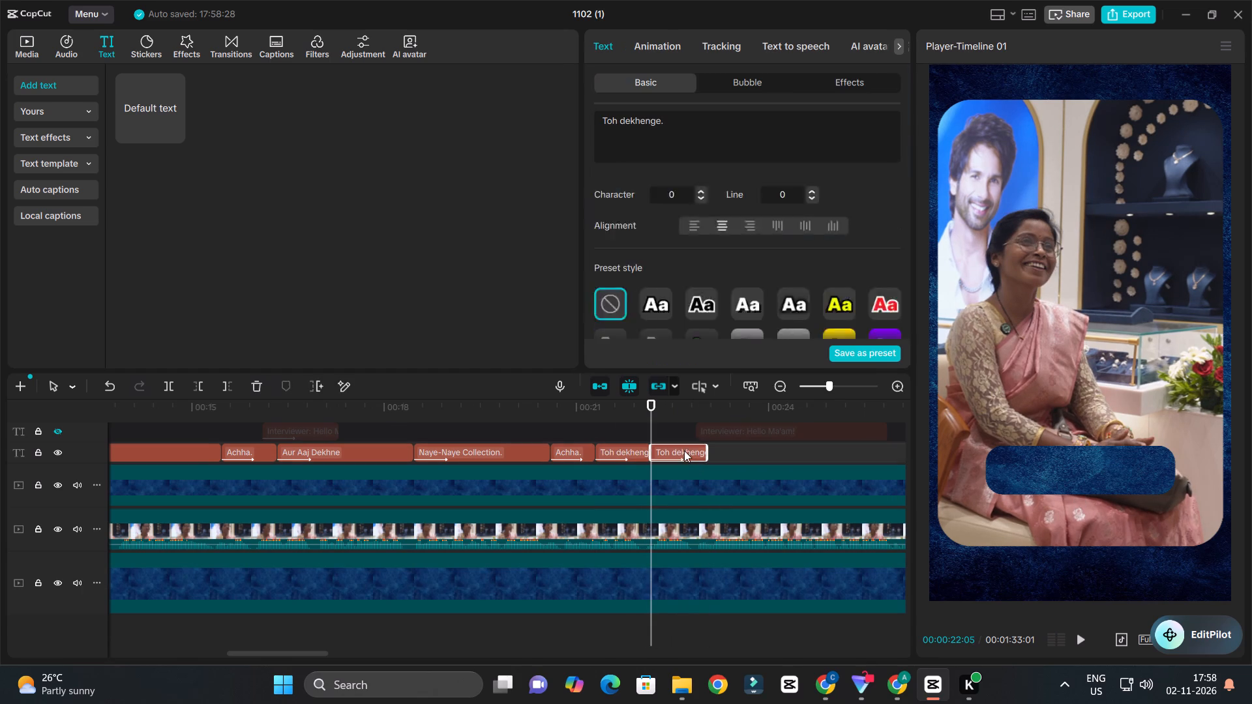
Copy the phrase "Achha Ma'am." from the interviewer's line in the full transcript text clip.
left_click(687, 133)
key("ctrl+a")
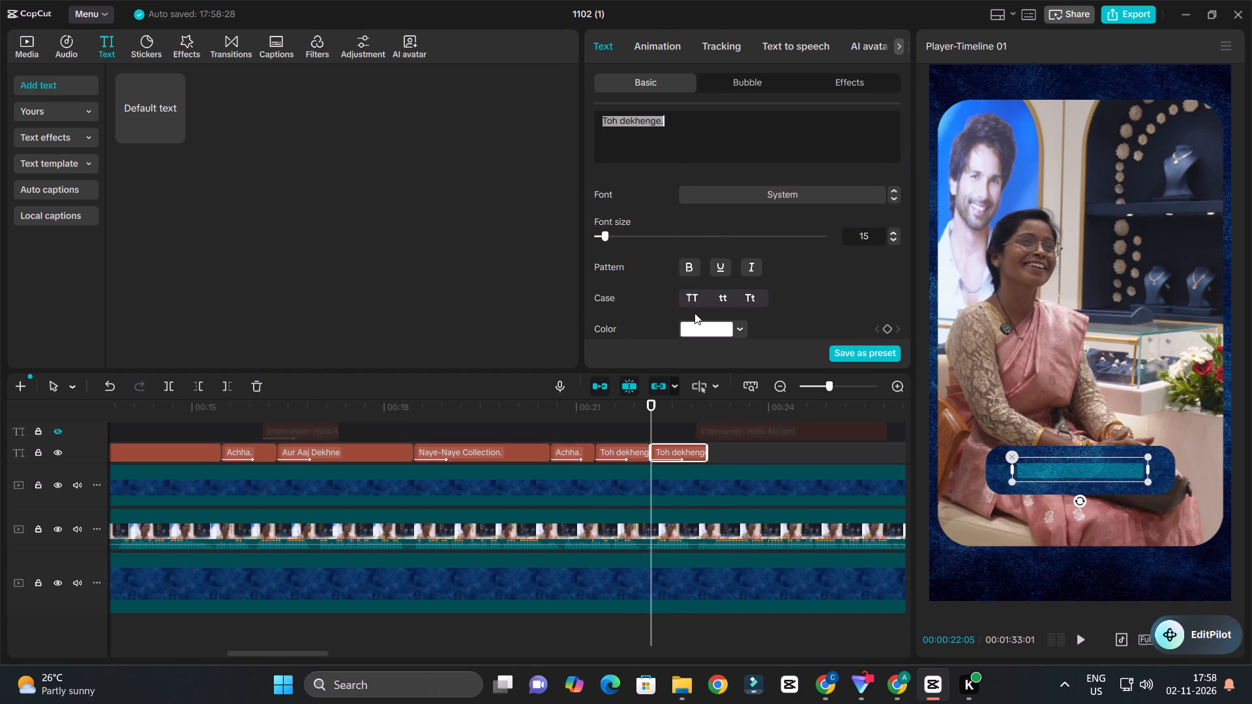
left_click(738, 423)
left_click(736, 432)
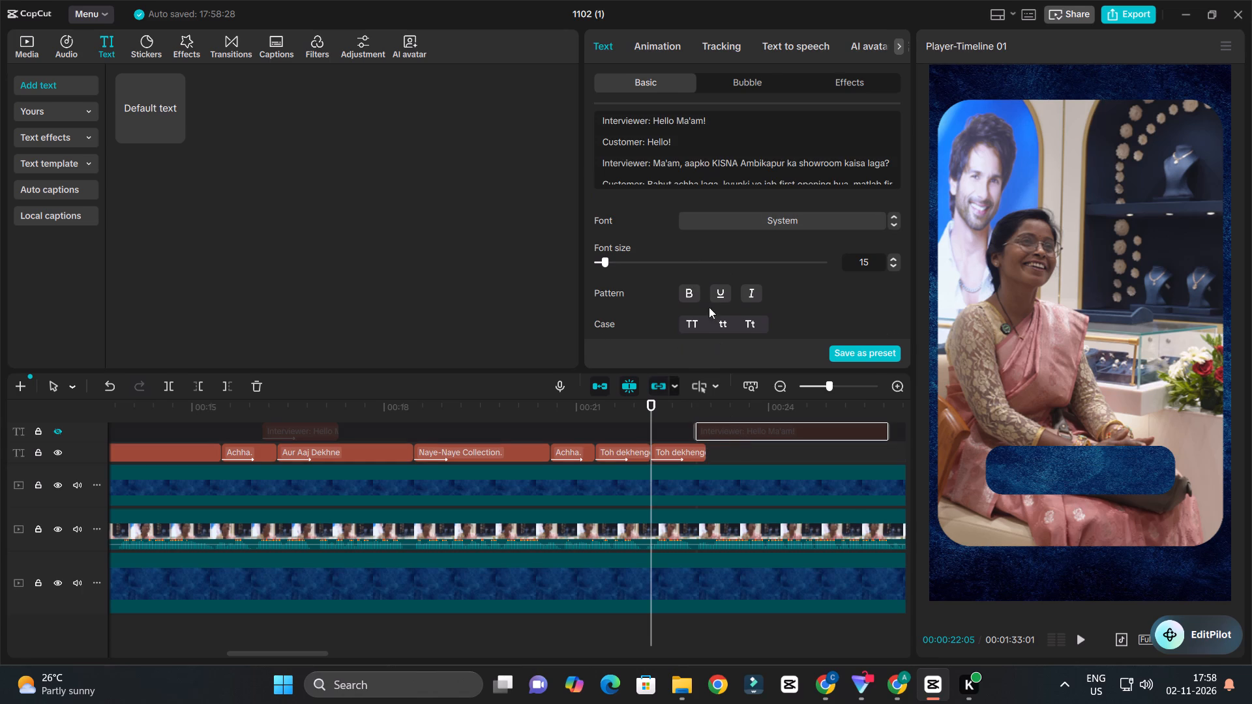
left_click(713, 143)
scroll(713, 142, "down", 3)
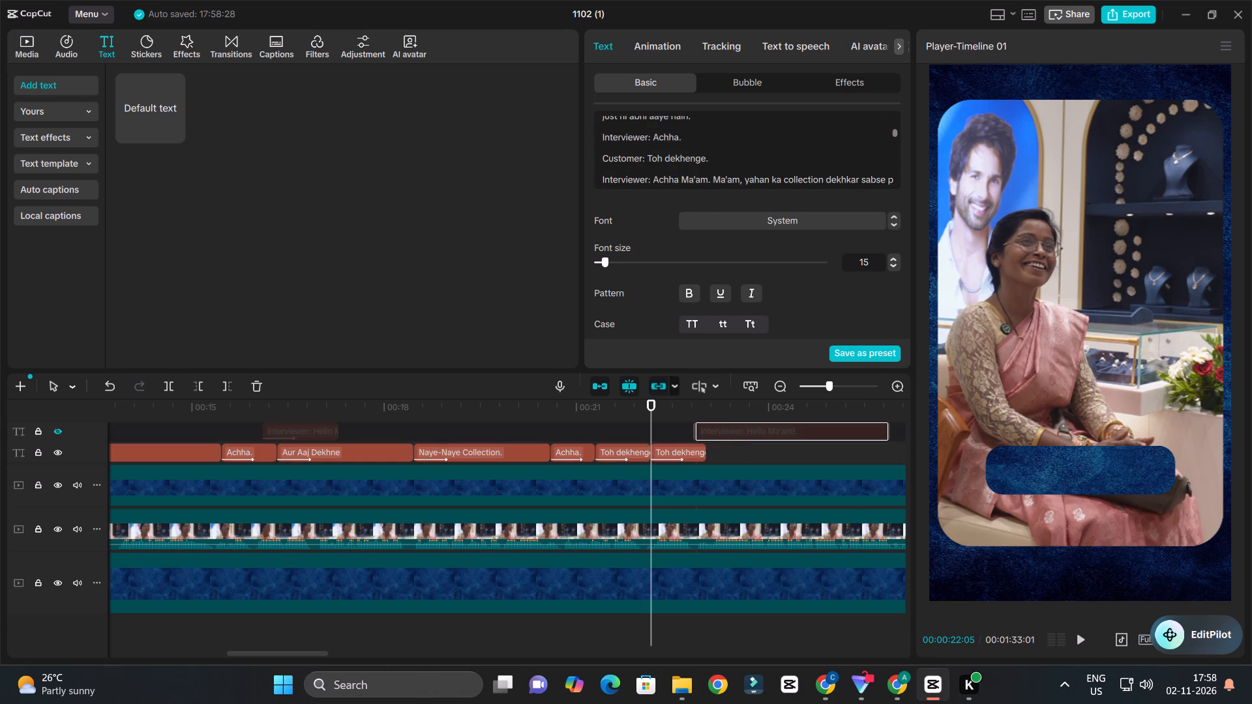
scroll(694, 151, "down", 1)
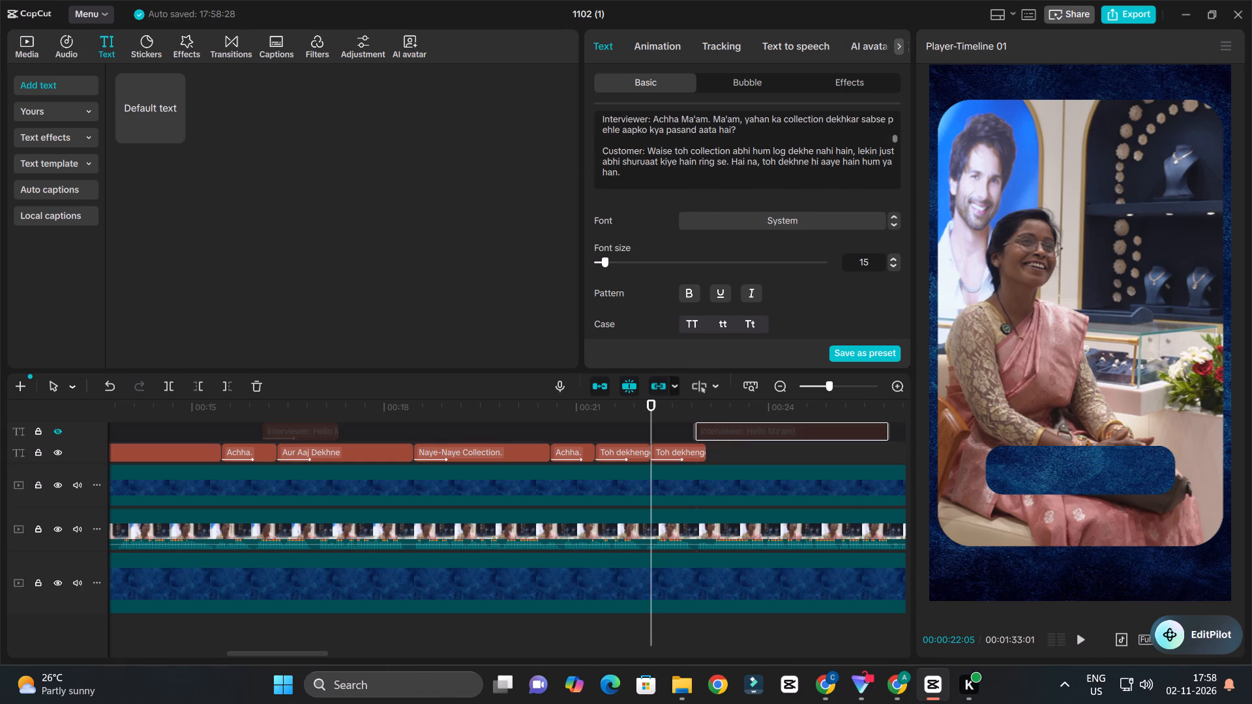
scroll(693, 152, "up", 1)
left_click_drag(652, 173, 708, 183)
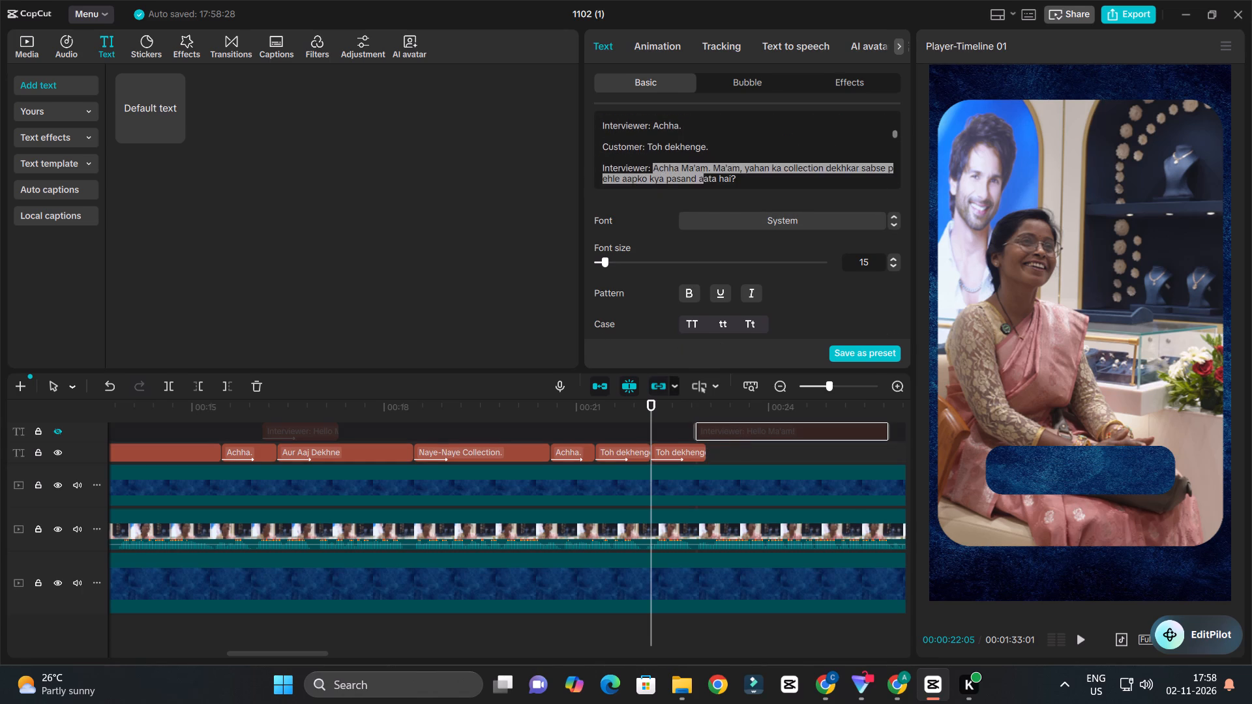
left_click_drag(708, 183, 710, 174)
left_click_drag(710, 174, 710, 169)
key("ctrl+c")
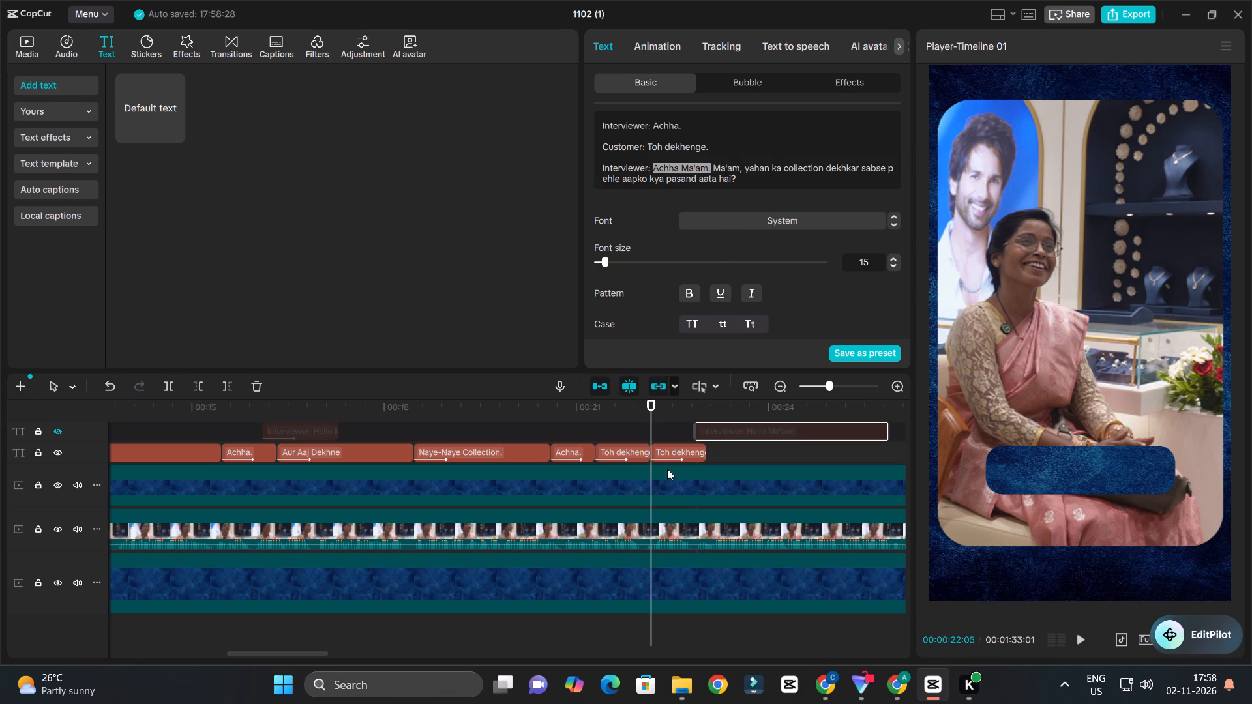
Replace the caption of the last "Toh dekhenge." clip with the copied "Achha Ma'am." and play it back.
left_click(680, 452)
left_click(693, 151)
key("ctrl+a")
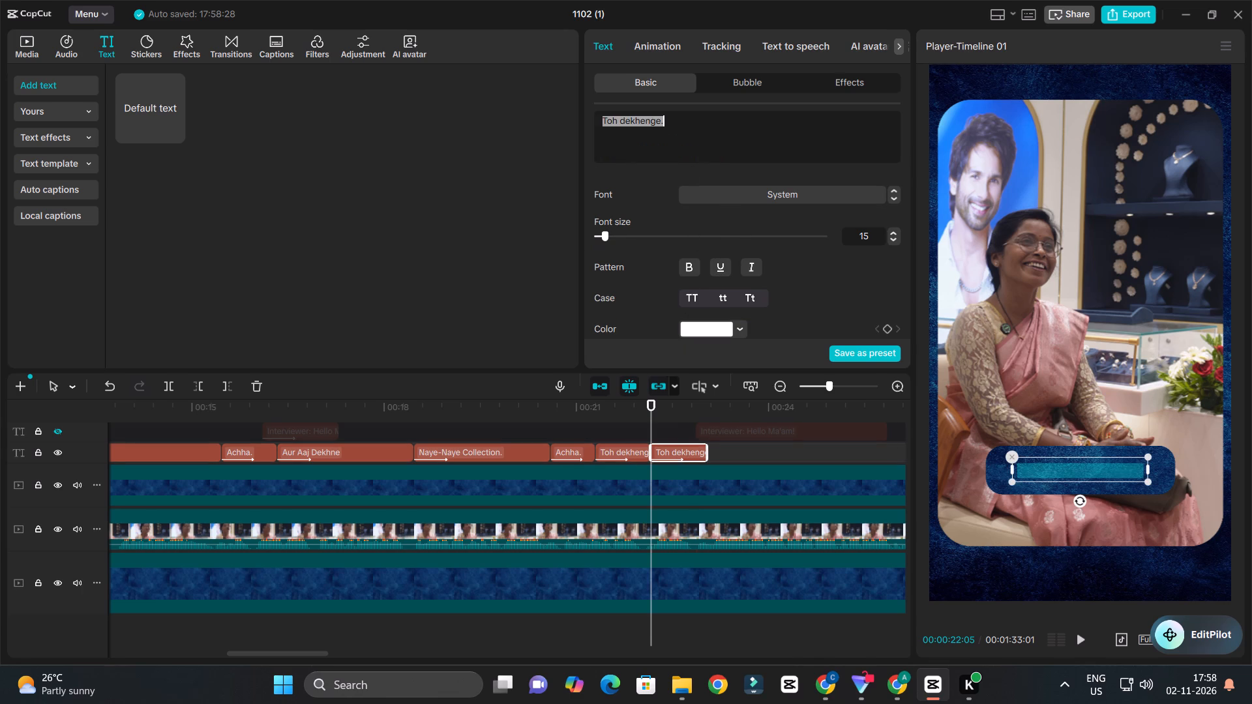
key("ctrl+v")
left_click(642, 417)
key("space")
scroll(655, 417, "down", 2, "ctrl")
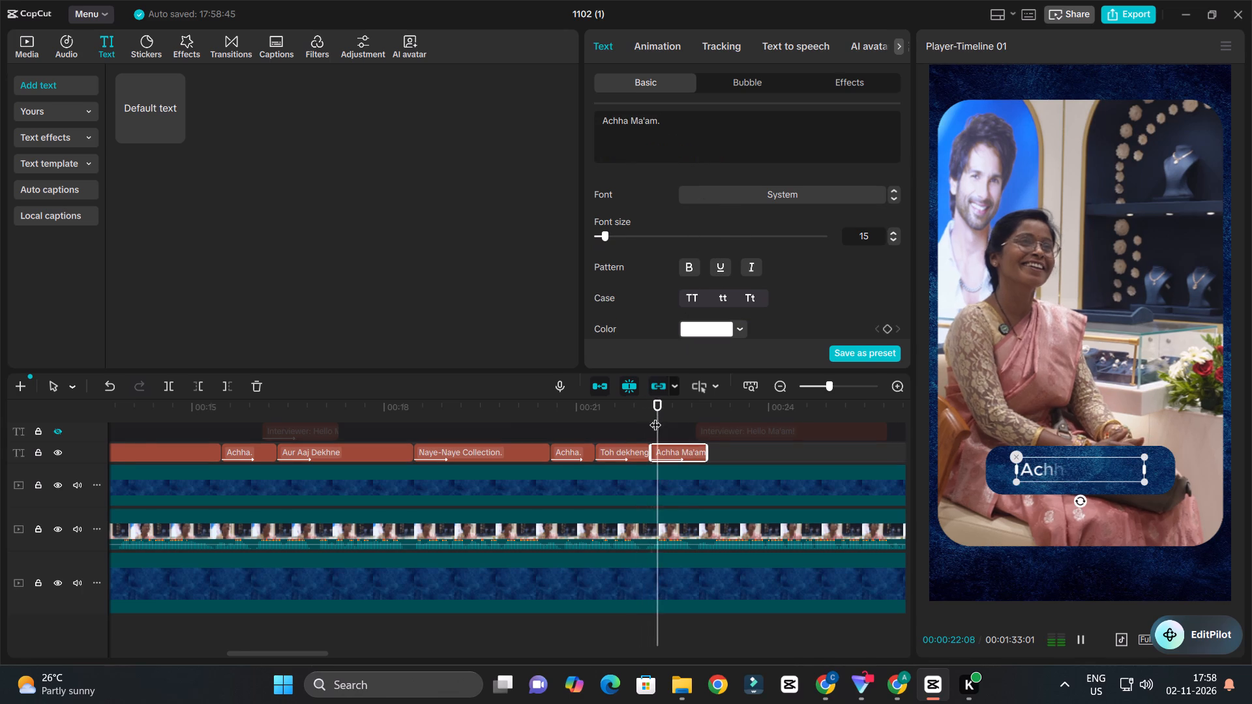
scroll(655, 417, "down", 2, "ctrl")
scroll(713, 428, "up", 3, "ctrl")
key("space")
Duplicate the "Achha Ma'am." clip directly after the original on the caption track.
scroll(724, 456, "up", 4, "ctrl")
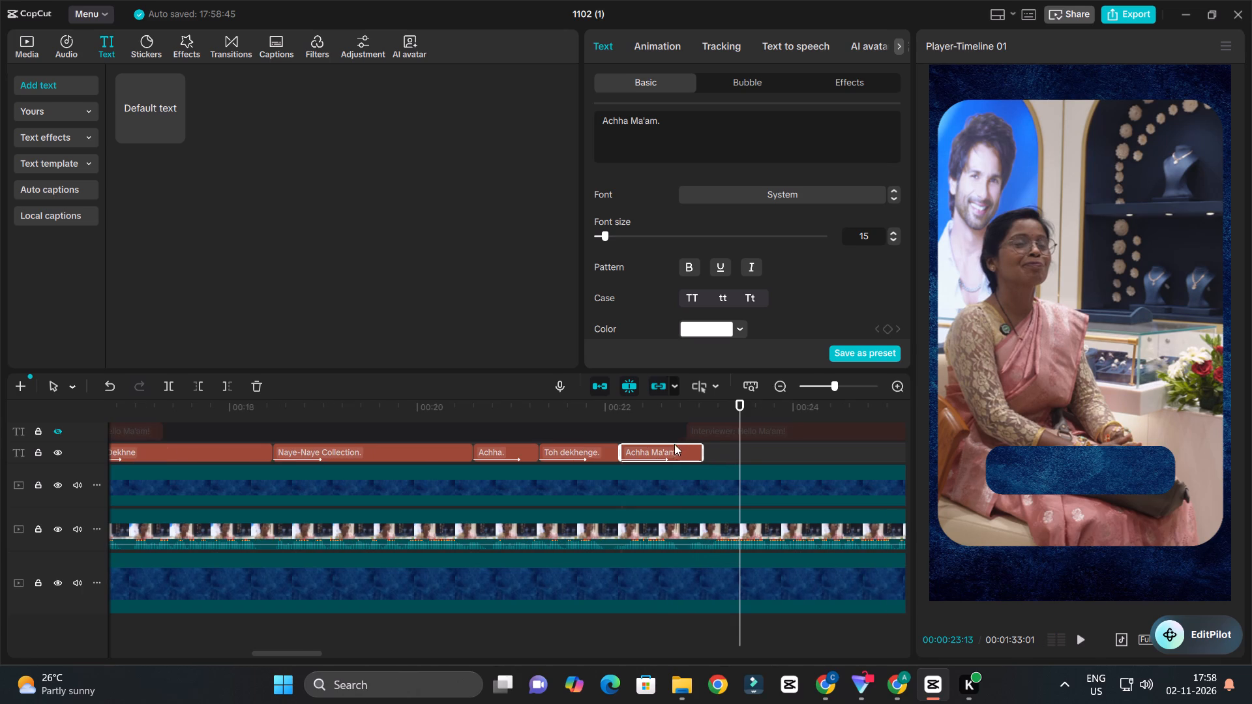
left_click_drag(683, 455, 766, 454, "alt")
left_click(753, 452)
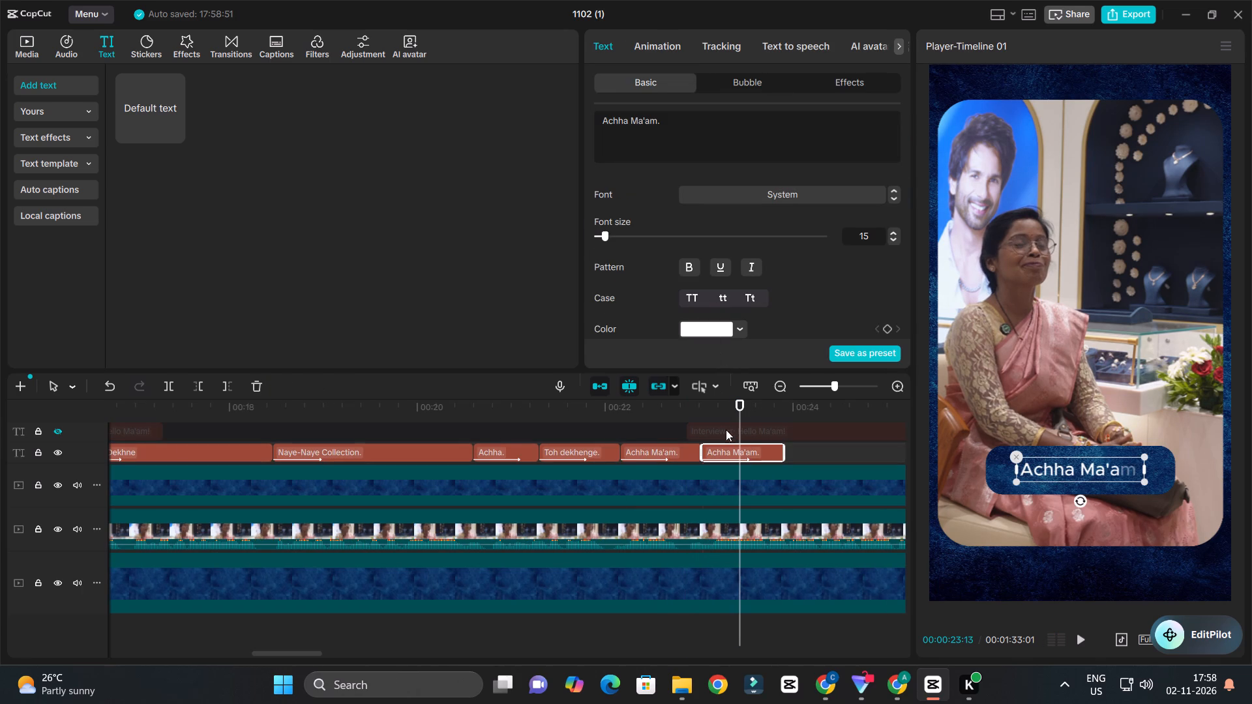
Copy "Ma'am, yahan ka collection dekhkar sabse pehle aapko kya pasand aata hai?" from the full transcript text clip.
left_click(726, 438)
left_click(744, 145)
scroll(744, 145, "down", 1)
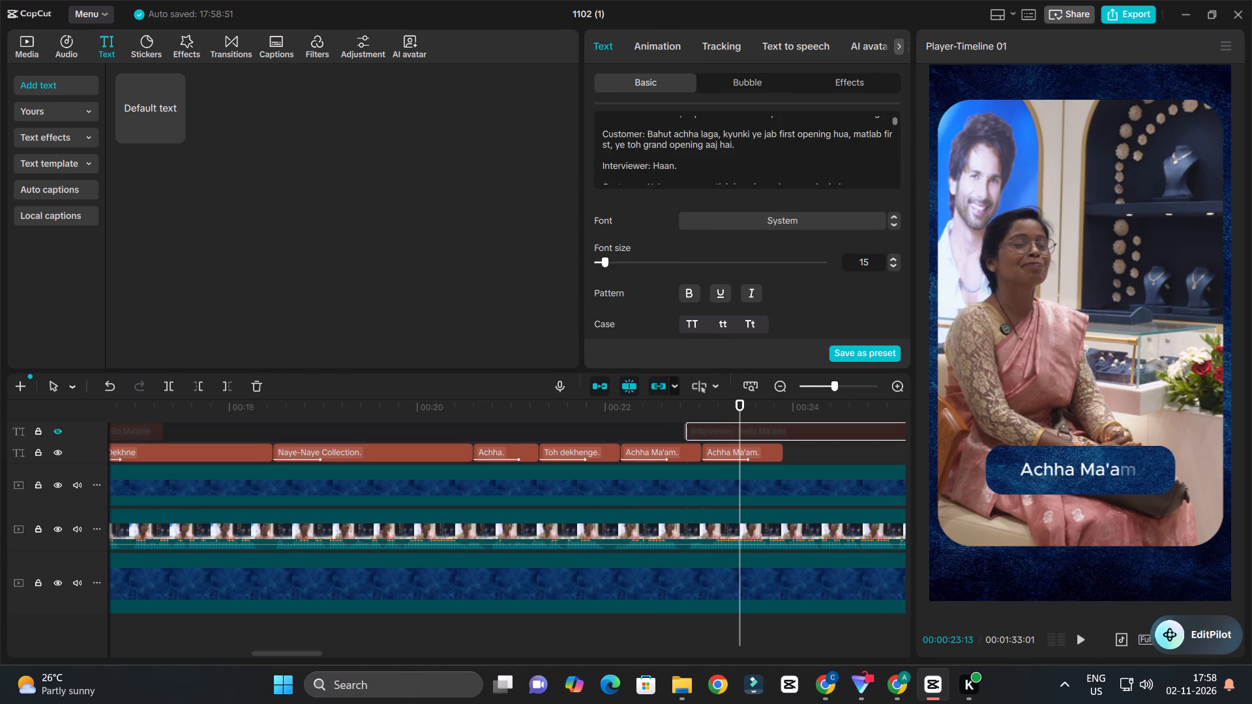
scroll(743, 145, "down", 2)
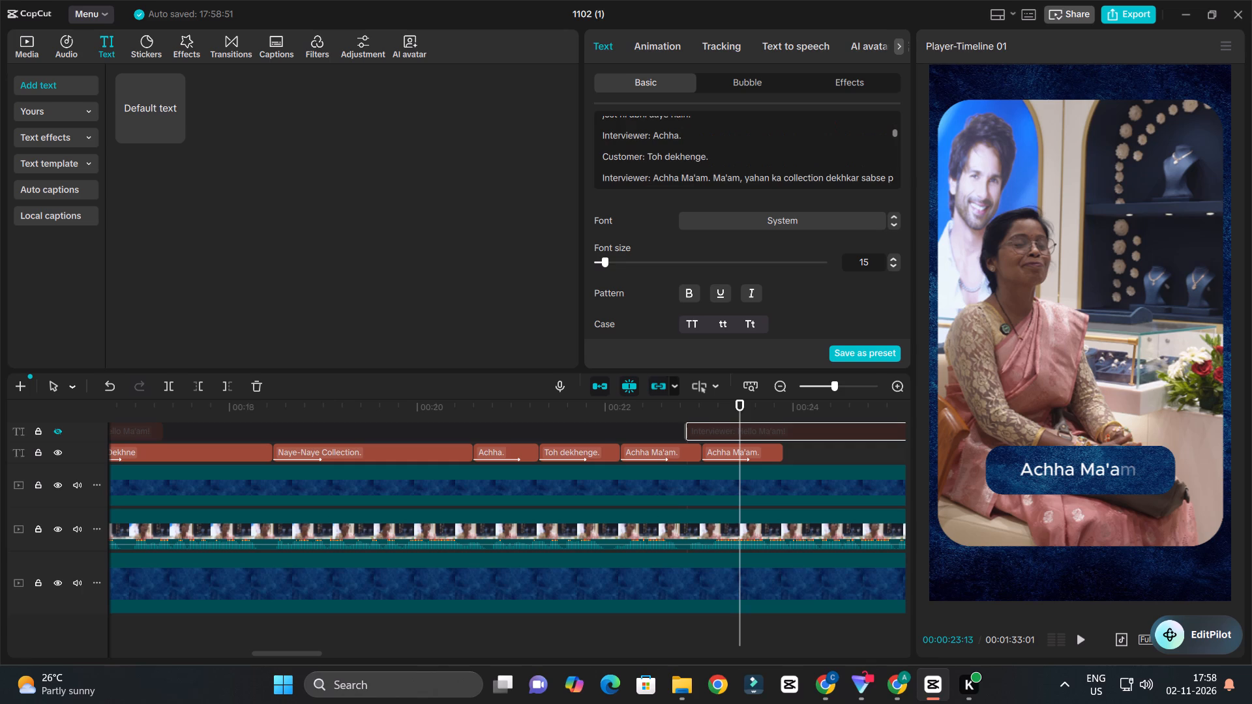
scroll(731, 169, "down", 1)
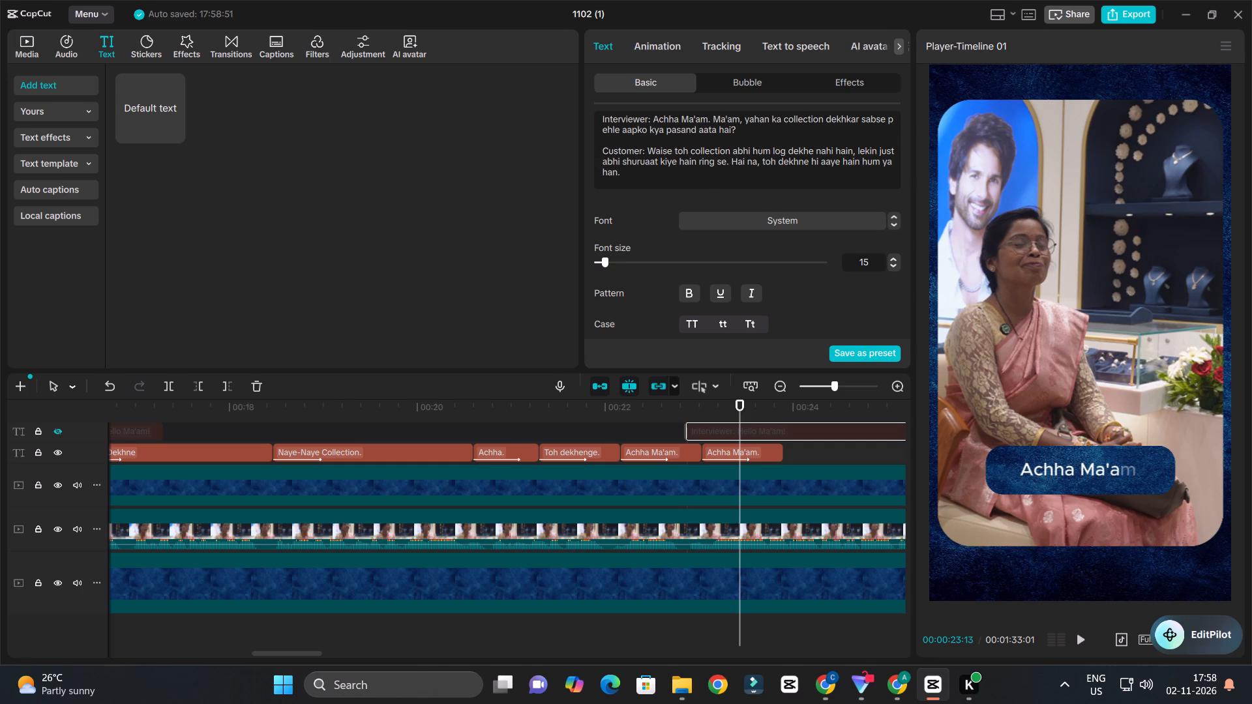
left_click_drag(711, 117, 756, 133)
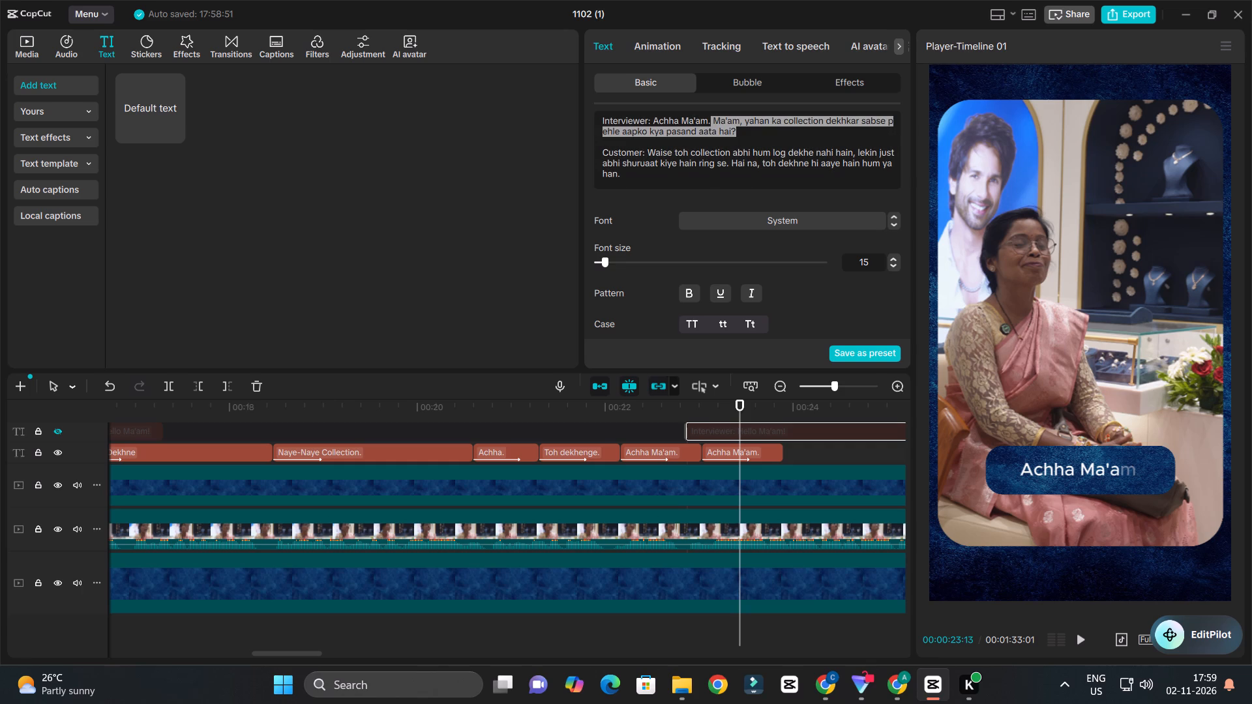
key("ctrl+c")
Replace the caption of the last "Achha Ma'am." clip with the copied question starting "Ma'am, yahan ka collection".
left_click(738, 453)
left_click(696, 139)
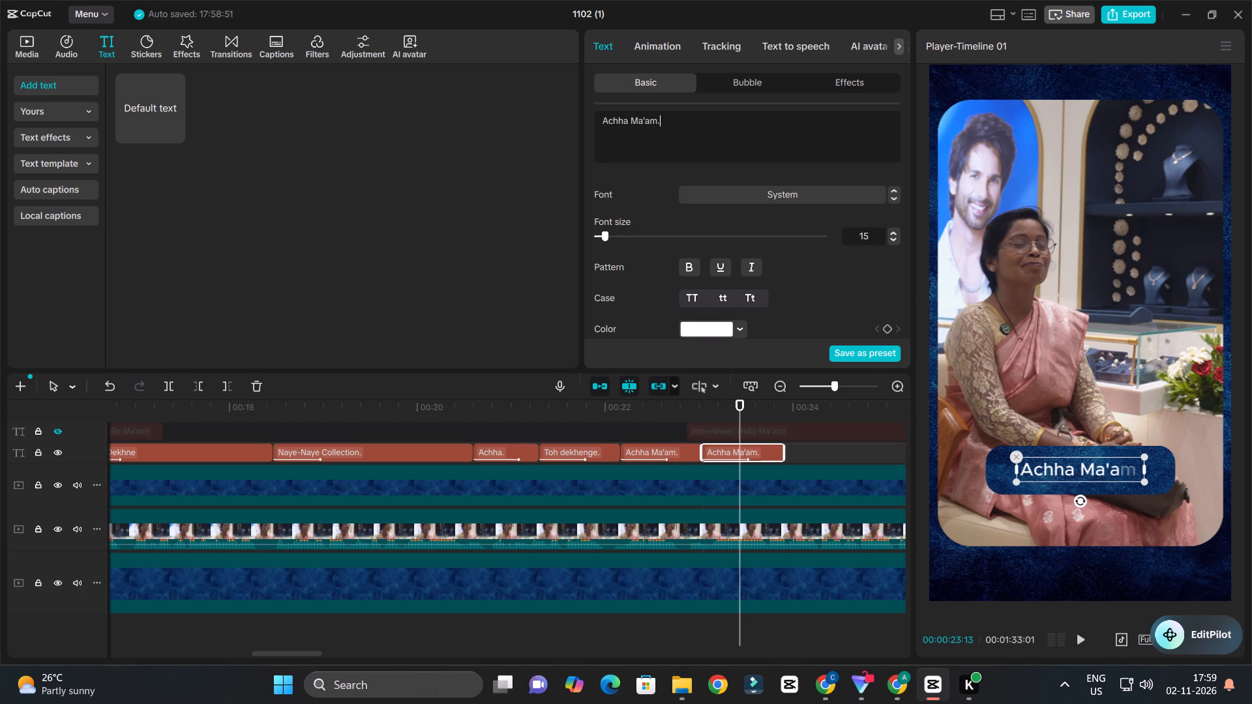
key("ctrl+a")
key("ctrl+v")
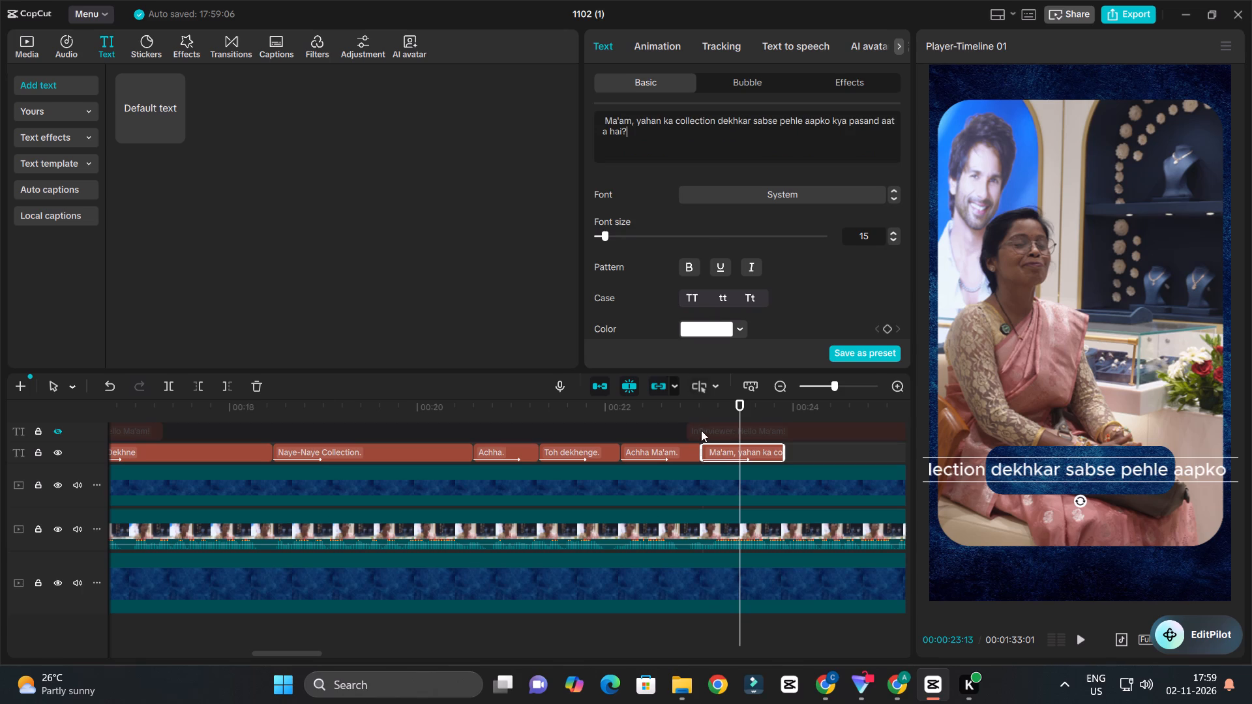
Play back the speech from the new question caption to judge where the phrase should be split.
left_click_drag(708, 412, 701, 409)
key("space")
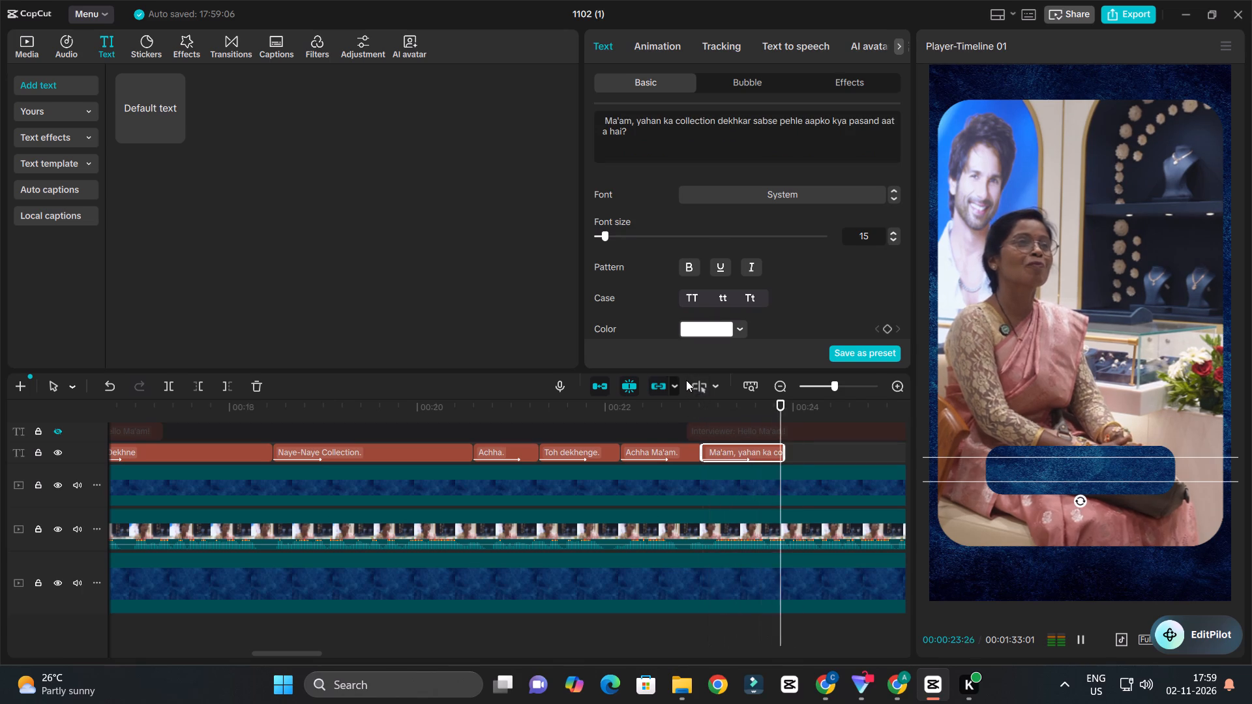
key("space")
key("space")
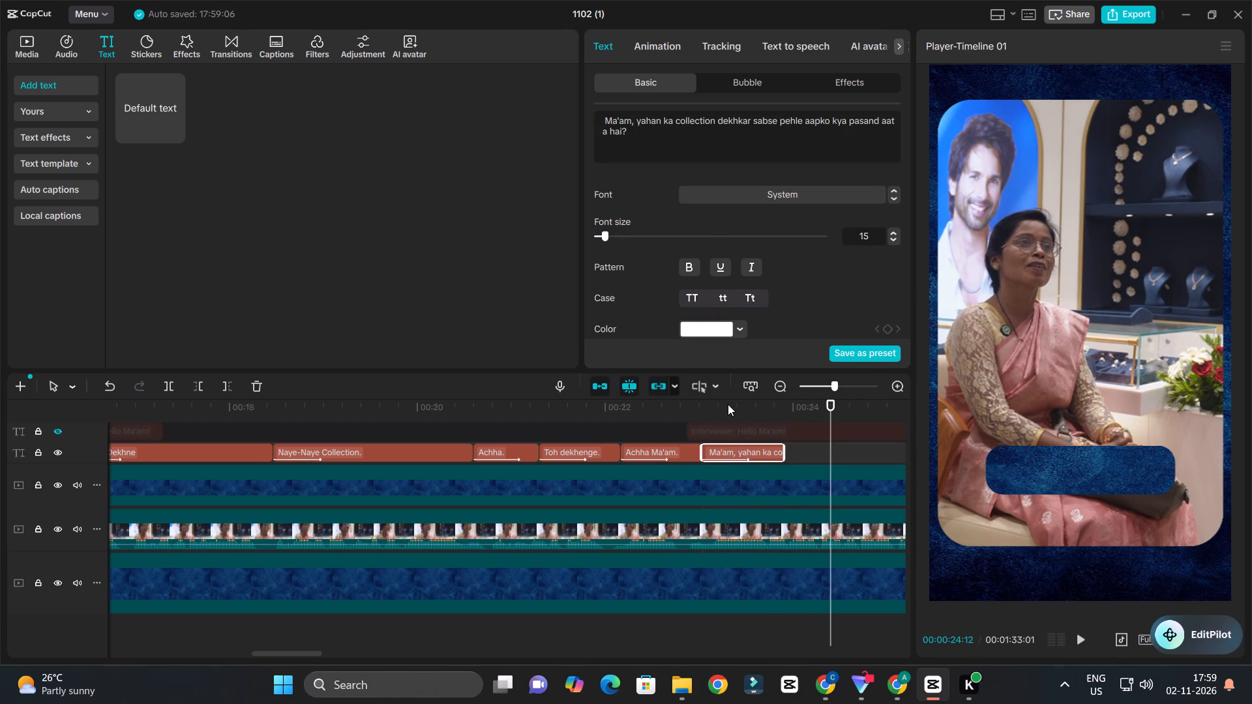
key("space")
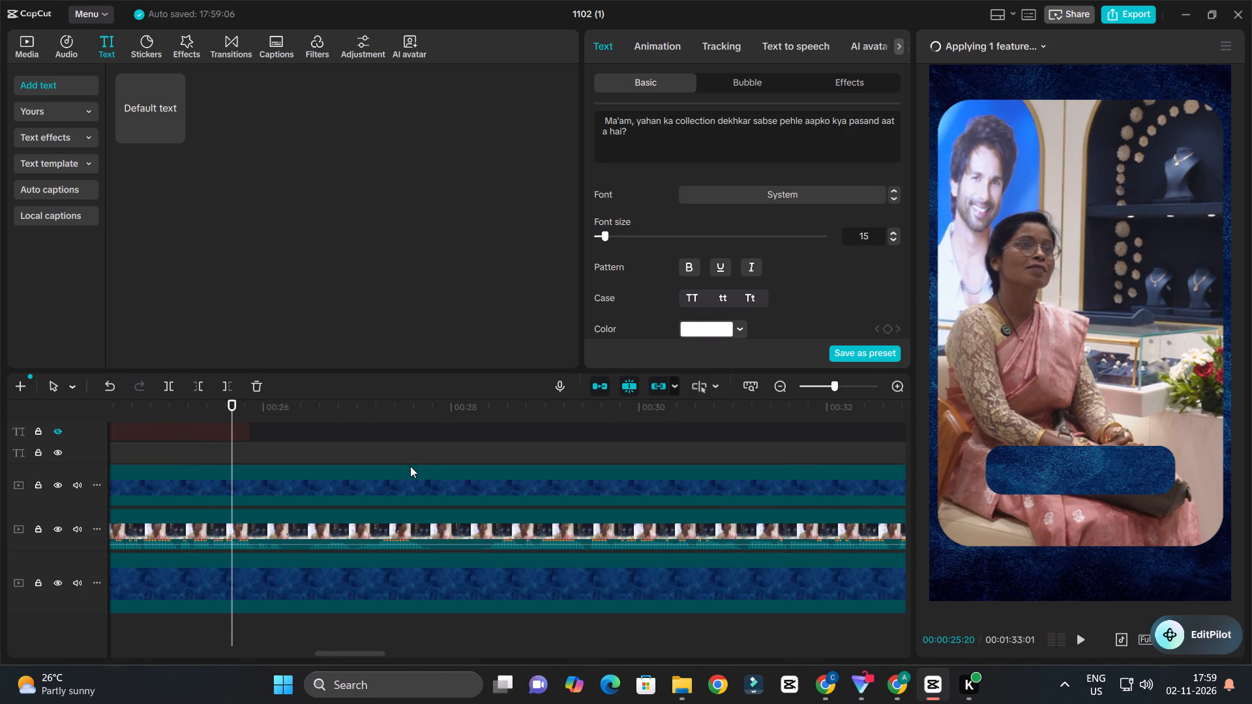
scroll(410, 466, "down", 12, "ctrl")
left_click_drag(207, 416, 128, 451)
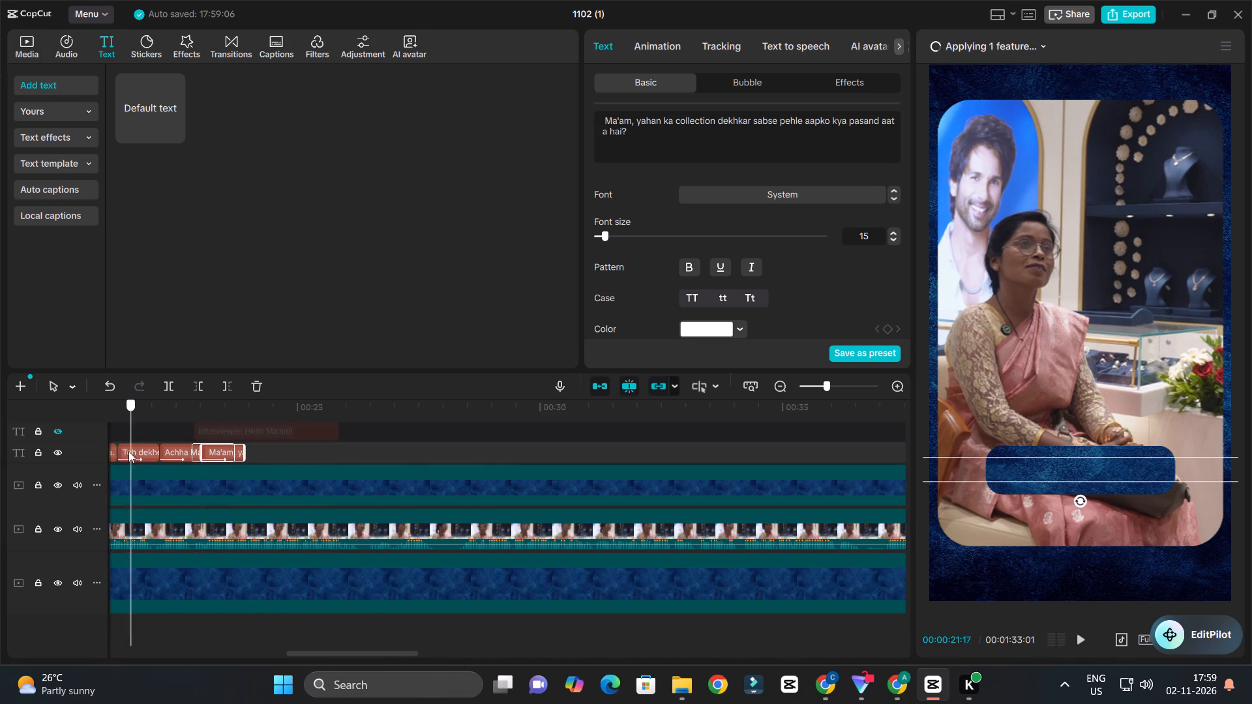
left_click_drag(128, 451, 306, 457)
key("space")
scroll(351, 438, "up", 3, "ctrl")
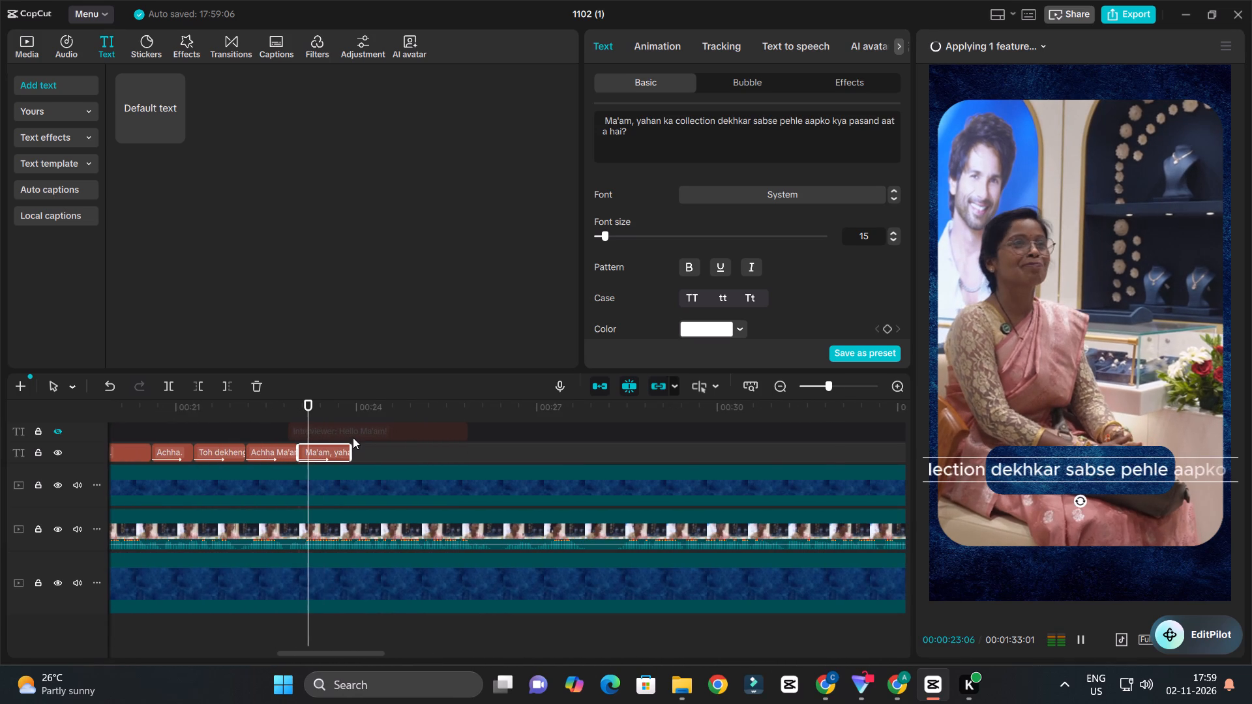
key("space")
key("space")
key("space")
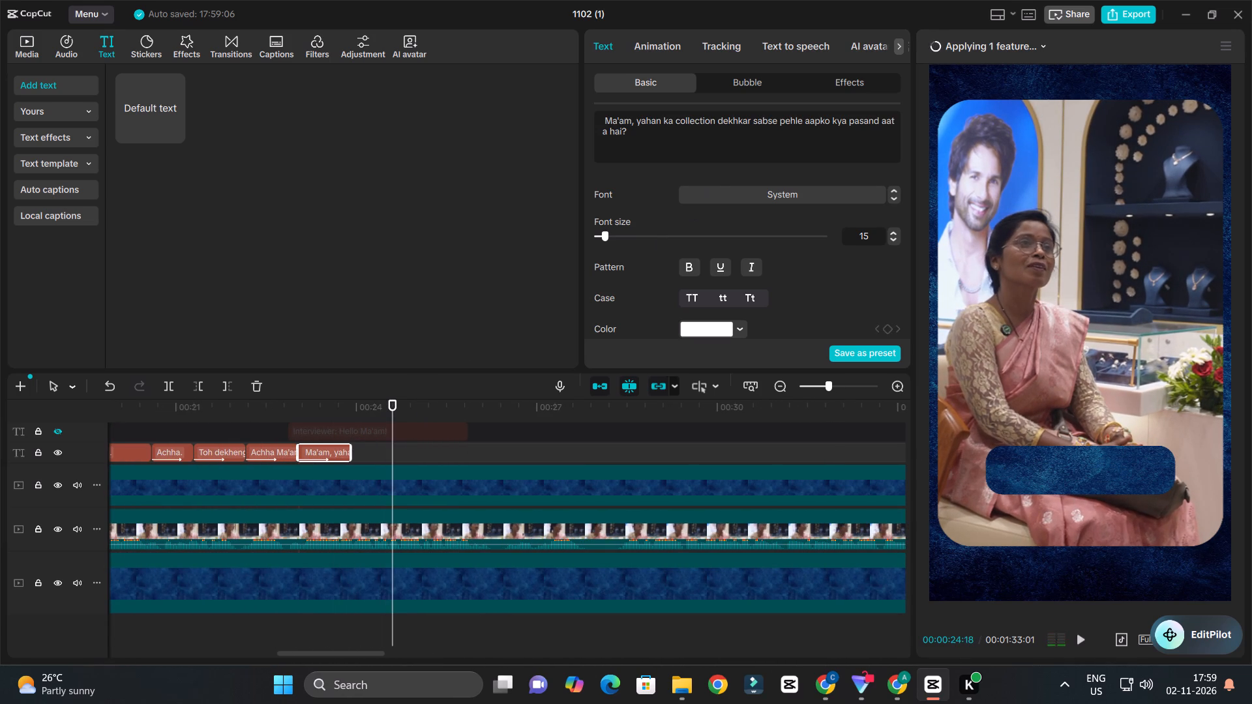
Shorten the question caption to "Ma'am, yahan ka collection dekhkar" by deleting the rest of the sentence.
left_click_drag(751, 125, 816, 154)
key("BackSpace")
Break the caption into two lines after "yahan ka" and scale it down slightly to fit the blue banner.
left_click(290, 421)
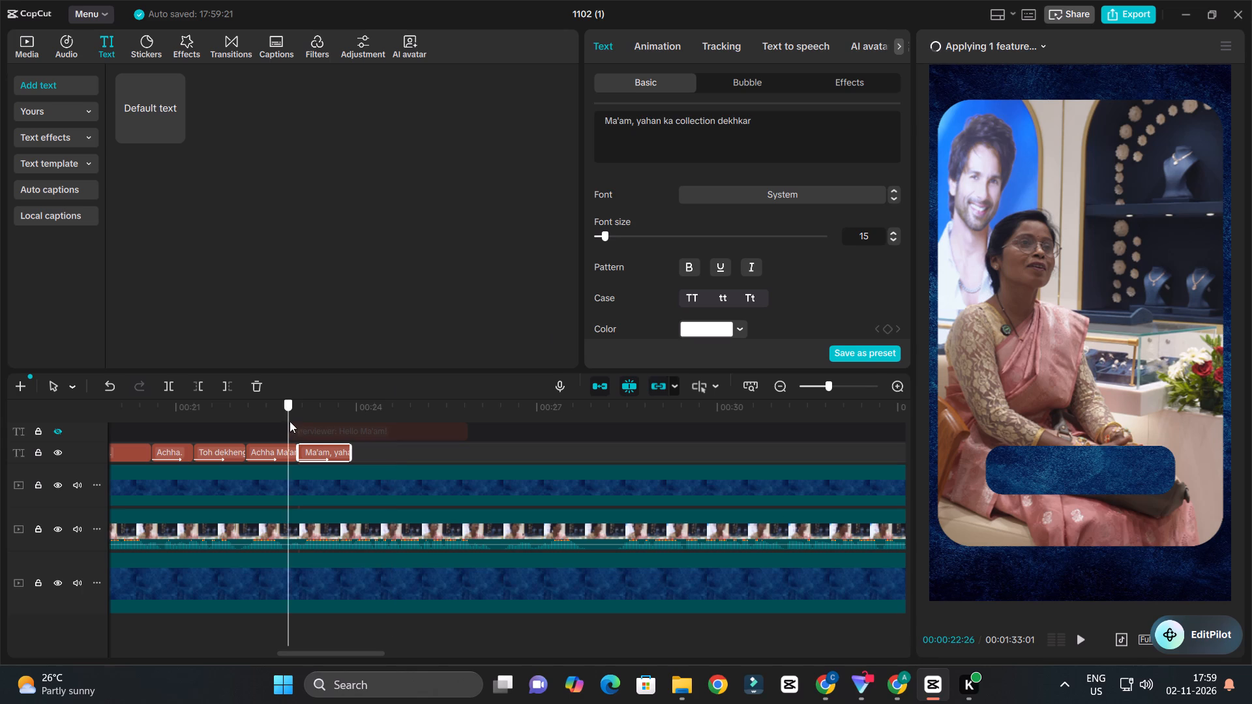
key("space")
scroll(361, 448, "up", 4, "ctrl")
key("space")
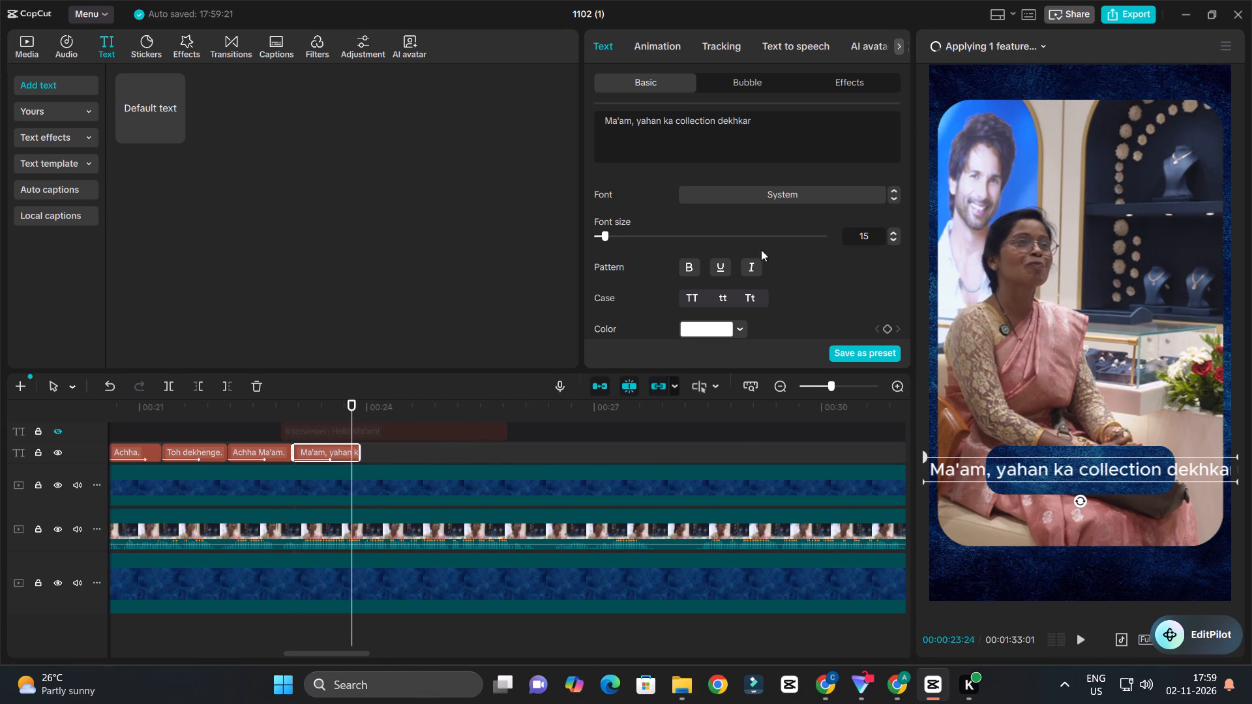
left_click(604, 233)
left_click(675, 123)
key("Return")
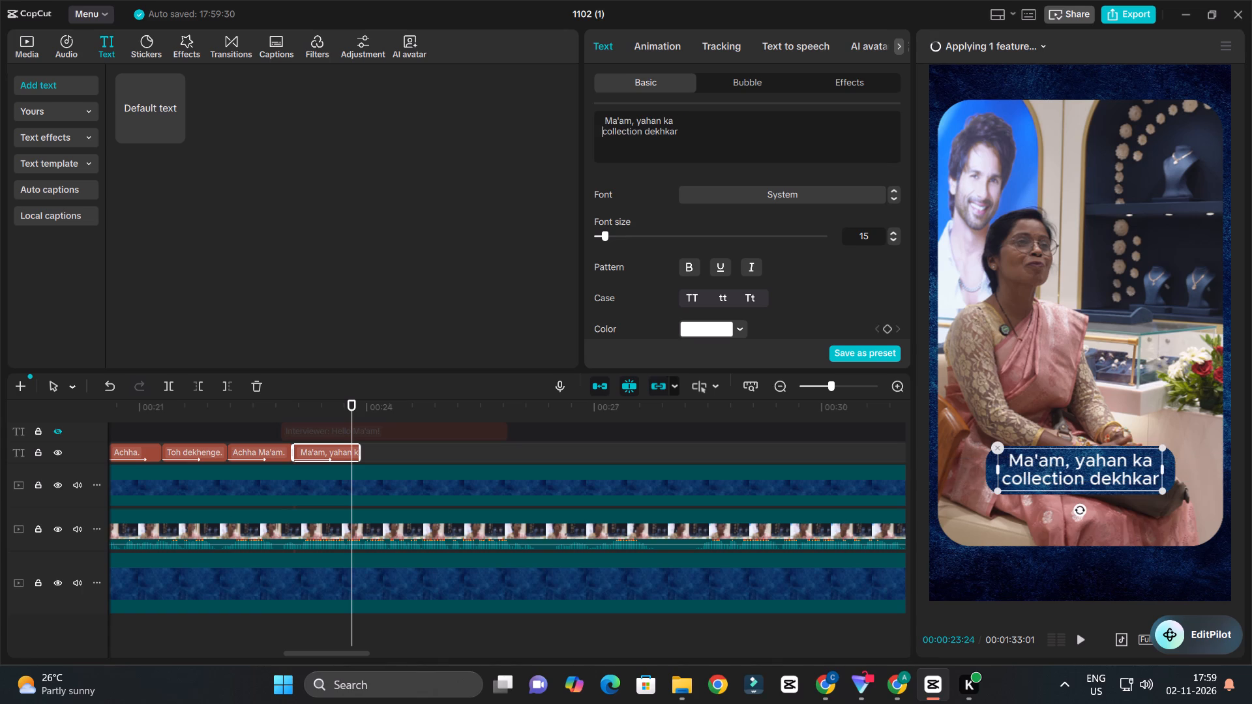
left_click_drag(1163, 495, 1154, 491)
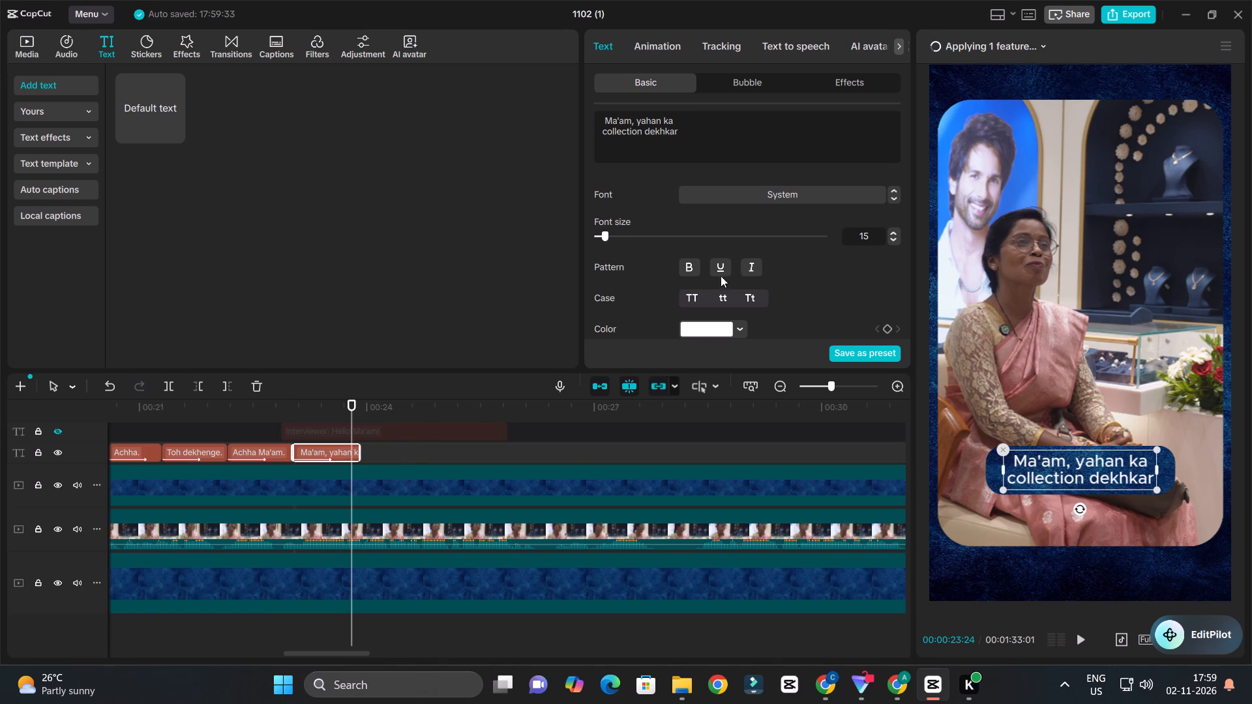
Set the two-line caption to title case, giving "Ma'Am, Yahan Ka Collection Dekhkar".
left_click(752, 297)
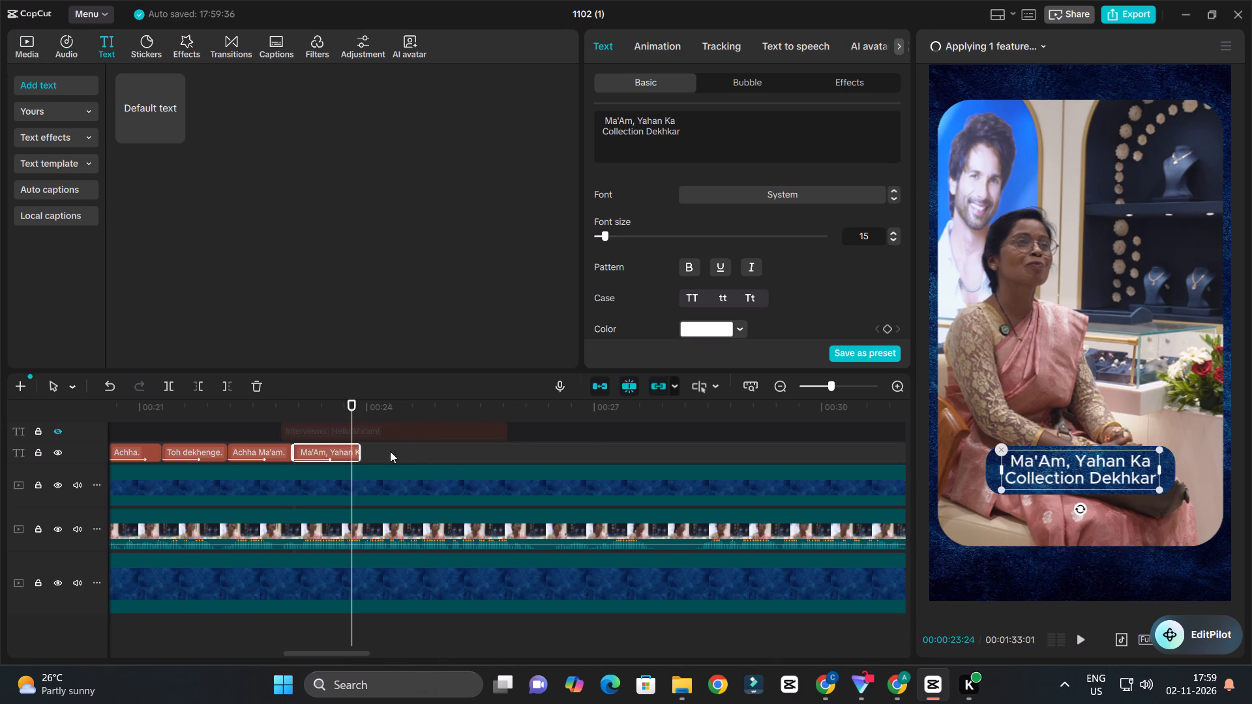
Play back the "Ma'Am, Yahan Ka Collection Dekhkar" clip and extend its end to just past 00:00:24.
left_click(294, 412)
key("space")
scroll(396, 472, "up", 7, "ctrl")
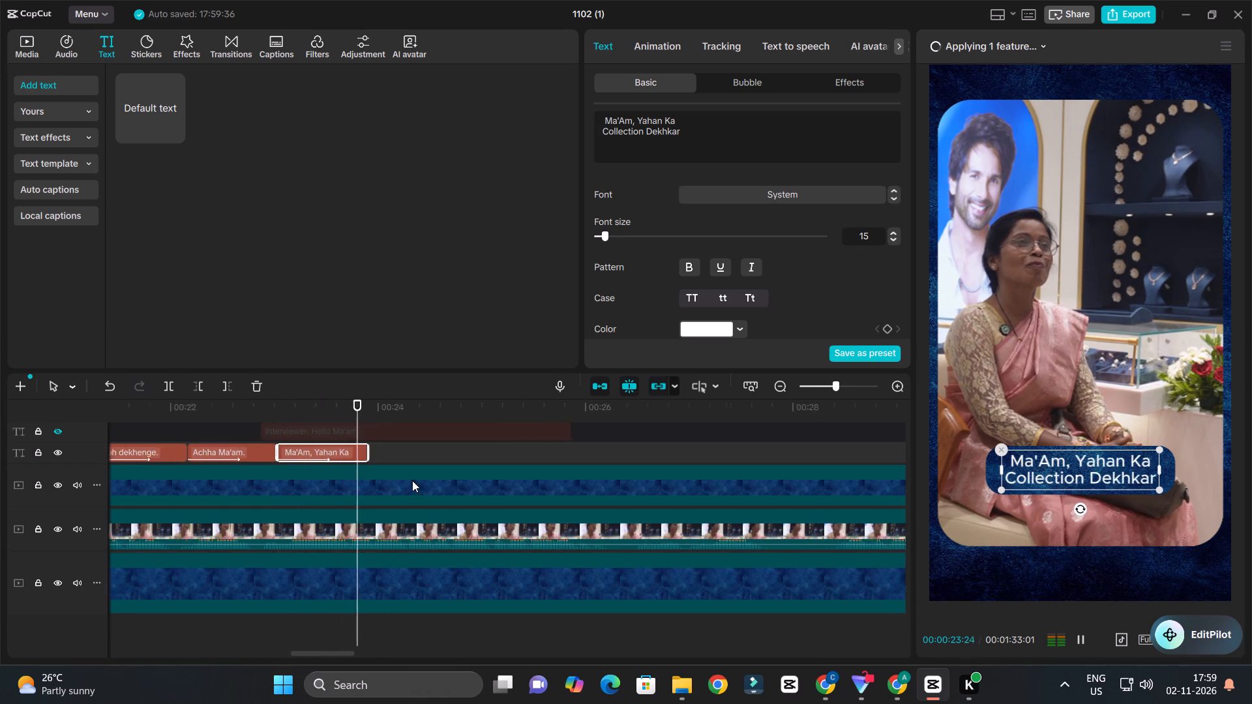
scroll(412, 480, "up", 8, "ctrl")
key("space")
left_click_drag(343, 452, 379, 461)
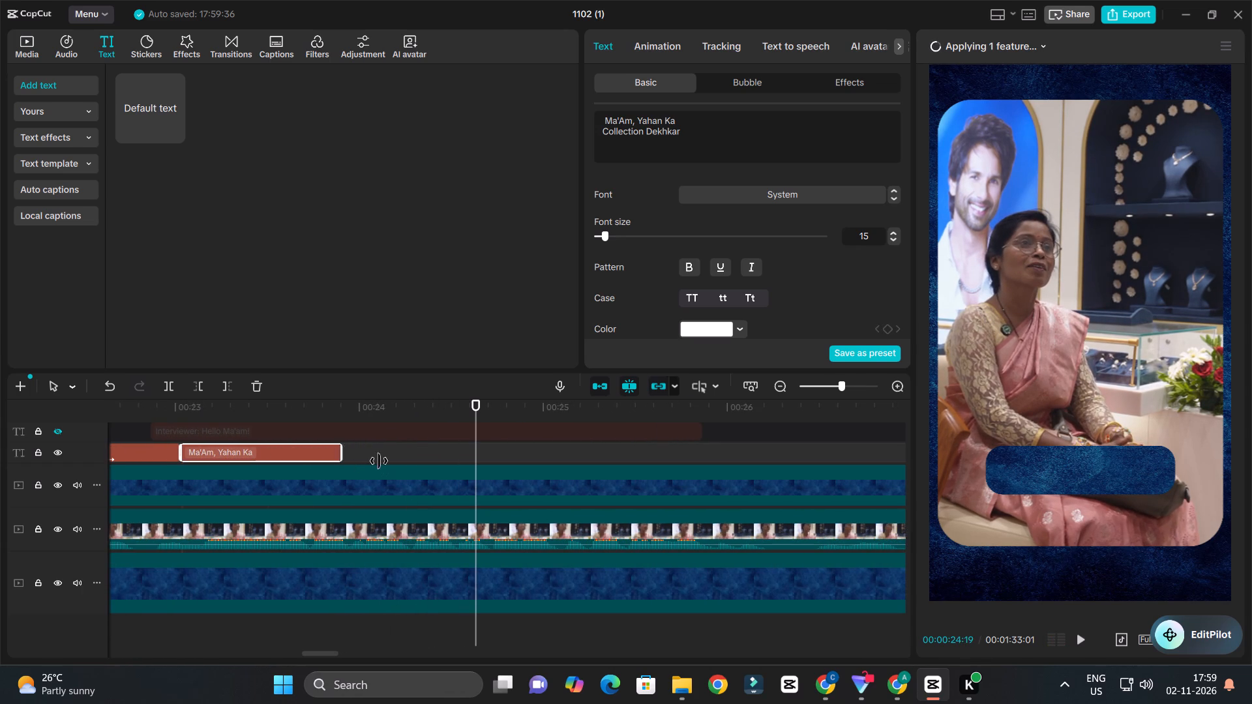
left_click_drag(379, 461, 415, 463)
Play back the "Ma'Am, Yahan Ka Collection Dekhkar" caption and extend its clip end to 00:00:24:12.
left_click(329, 405)
key("space")
key("space")
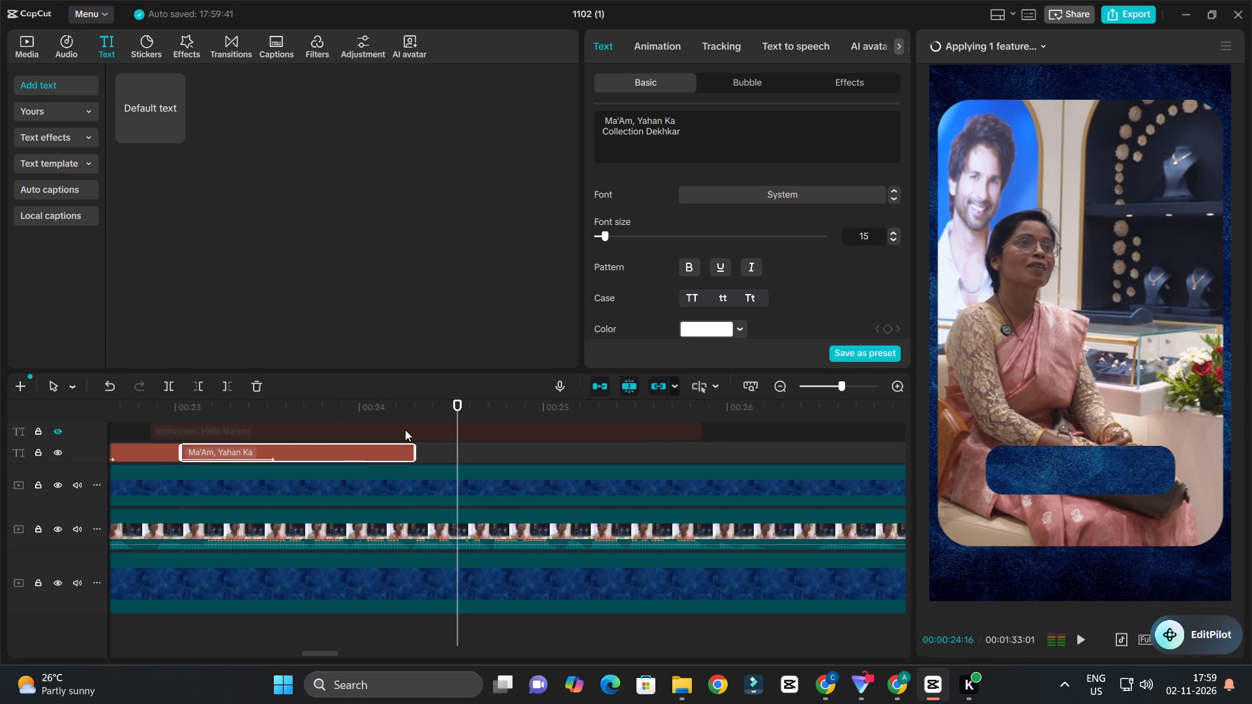
left_click_drag(419, 413, 425, 422)
key("space")
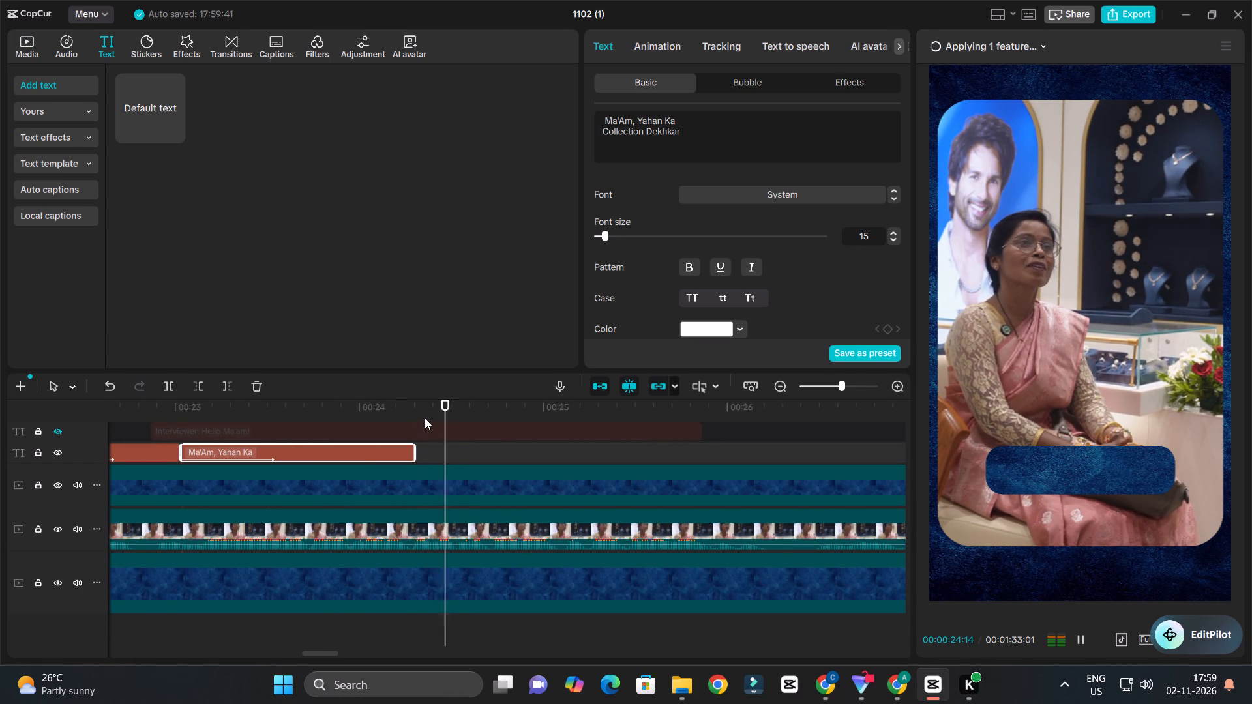
key("space")
left_click_drag(425, 407, 434, 424)
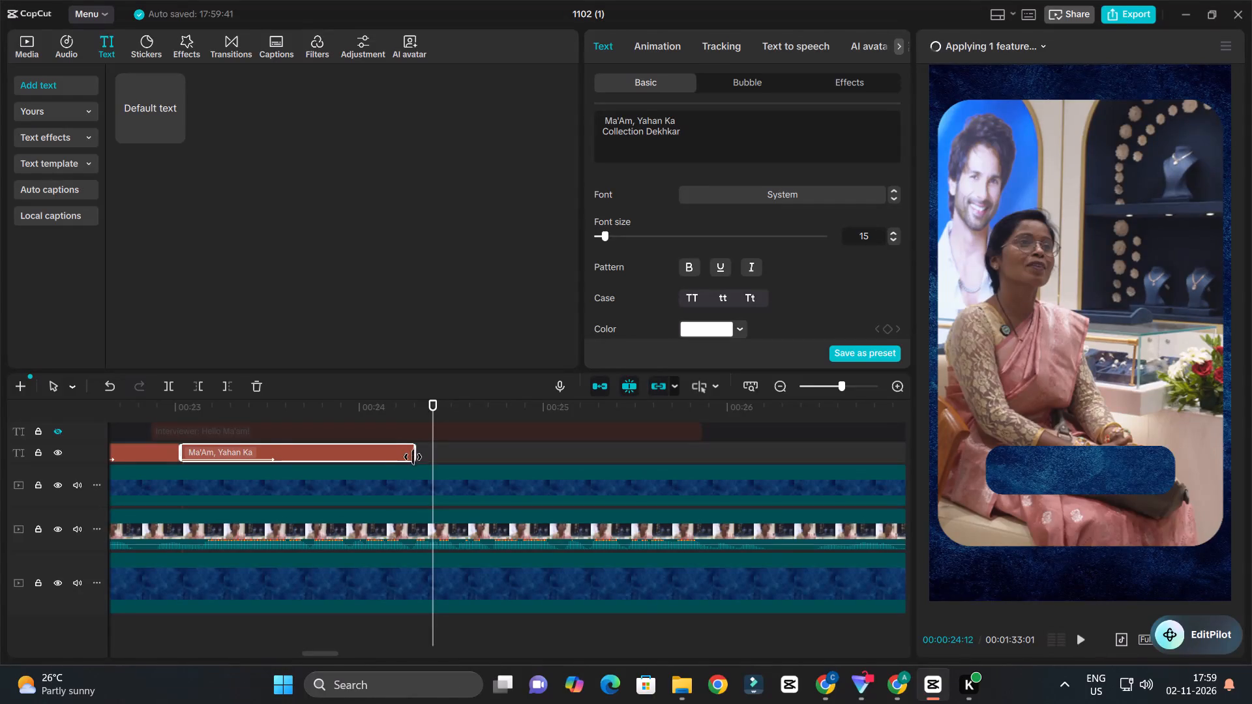
left_click_drag(413, 455, 428, 456)
left_click(429, 456)
key("space")
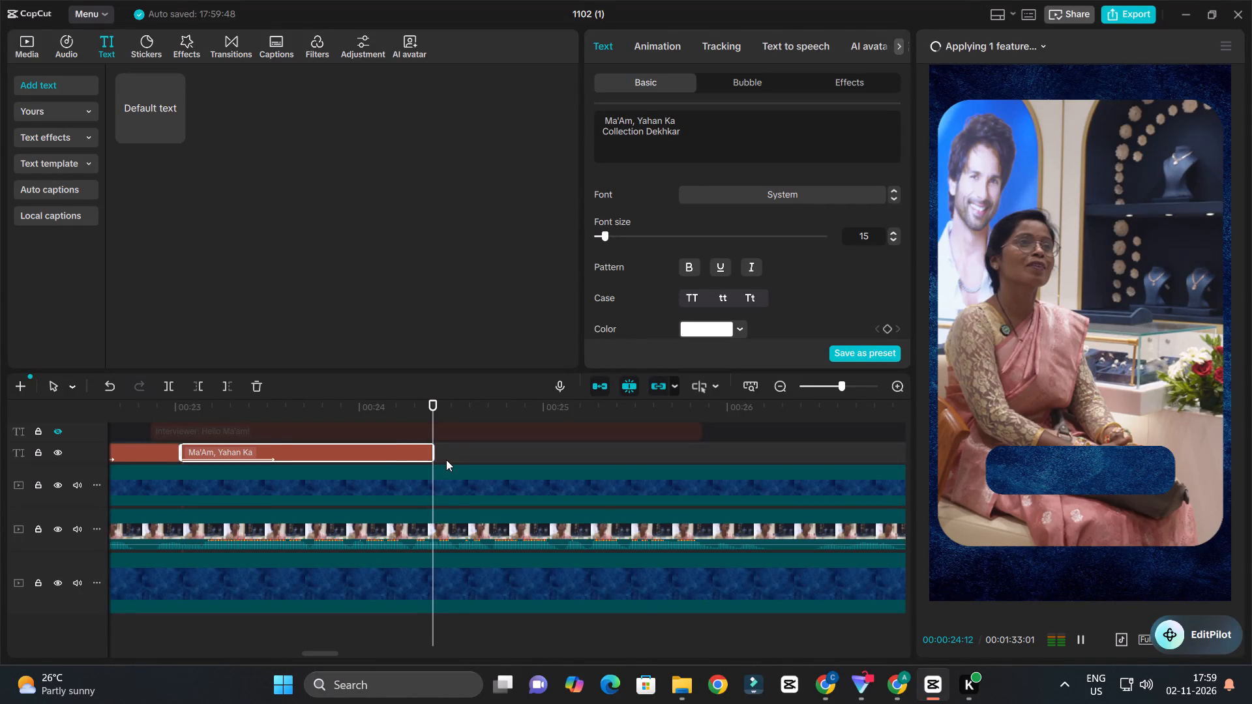
key("space")
key("space")
key("space")
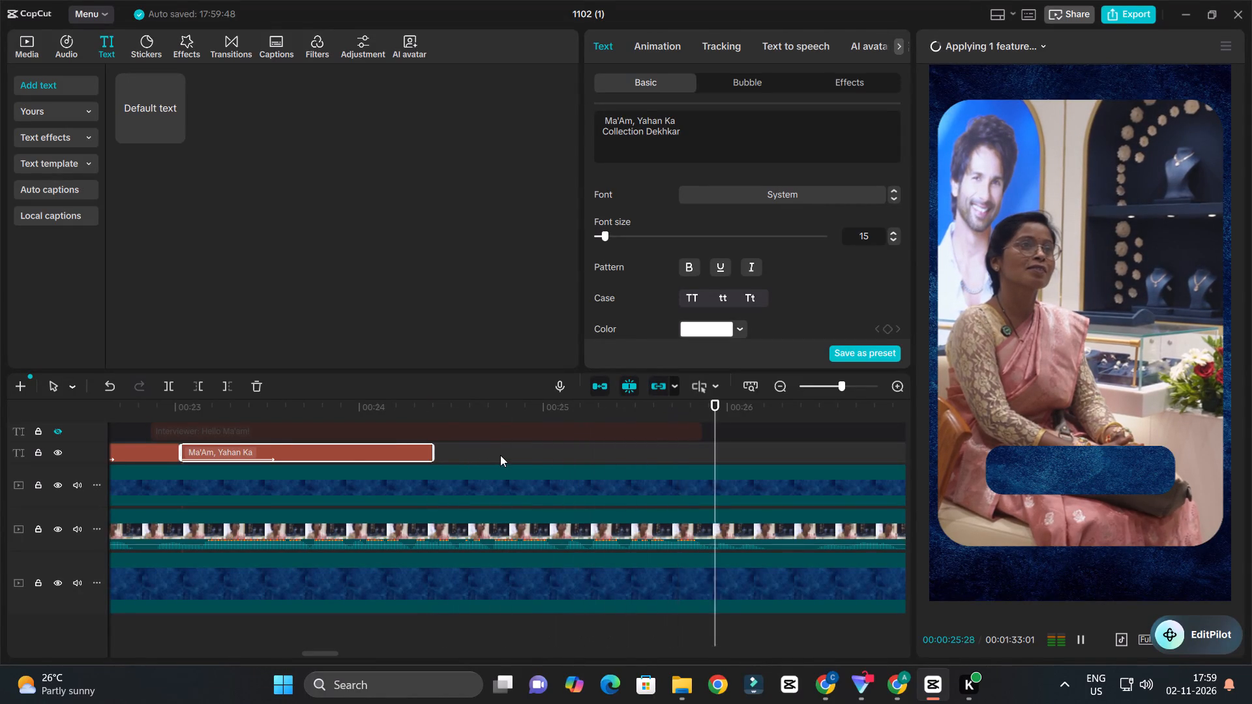
Duplicate the "Ma'Am, Yahan Ka Collection Dekhkar" clip and place the copy directly after it on the caption track.
scroll(501, 454, "down", 5, "ctrl")
left_click_drag(466, 452, 647, 455, "alt")
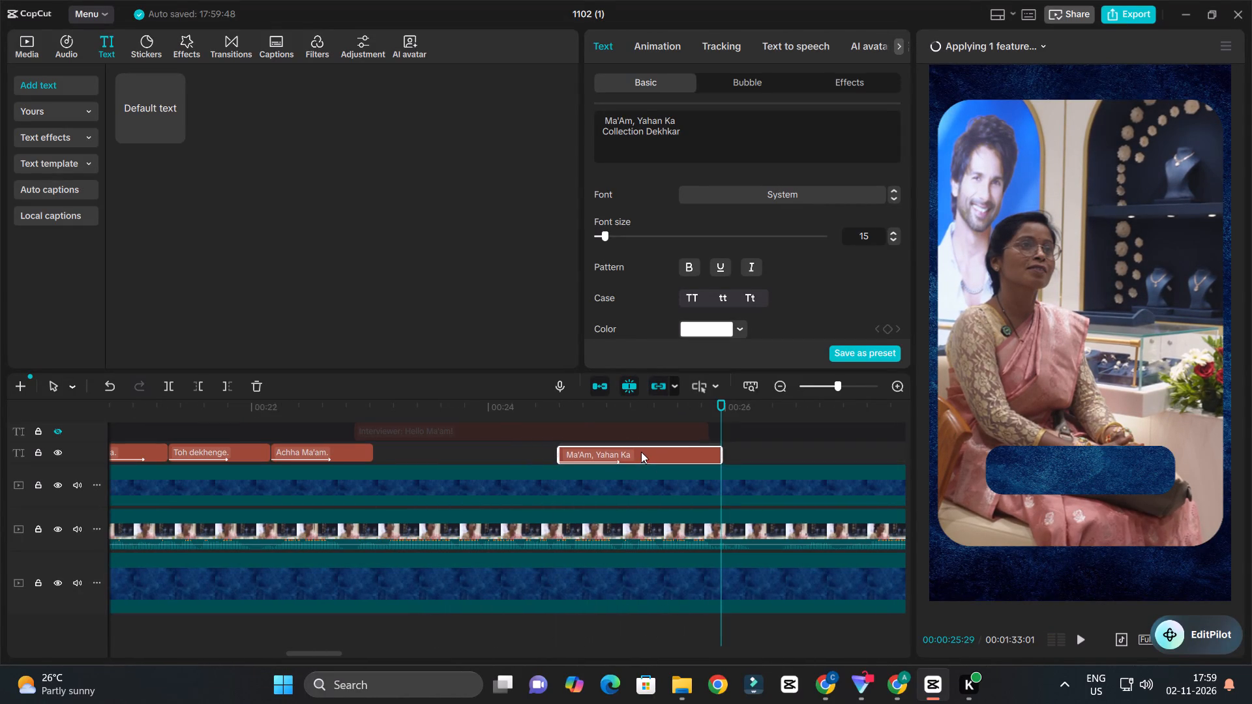
left_click_drag(641, 452, 619, 459)
left_click(619, 459)
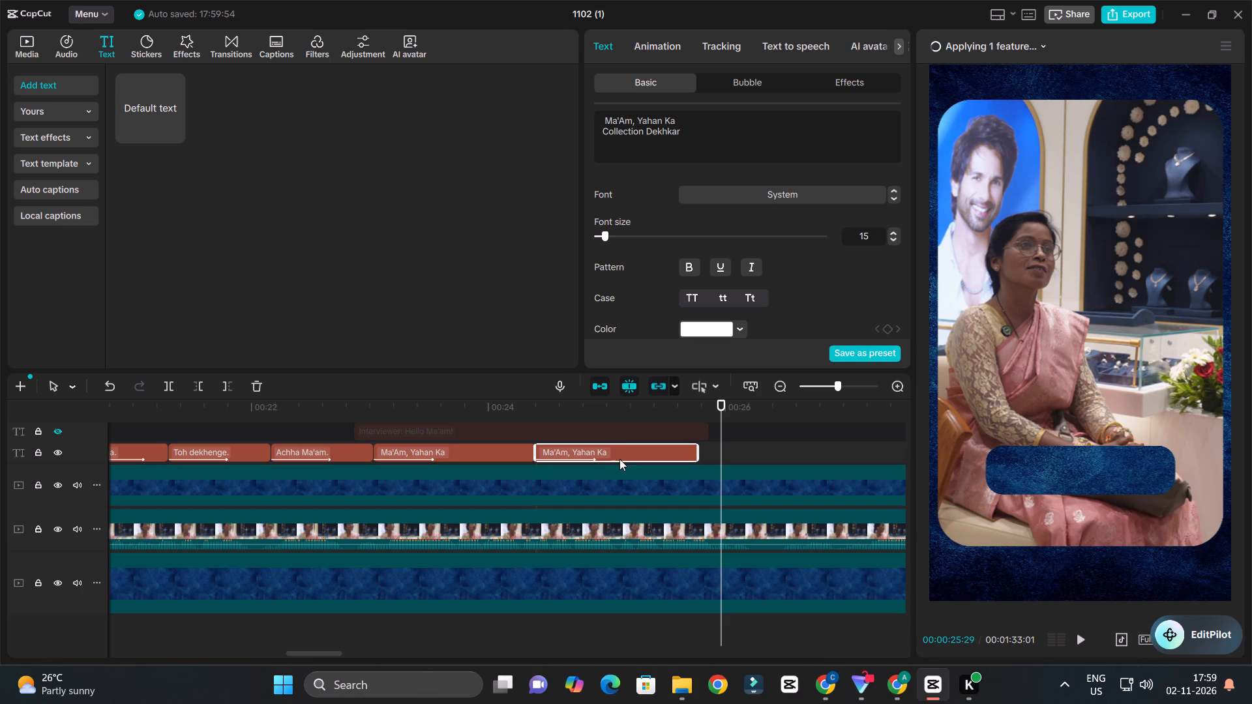
Replace the copy's text with the rest of the pasted question in title case, "Sabse Pehle Aapko Kya Pasand Aata Hai?".
left_click(687, 132)
key("ctrl+a")
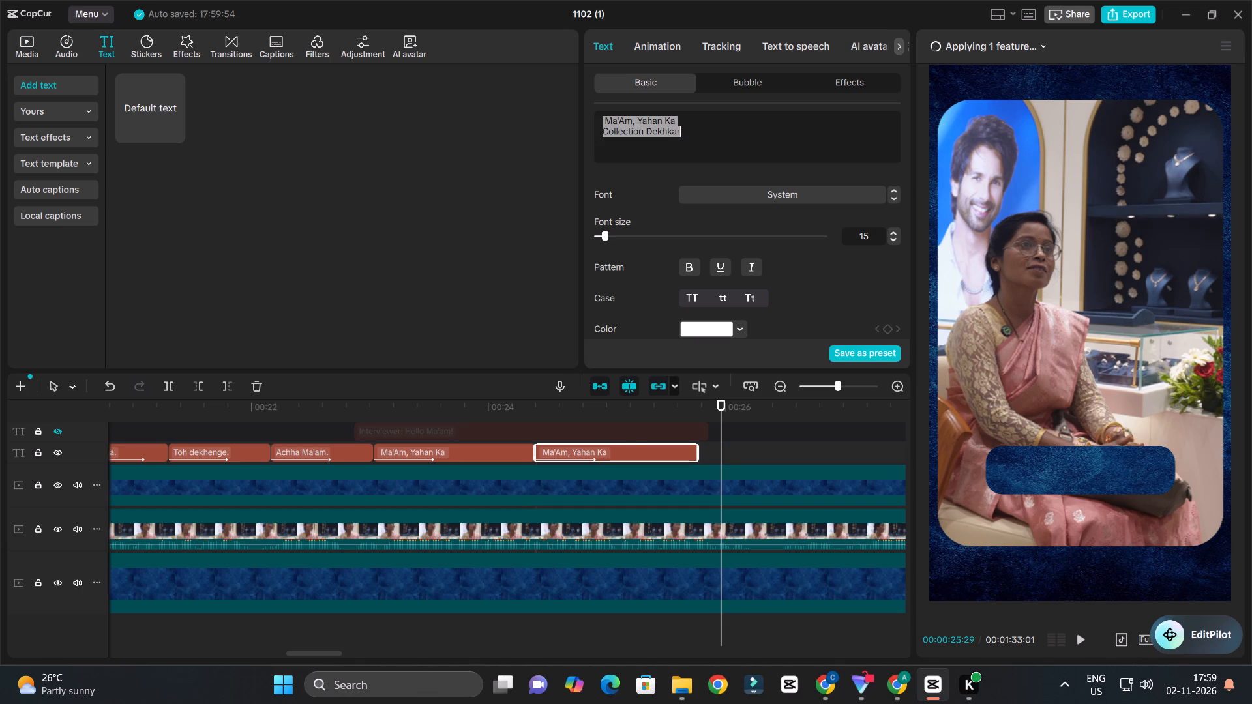
key("ctrl+v")
left_click_drag(750, 123, 743, 121)
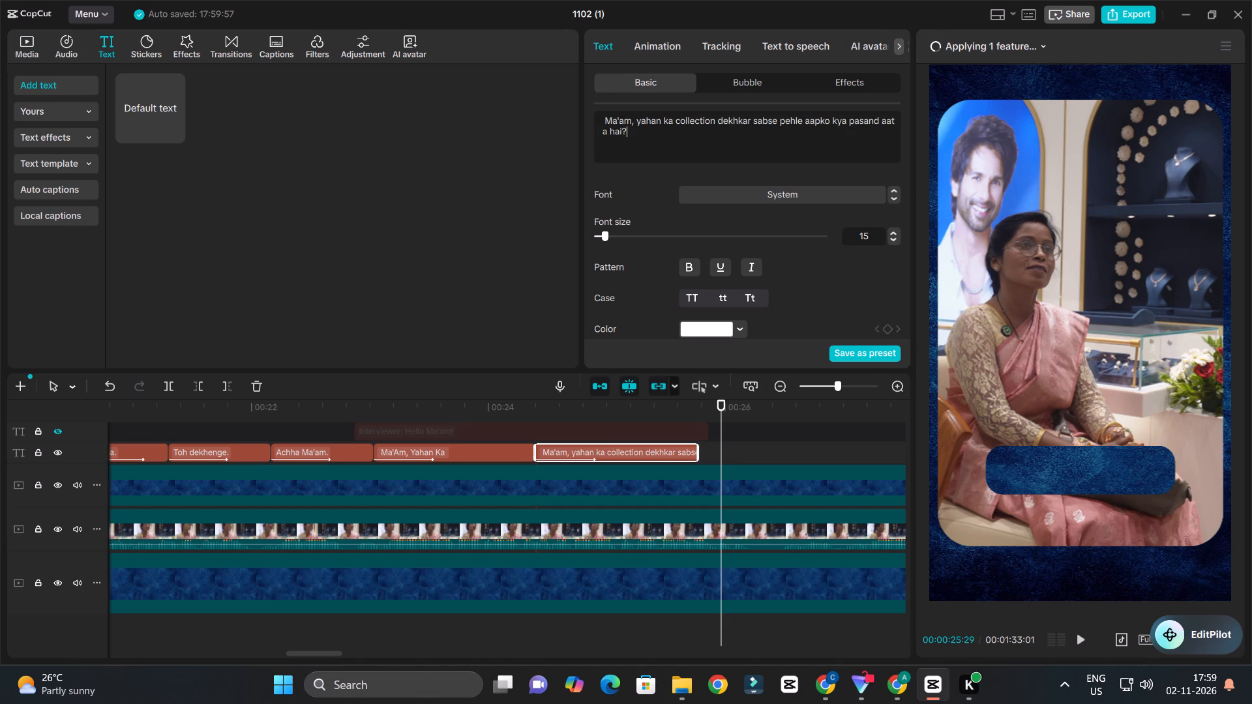
left_click_drag(743, 121, 602, 114)
key("BackSpace")
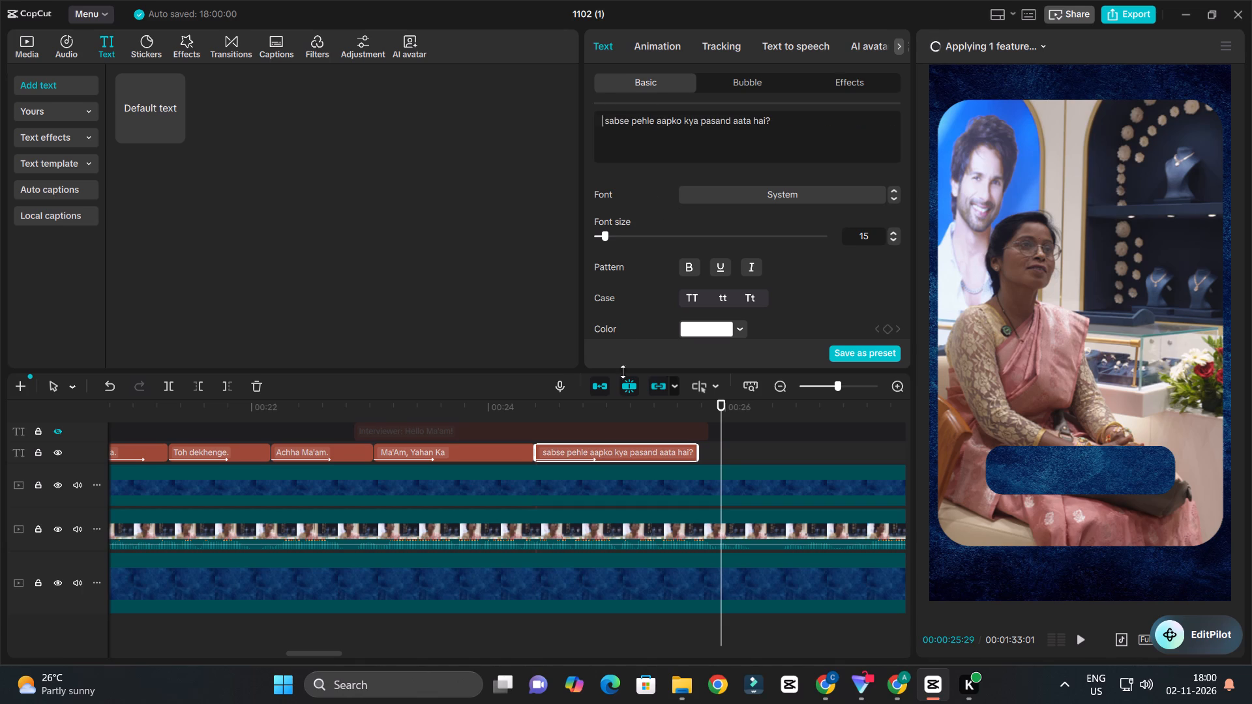
left_click(750, 296)
Preview the "Sabse Pehle Aapko Kya Pasand Aata Hai?" caption and break it into two lines after "Aapko".
left_click_drag(544, 407, 530, 407)
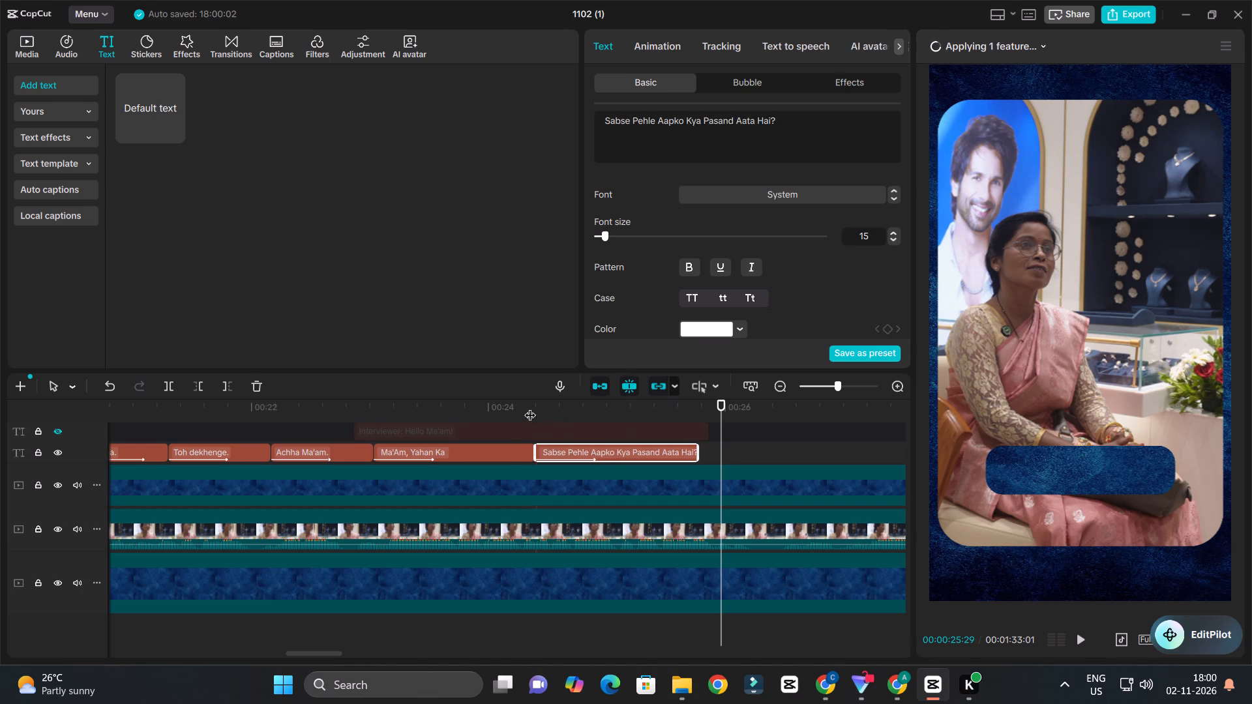
left_click_drag(530, 407, 522, 407)
key("space")
scroll(606, 448, "down", 4, "ctrl")
scroll(621, 460, "up", 3, "ctrl")
key("space")
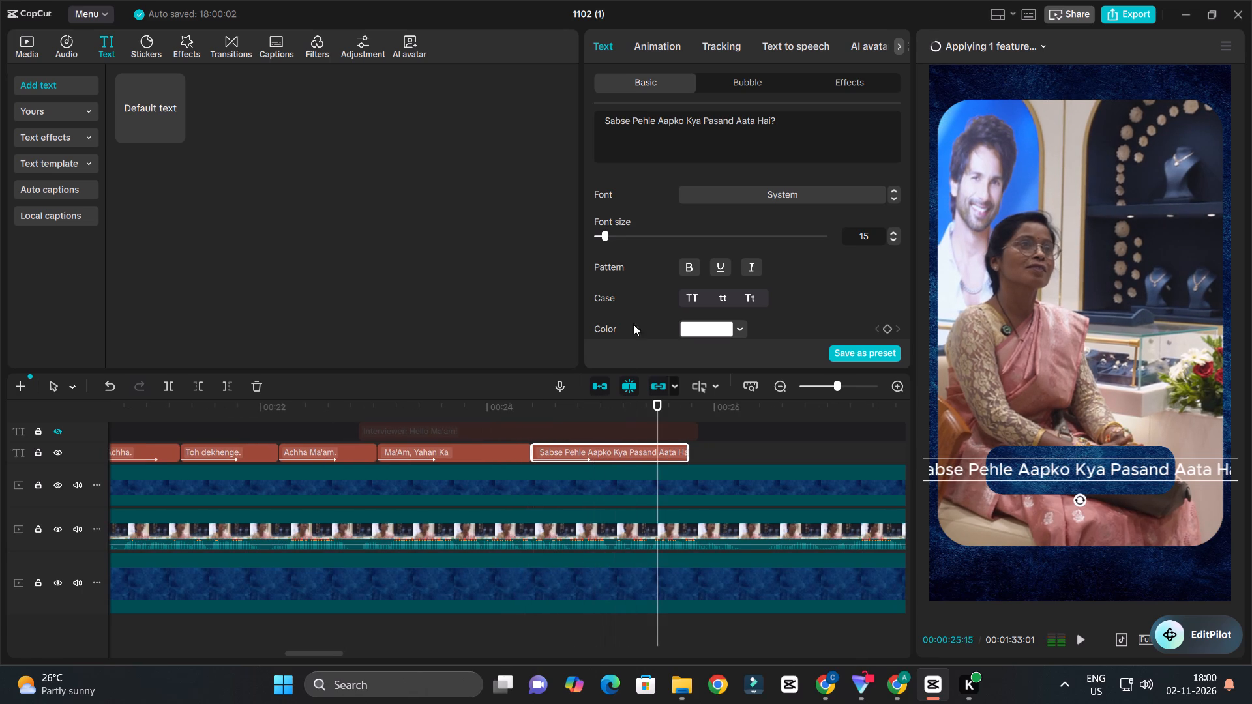
left_click(684, 123)
key("Return")
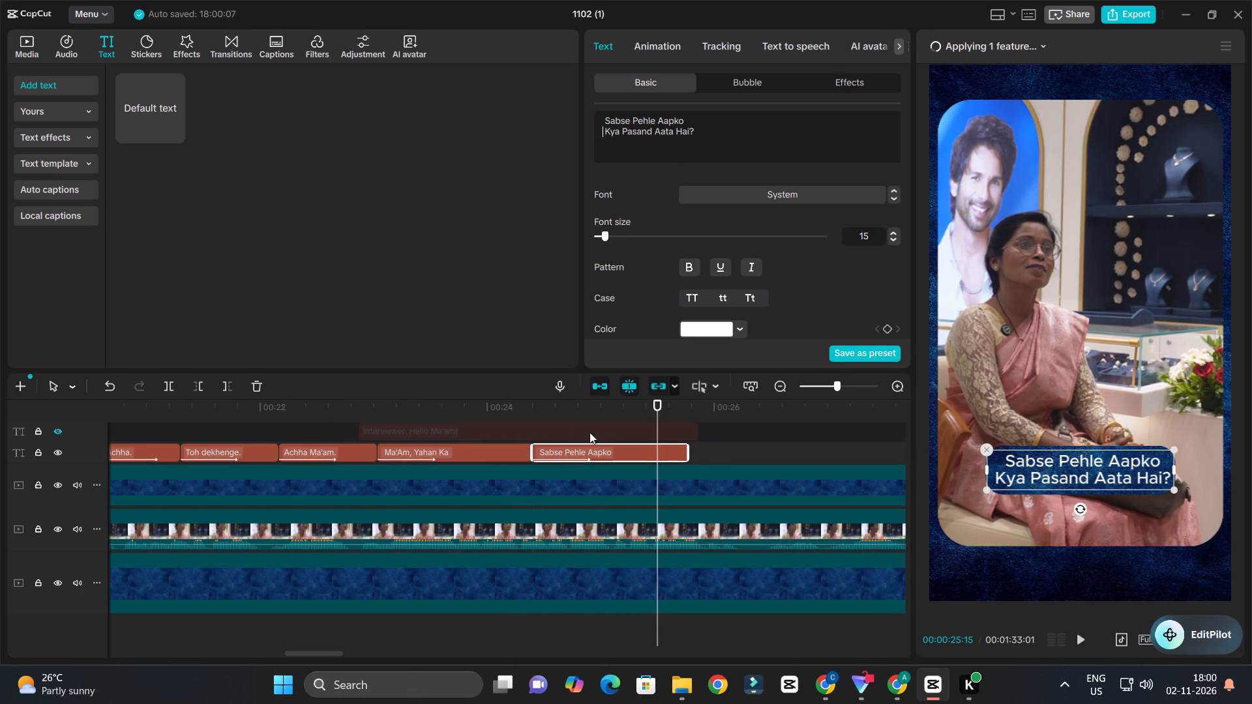
Play back the "Sabse Pehle Aapko" caption and extend its clip end to about 00:00:26.4.
left_click(520, 407)
key("space")
scroll(589, 435, "down", 4, "ctrl")
scroll(604, 439, "up", 4, "ctrl")
scroll(609, 441, "down", 3, "ctrl")
scroll(653, 460, "up", 4, "ctrl")
key("space")
left_click_drag(685, 454, 719, 455)
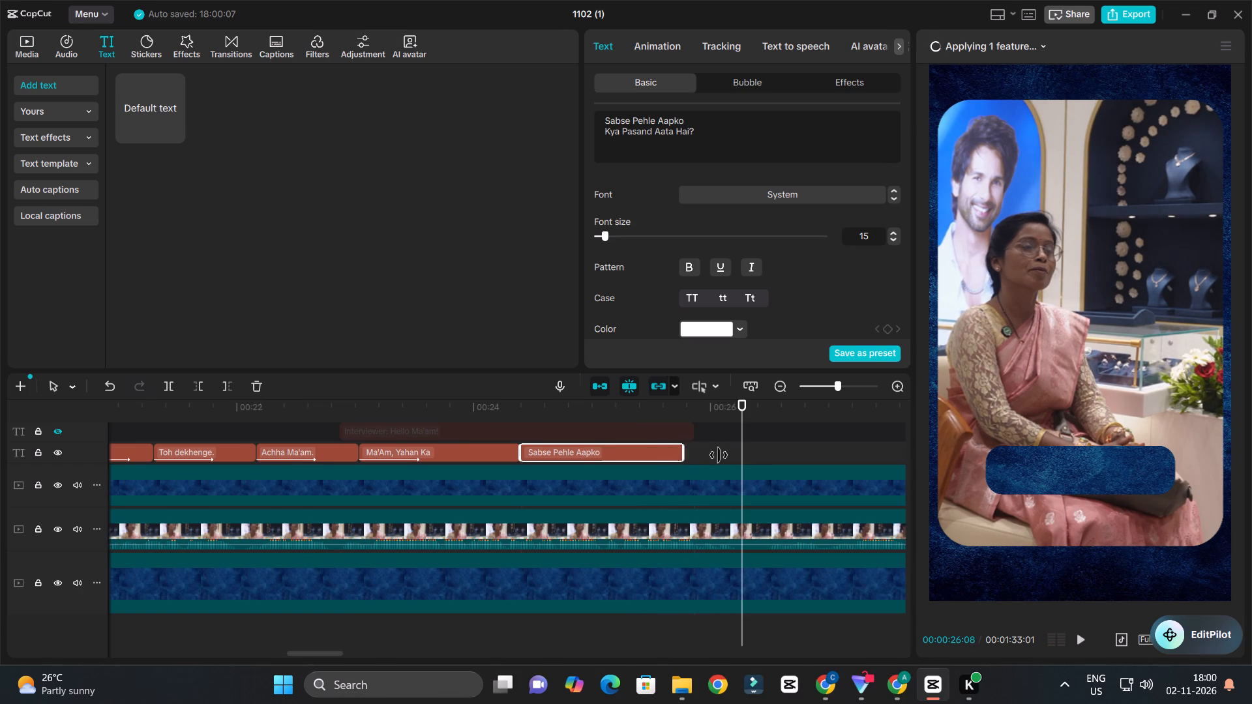
left_click_drag(719, 455, 754, 463)
key("space")
key("space")
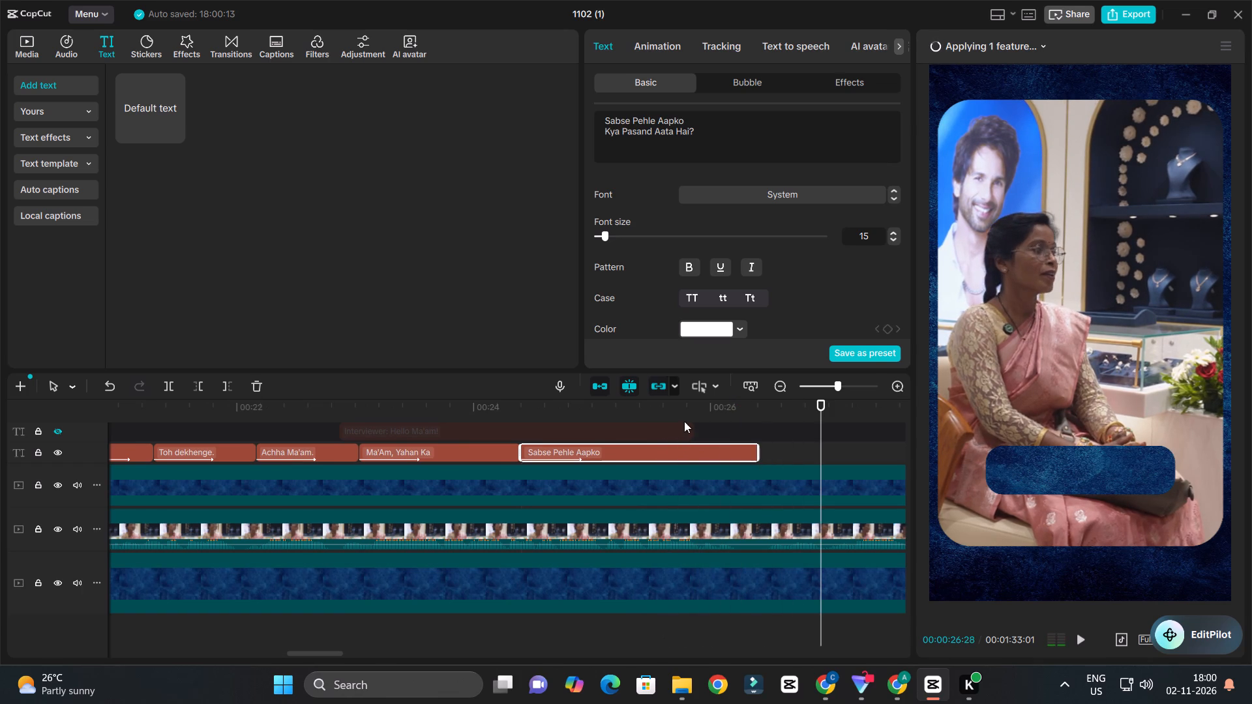
Listen to the following speech and extend the "Sabse Pehle Aapko" clip end to about 00:00:27.
left_click(683, 420)
key("space")
scroll(757, 433, "down", 8, "ctrl")
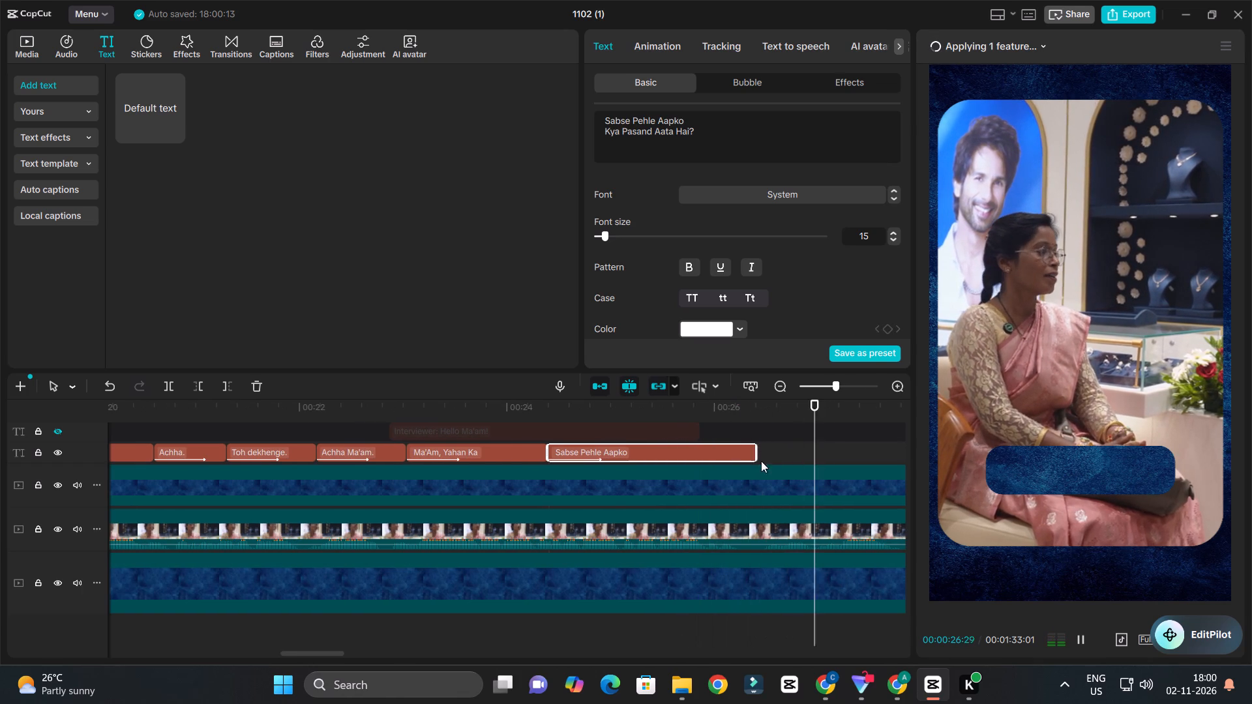
scroll(741, 464, "down", 13, "ctrl")
key("space")
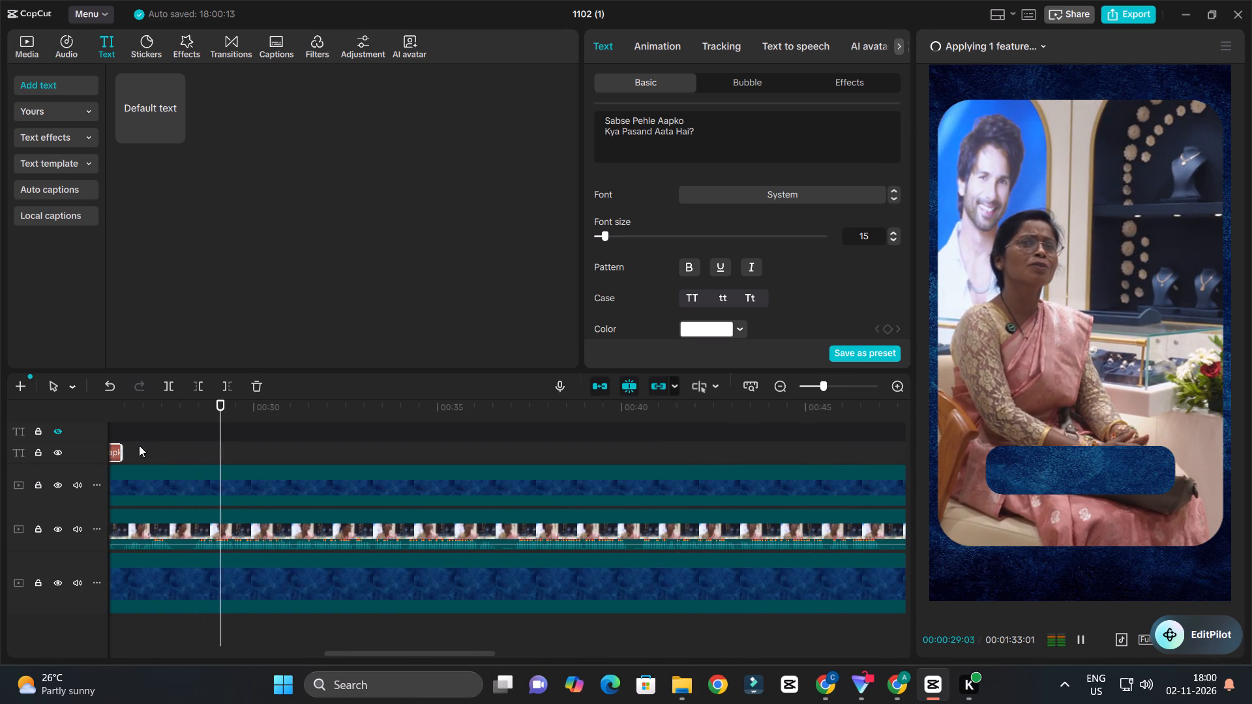
left_click_drag(123, 448, 142, 456)
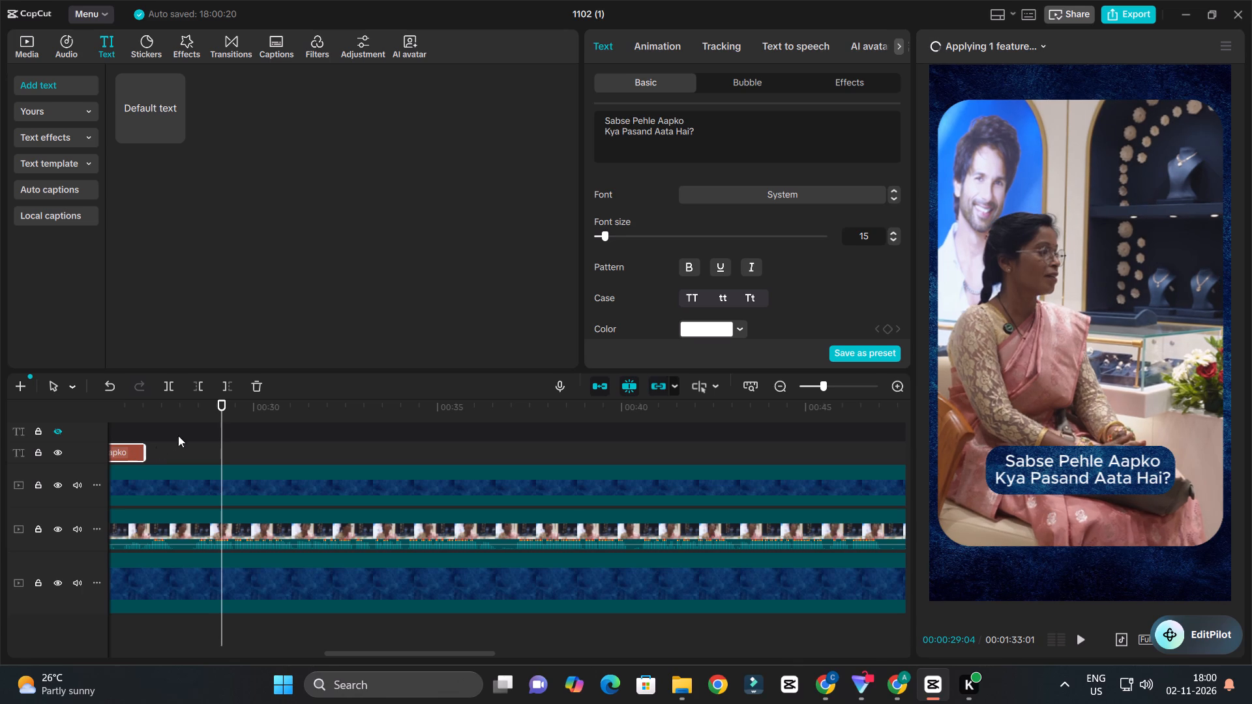
left_click_drag(197, 412, 312, 480)
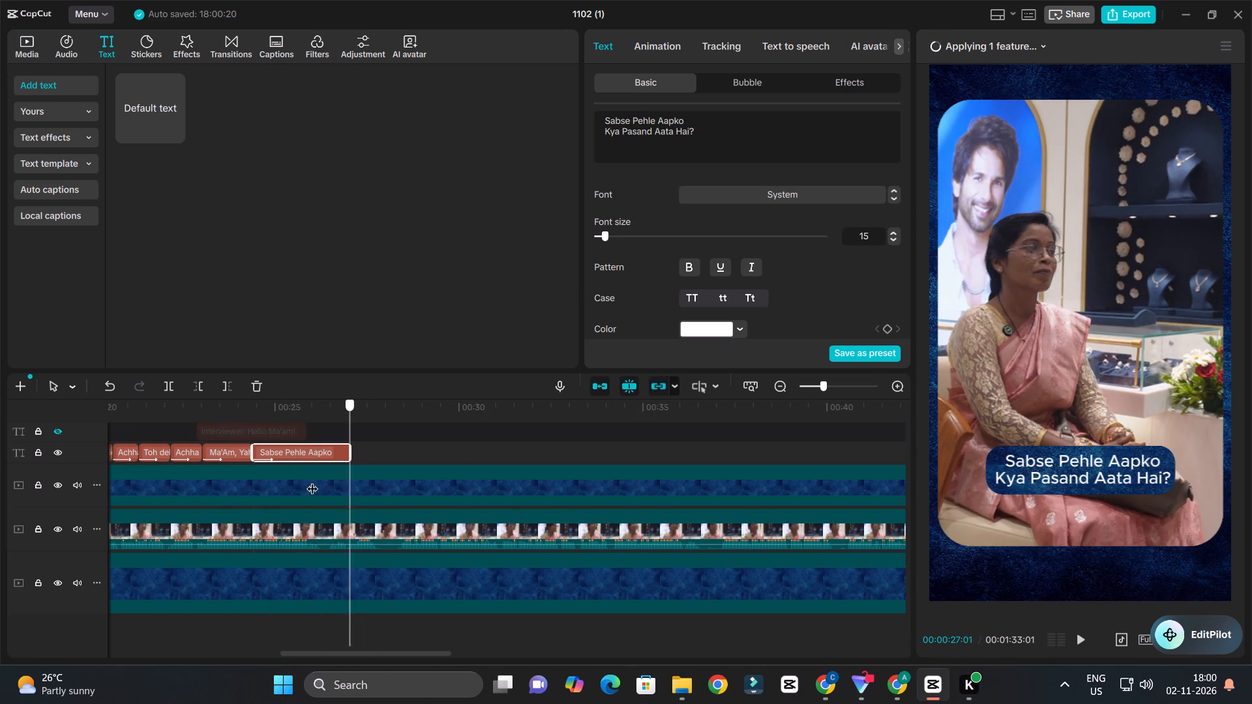
left_click_drag(312, 480, 311, 480)
Play past the end of the "Sabse Pehle Aapko" clip and apply the Fade Out closing animation to it.
key("space")
scroll(378, 459, "up", 4, "ctrl")
scroll(379, 459, "down", 3, "ctrl")
scroll(396, 462, "up", 3, "ctrl")
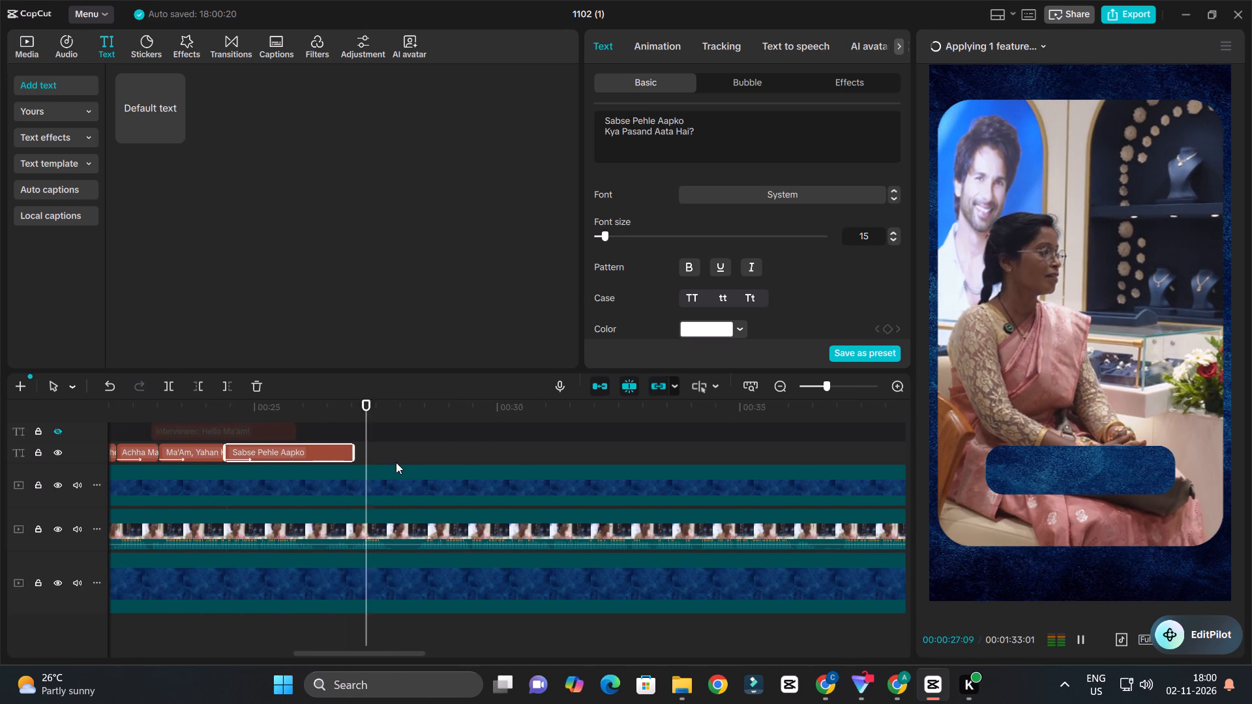
scroll(396, 462, "down", 3, "ctrl")
scroll(396, 462, "up", 3, "ctrl")
key("space")
left_click(326, 458)
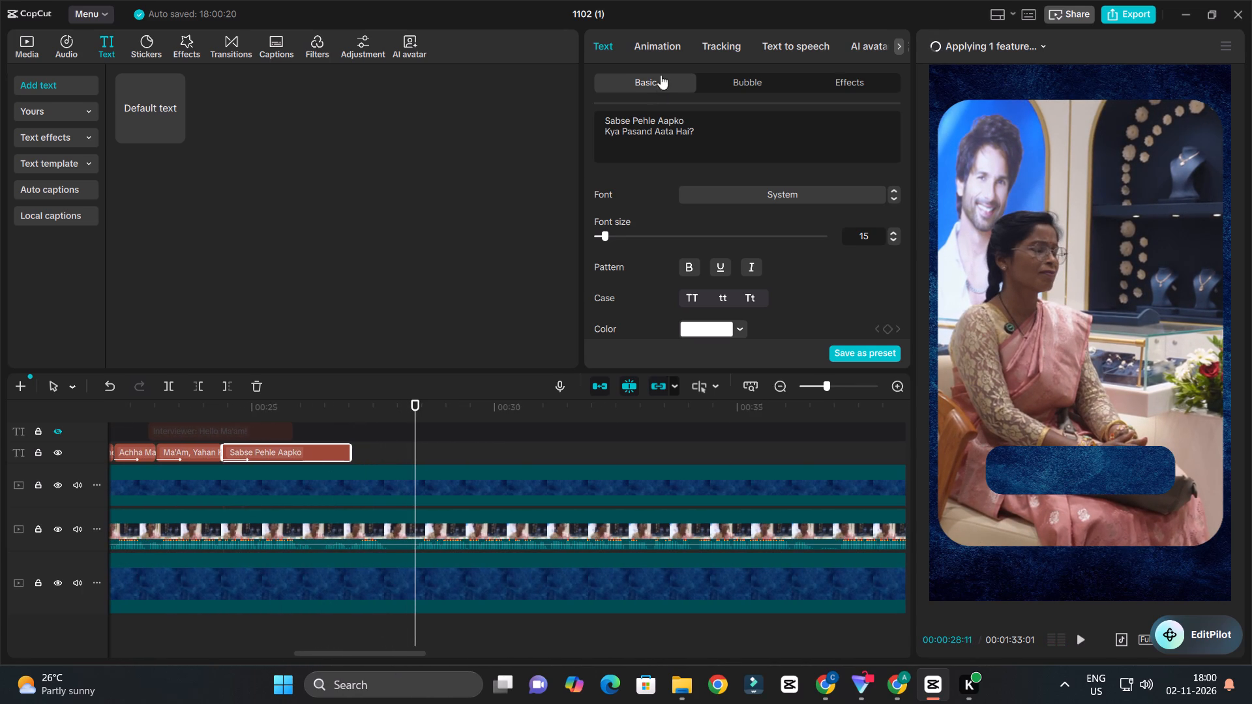
left_click(664, 50)
left_click(724, 89)
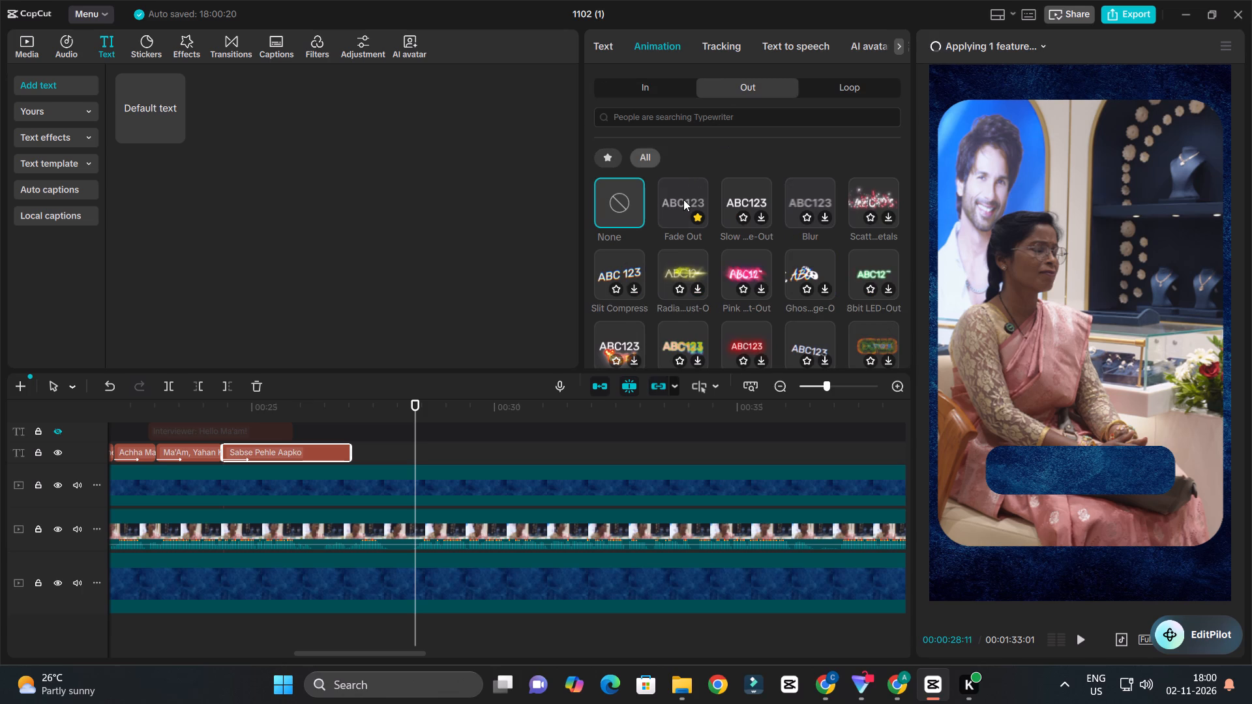
left_click(683, 199)
Play back the "Sabse Pehle Aapko" caption from its start to check its animation and the speech that follows.
left_click(229, 417)
key("space")
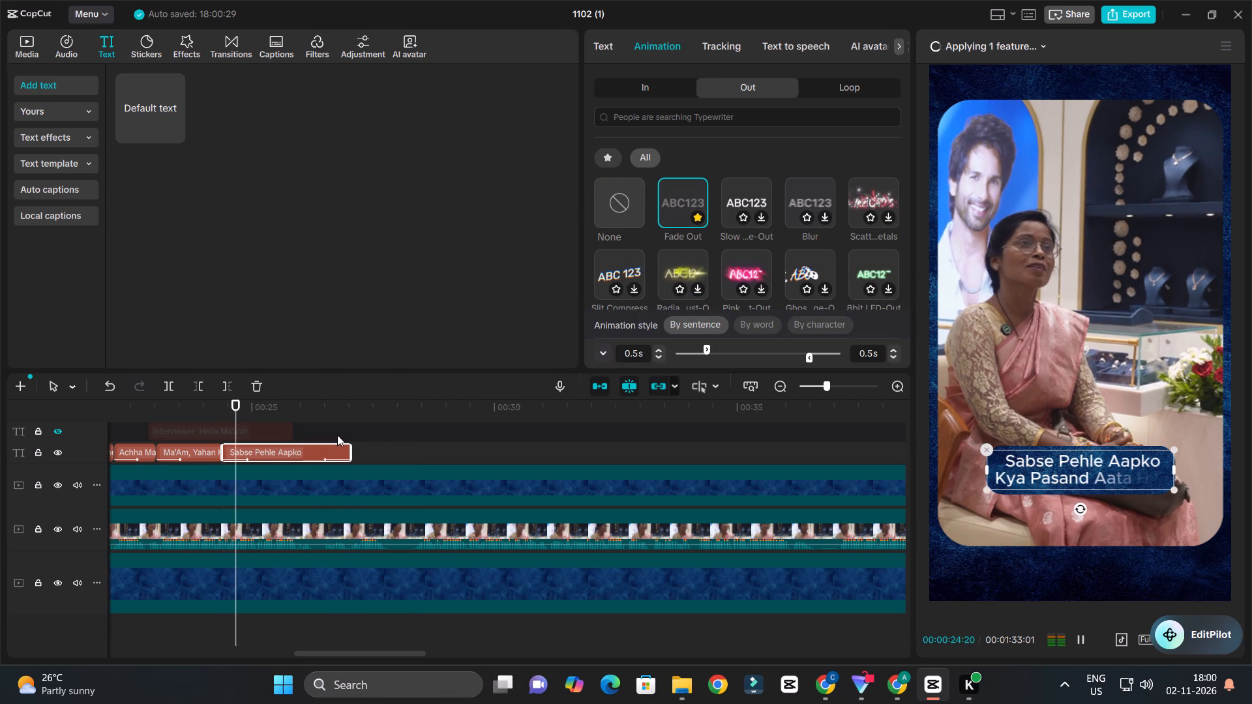
scroll(350, 433, "down", 3, "ctrl")
scroll(360, 435, "up", 3, "ctrl")
scroll(365, 435, "down", 3)
scroll(366, 444, "up", 2, "ctrl")
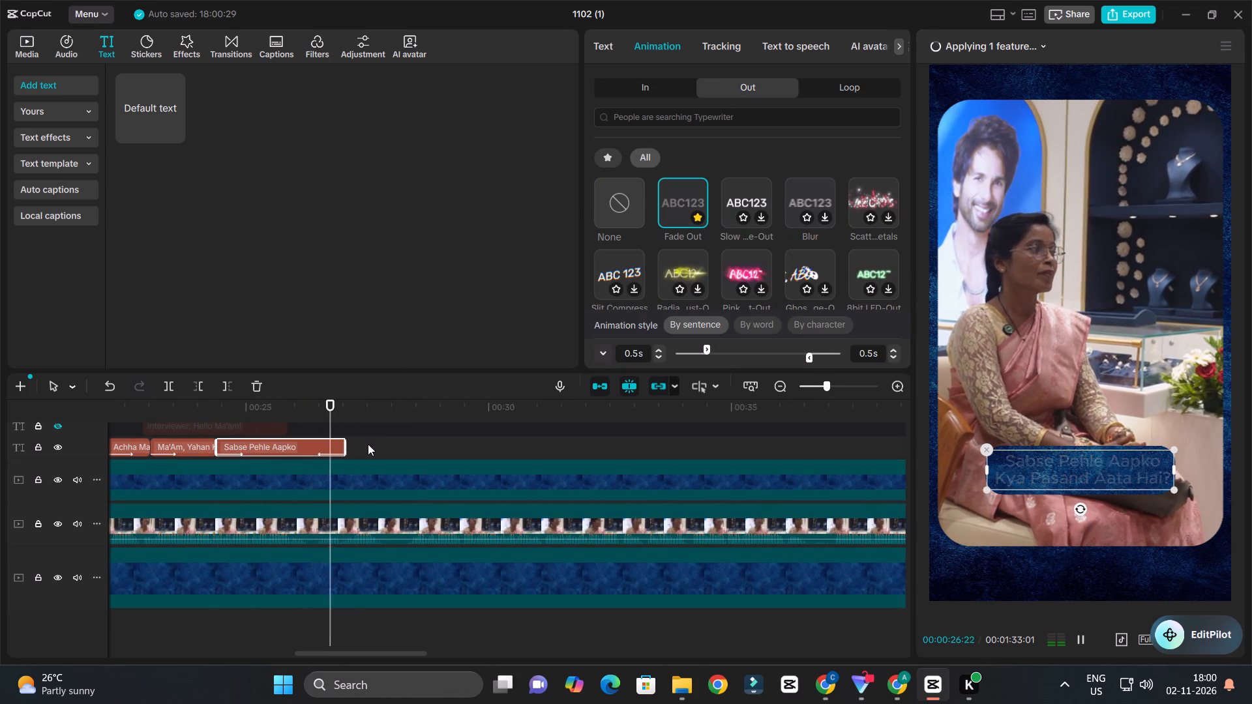
scroll(368, 444, "down", 3, "ctrl")
scroll(383, 445, "up", 5, "ctrl")
key("space")
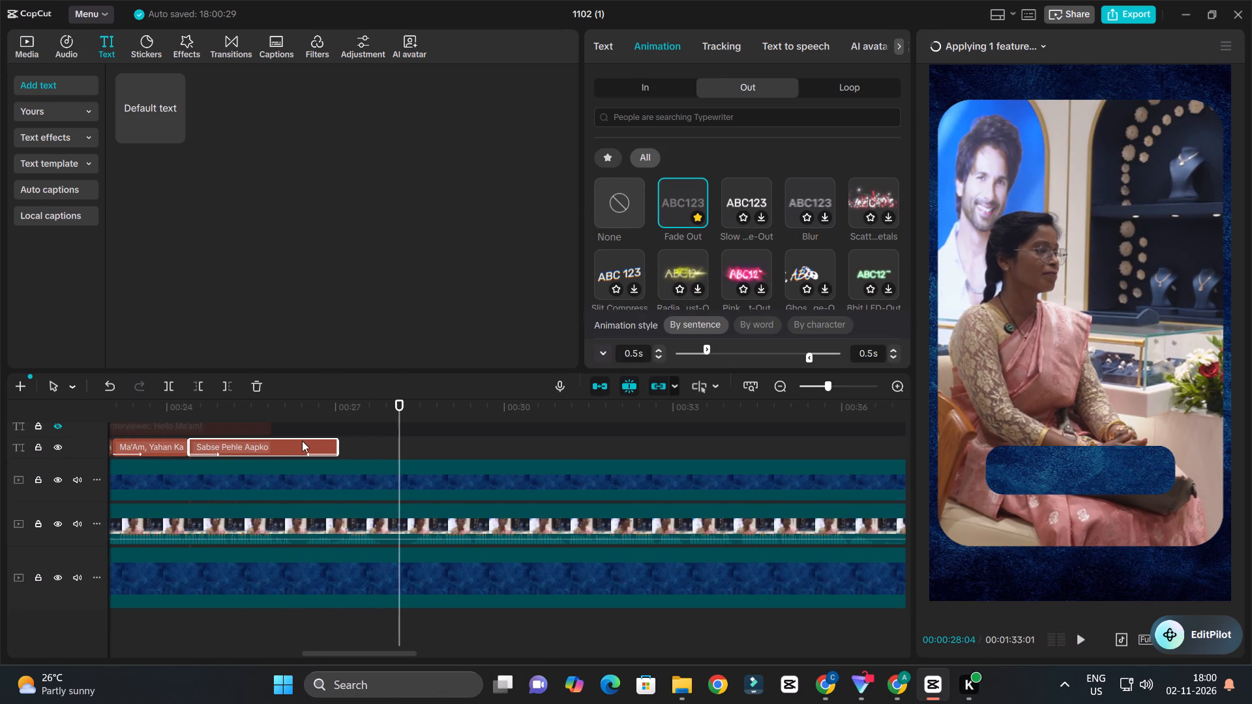
Duplicate the "Sabse Pehle Aapko" clip and place the copy after a short gap, starting at about 00:00:27.5.
left_click_drag(300, 441, 477, 447, "alt")
left_click(456, 445)
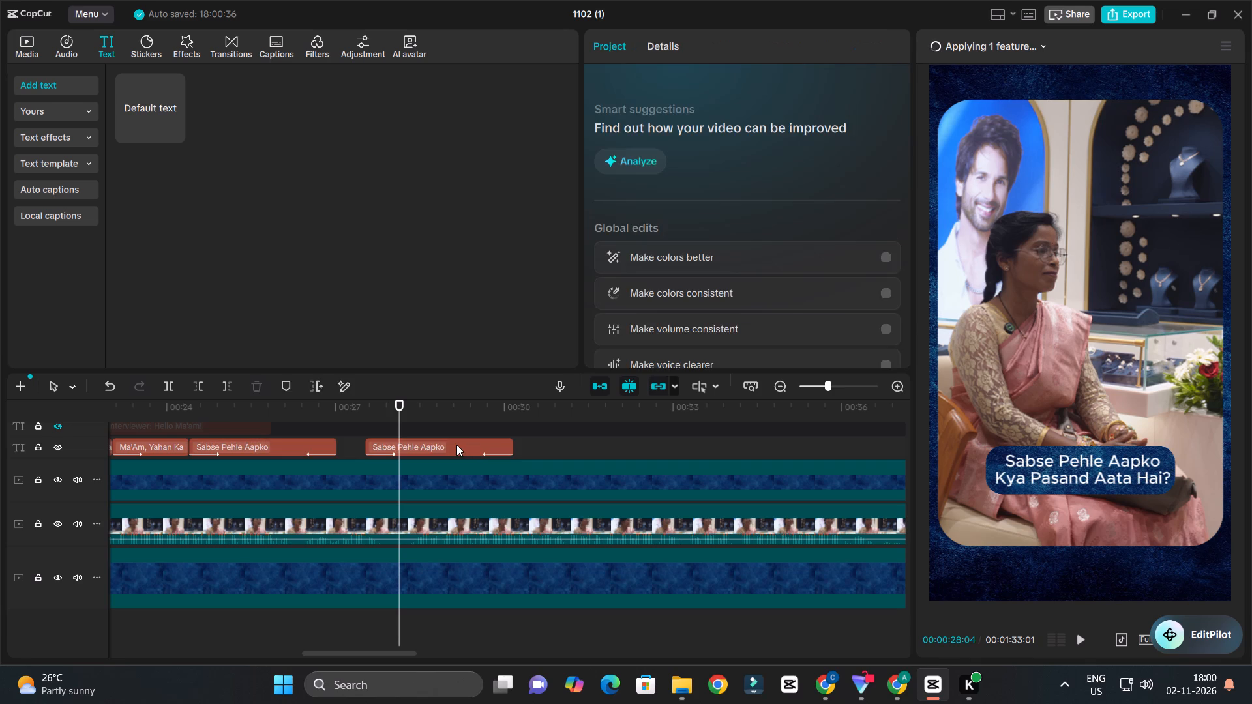
Move the full transcript text clip along the hidden top text track so it starts at about 00:00:33.7.
left_click_drag(230, 433, 361, 435)
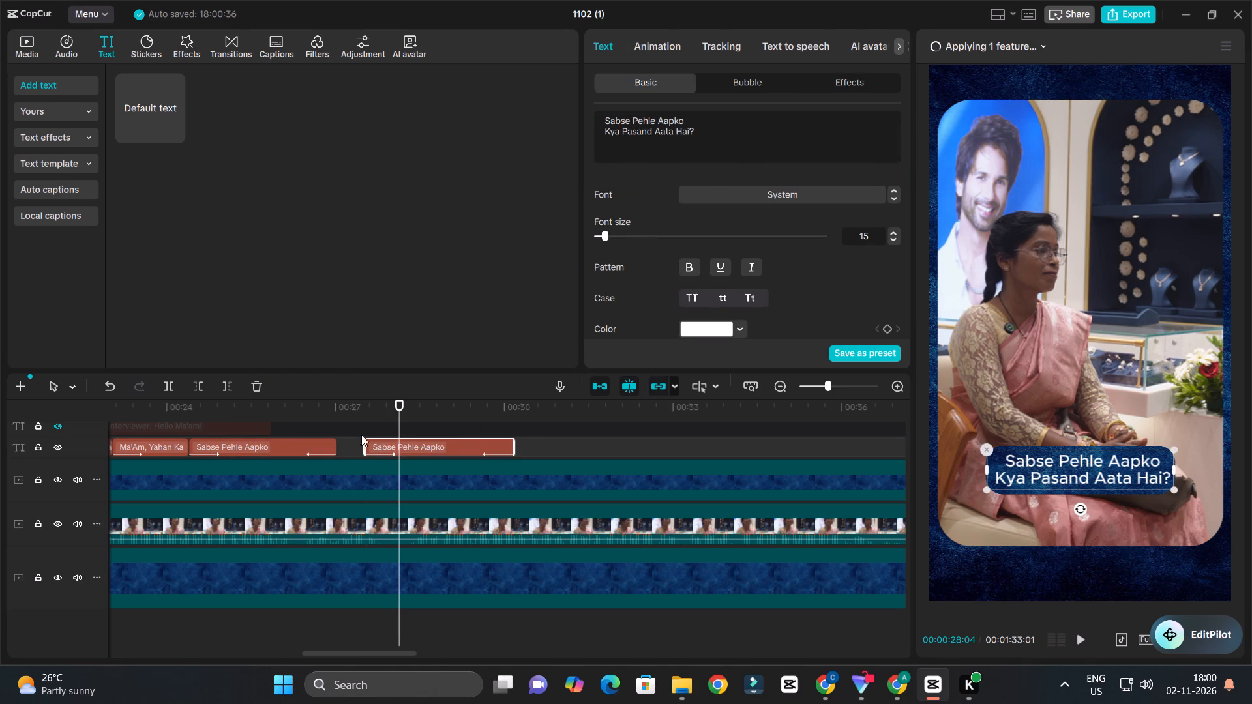
left_click_drag(361, 435, 837, 434)
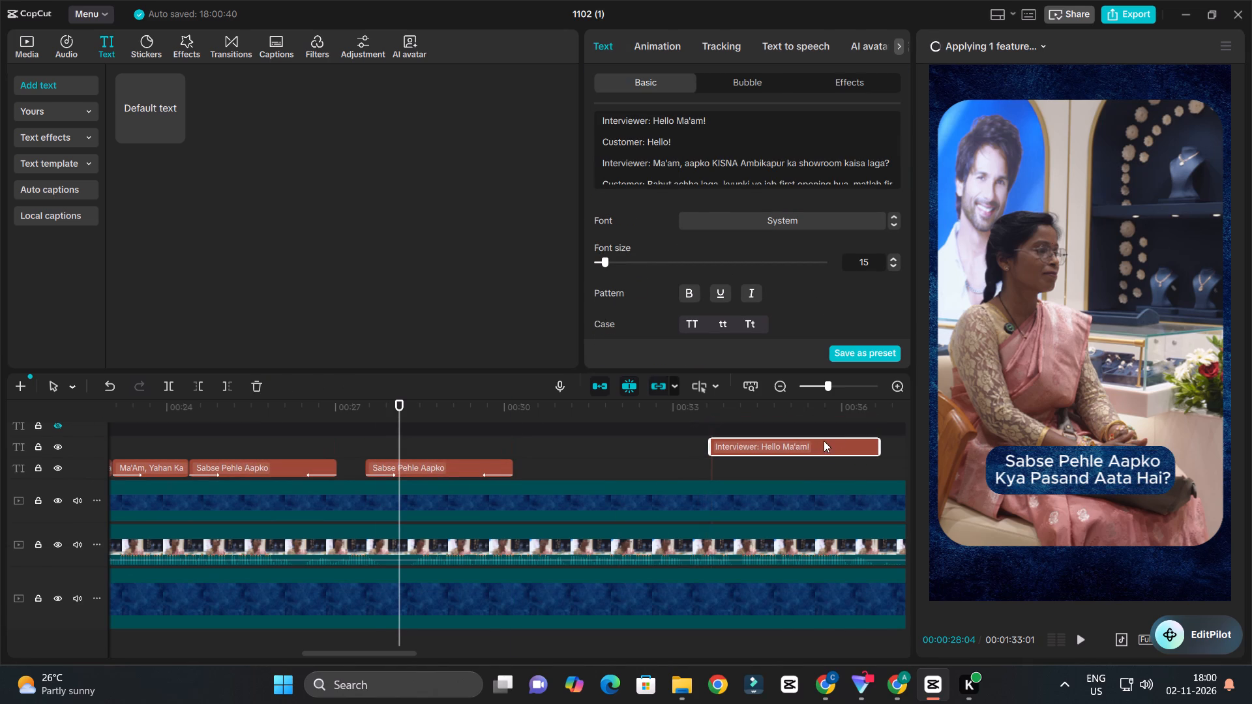
left_click_drag(812, 449, 812, 427)
left_click(812, 427)
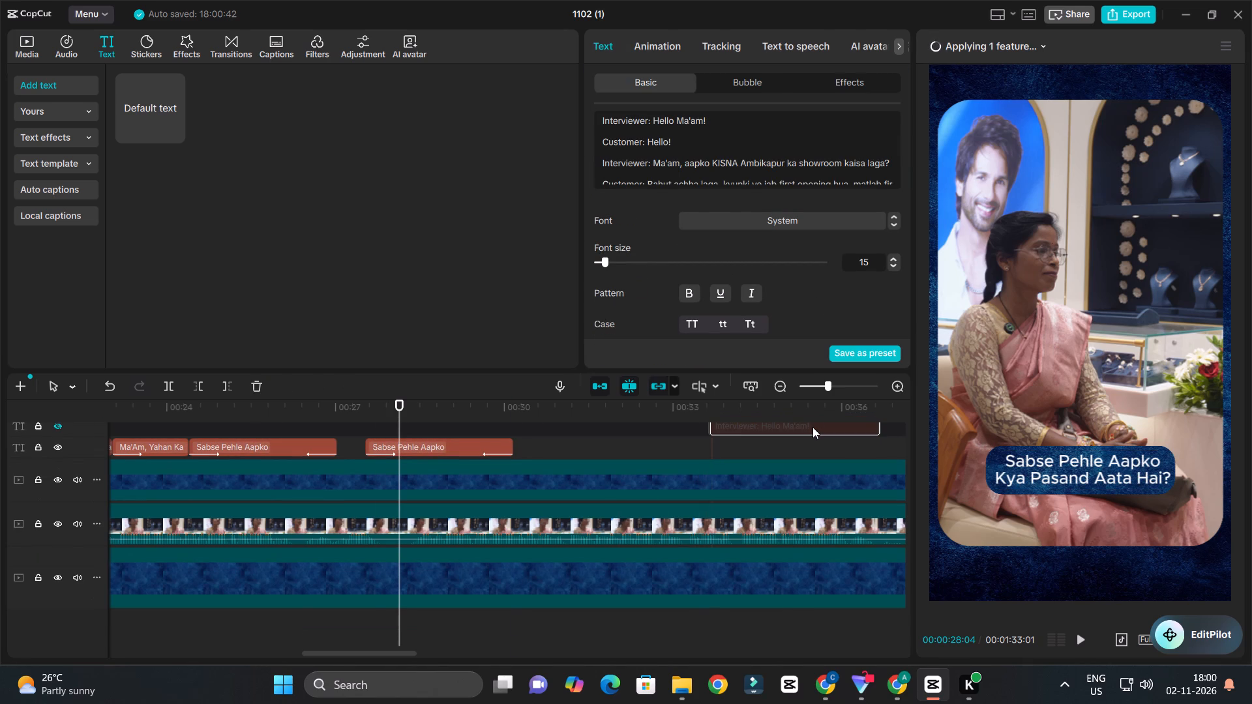
Copy the customer's phrase "Waise toh collection abhi hum log dekhe nahi hain" from the full transcript text clip.
left_click(732, 153)
scroll(731, 152, "down", 2)
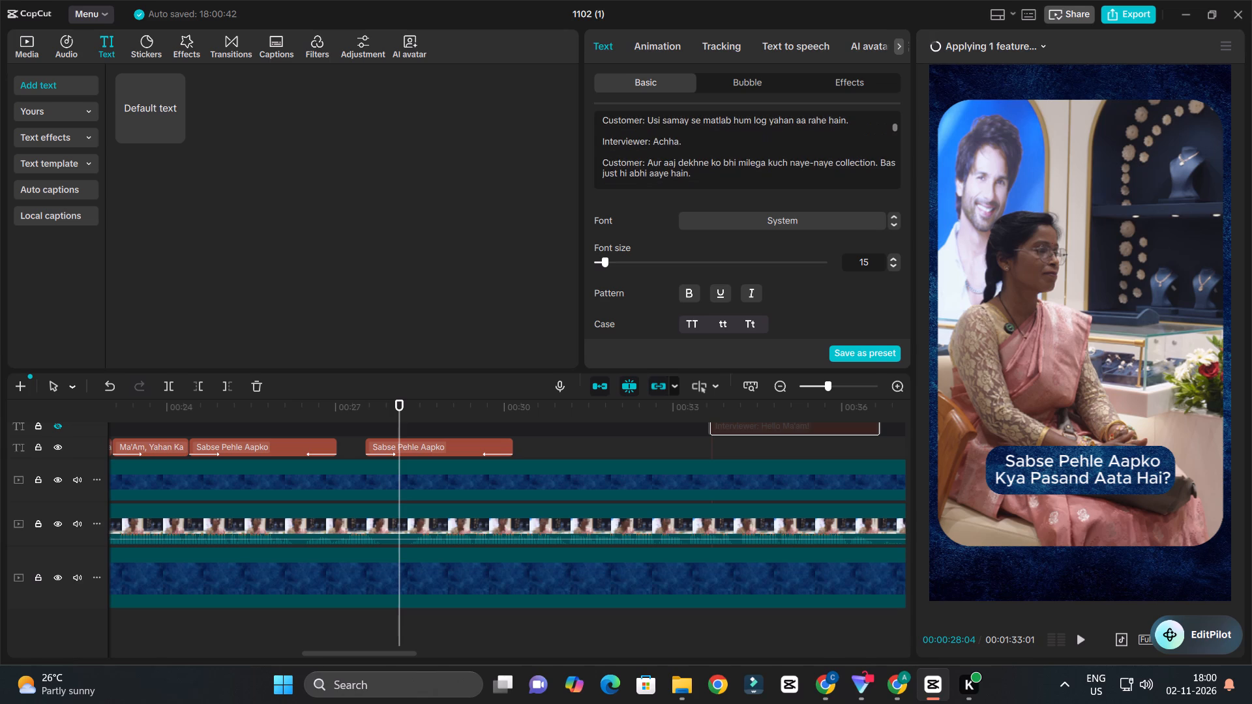
scroll(729, 152, "down", 2)
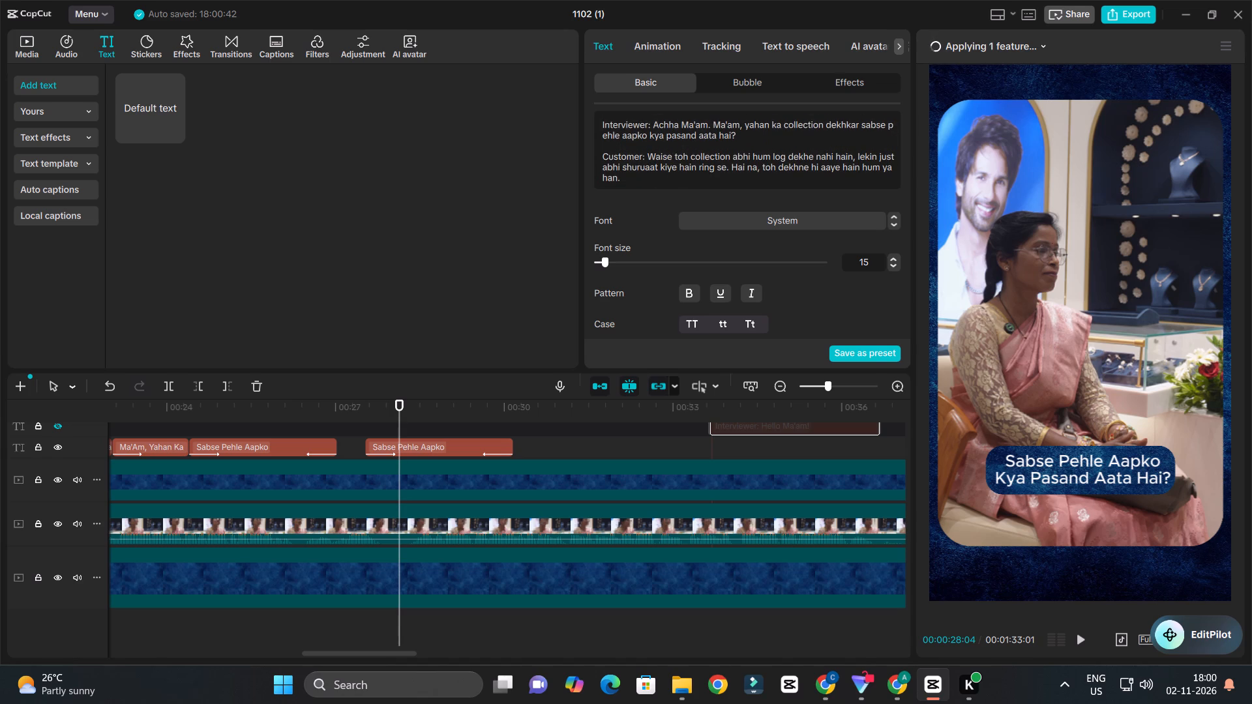
left_click_drag(648, 154, 741, 162)
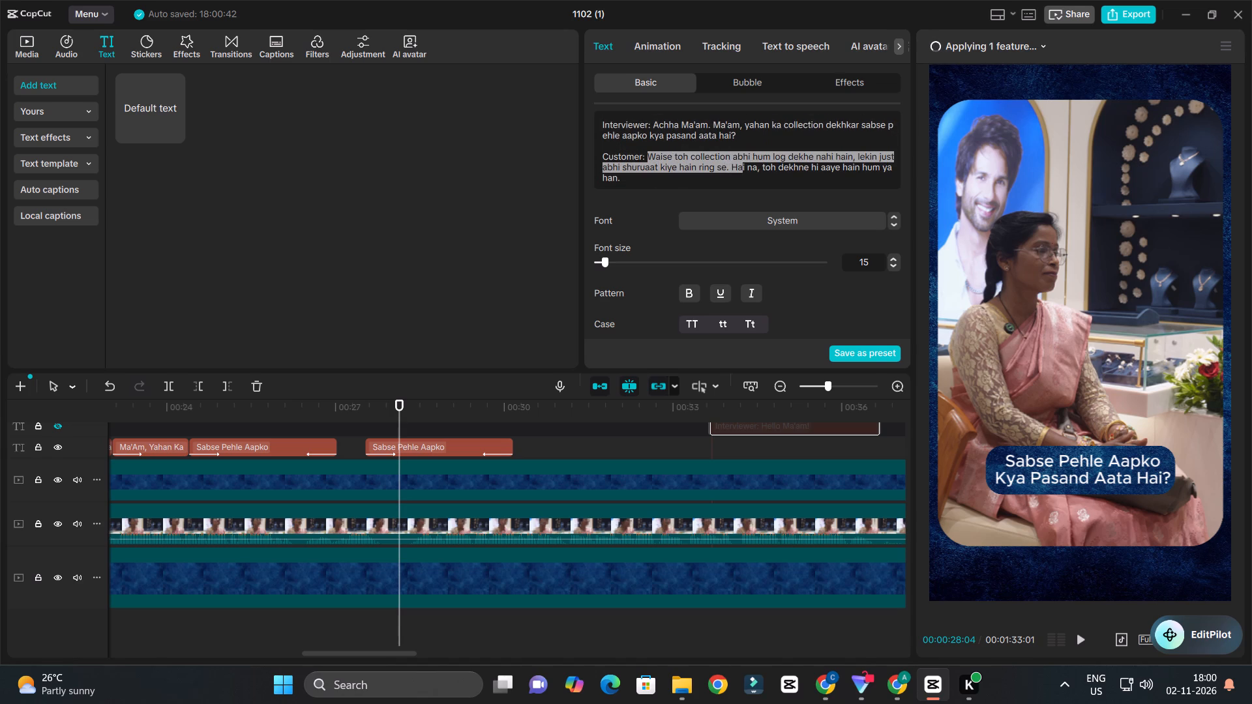
left_click_drag(741, 162, 817, 154)
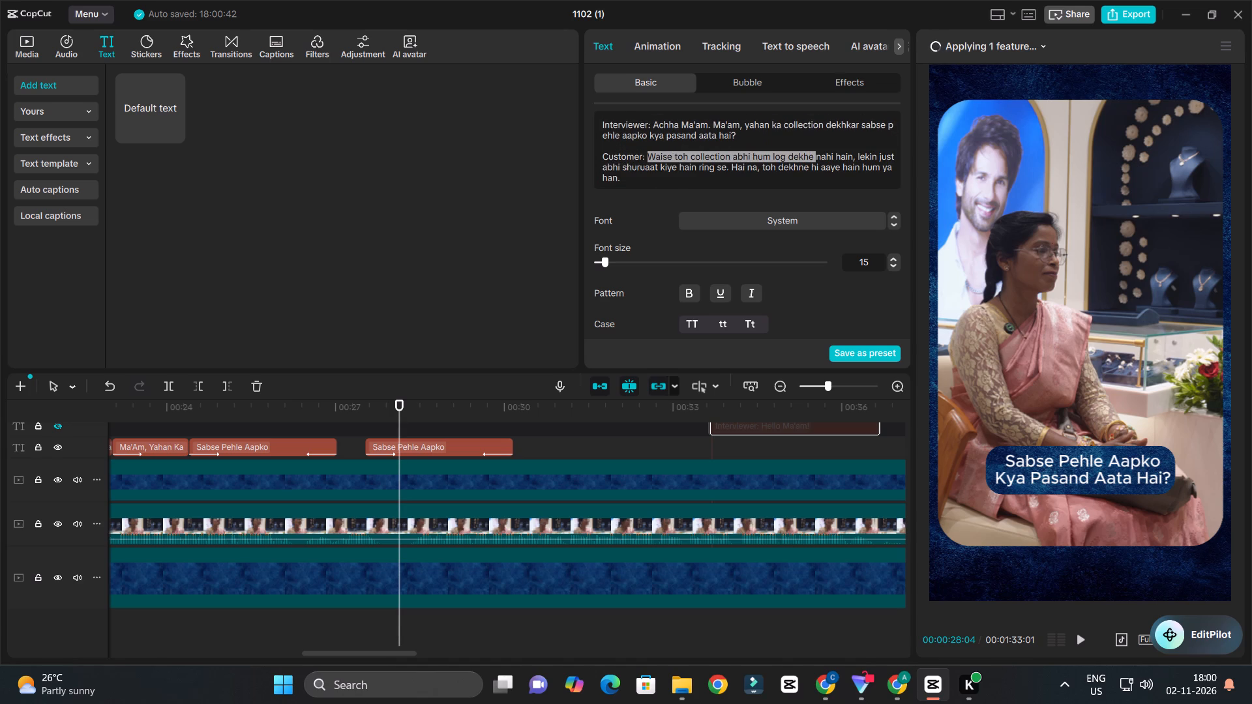
left_click_drag(817, 154, 850, 155)
left_click_drag(850, 155, 852, 155)
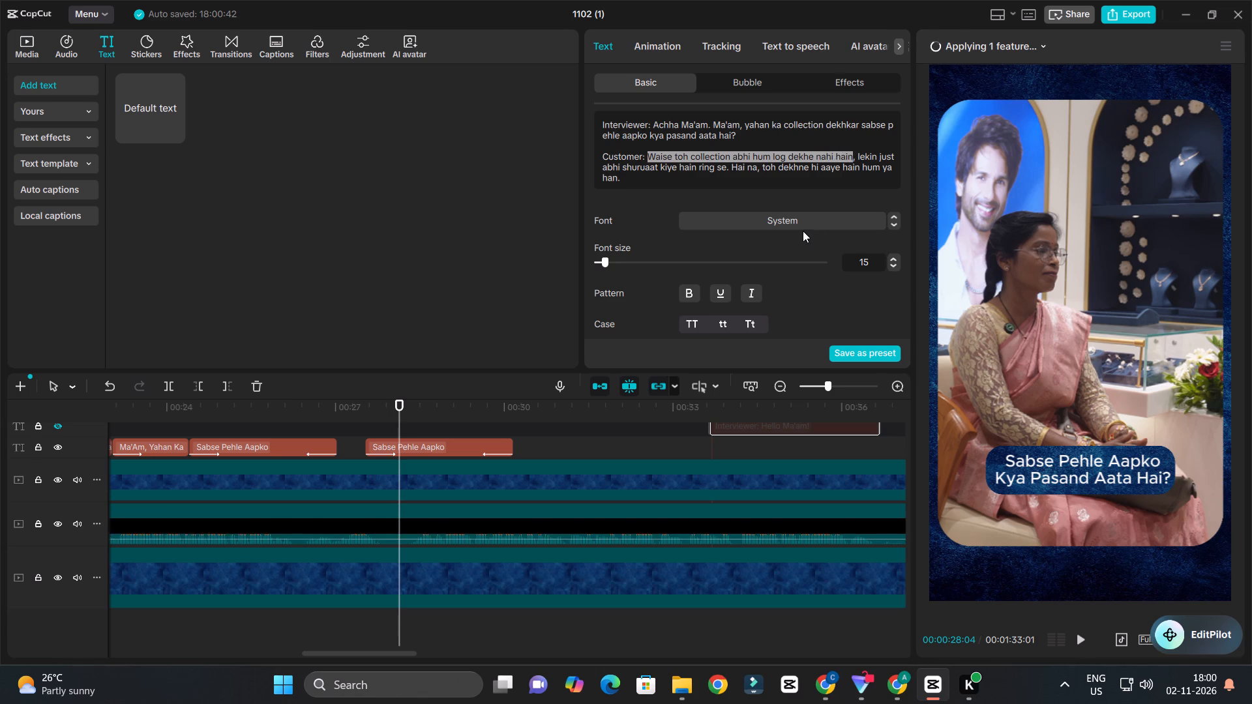
key("ctrl+c")
Replace the second "Sabse Pehle Aapko" clip's text with the copied phrase, breaking the line after "collection".
left_click(470, 443)
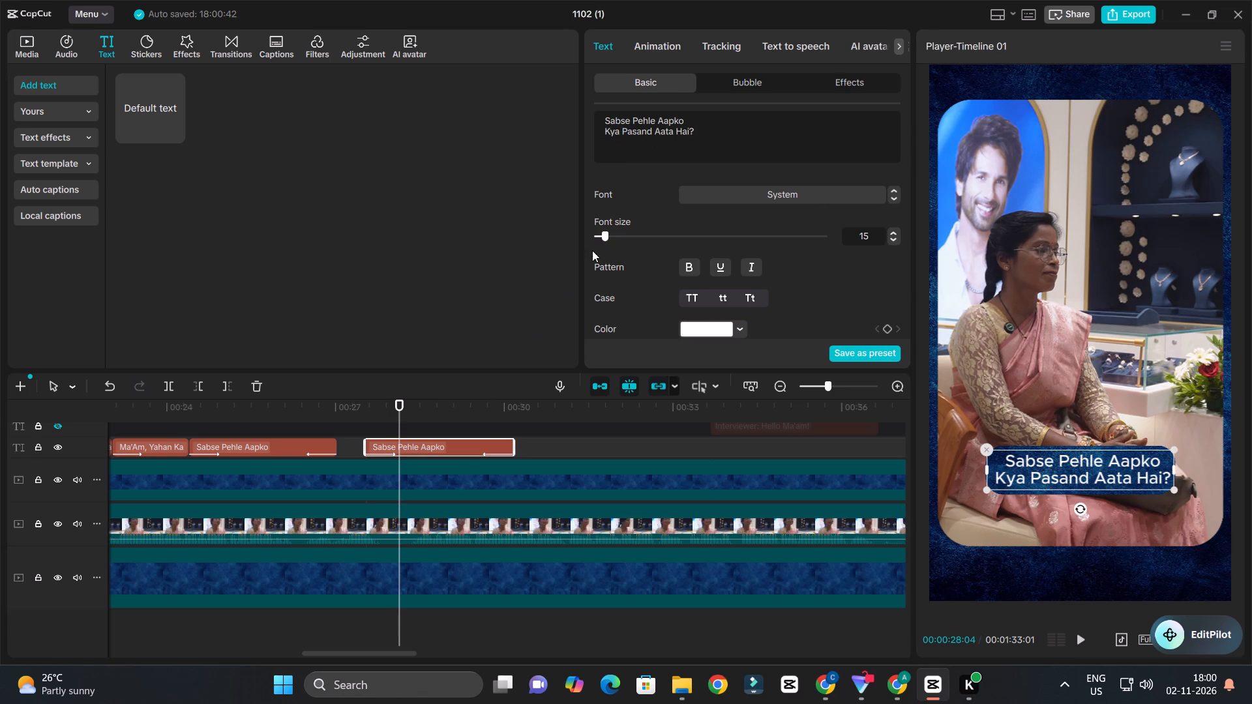
left_click(713, 136)
key("ctrl+a")
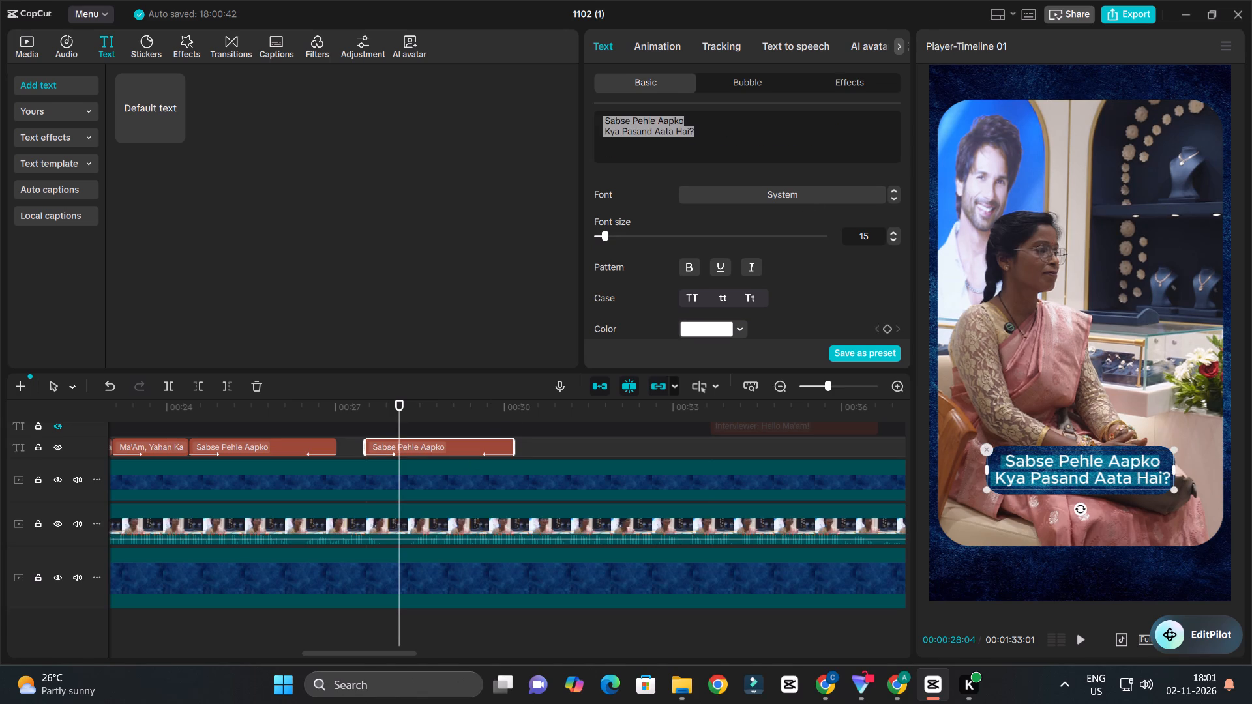
key("ctrl+v")
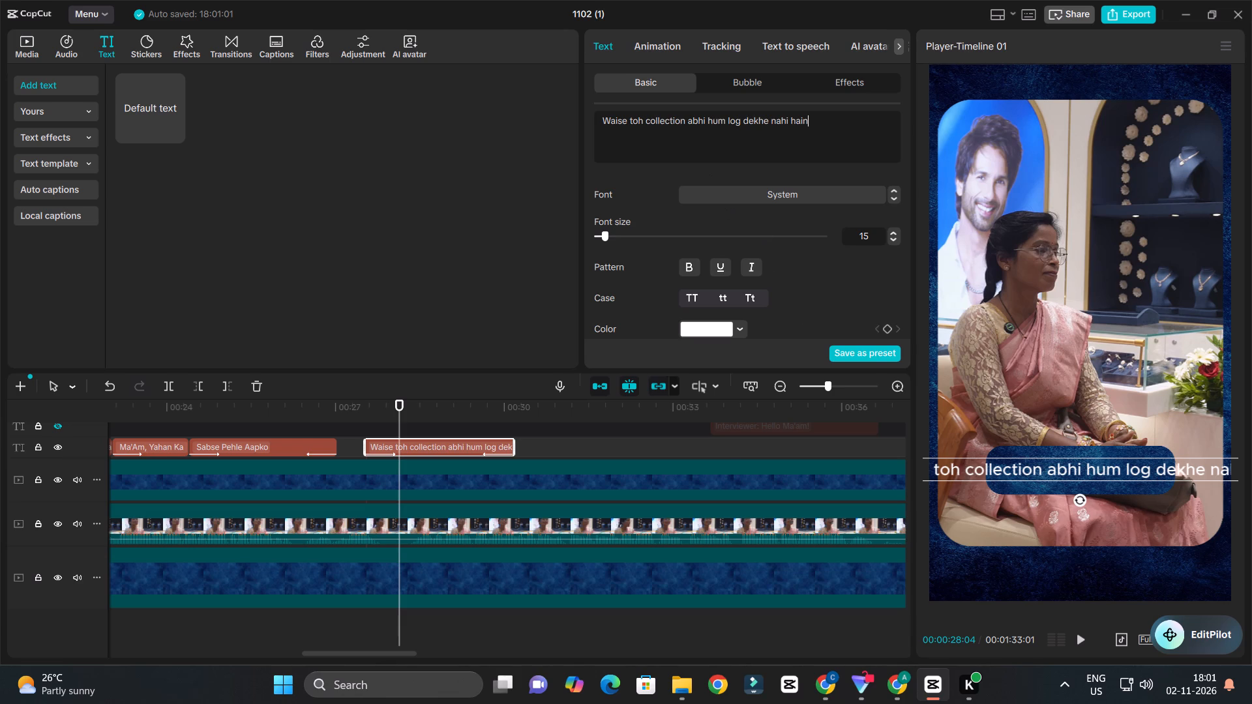
left_click(687, 119)
key("Return")
Play back the "Waise toh collection" caption and move its clip onto a separate text track, starting at about 00:00:28.2.
left_click(351, 414)
key("space")
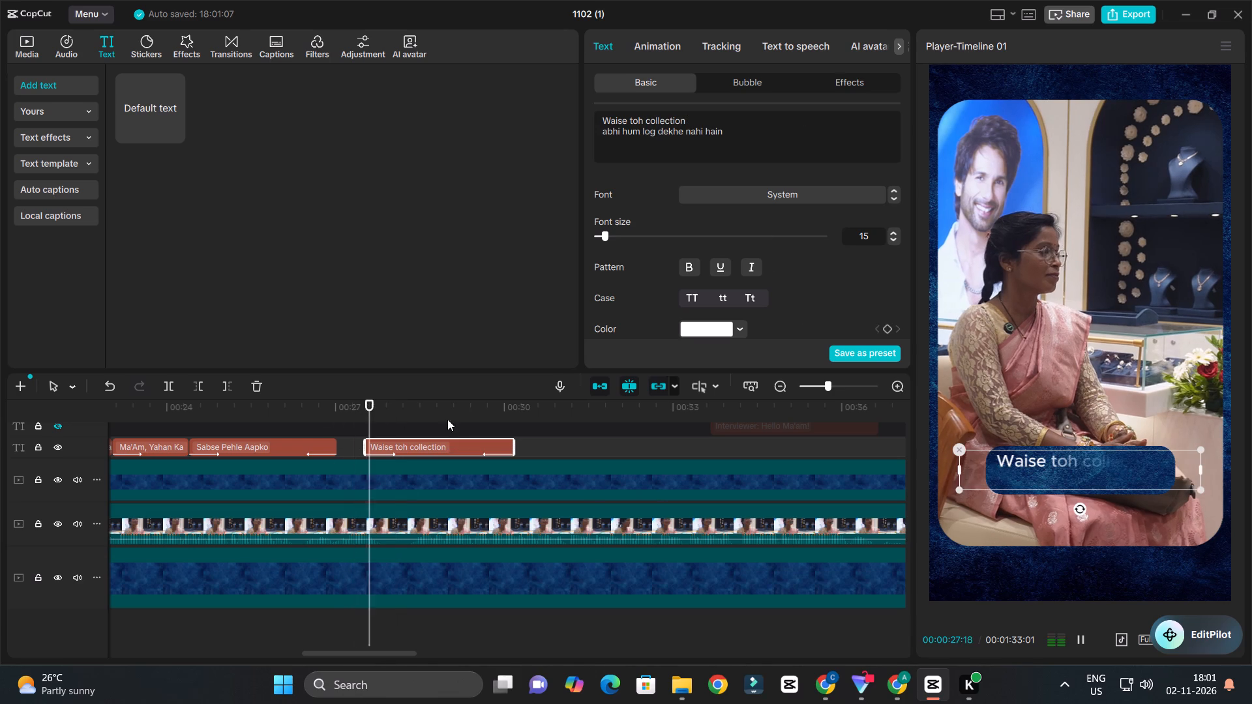
scroll(460, 425, "up", 6, "ctrl")
scroll(469, 424, "down", 2, "ctrl")
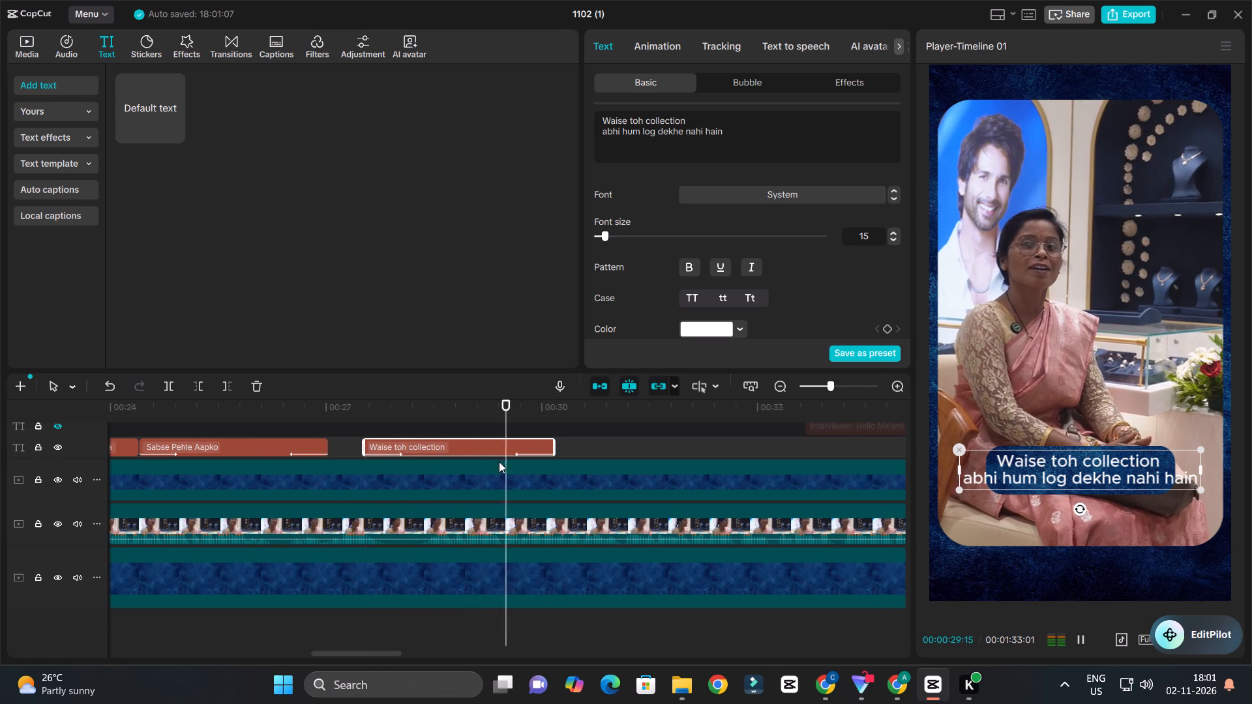
key("space")
left_click_drag(378, 410, 366, 409)
key("space")
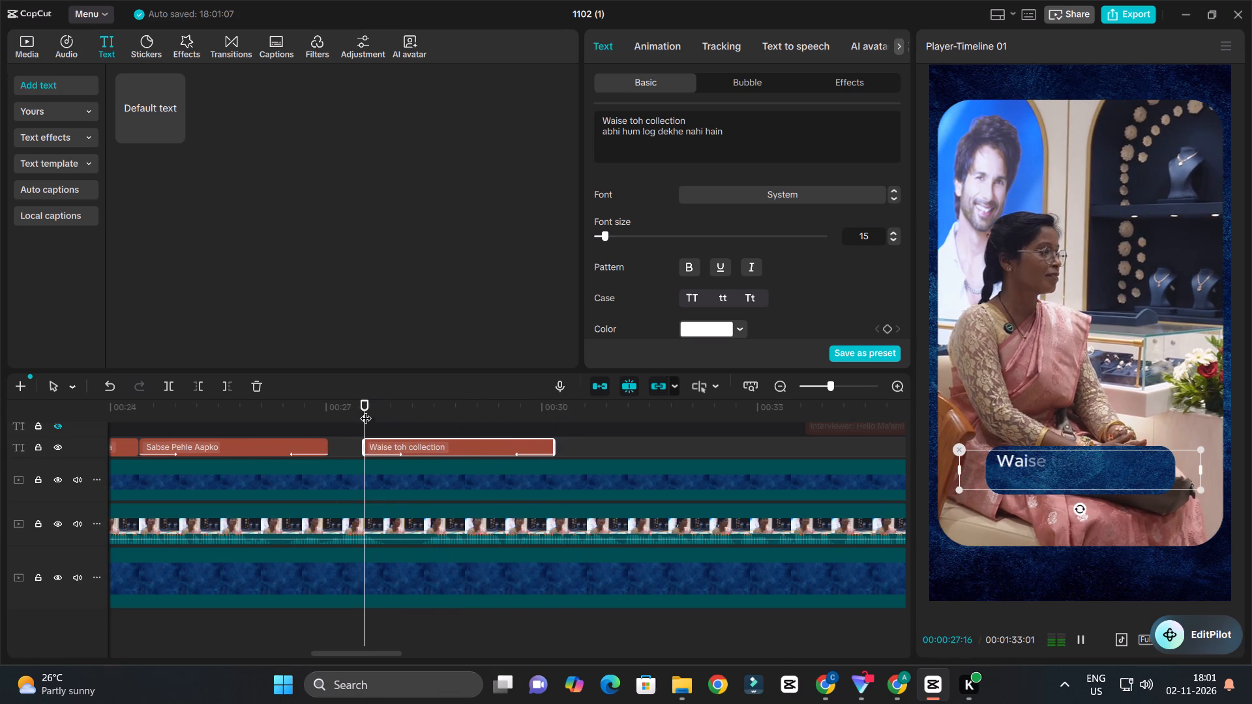
key("space")
left_click_drag(429, 445, 463, 442)
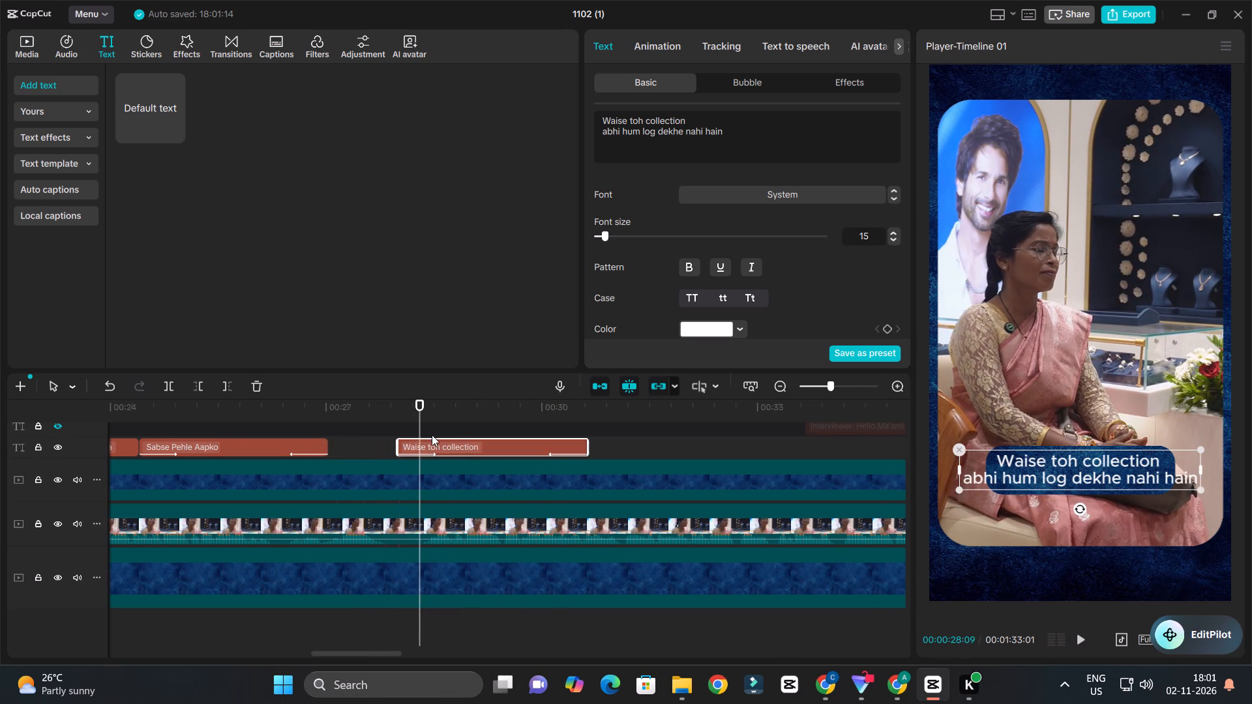
left_click(383, 415)
key("space")
scroll(550, 458, "down", 3, "ctrl")
scroll(561, 465, "up", 3, "ctrl")
key("space")
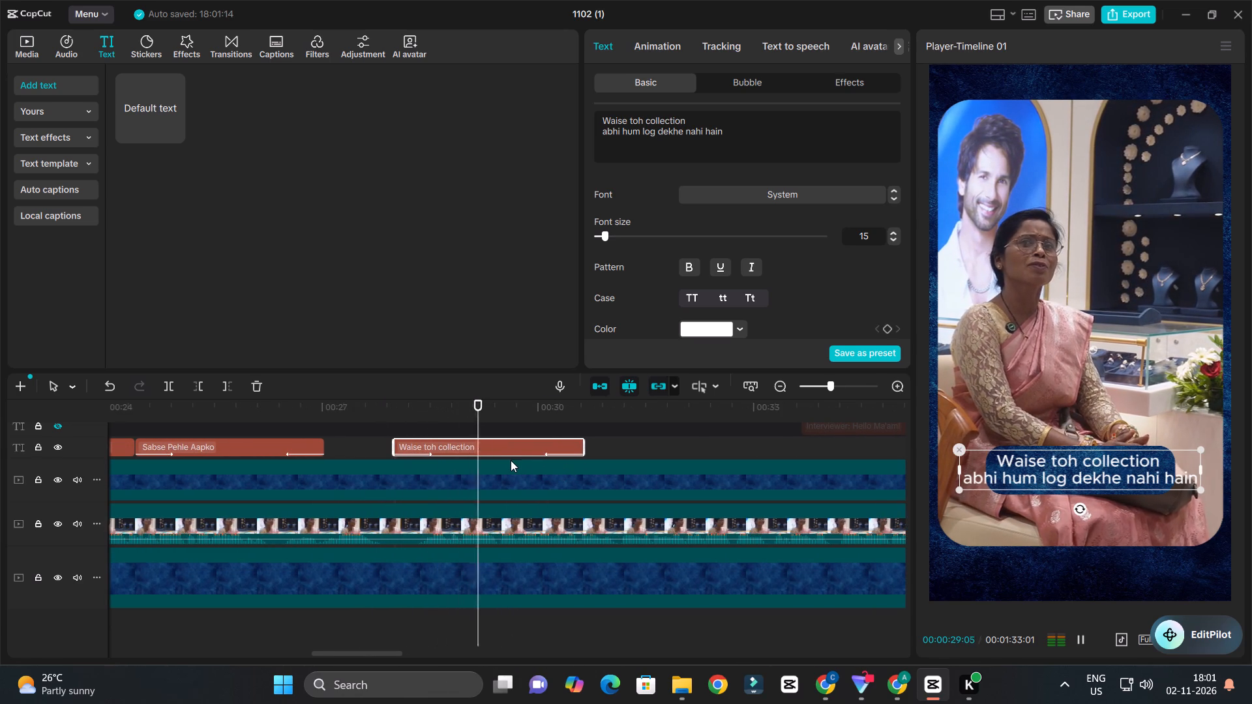
left_click_drag(510, 456, 523, 456)
Play through the customer's line and extend the end of the "Waise toh collection" clip to about 00:00:31.5.
left_click(366, 421)
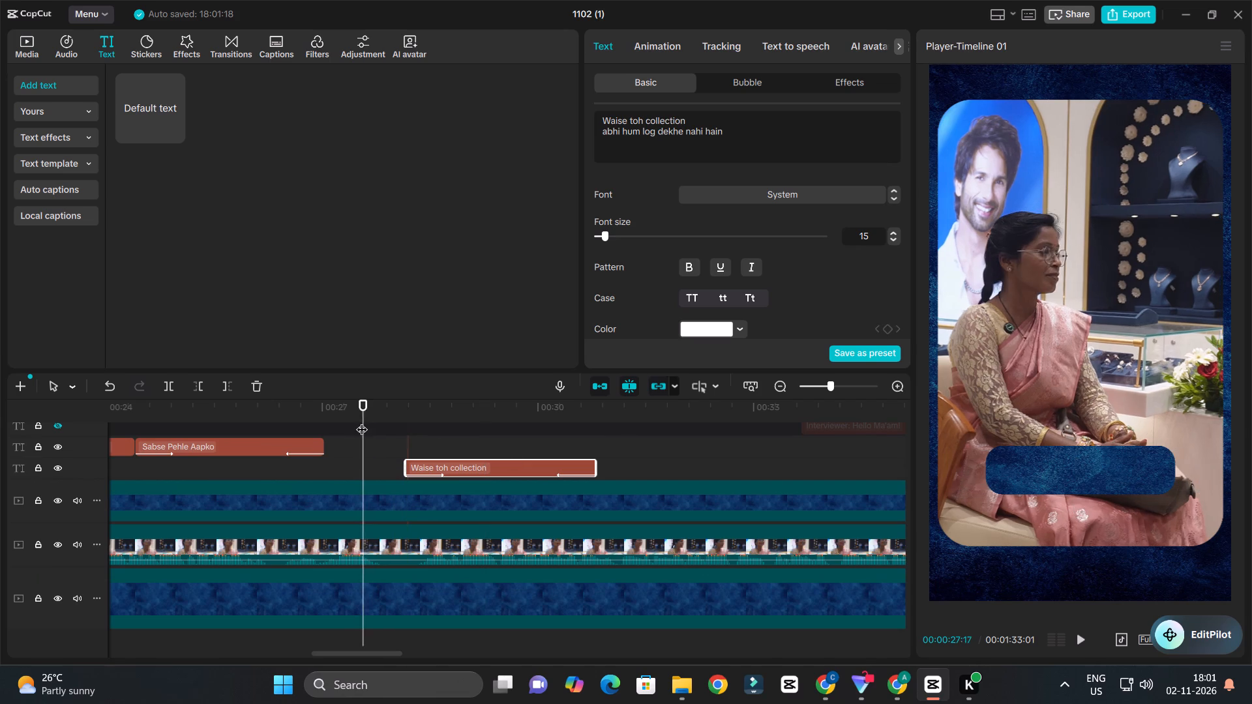
key("space")
scroll(415, 437, "down", 3, "ctrl")
scroll(441, 452, "up", 3, "ctrl")
scroll(482, 463, "down", 2, "ctrl")
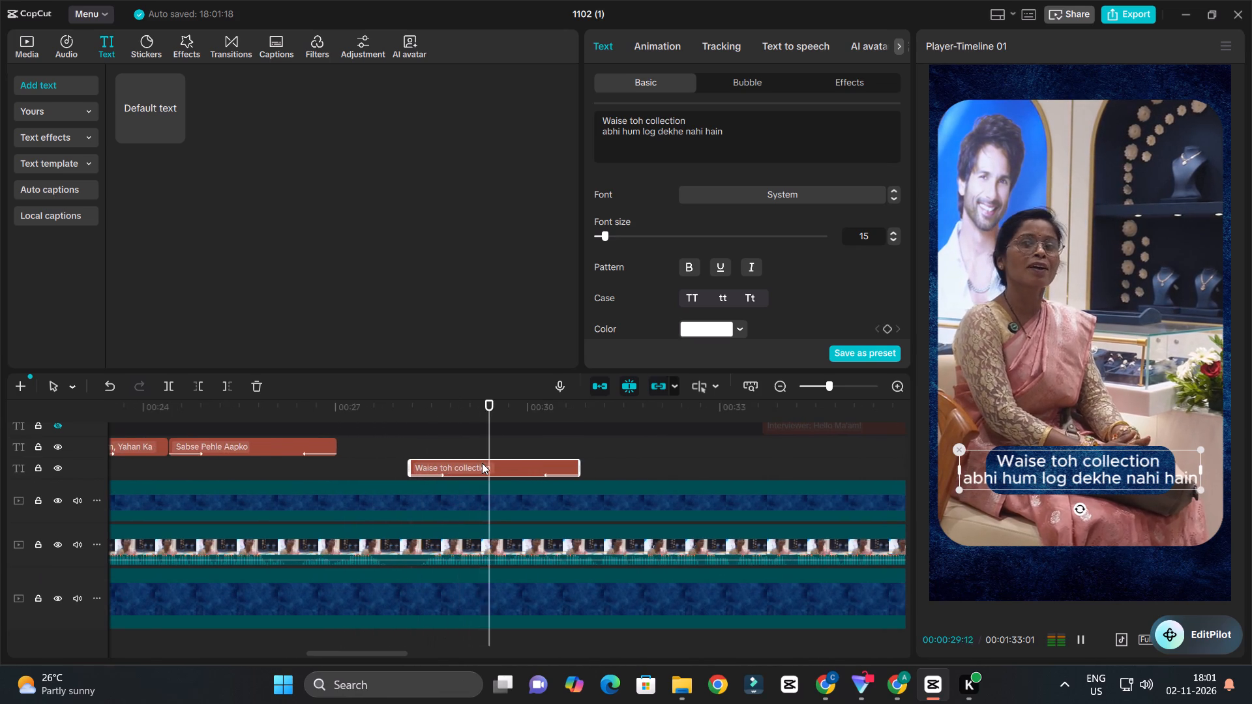
scroll(482, 463, "down", 5, "ctrl")
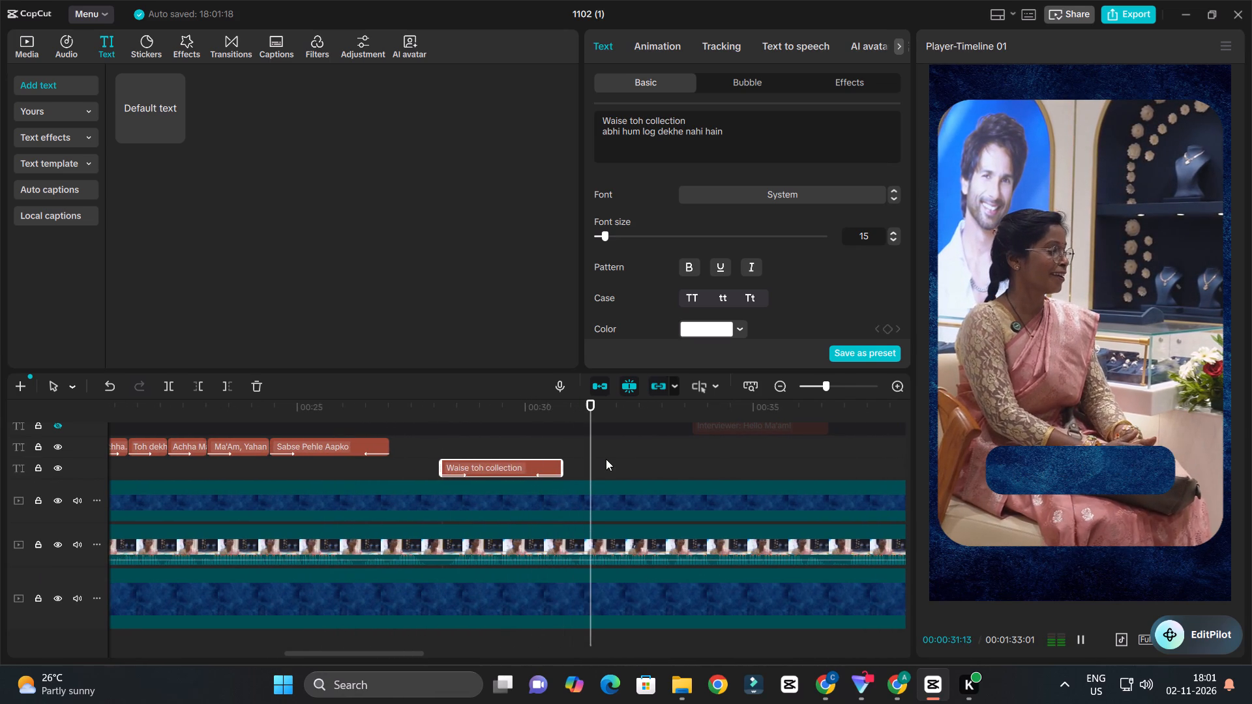
key("space")
left_click_drag(562, 465, 589, 468)
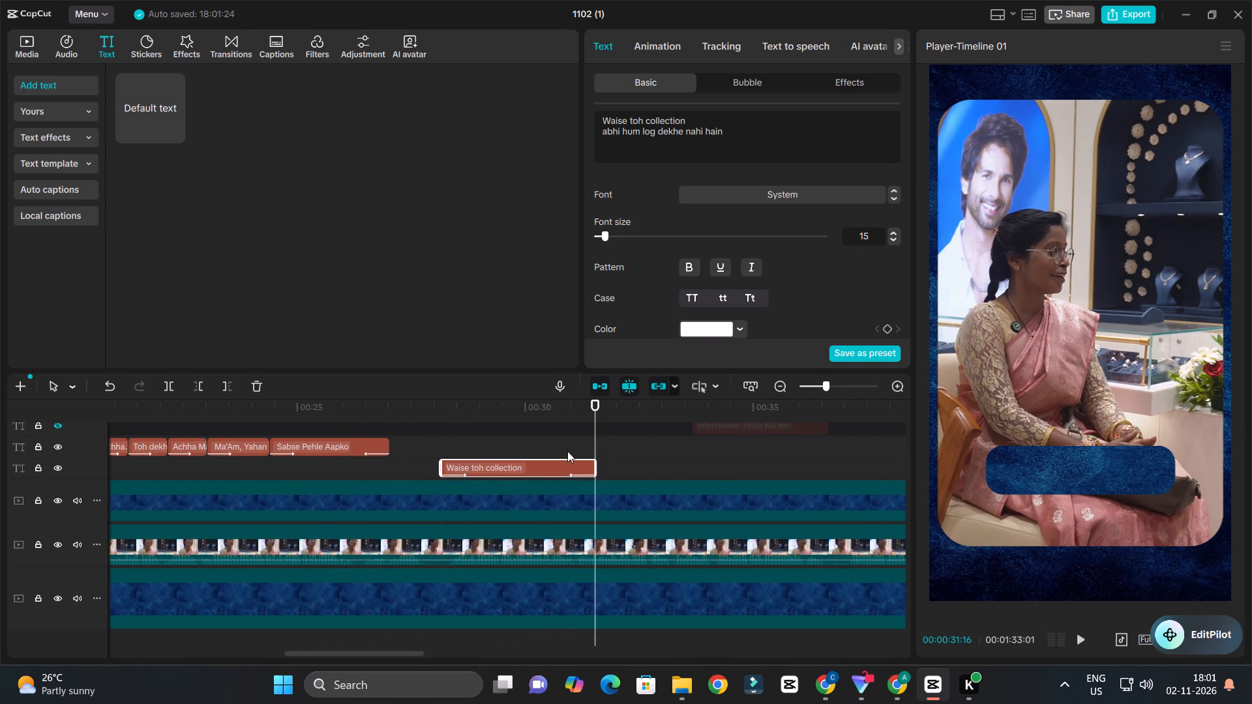
Shrink the "Waise toh collection" caption to fit inside the blue banner and change it to title case.
left_click(509, 422)
key("space")
key("space")
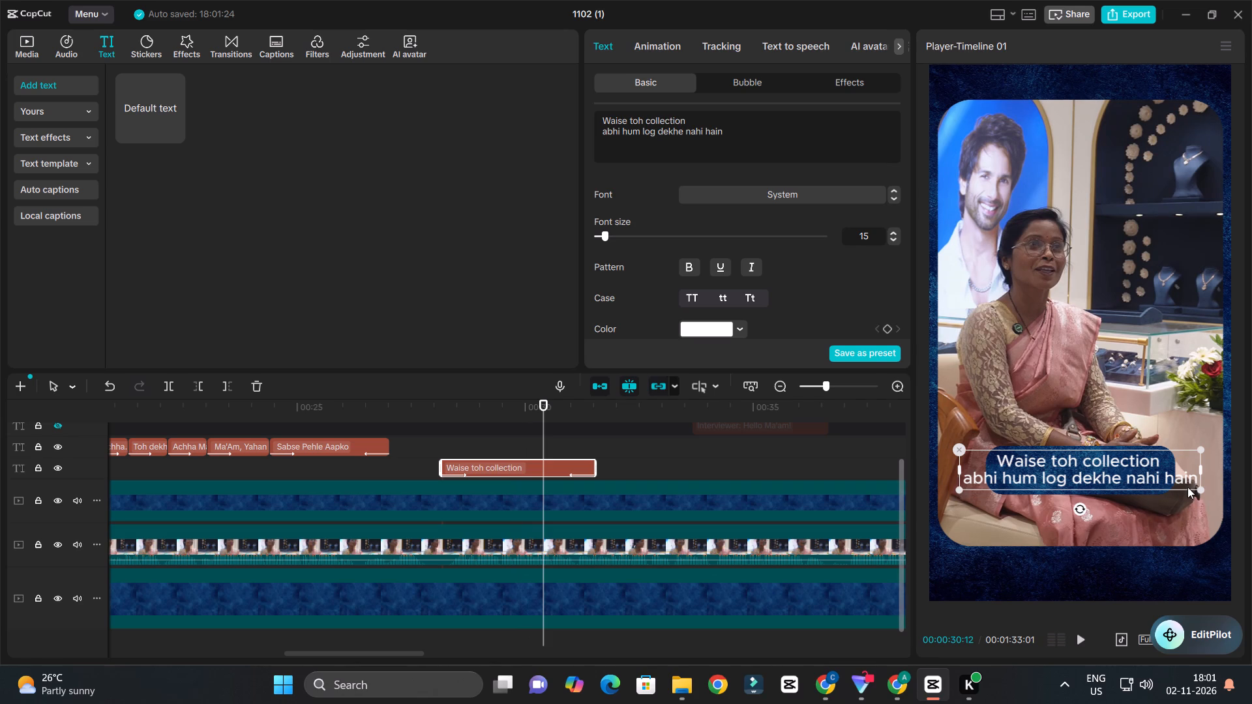
left_click_drag(1199, 489, 1138, 474)
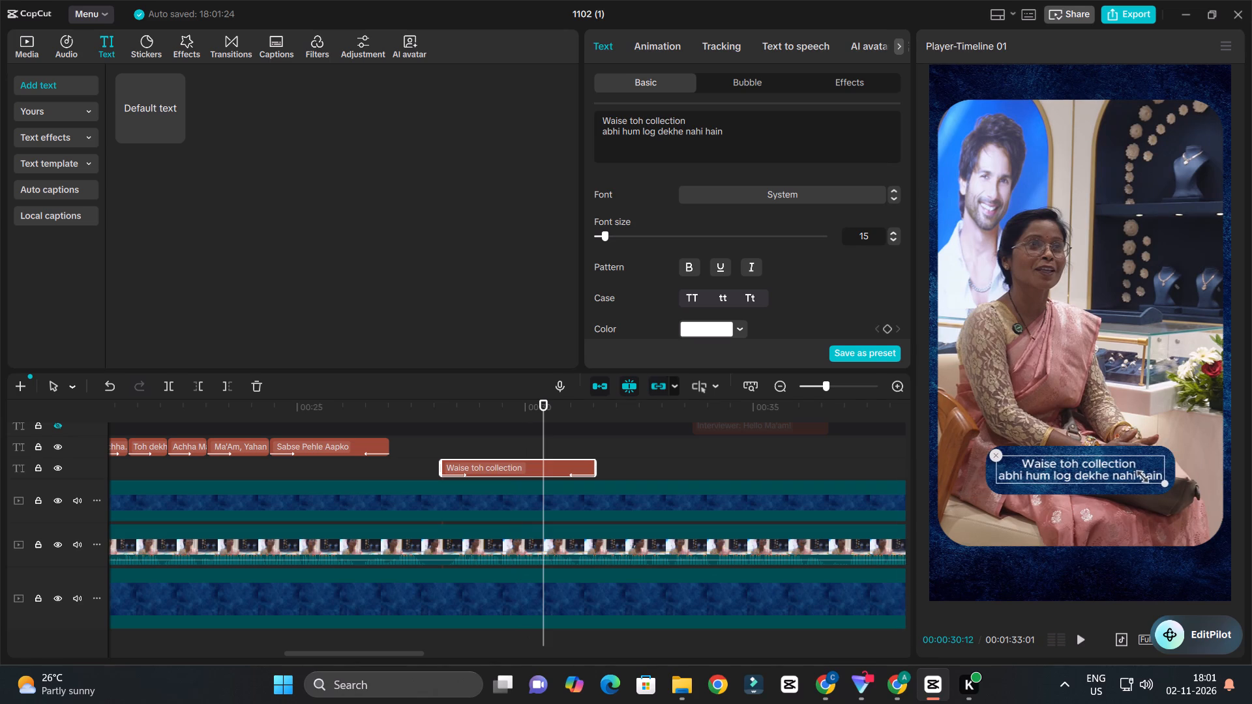
left_click_drag(1138, 474, 1139, 474)
left_click(754, 299)
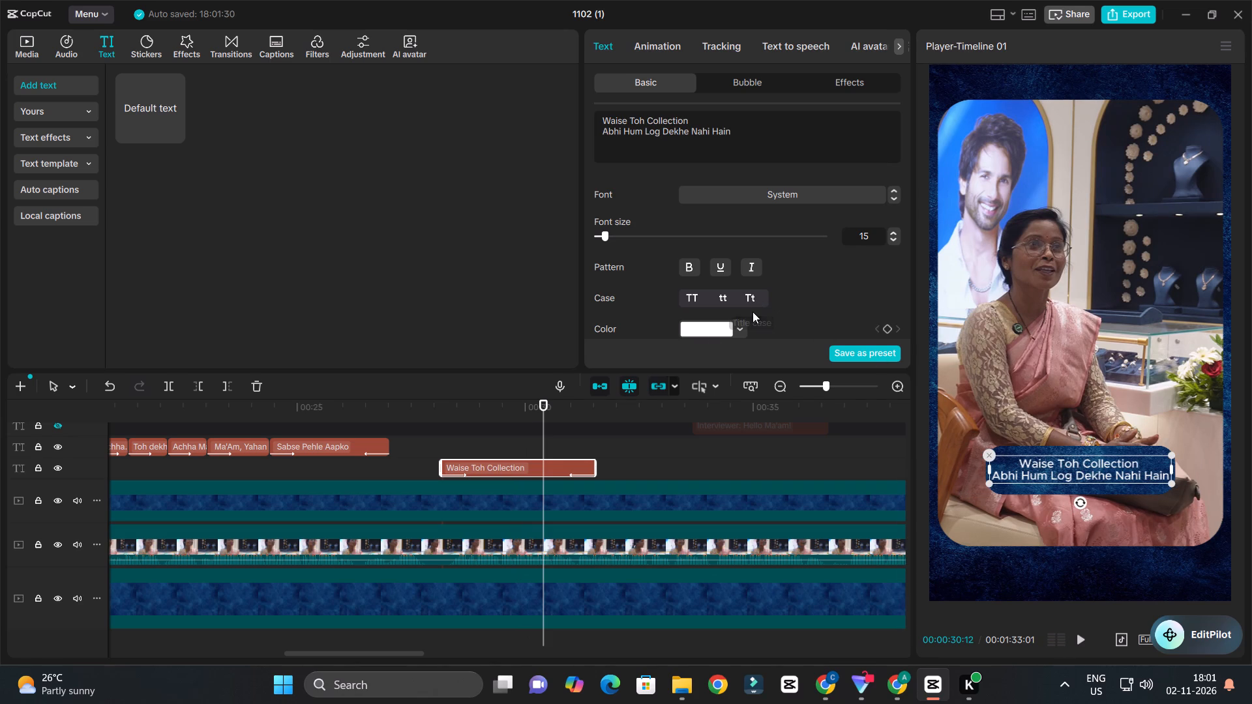
Play back the "Waise Toh Collection" caption from just before its start to check its timing against the speech.
left_click(434, 414)
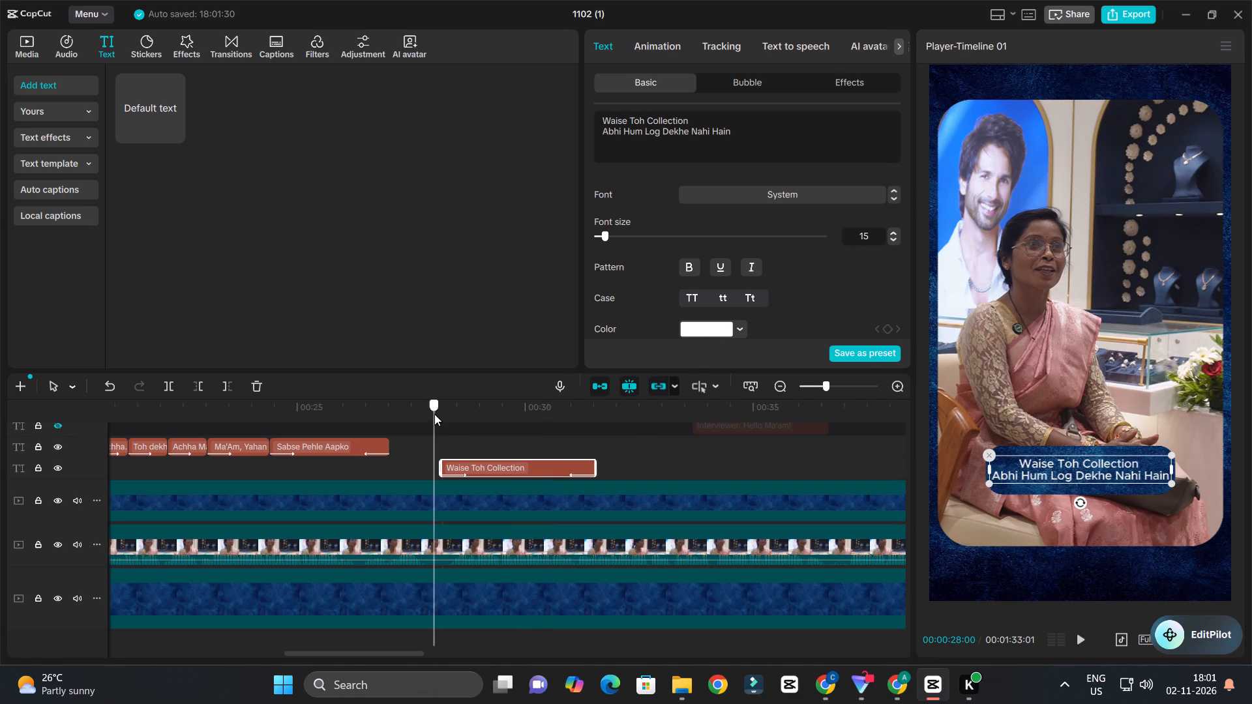
key("space")
scroll(505, 441, "down", 3, "ctrl")
scroll(533, 457, "up", 2, "ctrl")
scroll(535, 454, "down", 3, "ctrl")
scroll(550, 467, "up", 3, "ctrl")
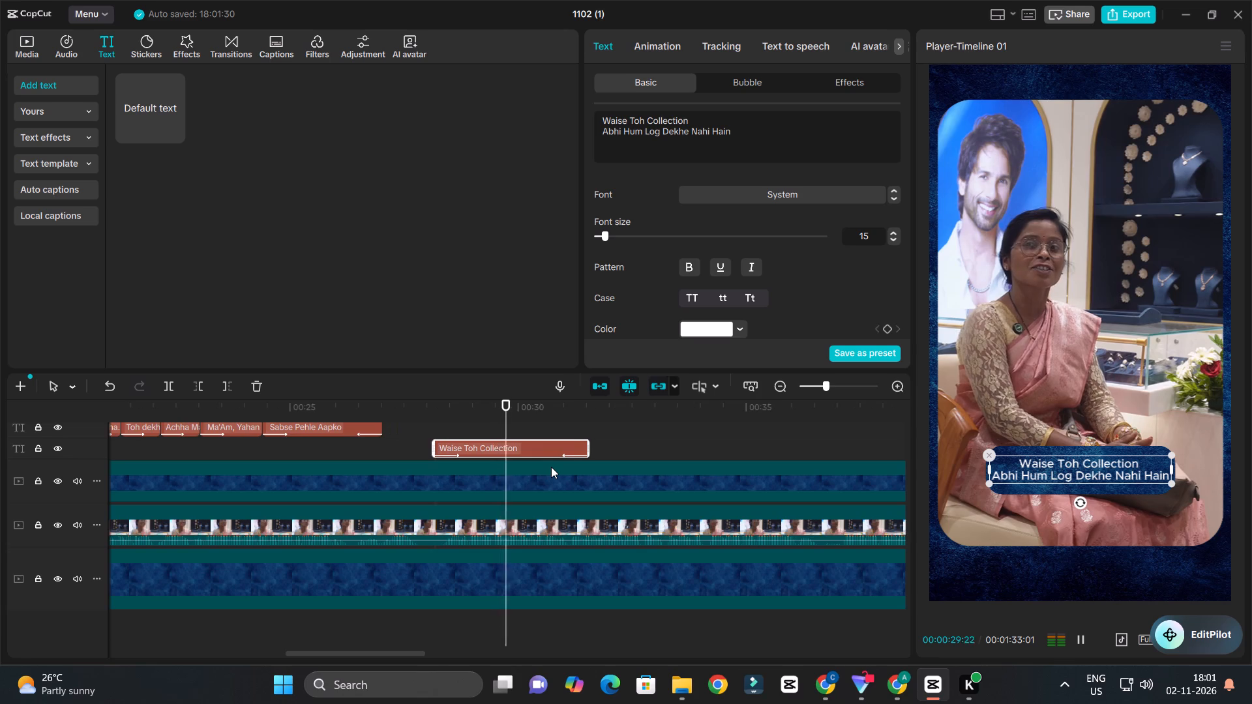
scroll(551, 467, "down", 3, "ctrl")
scroll(573, 477, "up", 3, "ctrl")
scroll(580, 477, "down", 3, "ctrl")
scroll(598, 478, "up", 1, "ctrl")
key("space")
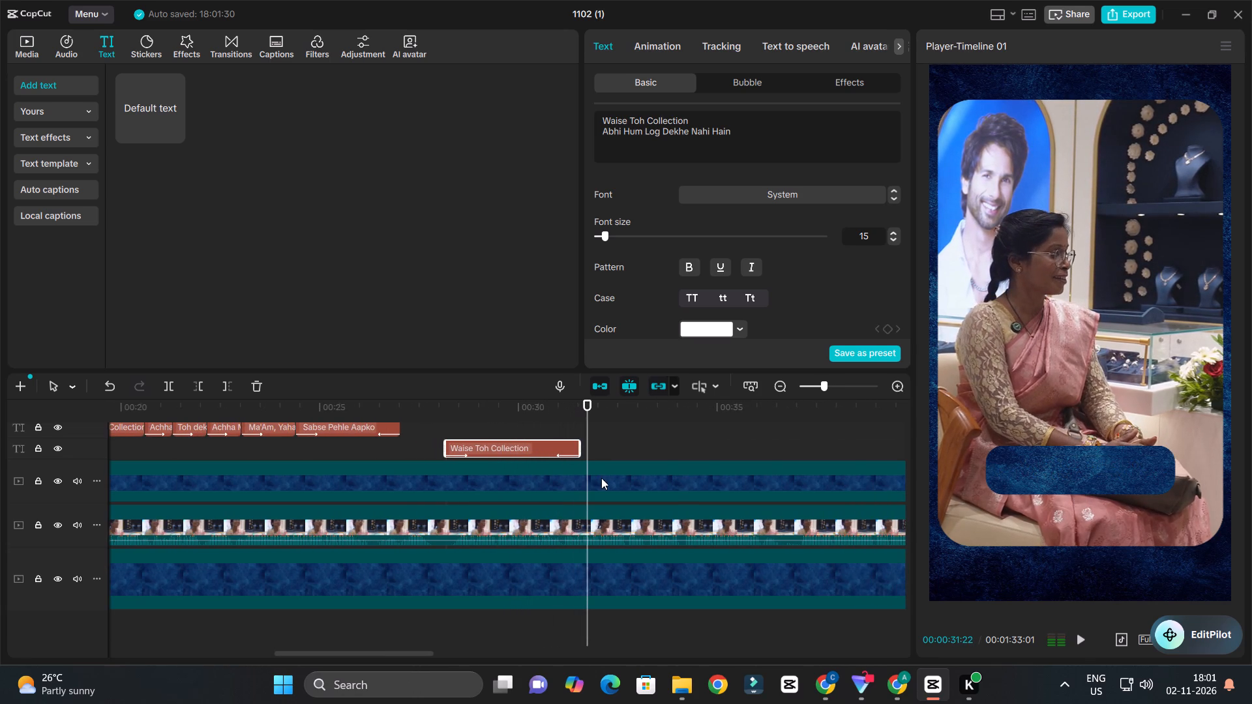
Duplicate the "Waise Toh Collection" clip and place the copy directly after it, starting at about 00:00:31.5.
scroll(616, 477, "up", 8, "ctrl")
left_click_drag(513, 443, 696, 437, "alt")
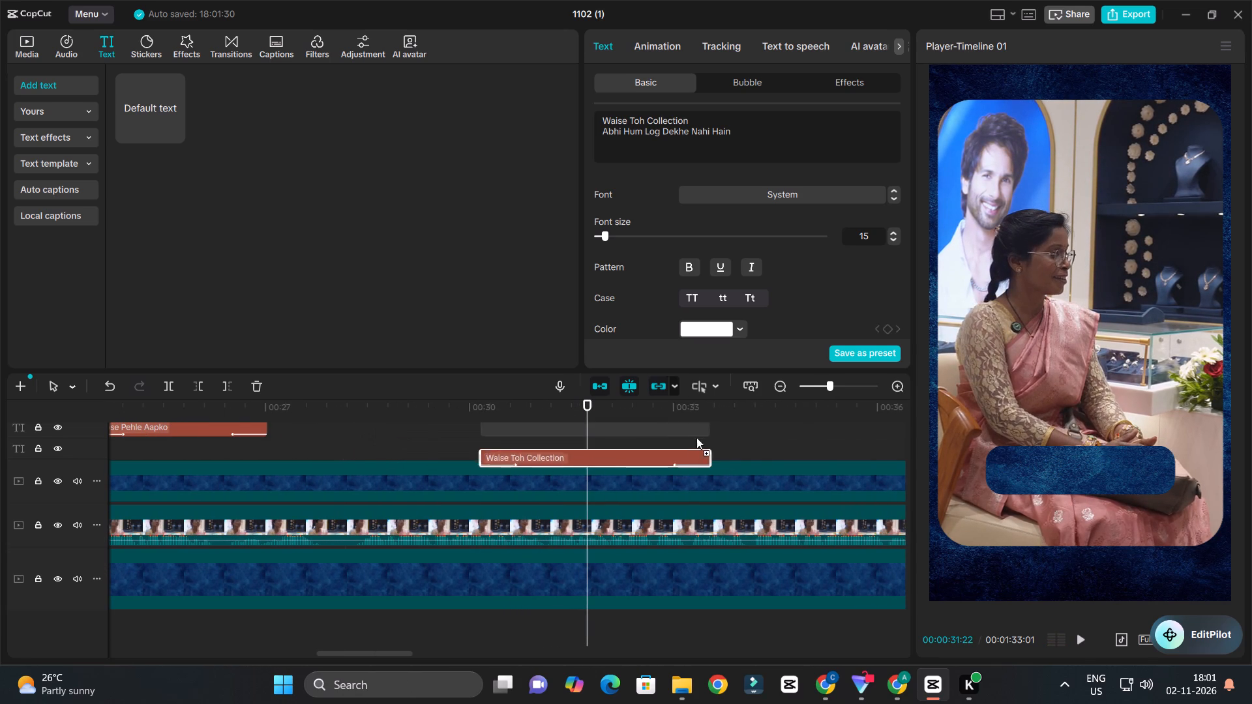
left_click_drag(696, 437, 752, 443, "alt")
left_click_drag(714, 447, 702, 447)
left_click(702, 447)
Copy the customer's words from "lekin just abhi shuruaat kiye hain ring se" through "hum yahan." from the hidden transcript clip.
scroll(601, 422, "down", 8, "ctrl")
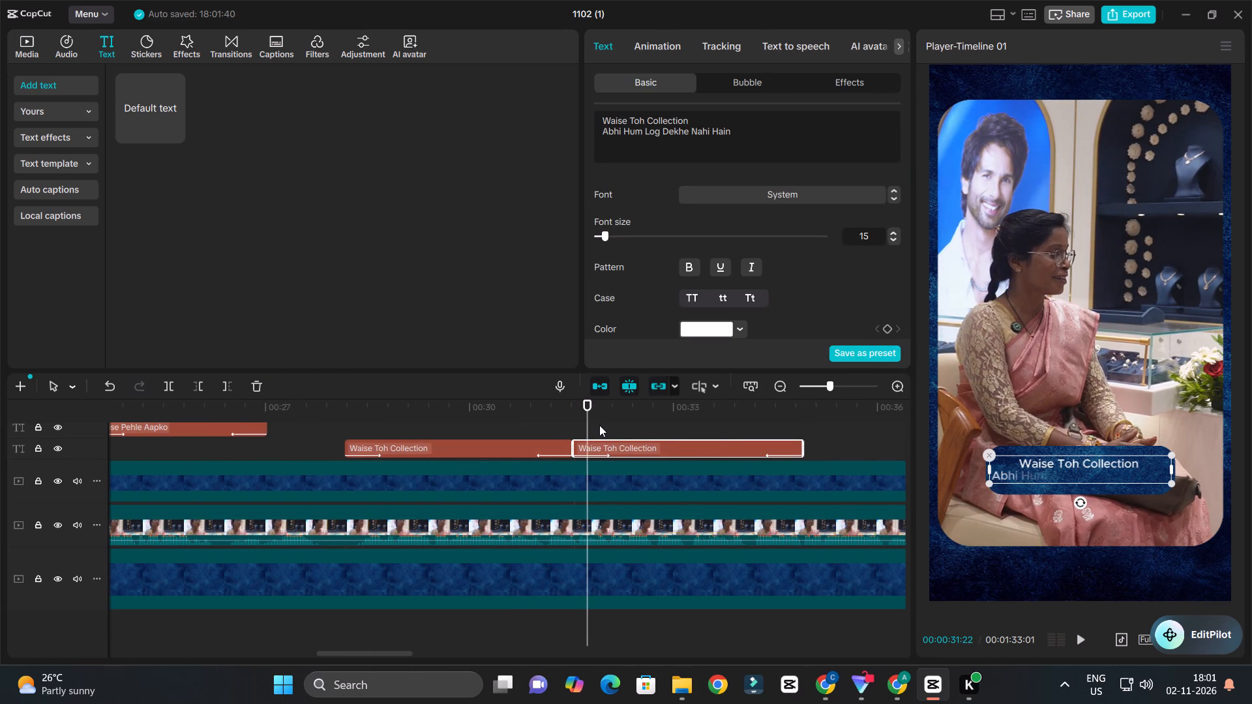
scroll(620, 443, "down", 4, "ctrl")
scroll(653, 469, "up", 3)
double_click(723, 463)
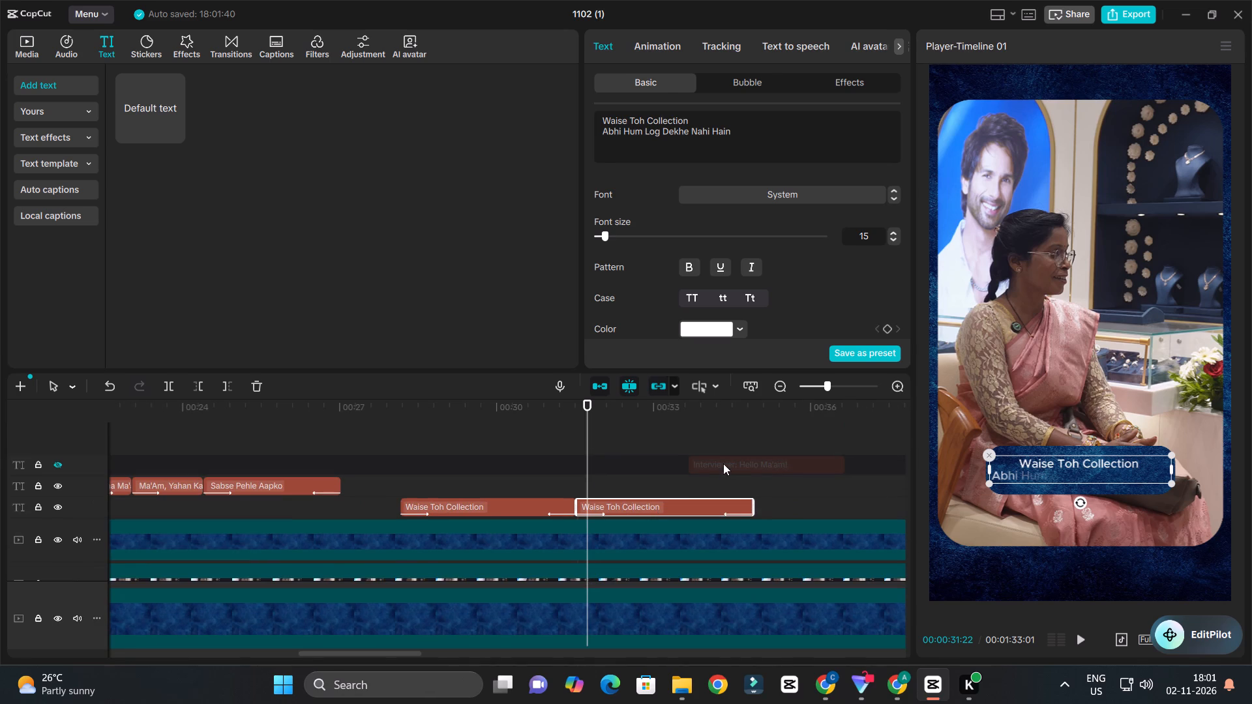
scroll(758, 156, "down", 1)
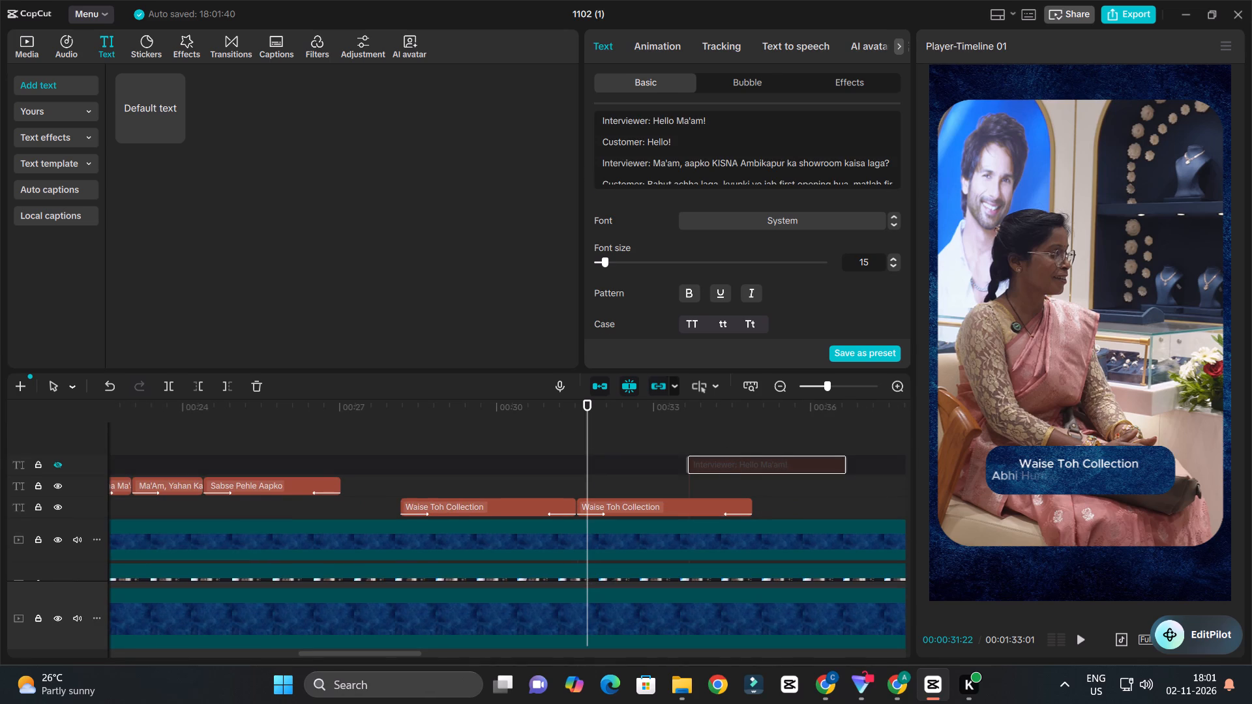
left_click(765, 149)
scroll(762, 149, "down", 2)
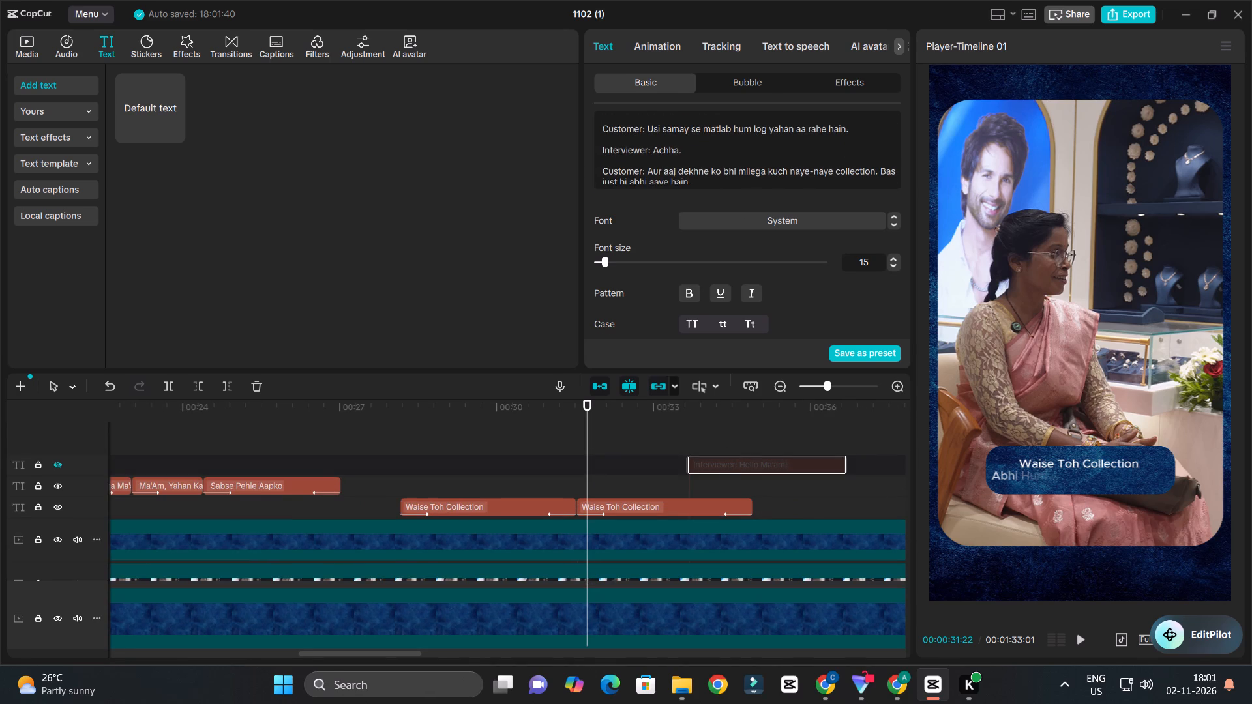
scroll(717, 153, "down", 1)
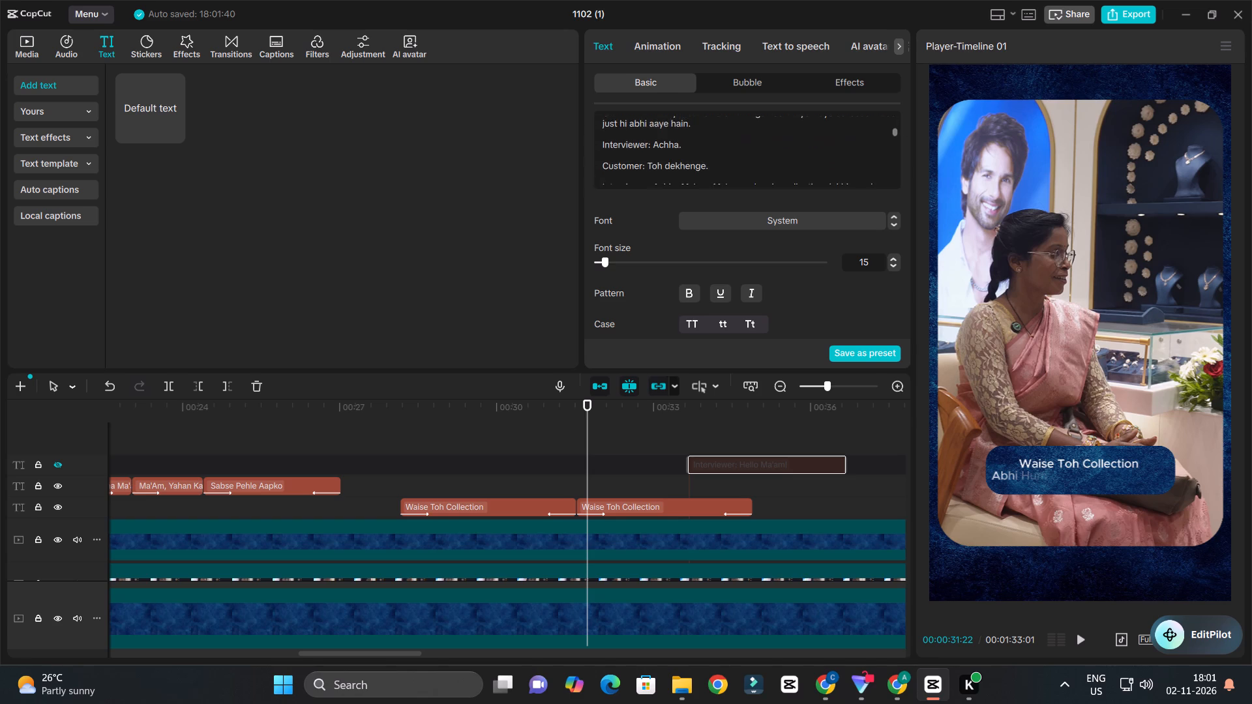
scroll(717, 153, "down", 1)
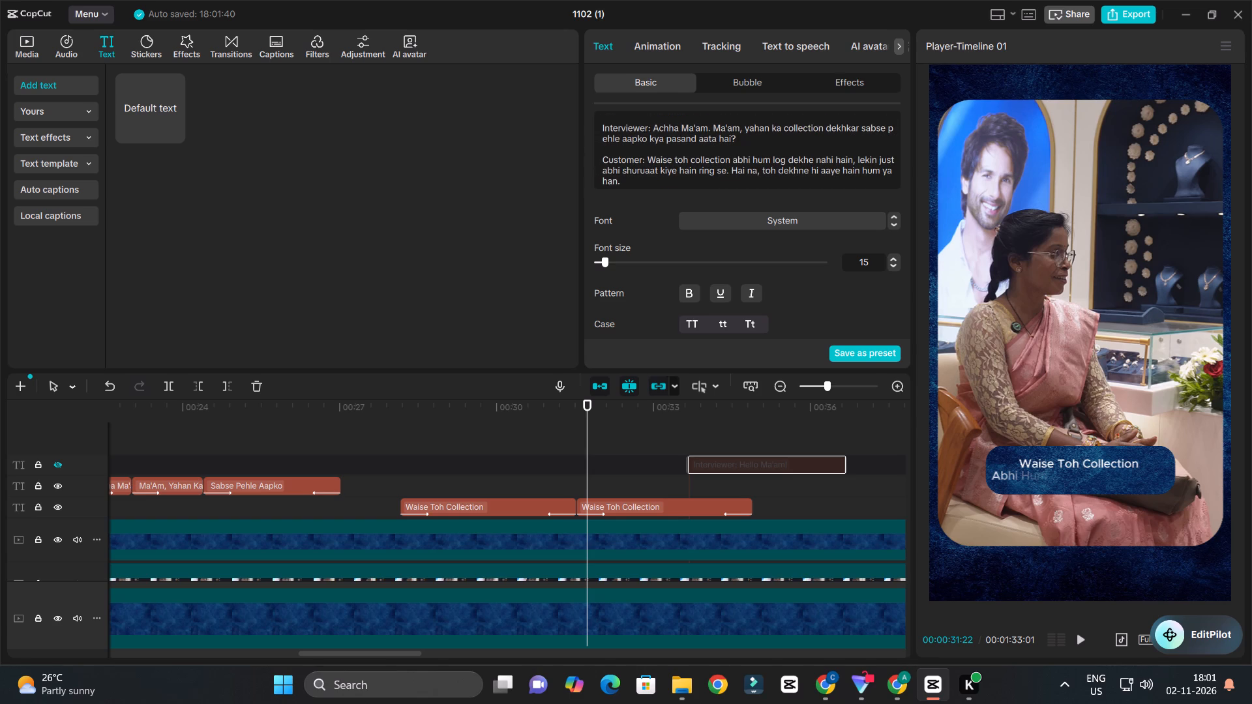
left_click_drag(856, 160, 889, 162)
left_click_drag(889, 162, 762, 171)
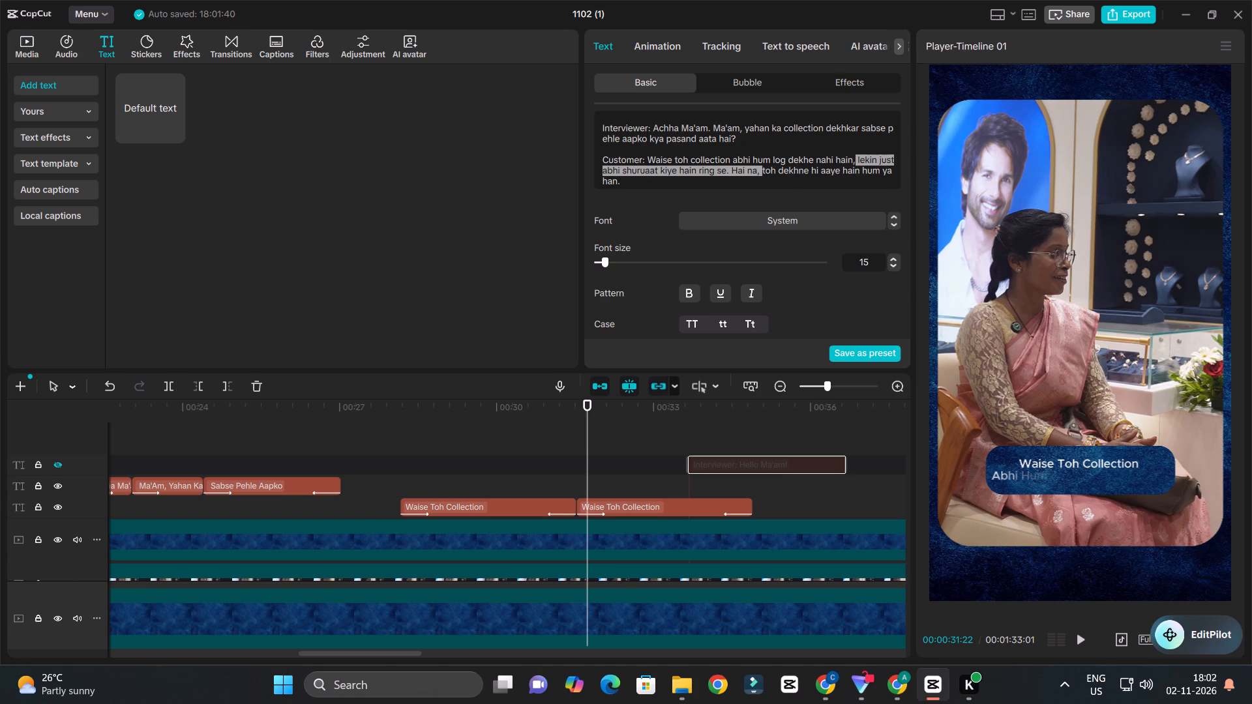
left_click_drag(762, 171, 760, 173)
left_click_drag(760, 173, 729, 175)
left_click_drag(729, 175, 730, 175)
key("ctrl+c")
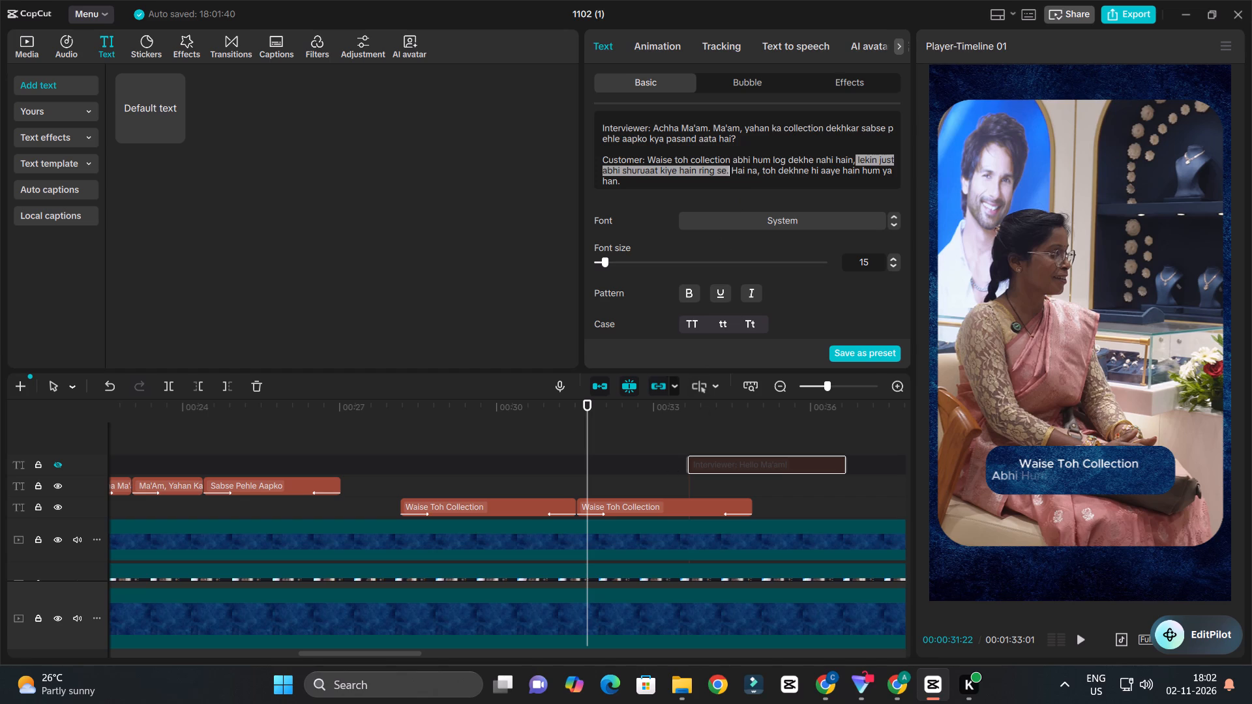
left_click(739, 188)
left_click_drag(856, 143, 896, 176)
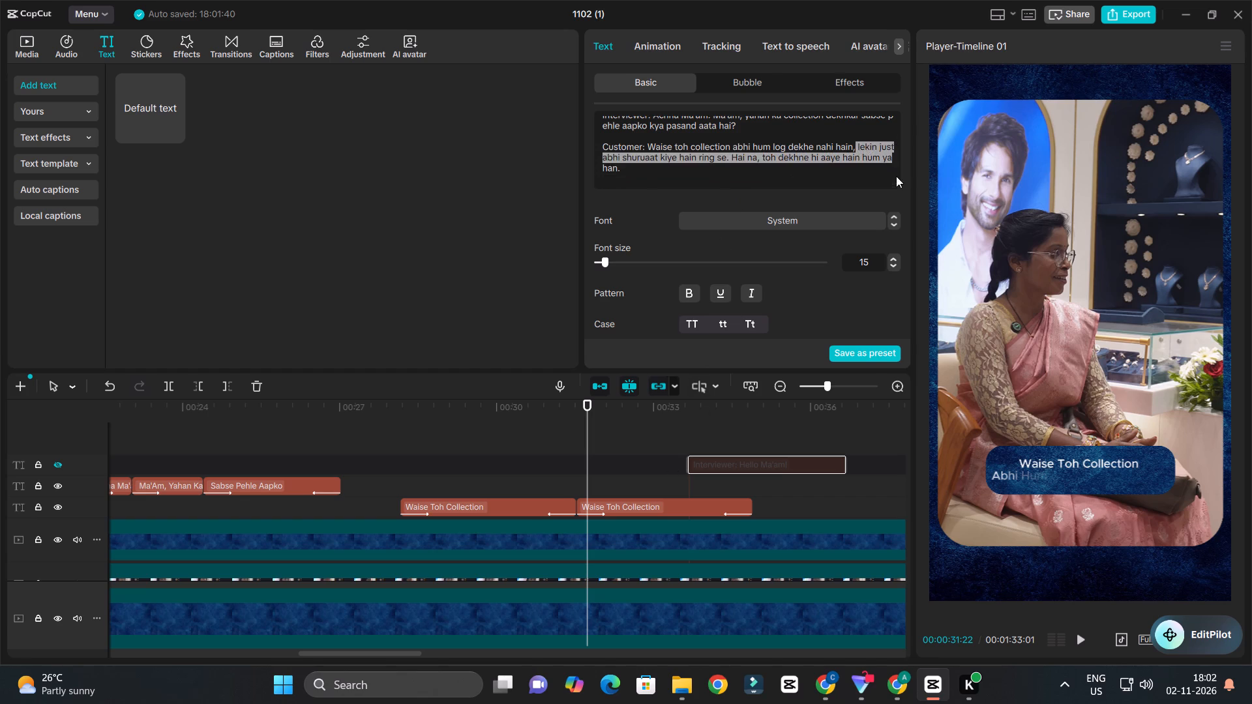
left_click_drag(896, 176, 799, 172)
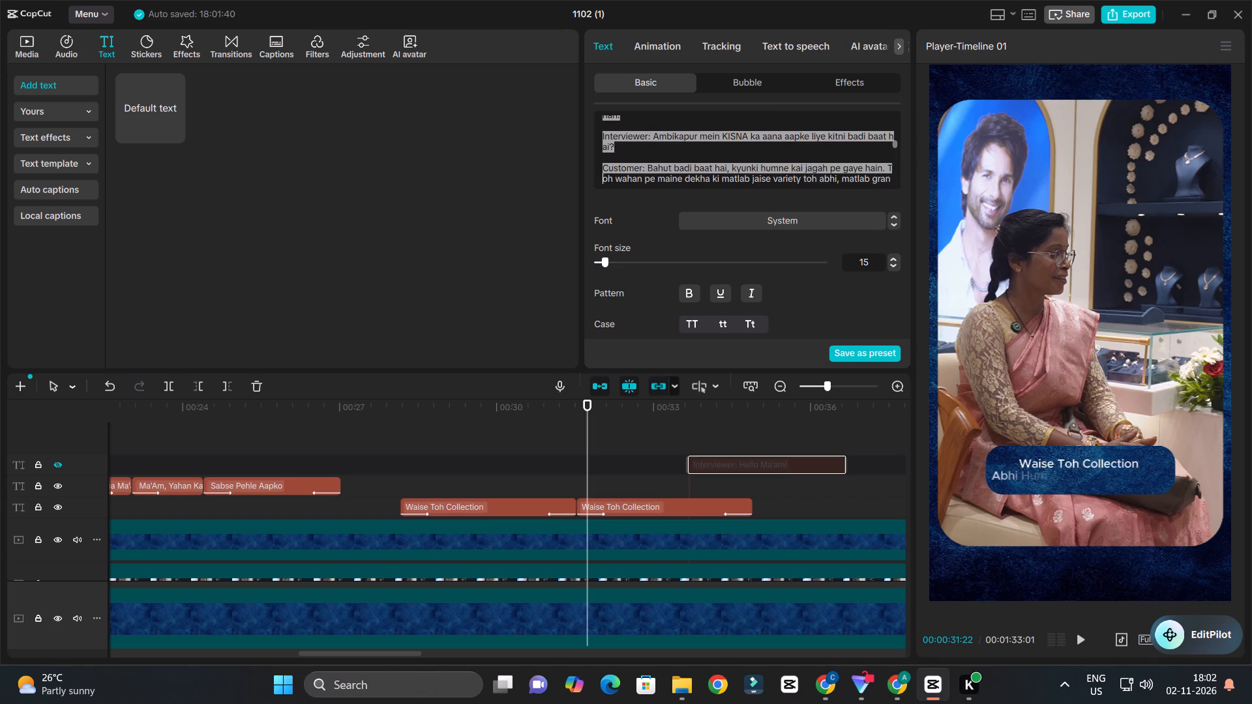
left_click_drag(799, 172, 782, 163)
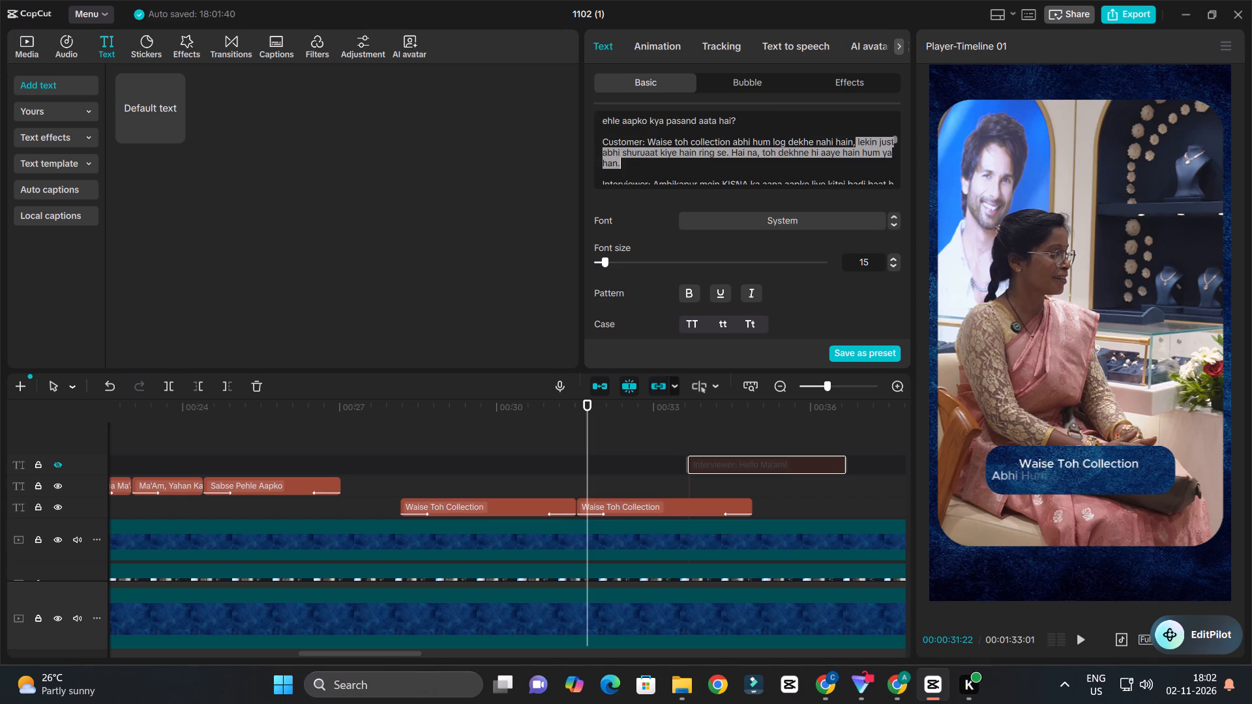
left_click_drag(782, 163, 762, 165)
key("ctrl+c")
Replace the duplicated caption's text with the copied line, keeping only "lekin just abhi shuruaat kiye hain ring se.".
left_click(646, 506)
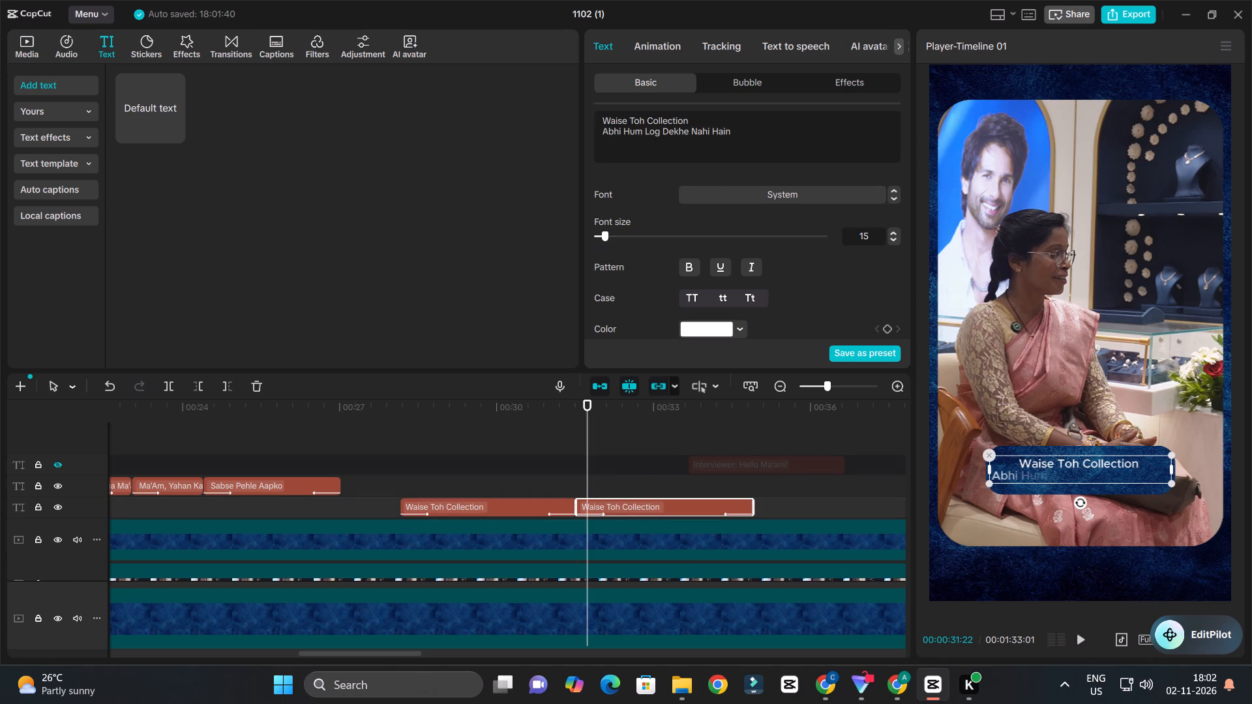
left_click(739, 139)
key("ctrl+a")
key("ctrl+v")
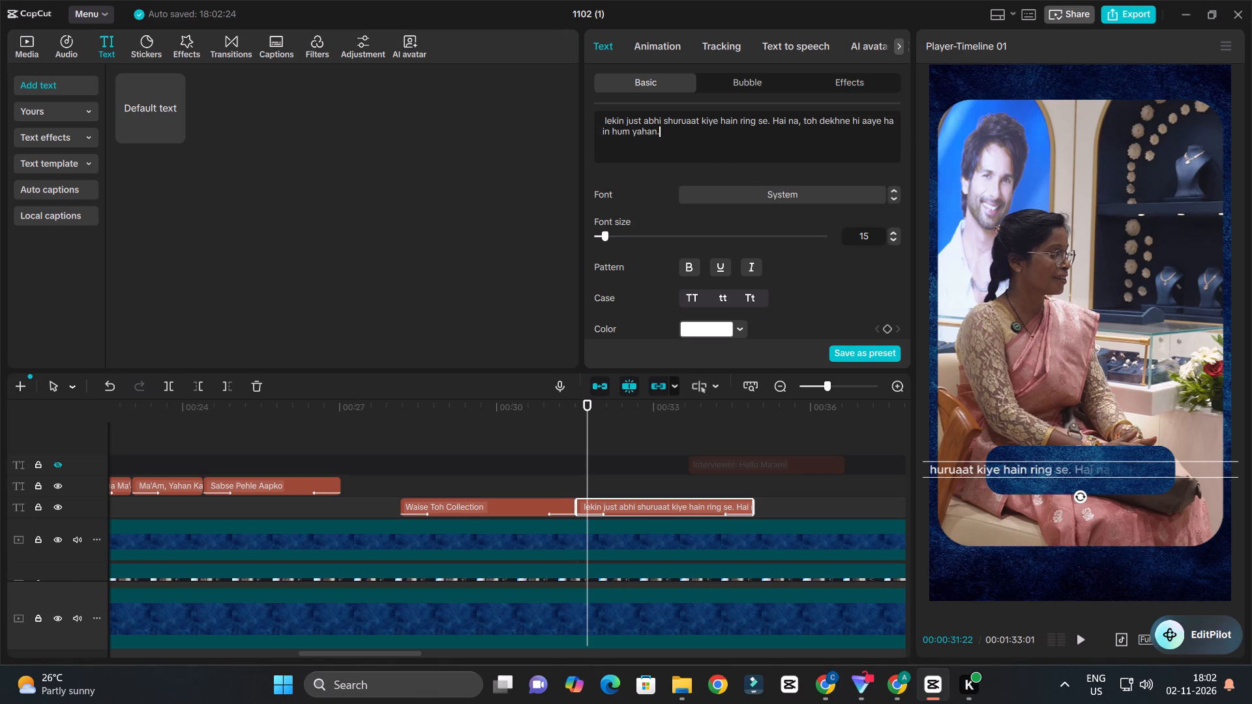
left_click_drag(773, 120, 818, 167)
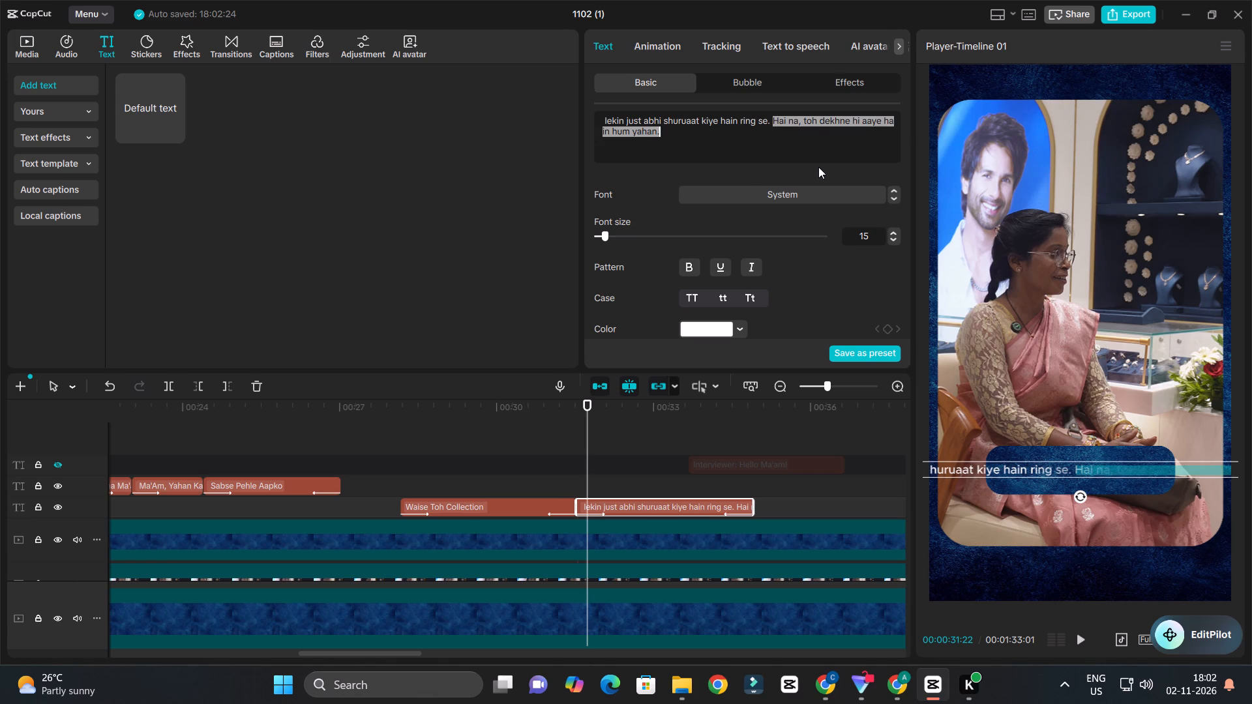
left_click_drag(818, 167, 819, 167)
key("BackSpace")
Play back the new "lekin just abhi" caption from its start to compare its words with the speech.
left_click_drag(588, 414, 575, 415)
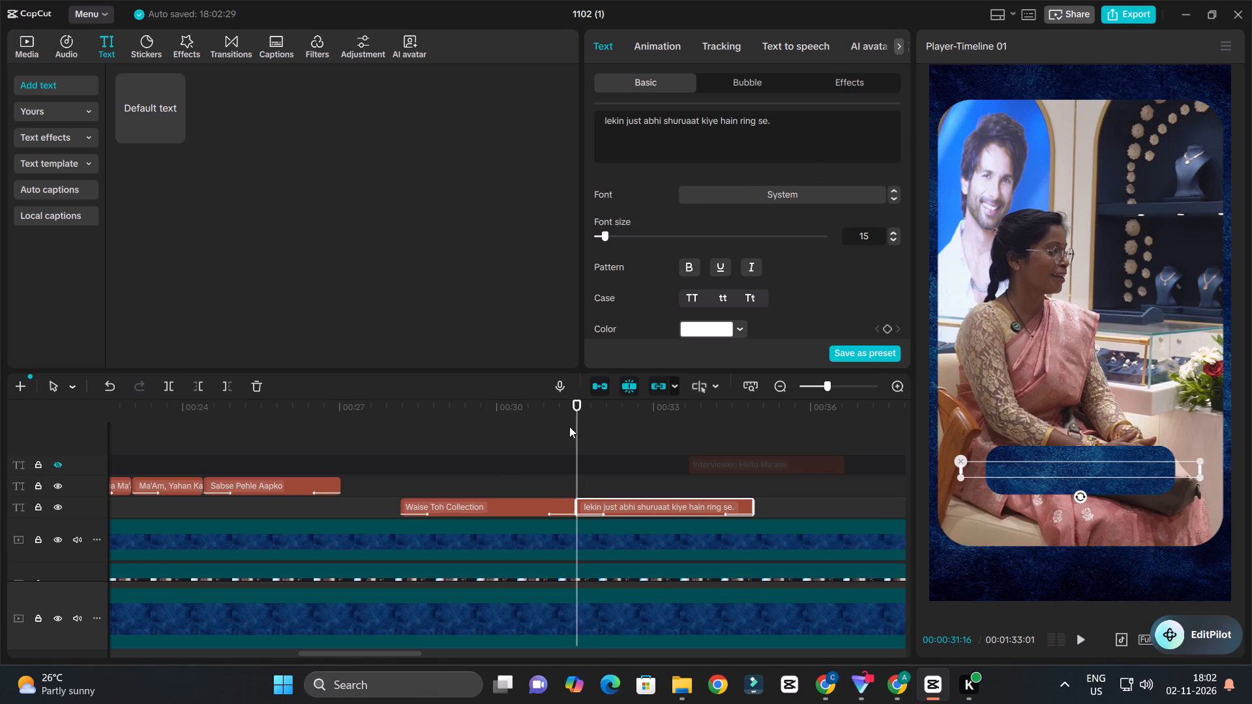
key("space")
scroll(535, 429, "down", 4, "ctrl")
scroll(726, 481, "up", 3, "ctrl")
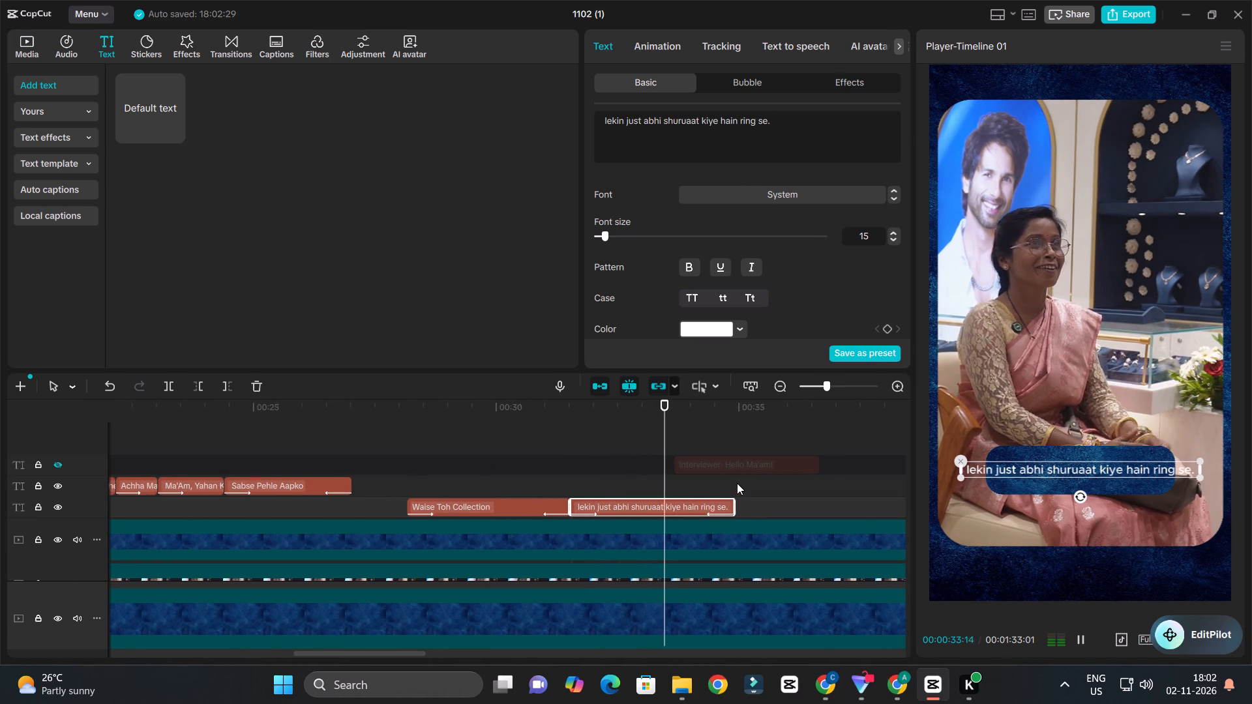
scroll(736, 482, "down", 3, "ctrl")
scroll(748, 487, "up", 4, "ctrl")
key("space")
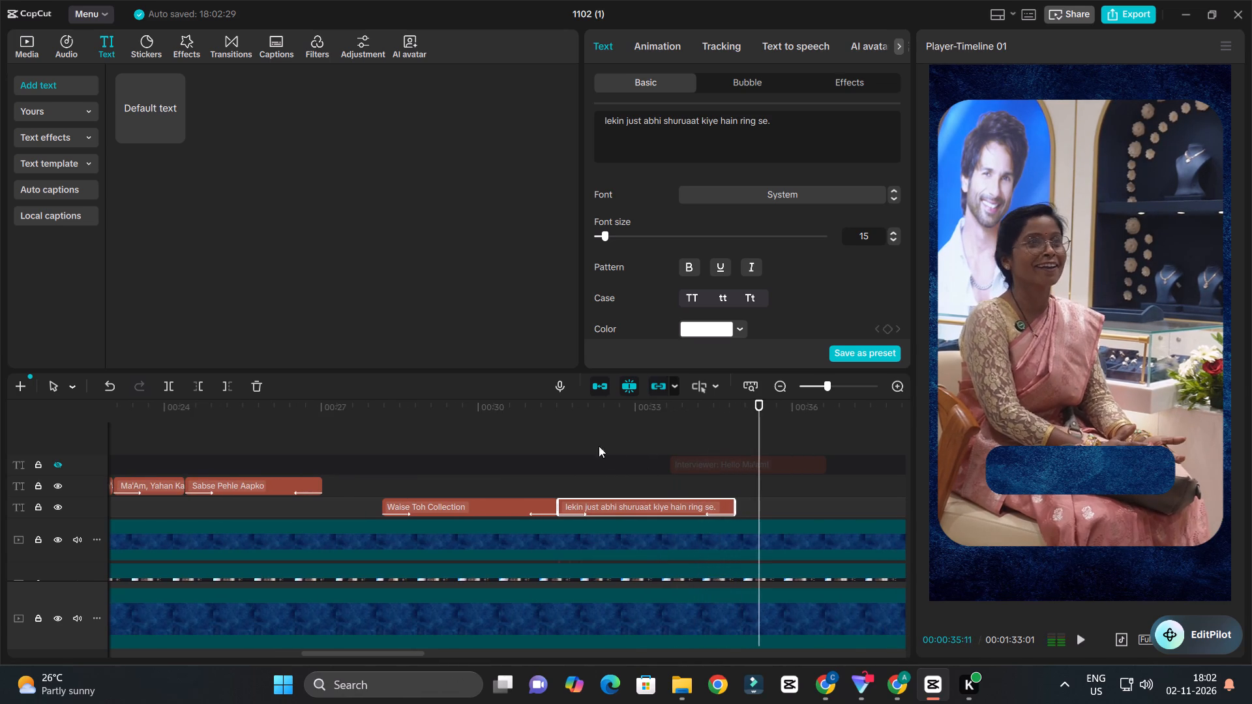
left_click(556, 416)
key("space")
scroll(738, 469, "up", 4, "ctrl")
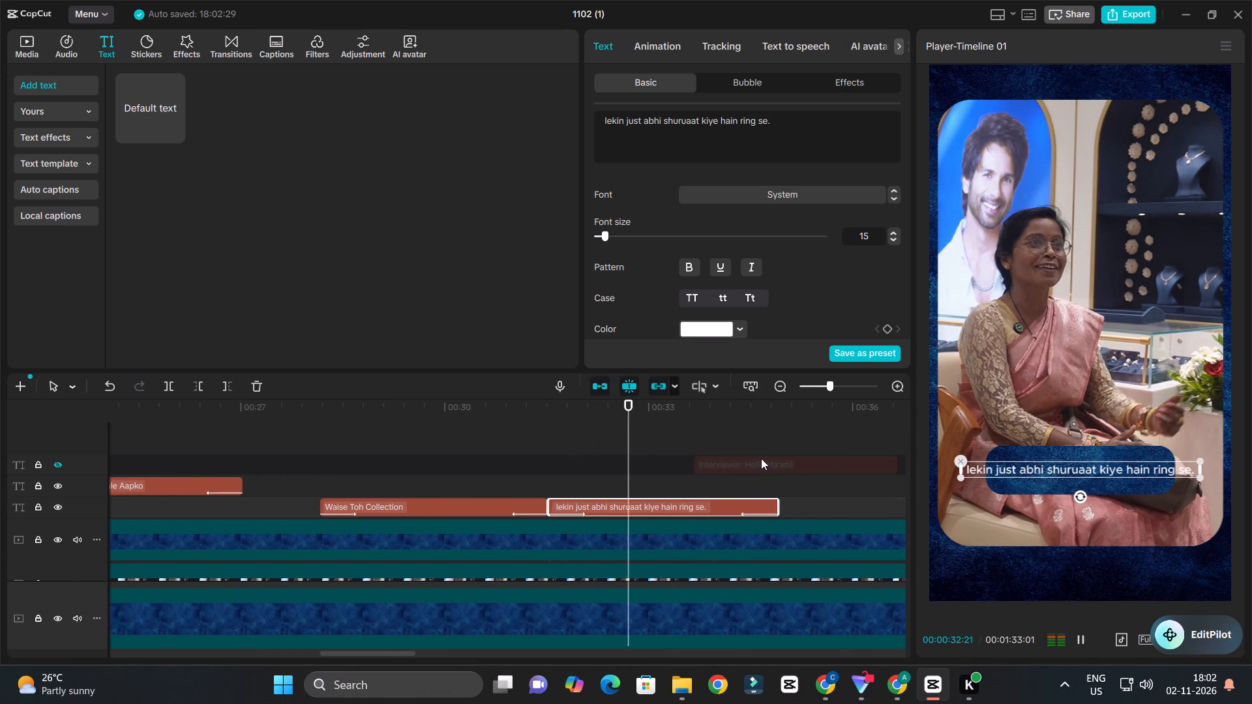
key("space")
Remove "ring se." from the caption and break it into two lines, "lekin just abhi" and "shuruaat kiye hain".
left_click_drag(739, 117, 792, 123)
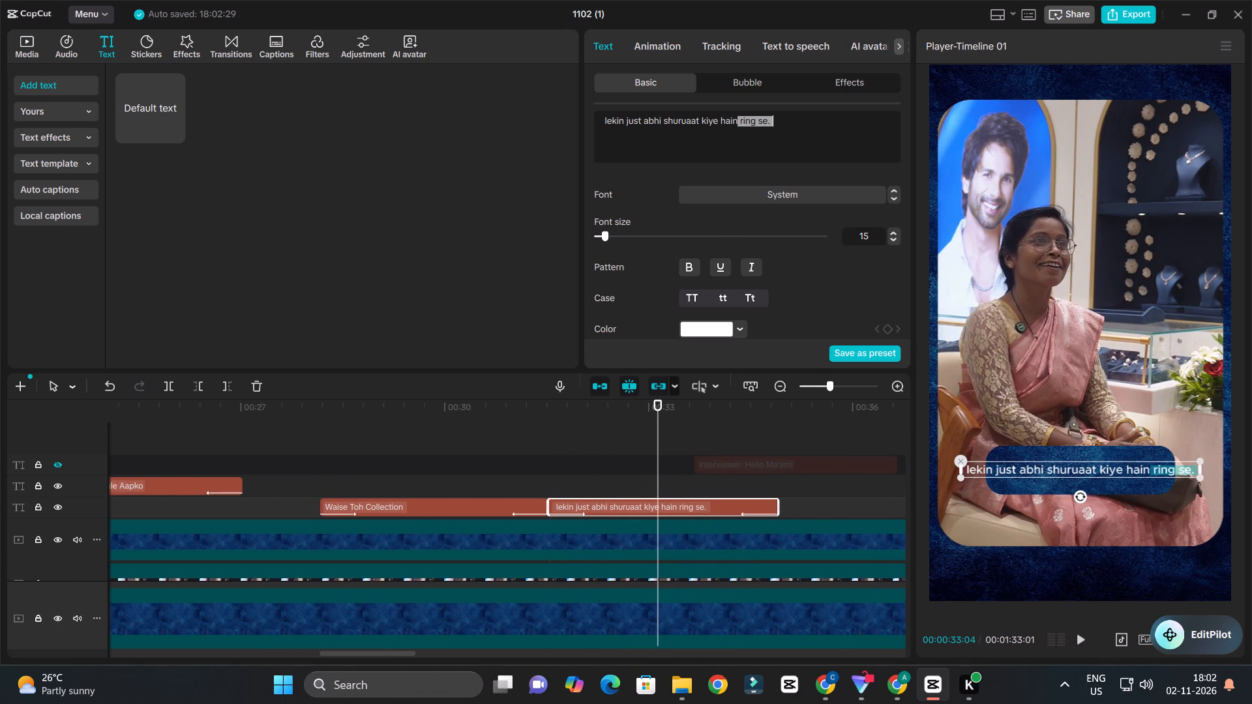
left_click_drag(792, 123, 793, 123)
key("BackSpace")
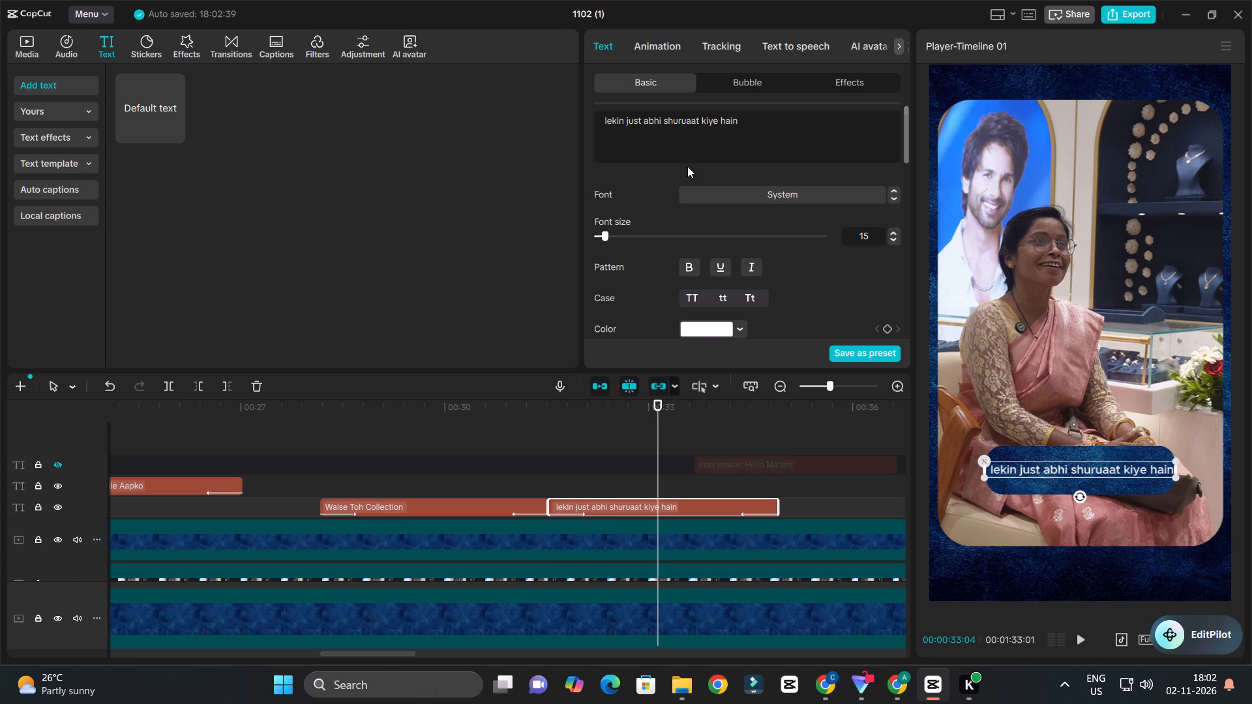
left_click(661, 125)
key("Return")
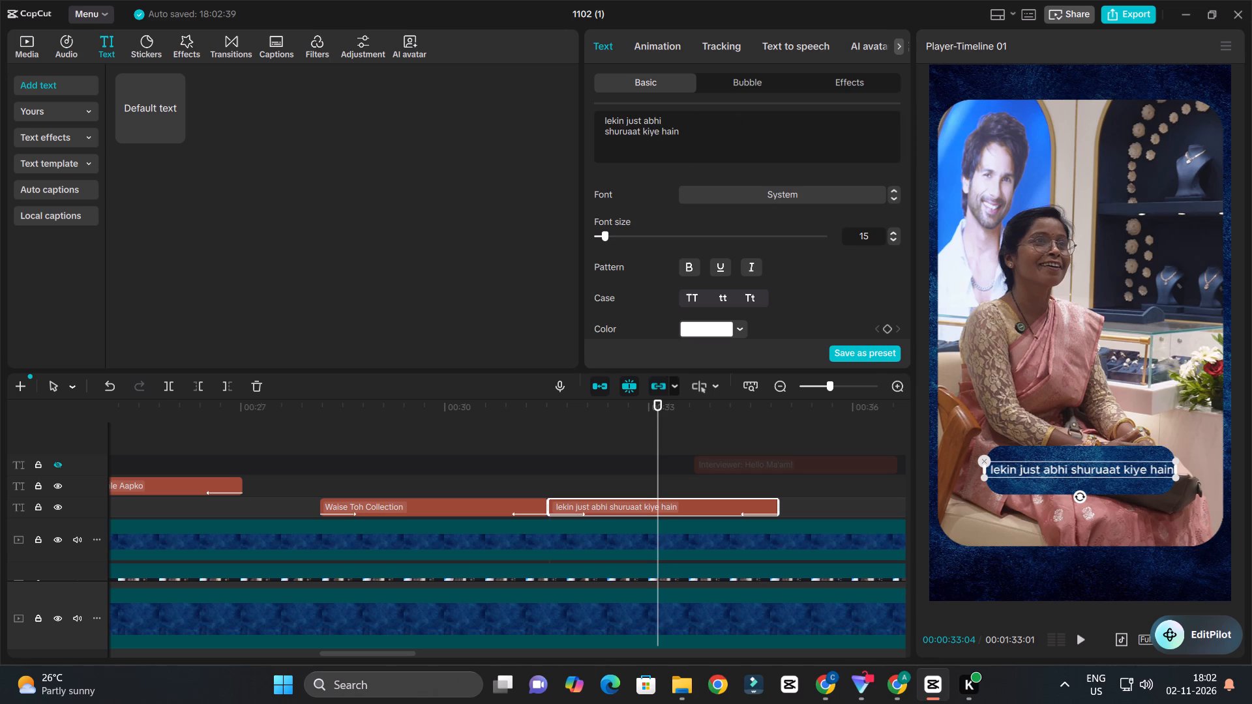
Enlarge the "lekin just abhi" caption slightly within the blue banner and change it to title case.
left_click_drag(1139, 486, 1152, 487)
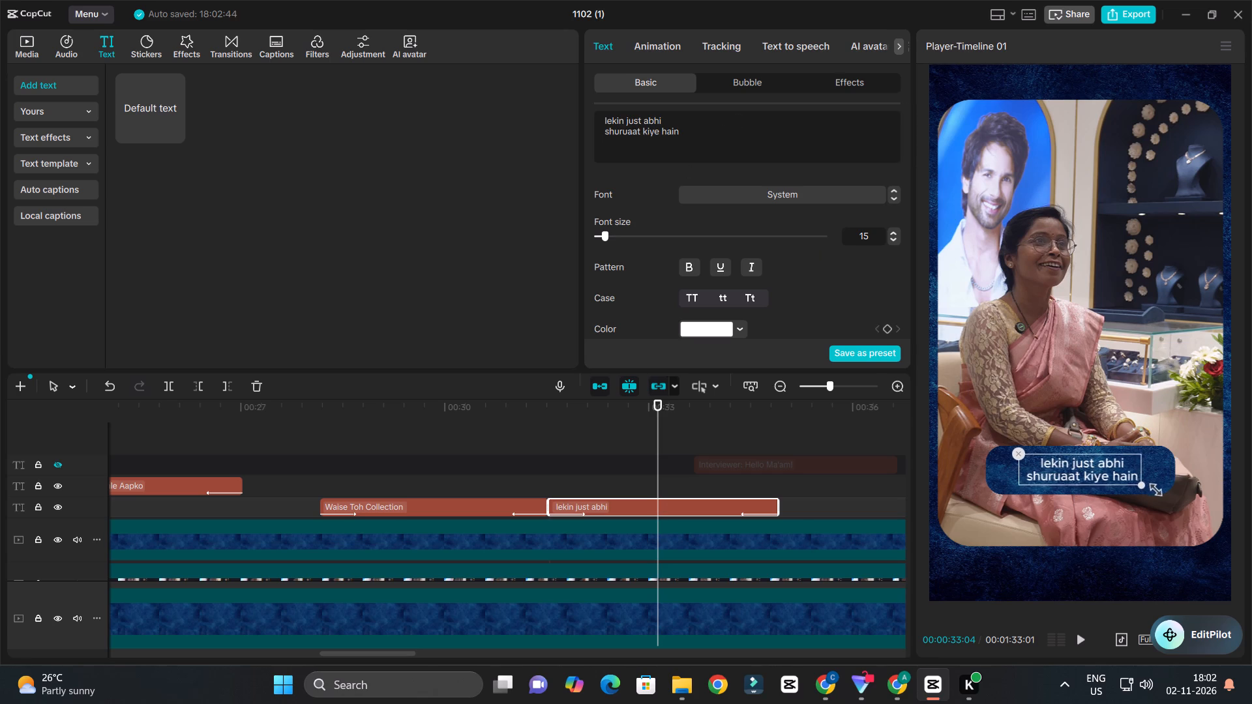
left_click_drag(1152, 487, 1167, 490)
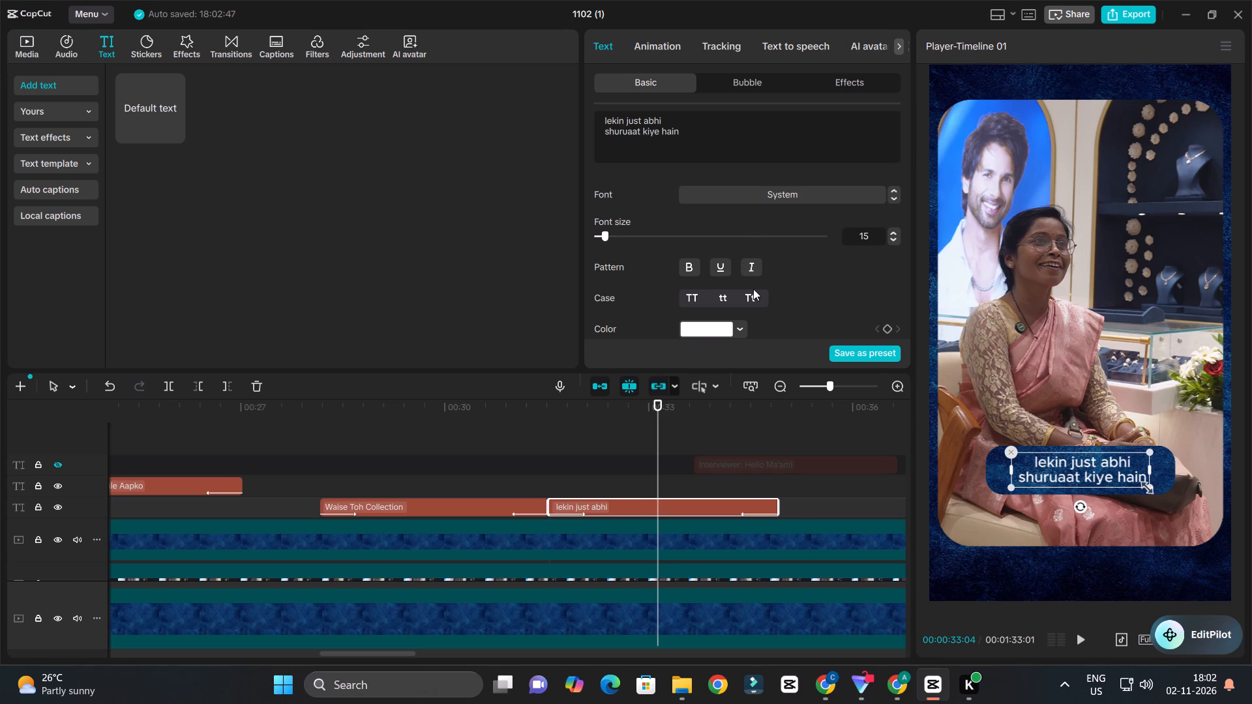
left_click(755, 295)
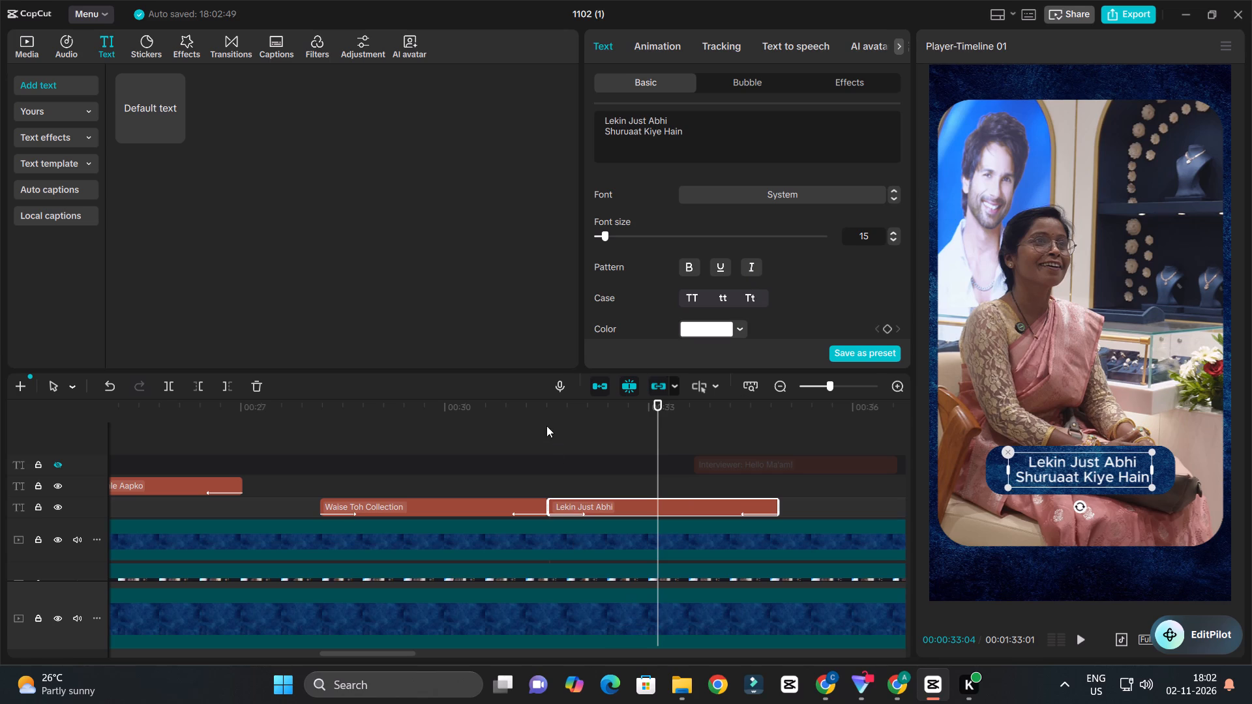
Play the "Lekin Just Abhi" caption against the speech and trim the clip's end to 00:00:33:17.
left_click(533, 415)
key("space")
scroll(604, 446, "down", 4, "ctrl")
scroll(685, 480, "up", 2, "ctrl")
scroll(693, 480, "down", 3, "ctrl")
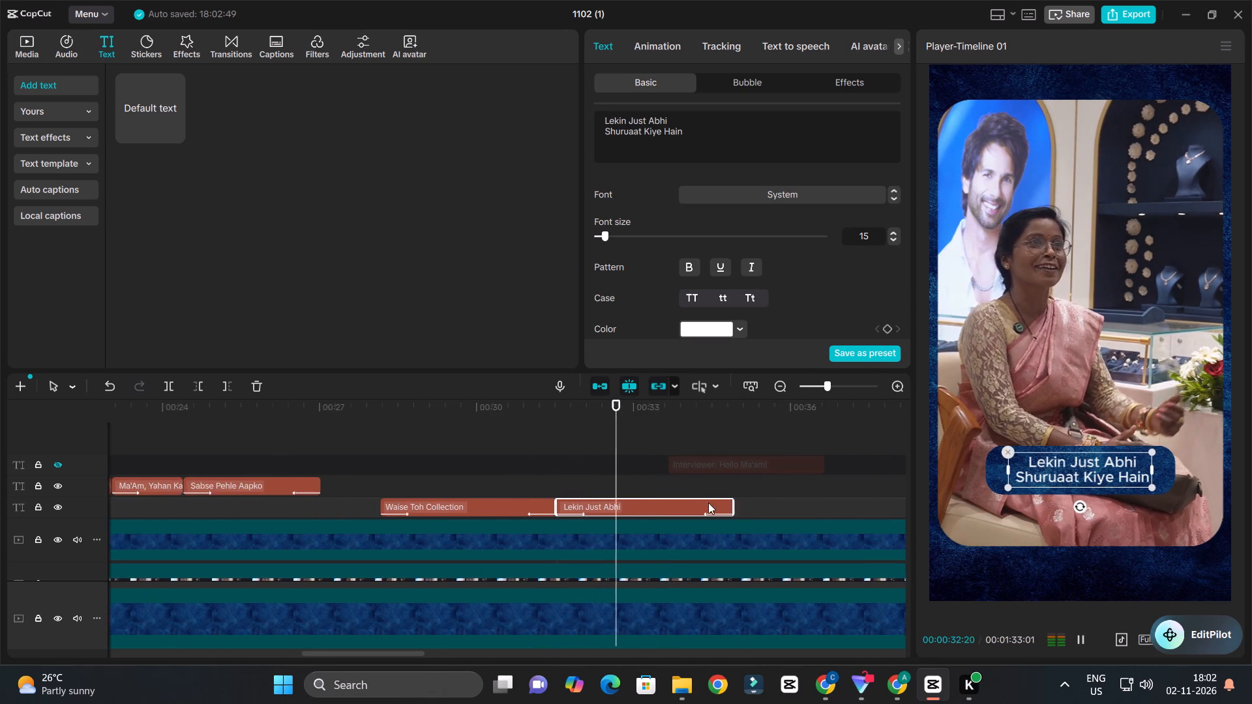
scroll(751, 503, "up", 4, "ctrl")
key("space")
left_click_drag(678, 413, 672, 424)
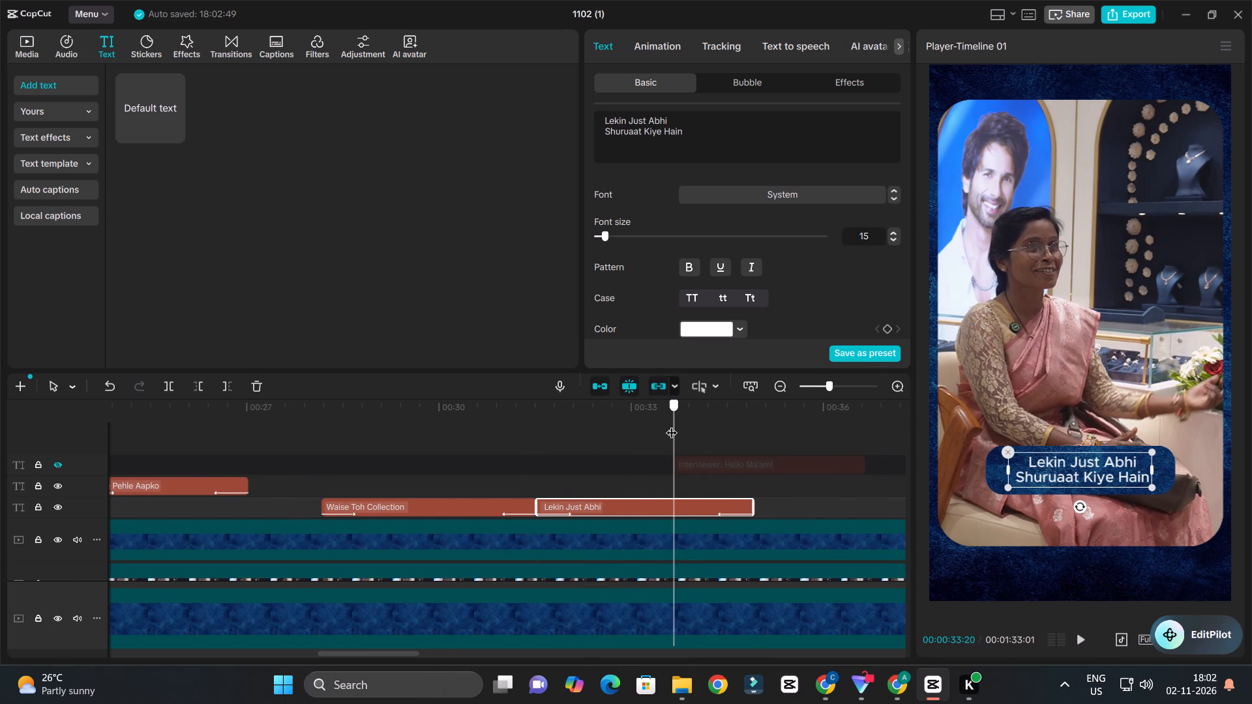
left_click_drag(672, 424, 667, 432)
left_click(683, 506)
key("w")
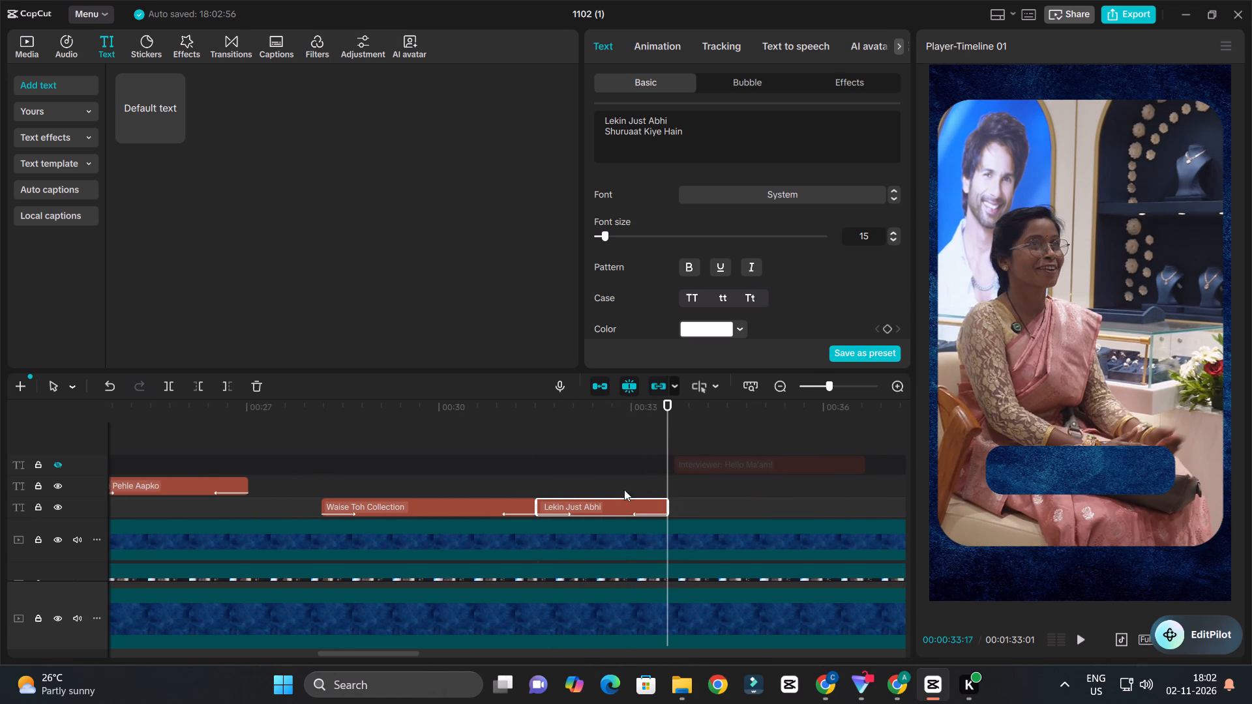
Play through the end of the "Lekin Just Abhi" clip and reduce its Fade Out animation duration to 0.0s.
left_click(620, 417)
key("space")
key("space")
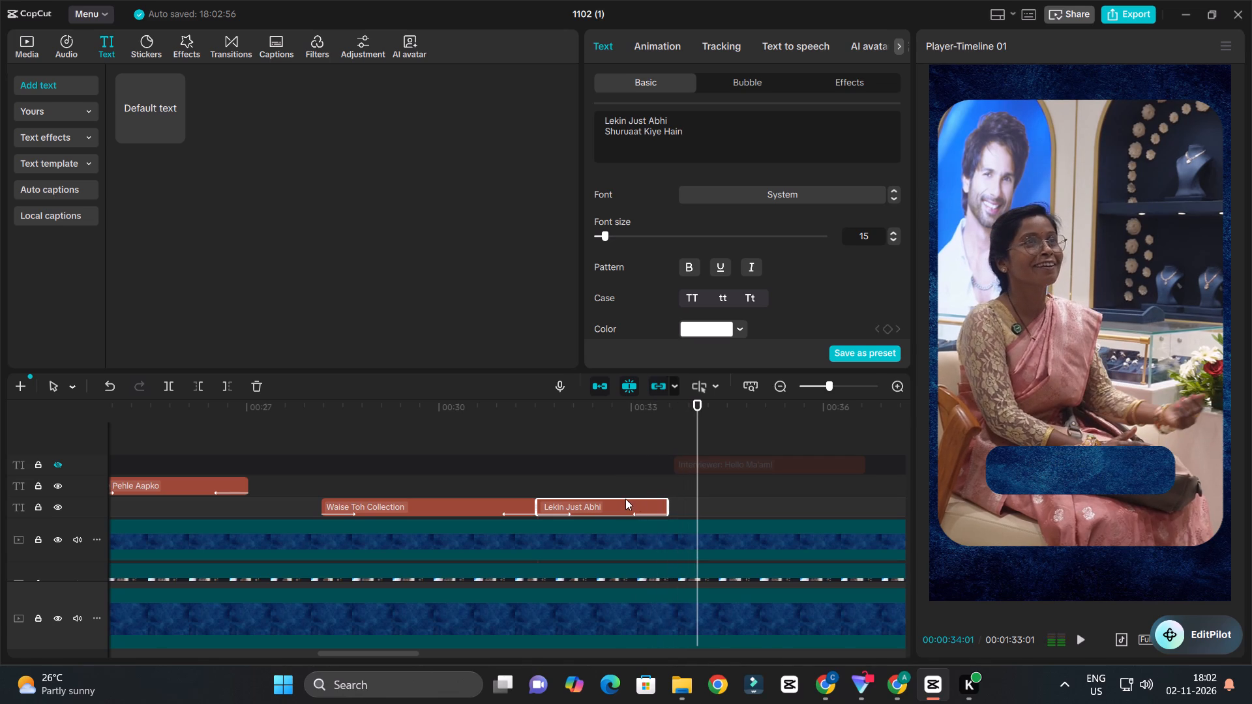
left_click(623, 503)
left_click(666, 44)
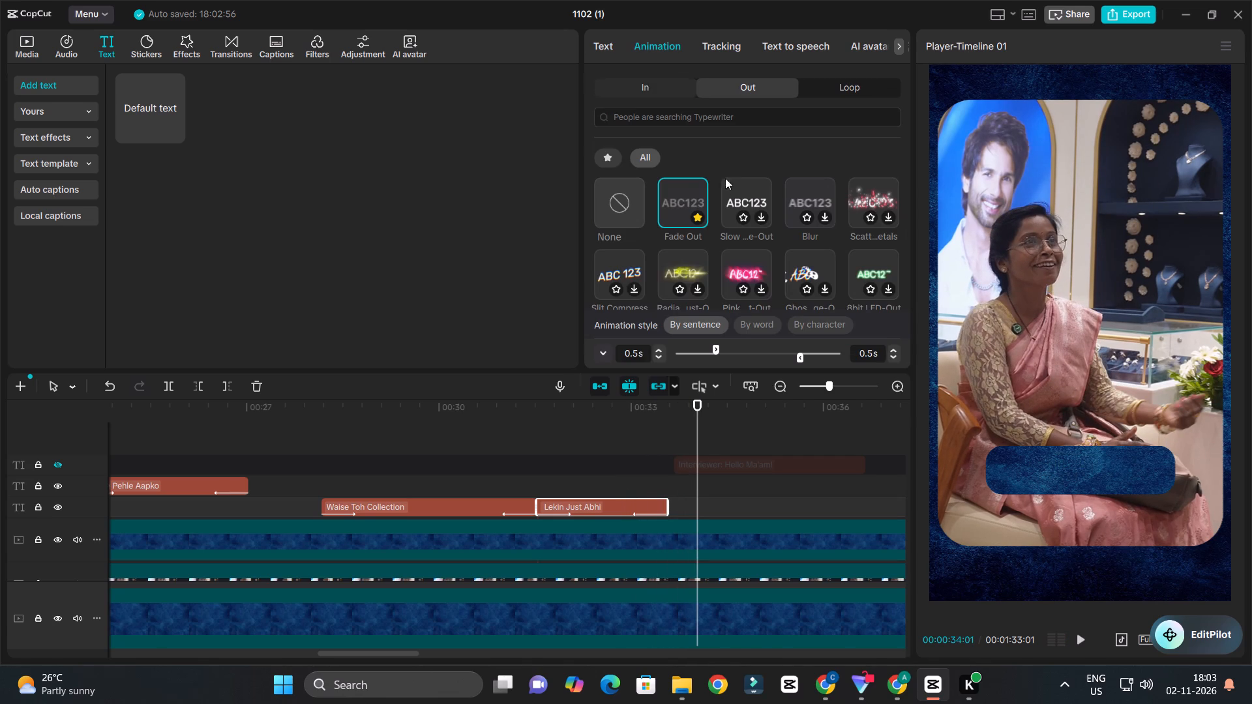
left_click_drag(803, 359, 839, 360)
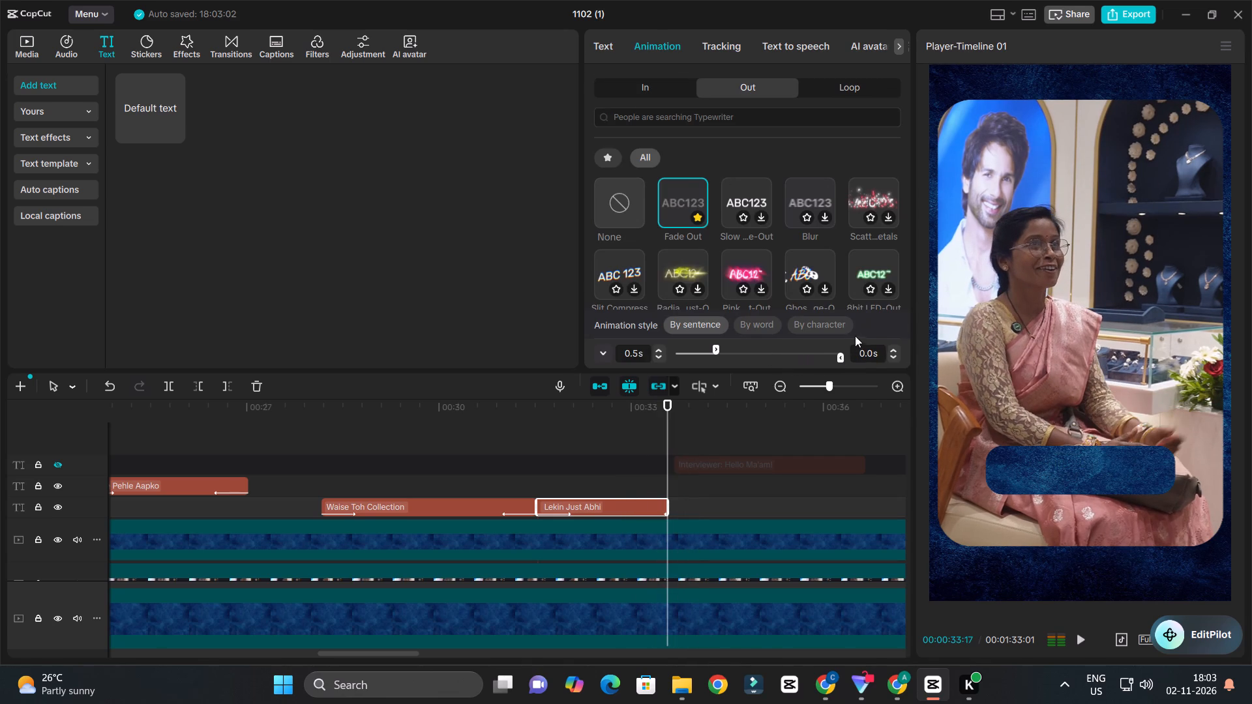
Set the "Lekin Just Abhi" clip's Fade Out animation duration to 0.1s and play back its ending.
left_click_drag(838, 357, 831, 359)
left_click(624, 415)
key("space")
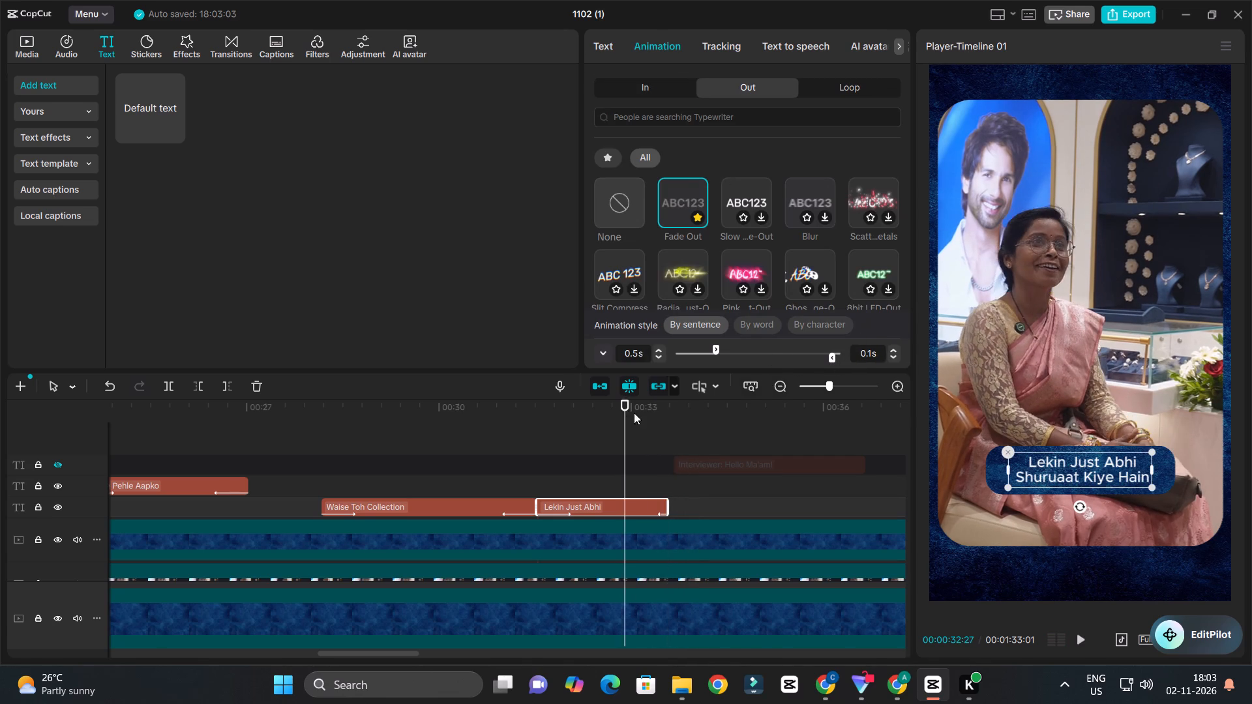
scroll(704, 441, "down", 4, "ctrl")
scroll(740, 451, "up", 3, "ctrl")
key("space")
Duplicate the "Lekin Just Abhi" clip directly after itself and replace the copy's text with "ring se." from the transcript.
left_click_drag(623, 509, 723, 511, "alt")
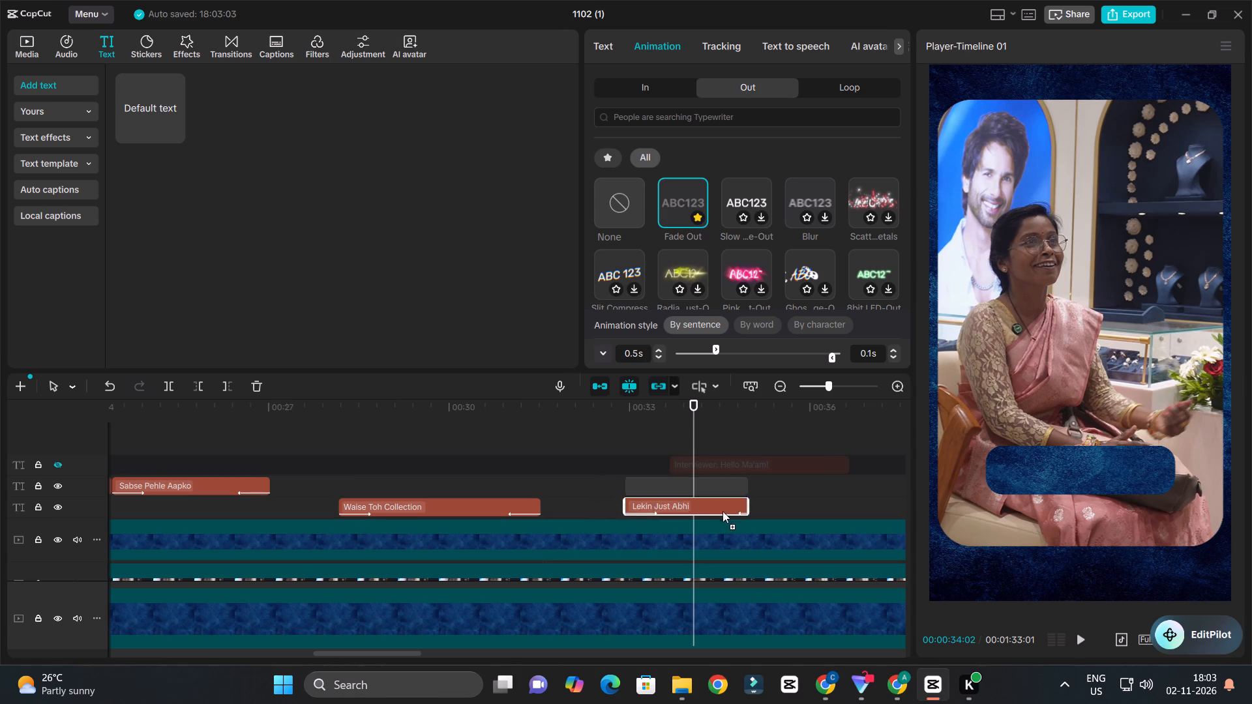
left_click_drag(723, 511, 758, 512, "alt")
left_click_drag(750, 506, 739, 507)
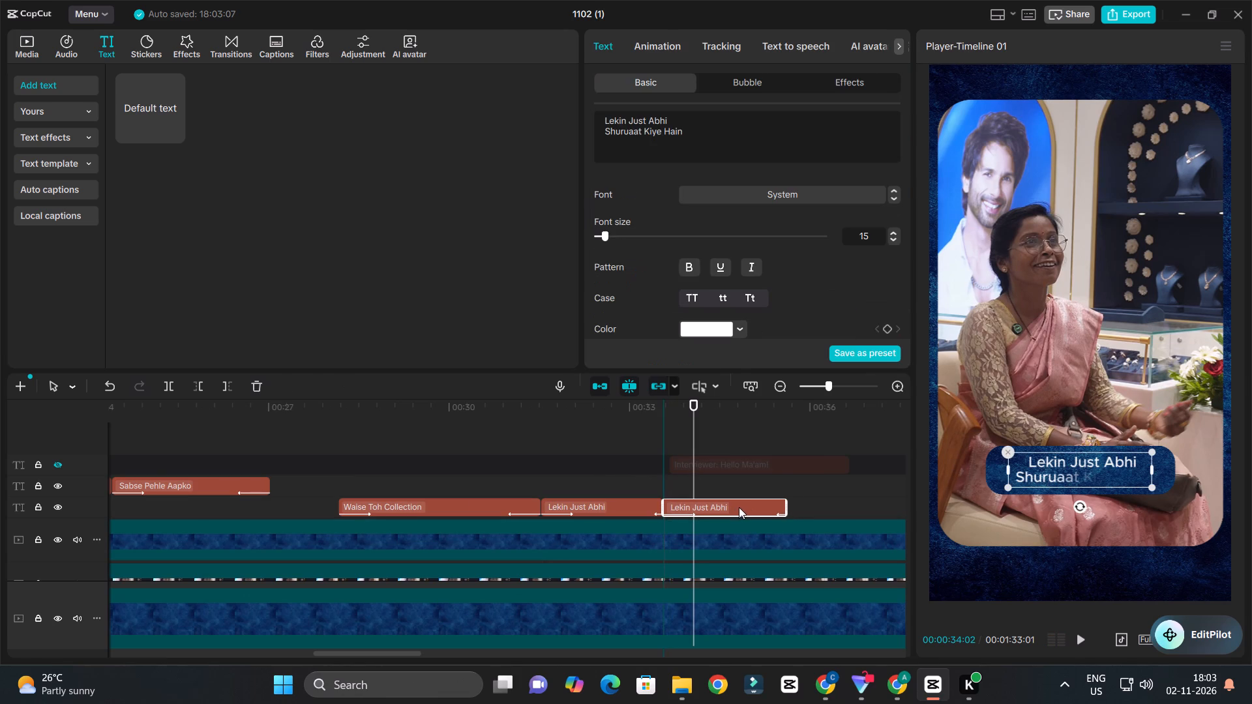
left_click_drag(739, 507, 737, 508)
left_click(737, 508)
left_click_drag(698, 146, 573, 102)
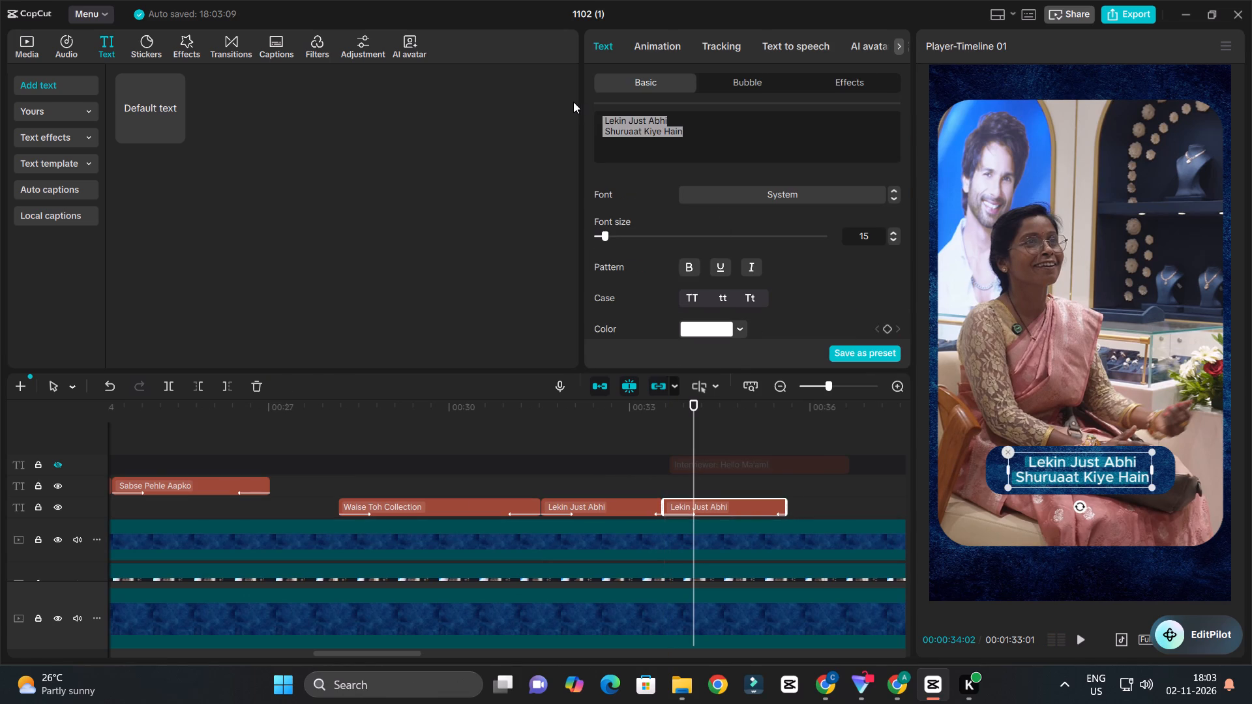
key("ctrl+v")
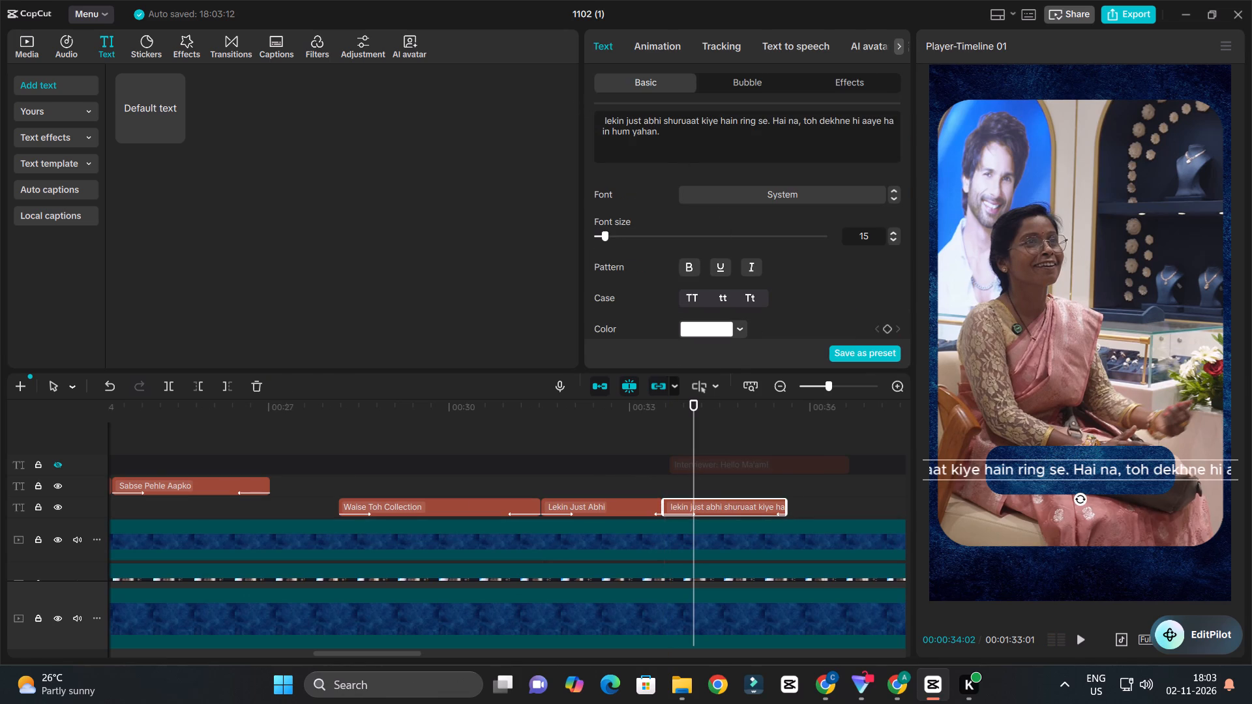
left_click_drag(738, 121, 544, 113)
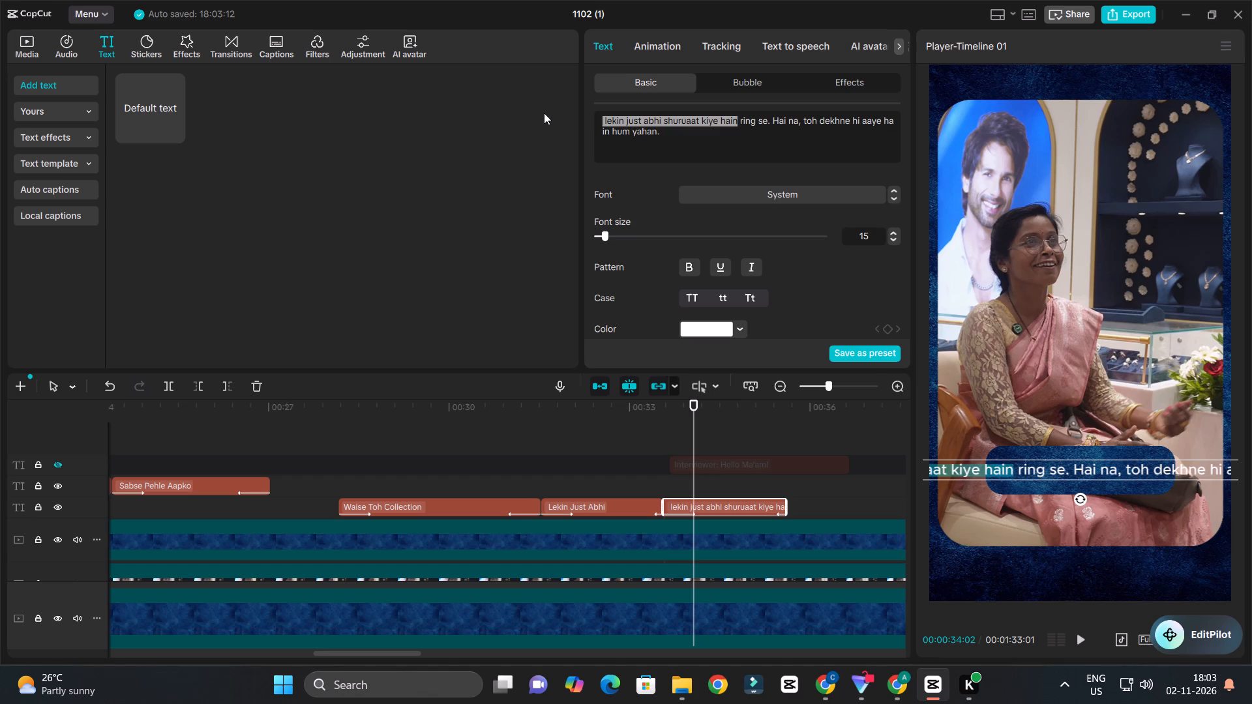
key("BackSpace")
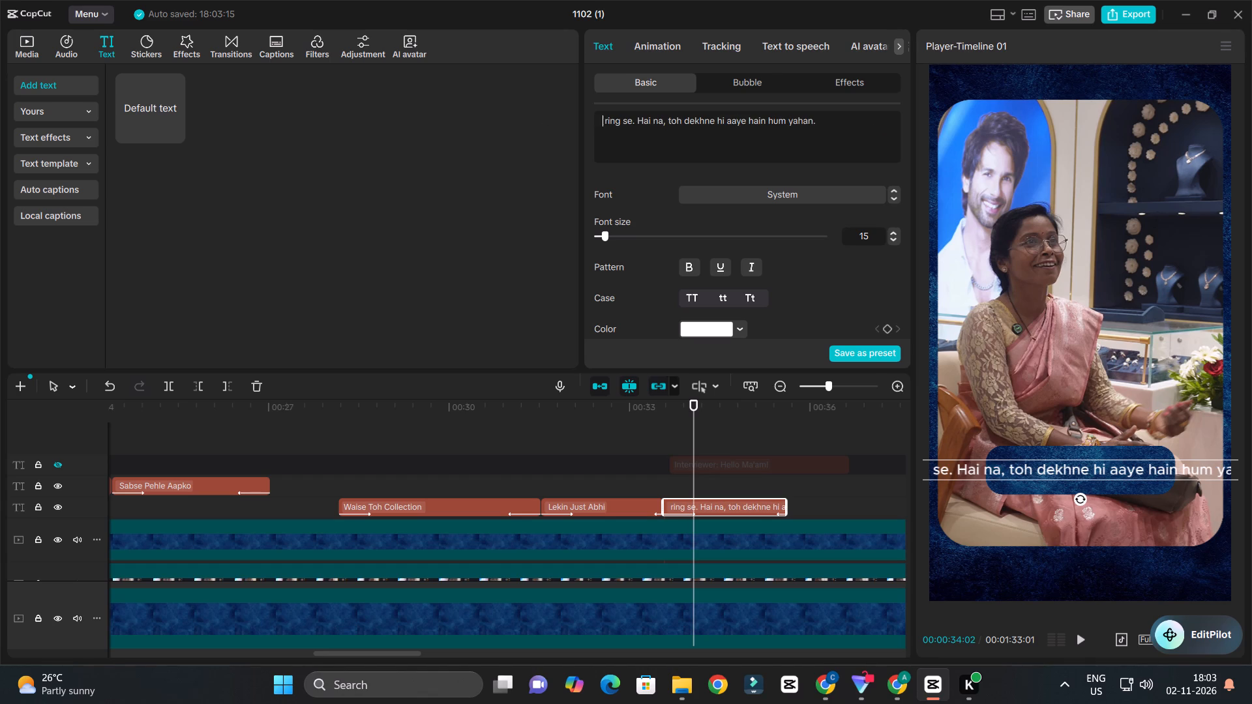
left_click_drag(638, 119, 904, 156)
key("BackSpace")
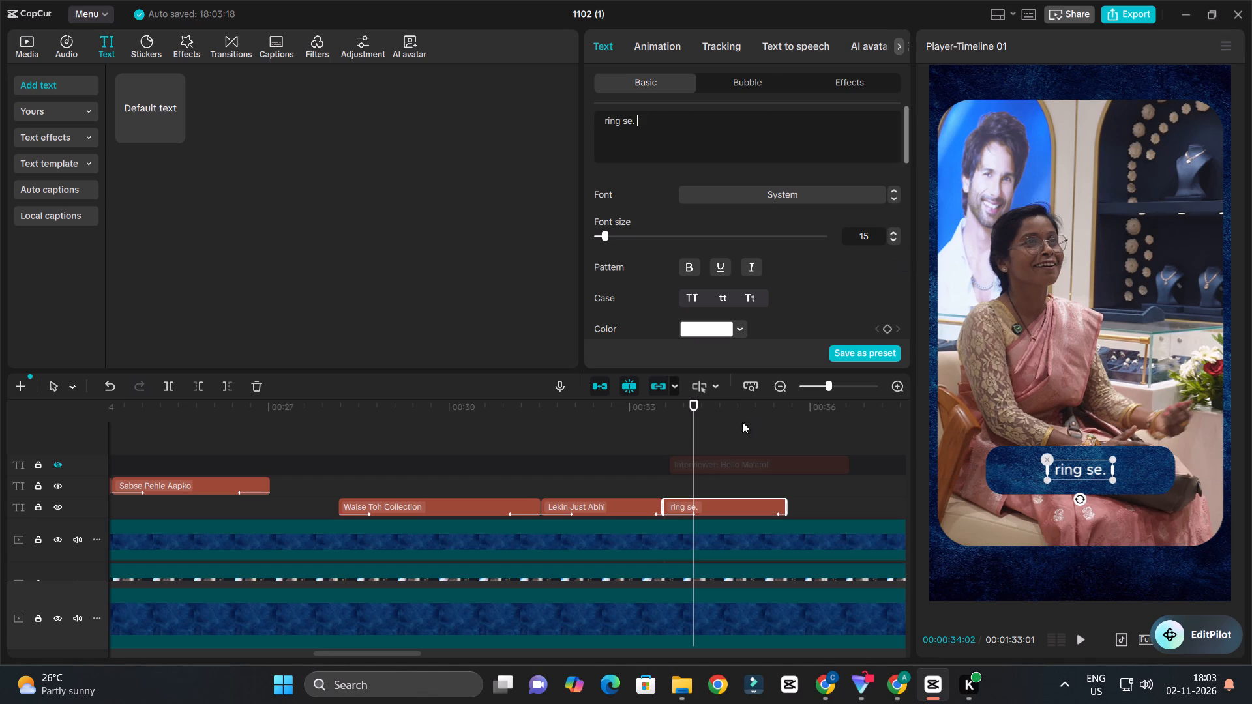
Play the "ring se." caption, enlarge it slightly within the blue banner and change it to title case.
left_click(664, 406)
key("space")
scroll(722, 439, "down", 3, "ctrl")
key("space")
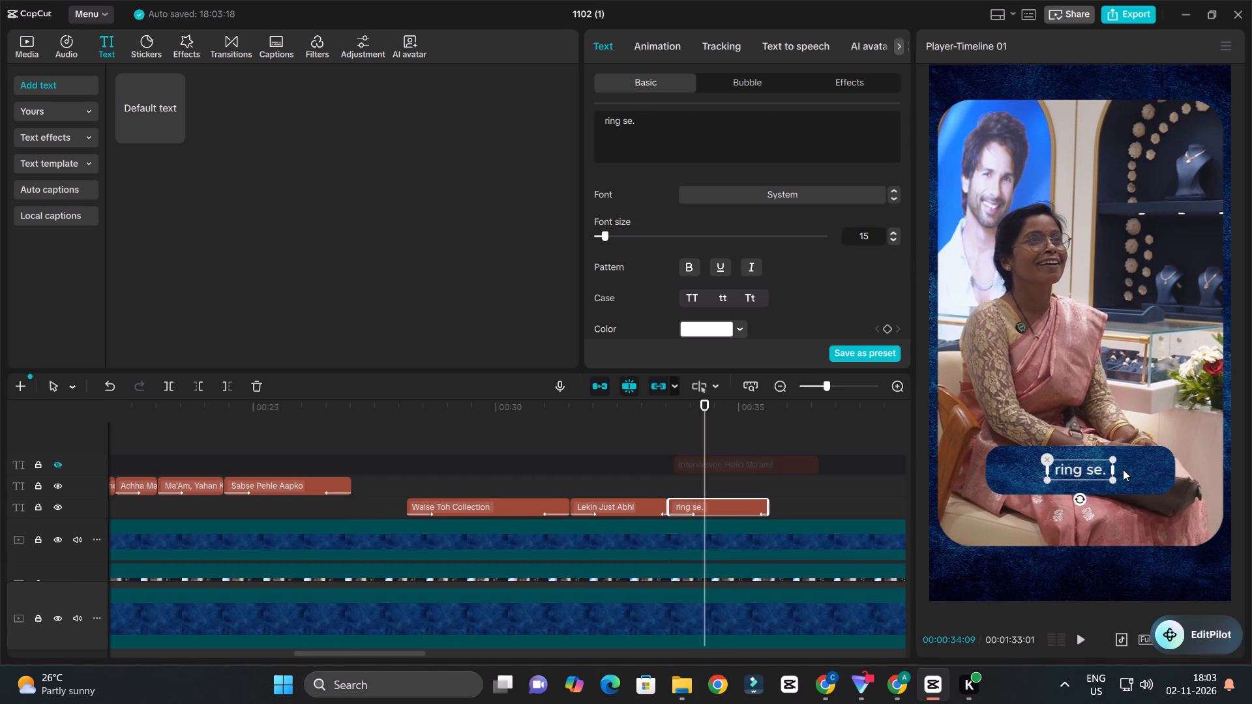
left_click_drag(1112, 480, 1138, 489)
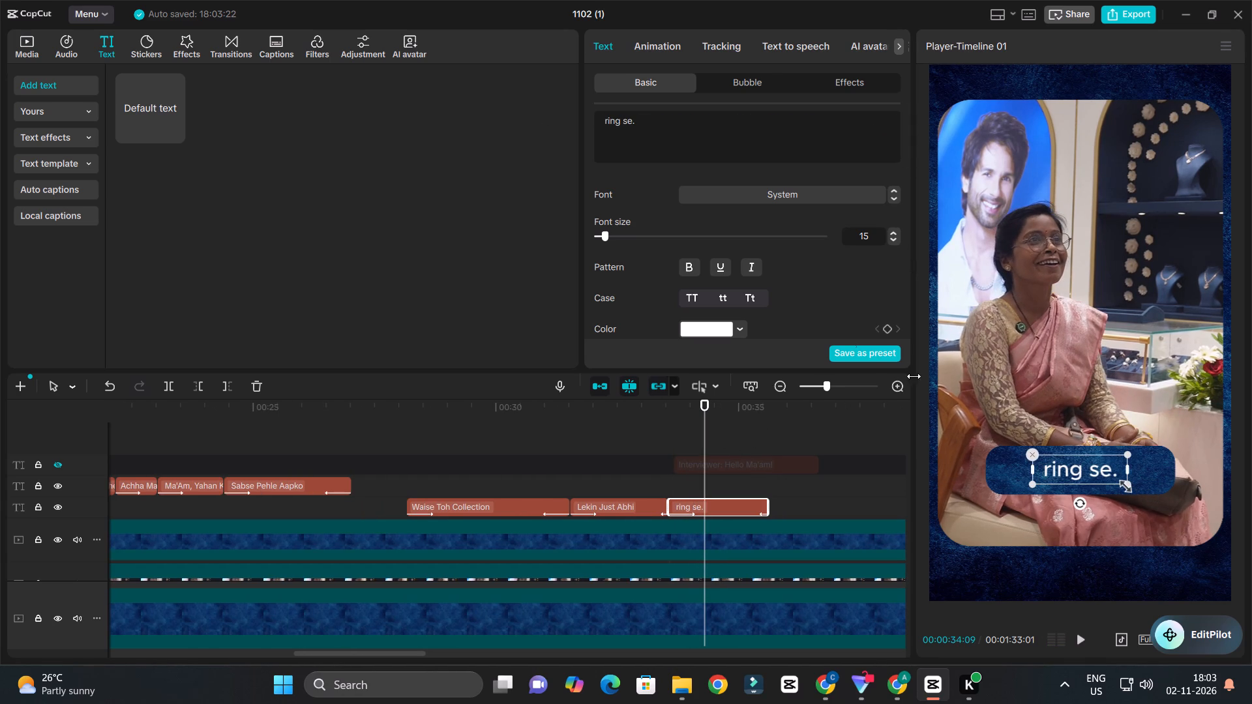
left_click(749, 297)
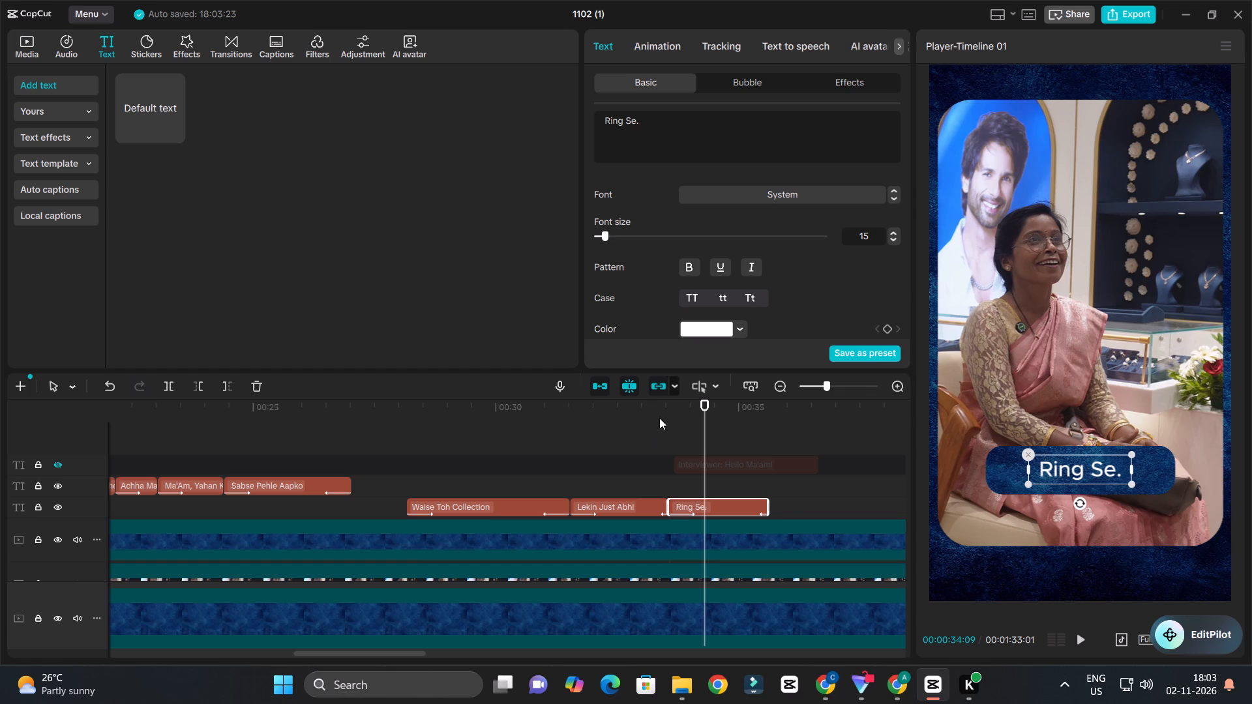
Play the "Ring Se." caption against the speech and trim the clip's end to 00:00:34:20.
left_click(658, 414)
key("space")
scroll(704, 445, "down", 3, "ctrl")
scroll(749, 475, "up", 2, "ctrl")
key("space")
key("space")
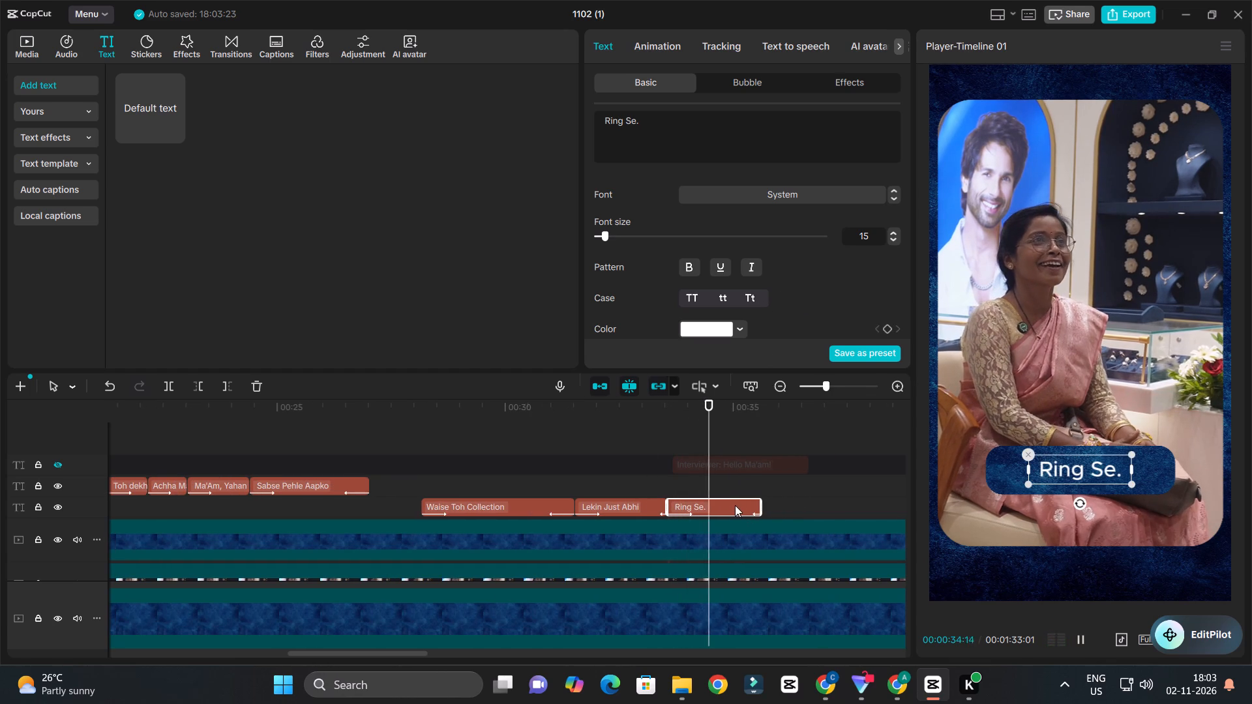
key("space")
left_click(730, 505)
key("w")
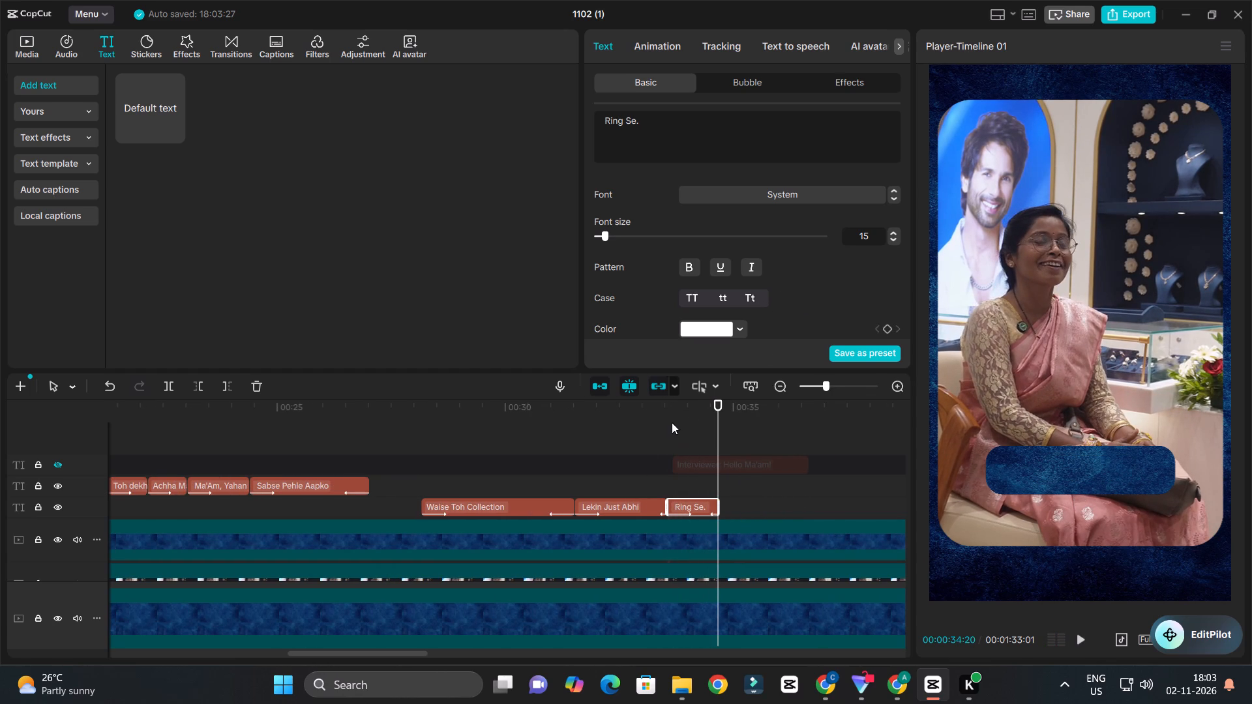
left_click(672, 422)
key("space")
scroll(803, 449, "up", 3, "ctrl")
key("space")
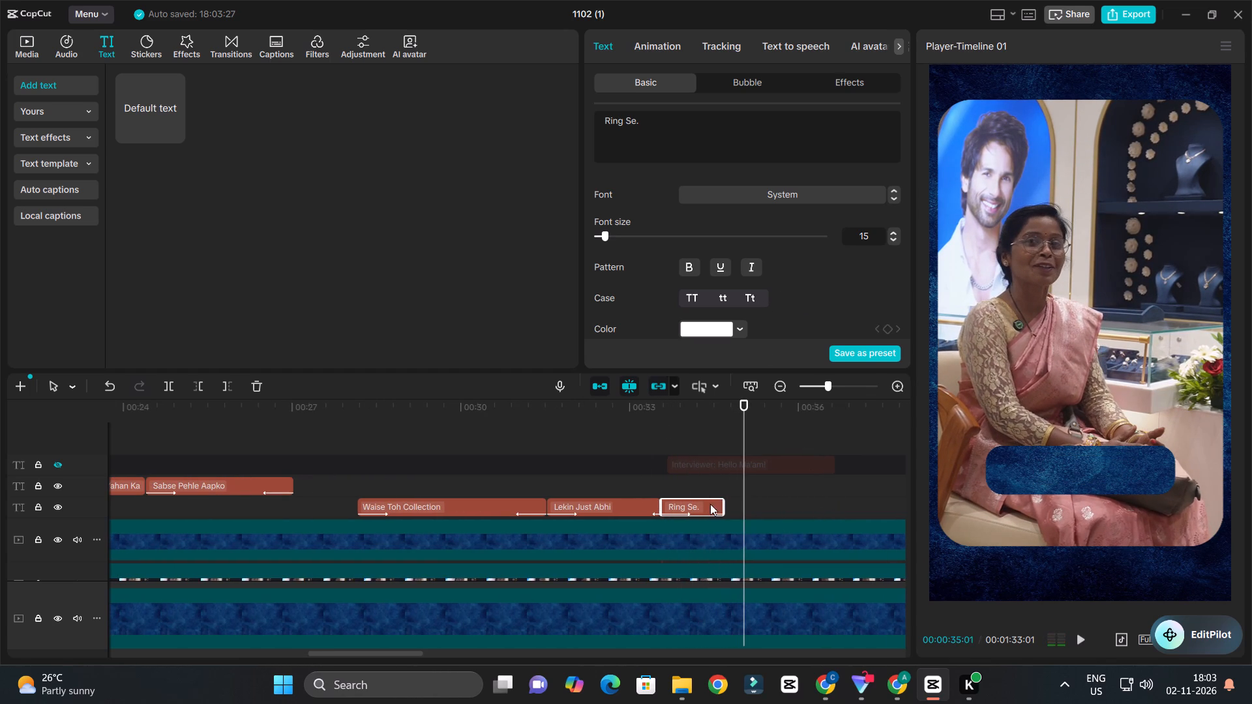
Duplicate the "Ring Se." clip directly after itself and replace the copy's text with "Hai na," from the transcript.
left_click_drag(694, 504, 759, 507, "alt")
left_click_drag(758, 506, 751, 507)
left_click(751, 507)
left_click(644, 138)
key("ctrl+a")
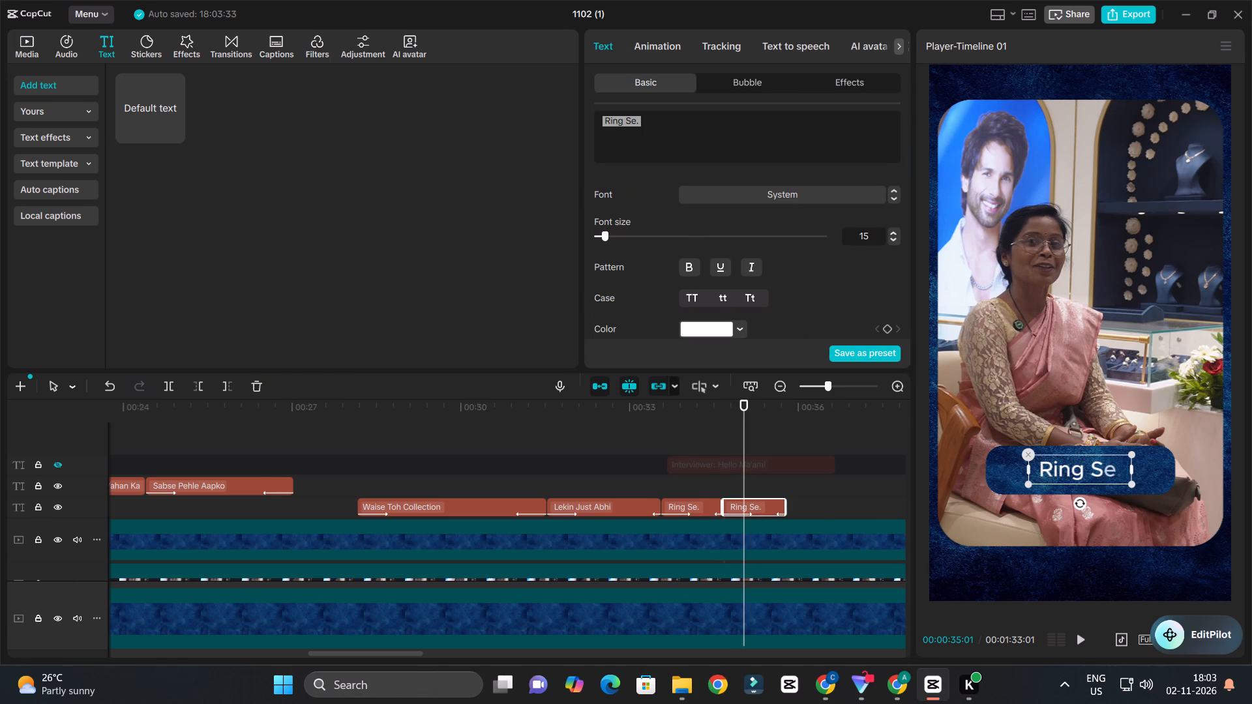
key("ctrl+v")
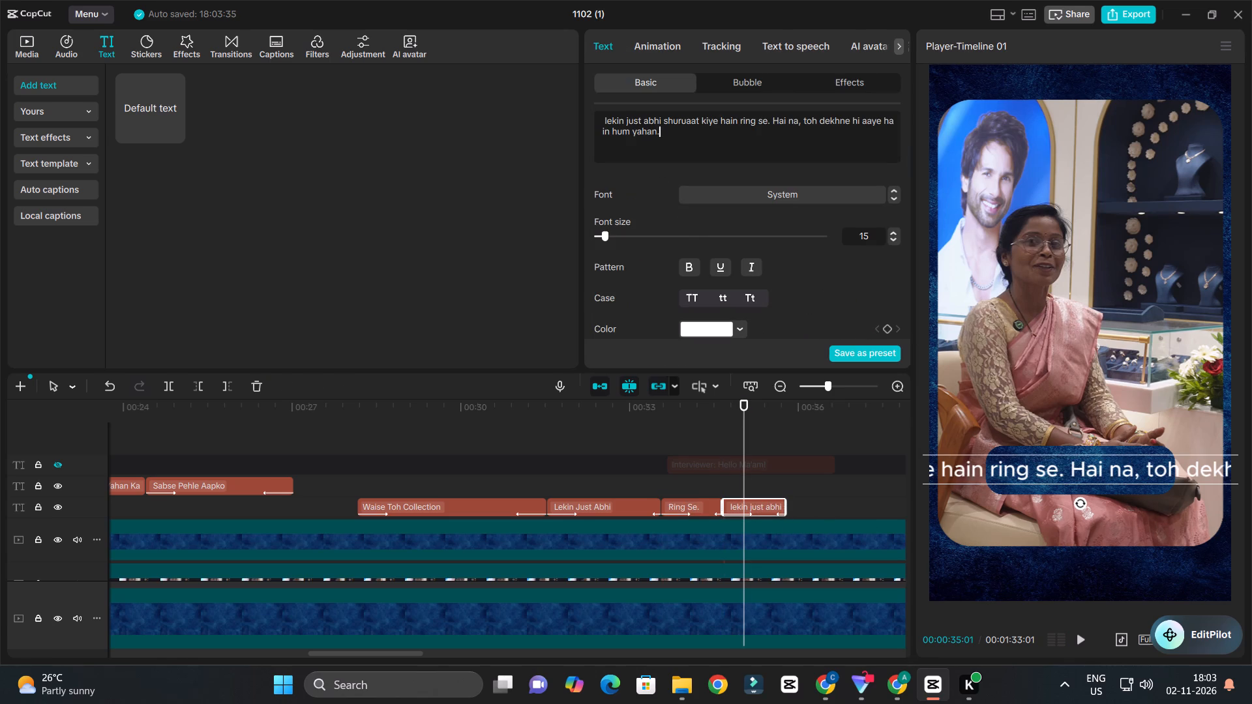
left_click_drag(769, 119, 541, 119)
key("BackSpace")
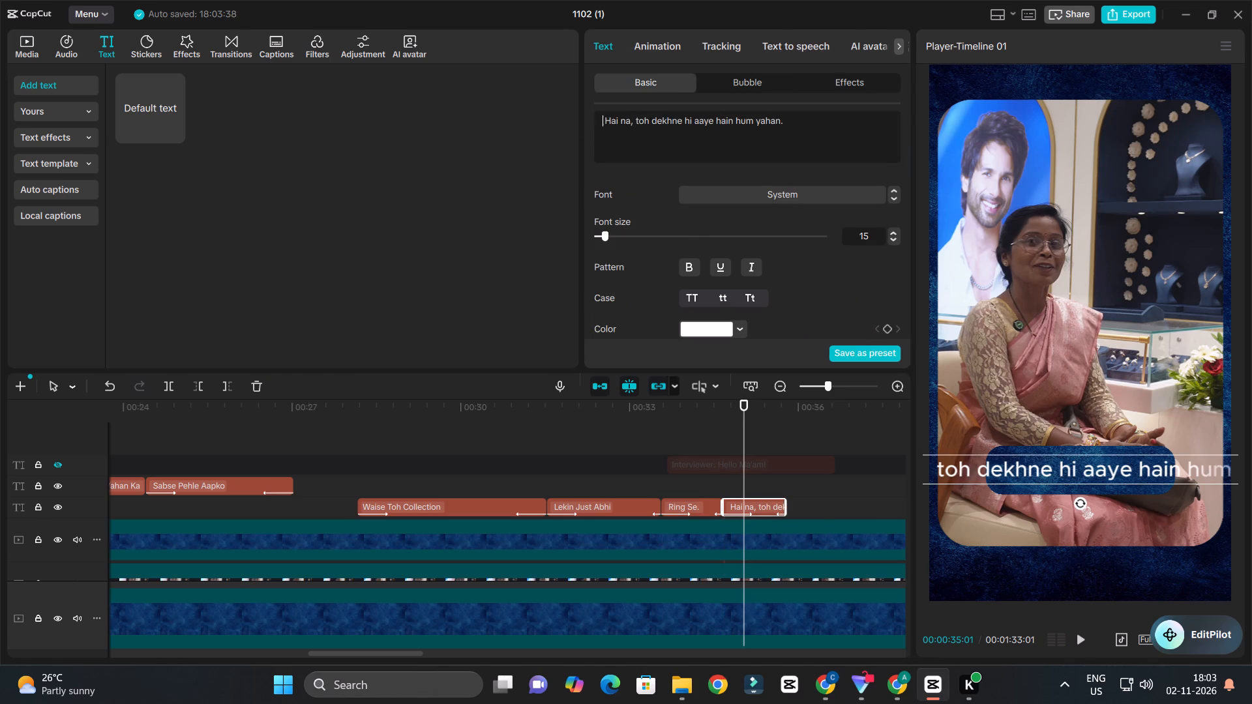
left_click_drag(633, 122, 816, 143)
key("BackSpace")
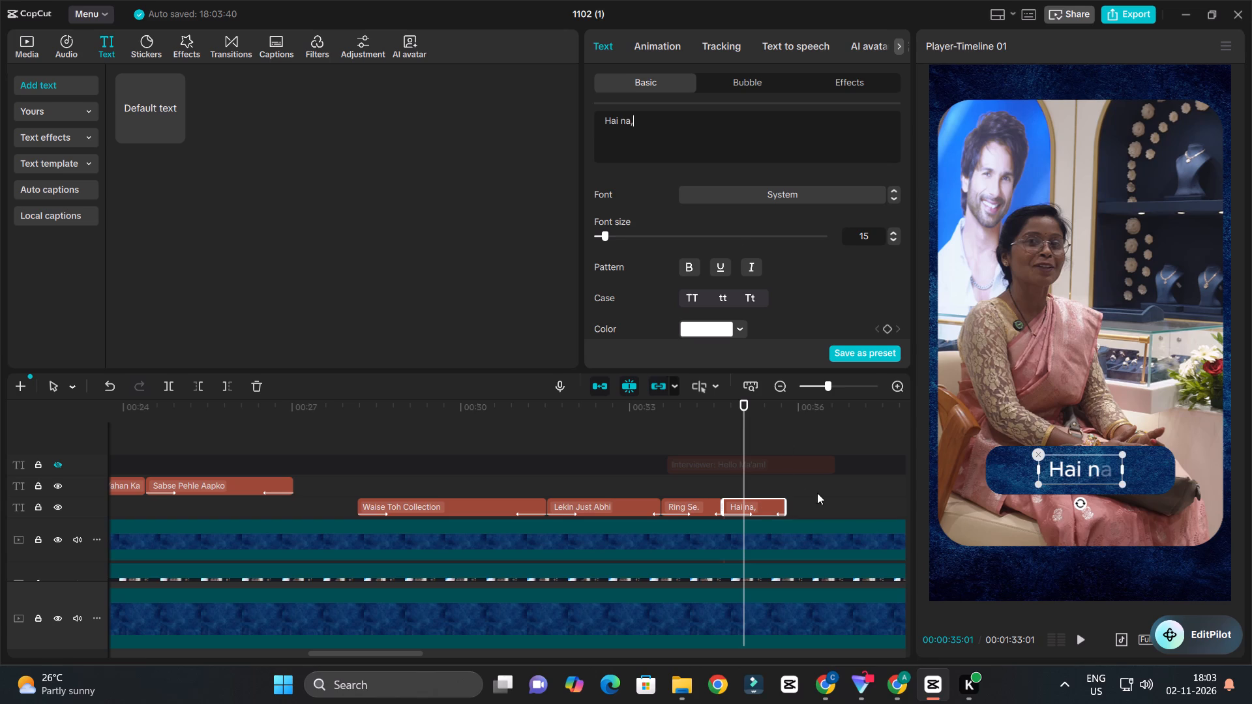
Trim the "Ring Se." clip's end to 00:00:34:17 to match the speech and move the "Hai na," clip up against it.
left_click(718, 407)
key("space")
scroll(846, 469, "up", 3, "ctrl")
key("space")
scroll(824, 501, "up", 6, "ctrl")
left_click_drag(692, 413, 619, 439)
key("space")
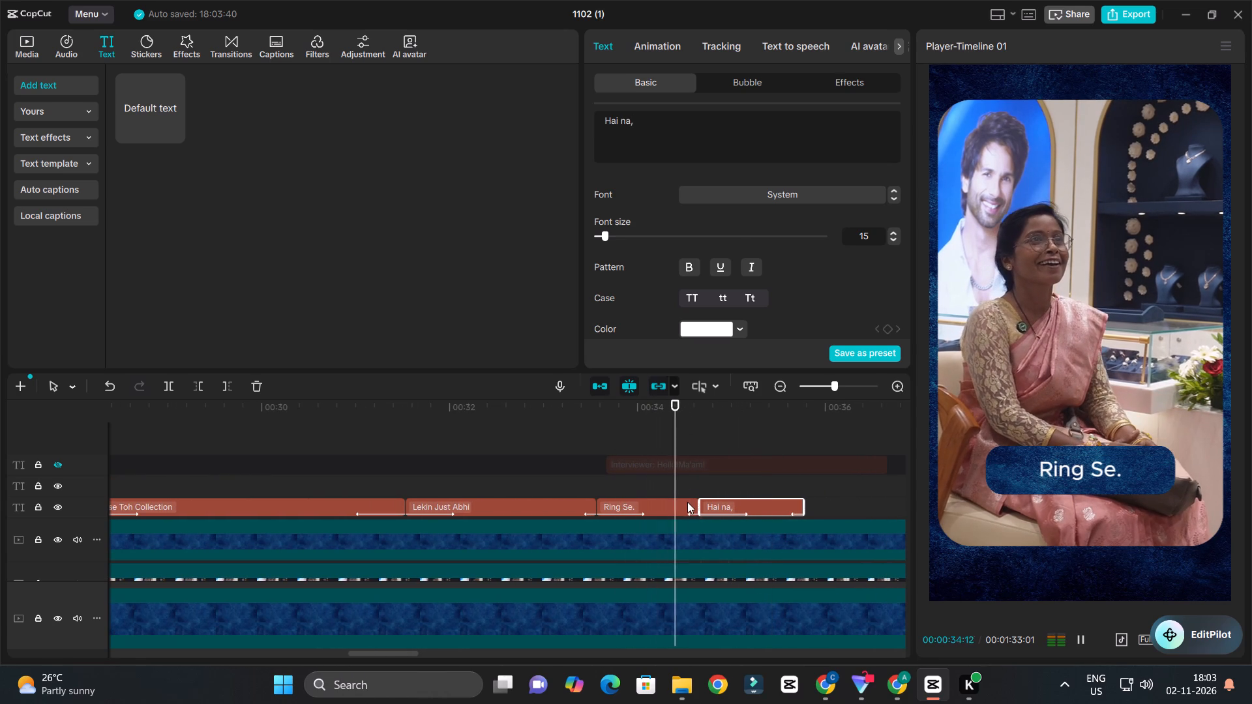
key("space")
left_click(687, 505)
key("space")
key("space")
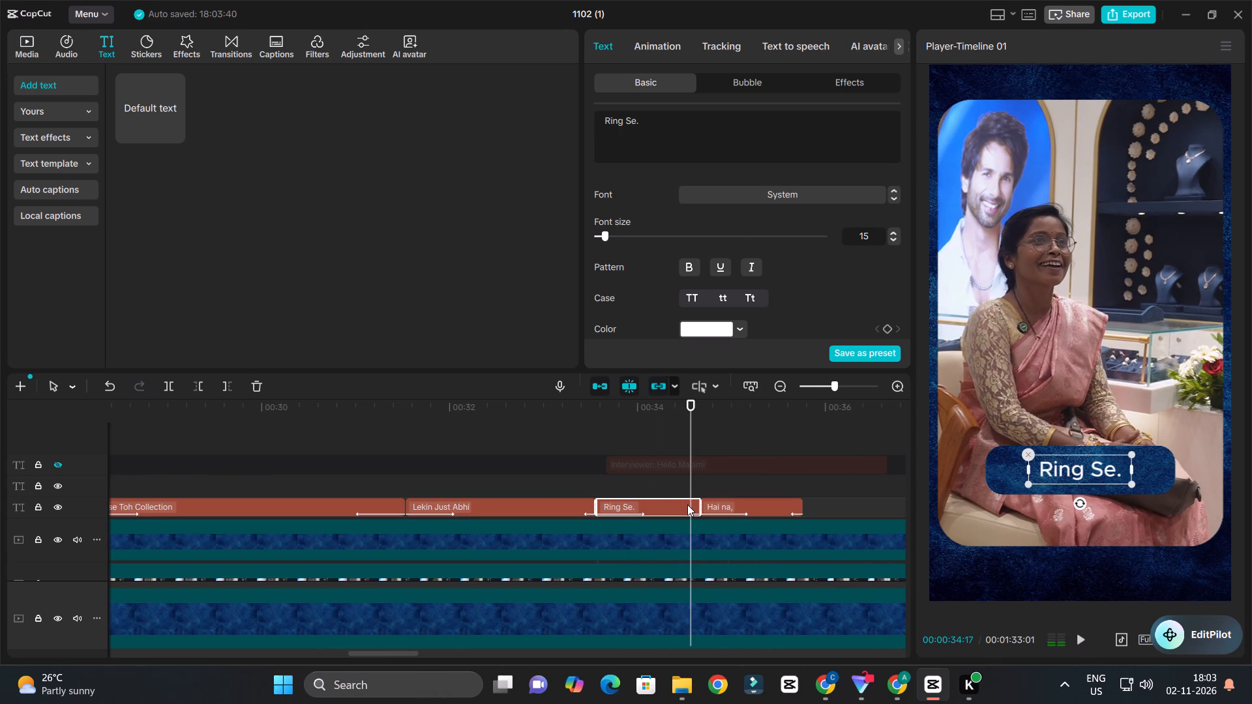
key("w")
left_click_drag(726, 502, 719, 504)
Replay both captions, trim the "Ring Se." clip's end to 00:00:34:13 and close the gap with the "Hai na," clip.
key("space")
key("space")
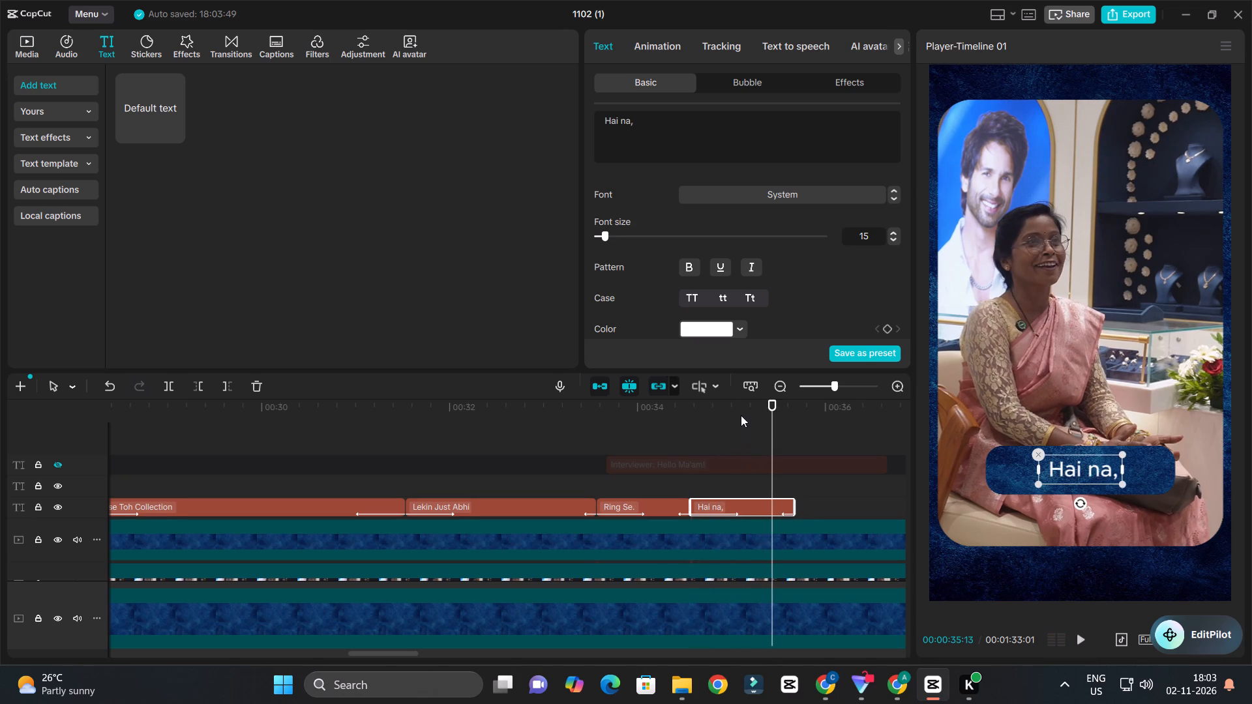
left_click_drag(736, 412, 641, 452)
key("space")
key("space")
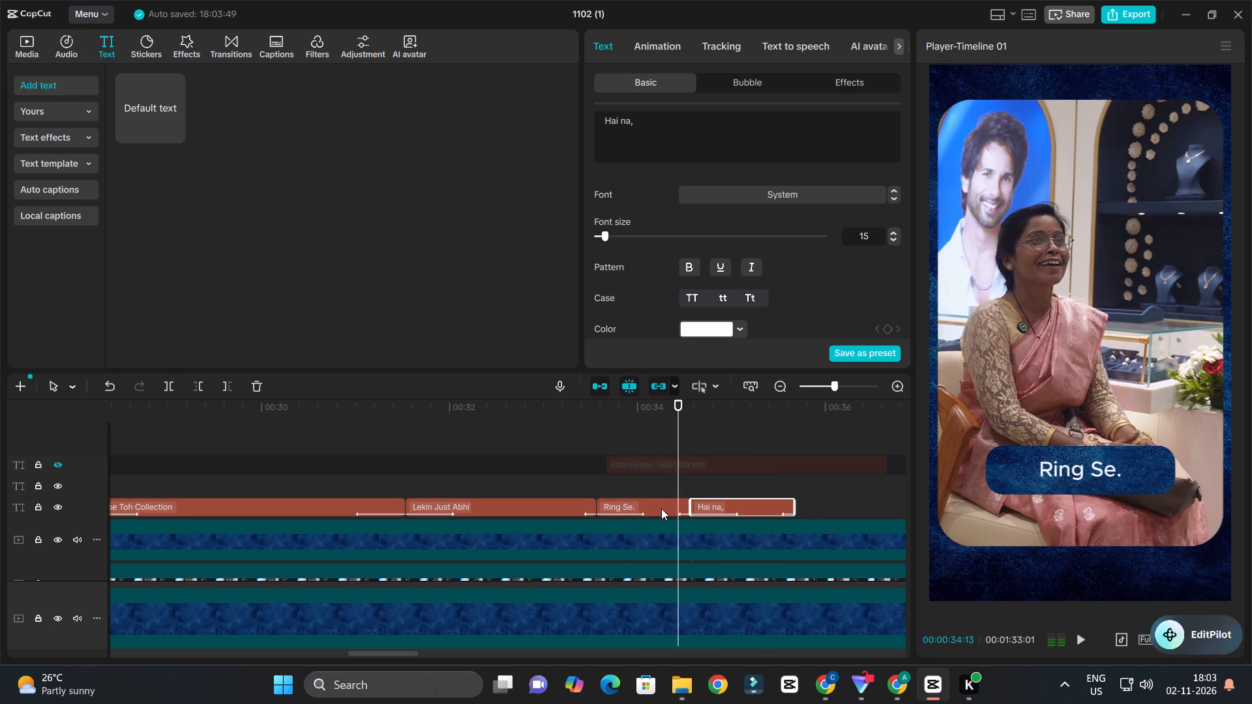
left_click(661, 508)
key("w")
left_click(595, 418)
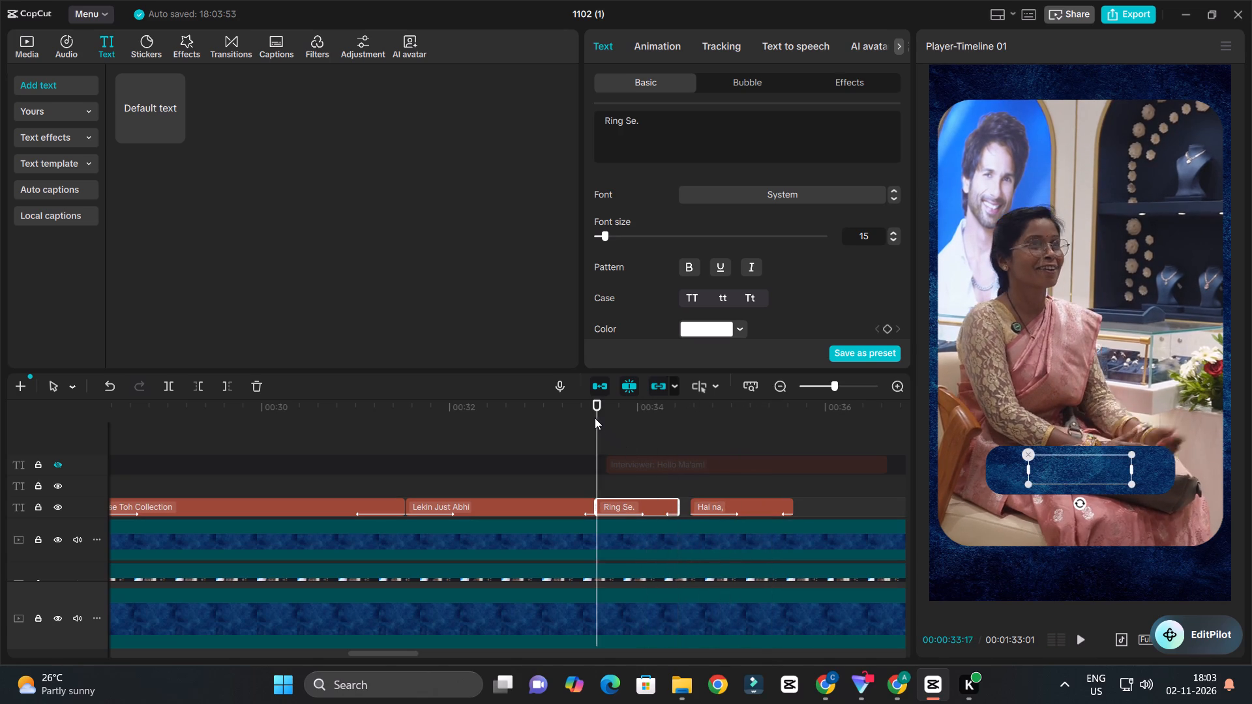
key("space")
key("space")
key("space")
key("space")
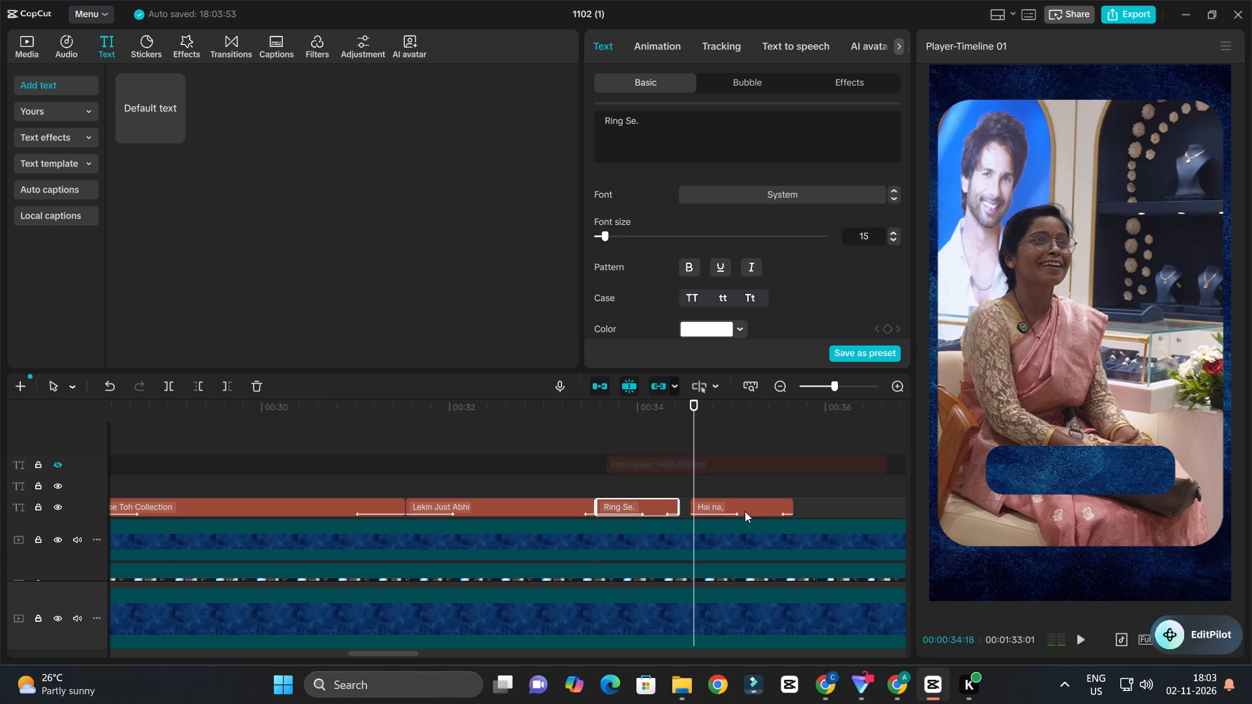
left_click_drag(745, 511, 734, 511)
Play the "Hai na," caption against the speech and trim the clip's end to 00:00:35:05.
left_click(672, 405)
key("space")
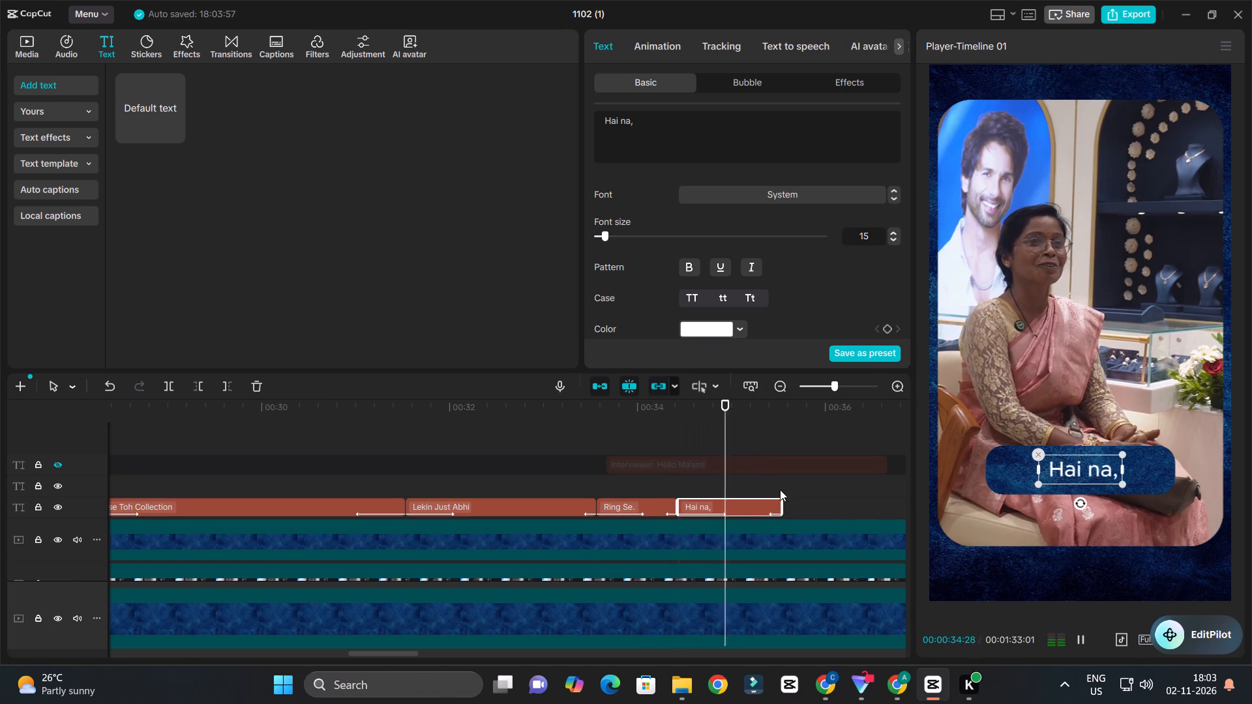
key("space")
left_click_drag(752, 477, 747, 486)
left_click(754, 499)
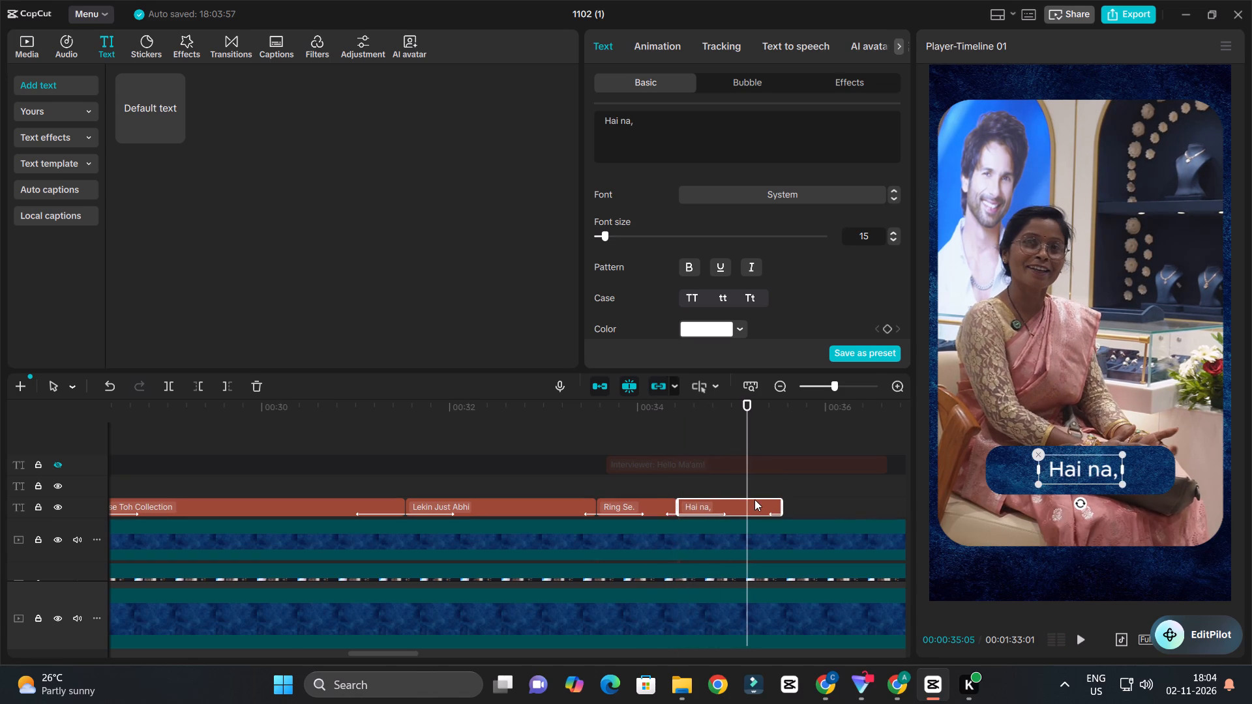
key("w")
left_click(679, 417)
key("space")
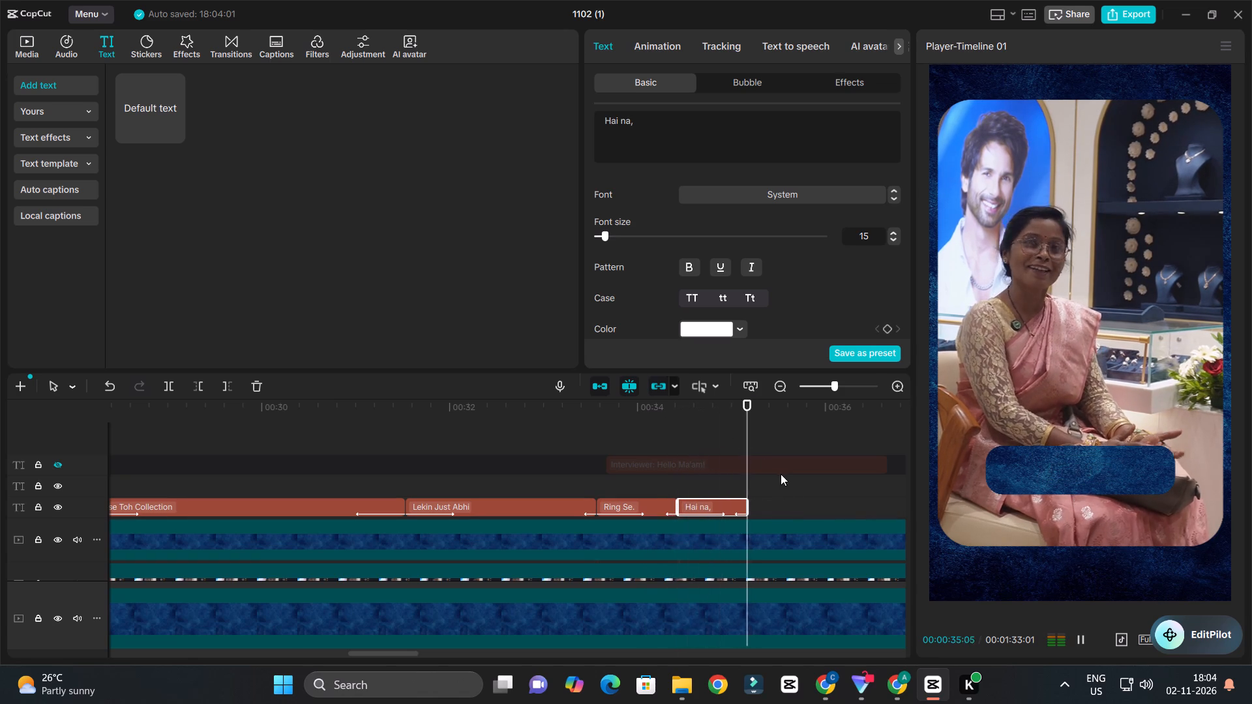
key("space")
Duplicate the "Hai na," clip directly after itself on the same track and replace the copy's text with "toh dekhne hi aaye hain hum yahan.".
scroll(798, 503, "down", 2, "ctrl")
left_click_drag(732, 509, 799, 522, "alt")
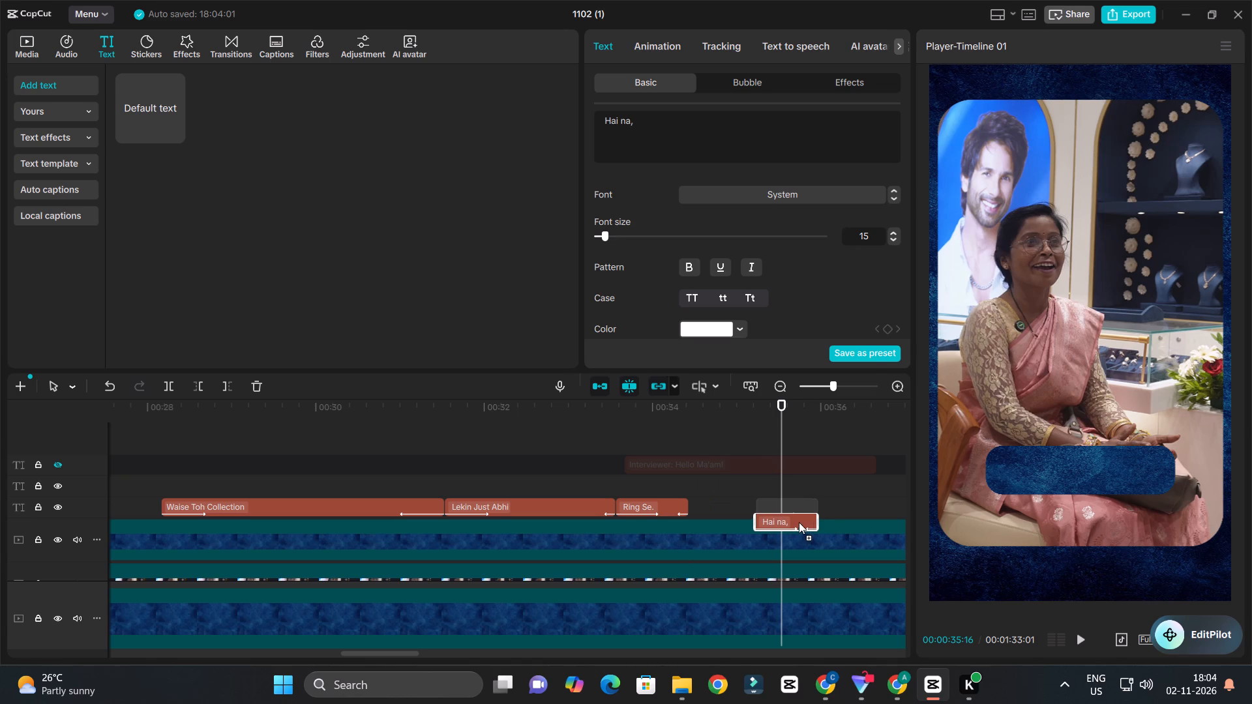
left_click_drag(799, 522, 787, 516, "alt")
left_click_drag(782, 525, 802, 516)
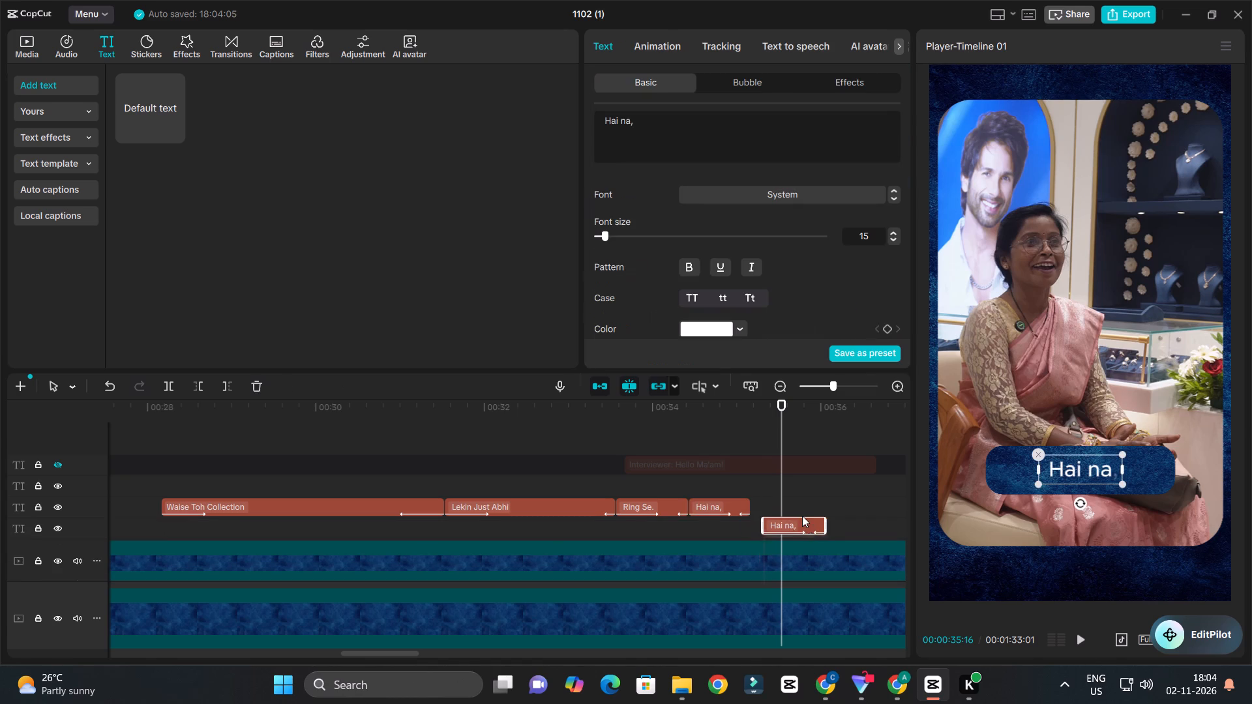
left_click_drag(802, 516, 792, 510)
left_click(792, 510)
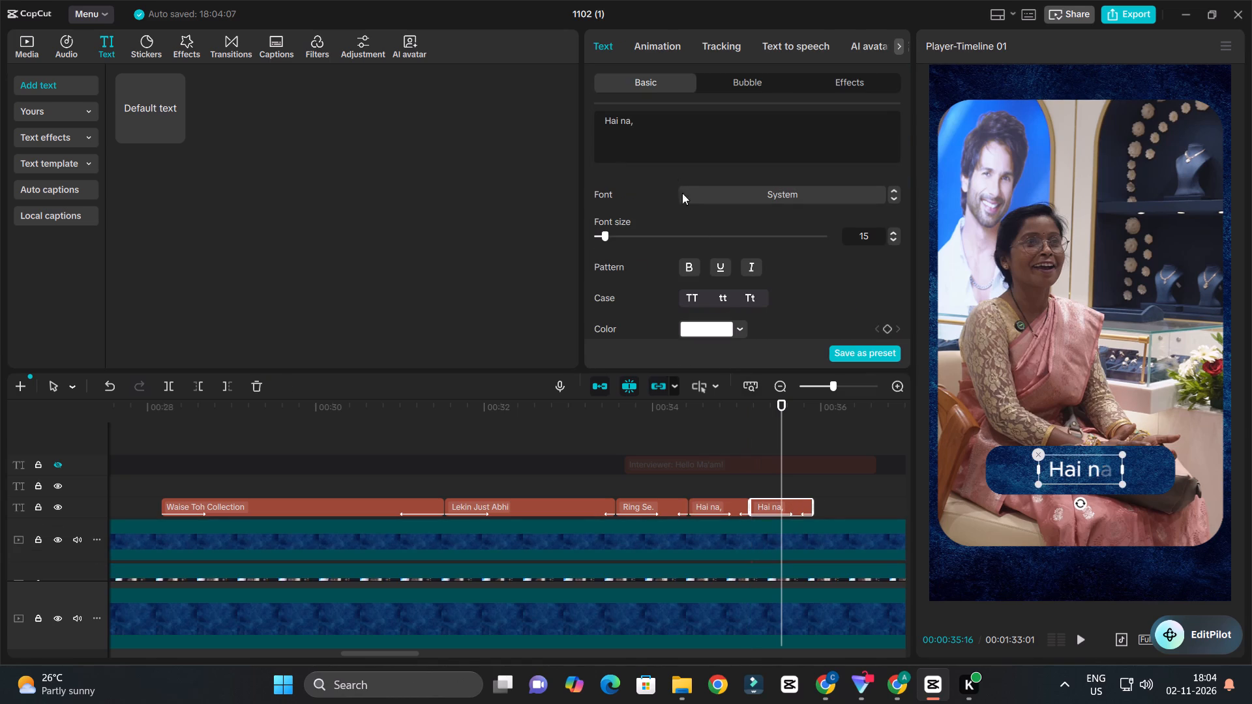
left_click(659, 132)
key("ctrl+a")
key("ctrl+v")
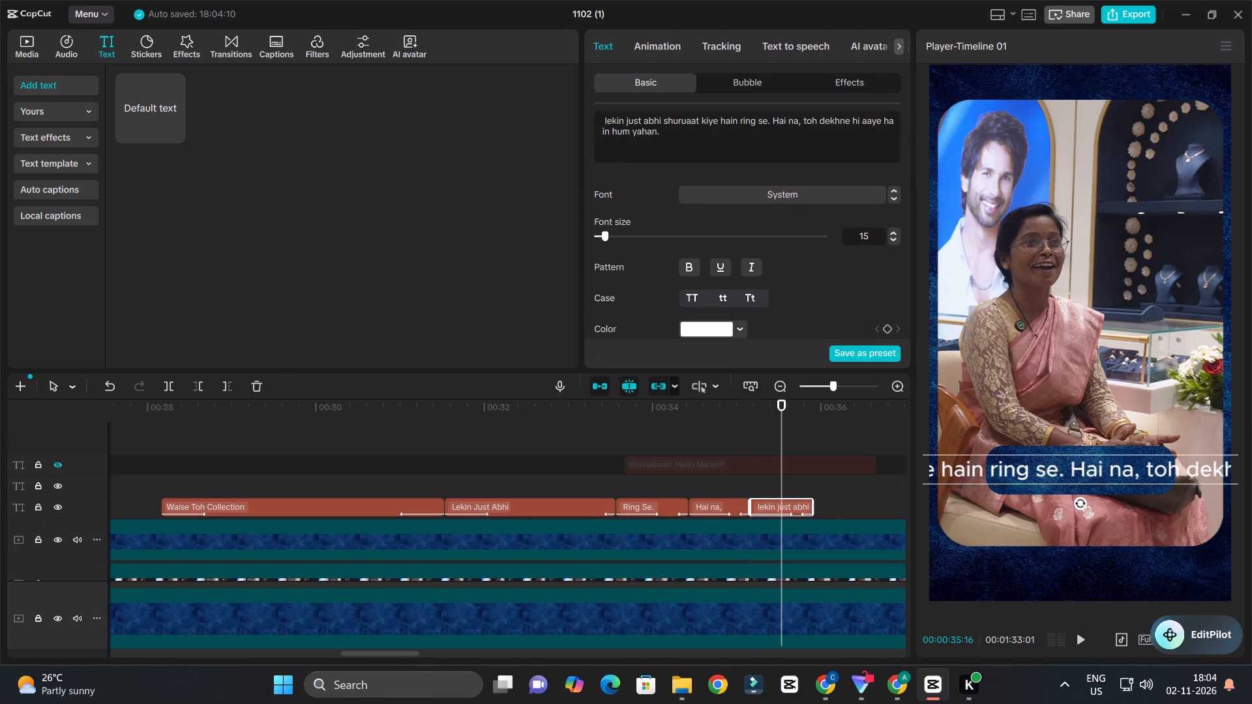
left_click_drag(800, 124, 604, 124)
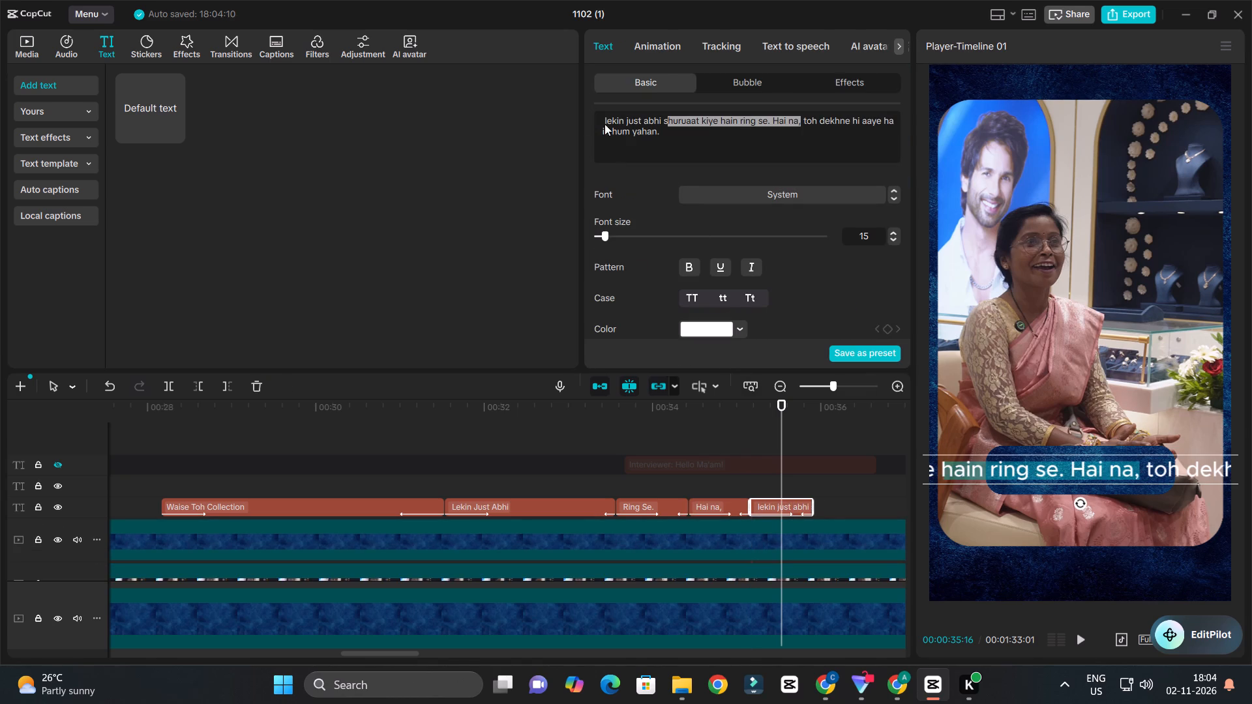
left_click_drag(604, 124, 563, 117)
key("BackSpace")
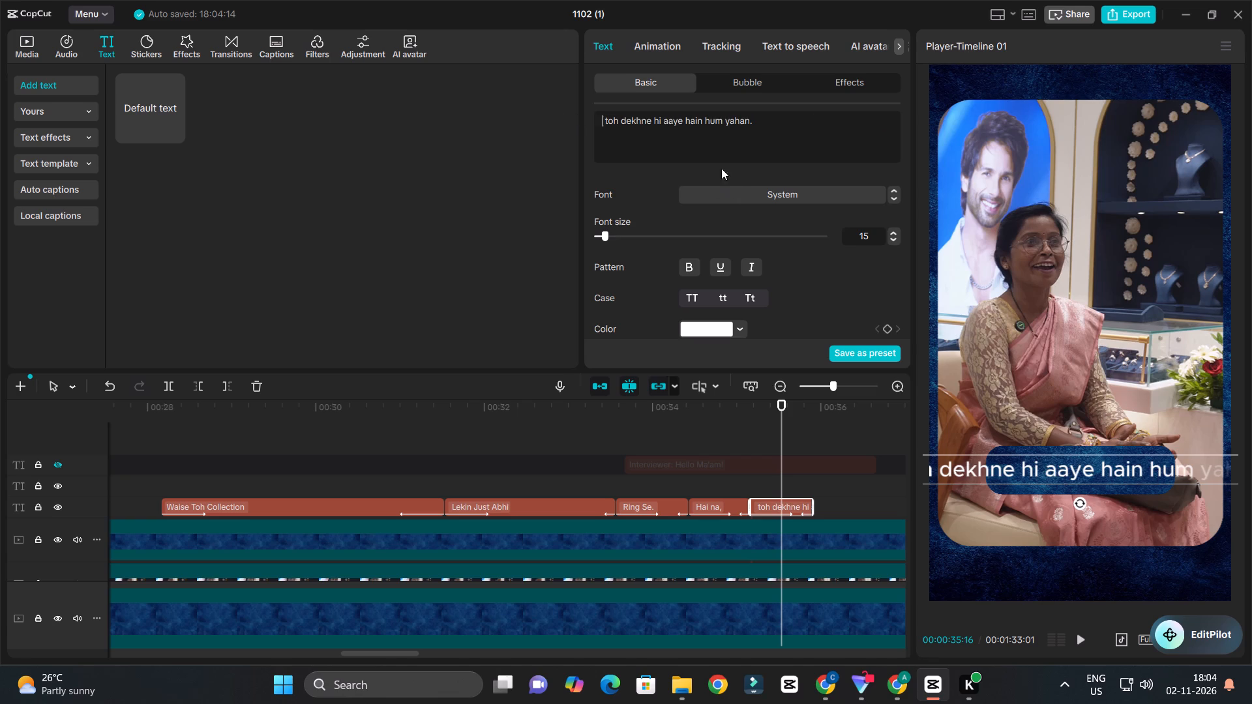
Break the new caption into "Toh Dekhne Hi Aaye" and "Hain Hum Yahan.", apply title case and scale it down to fit the blue banner.
left_click(758, 424)
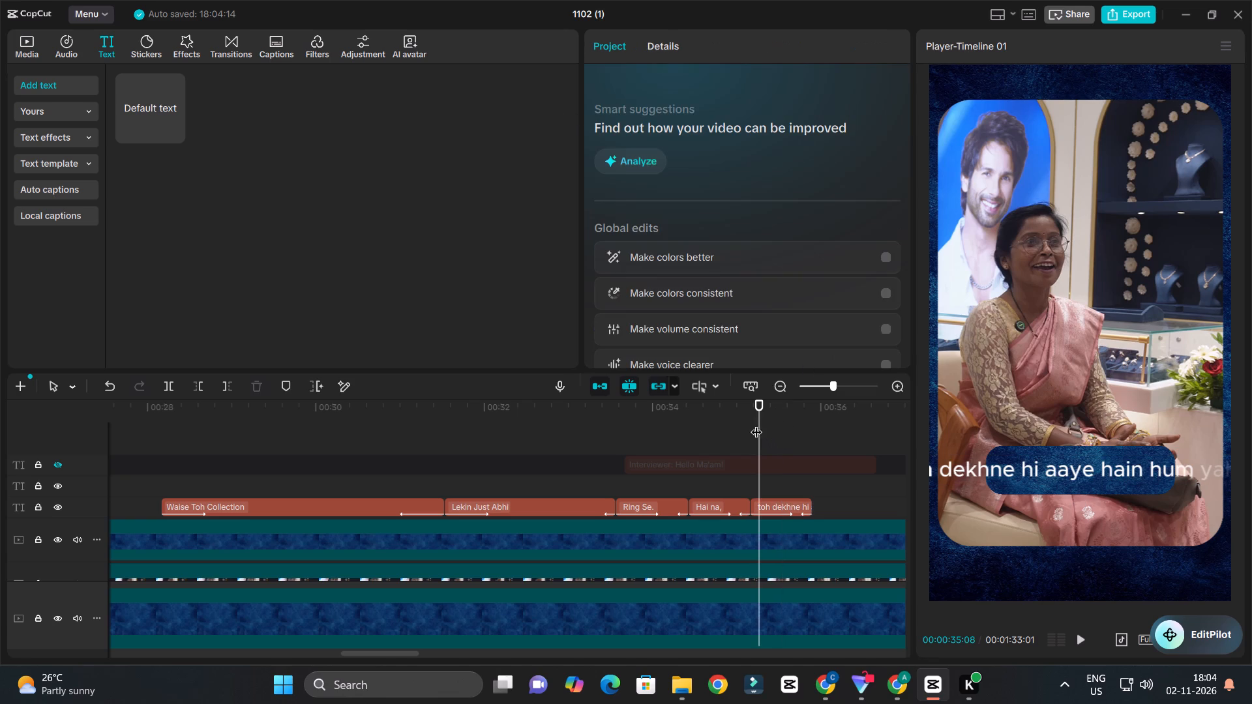
key("space")
key("space")
left_click(794, 505)
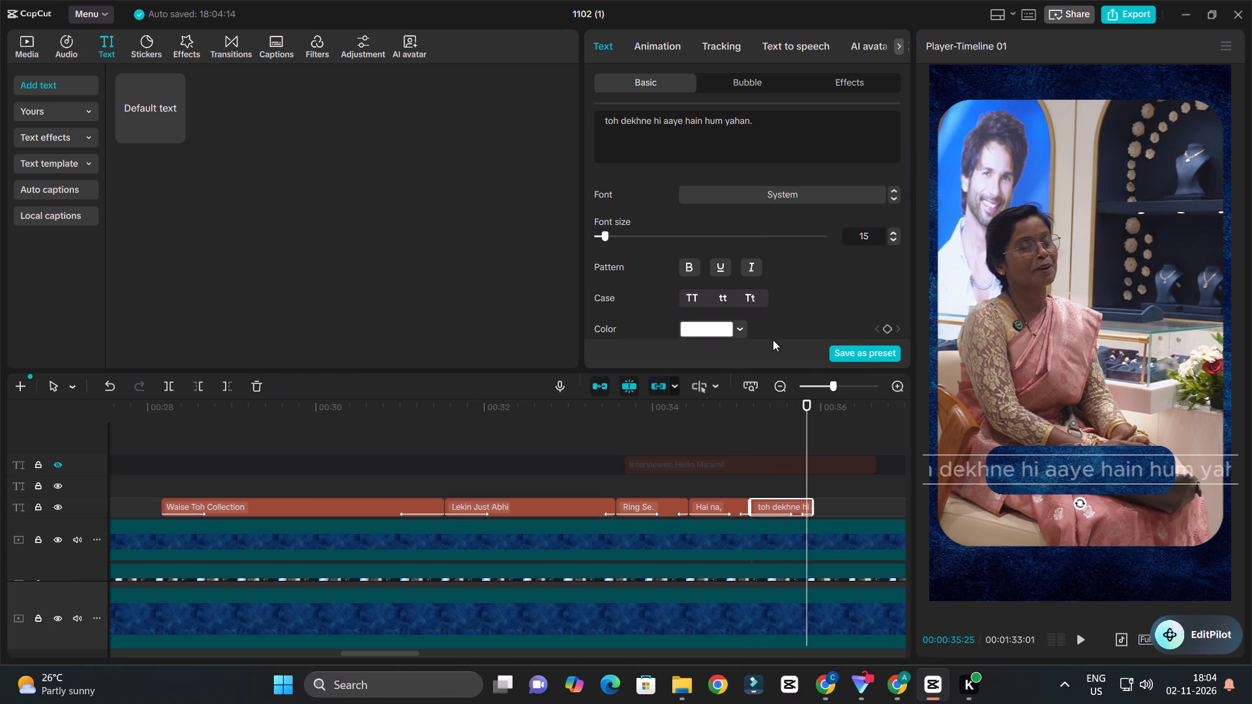
left_click(683, 125)
key("Return")
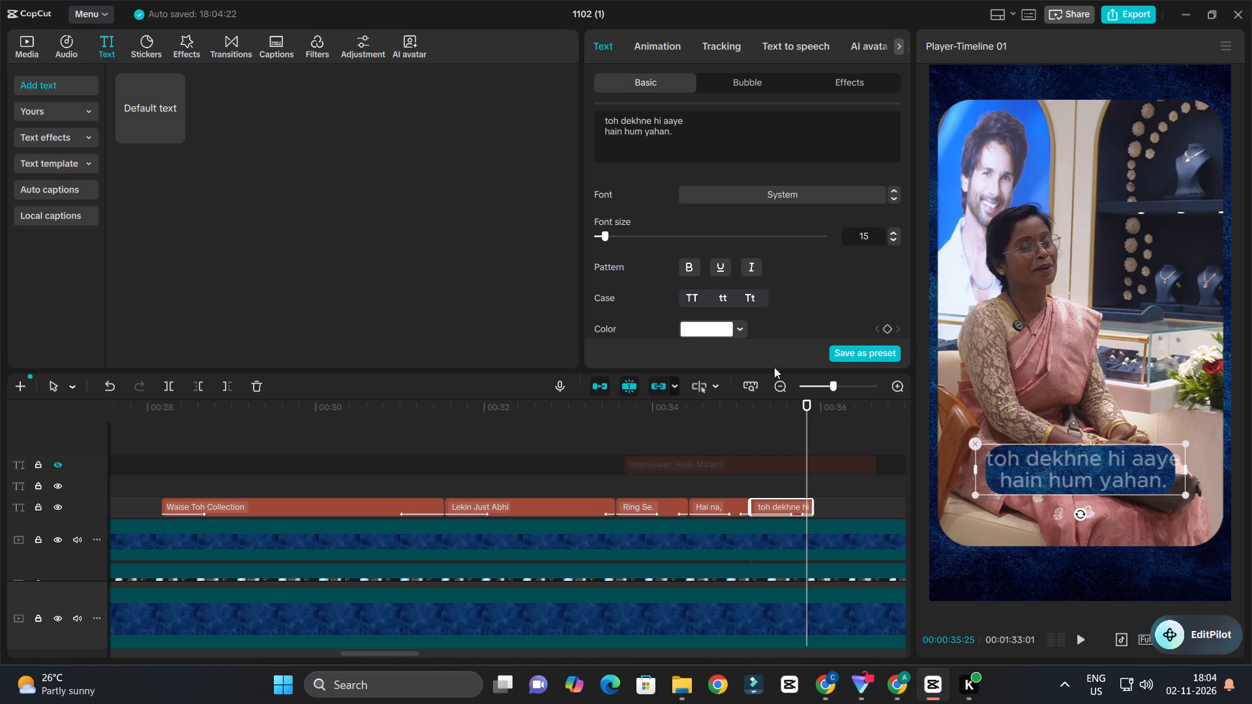
left_click_drag(1185, 493, 1172, 492)
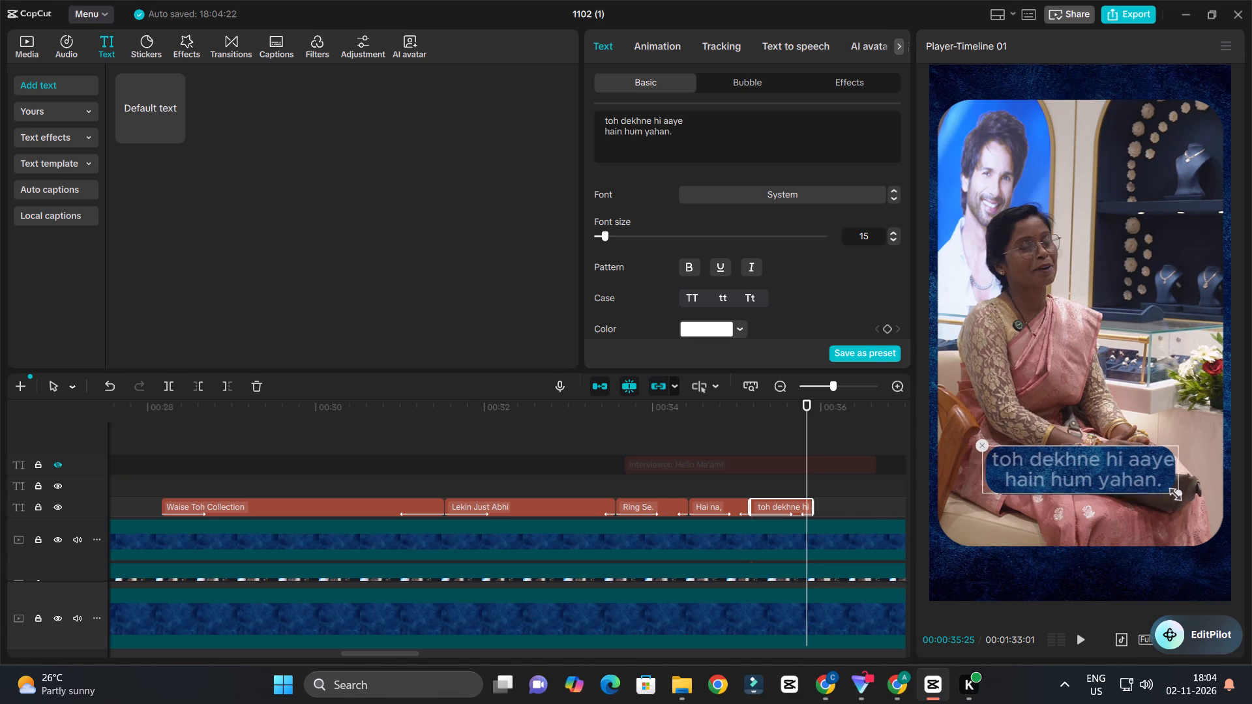
left_click_drag(1172, 492, 1163, 491)
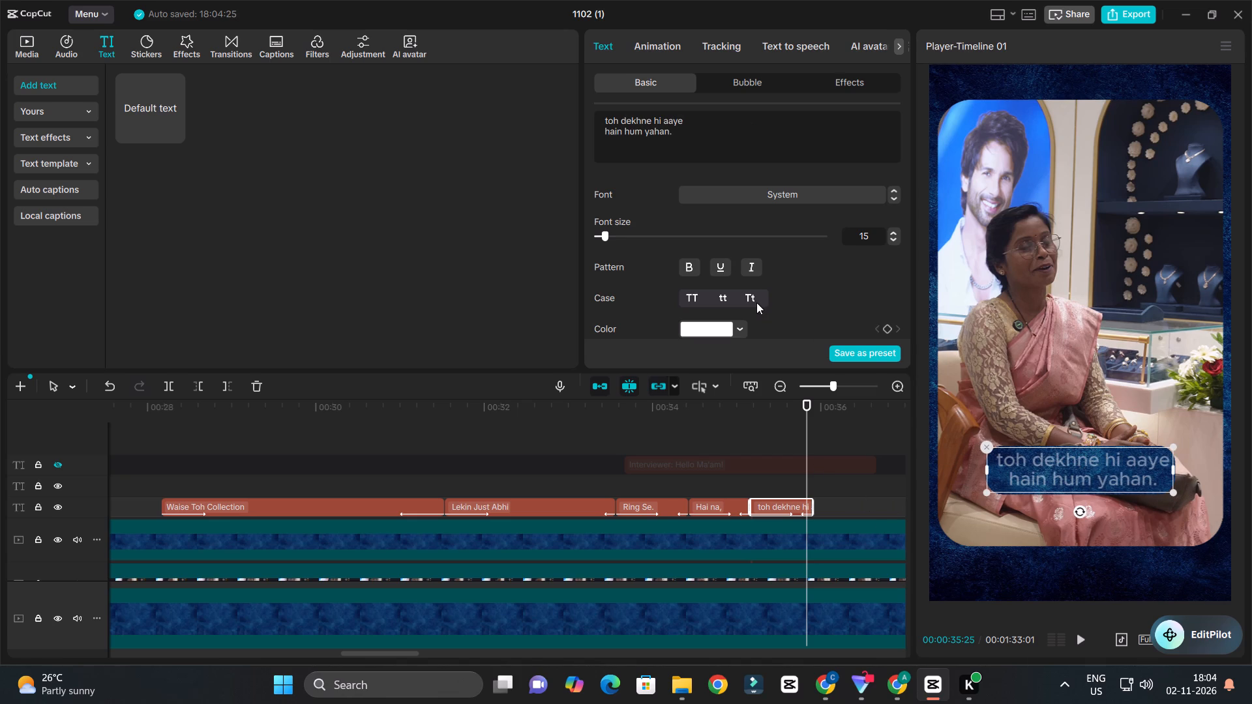
left_click(756, 302)
left_click_drag(1183, 495, 1171, 491)
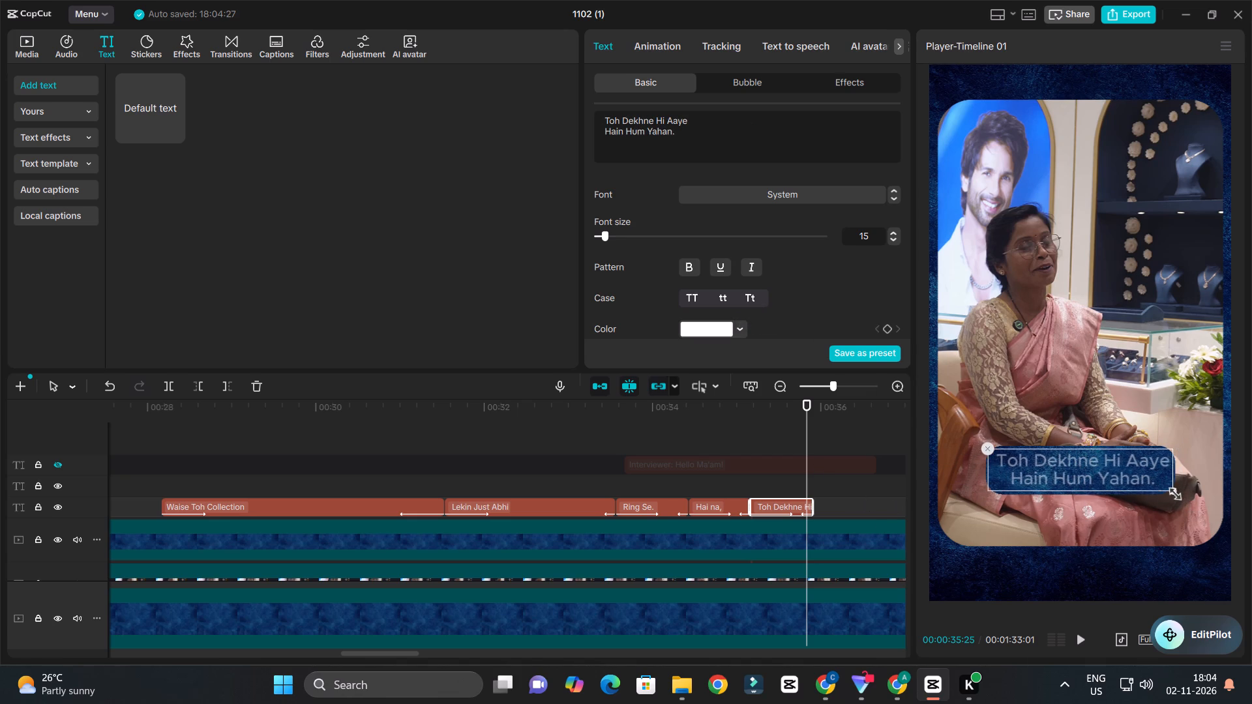
left_click_drag(1171, 491, 1170, 491)
Play the "Toh Dekhne Hi Aaye" caption against the speech and extend the clip's end well past the spoken line.
key("space")
key("space")
left_click(749, 410)
key("space")
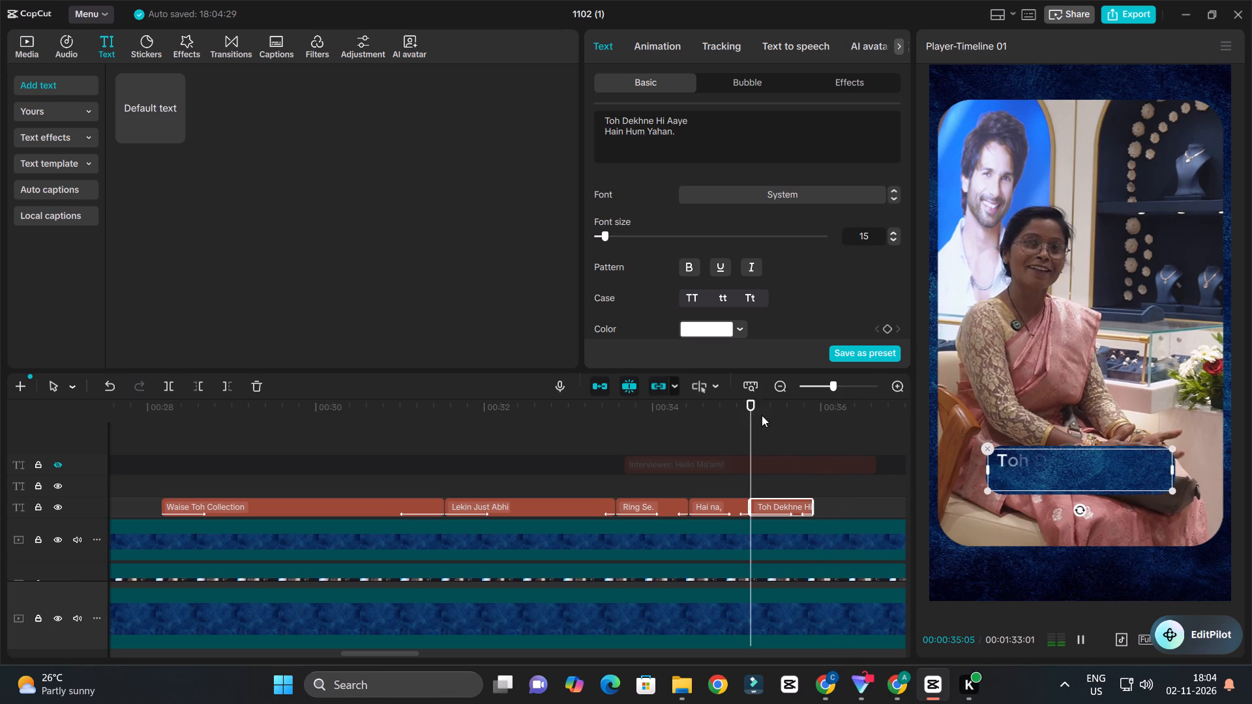
scroll(850, 457, "down", 6, "ctrl")
scroll(876, 493, "up", 2)
key("space")
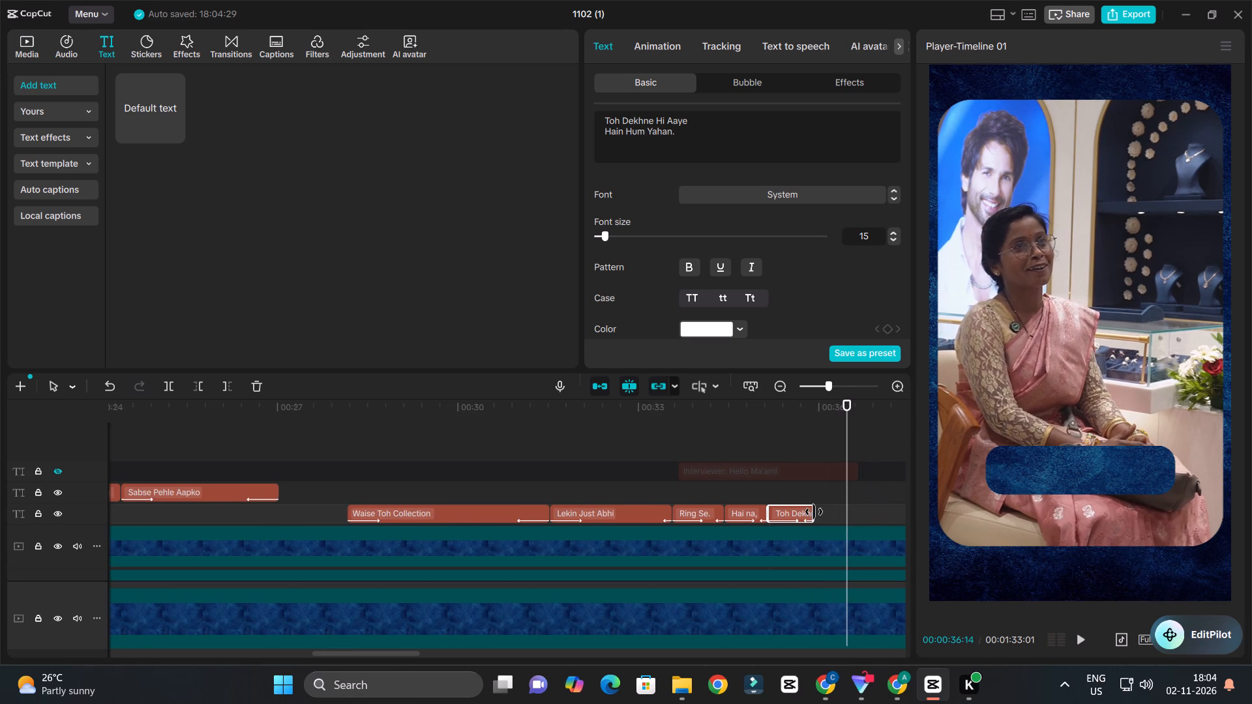
left_click_drag(814, 512, 892, 527)
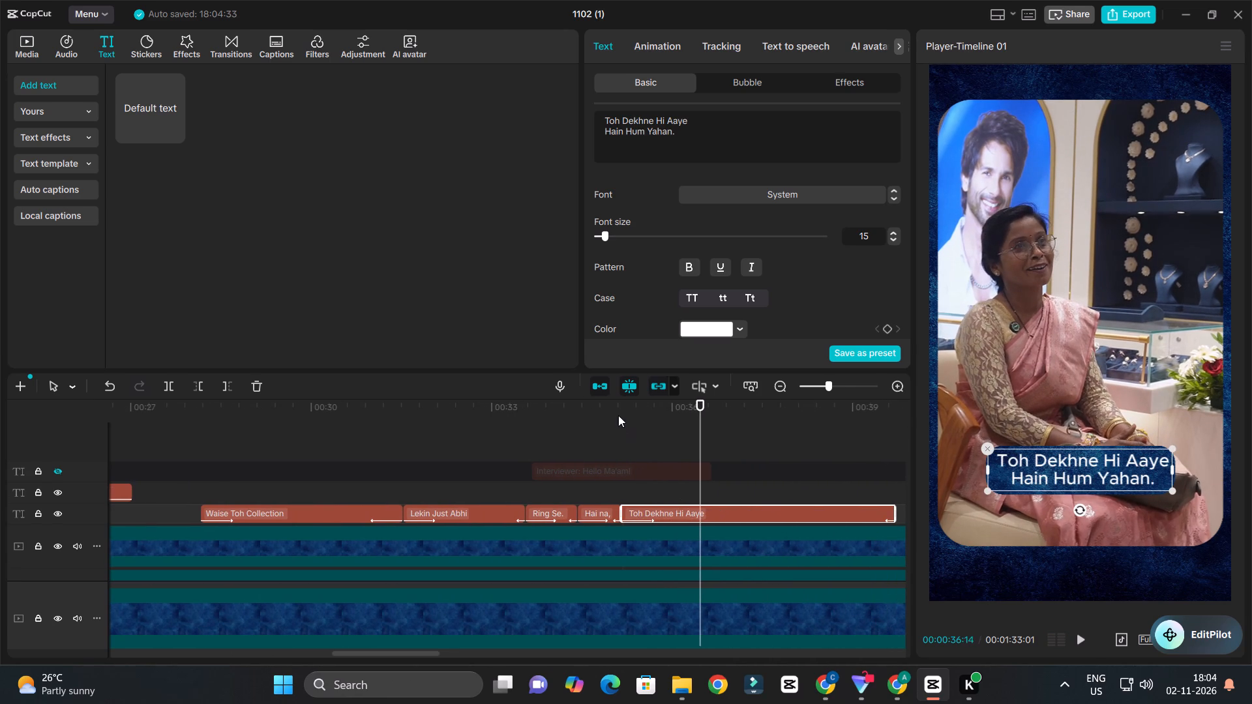
Replay the "Toh Dekhne Hi Aaye" caption and trim the clip's end to 00:00:37:04 to match the speech.
left_click(618, 413)
key("space")
scroll(708, 438, "down", 3, "ctrl")
scroll(721, 454, "up", 7, "ctrl")
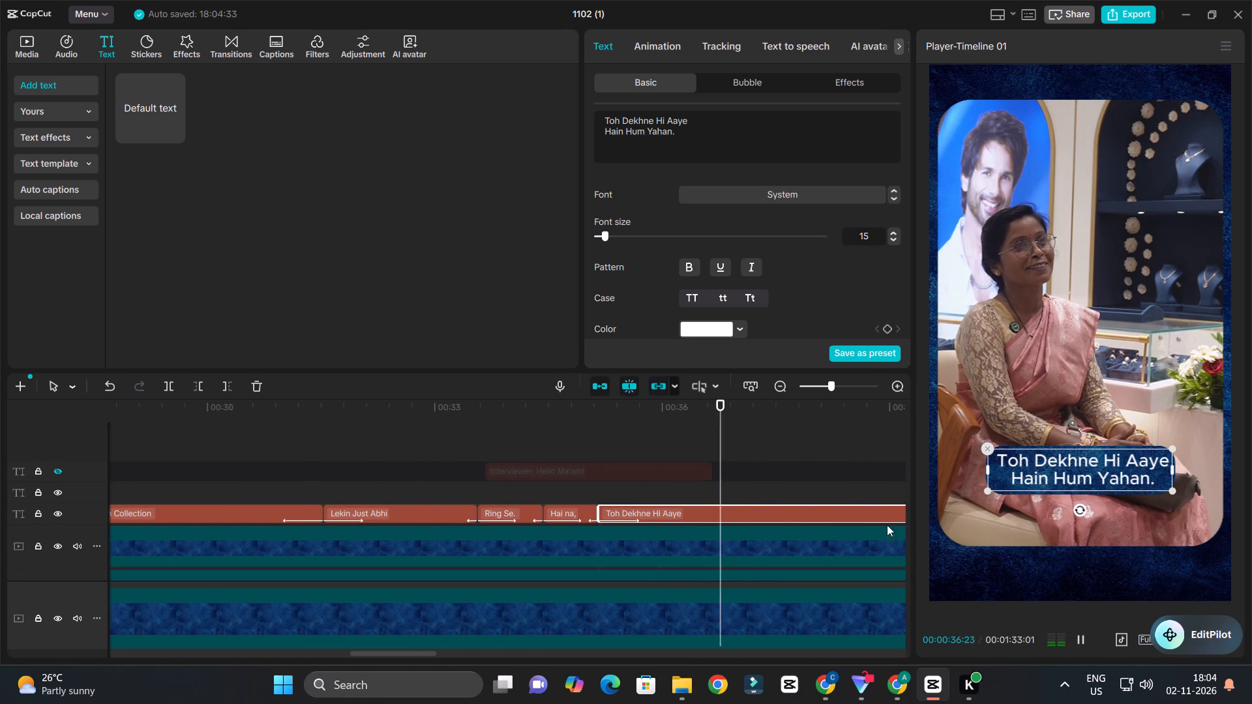
key("space")
key("space")
key("space")
left_click(794, 511)
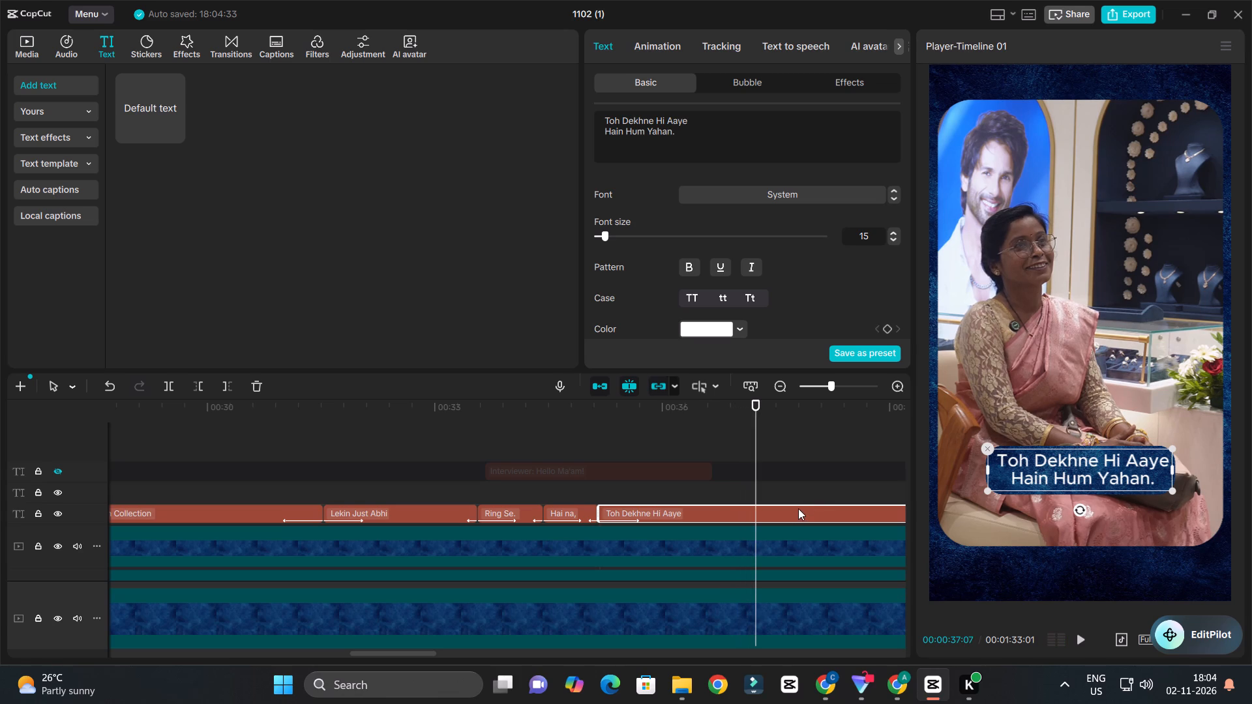
left_click_drag(757, 443, 749, 445)
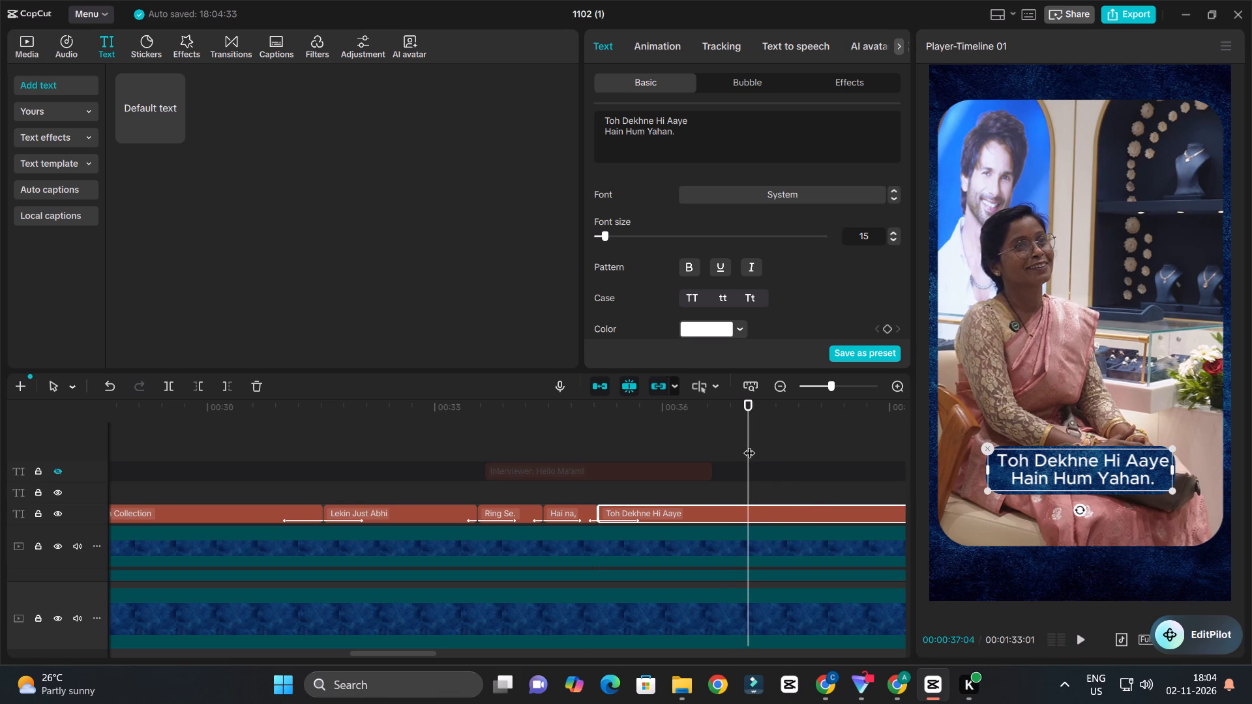
key("w")
Play on past the caption and duplicate the "Toh Dekhne Hi Aaye" clip directly after itself on the same track.
key("space")
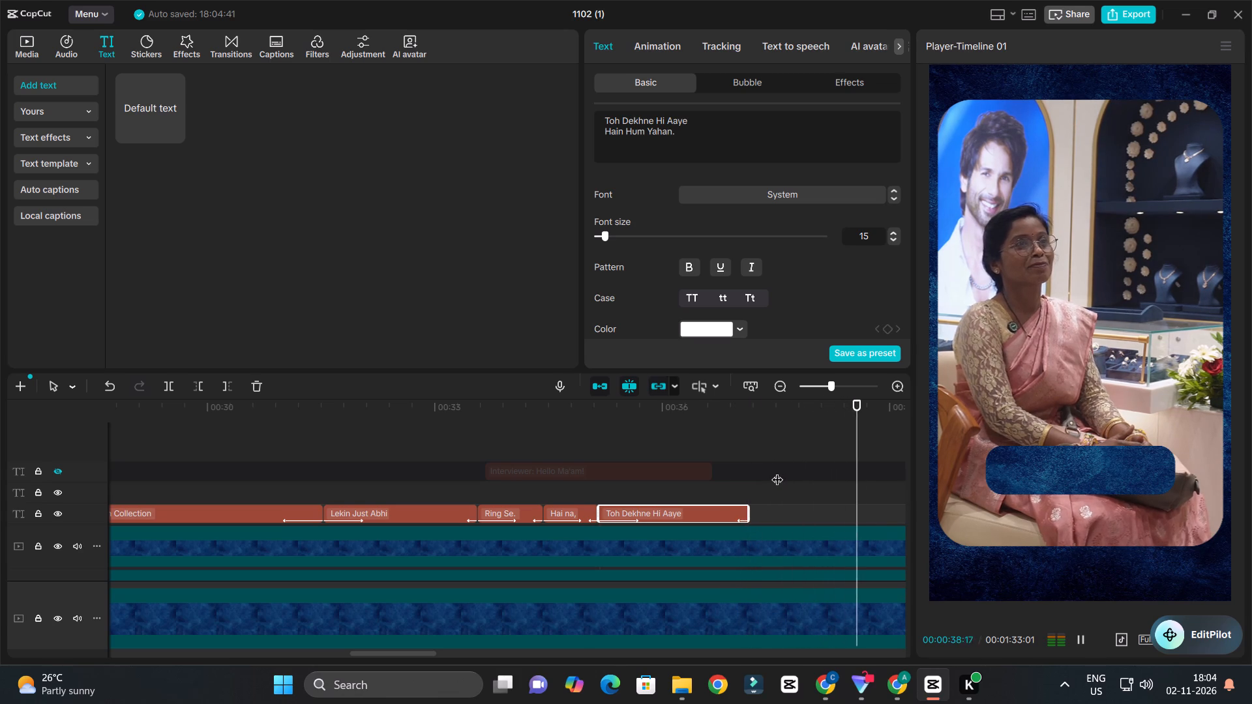
key("space")
scroll(779, 470, "down", 11, "ctrl")
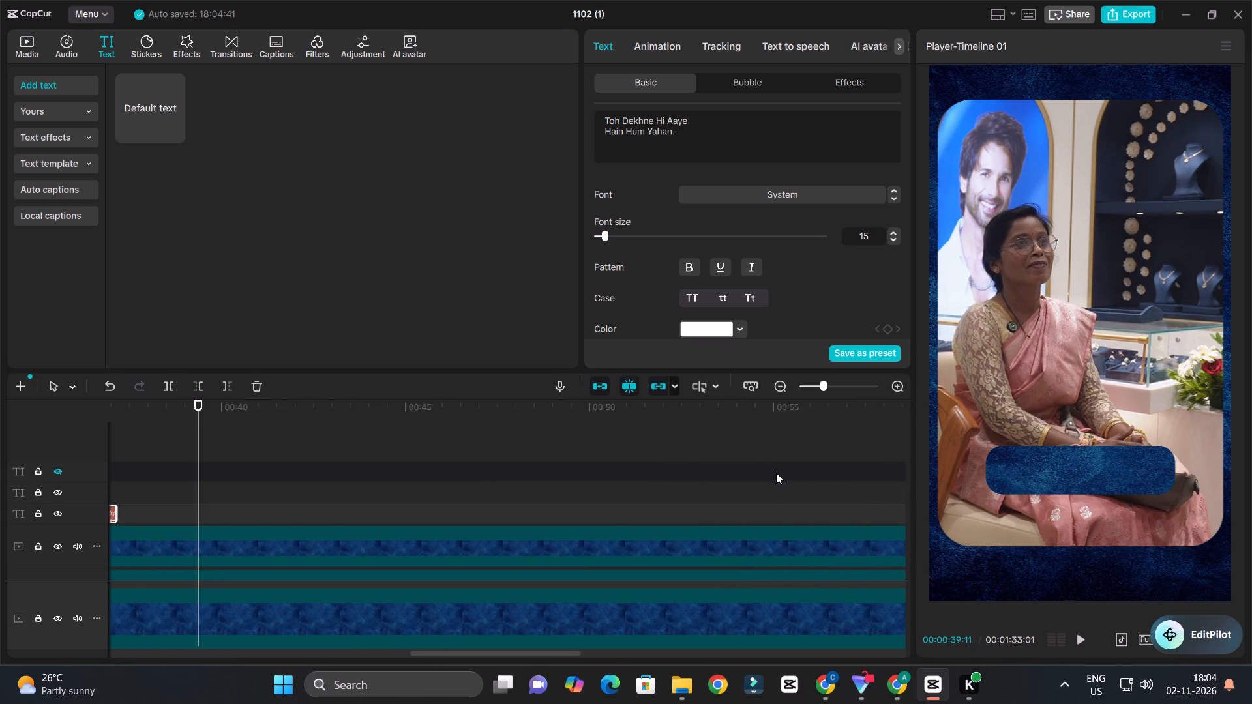
scroll(776, 473, "down", 13, "ctrl")
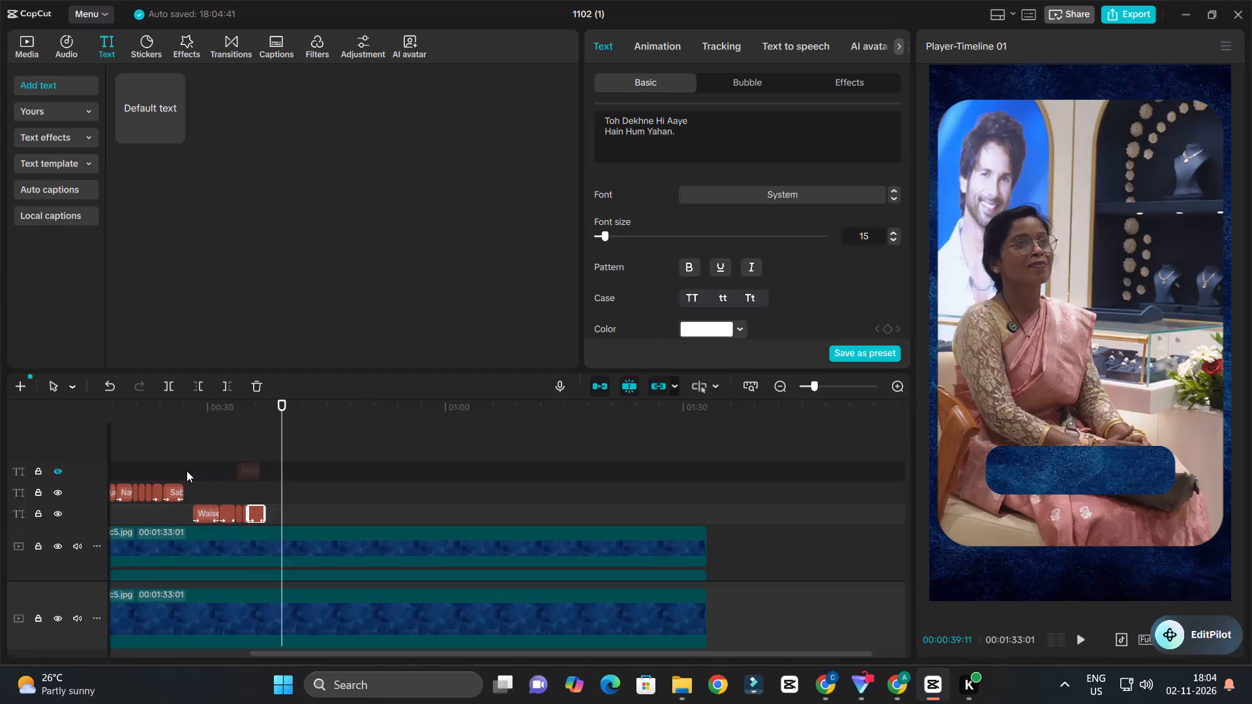
scroll(189, 474, "down", 1, "ctrl")
scroll(252, 478, "down", 4)
scroll(254, 482, "up", 2)
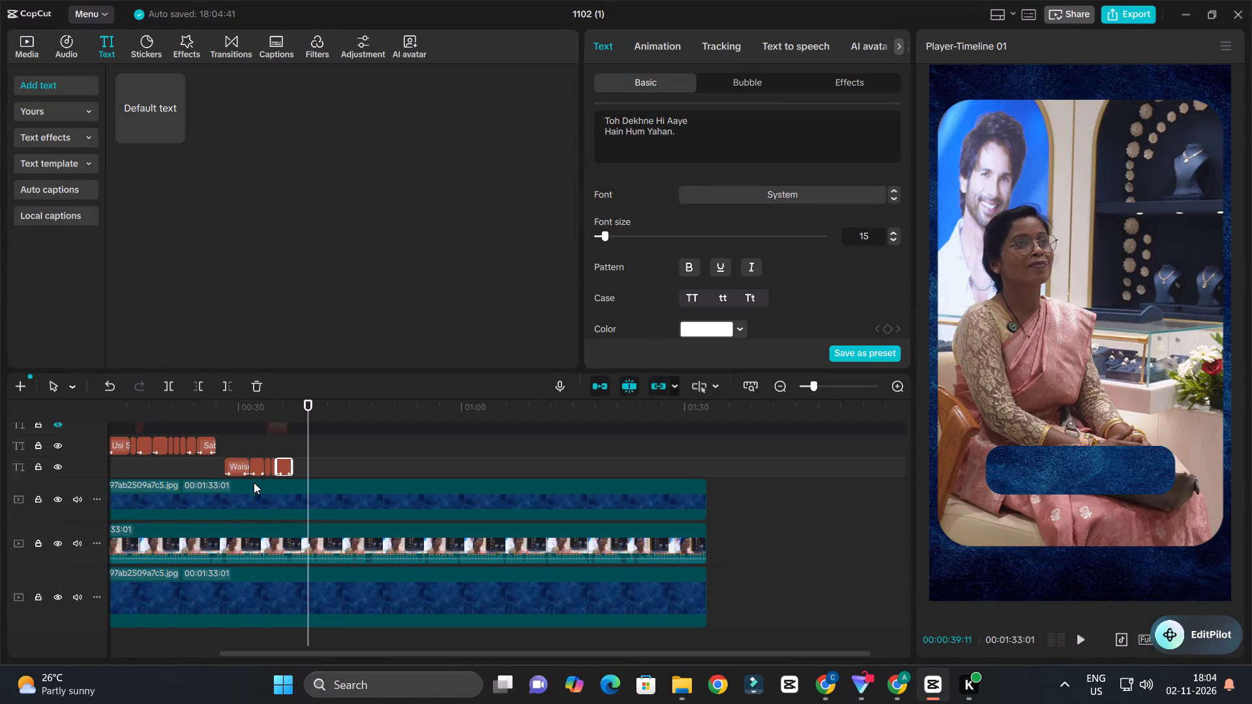
scroll(254, 482, "up", 1)
scroll(274, 501, "up", 11, "ctrl")
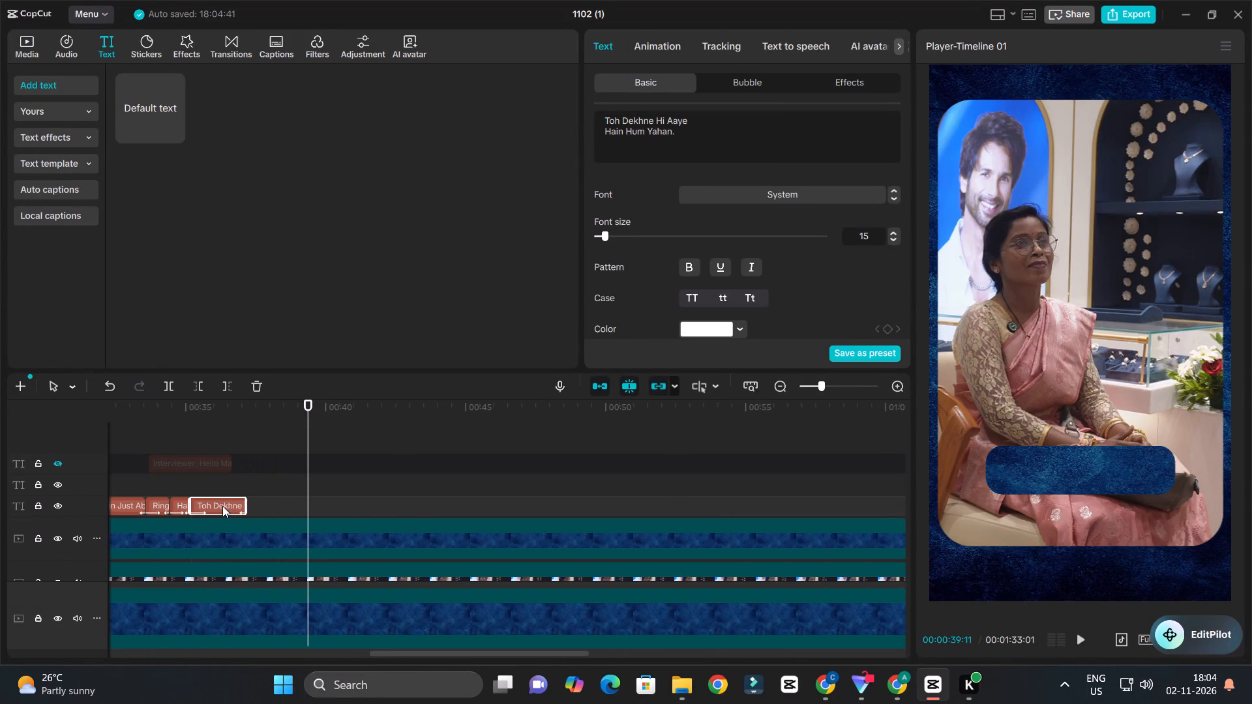
left_click_drag(222, 506, 278, 508, "alt")
left_click(277, 507)
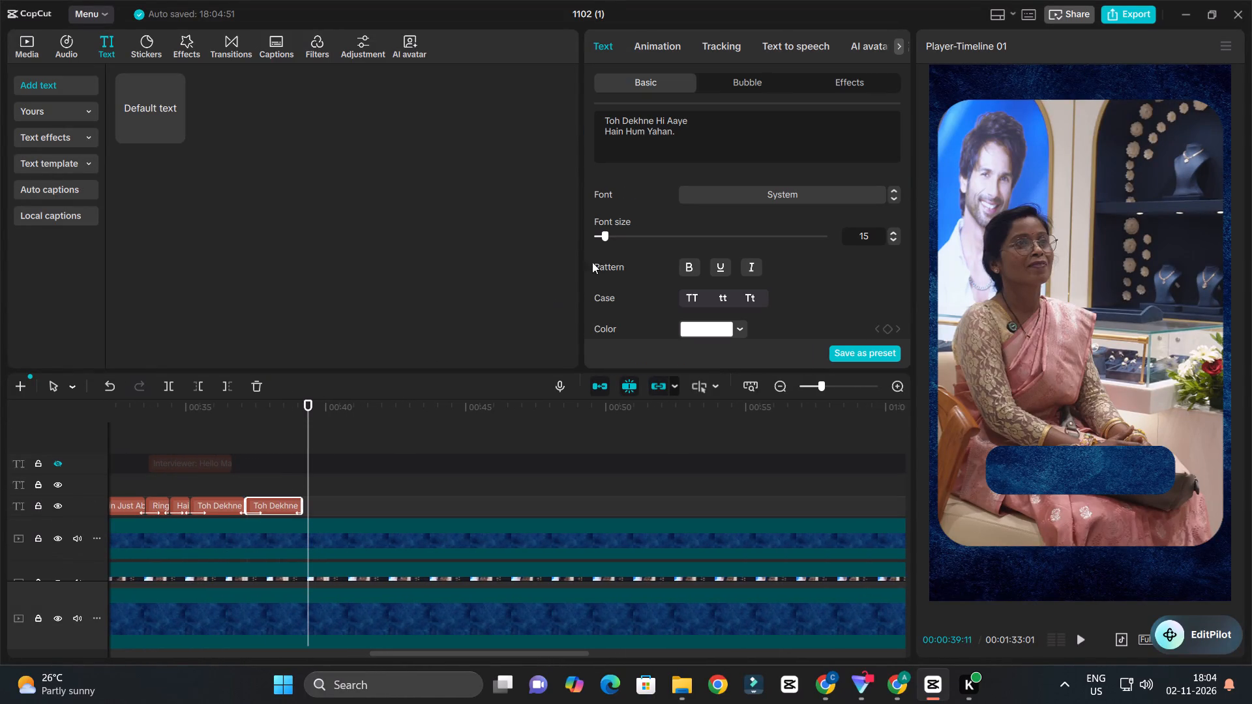
Copy the interviewer's line "Ambikapur mein KISNA ka aana aapke liye kitni badi baat hai?" from the hidden transcript clip.
left_click(689, 136)
key("ctrl+a")
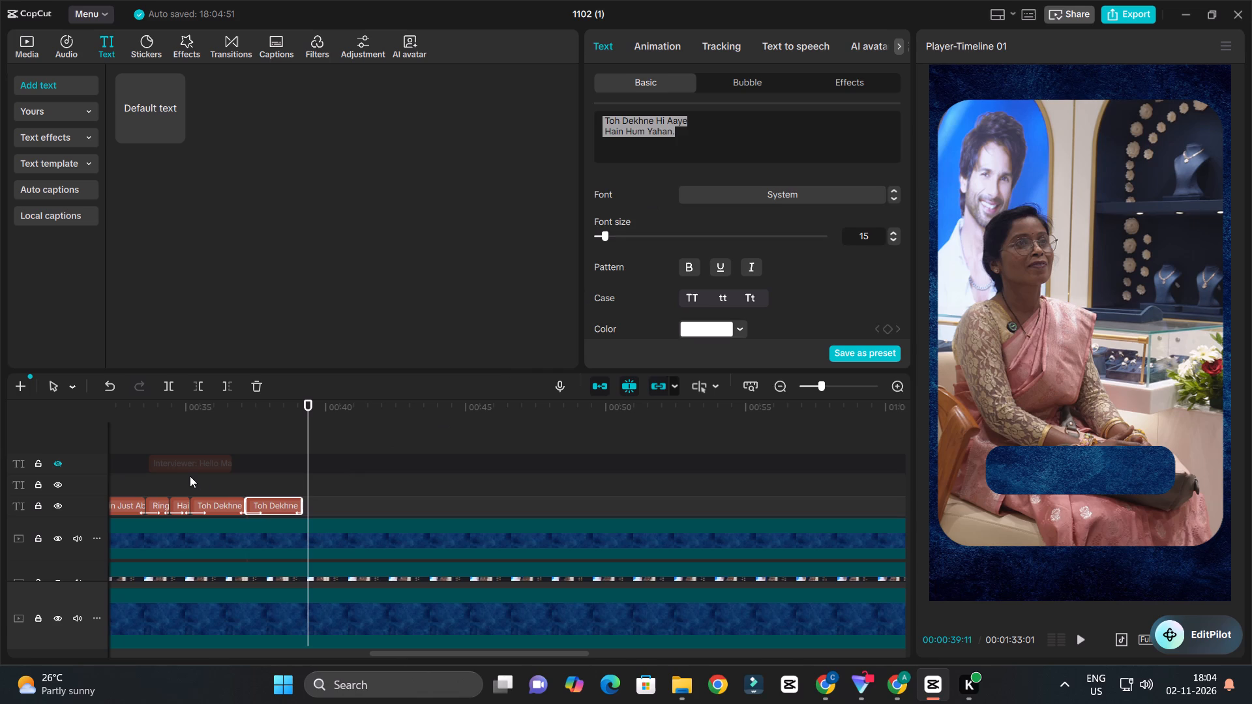
left_click(186, 472)
left_click(749, 140)
scroll(750, 138, "down", 1)
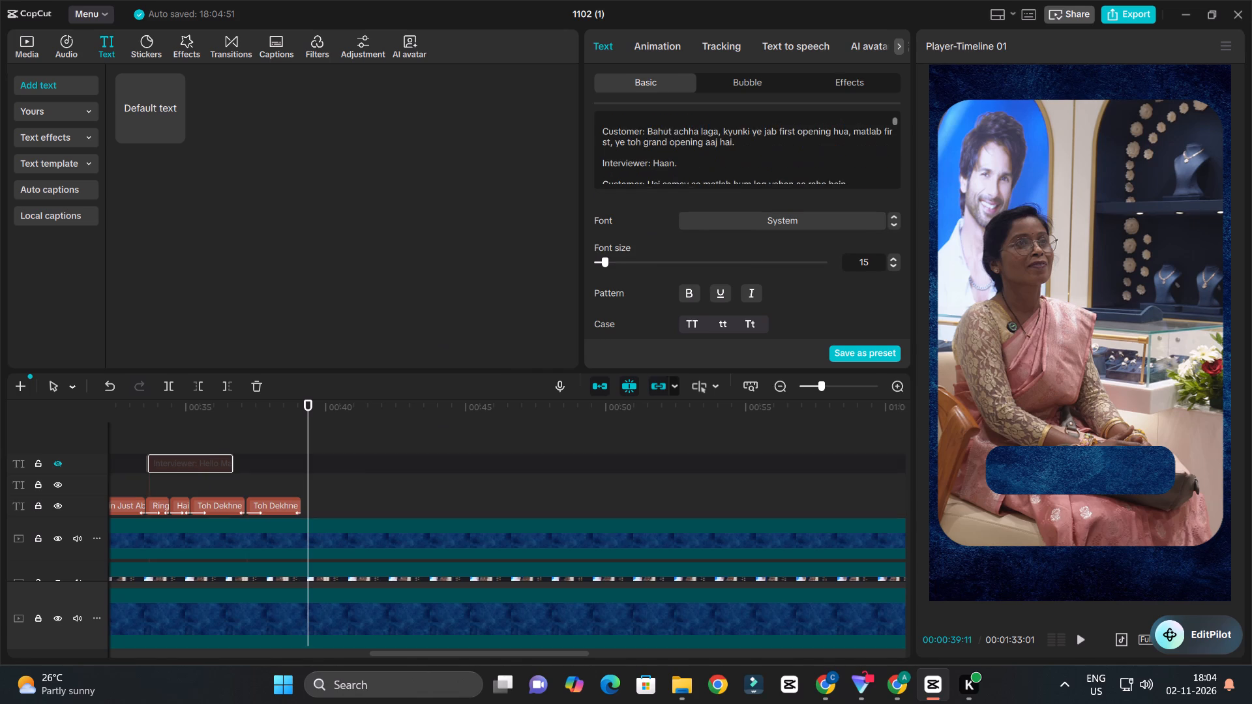
scroll(725, 167, "down", 1)
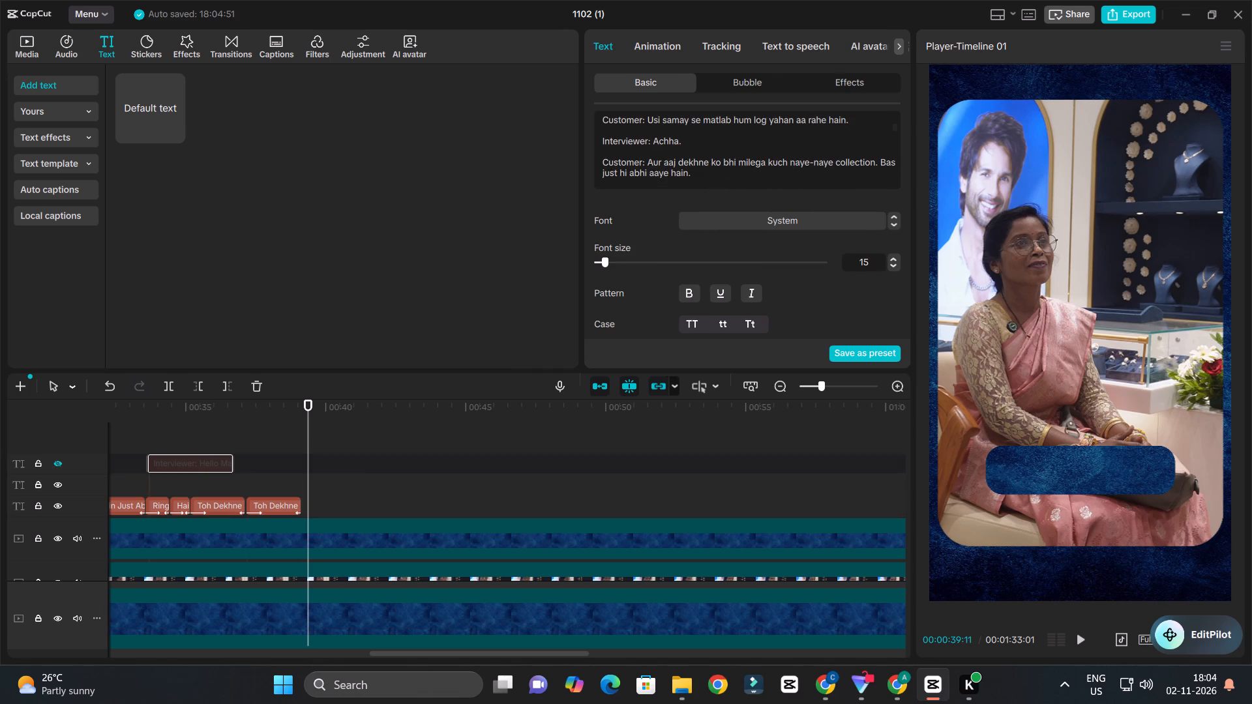
scroll(674, 160, "down", 2)
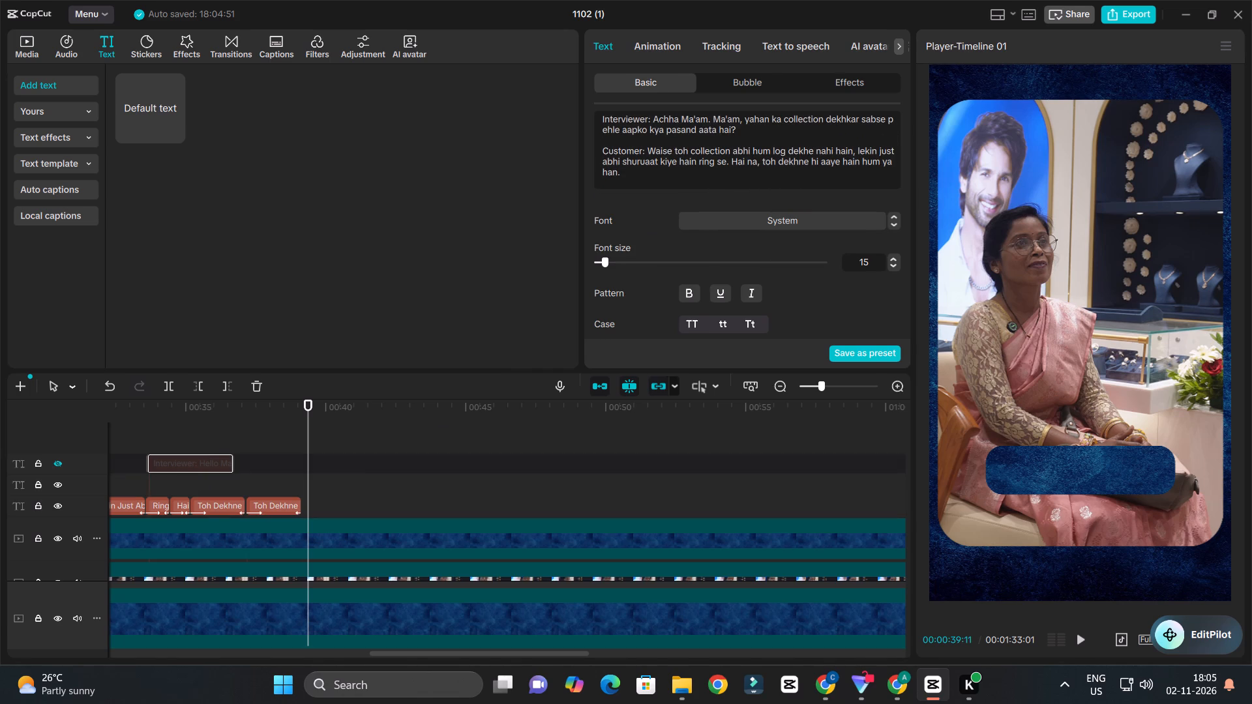
scroll(698, 177, "down", 1)
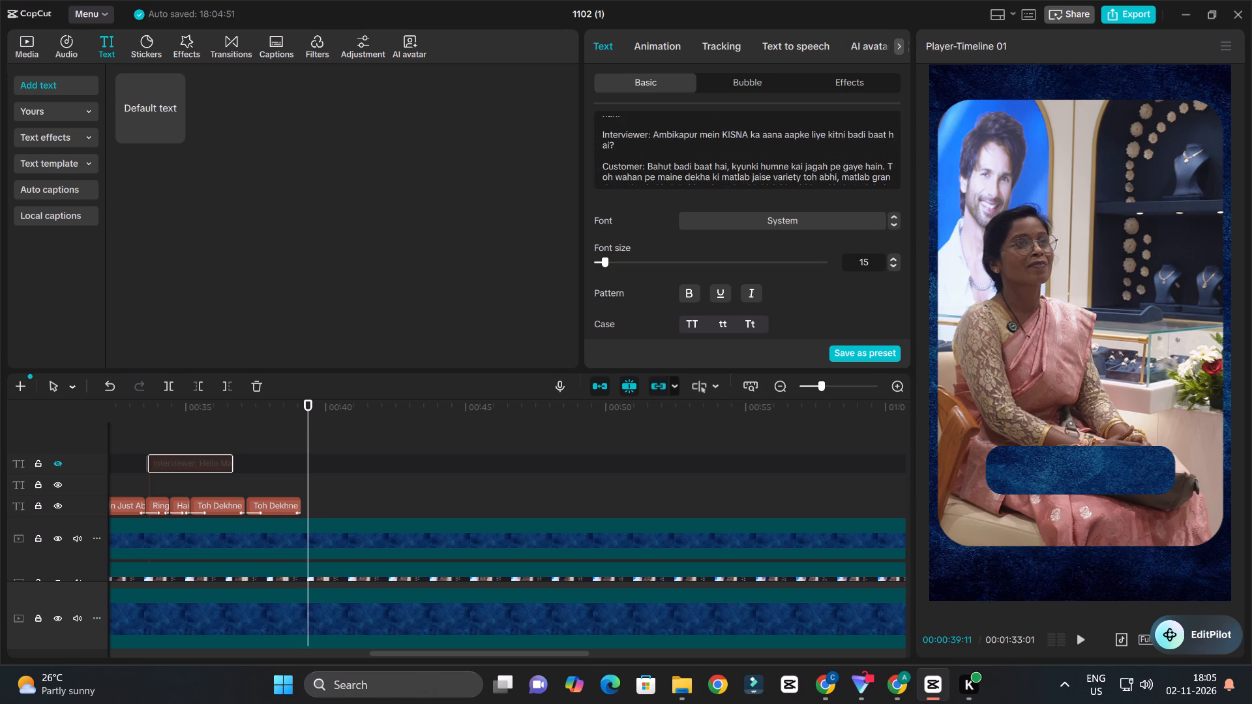
left_click_drag(655, 133, 745, 139)
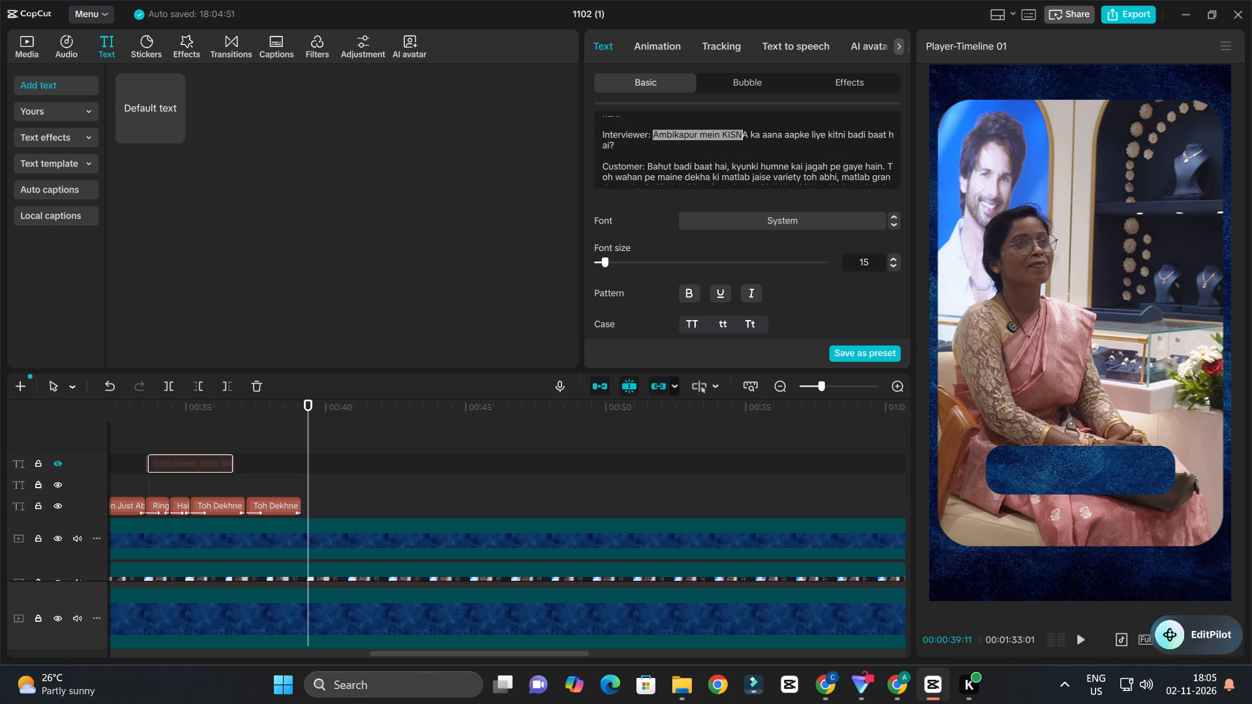
left_click_drag(745, 139, 780, 134)
left_click(728, 155)
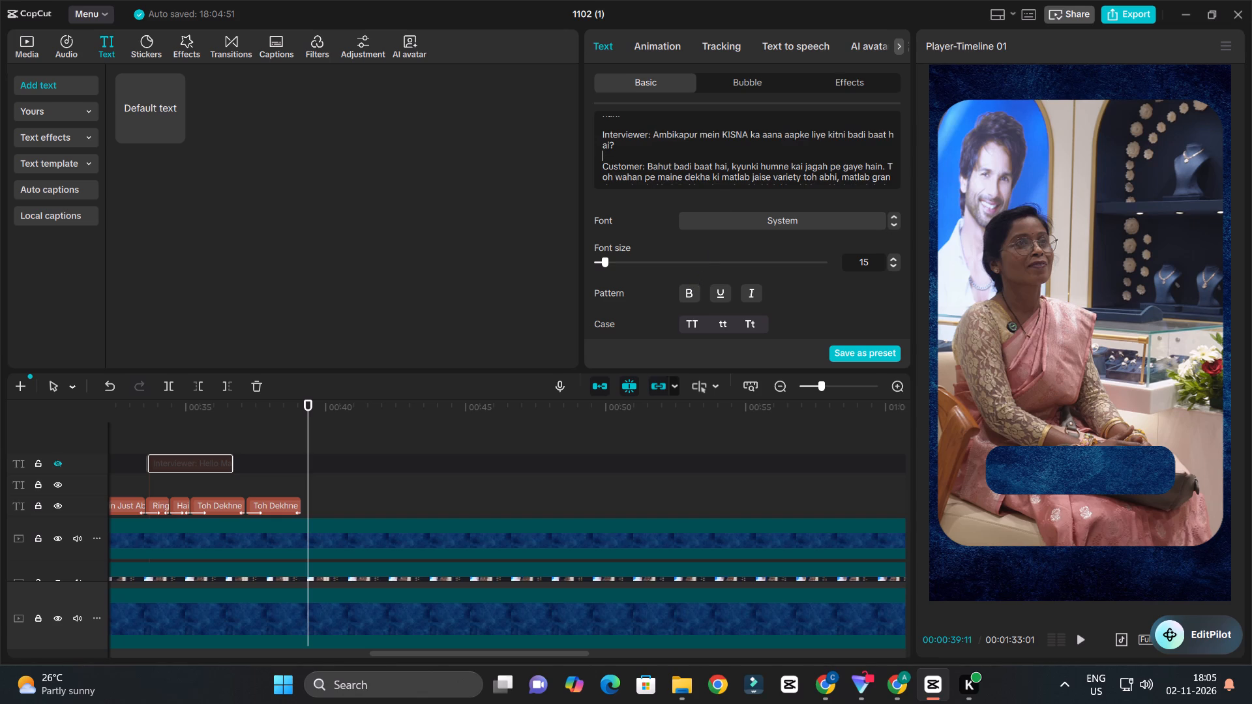
left_click_drag(654, 132, 615, 146)
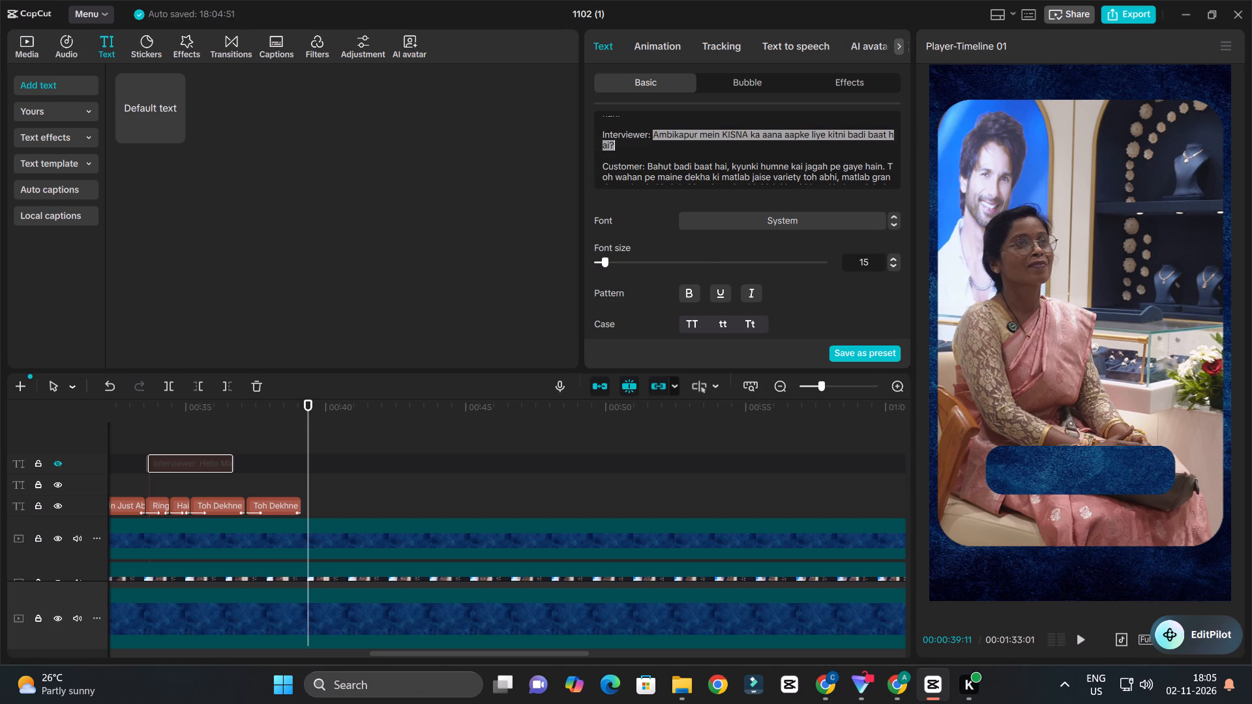
key("ctrl+c")
Replace the duplicated clip's text with the copied line and cut it down to "Ambikapur mein KISNA ka aana".
left_click(265, 505)
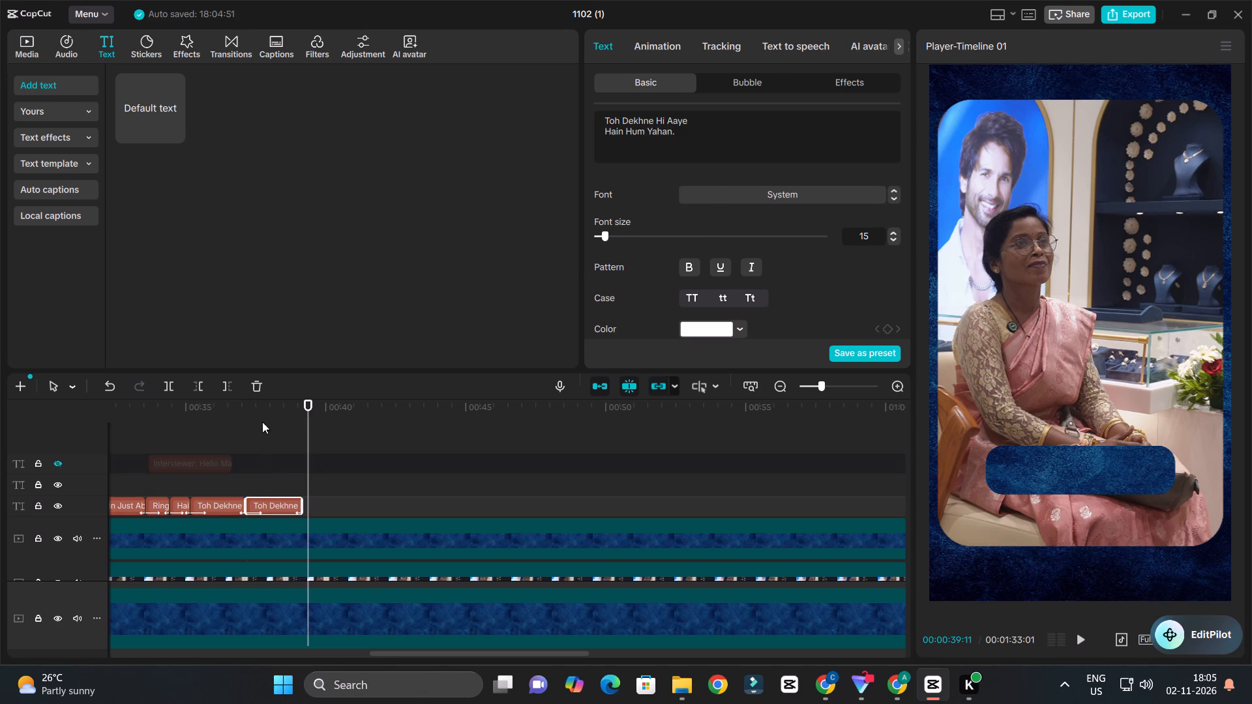
left_click(262, 419)
key("space")
scroll(296, 443, "up", 4, "ctrl")
key("space")
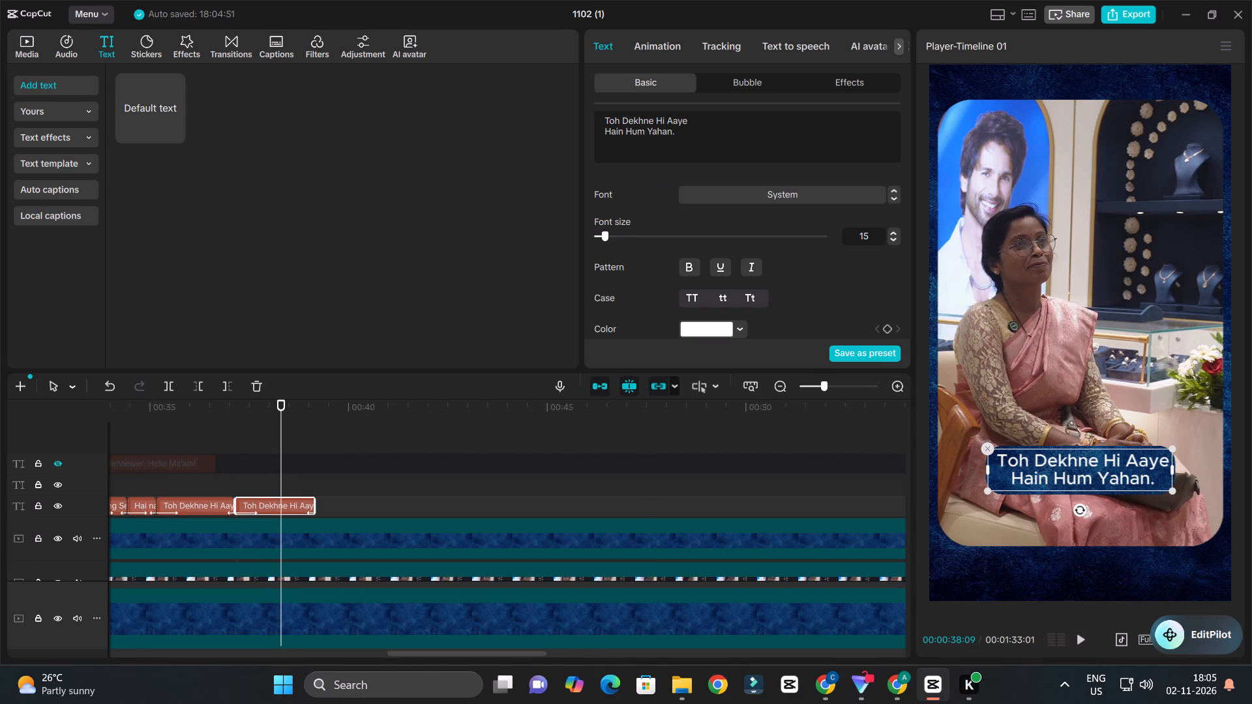
left_click(693, 130)
key("ctrl+a")
key("ctrl+v")
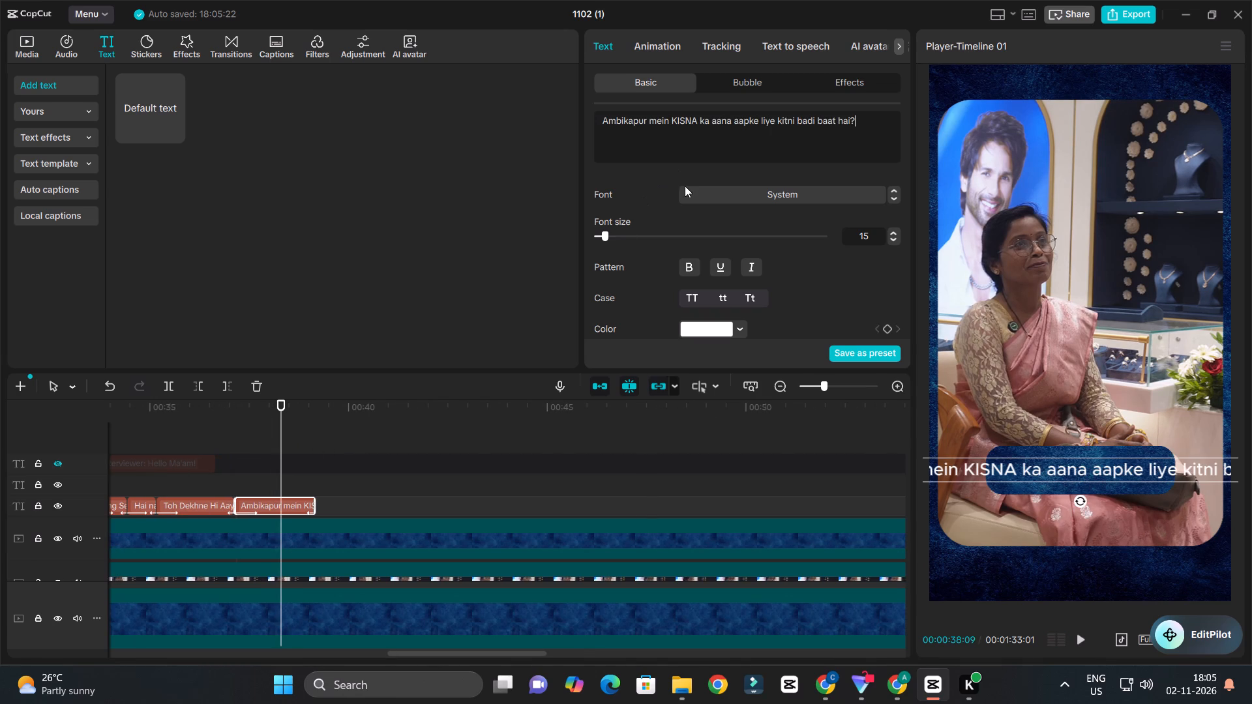
left_click_drag(733, 121, 880, 114)
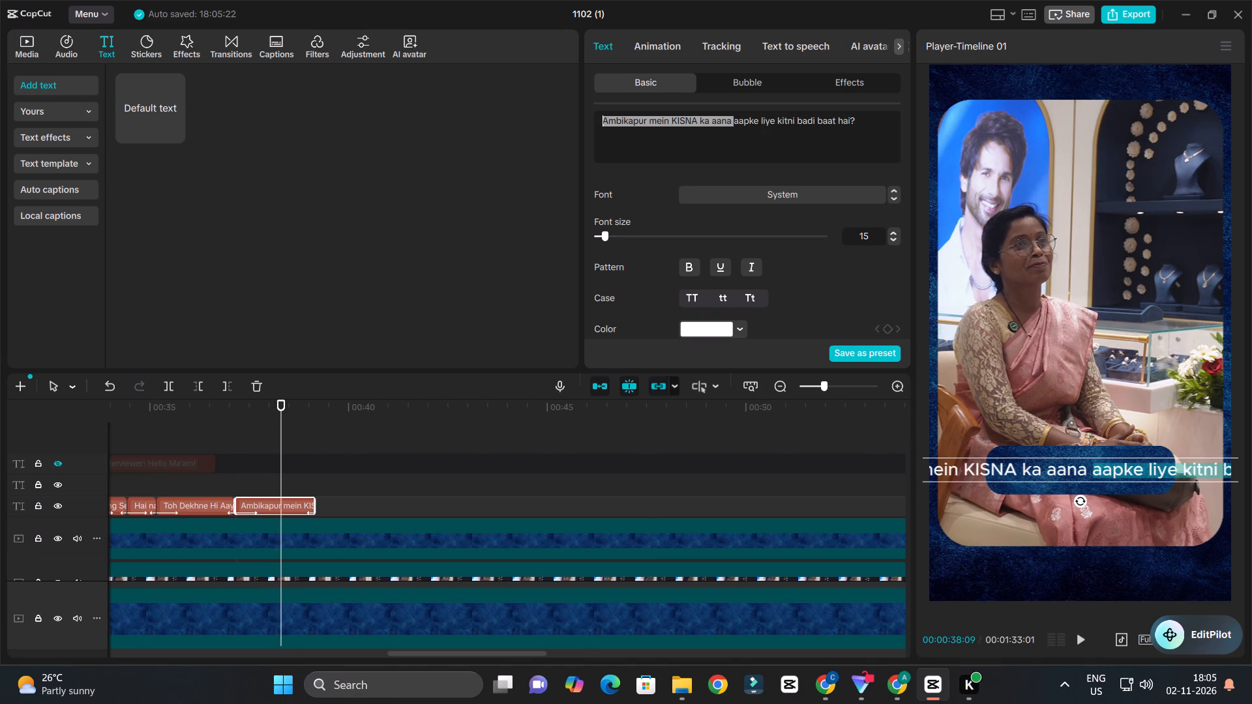
left_click_drag(880, 114, 883, 114)
left_click_drag(859, 120, 737, 121)
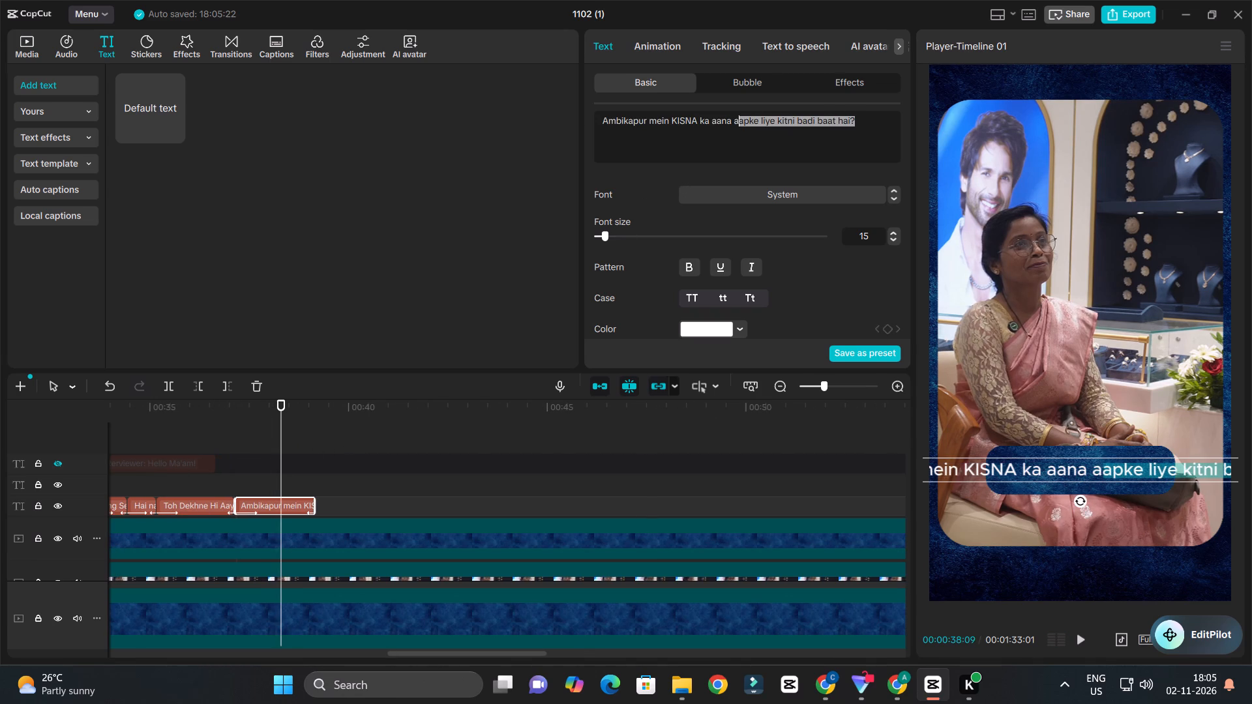
left_click_drag(737, 121, 736, 120)
key("BackSpace")
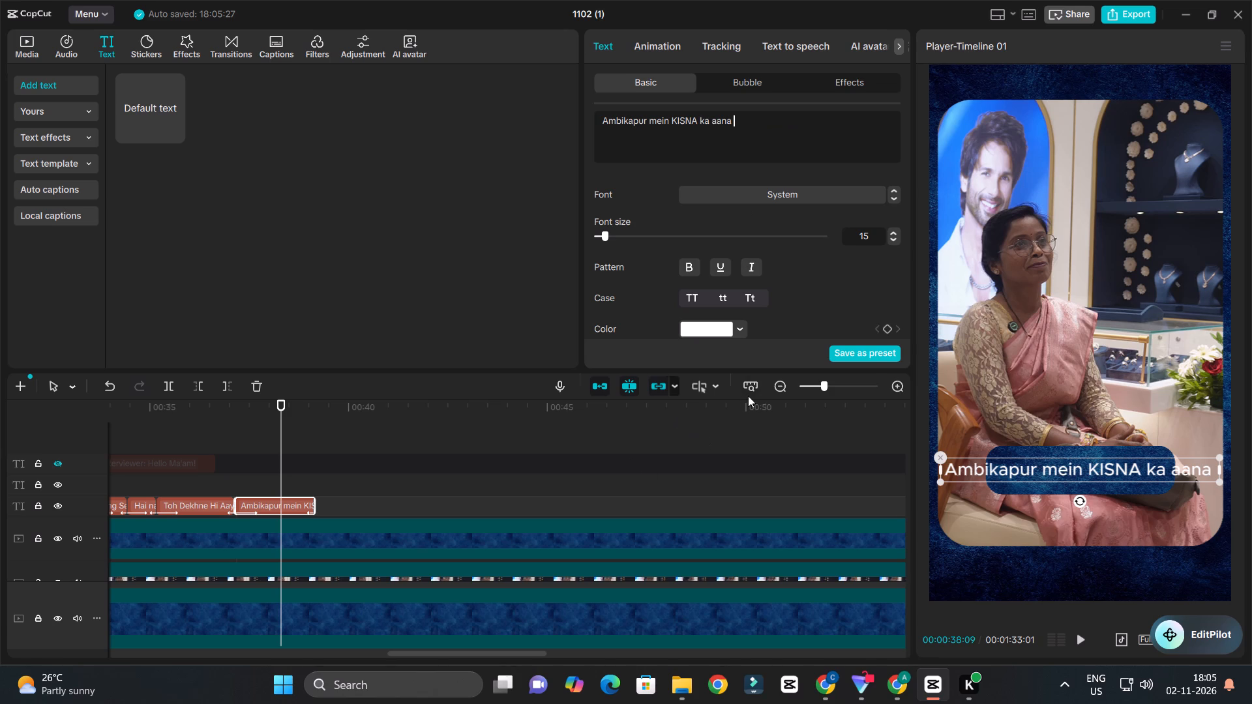
Set the "Ambikapur mein KISNA ka aana" caption to size 10, break it before "KISNA", and enlarge it to fill the blue banner.
left_click(605, 233)
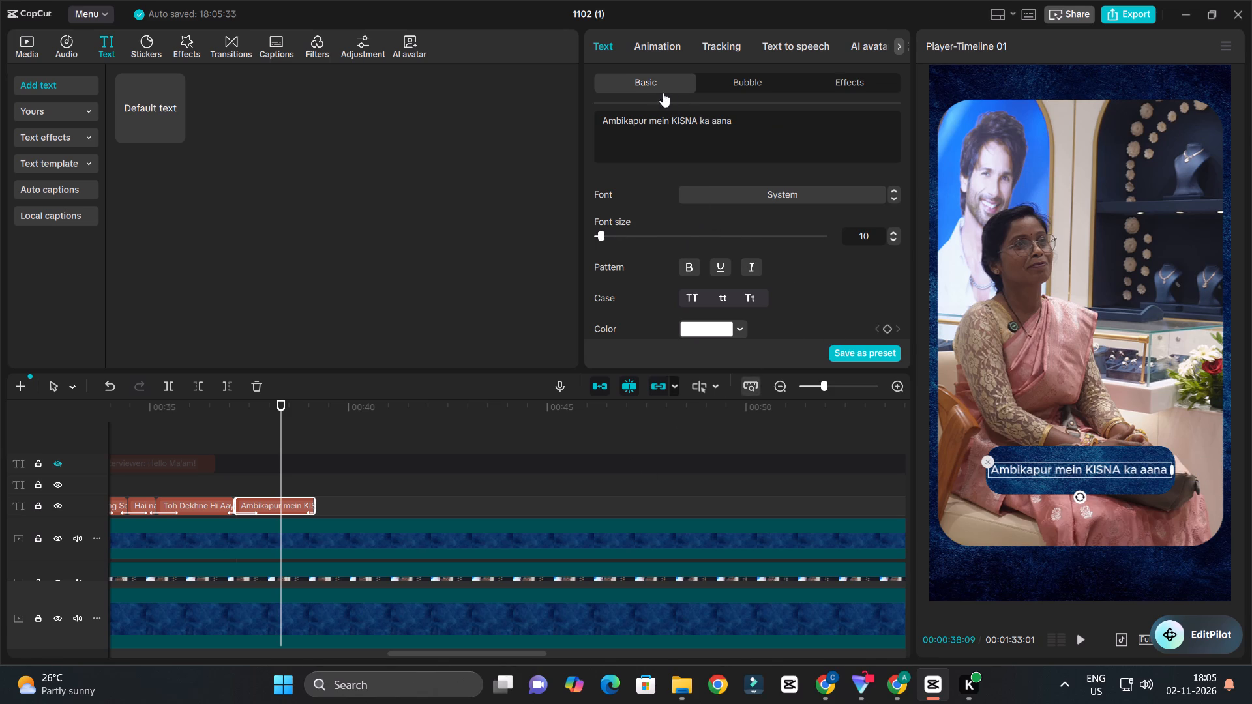
left_click(672, 120)
key("Return")
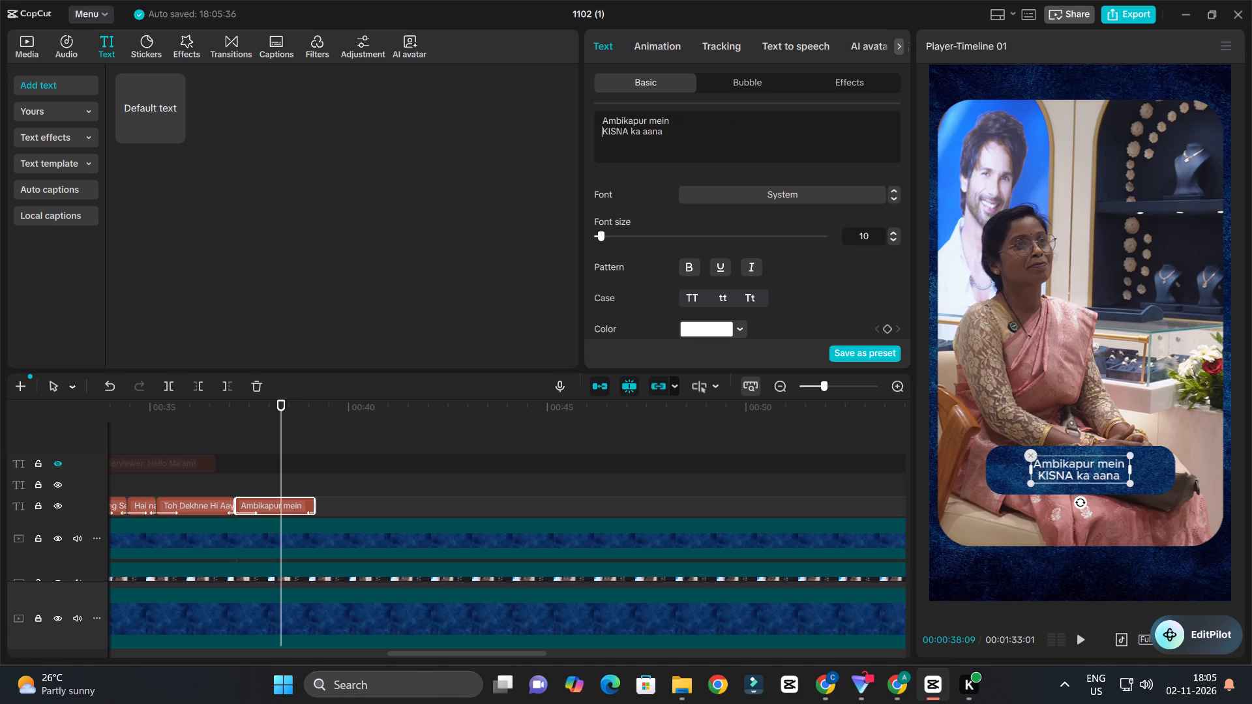
left_click_drag(1132, 484, 1167, 492)
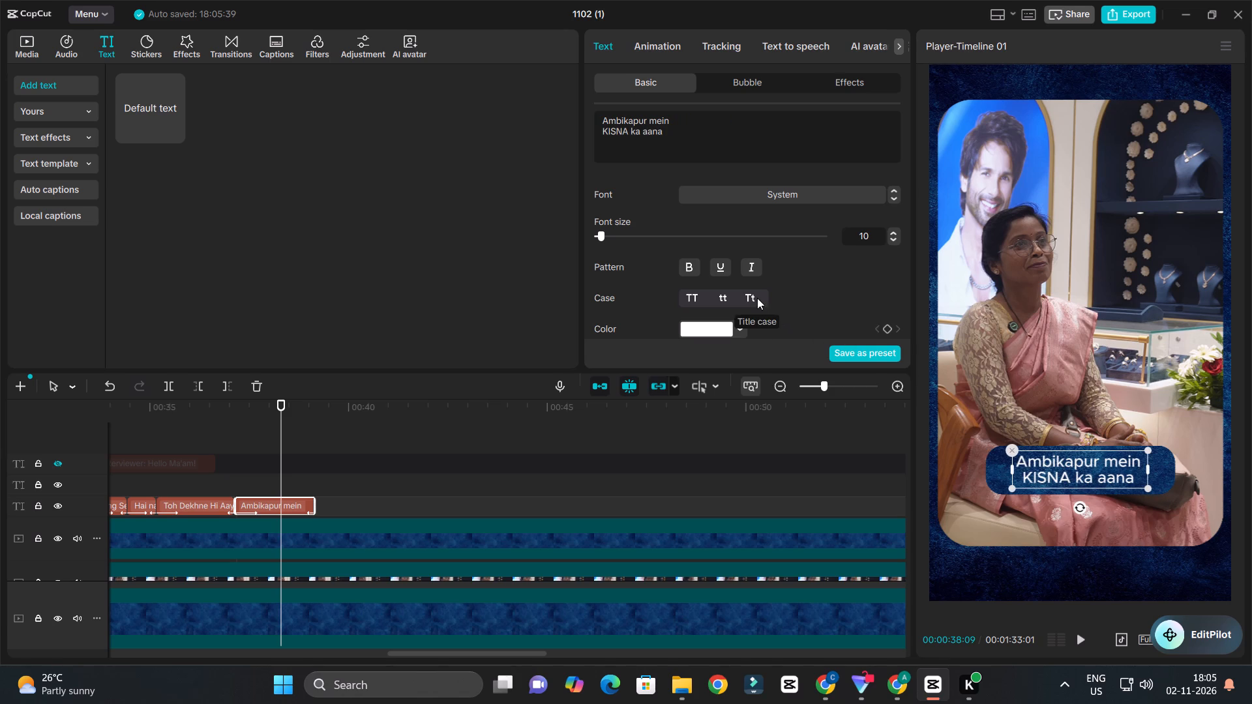
Apply title case to "Ka Aana" and "Ambikapur Mein", leaving "KISNA" in capitals.
left_click_drag(629, 135, 672, 141)
left_click(748, 300)
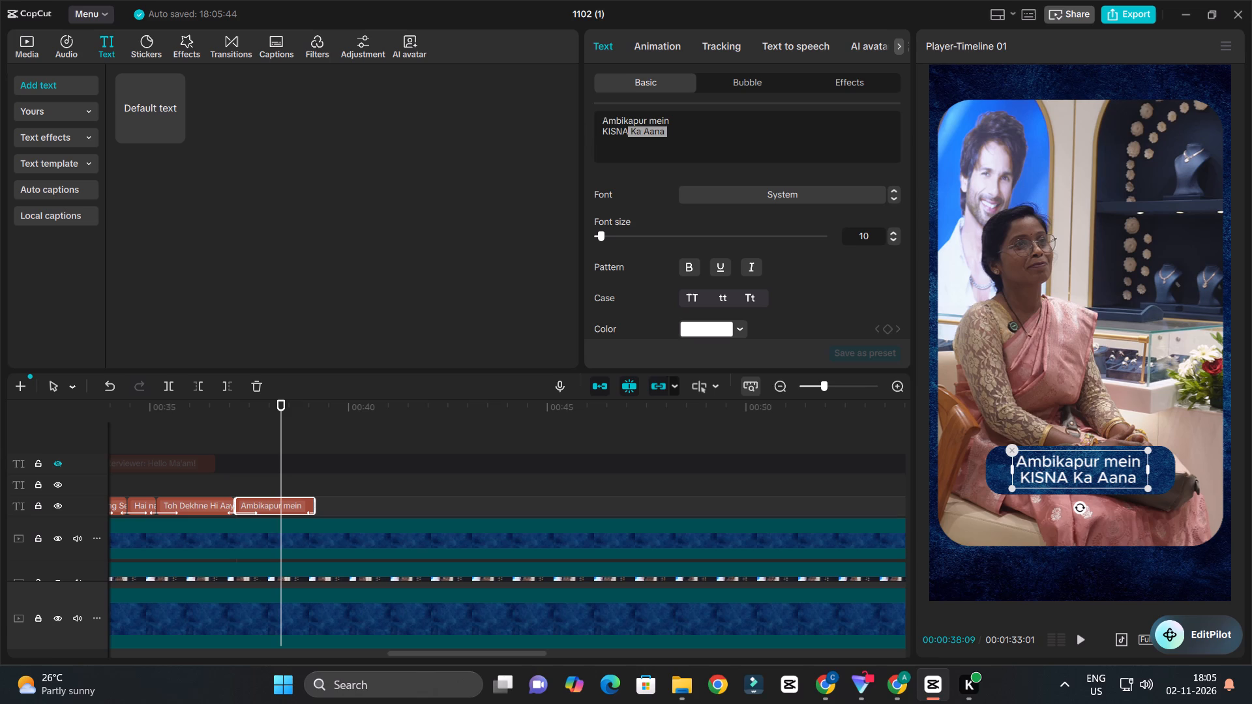
left_click_drag(603, 119, 679, 117)
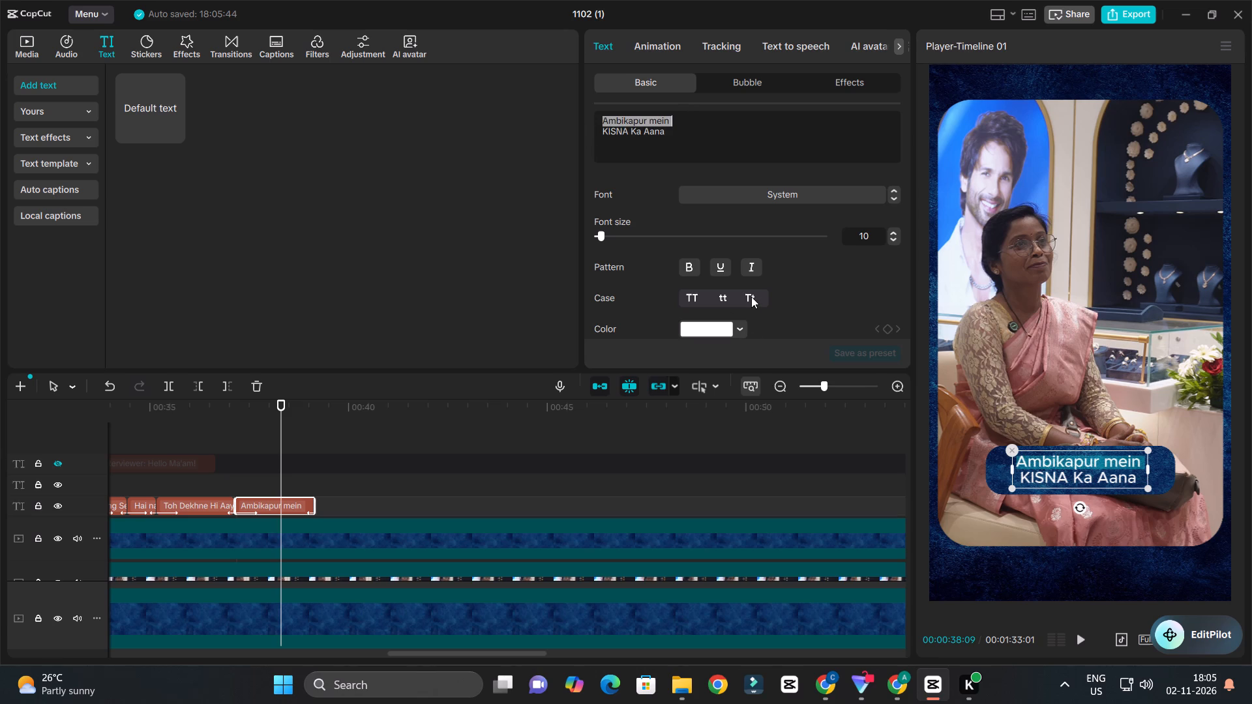
left_click(751, 297)
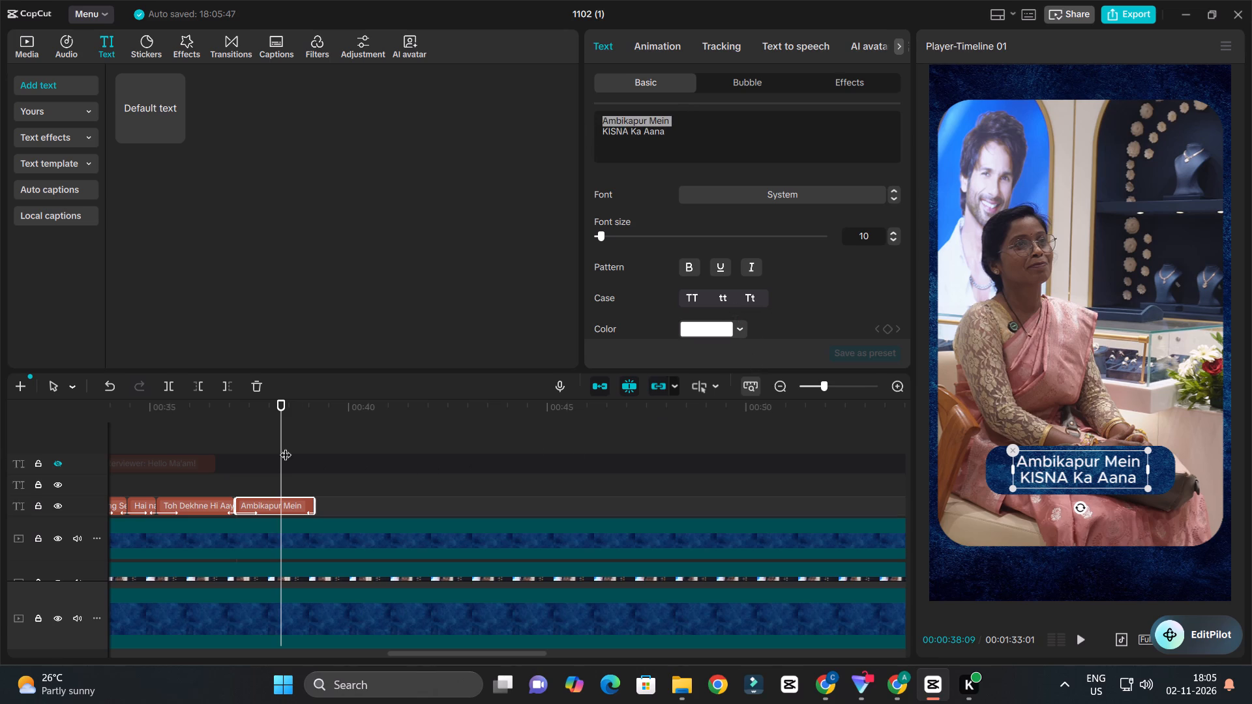
Play the caption from its start and make the word "KISNA" bold.
left_click(233, 418)
key("space")
scroll(353, 444, "up", 4, "ctrl")
key("space")
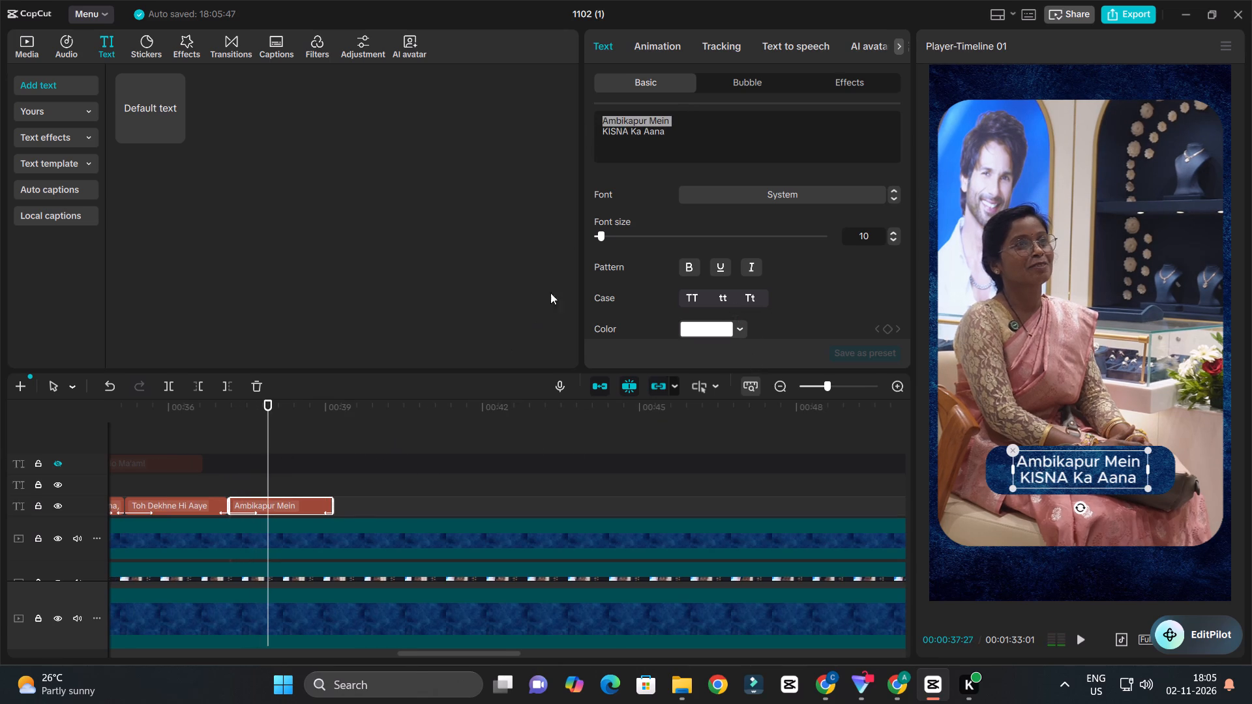
left_click_drag(625, 134, 601, 130)
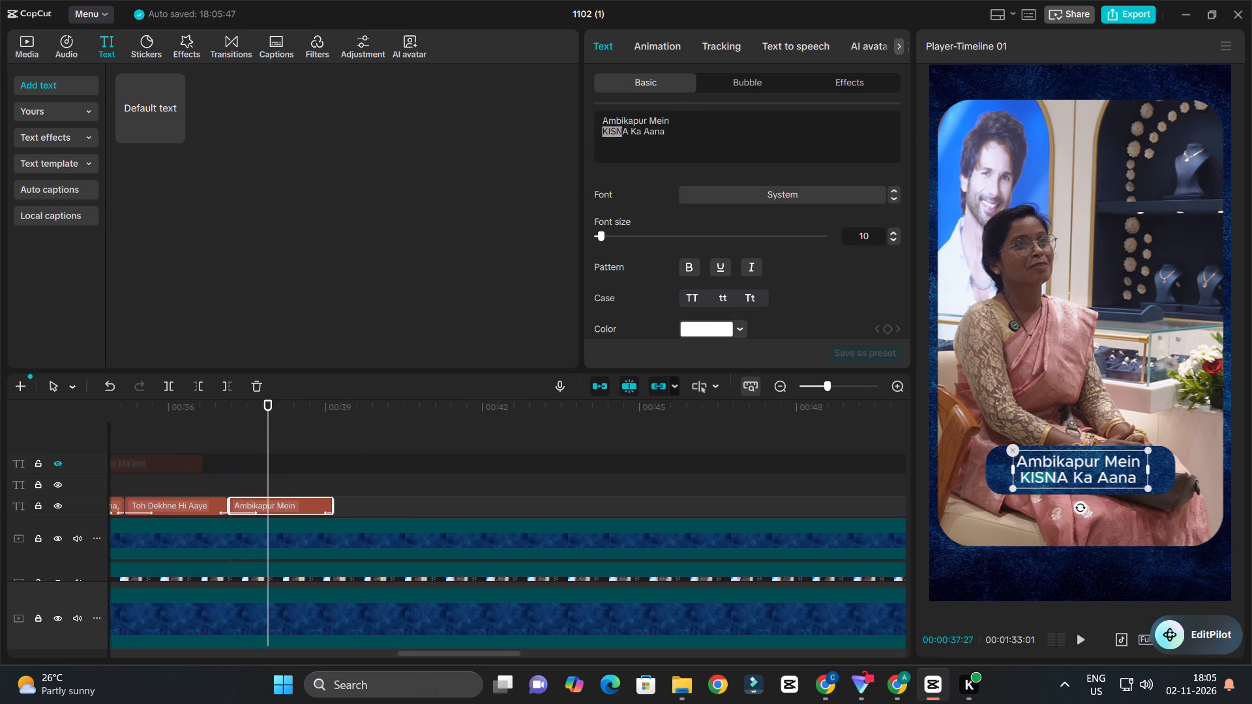
left_click_drag(627, 134, 591, 132)
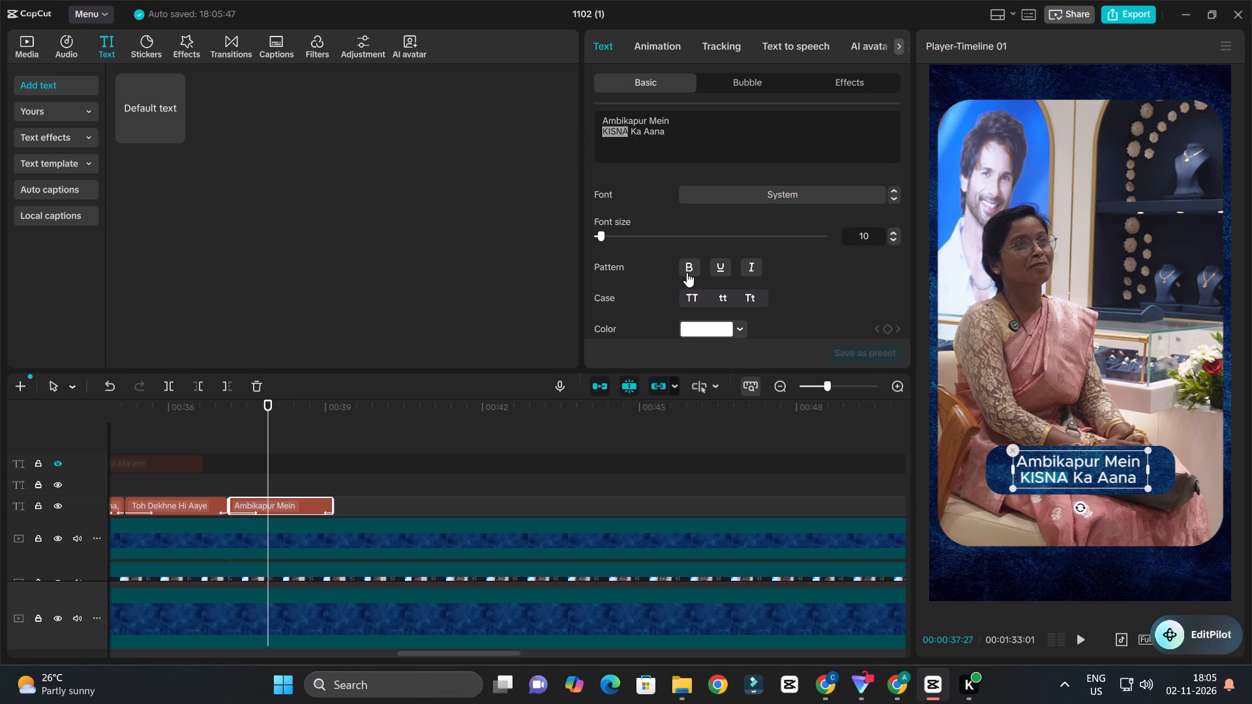
left_click(687, 272)
left_click(375, 473)
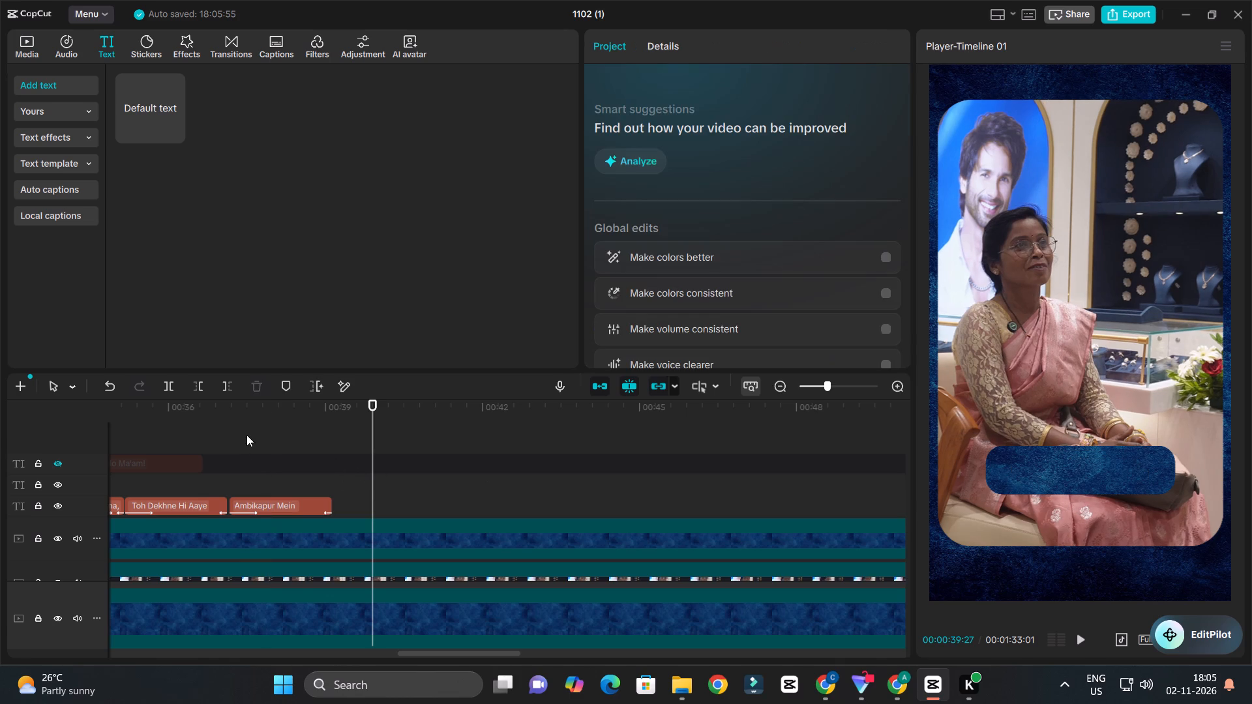
Replay the "Ambikapur Mein KISNA Ka Aana" caption and trim the clip's end to 00:00:38:29 to match the speech.
left_click(230, 417)
key("space")
scroll(294, 458, "up", 10, "ctrl")
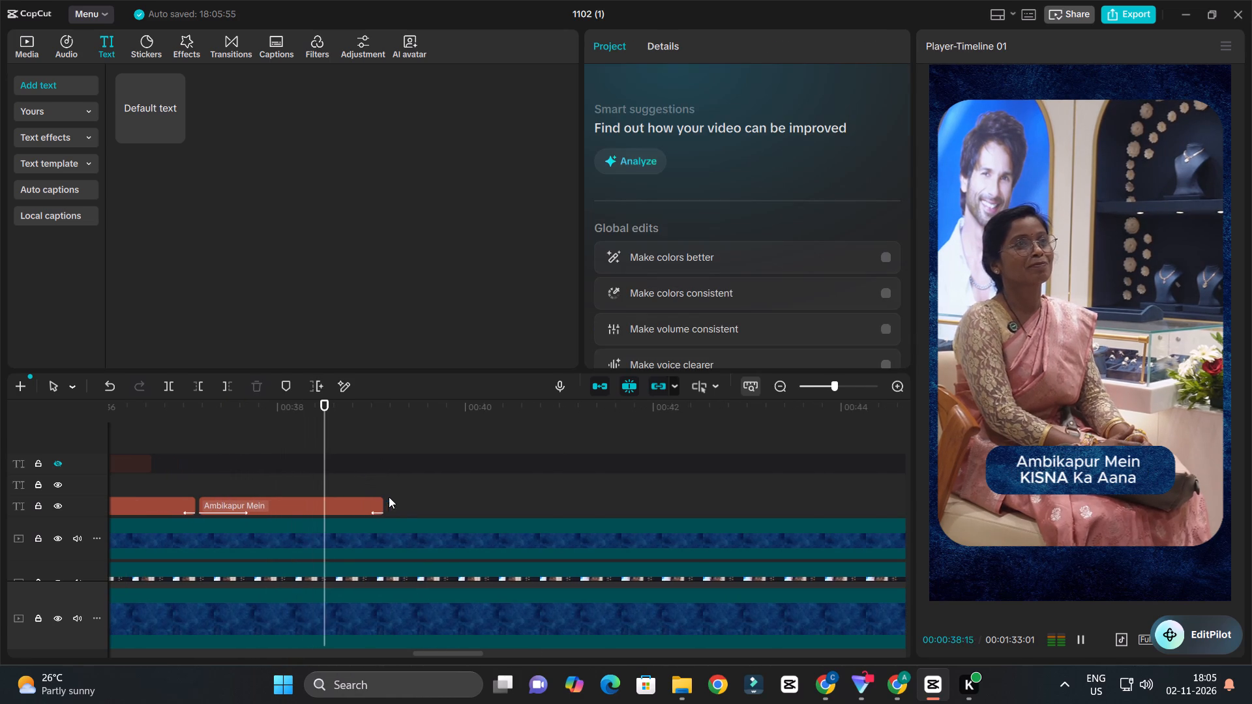
key("space")
scroll(399, 498, "up", 3, "ctrl")
left_click(351, 509)
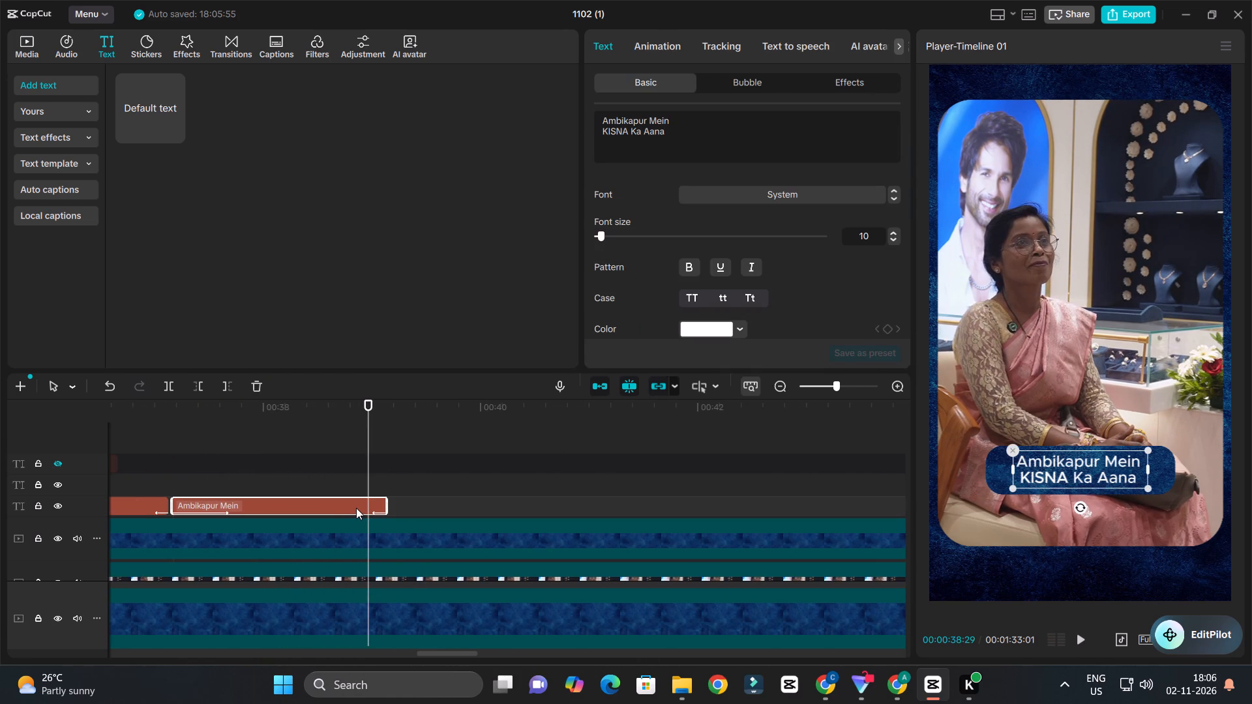
key("w")
Duplicate the "Ambikapur Mein" clip directly after itself on the same track.
left_click_drag(344, 505, 563, 506, "alt")
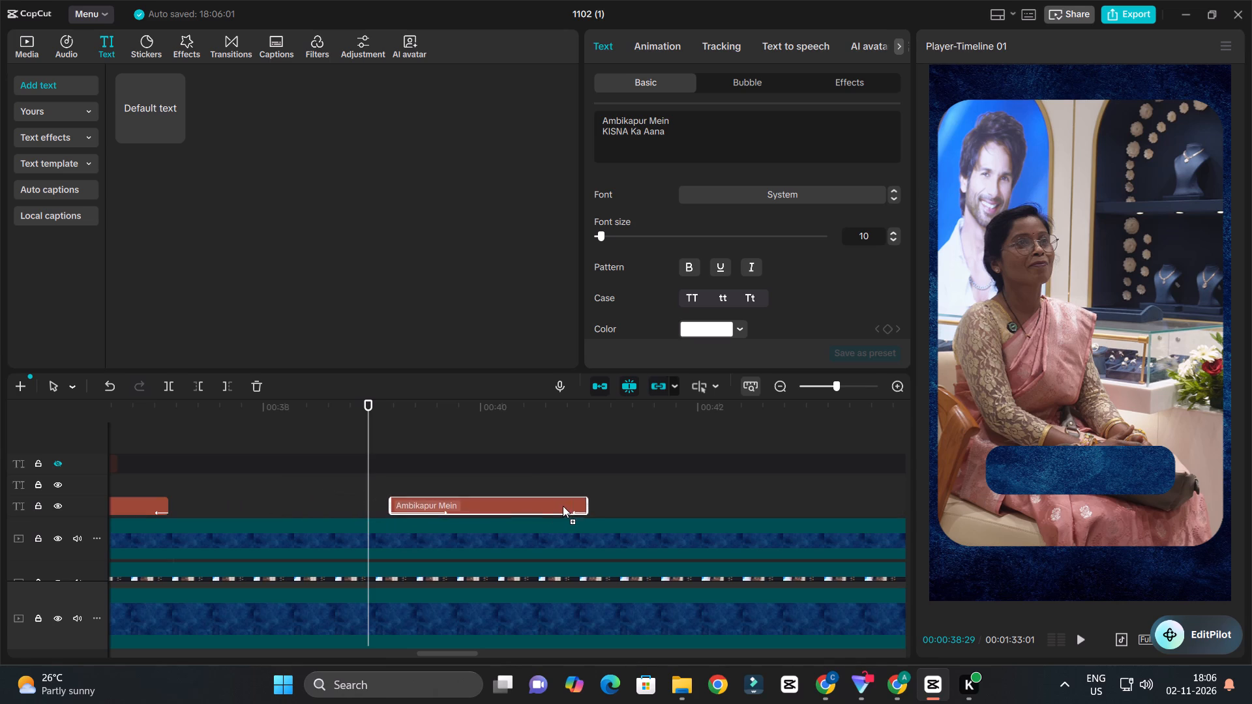
left_click_drag(563, 506, 563, 505, "alt")
left_click_drag(511, 505, 491, 509)
left_click(490, 508)
Replace the duplicate's text with the copied interviewer line and cut it down to "aapke liye kitni badi baat hai?".
left_click(684, 139)
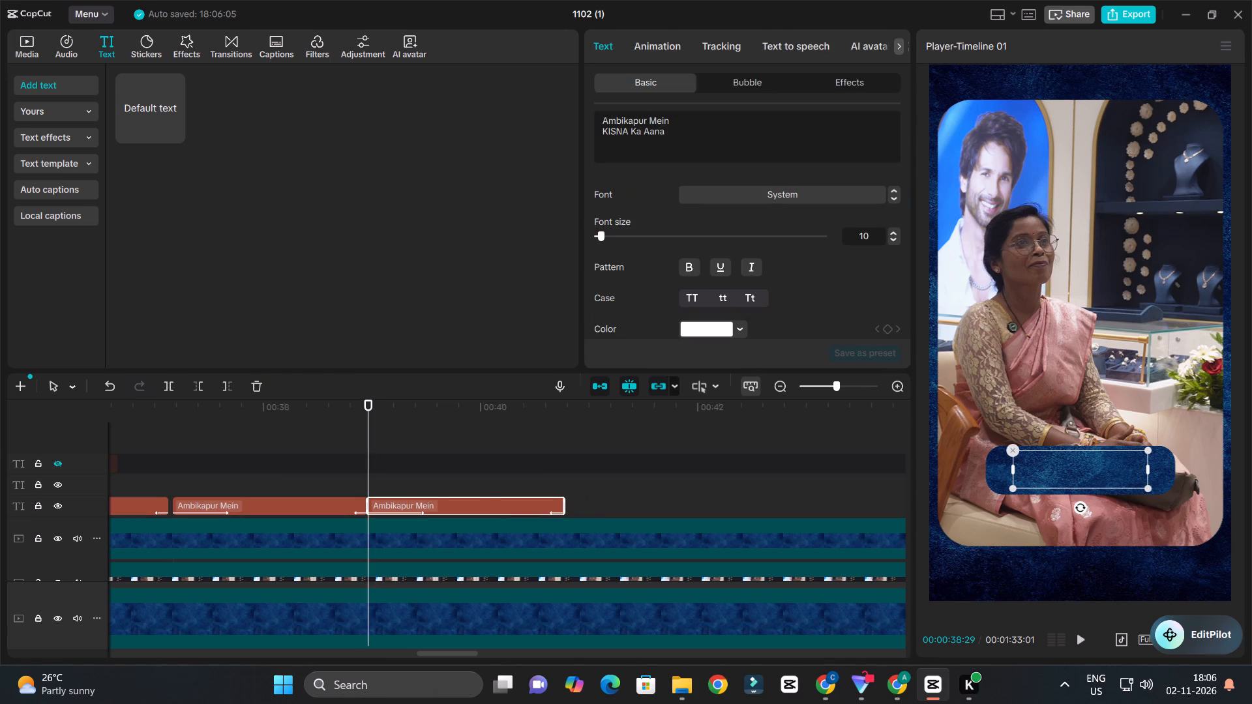
key("ctrl+a")
key("ctrl+v")
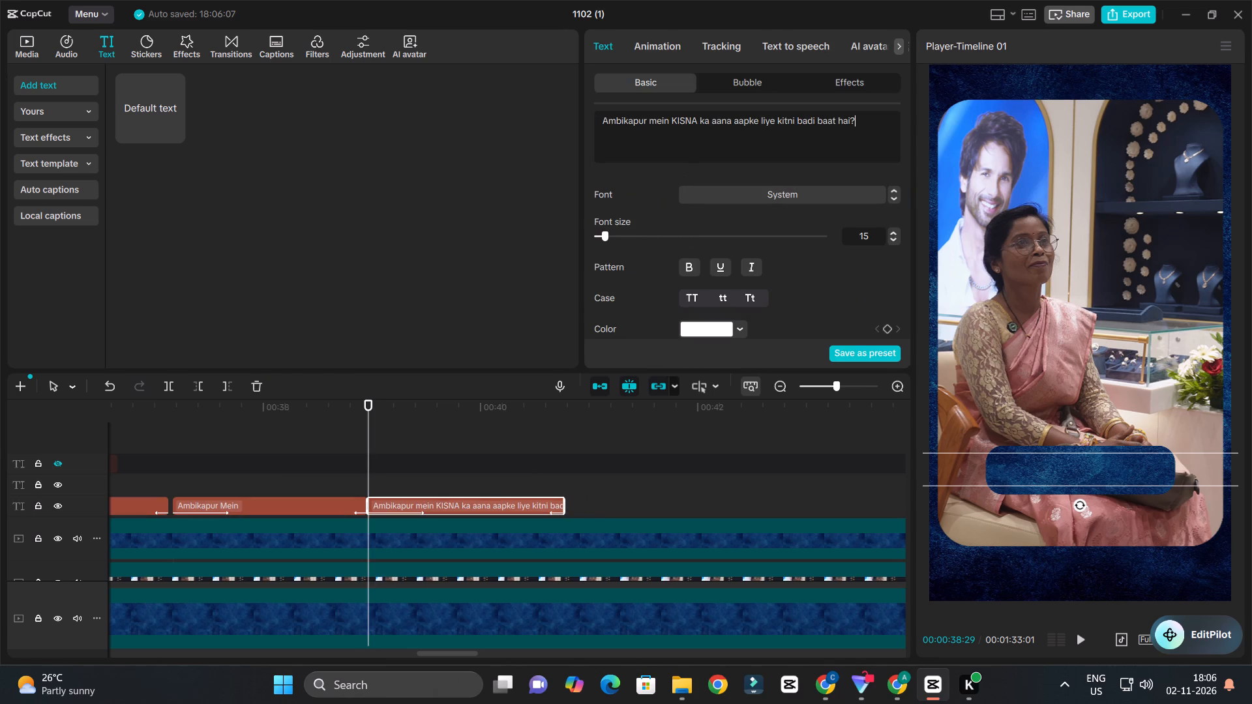
left_click_drag(733, 120, 557, 125)
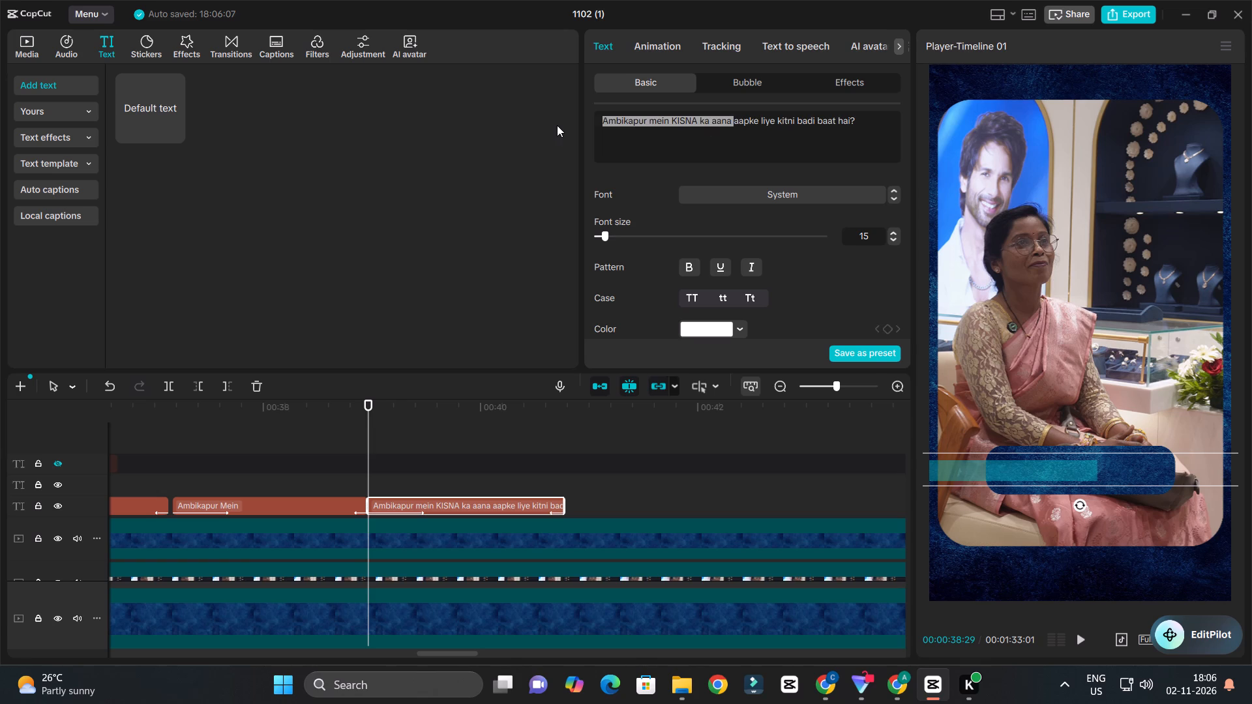
left_click_drag(557, 125, 552, 125)
key("BackSpace")
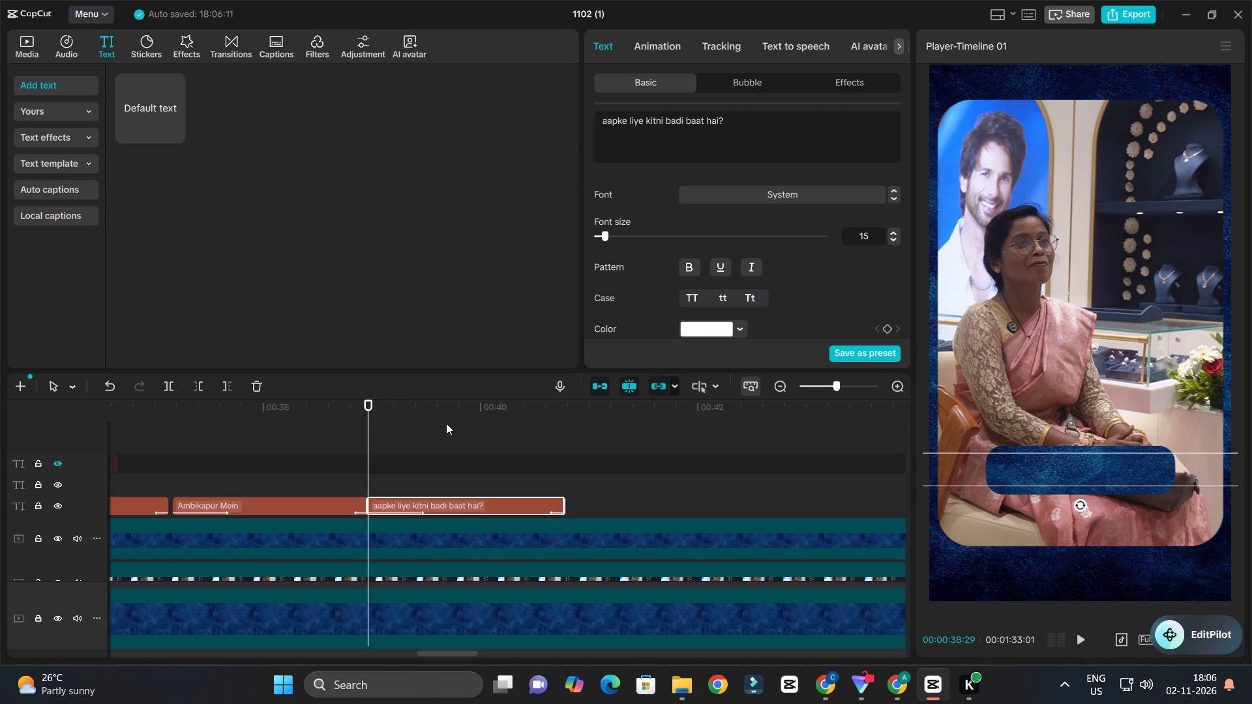
Apply title case to the new caption, break it before "Badi Baat Hai?", and shrink it to fit inside the blue banner.
left_click(746, 295)
key("space")
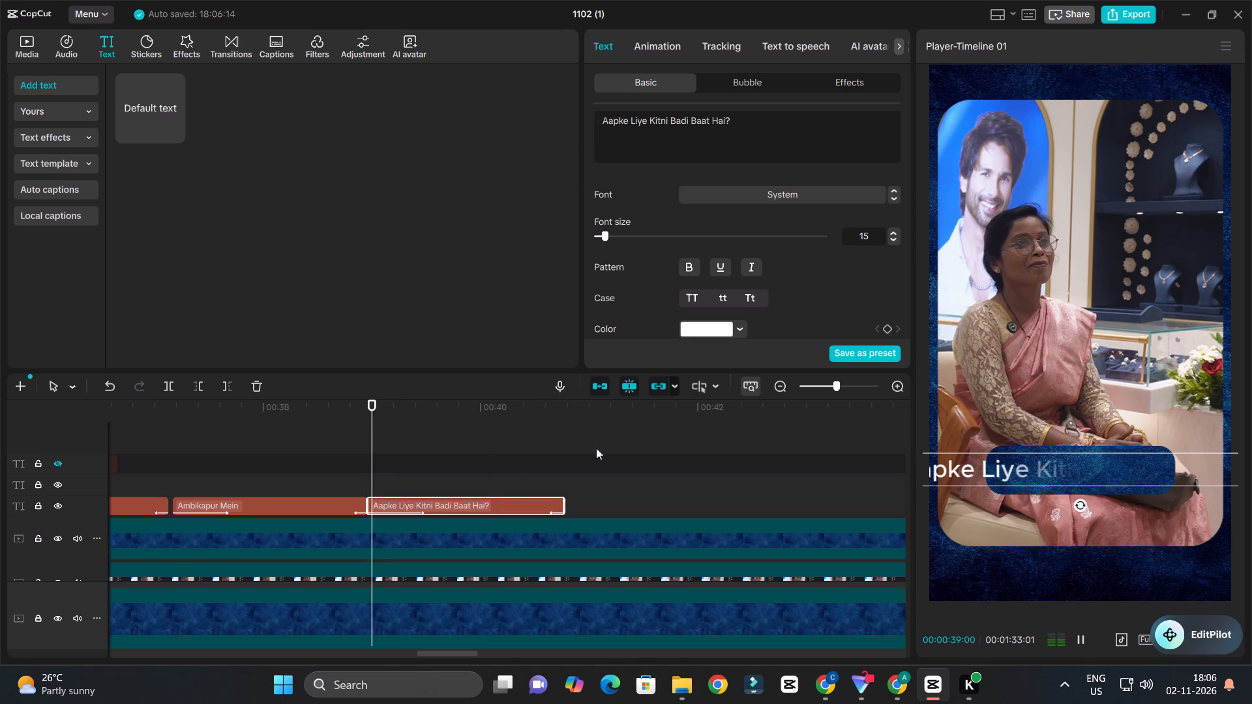
key("space")
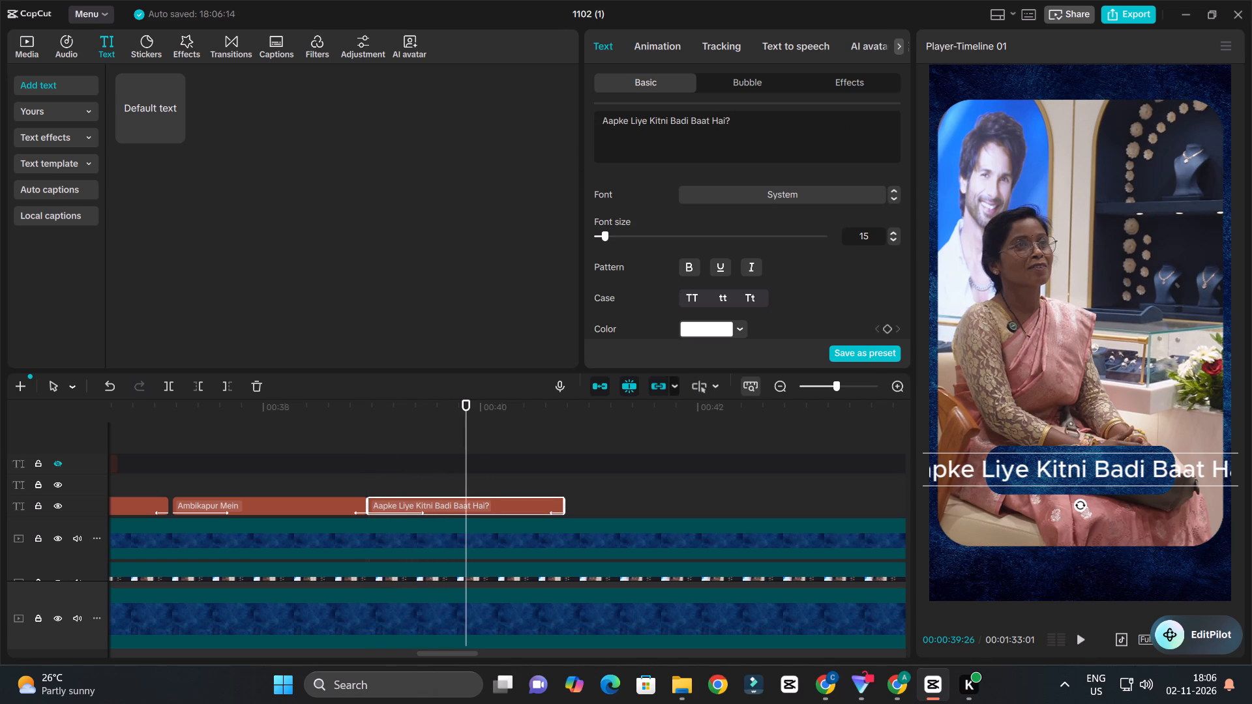
left_click(669, 119)
key("Return")
key("backslash")
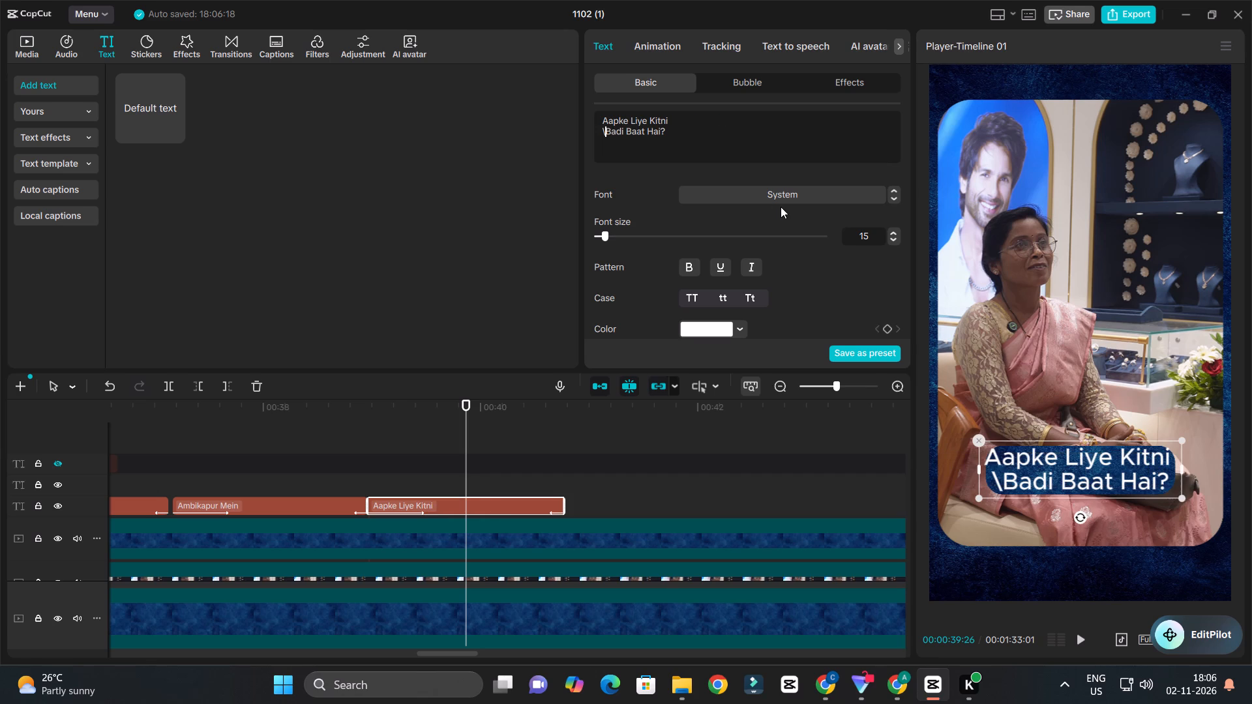
key("BackSpace")
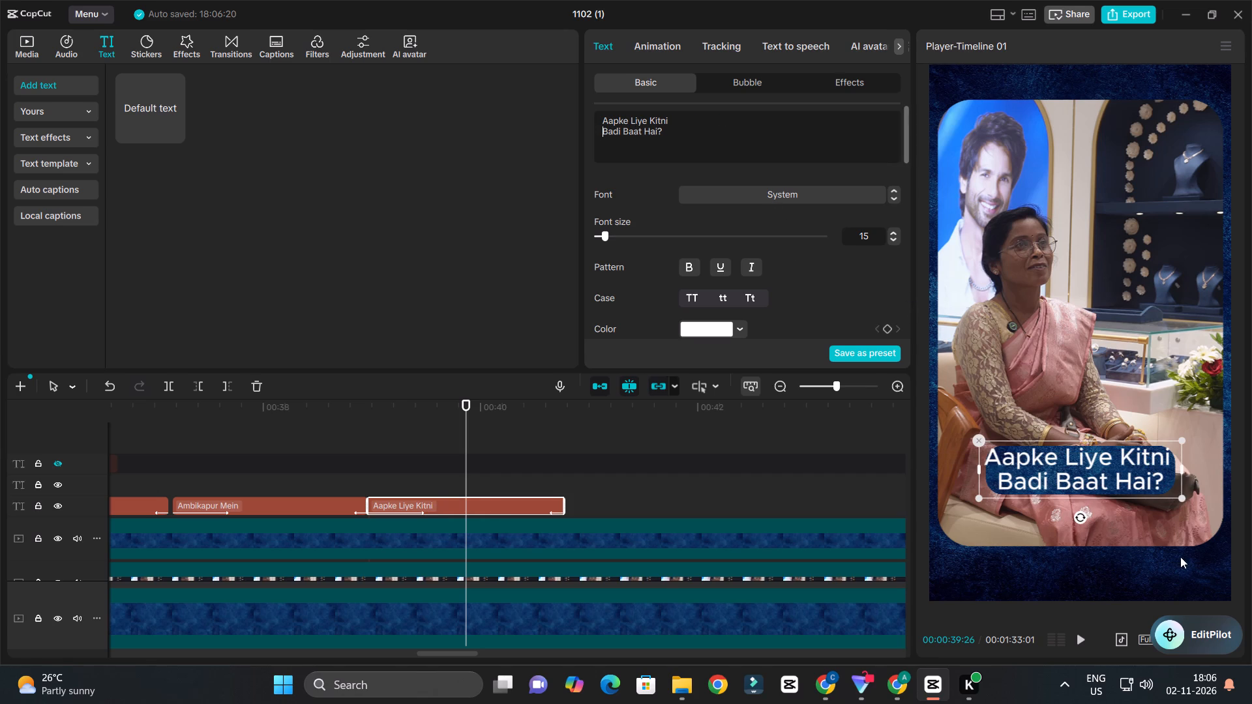
left_click_drag(1181, 496, 1149, 481)
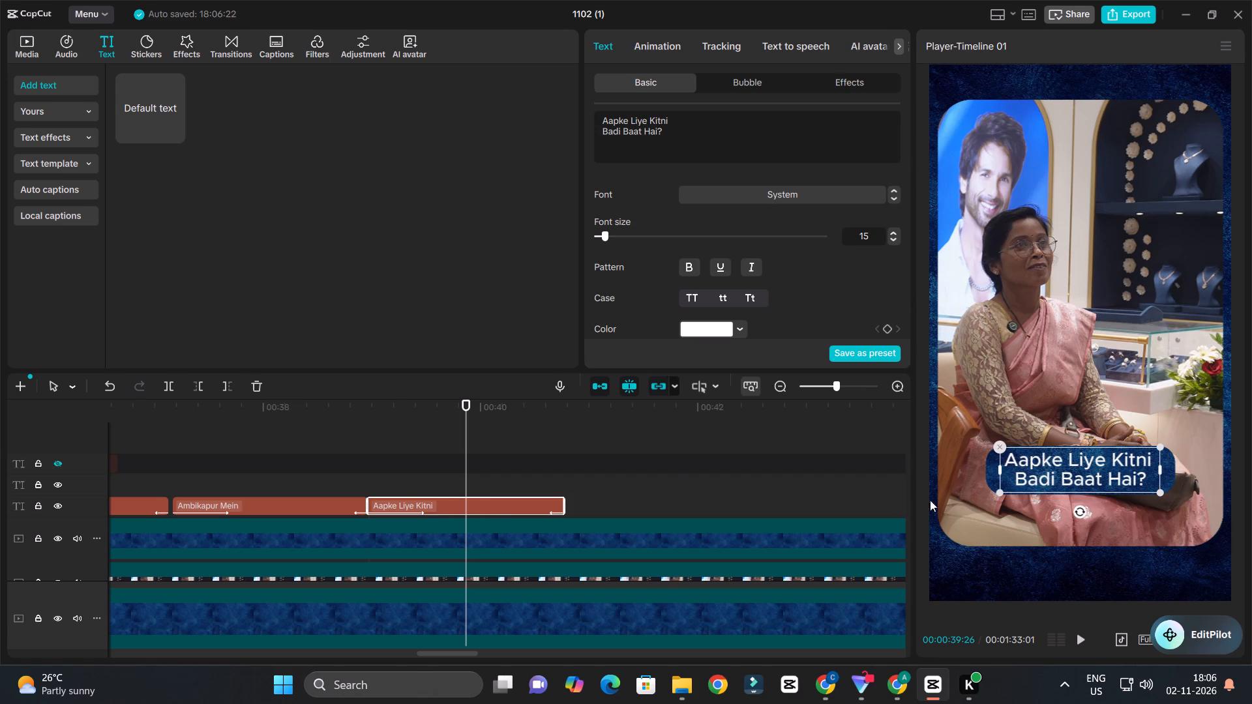
Replay the "Aapke Liye Kitni Badi Baat Hai?" caption and trim the clip's end to about 00:00:40:17 to match the speech.
left_click(337, 412)
key("space")
scroll(442, 430, "down", 4, "ctrl")
scroll(529, 462, "up", 3, "ctrl")
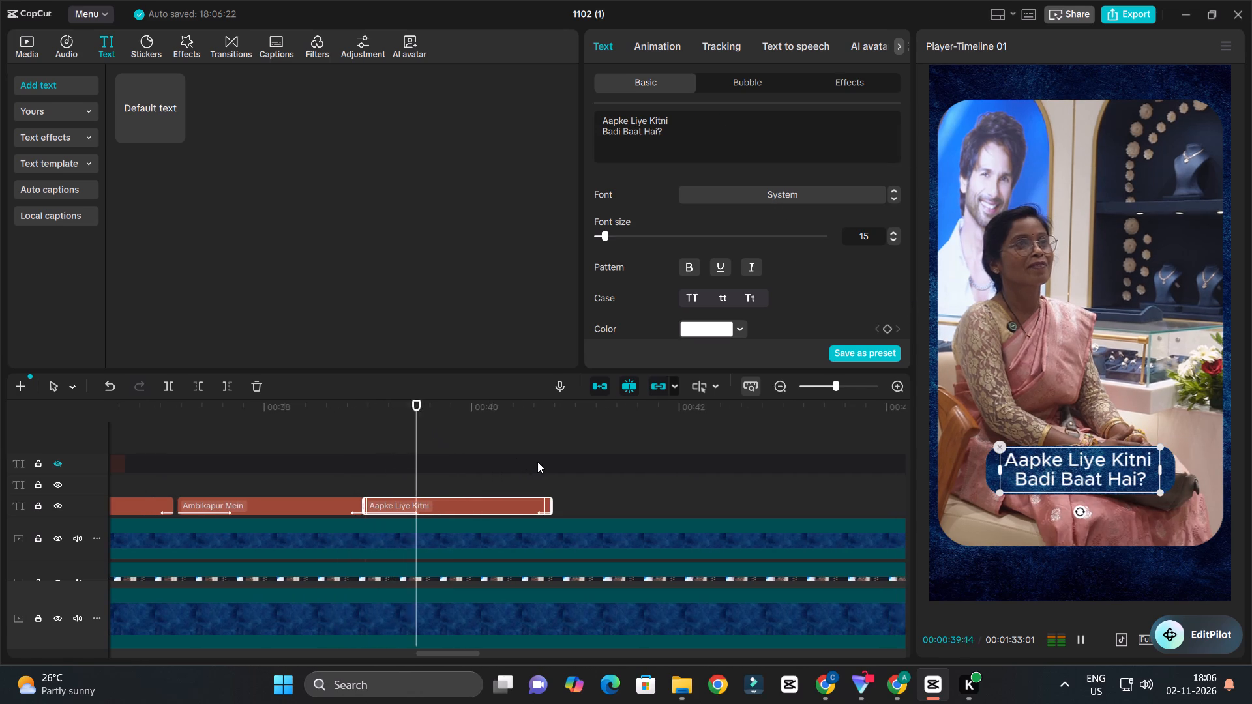
scroll(538, 462, "down", 3, "ctrl")
scroll(556, 473, "up", 3, "ctrl")
key("space")
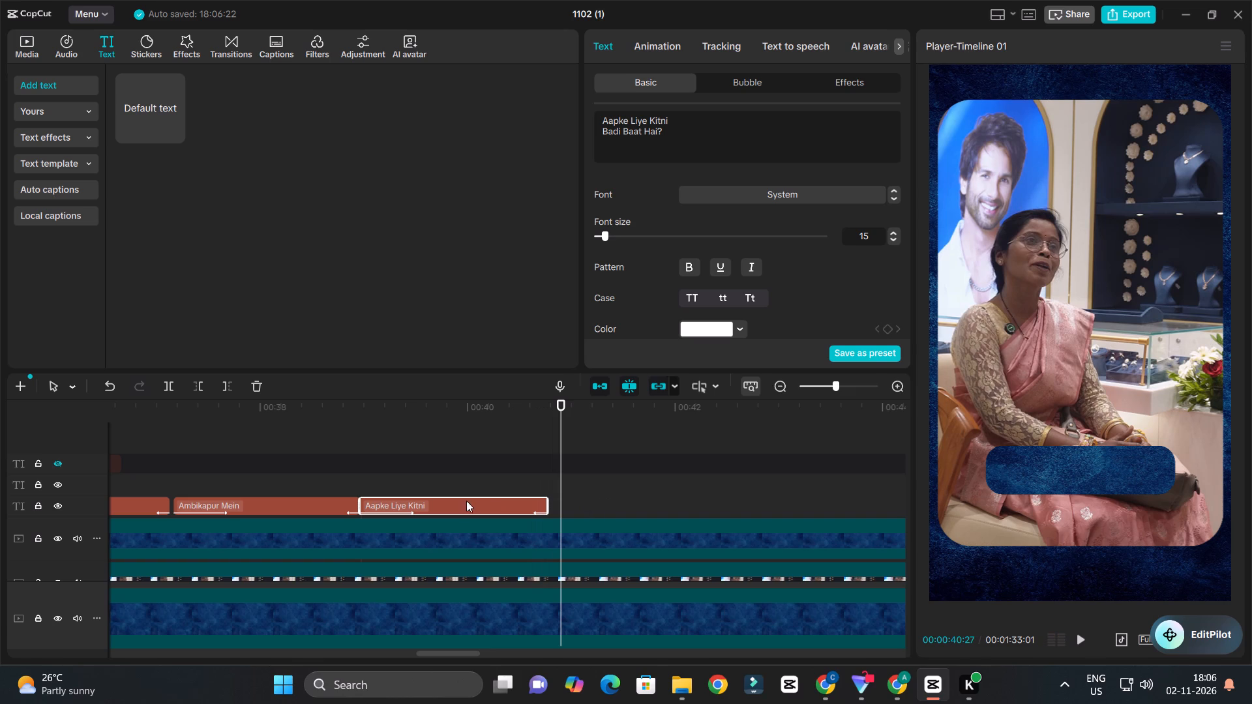
left_click_drag(548, 505, 534, 505)
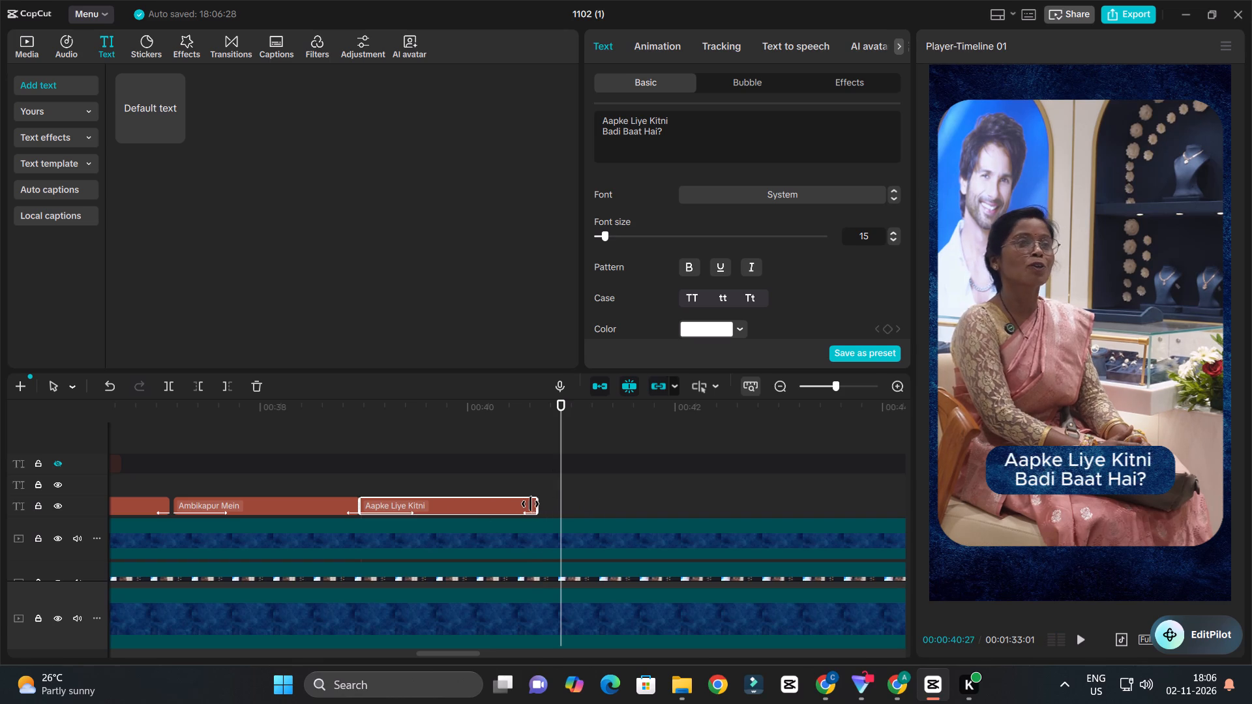
left_click(515, 418)
key("space")
key("space")
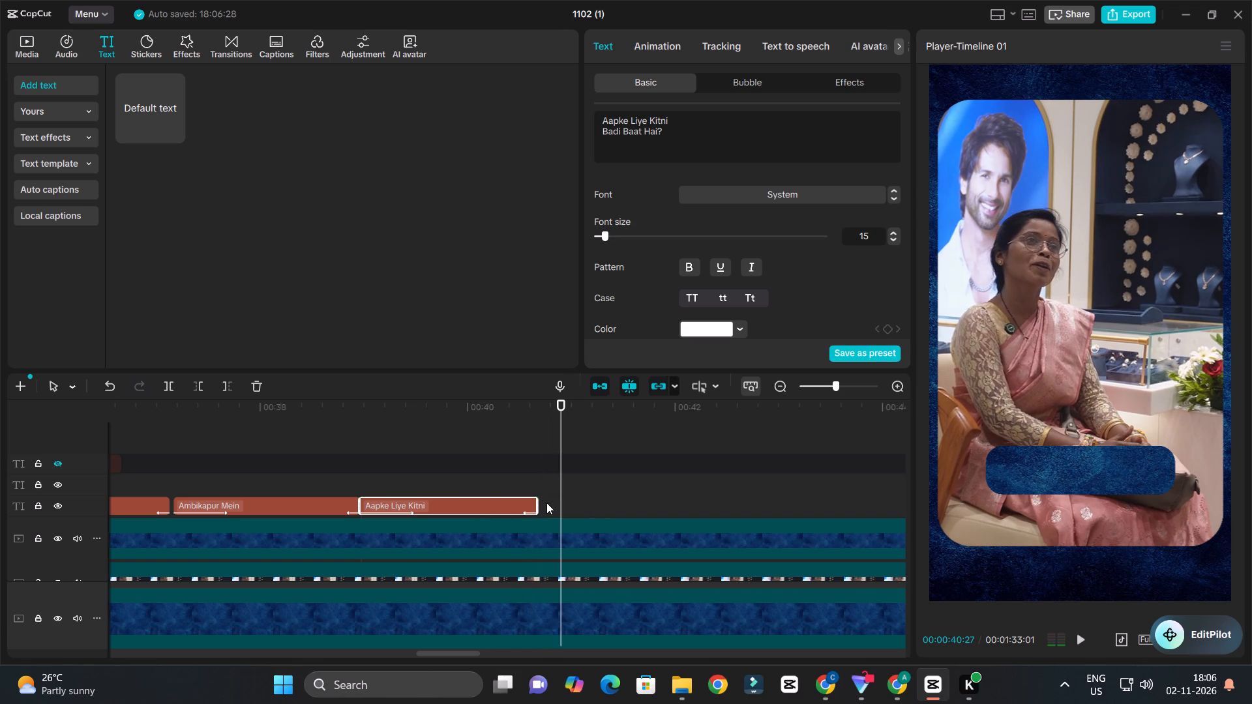
left_click_drag(538, 503, 524, 506)
Play on past the shortened caption and duplicate the "Aapke Liye Kitni" clip directly after itself on the same track.
left_click(513, 415)
key("space")
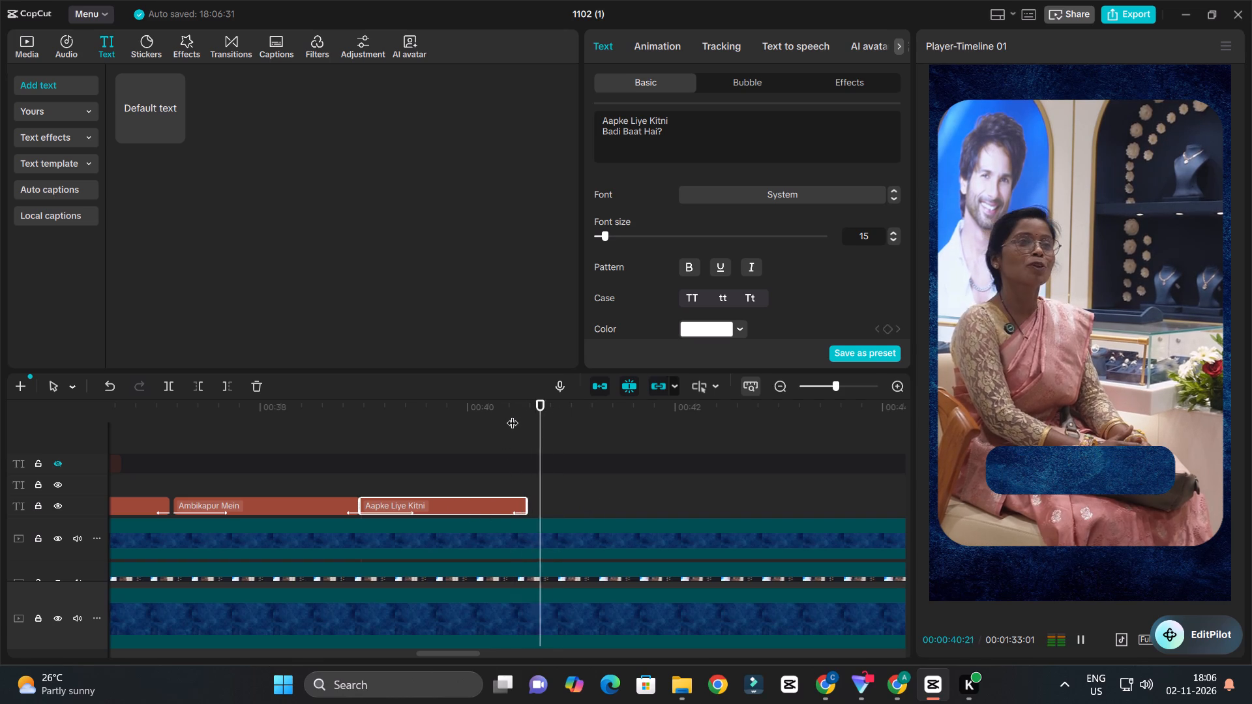
key("space")
left_click_drag(536, 415, 531, 425)
key("space")
key("space")
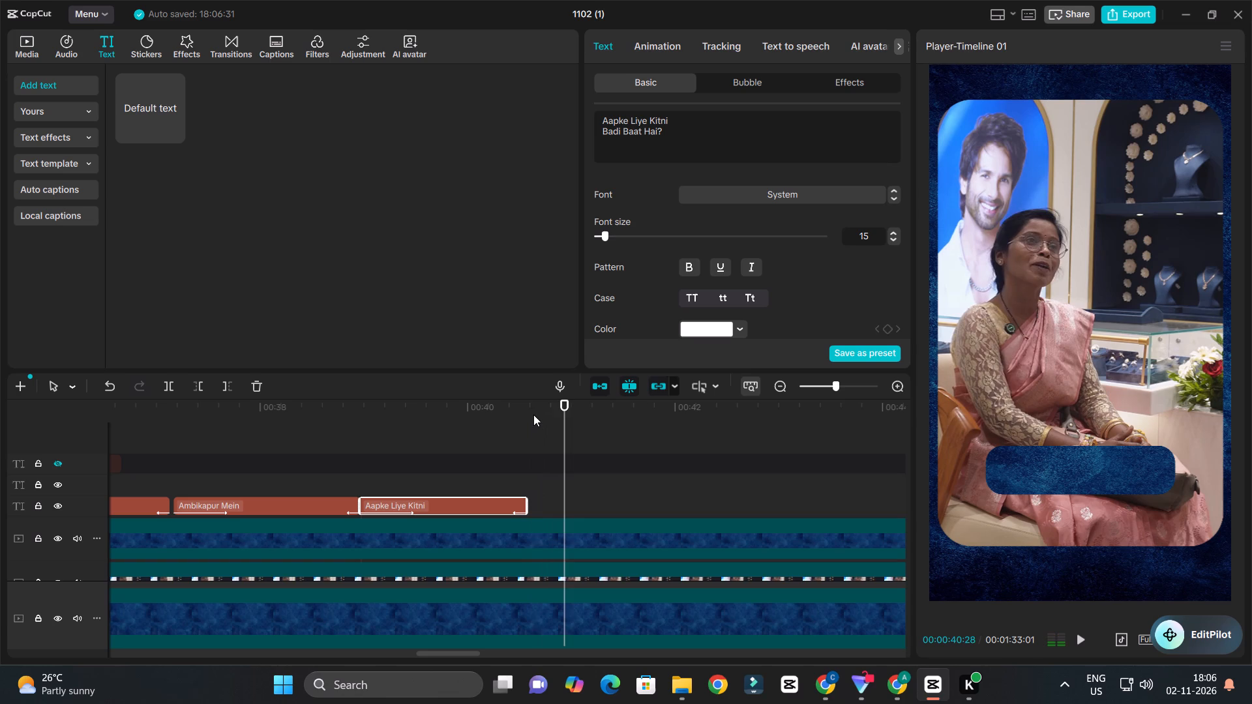
left_click(533, 415)
left_click_drag(453, 509, 659, 513, "alt")
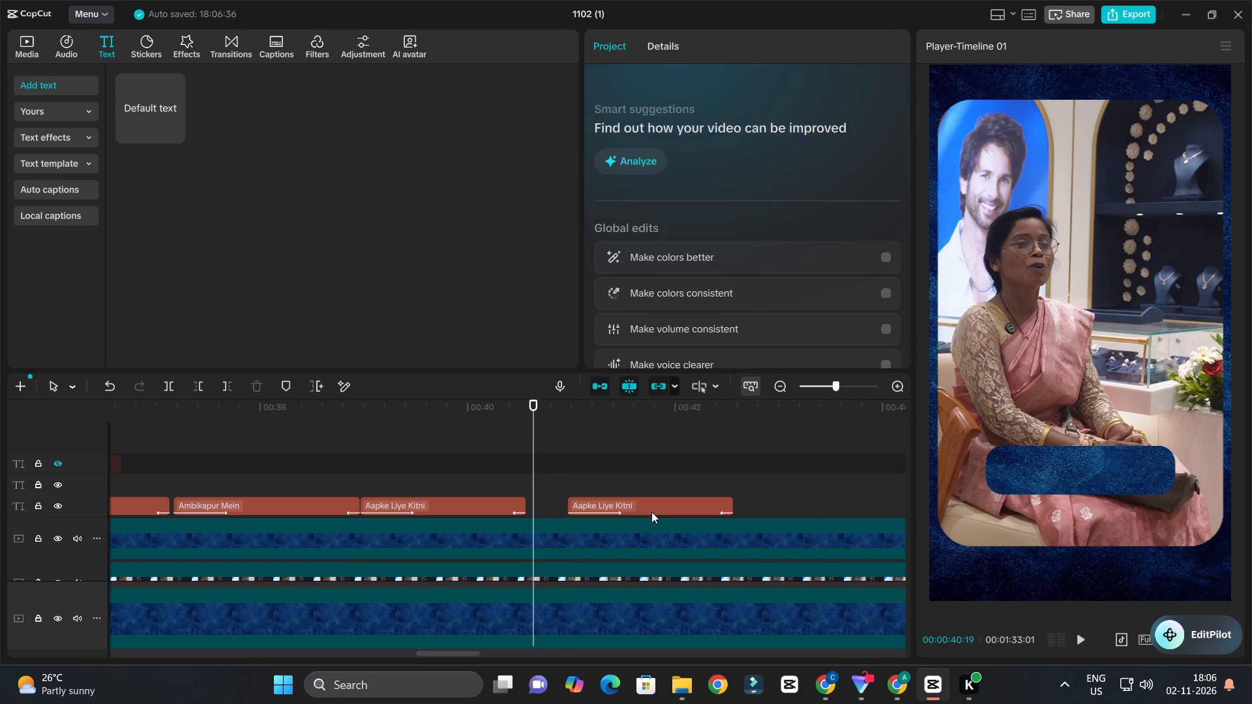
left_click_drag(651, 511, 609, 512)
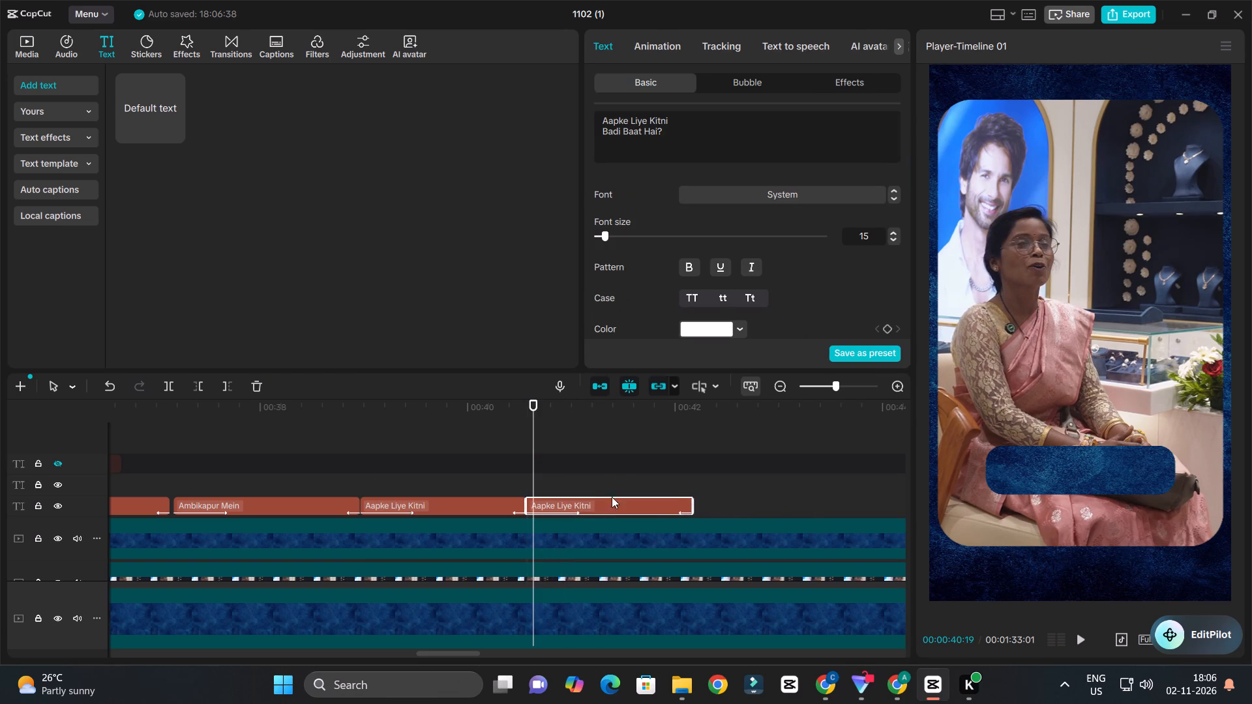
Move the hidden transcript clip further along its track, clear of the captions, to about 00:00:56.
scroll(621, 459, "down", 20, "ctrl")
scroll(621, 459, "down", 5, "ctrl")
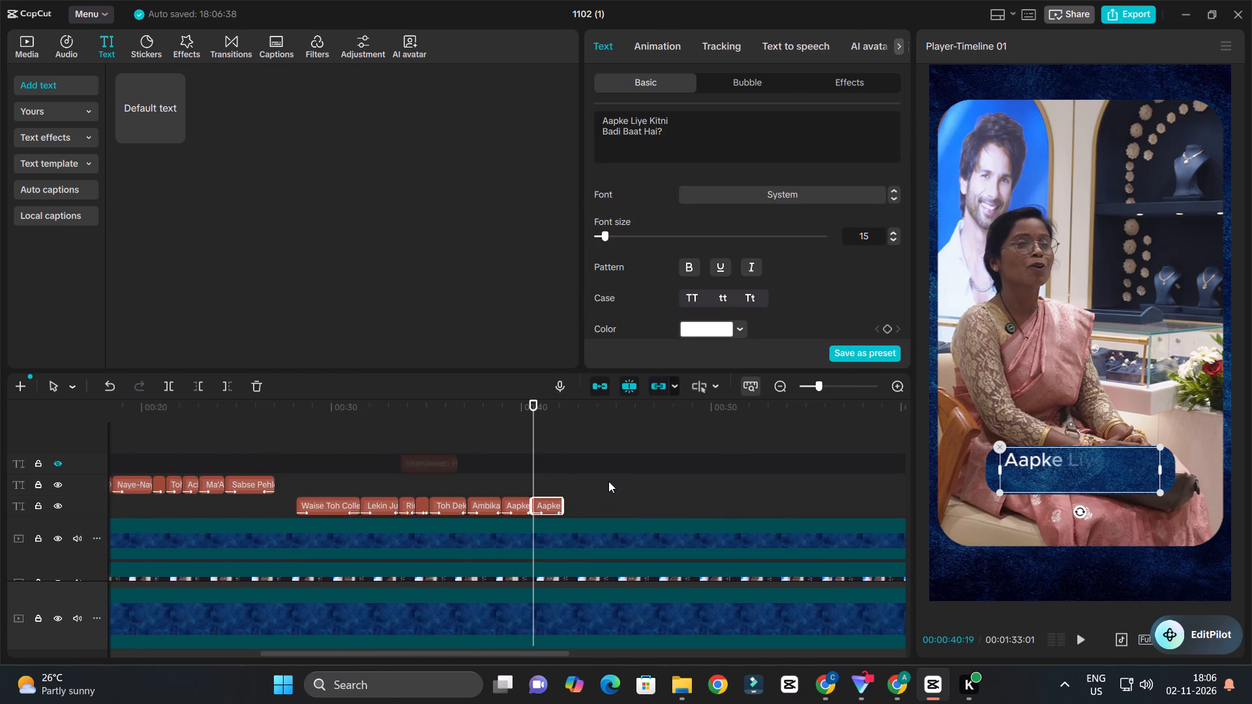
scroll(608, 481, "down", 7, "ctrl")
left_click_drag(392, 464, 401, 466)
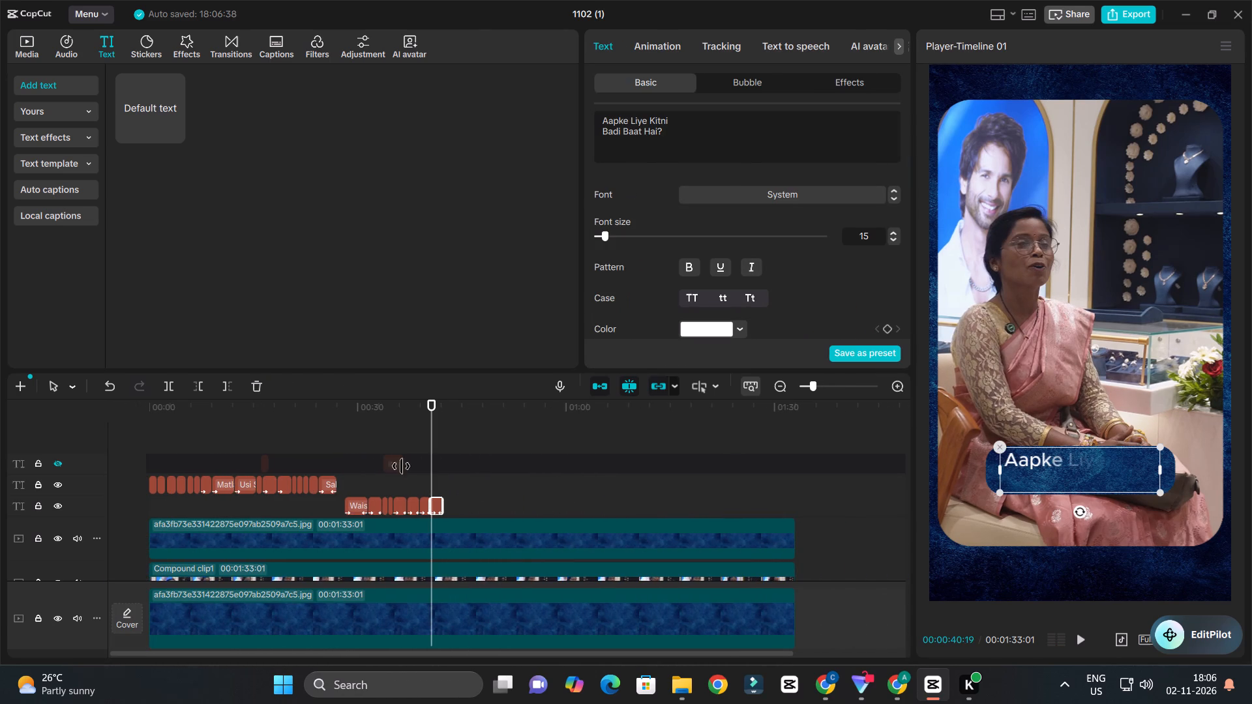
left_click_drag(401, 466, 546, 467)
scroll(520, 483, "up", 6, "ctrl")
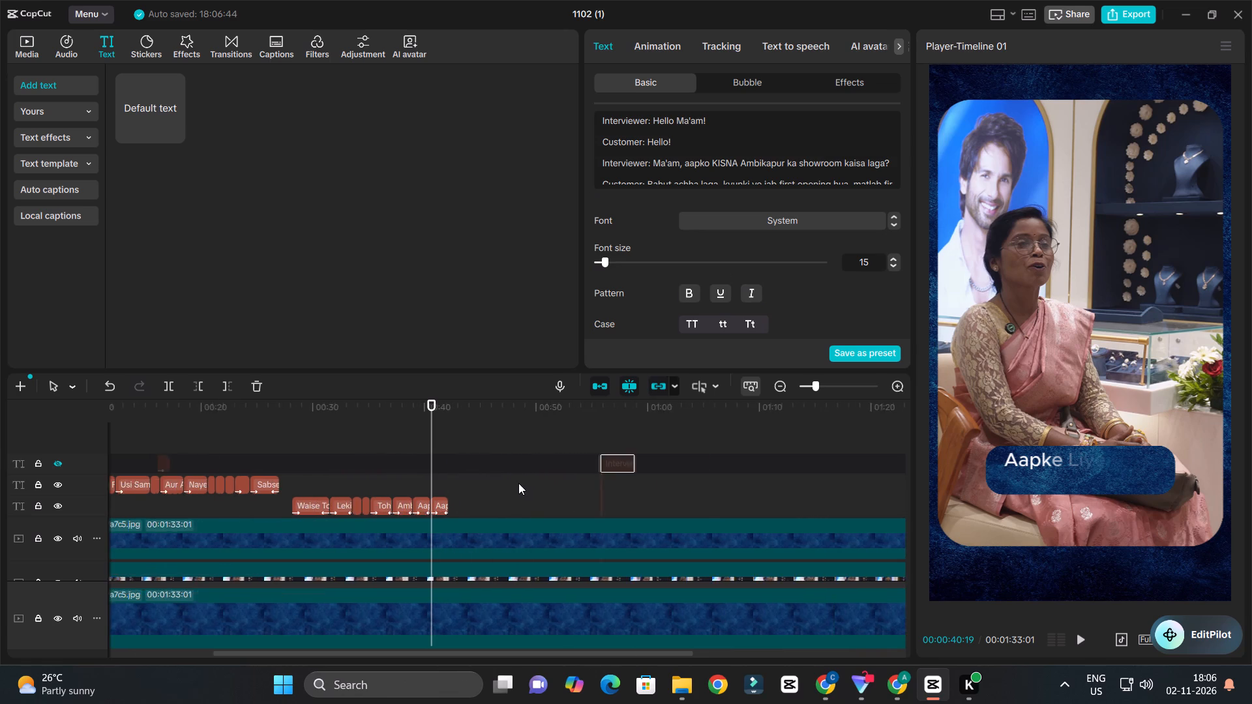
Select all caption clips from "Waise Toh" to the last duplicate and move them up onto the earlier captions' text track.
scroll(518, 483, "up", 2, "ctrl")
scroll(519, 492, "down", 2, "ctrl")
left_click_drag(492, 497, 303, 506)
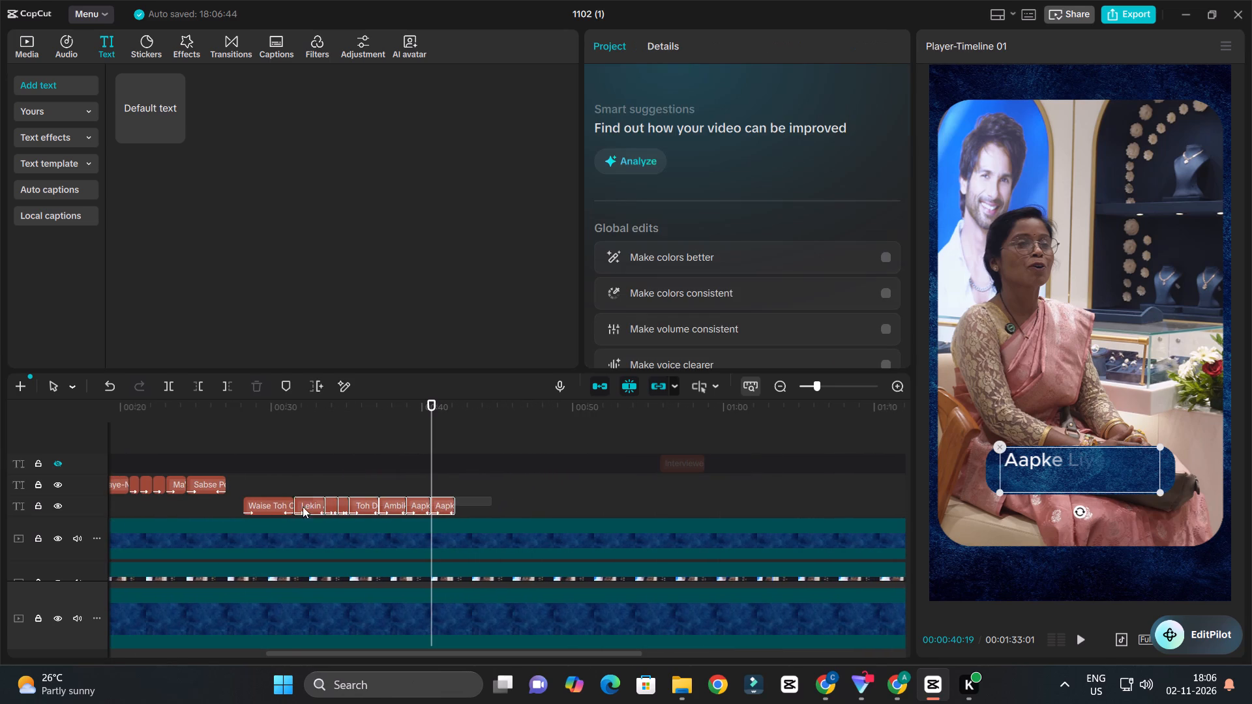
left_click_drag(303, 506, 271, 504)
left_click_drag(271, 504, 271, 491)
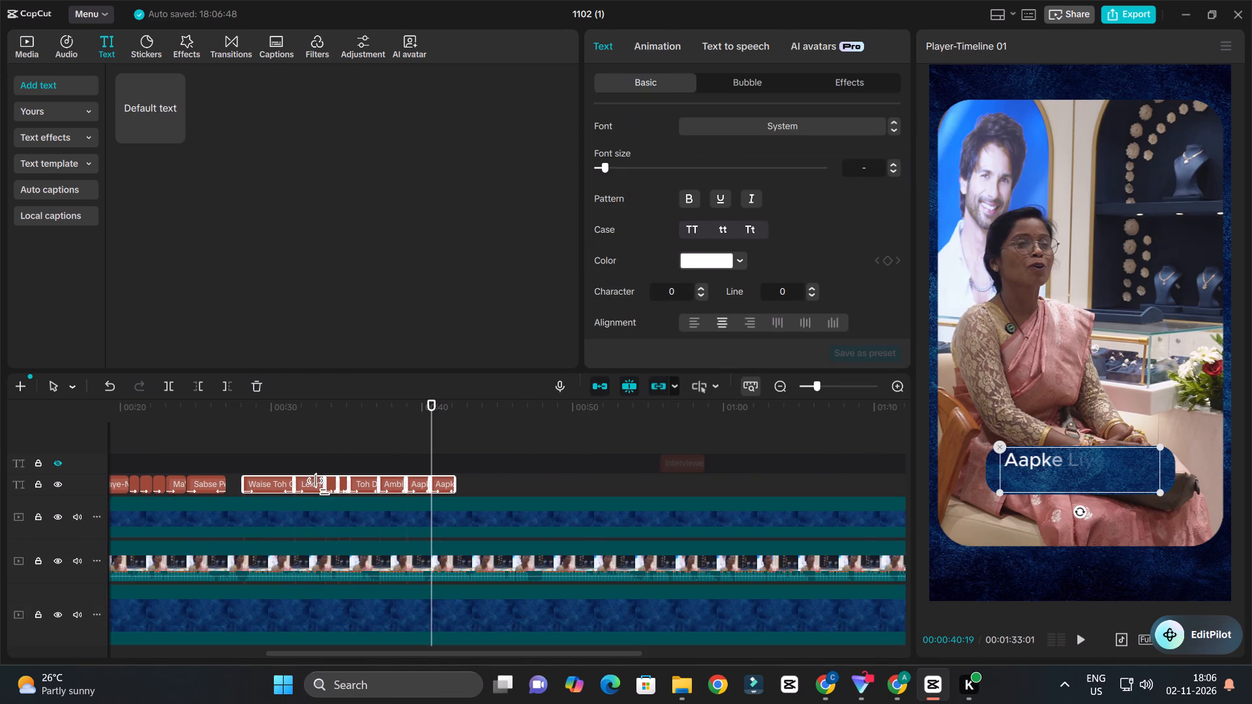
Copy the customer's answer from "Bahut badi baat hai" through "hai na." out of the hidden transcript clip.
scroll(539, 477, "up", 2, "ctrl")
scroll(558, 477, "up", 4)
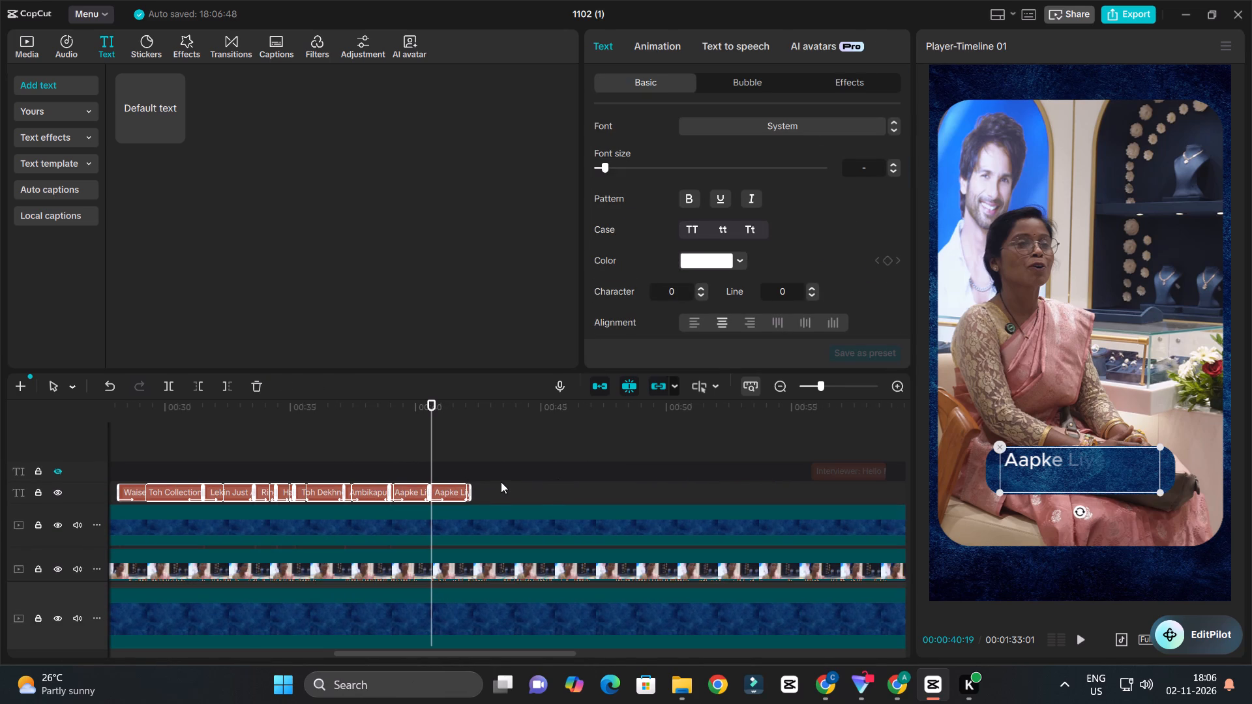
left_click(842, 476)
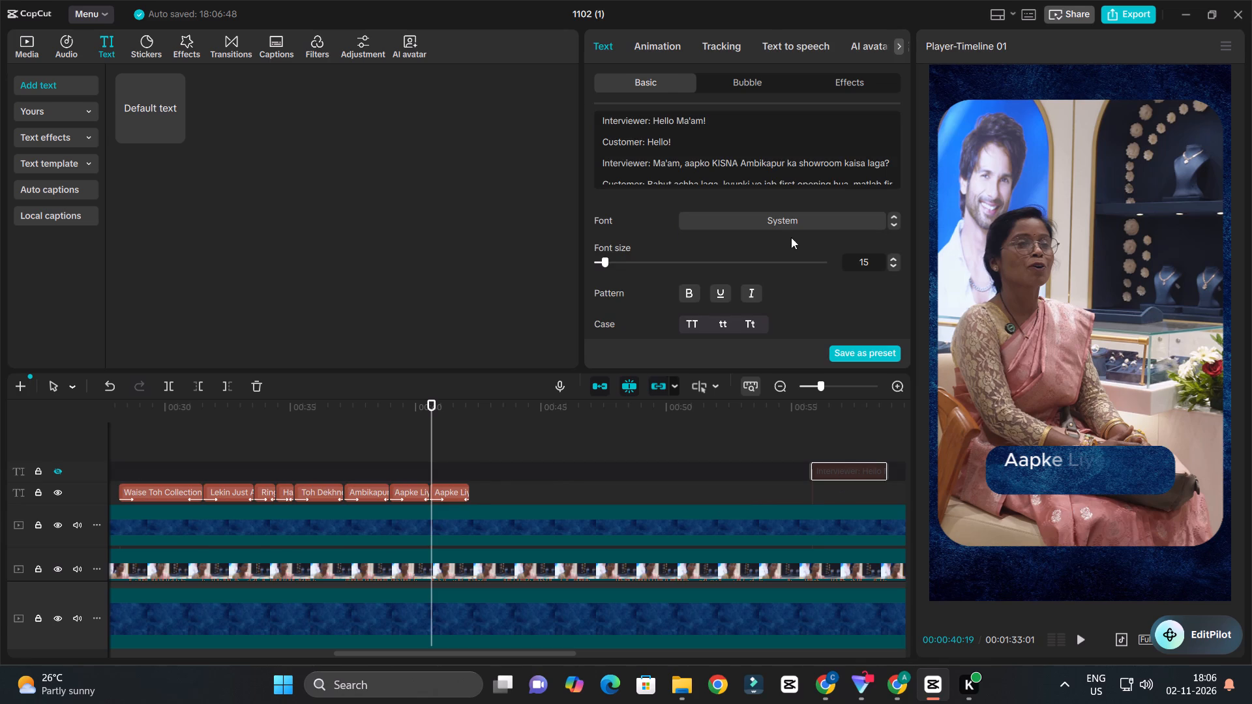
left_click(769, 160)
scroll(769, 147, "down", 2)
scroll(714, 175, "down", 1)
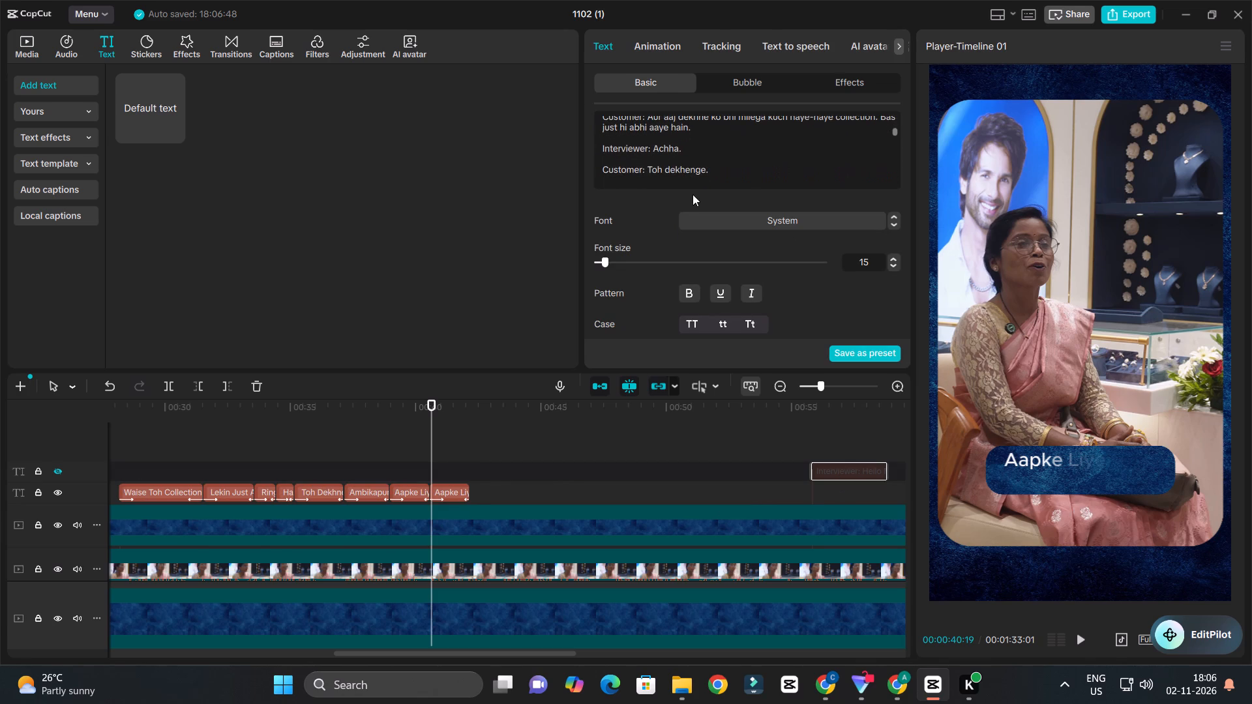
scroll(711, 144, "down", 2)
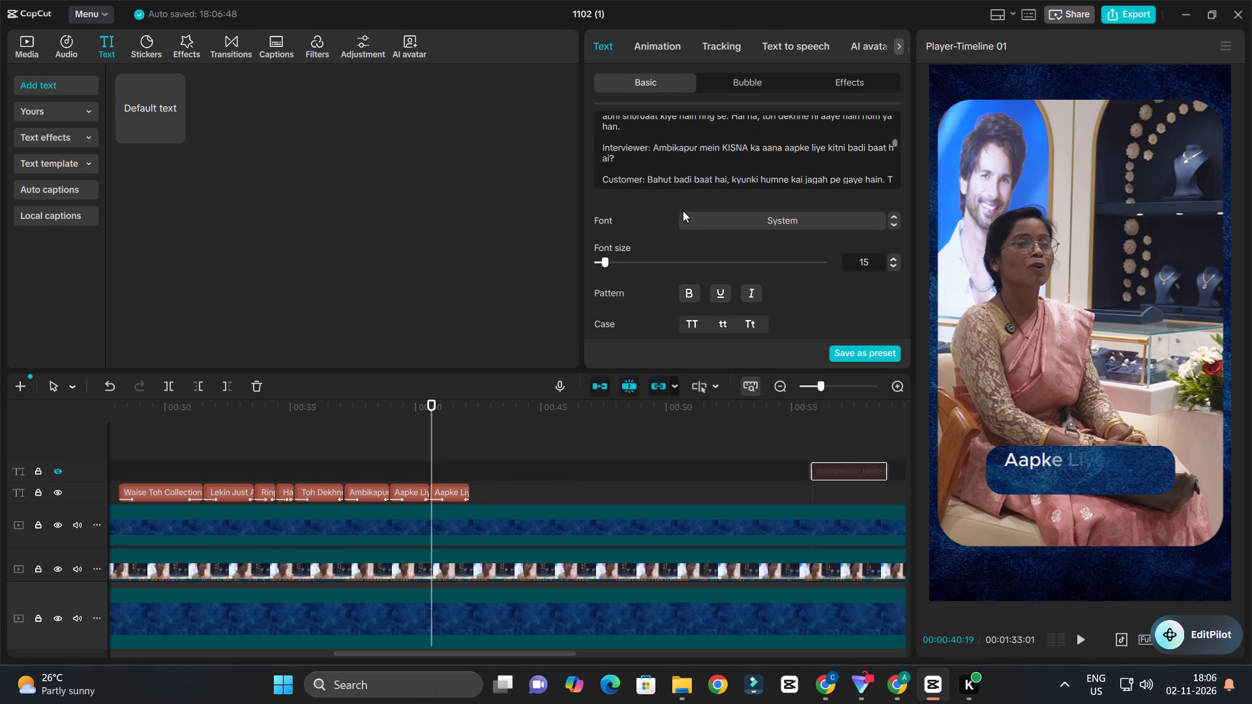
scroll(687, 181, "down", 1)
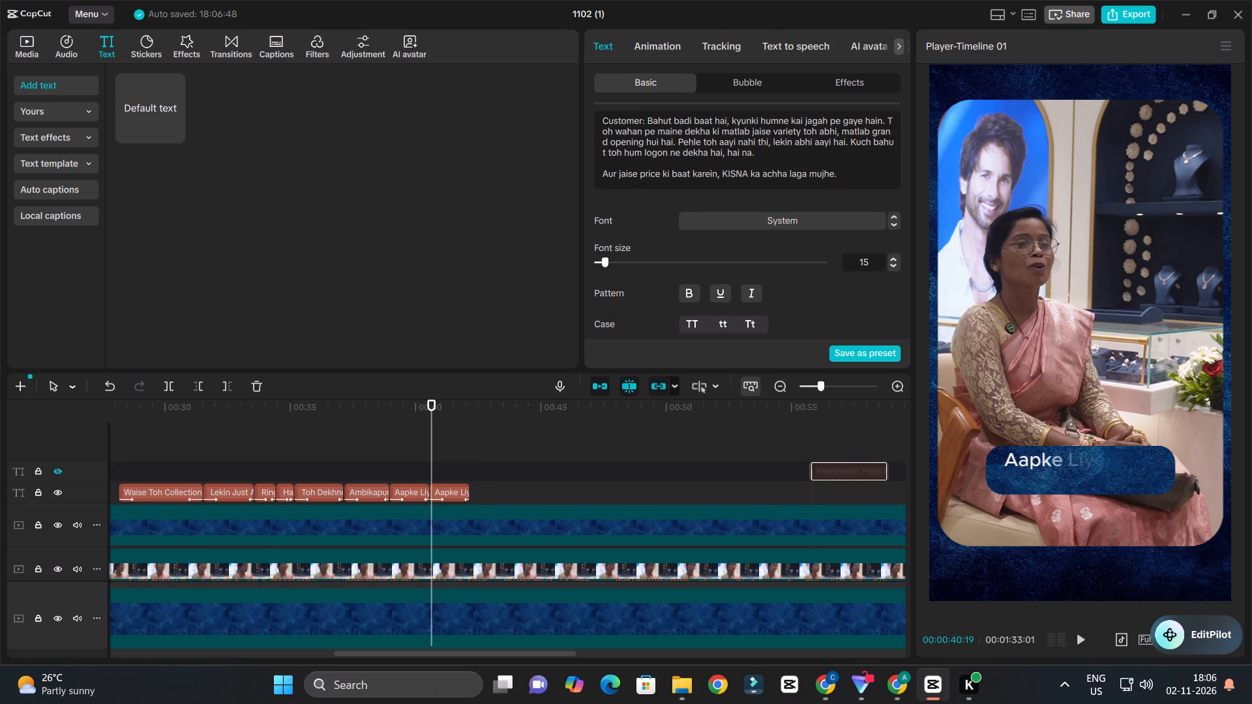
left_click_drag(647, 117, 728, 121)
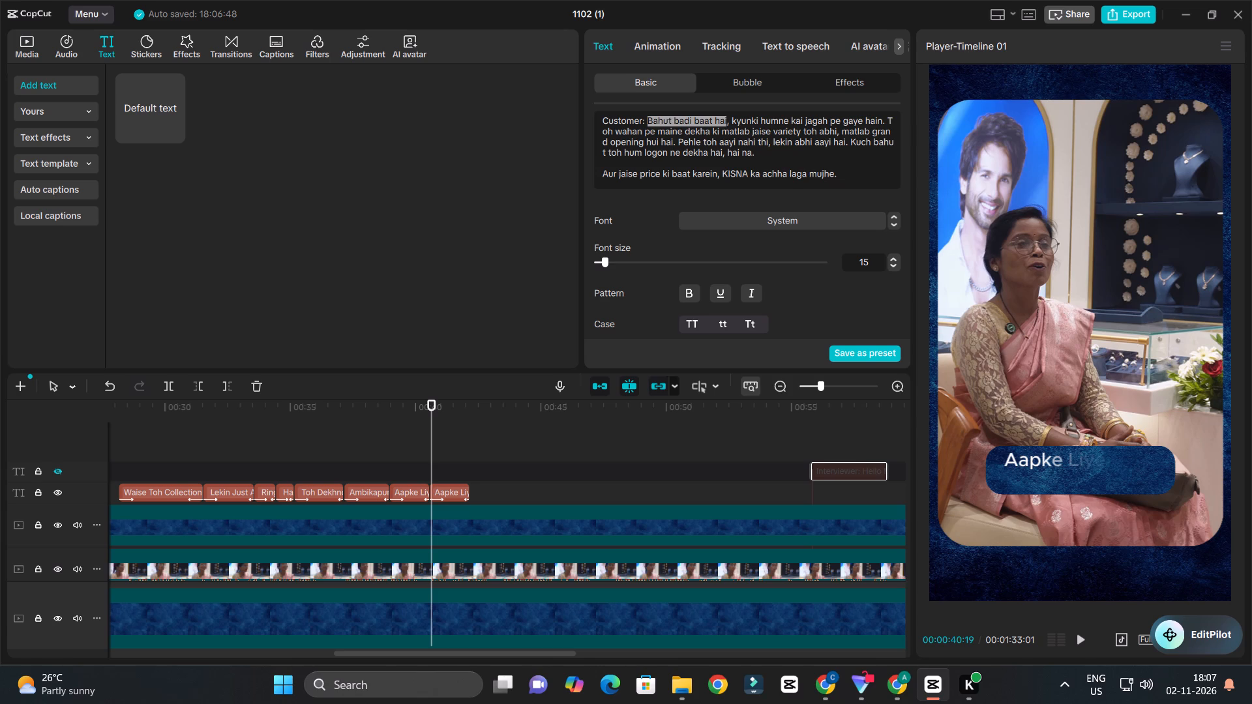
left_click_drag(726, 118, 703, 118)
left_click_drag(649, 119, 796, 154)
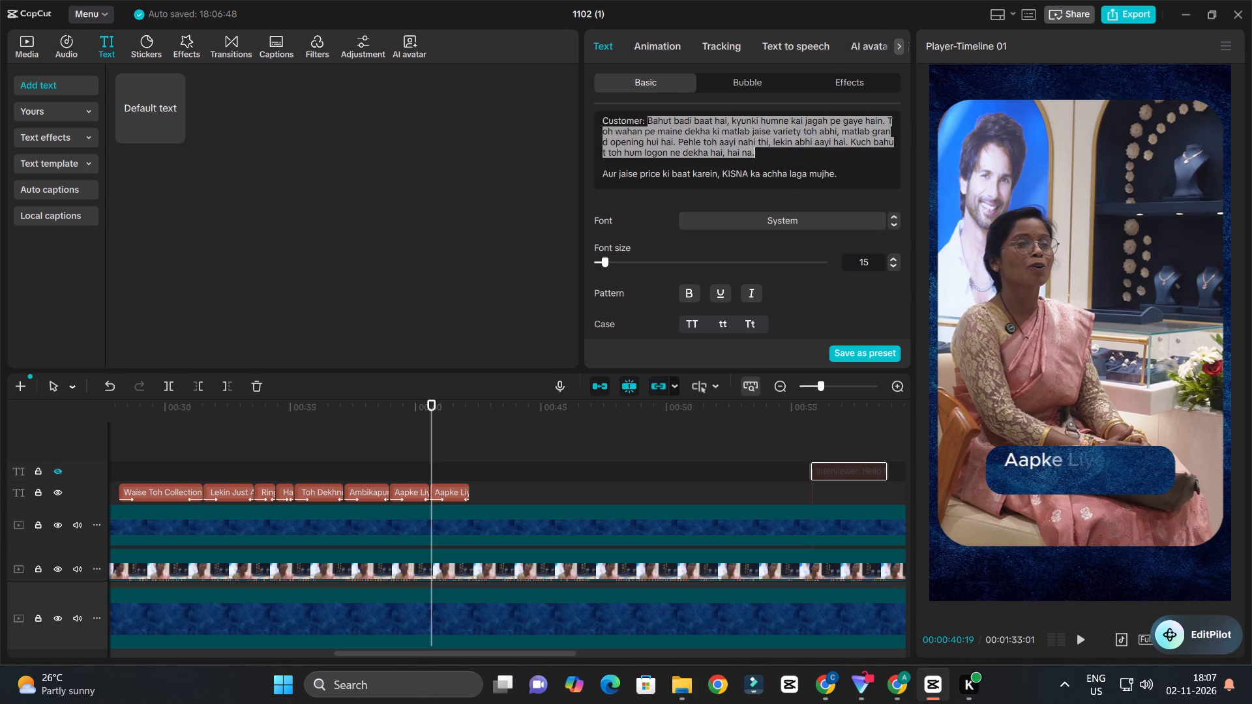
key("ctrl+c")
Replace the last duplicate caption's text with the copied answer, cut down to "Bahut badi baat hai,".
left_click(449, 495)
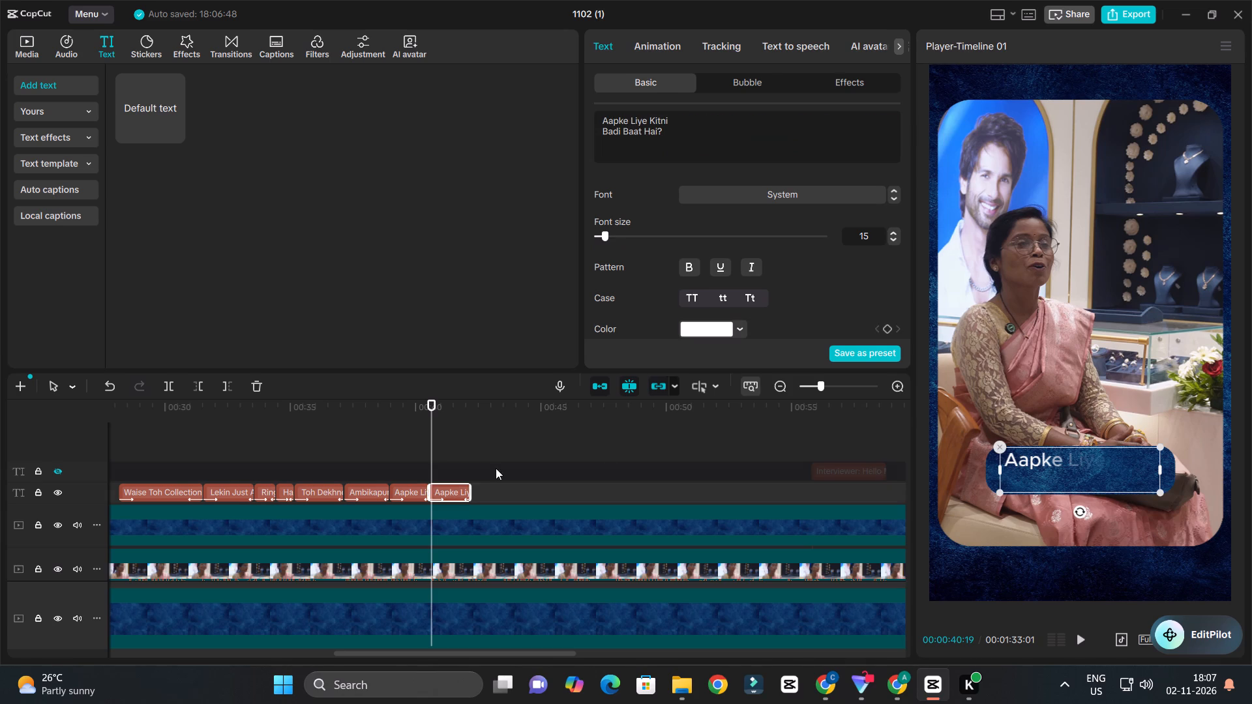
left_click_drag(693, 148, 582, 104)
key("ctrl+v")
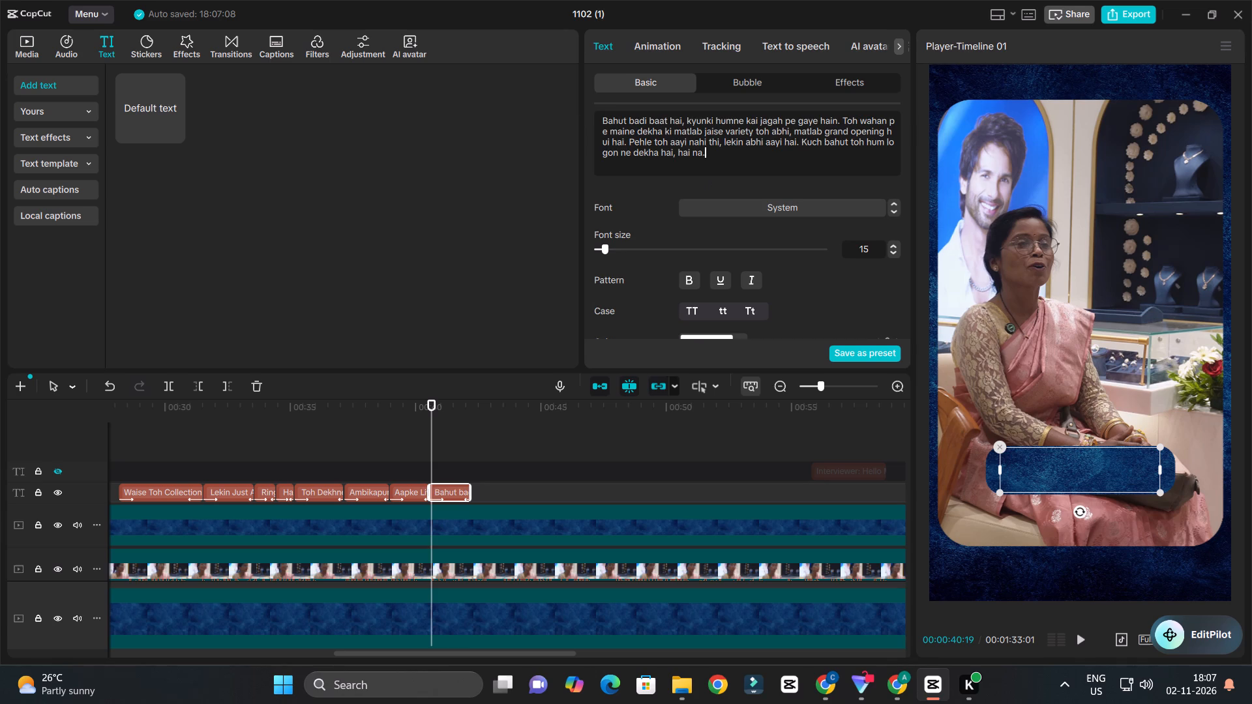
left_click_drag(685, 118, 738, 161)
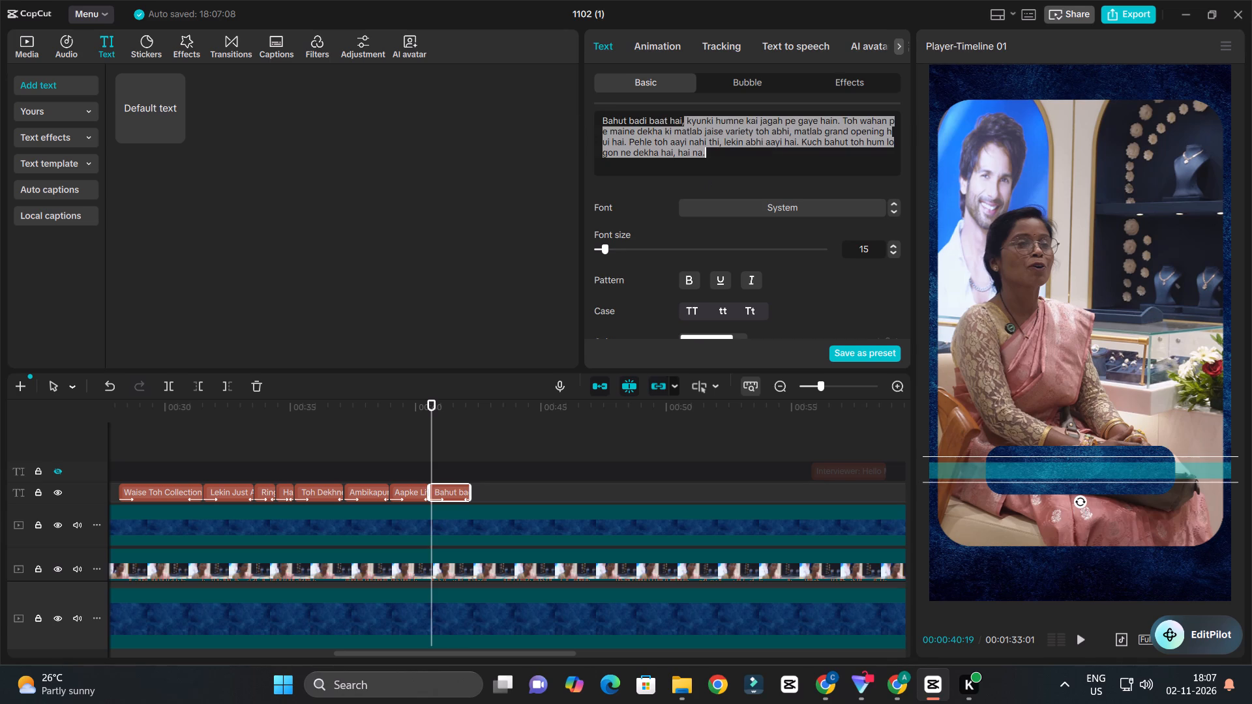
key("BackSpace")
key("space")
scroll(525, 452, "up", 3, "ctrl")
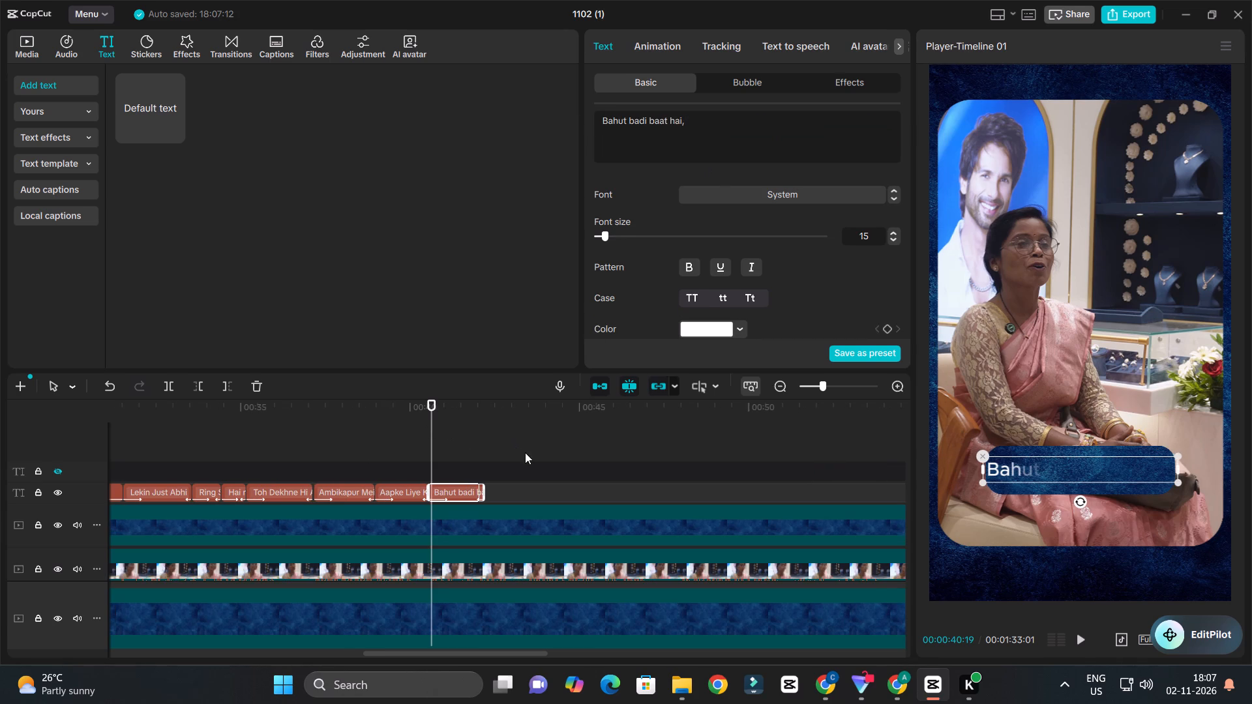
key("BackSpace")
Play into the "Bahut badi baat hai," caption and scale its text down slightly to fit inside the blue banner.
left_click(410, 414)
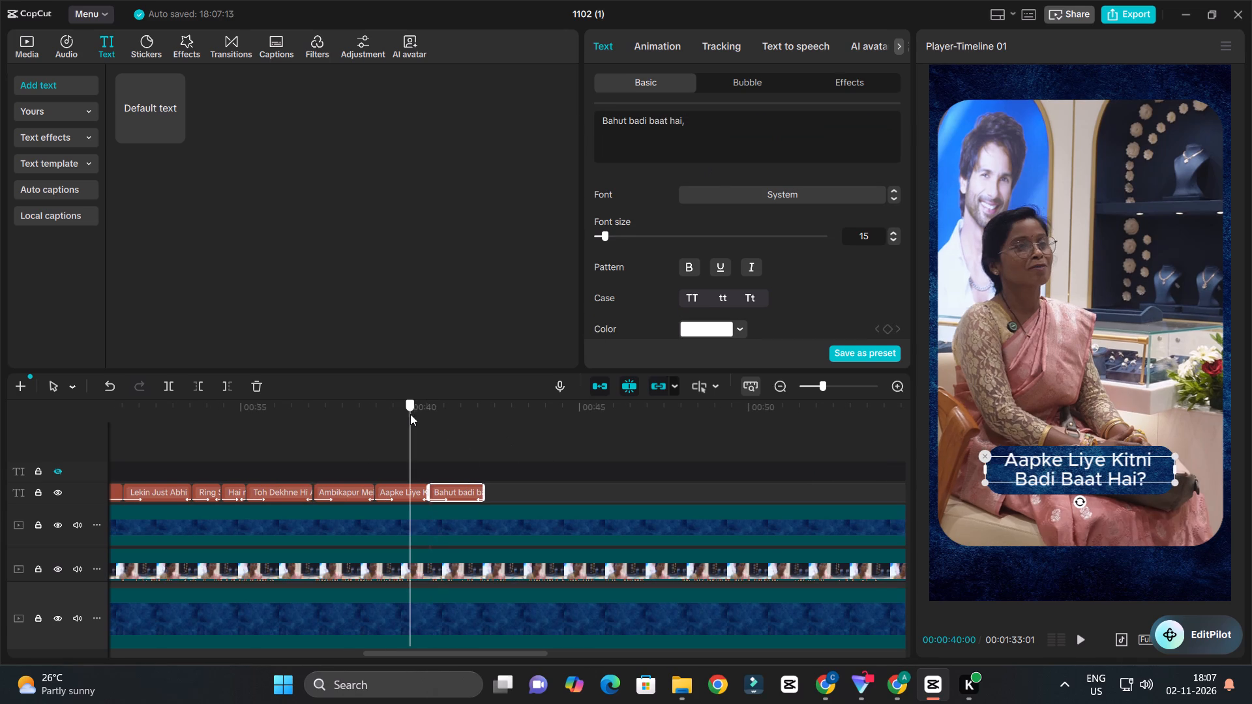
key("space")
scroll(621, 472, "up", 7, "ctrl")
key("space")
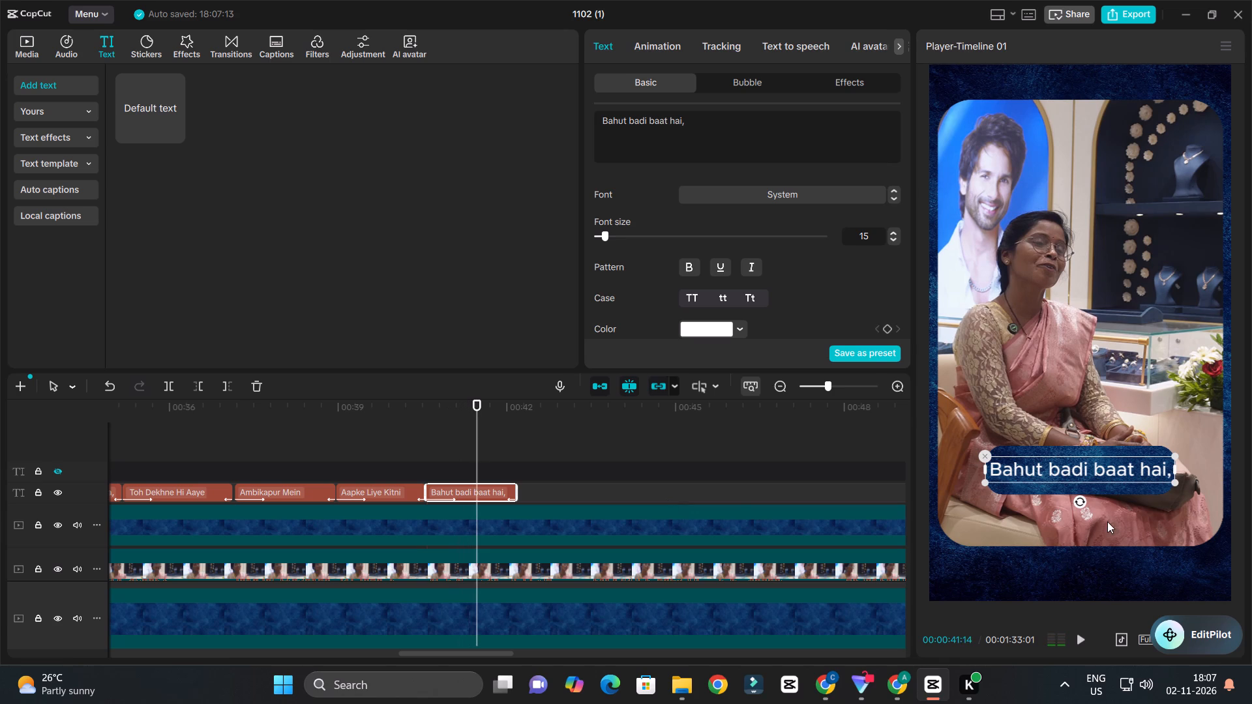
left_click_drag(1179, 484, 1170, 482)
Replay the "Bahut badi baat hai," caption and trim the clip's end to about 00:00:41:15 to match the speech.
key("space")
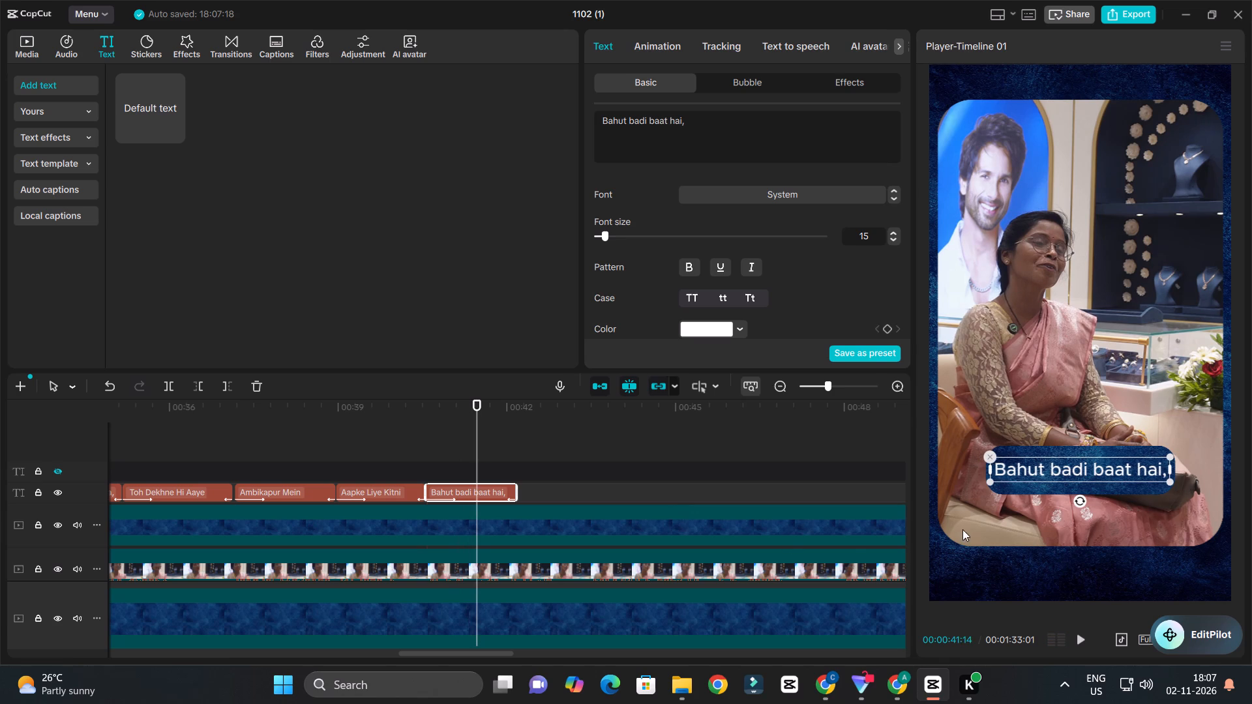
scroll(561, 482, "up", 4, "ctrl")
key("space")
left_click(402, 422)
key("space")
scroll(592, 461, "up", 2, "ctrl")
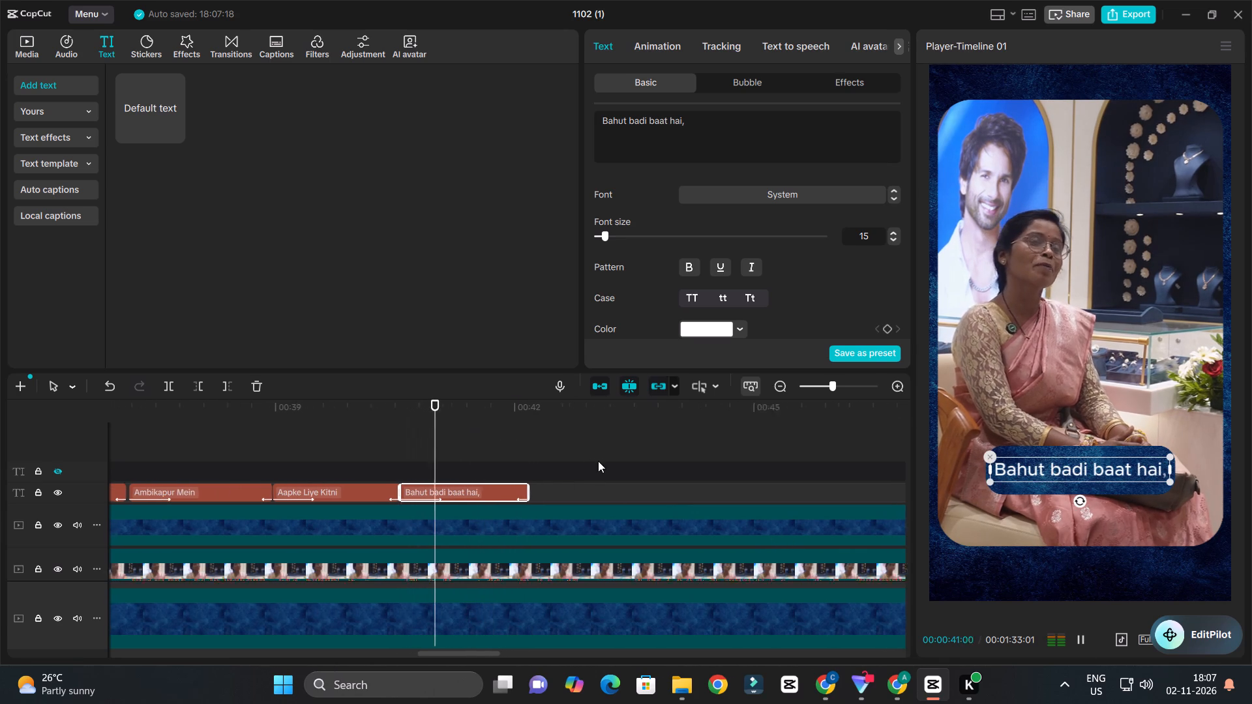
scroll(598, 461, "up", 4, "ctrl")
key("space")
left_click_drag(485, 407, 479, 420)
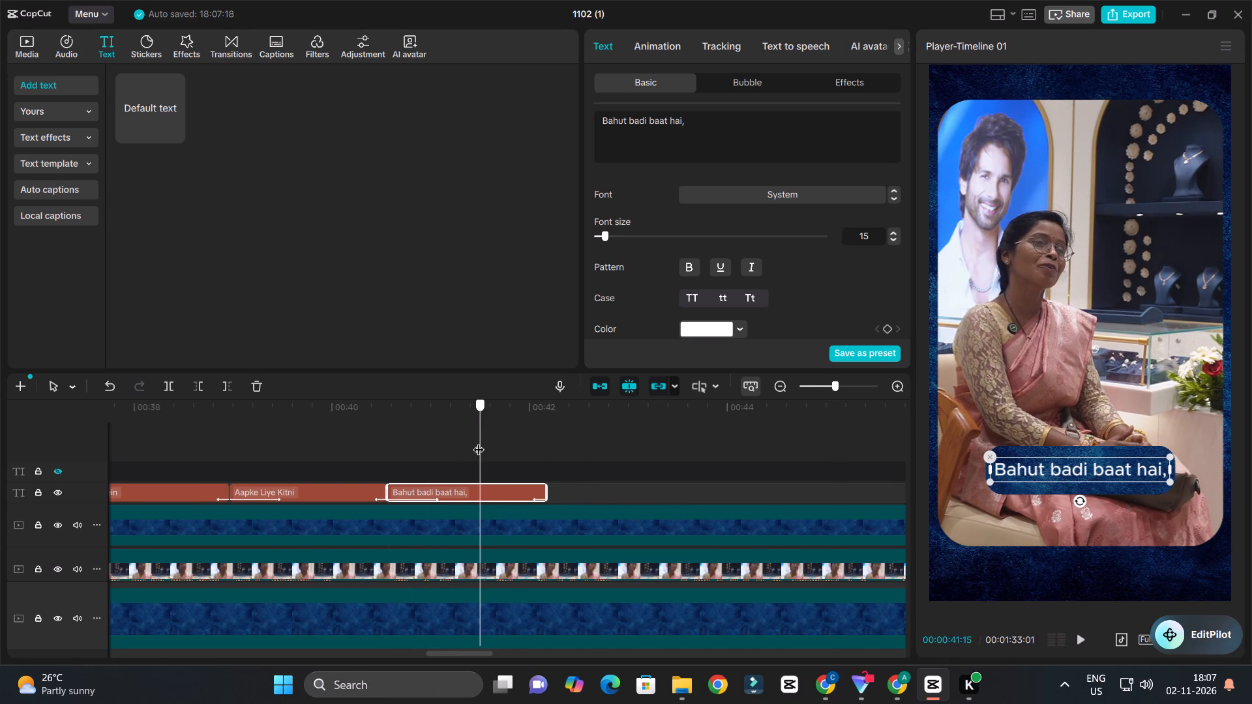
left_click(481, 497)
type("W")
Play on past the trimmed caption and duplicate the "Bahut badi baat hai," clip directly after itself on the same track.
key("space")
key("space")
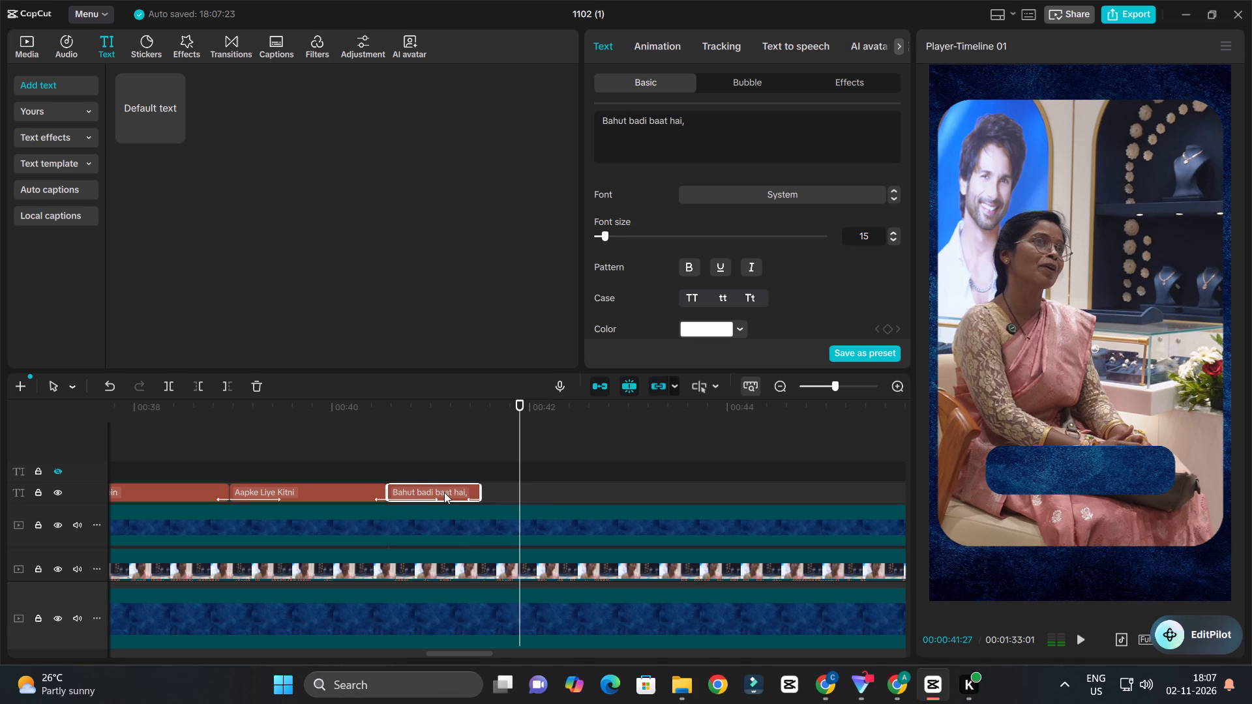
left_click_drag(443, 493, 550, 498, "alt")
left_click_drag(532, 492, 522, 493)
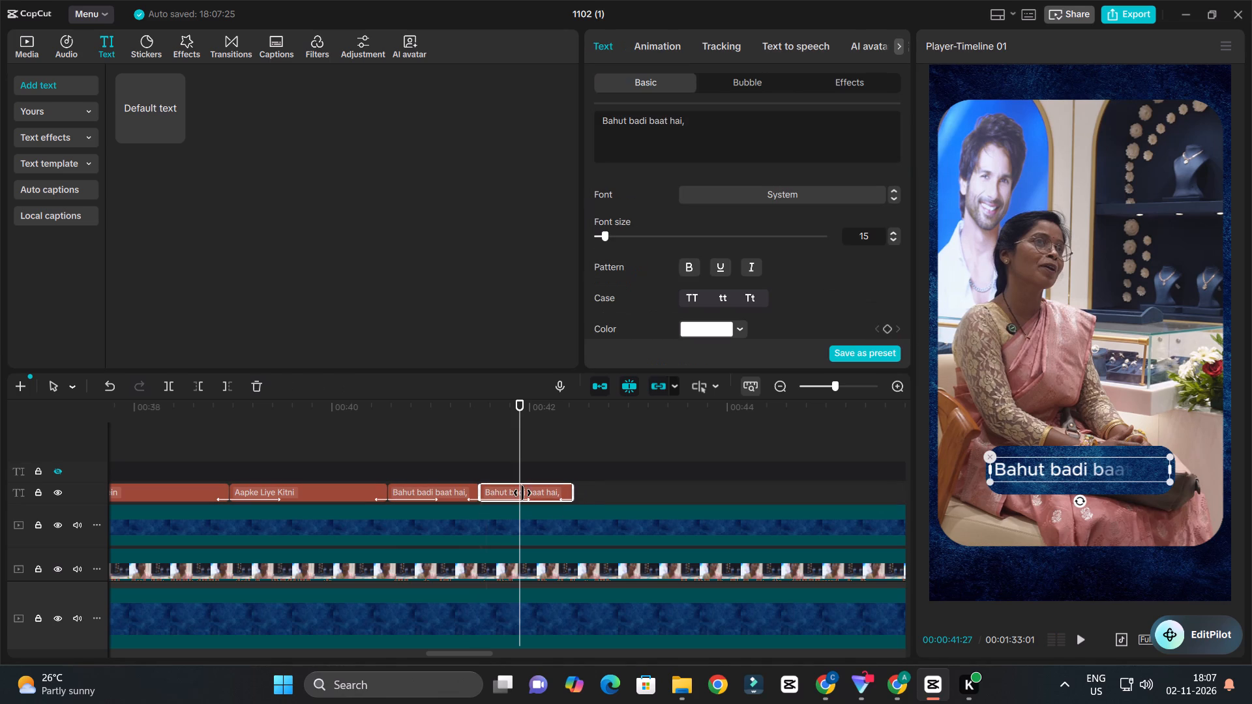
Replace the duplicate's text with the copied answer, keeping only "kyunki humne kai jagah pe gaye hain.".
left_click(720, 134)
key("ctrl+a")
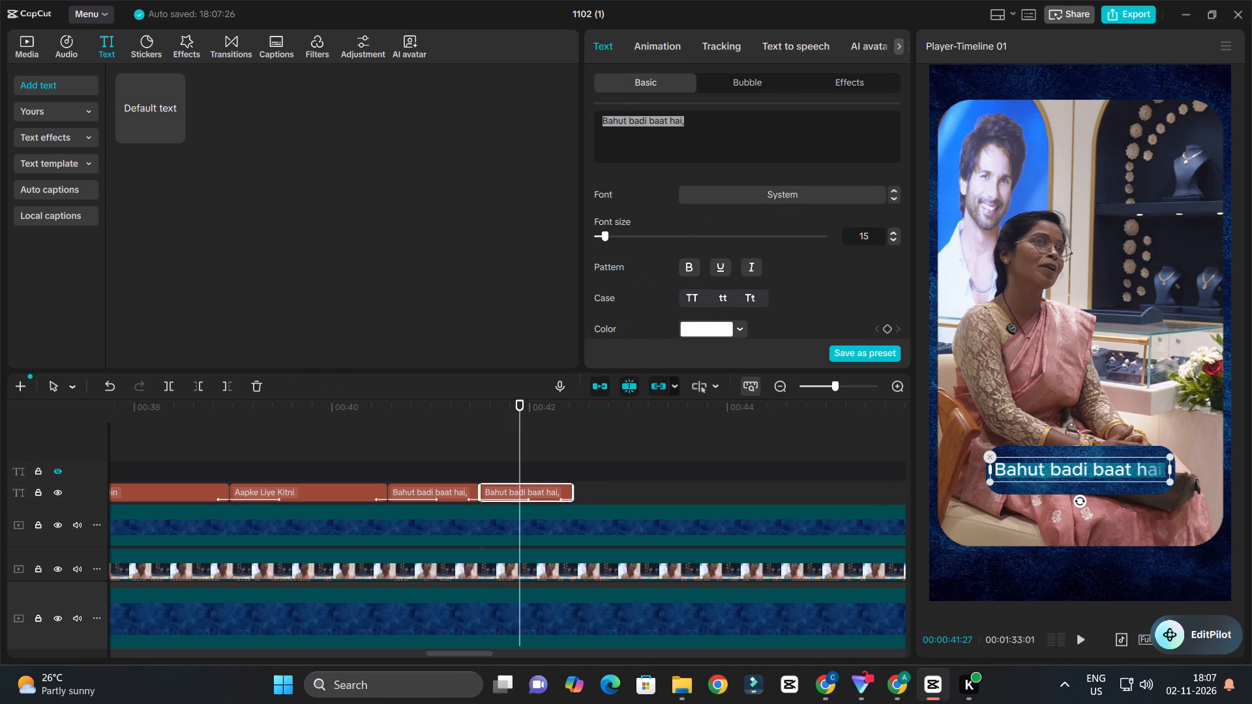
key("ctrl+v")
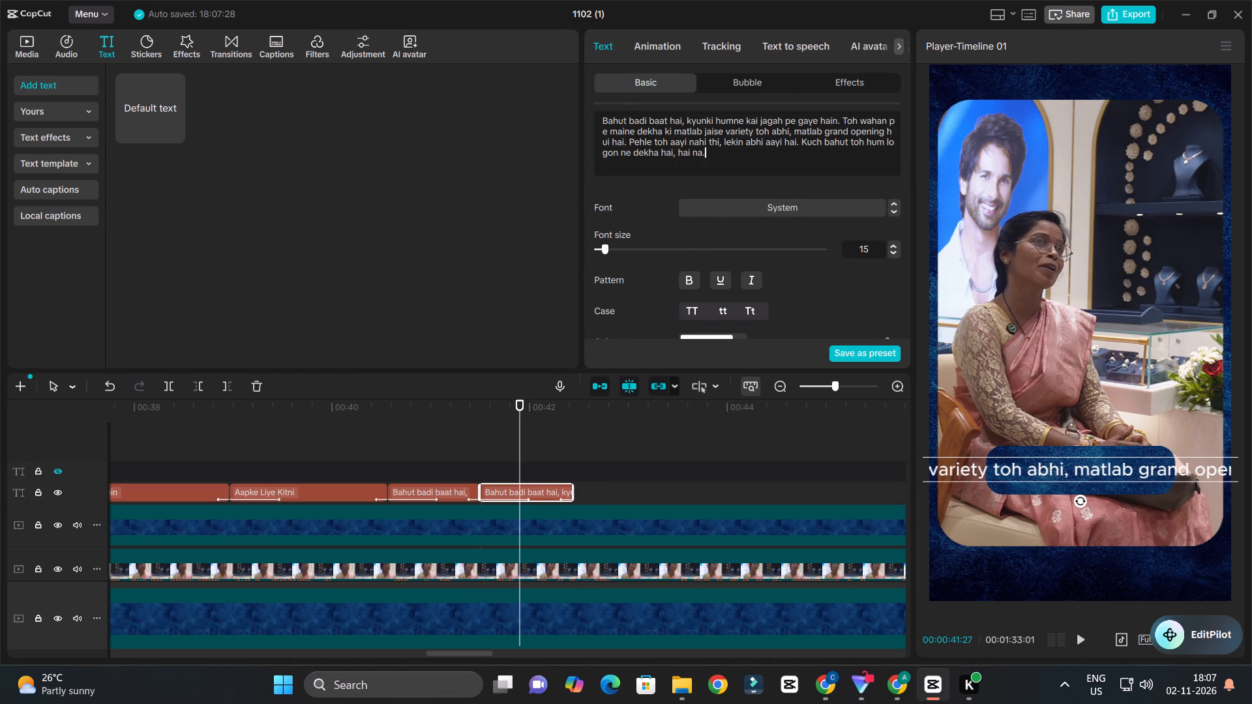
left_click_drag(684, 119, 558, 119)
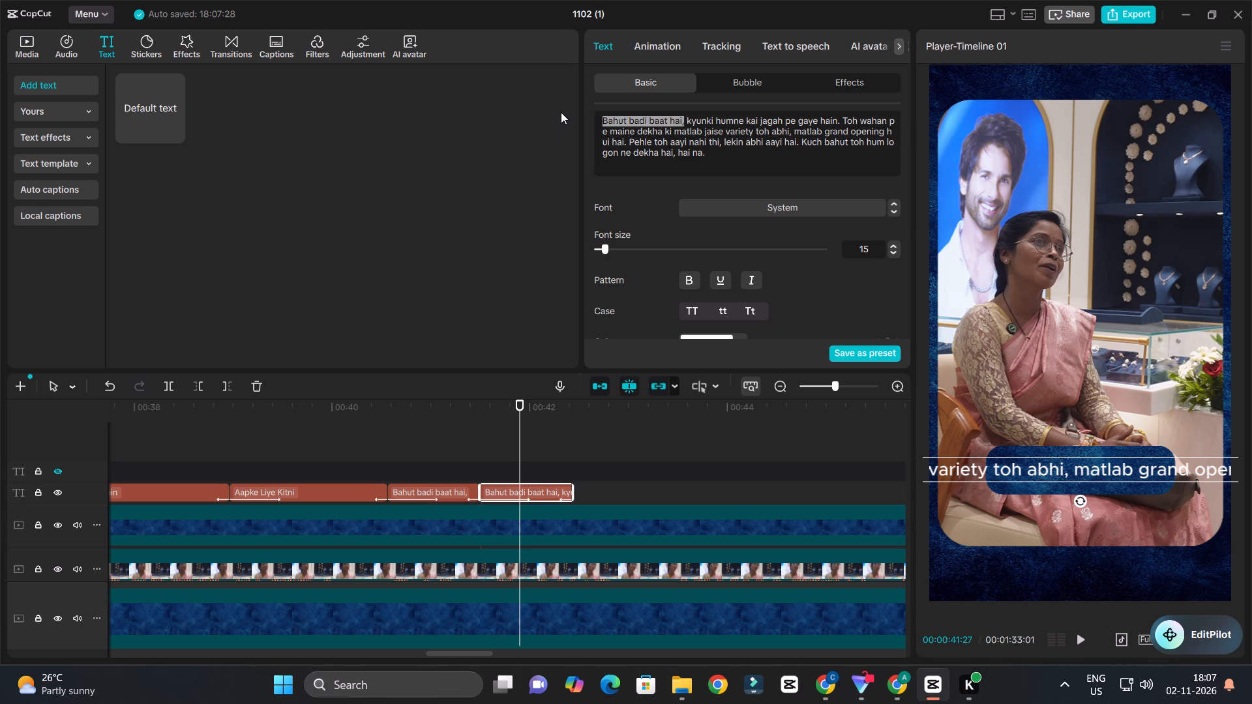
key("BackSpace")
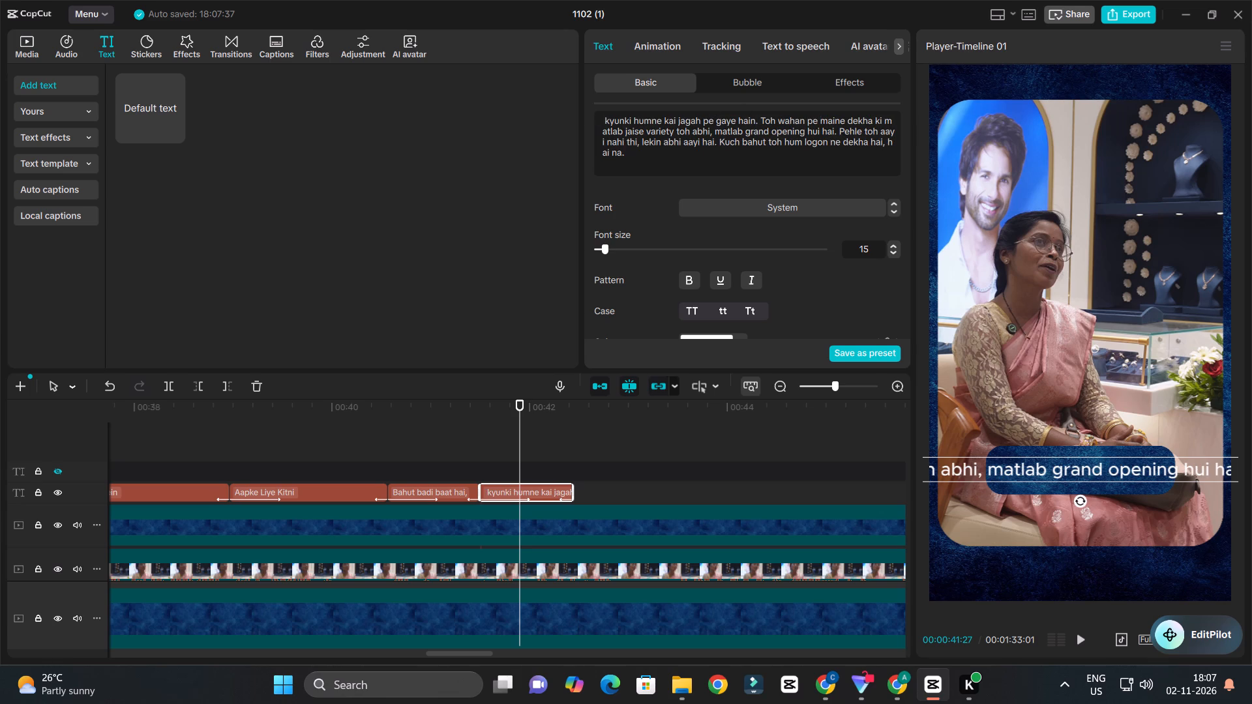
left_click_drag(758, 120, 826, 178)
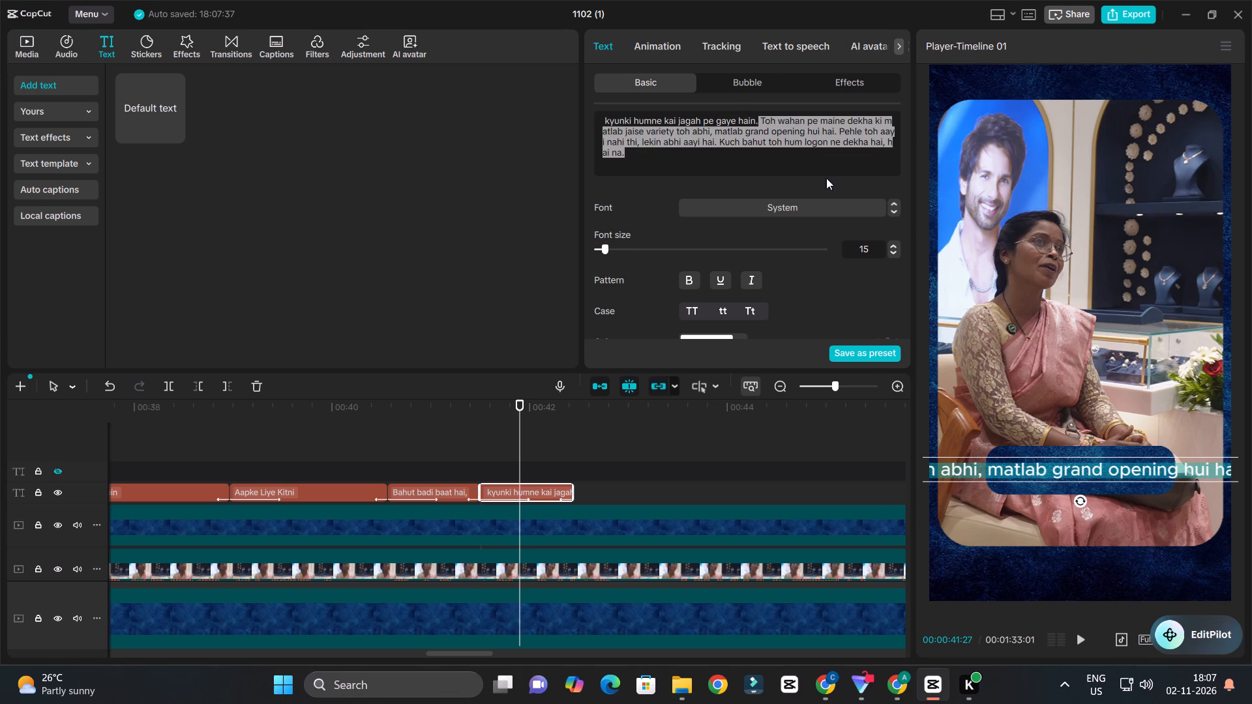
key("BackSpace")
Play through the new caption and break its text into two lines after "kyunki humne kai".
left_click(477, 408)
key("space")
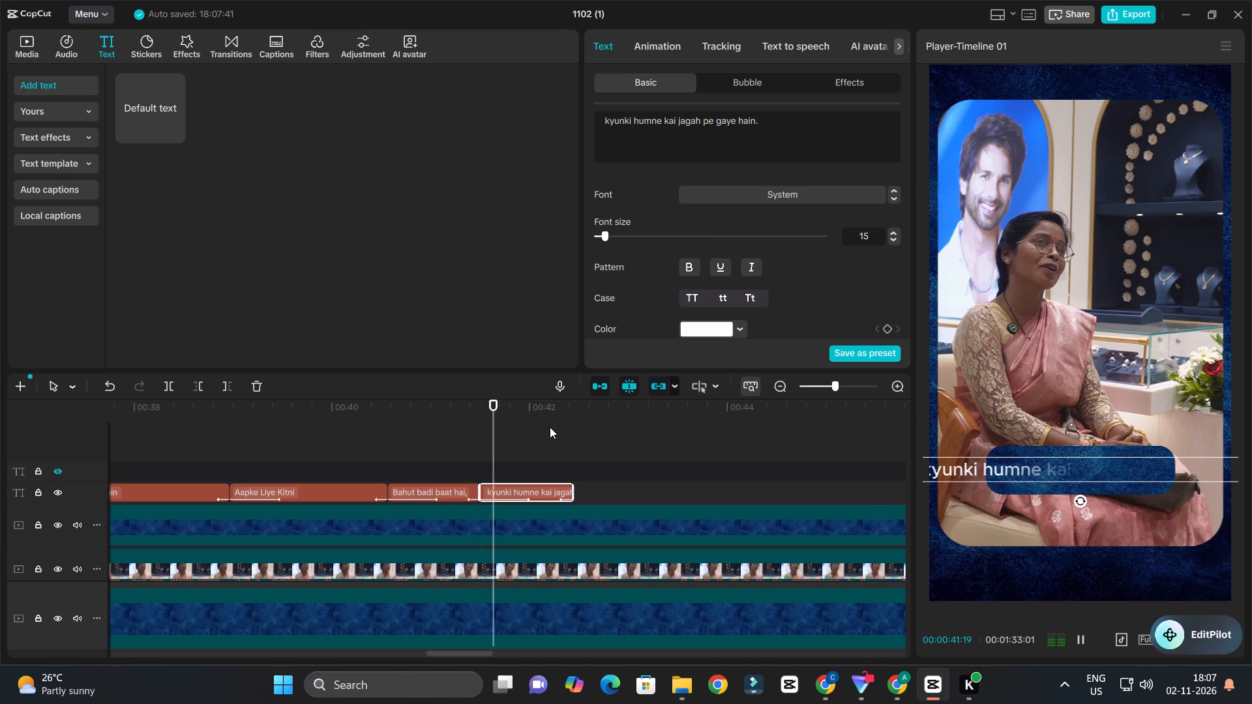
scroll(552, 426, "down", 3, "ctrl")
scroll(599, 439, "up", 3, "ctrl")
key("space")
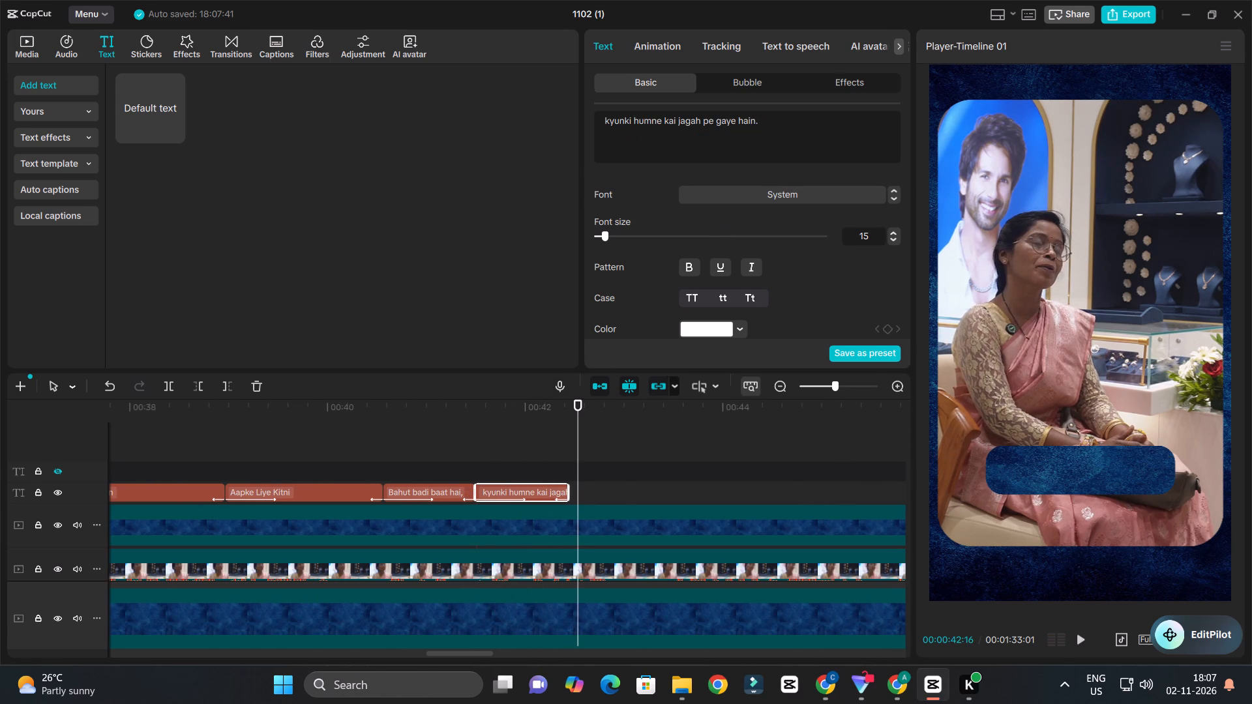
left_click(676, 125)
key("Return")
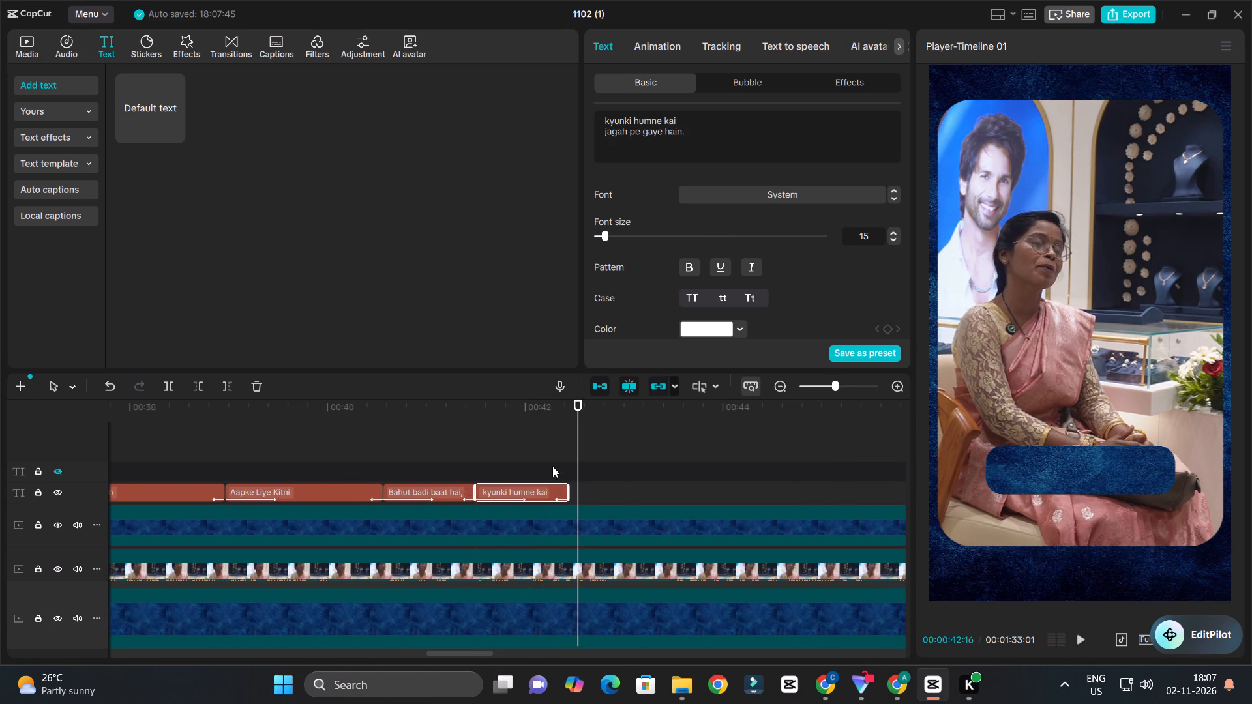
Scale the "kyunki humne kai" caption down slightly to fit the banner and capitalise the first letter of each word.
left_click_drag(494, 417, 477, 415)
key("space")
key("space")
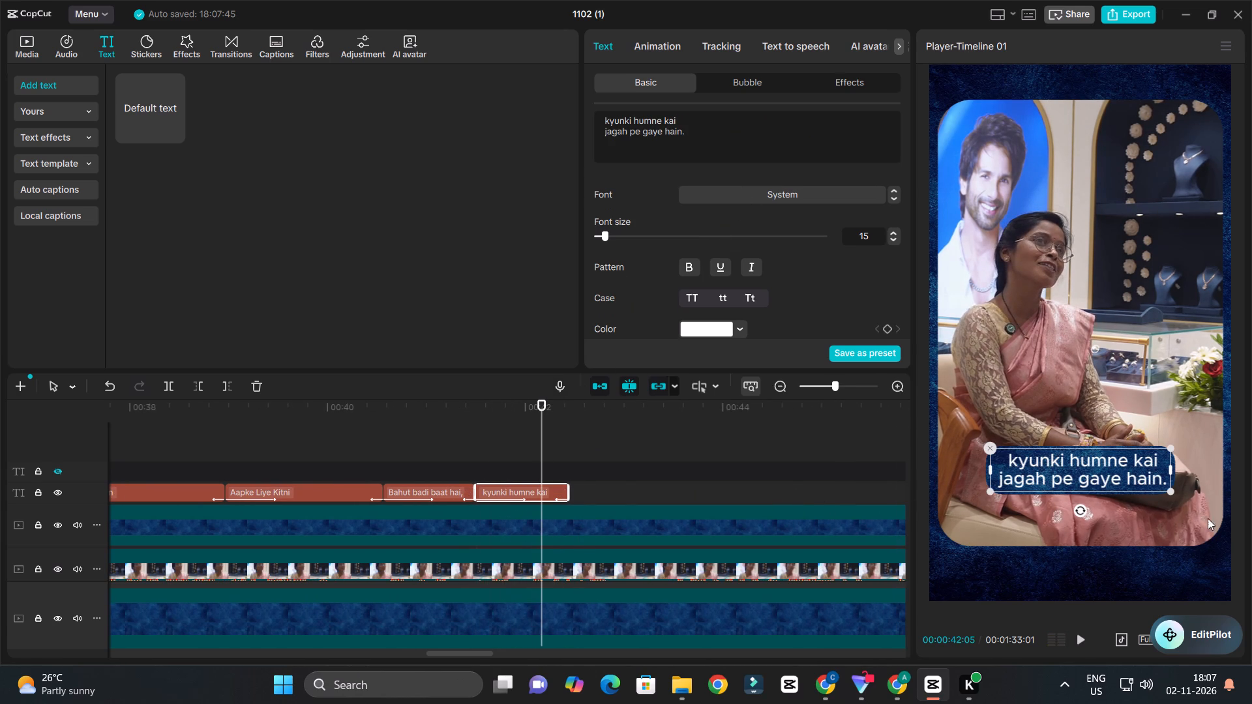
left_click_drag(1168, 490, 1162, 486)
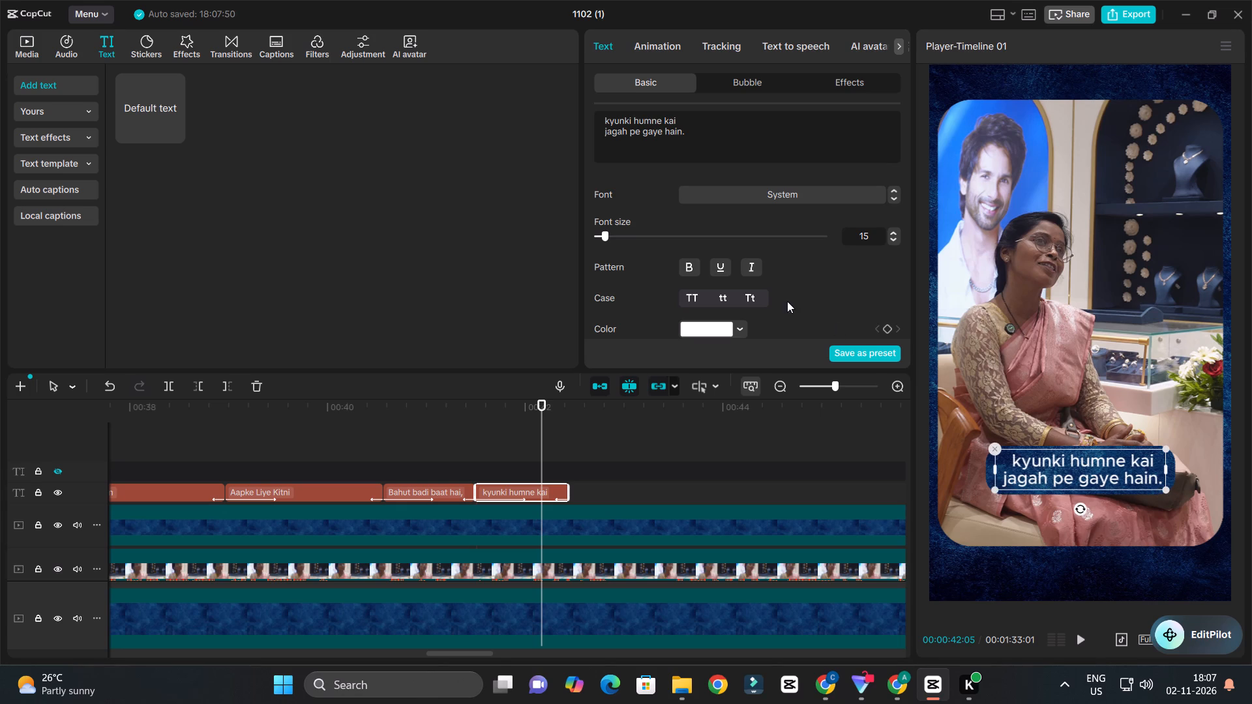
left_click(758, 299)
Replay the "Kyunki Humne Kai" caption and extend the clip's end to about 00:00:43 to cover the speech.
left_click(463, 417)
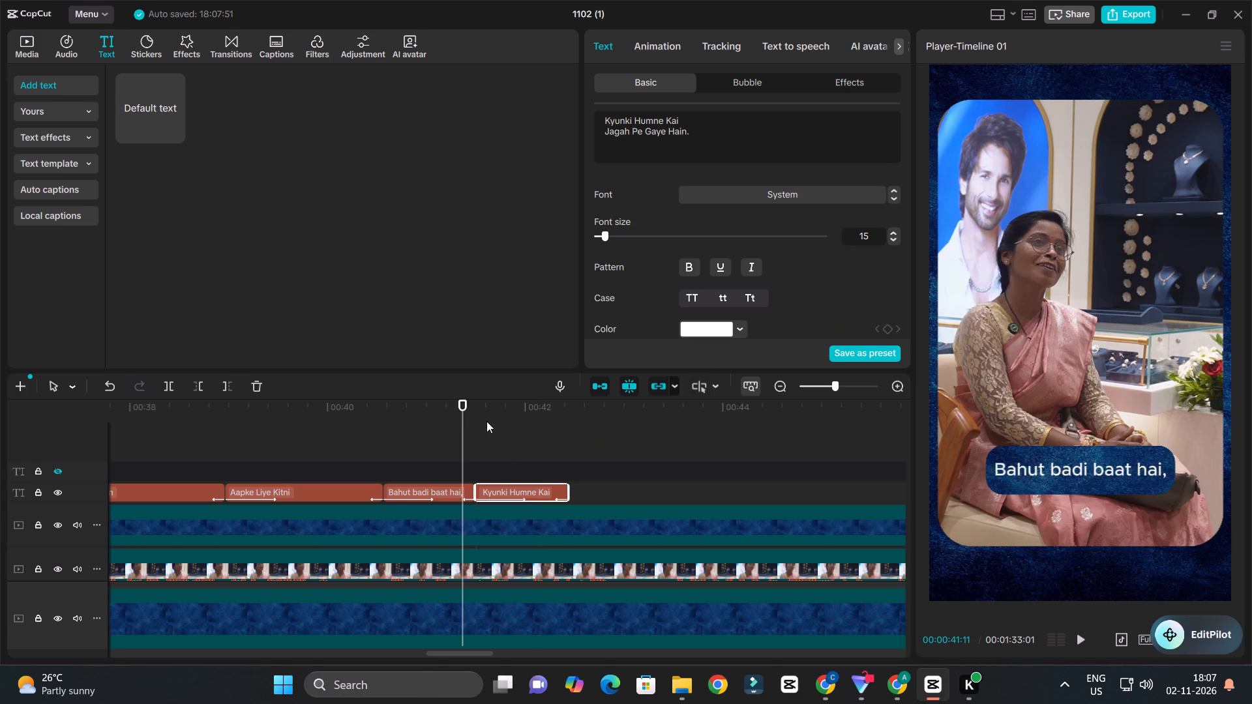
key("space")
scroll(539, 435, "down", 3, "ctrl")
scroll(580, 454, "up", 5, "ctrl")
key("space")
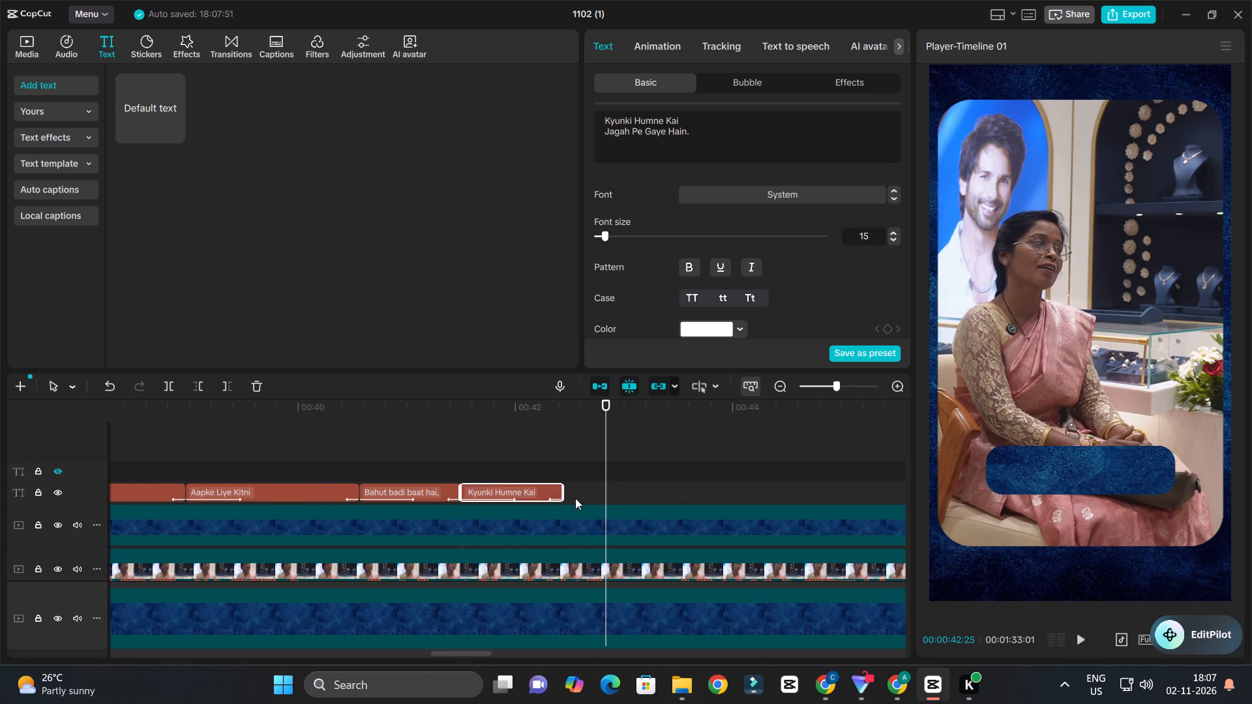
left_click_drag(560, 495, 627, 497)
Play on to about 00:00:44 and duplicate the "Kyunki Humne Kai" clip just after itself, starting at about 00:00:43:05.
left_click(552, 418)
key("space")
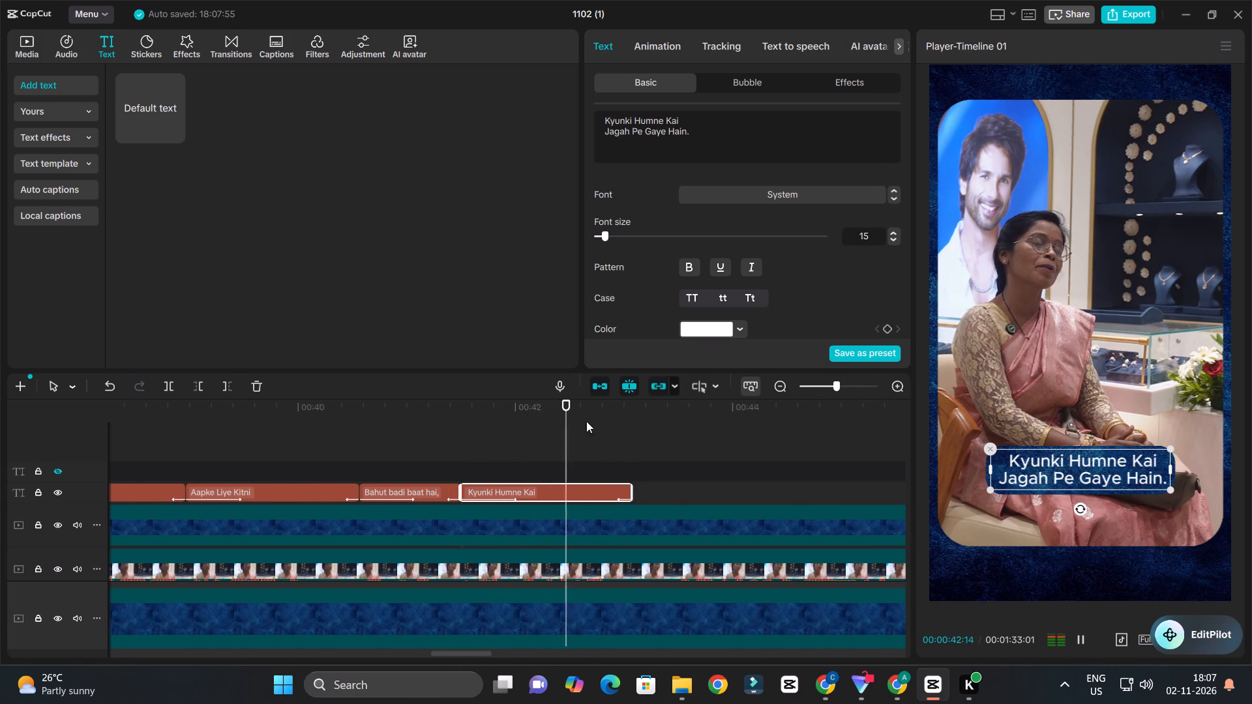
key("space")
key("space")
scroll(643, 467, "down", 7, "ctrl")
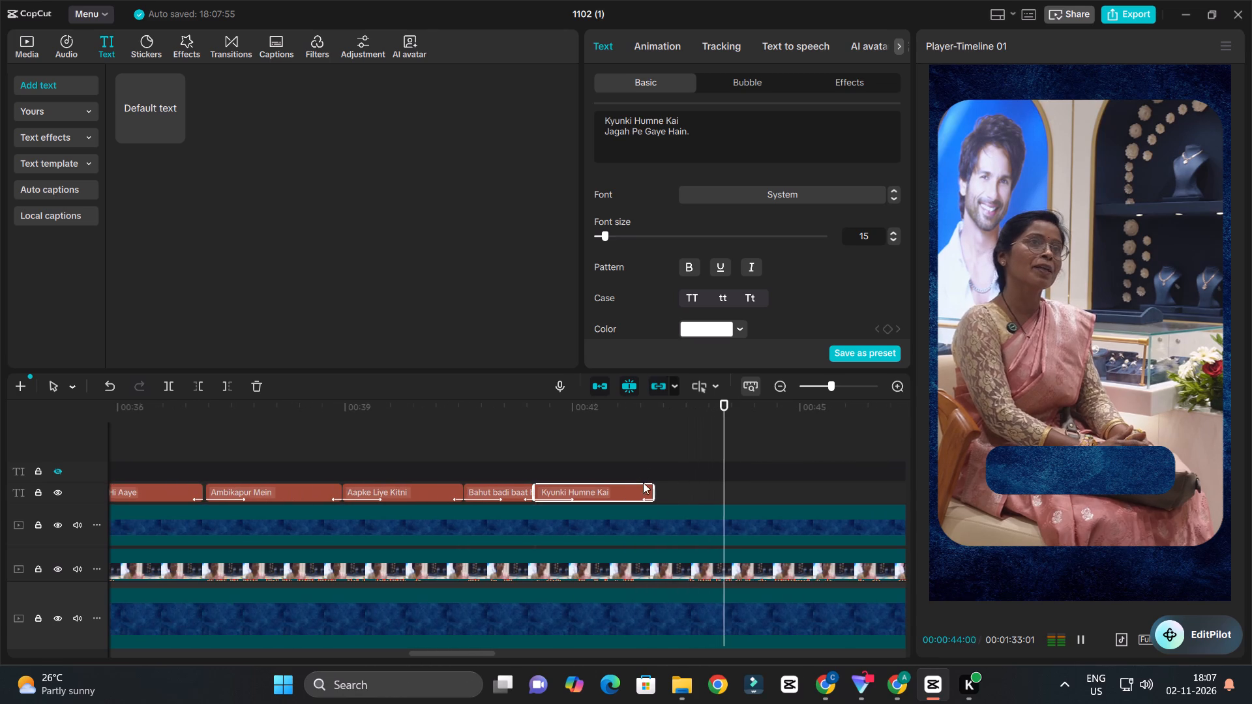
key("space")
left_click_drag(618, 491, 756, 498, "alt")
left_click_drag(741, 492, 734, 492)
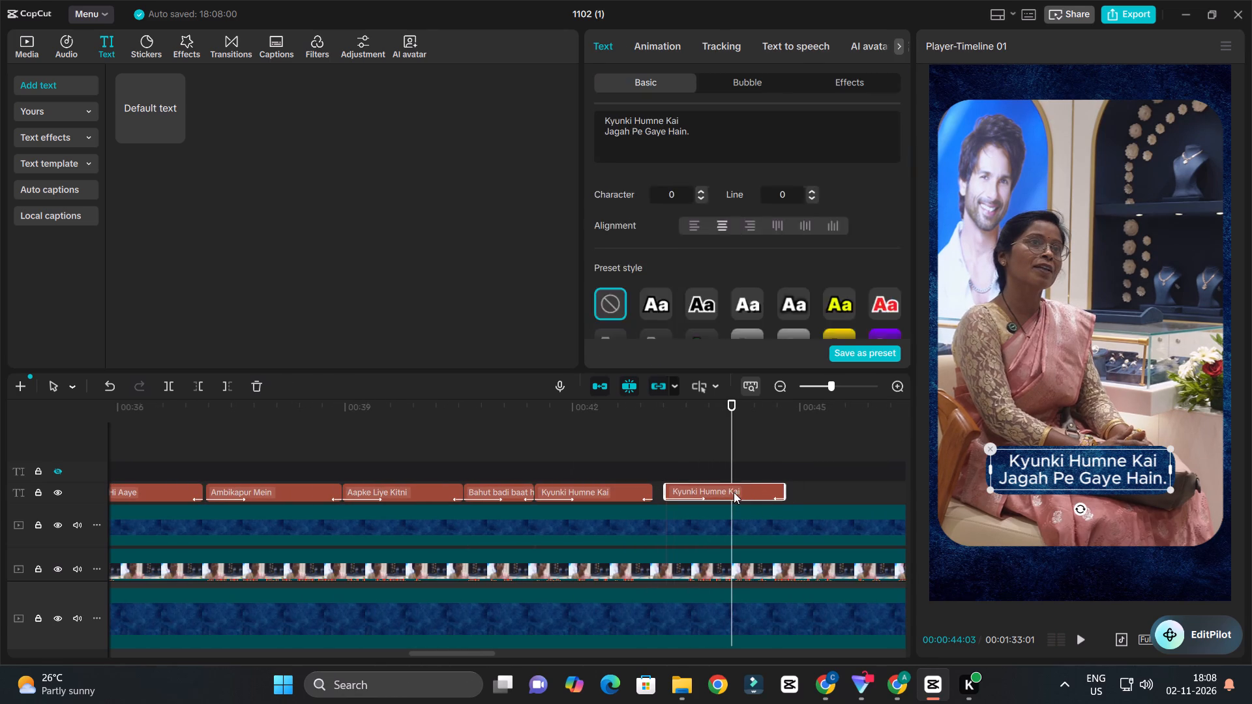
left_click_drag(734, 492, 732, 492)
Extend the first "Kyunki Humne Kai" clip's end to about 00:00:43:05 so it meets the duplicate.
left_click(642, 486)
left_click(653, 495)
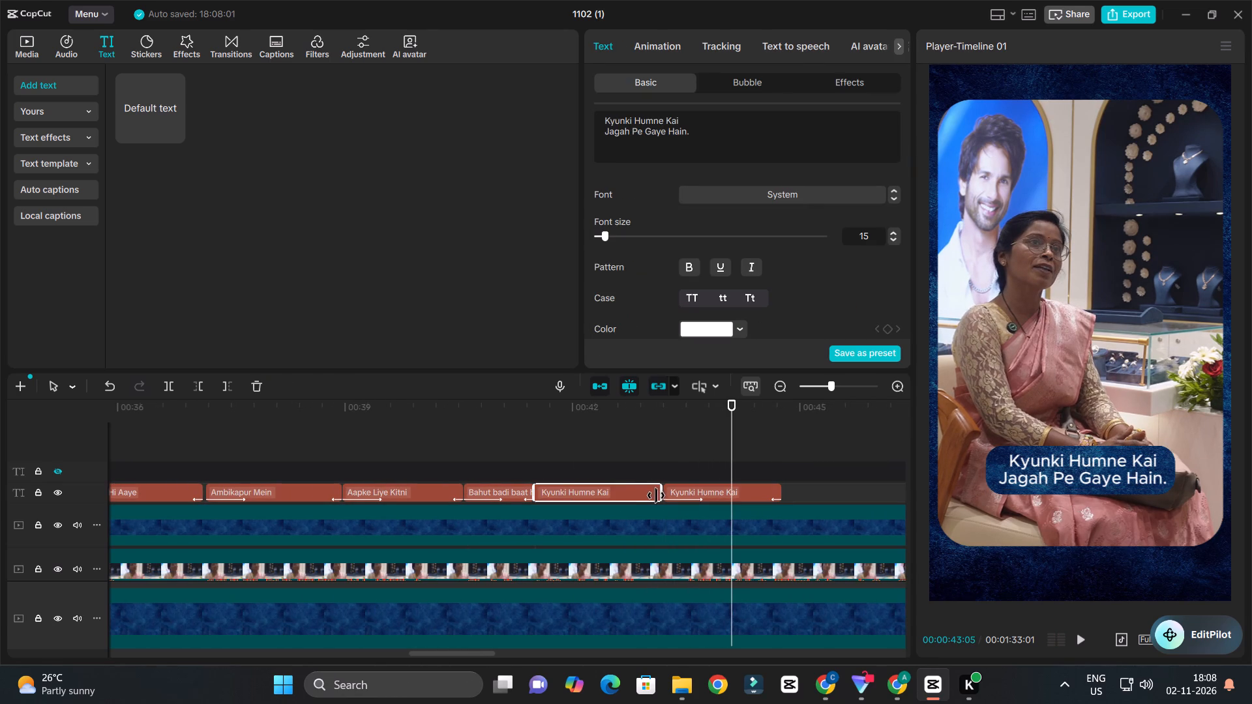
Replay the duplicated "Kyunki Humne Kai" clip and move it slightly later so it starts at about 00:00:43:11, where the next line is spoken.
left_click(673, 495)
left_click(655, 415)
key("space")
scroll(644, 431, "down", 4, "ctrl")
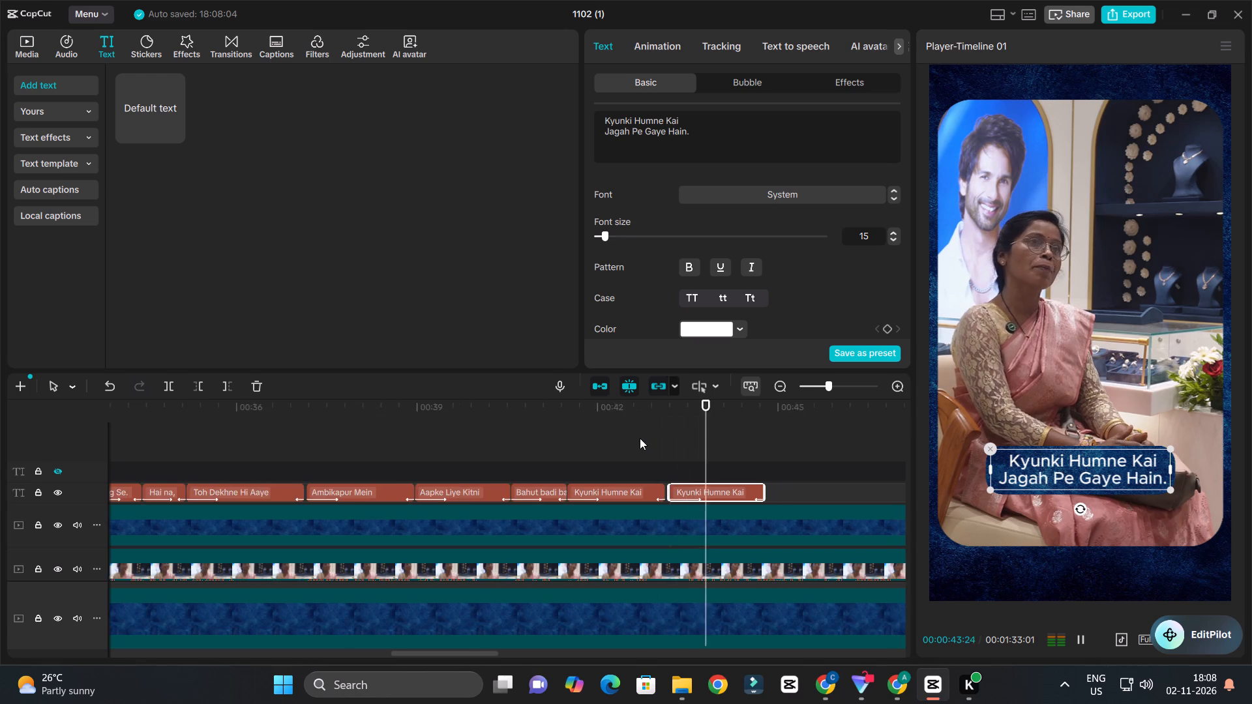
scroll(640, 438, "down", 7, "ctrl")
scroll(739, 481, "up", 7, "ctrl")
key("space")
left_click_drag(719, 490, 724, 490)
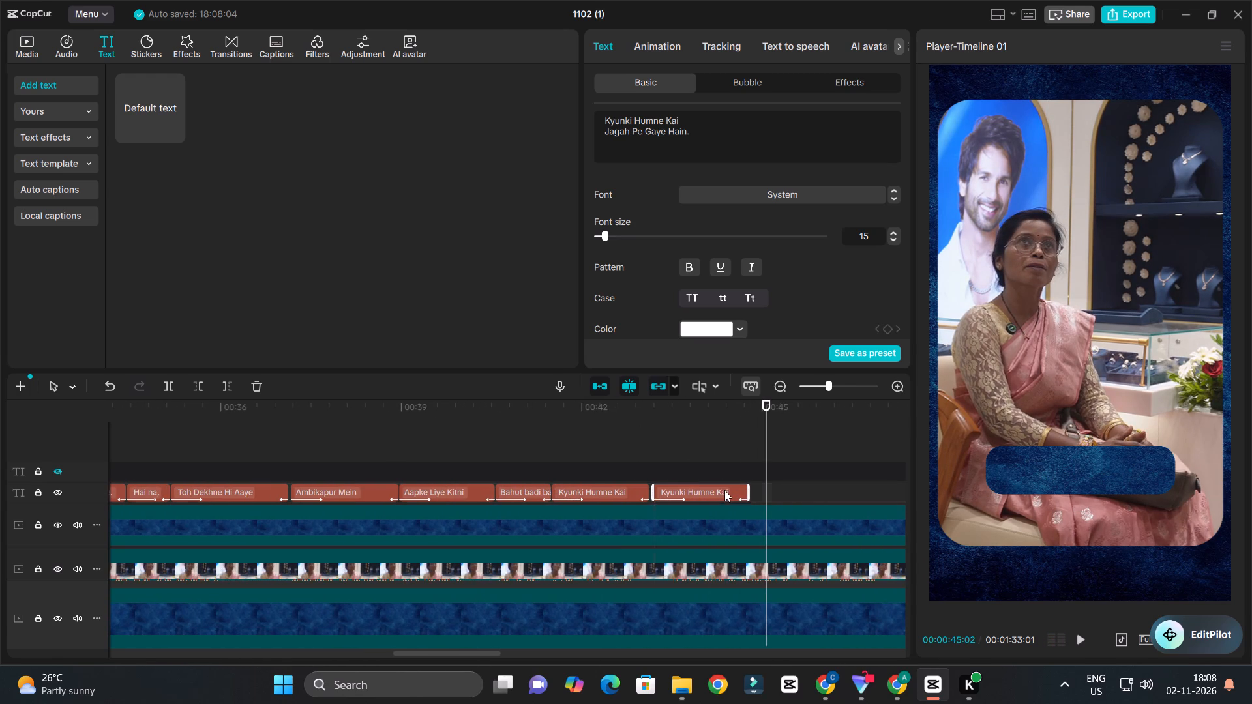
left_click_drag(724, 490, 730, 490)
Replay the speech from about 00:00:43 and extend the duplicated clip's end to about 00:00:45:20.
left_click(654, 409)
key("space")
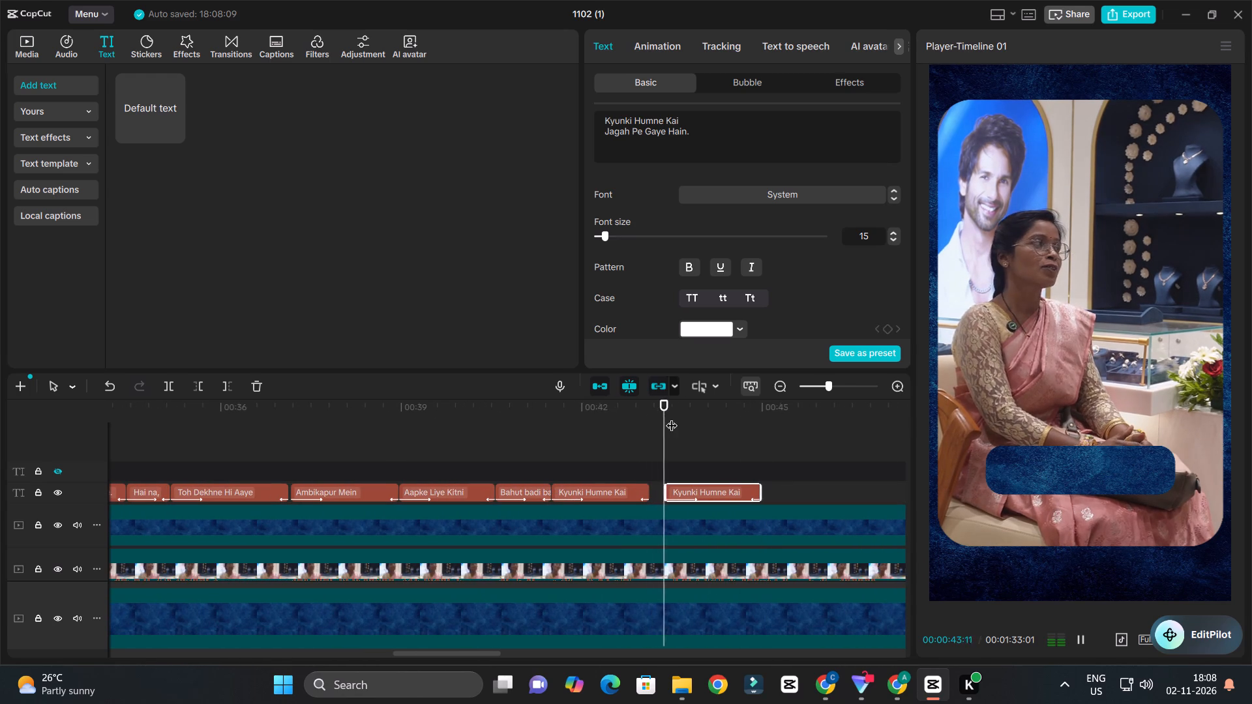
key("space")
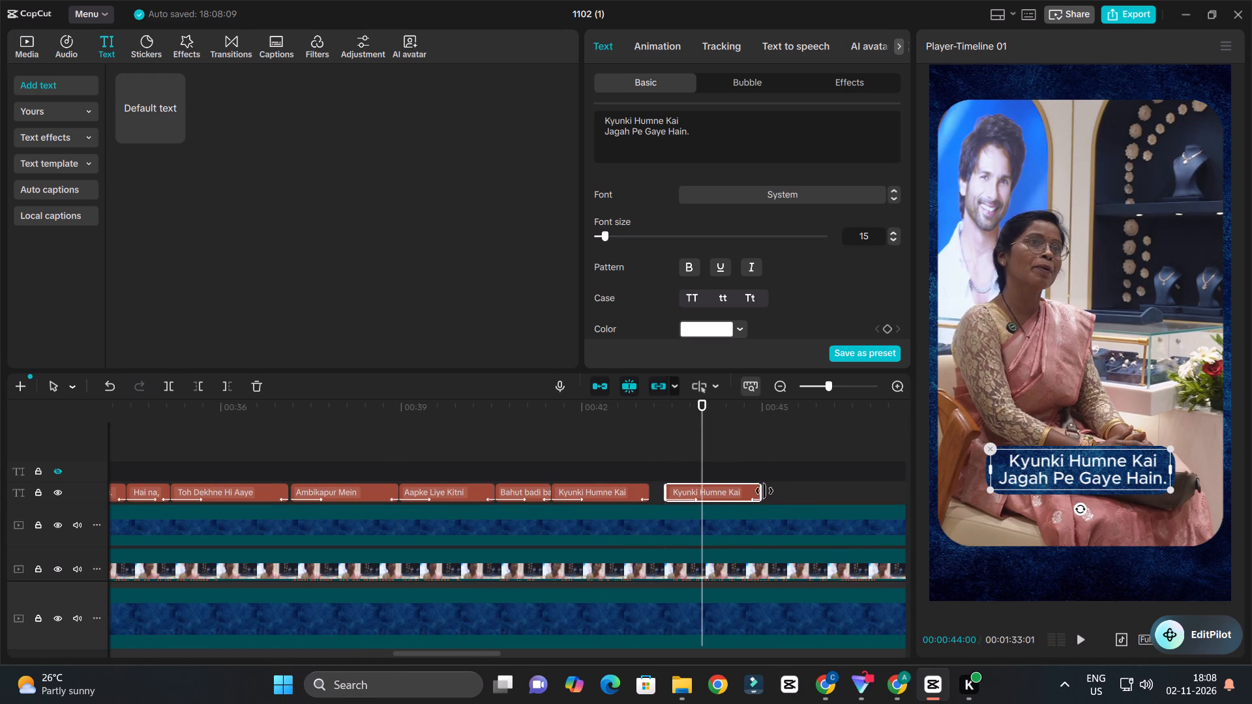
left_click_drag(763, 491, 802, 493)
key("space")
key("space")
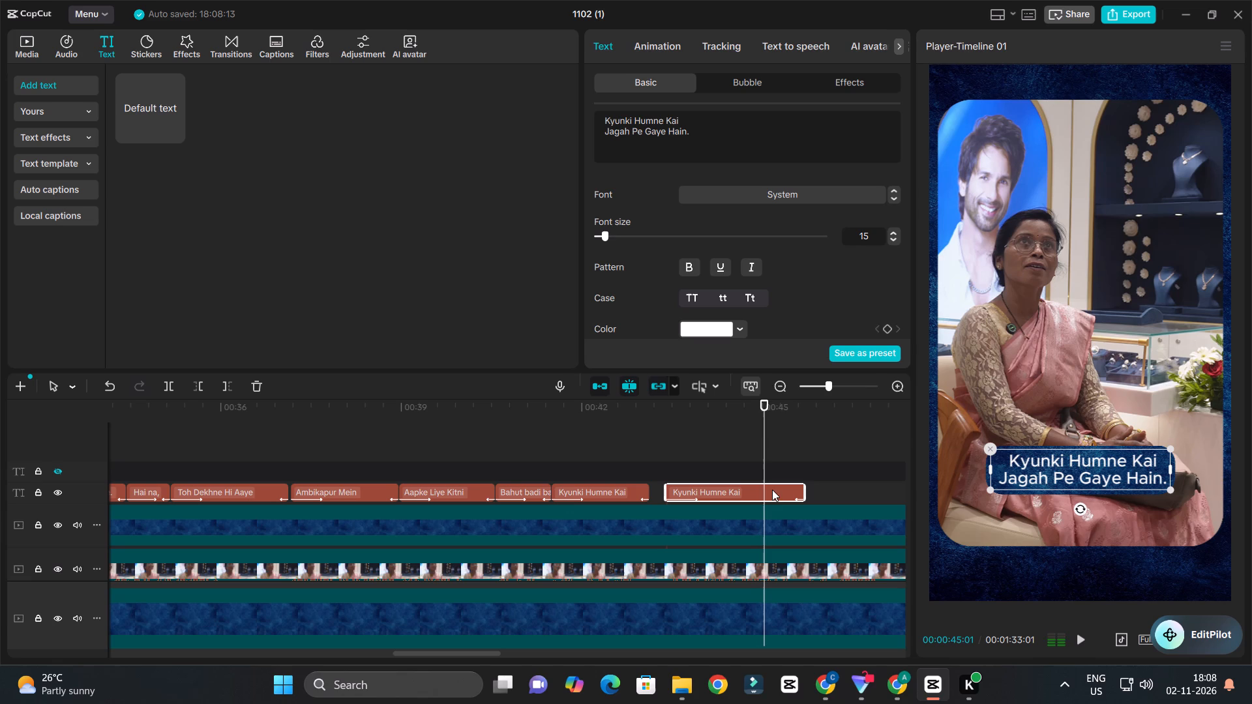
Replace the duplicated clip's text with the transcript paragraph and cut it down to "Toh wahan pe maine dekha ki".
left_click(772, 490)
left_click(708, 137)
key("ctrl+a")
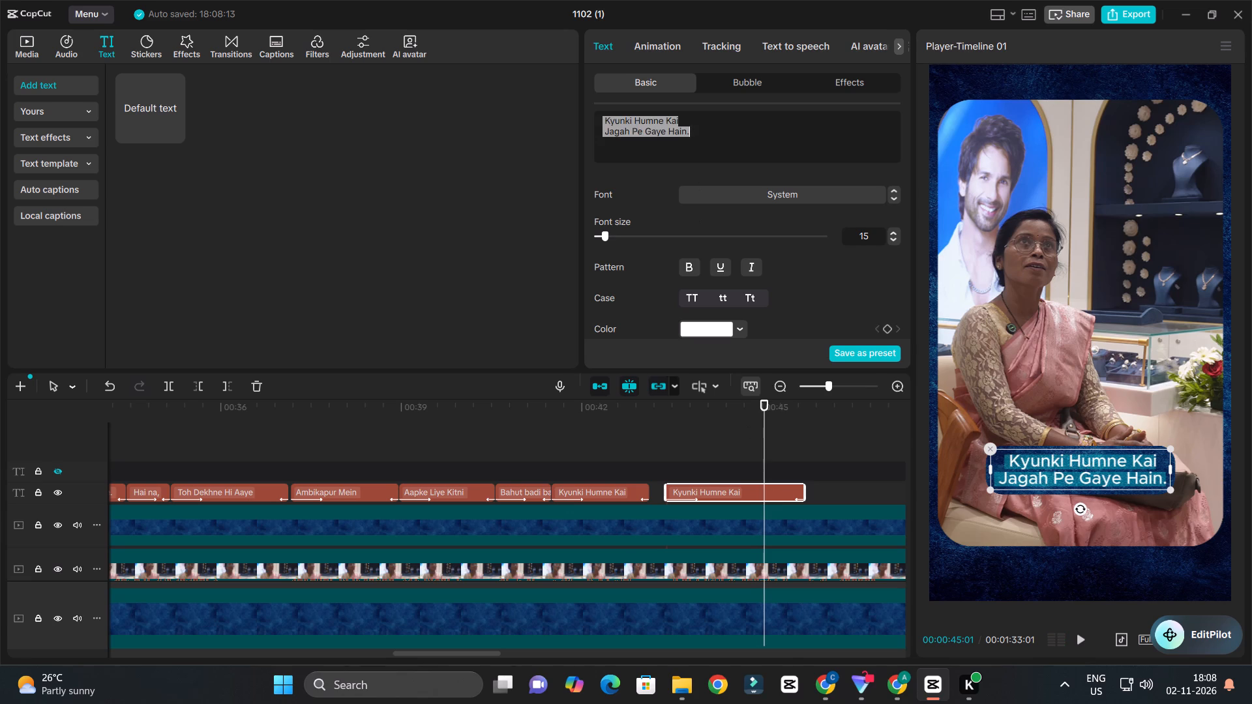
key("ctrl+v")
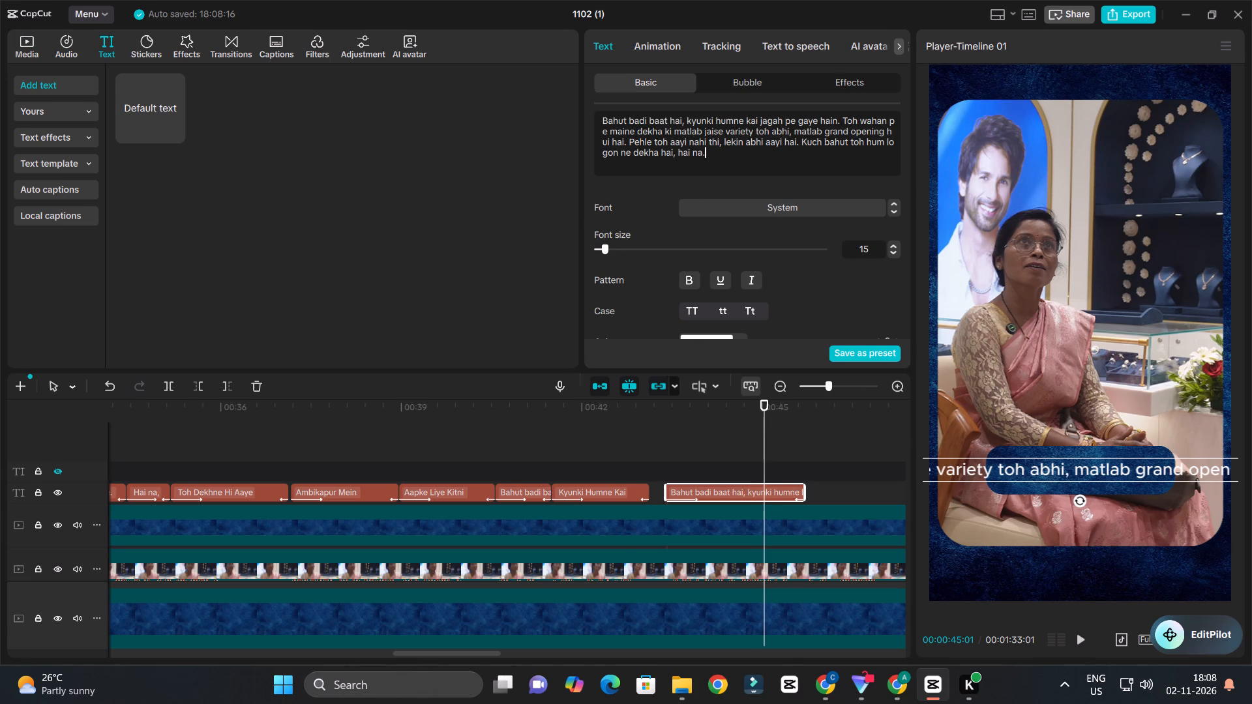
left_click_drag(837, 120, 520, 112)
key("BackSpace")
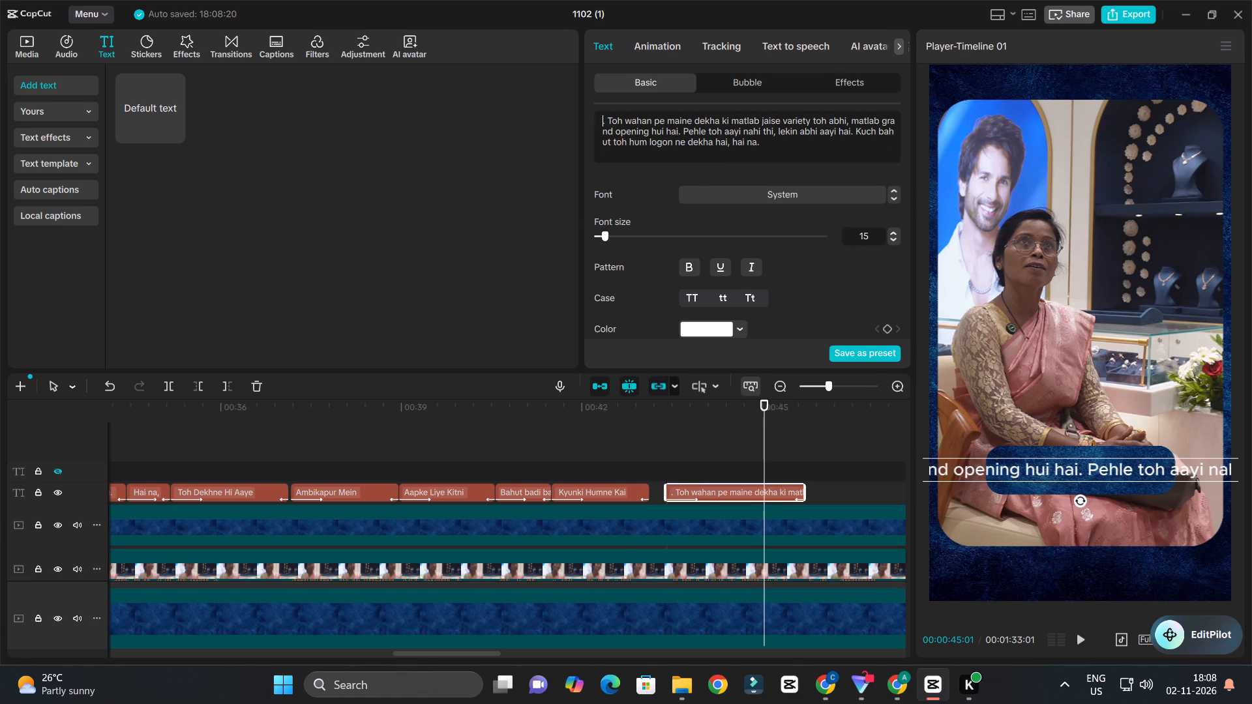
left_click(605, 121)
key("BackSpace")
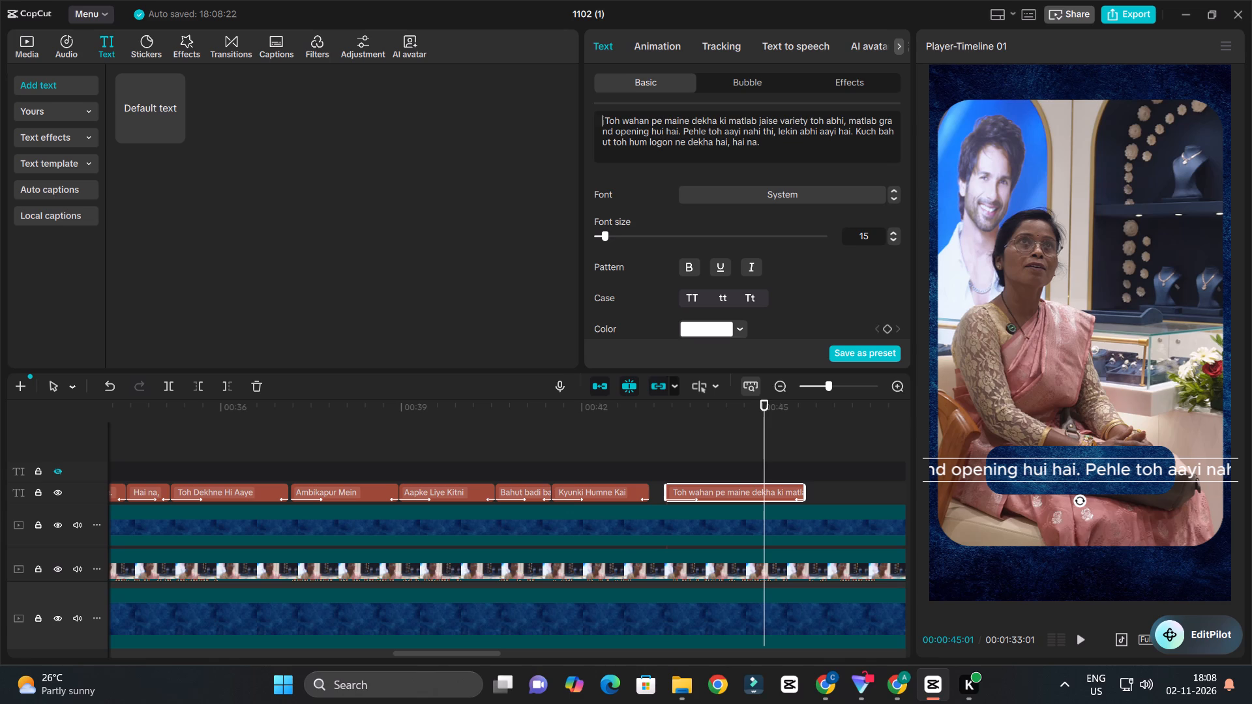
left_click_drag(728, 121, 761, 145)
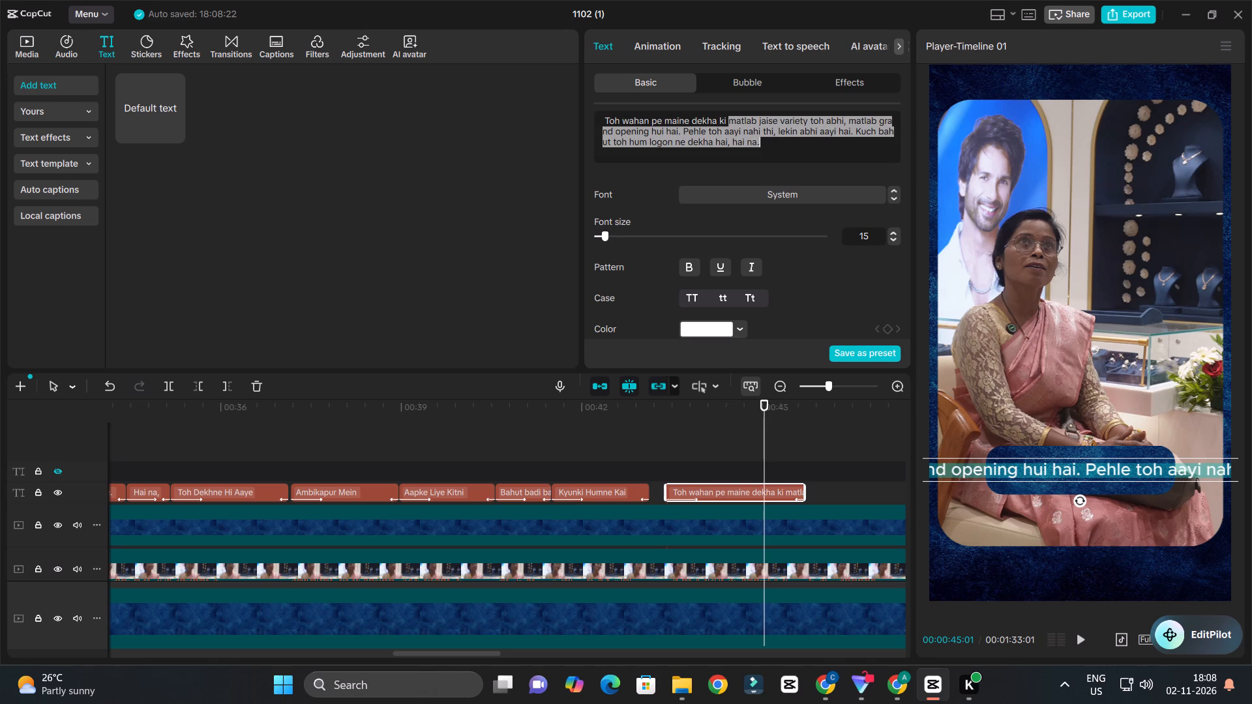
left_click_drag(761, 145, 762, 148)
key("BackSpace")
Replay the new caption against the speech and break its text into two lines, "Toh wahan pe" and "maine dekha ki".
left_click(645, 415)
key("space")
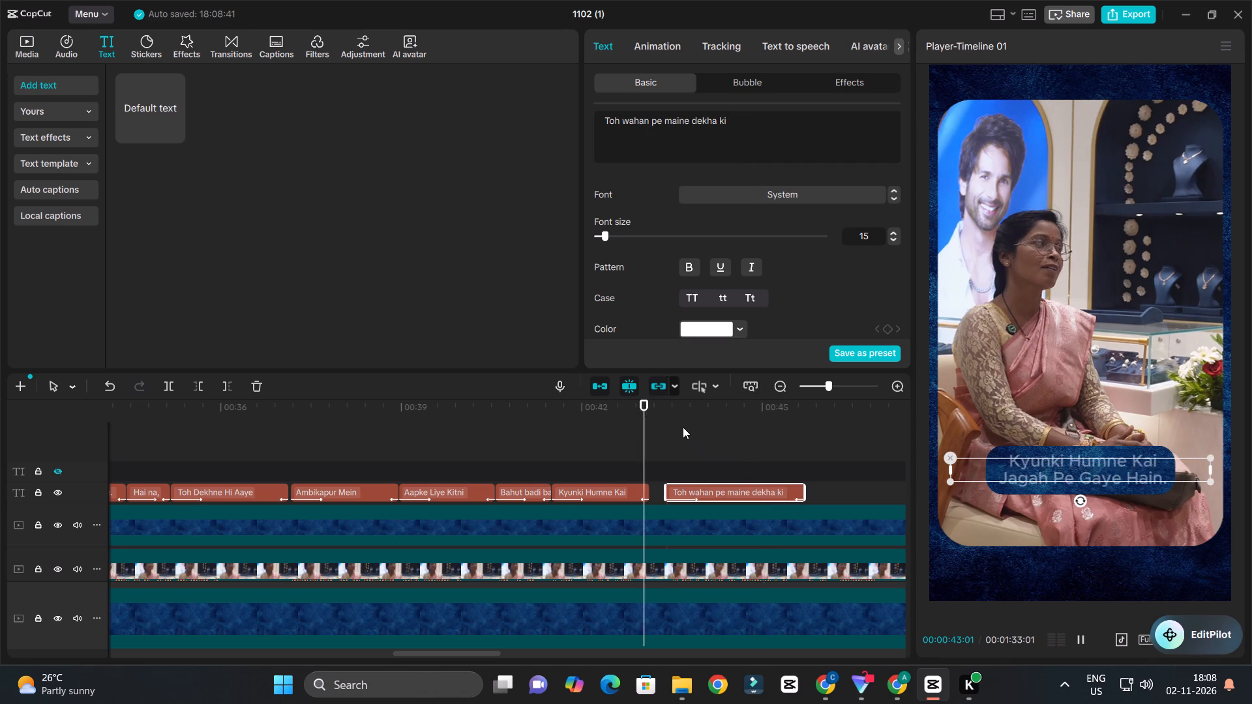
scroll(692, 430, "down", 4, "ctrl")
scroll(732, 446, "up", 3, "ctrl")
key("space")
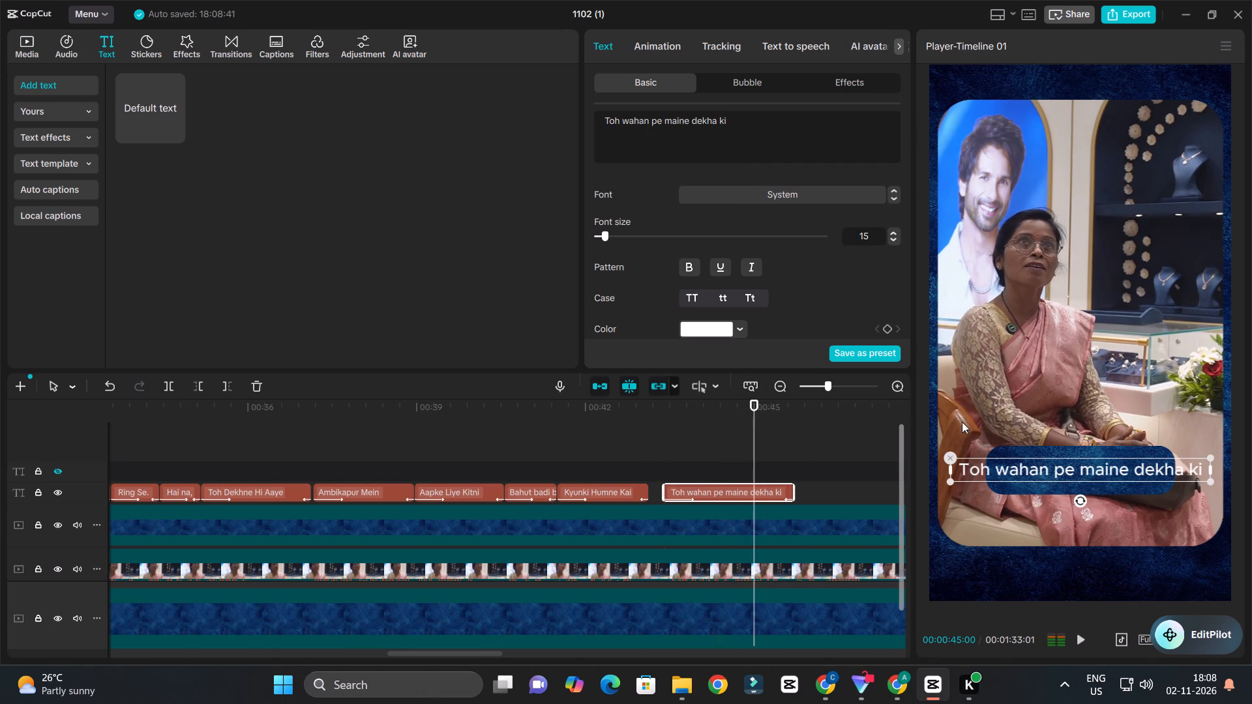
key("space")
key("space")
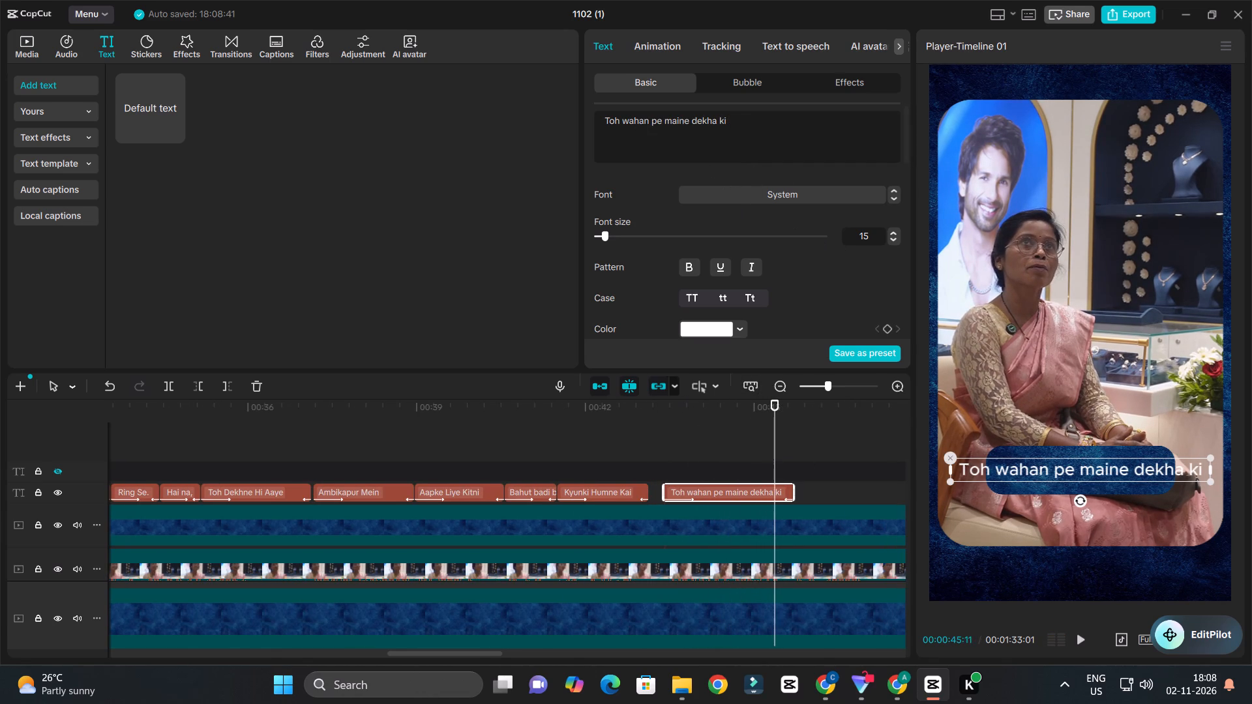
left_click(663, 123)
key("Return")
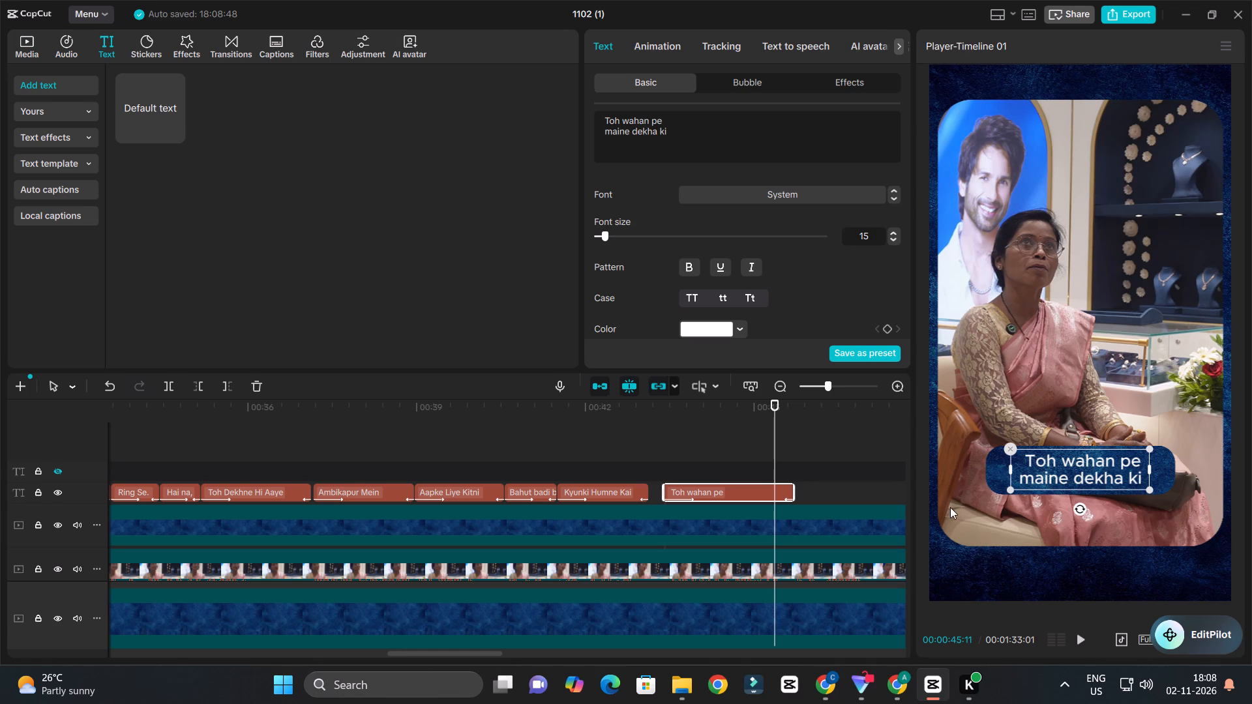
Replay the "Toh wahan pe" caption and trim the clip's end to 00:00:45:07, where its line finishes.
left_click(663, 402)
key("space")
scroll(711, 441, "down", 4, "ctrl")
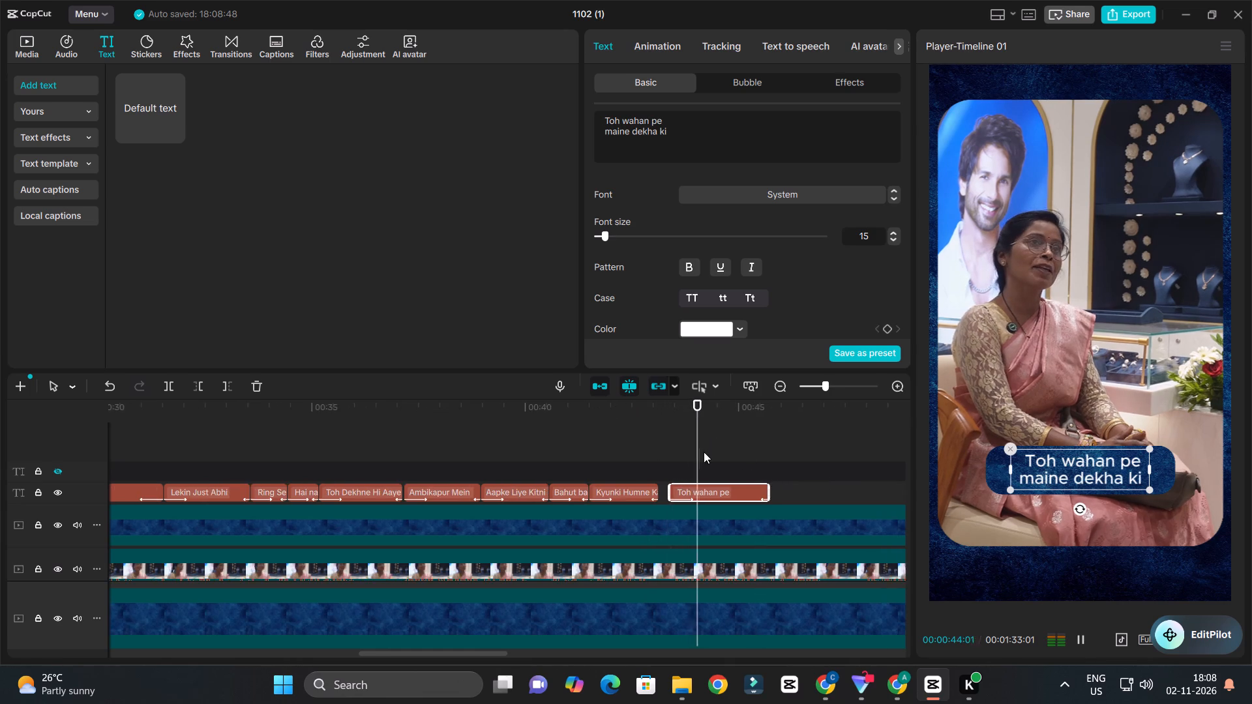
scroll(704, 452, "down", 3, "ctrl")
scroll(786, 479, "up", 7, "ctrl")
key("space")
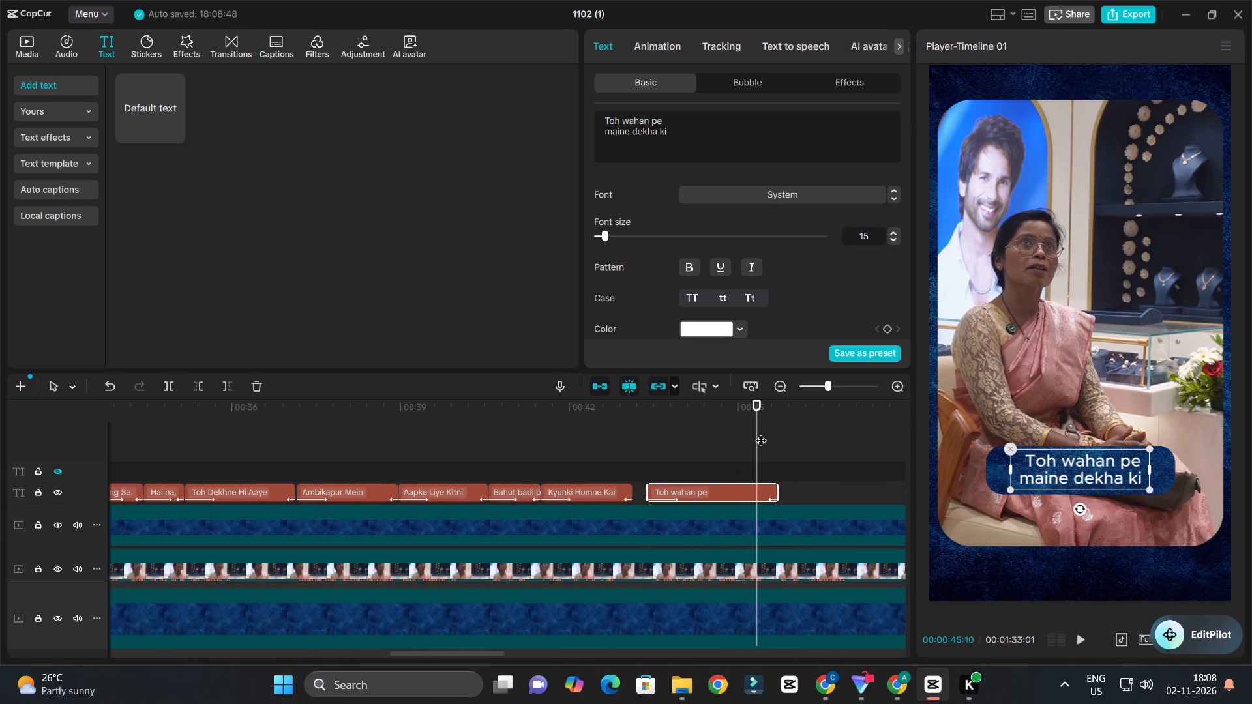
left_click_drag(757, 432, 751, 437)
left_click(758, 489)
key("w")
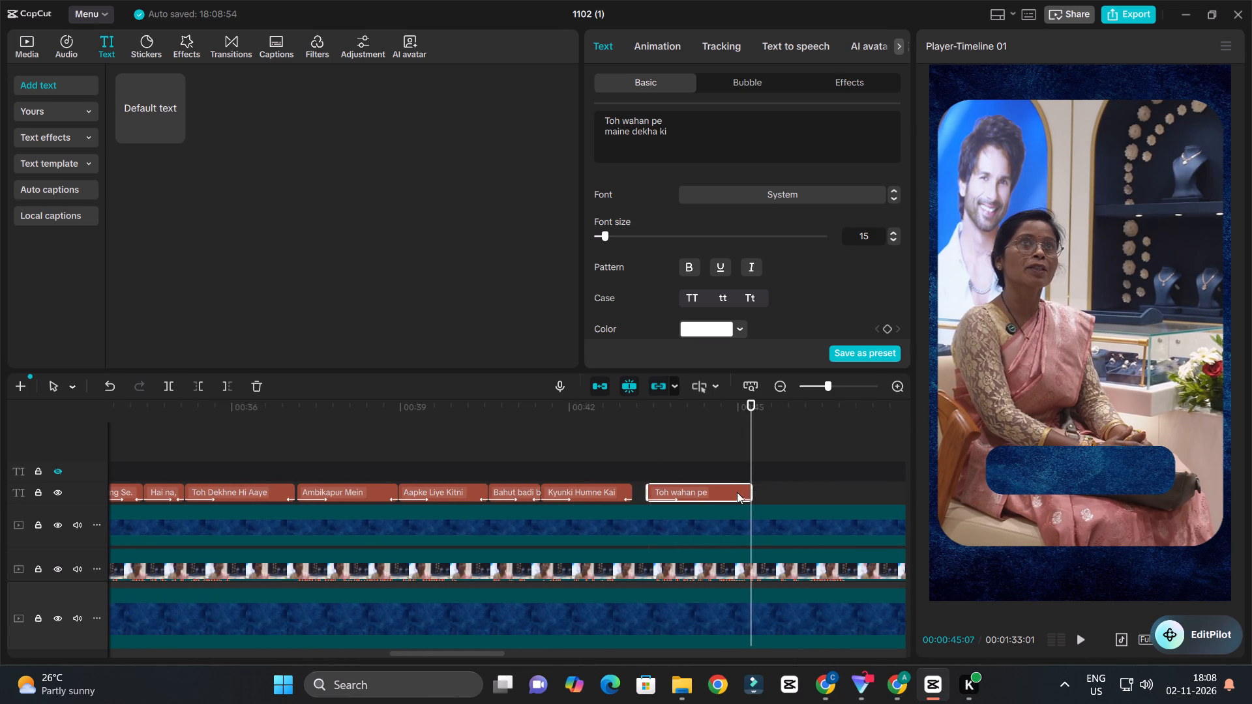
Duplicate the "Toh wahan pe" clip directly after itself, starting at about 00:00:45:07.
left_click_drag(719, 493, 856, 497, "alt")
left_click_drag(838, 497, 824, 497)
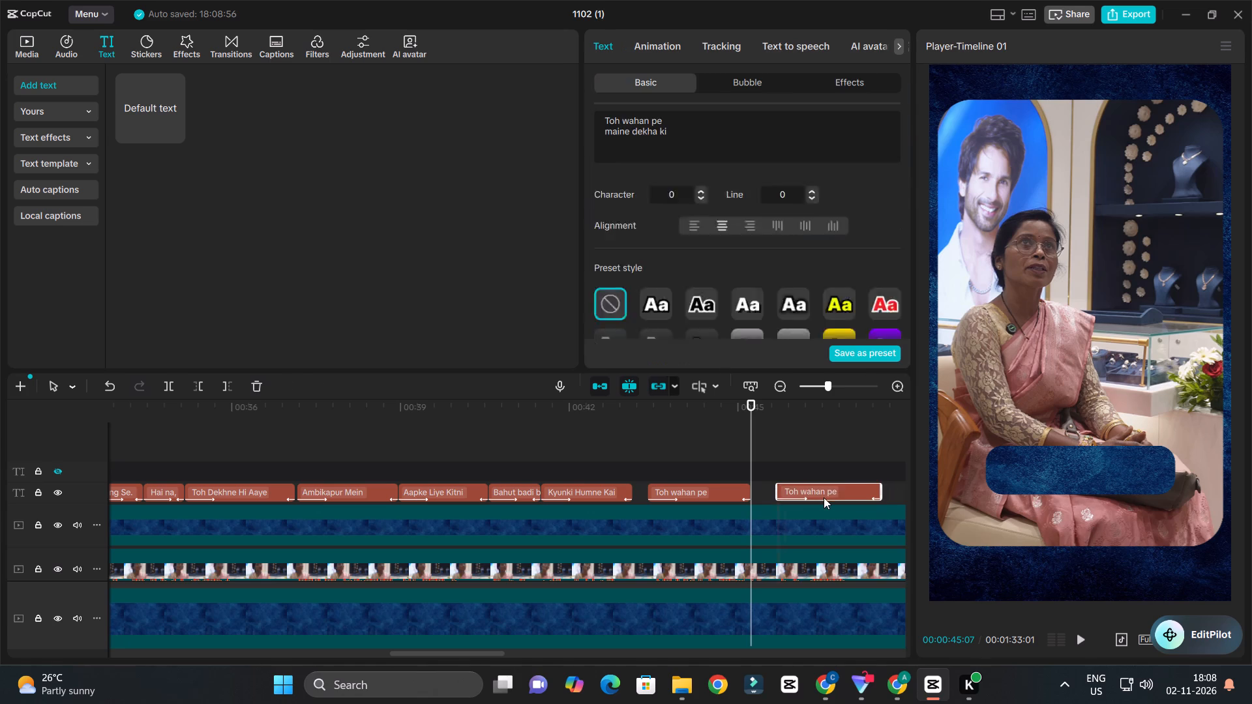
left_click_drag(824, 497, 807, 496)
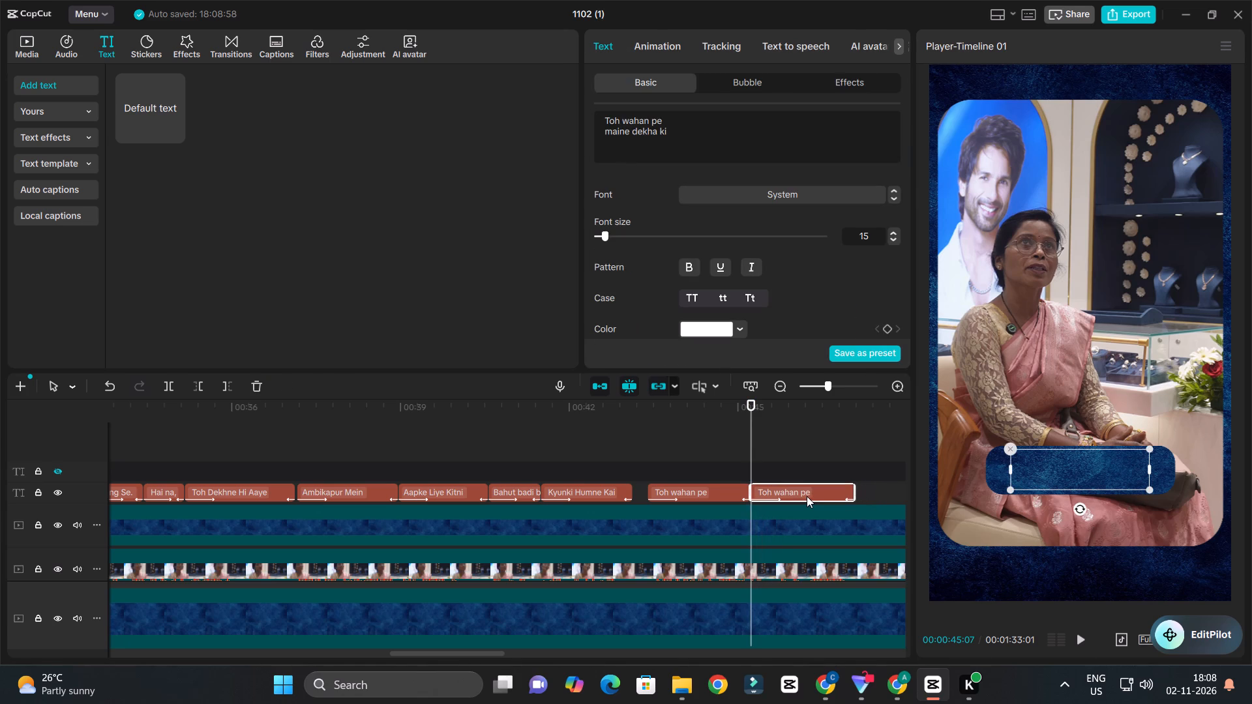
Replace the new duplicate's text with the transcript paragraph and cut it down to "matlab jaise variety toh abhi,".
left_click(807, 496)
left_click(662, 139)
key("ctrl+a")
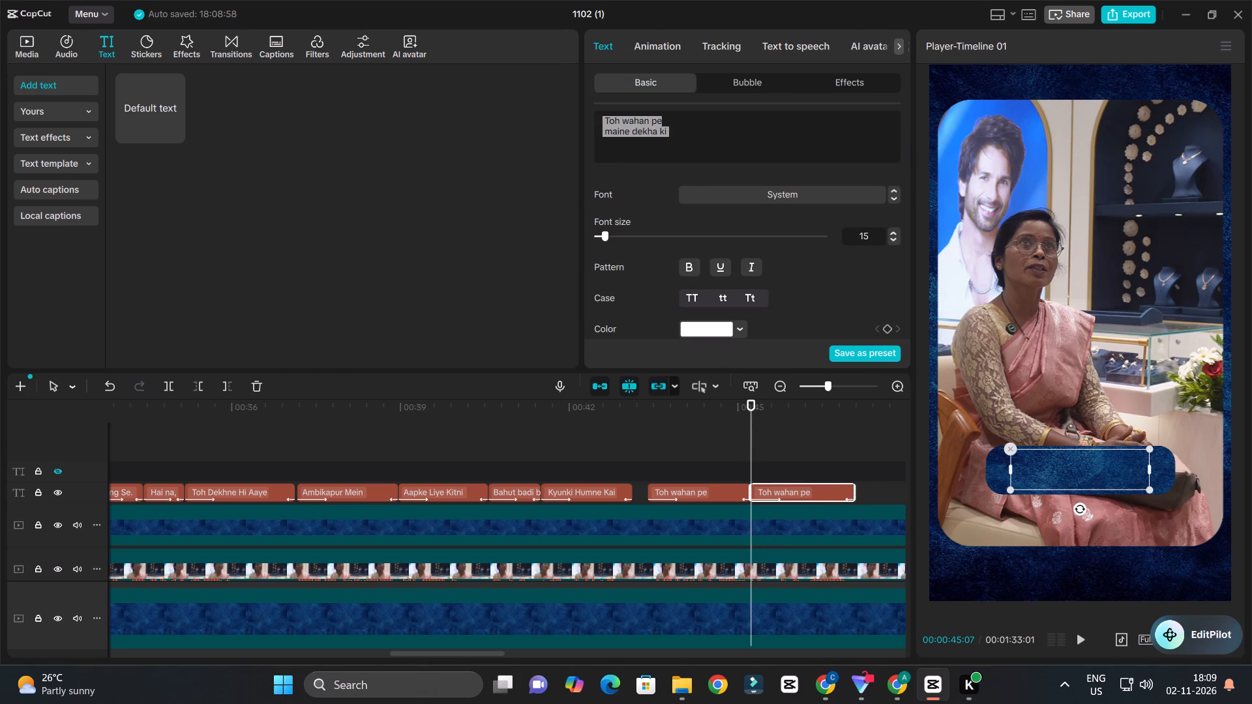
key("ctrl+v")
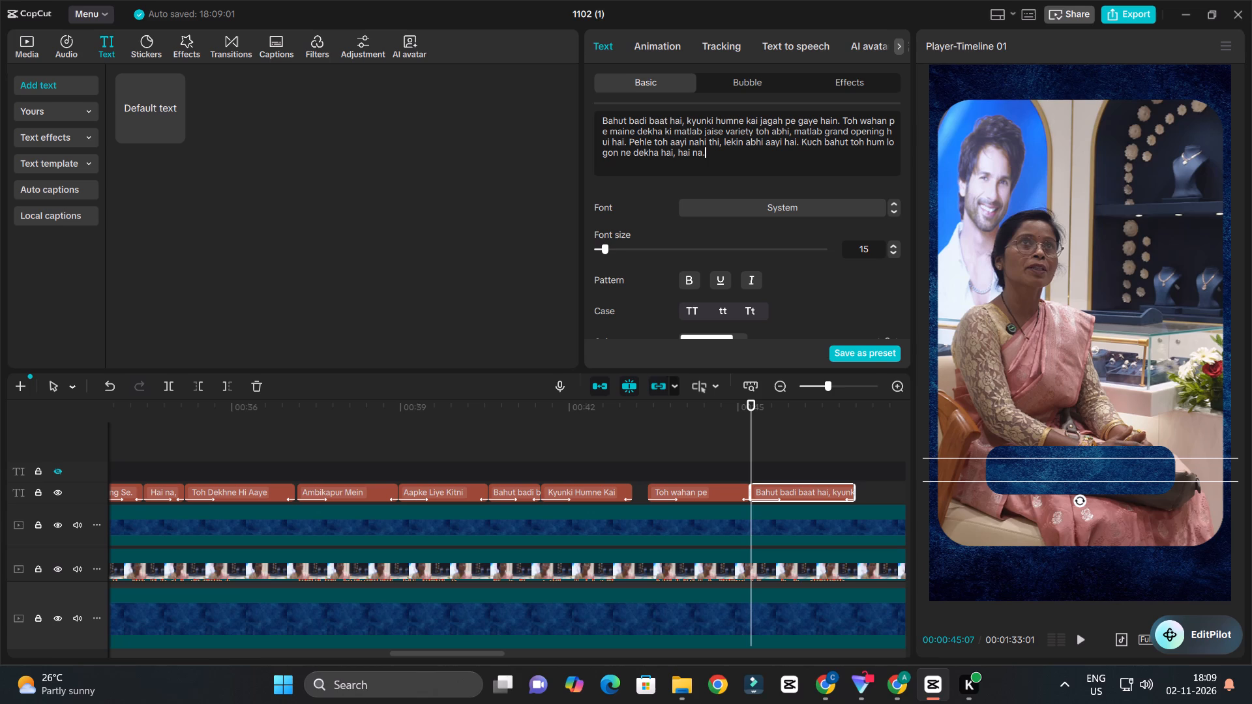
left_click_drag(671, 132, 664, 131)
left_click_drag(664, 131, 556, 89)
key("BackSpace")
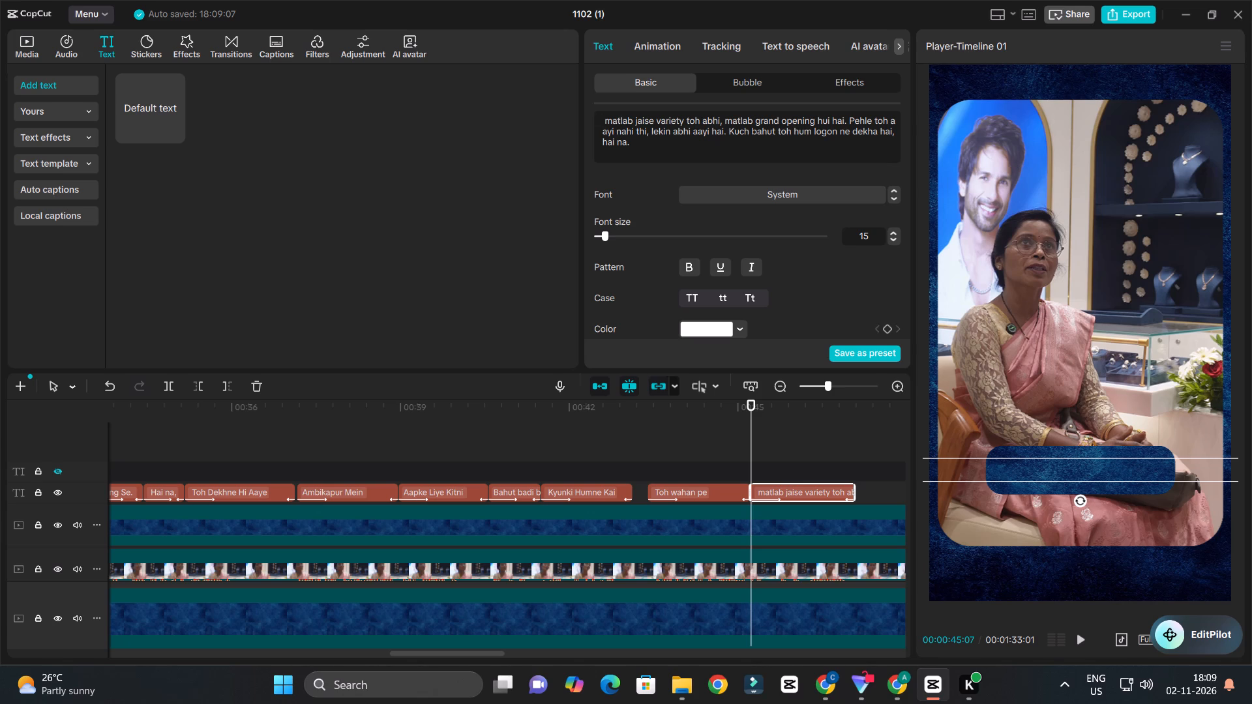
left_click_drag(723, 118, 746, 131)
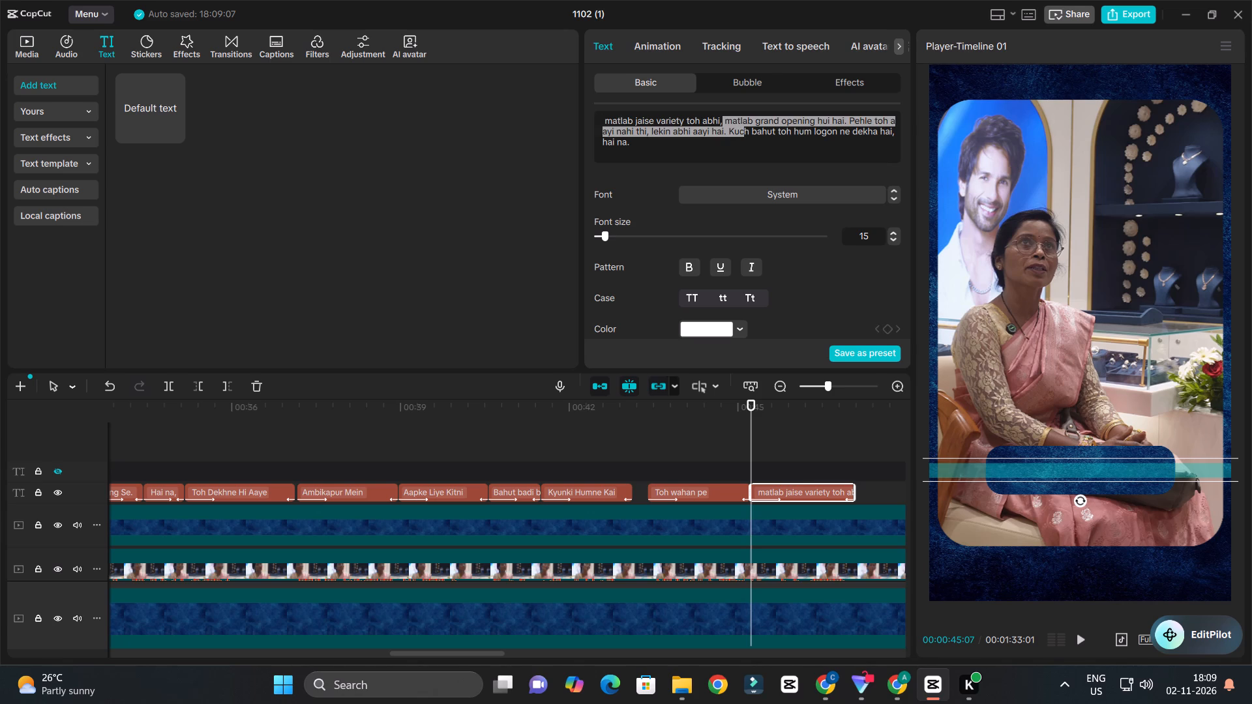
left_click_drag(746, 131, 782, 152)
key("BackSpace")
key("space")
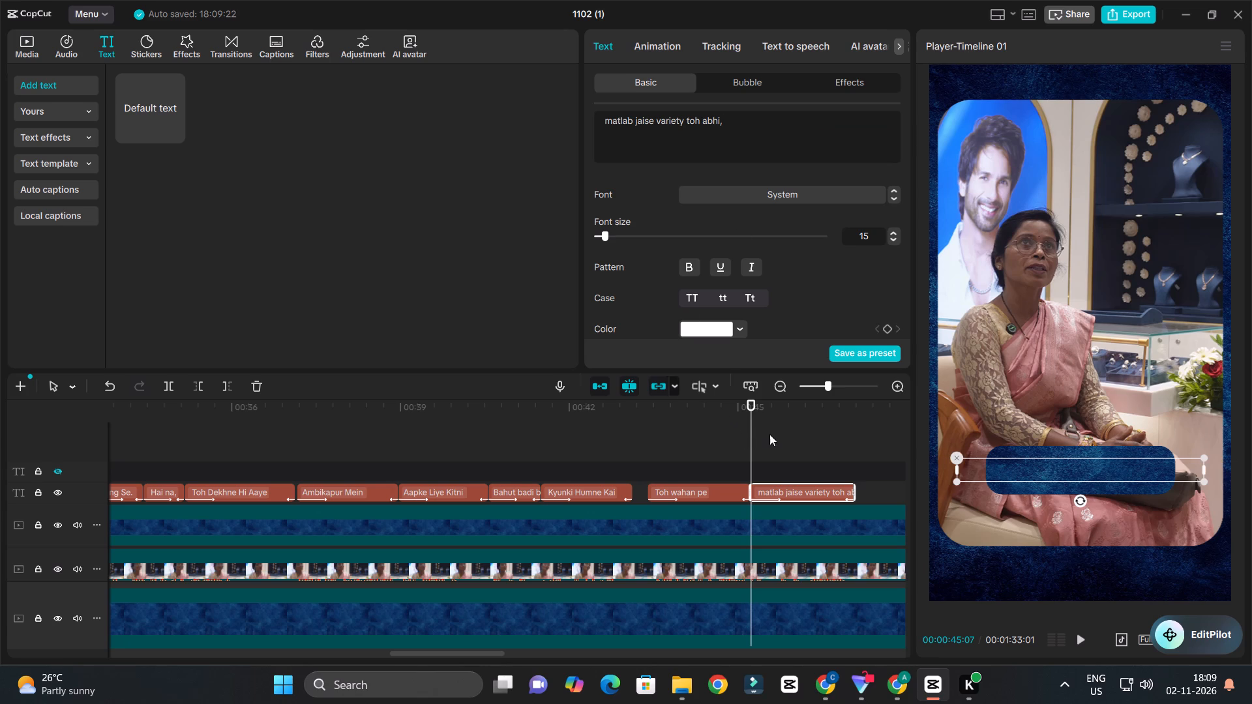
key("BackSpace")
Play the "matlab jaise variety toh abhi," caption from its start to about 00:00:48 to check its timing against the speech.
left_click(760, 435)
key("space")
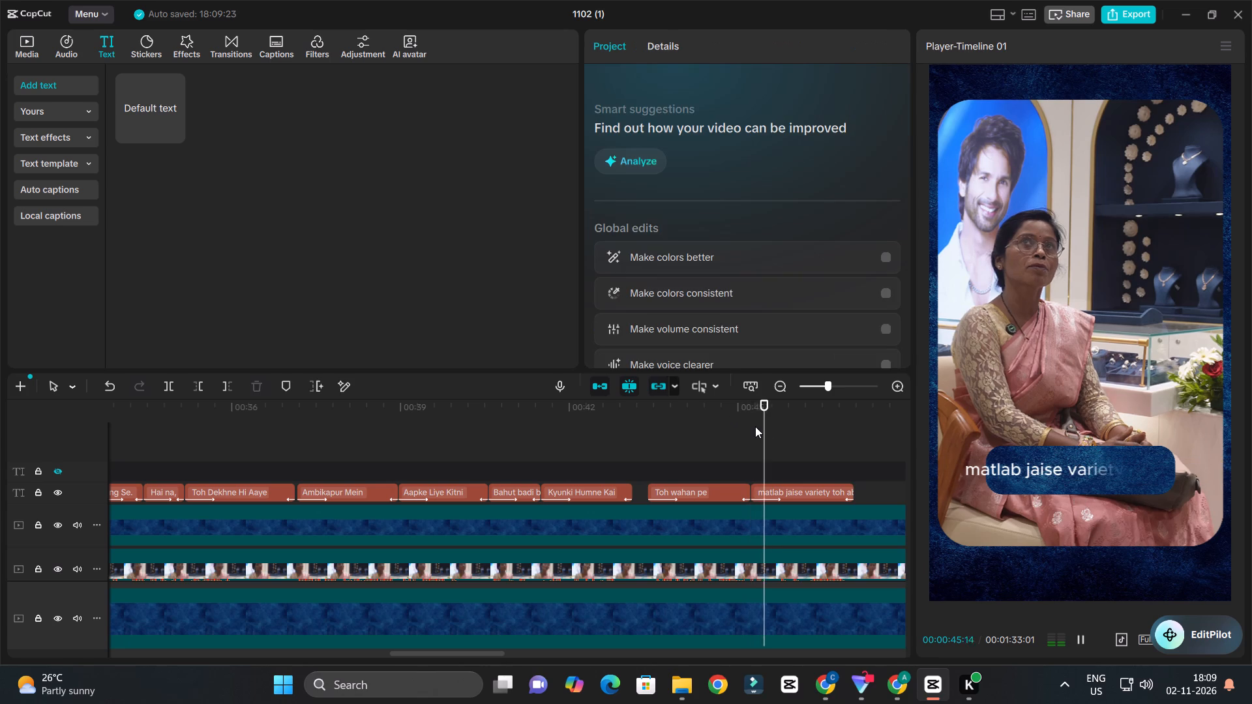
key("space")
left_click(749, 413)
key("space")
scroll(755, 430, "down", 4, "ctrl")
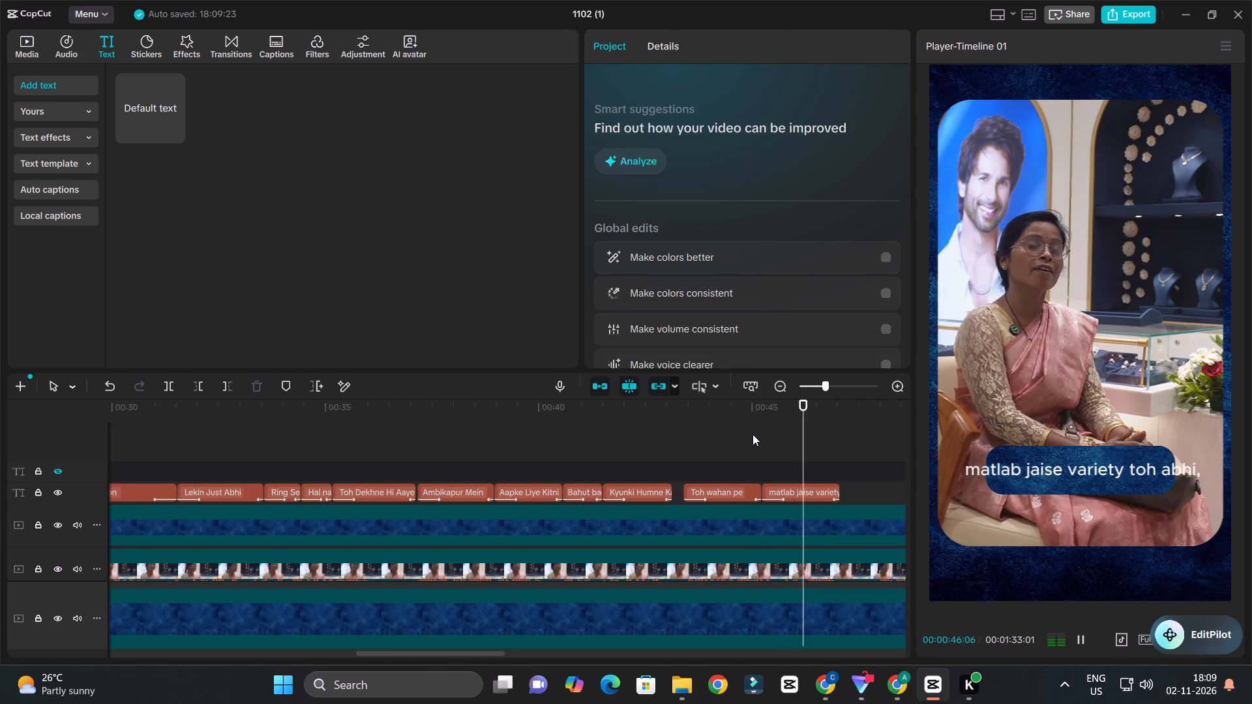
scroll(753, 434, "down", 3, "ctrl")
scroll(811, 482, "up", 9, "ctrl")
scroll(795, 463, "down", 4, "ctrl")
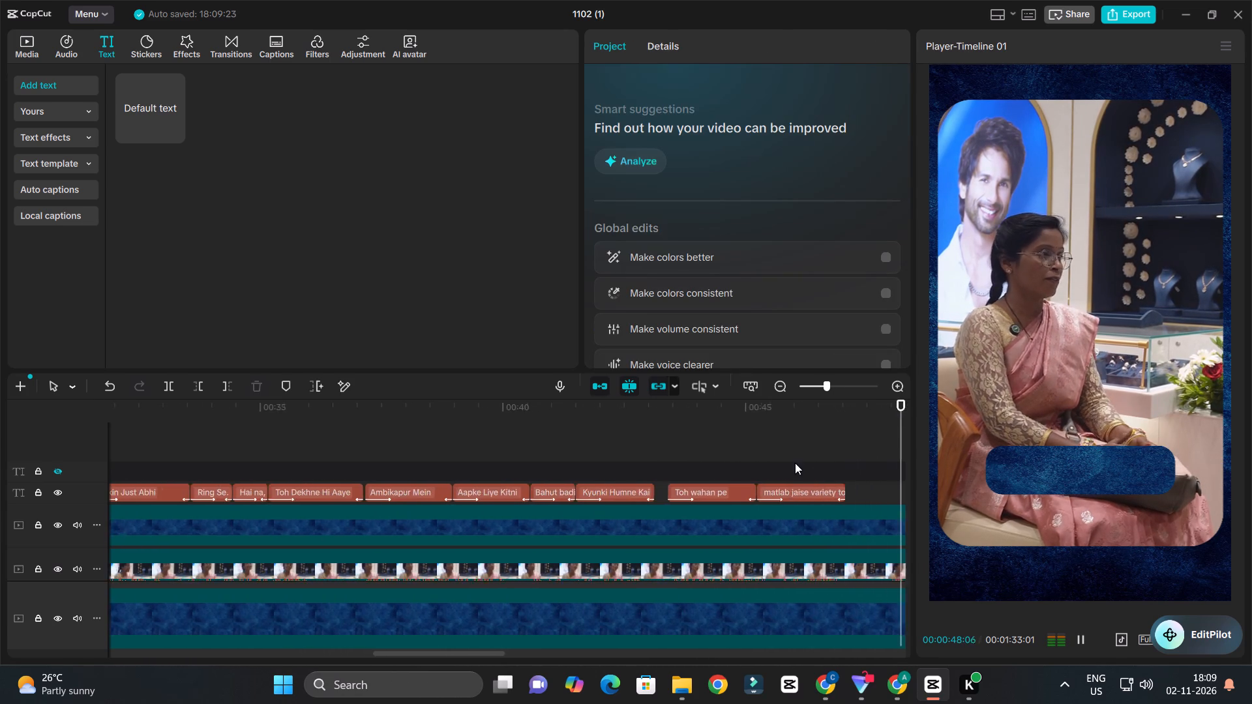
scroll(795, 463, "down", 7, "ctrl")
key("space")
Replay the "Toh wahan pe" and "matlab jaise variety toh abhi," captions to check them against the speech.
left_click_drag(195, 418, 247, 468)
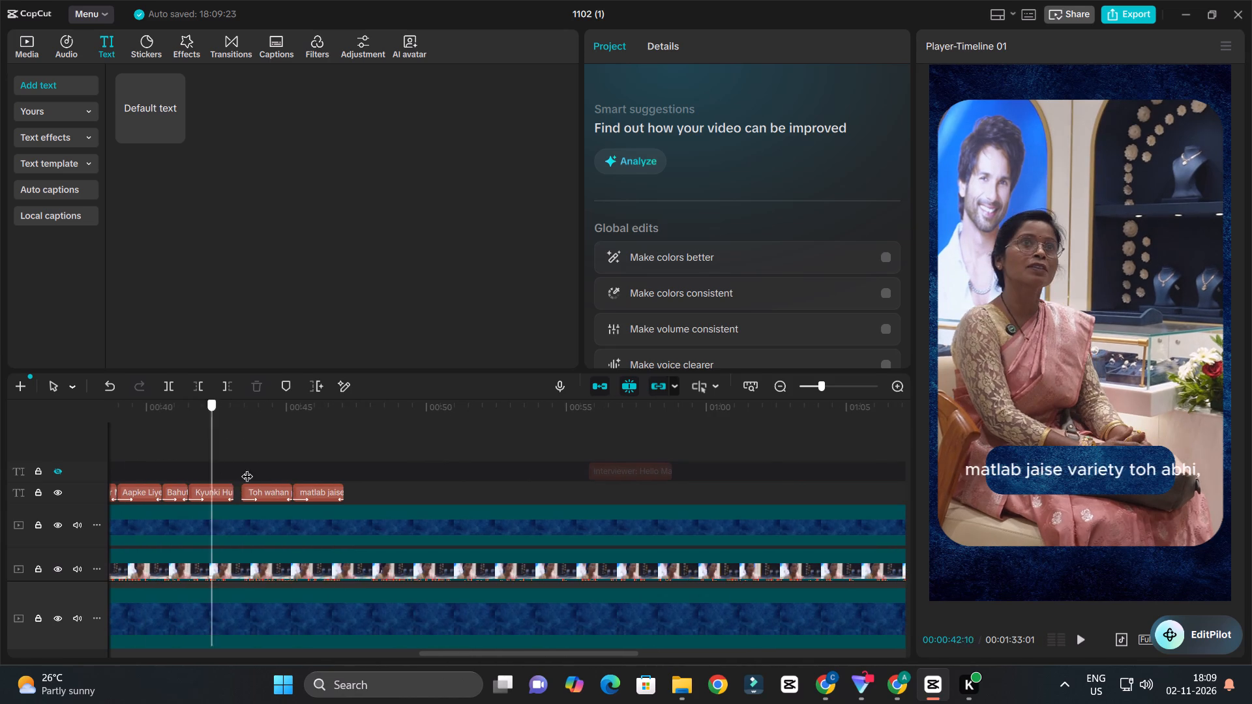
left_click_drag(247, 468, 246, 469)
key("space")
scroll(251, 465, "up", 7, "ctrl")
scroll(355, 472, "down", 4)
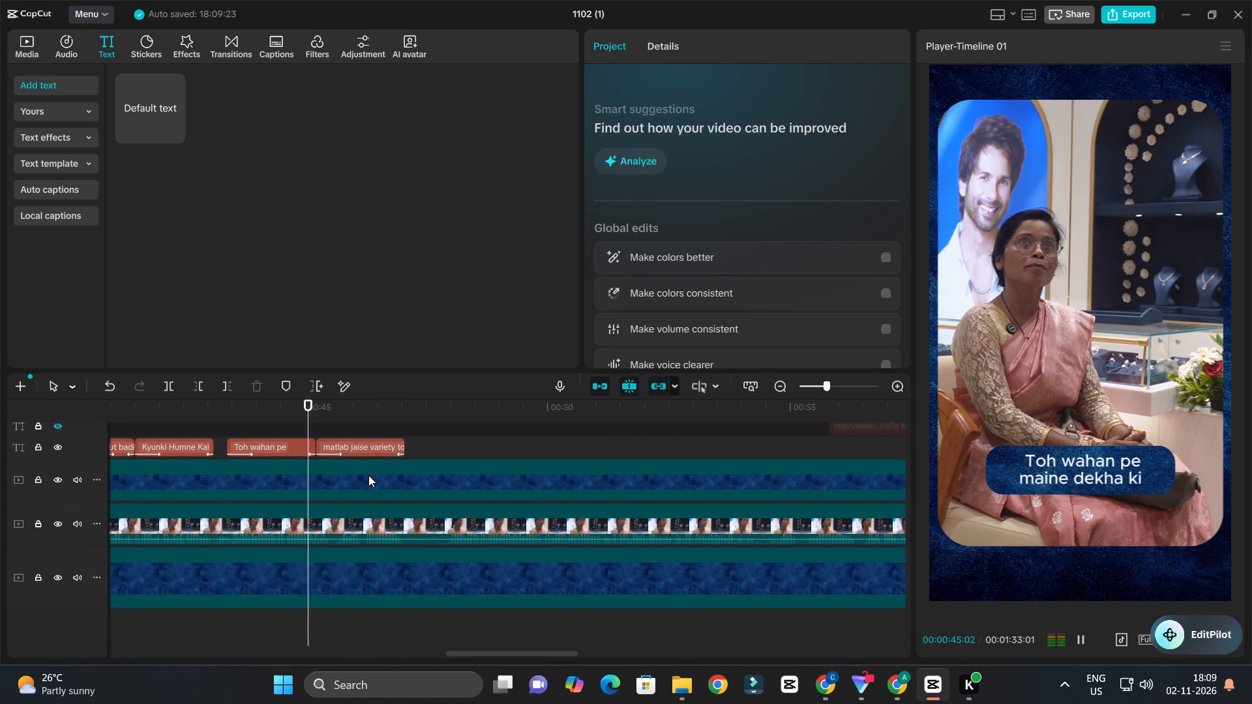
scroll(372, 476, "up", 3)
scroll(382, 477, "down", 3)
scroll(420, 488, "up", 3)
key("space")
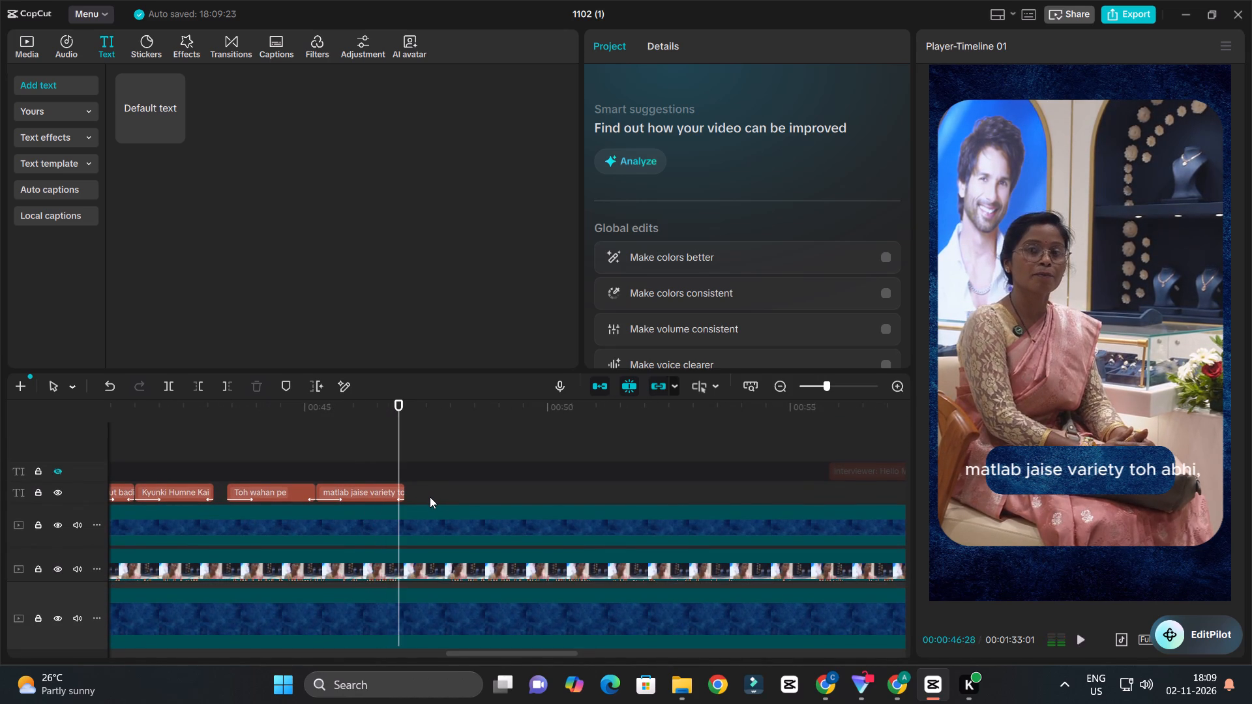
key("space")
key("space")
scroll(431, 495, "down", 4)
Replay from about 00:00:43:28 into the start of the "matlab jaise variety toh abhi," caption, stopping to check the spoken words.
left_click(253, 412)
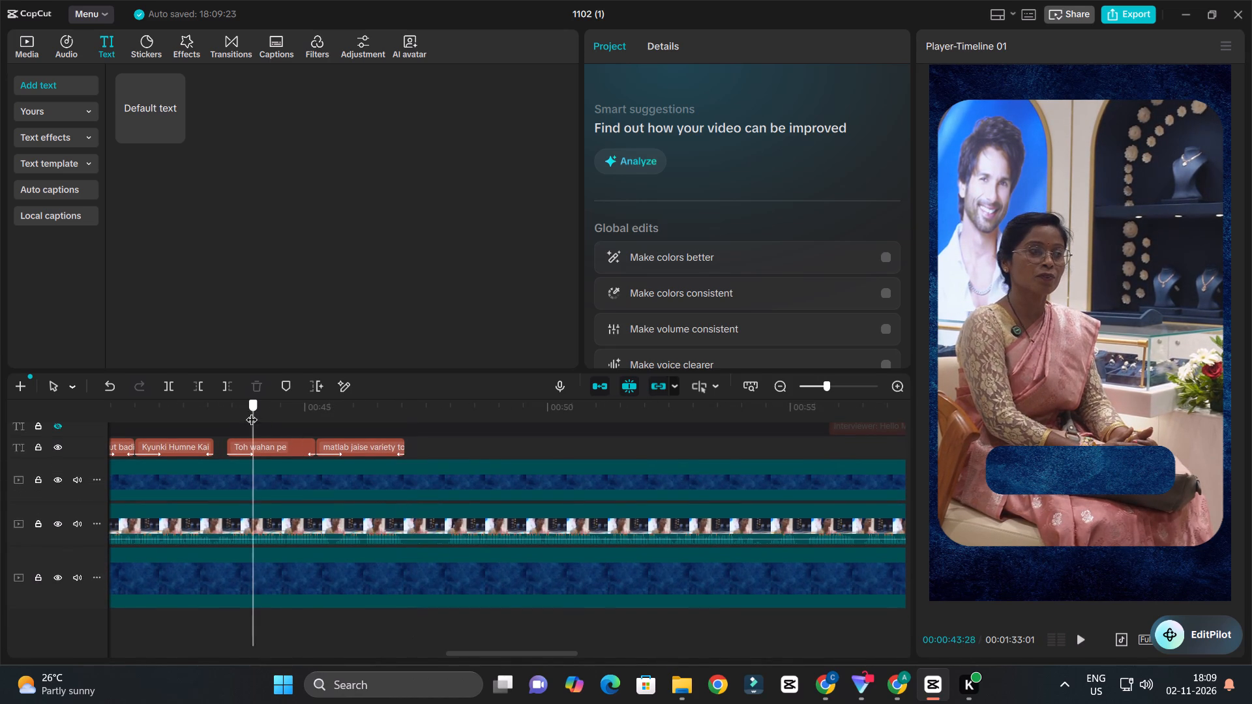
key("space")
scroll(383, 469, "up", 3, "ctrl")
scroll(413, 477, "down", 2, "ctrl")
scroll(431, 480, "up", 2, "ctrl")
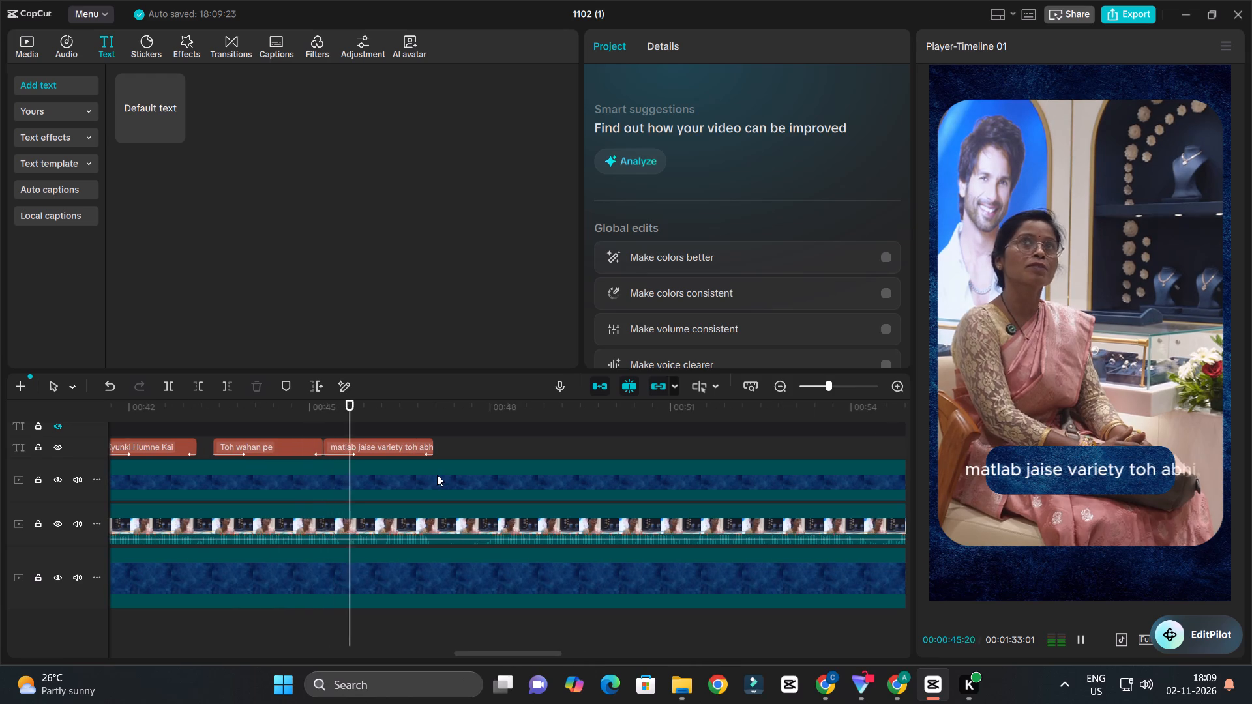
key("space")
left_click_drag(333, 409, 335, 417)
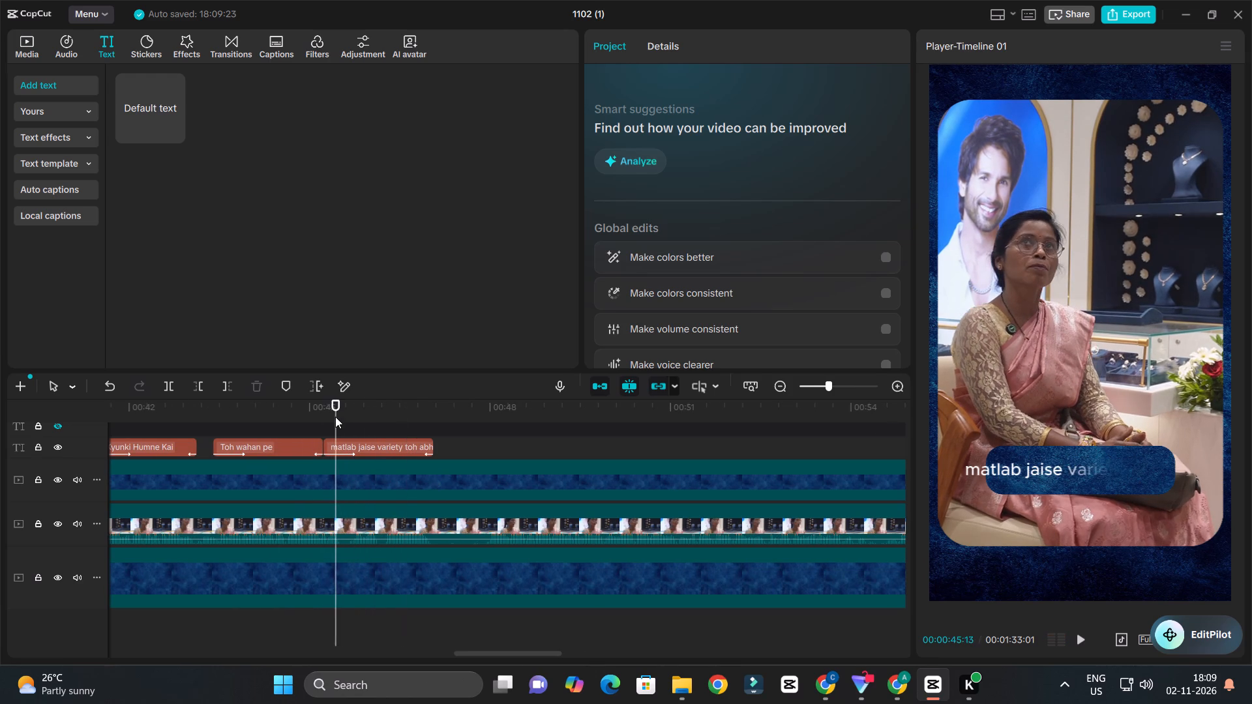
key("space")
key("space")
Play from the "Toh wahan pe" caption through to about 00:00:51 to hear how the speech continues.
left_click_drag(342, 416, 266, 437)
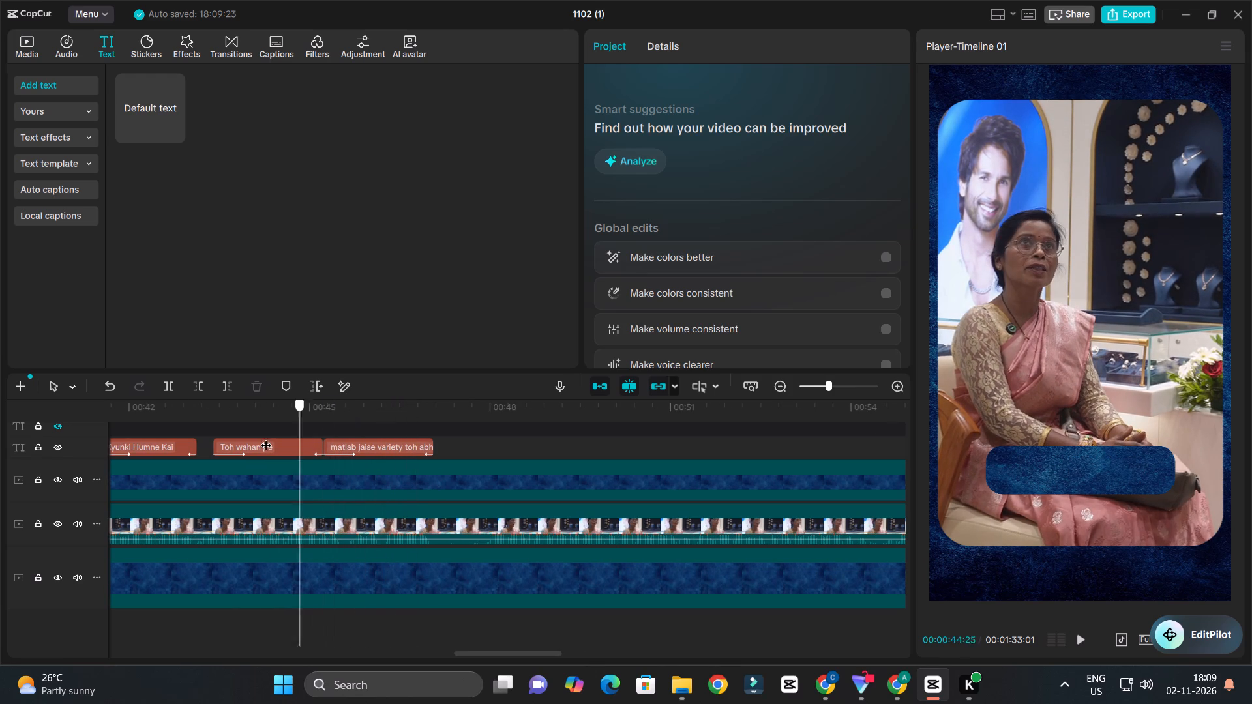
left_click_drag(266, 437, 233, 448)
key("space")
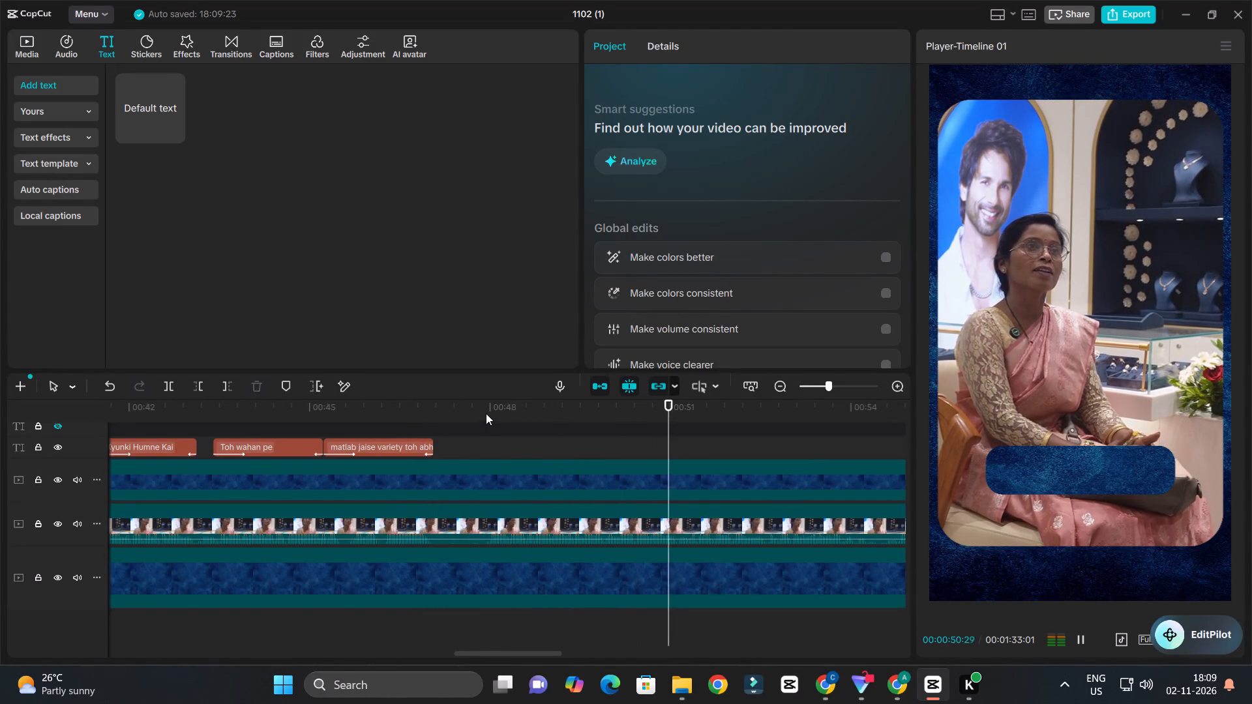
key("space")
Cut the section between 00:00:45:20 and 00:00:47:26 out of the interview video clip and close the gap.
left_click_drag(484, 411, 480, 465)
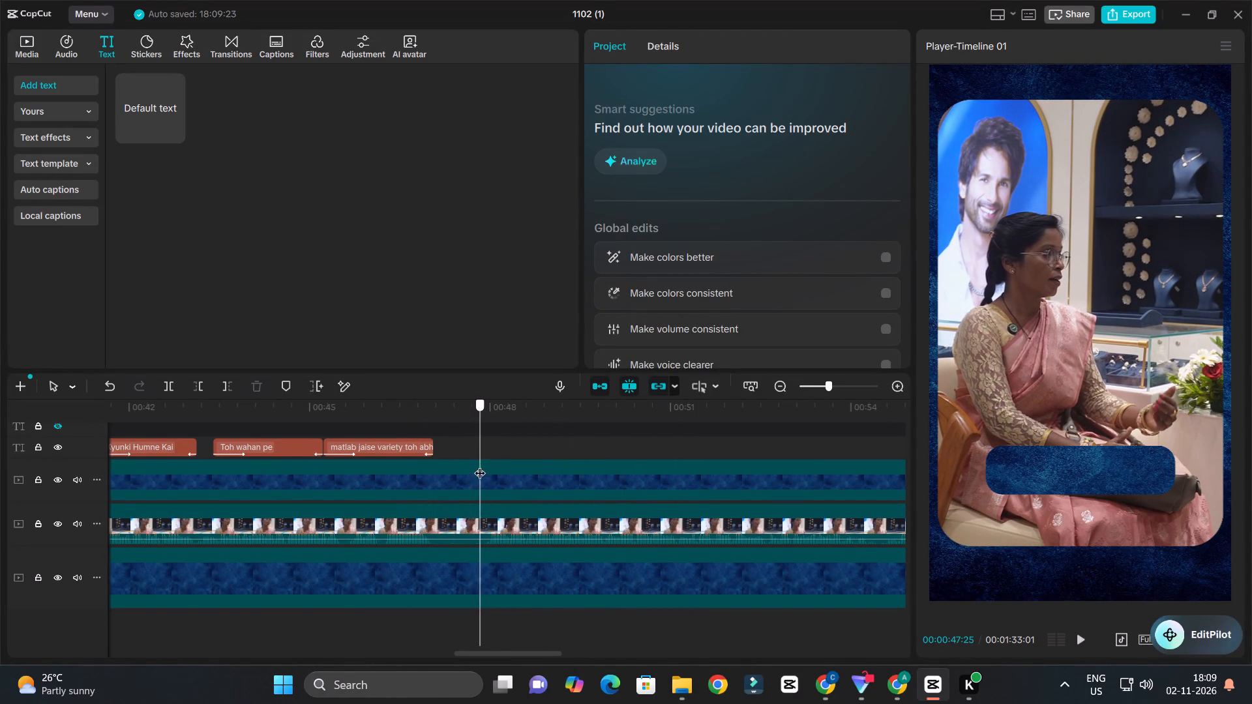
left_click_drag(480, 465, 483, 469)
left_click(503, 515)
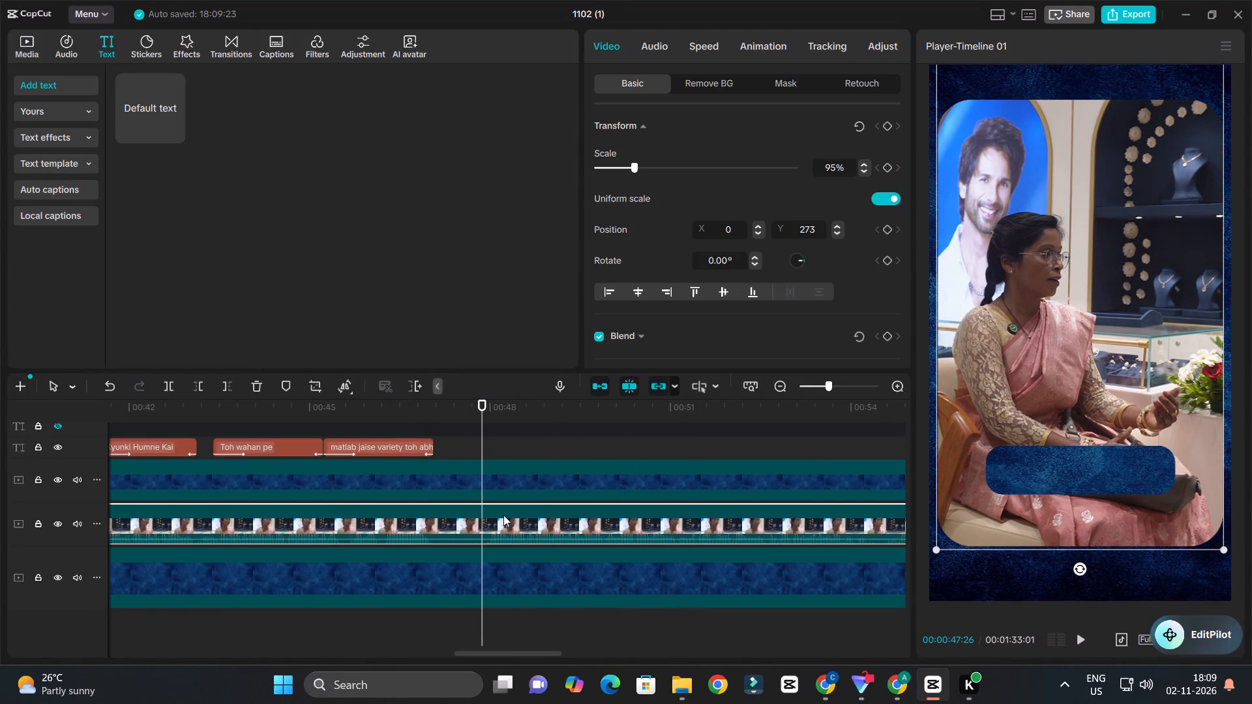
key("c")
left_click_drag(325, 408, 243, 435)
key("space")
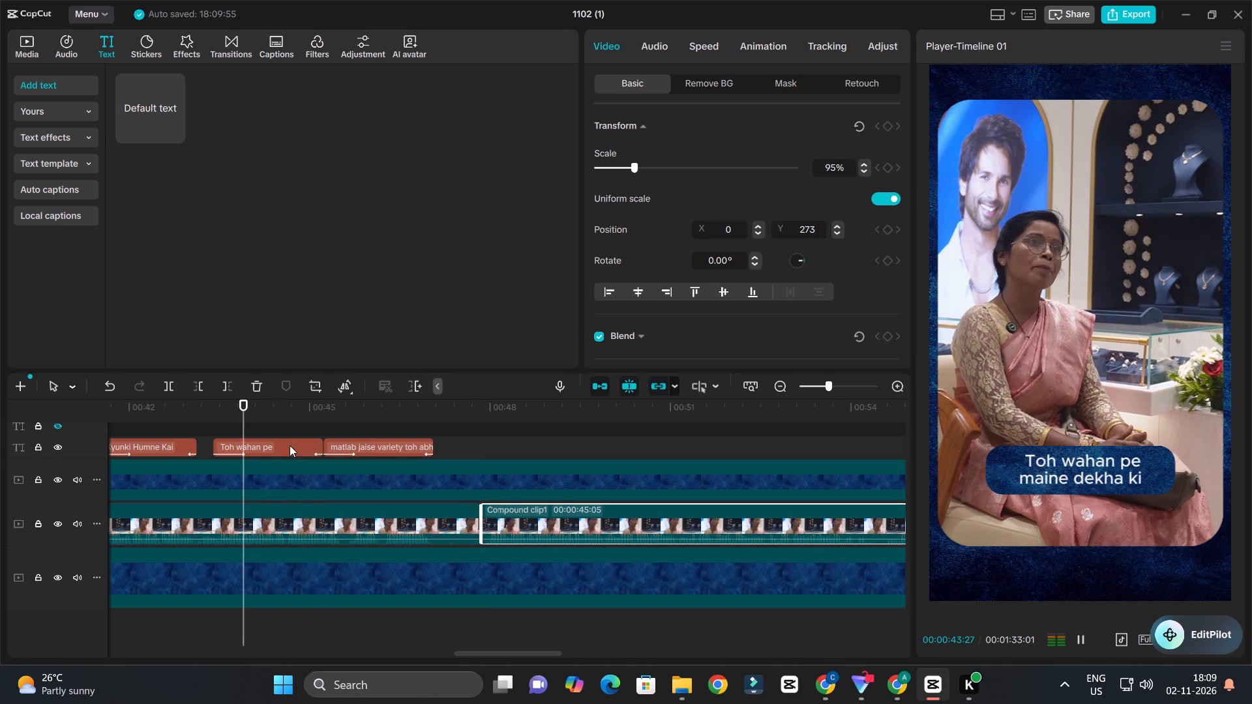
key("space")
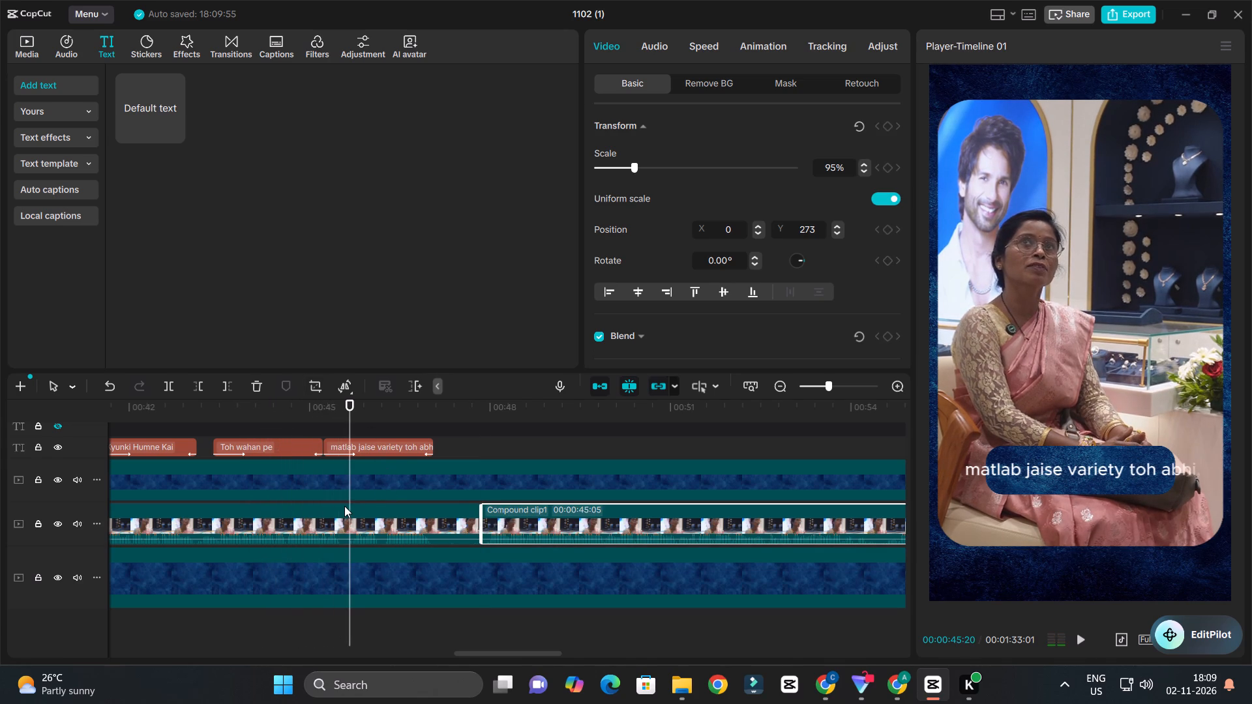
left_click(344, 506)
key("w")
left_click(374, 518)
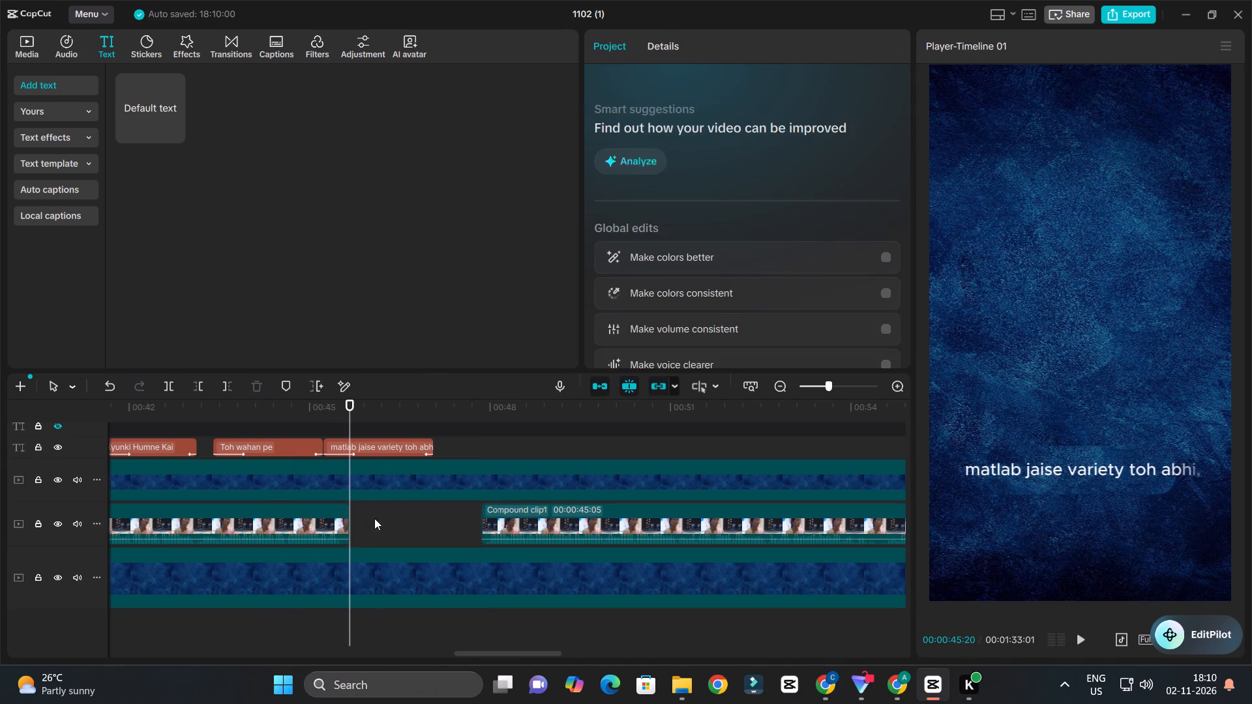
right_click(374, 518)
left_click(418, 520)
Replay the interview across the new join at 00:00:45:20 to check the cut and the captions over it.
left_click(303, 416)
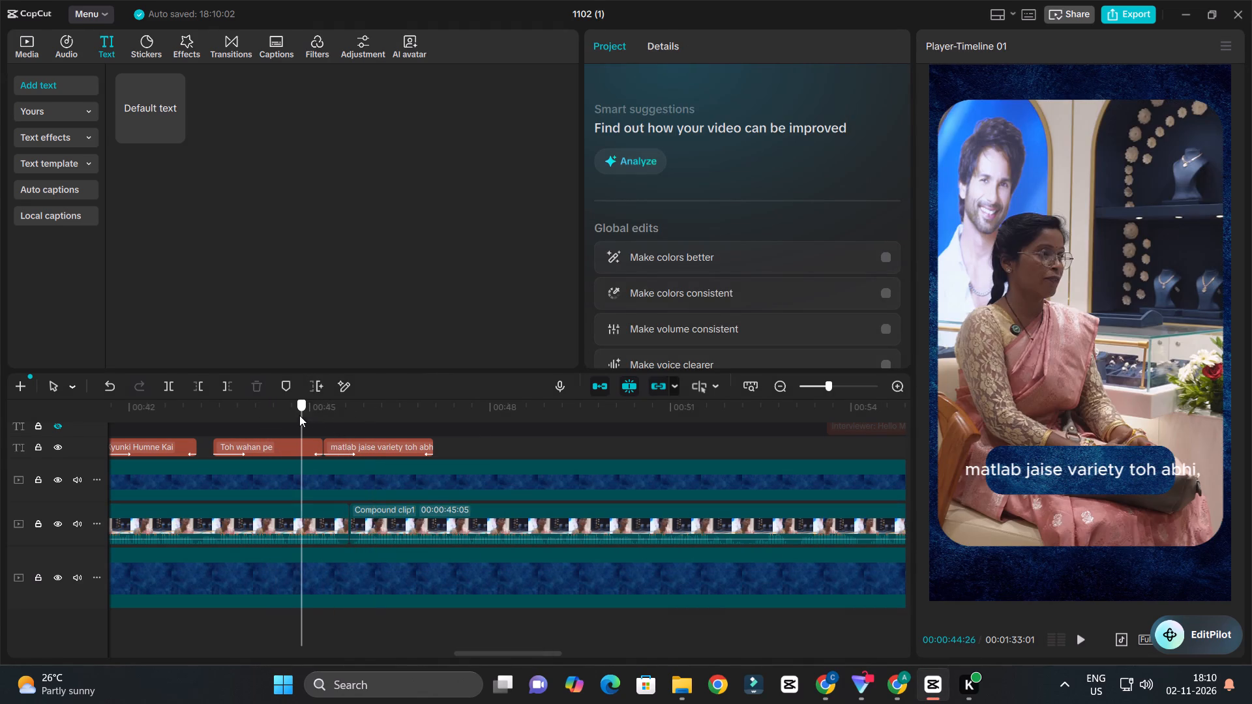
key("space")
scroll(443, 493, "up", 3, "ctrl")
scroll(443, 492, "down", 5, "ctrl")
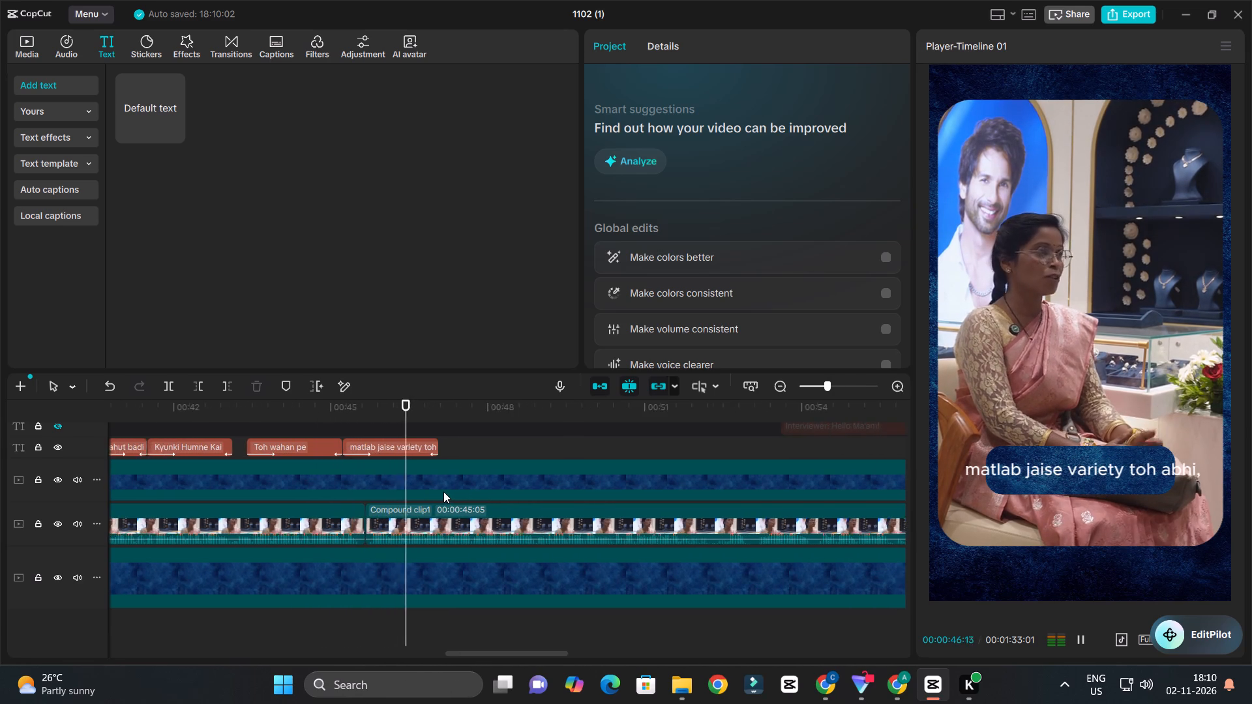
scroll(443, 491, "down", 3, "ctrl")
key("space")
left_click_drag(336, 415, 303, 417)
key("space")
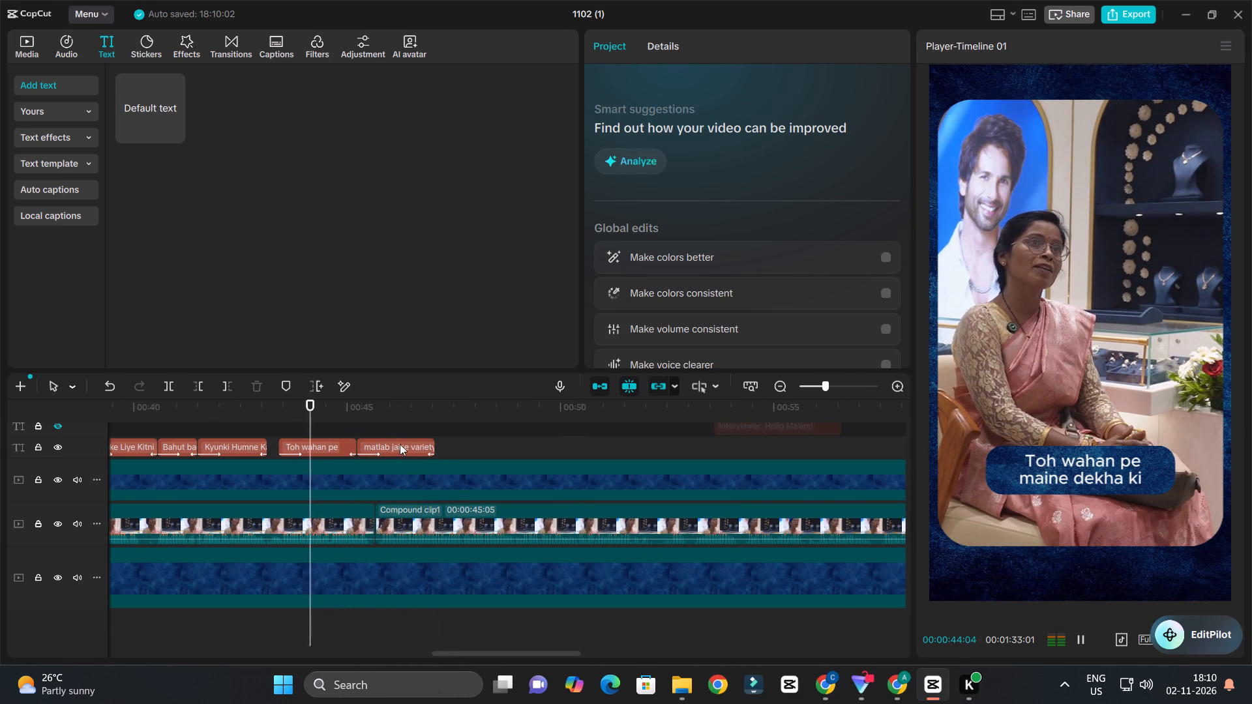
scroll(404, 445, "up", 5, "ctrl")
key("space")
key("space")
key("space")
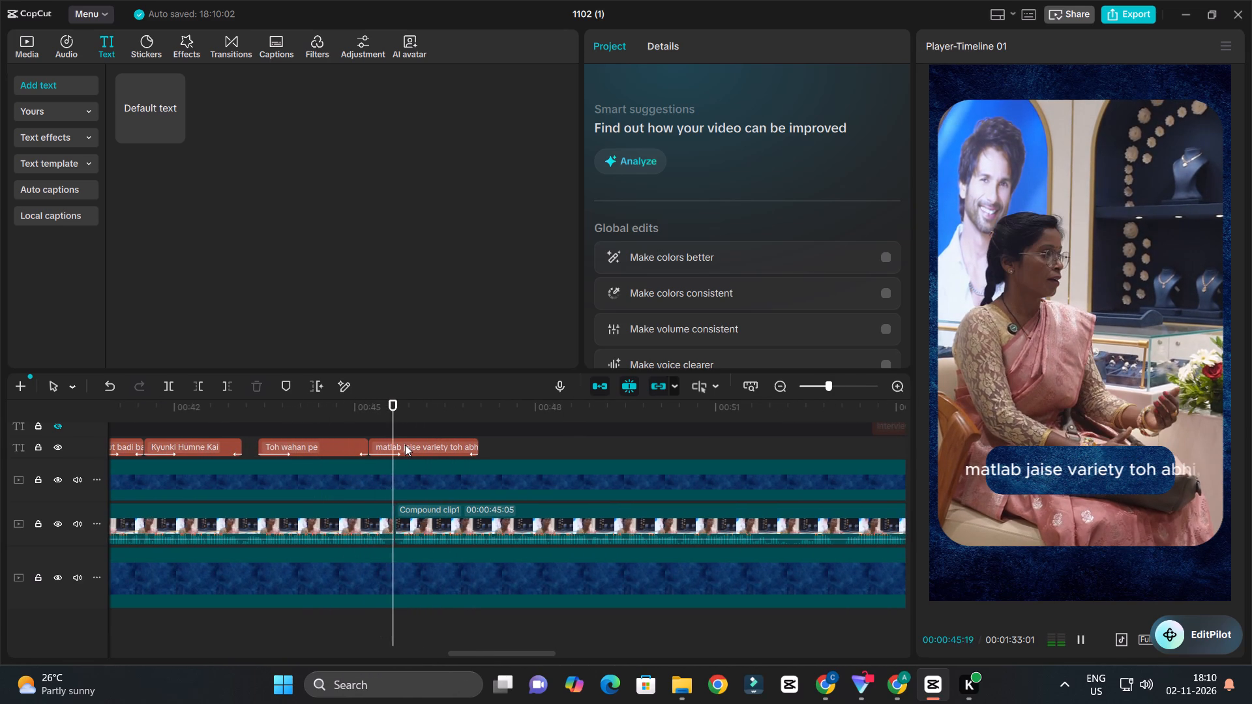
Reduce the "matlab jaise variety toh abhi," caption to the single word "Matlab", slightly enlarged and in title case.
left_click(405, 444)
left_click_drag(635, 121, 794, 114)
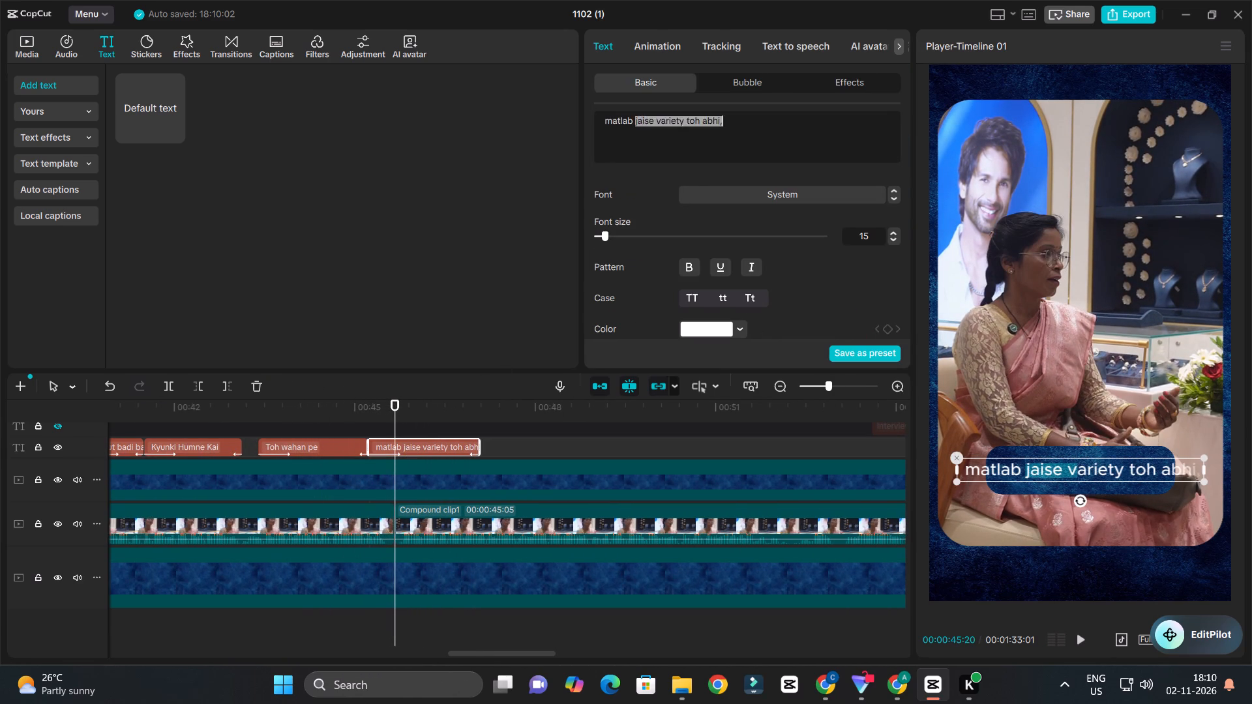
left_click_drag(794, 114, 796, 113)
left_click_drag(751, 112, 634, 115)
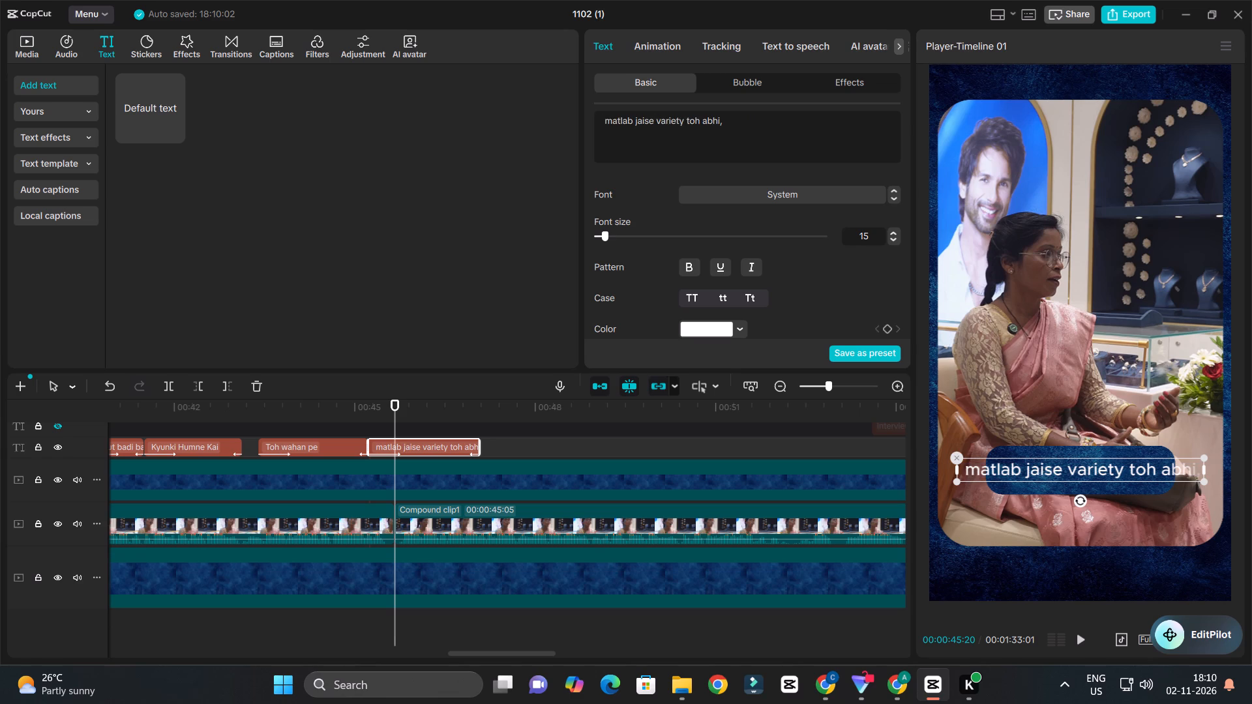
left_click(634, 115)
left_click(633, 138)
left_click_drag(634, 123, 771, 136)
key("BackSpace")
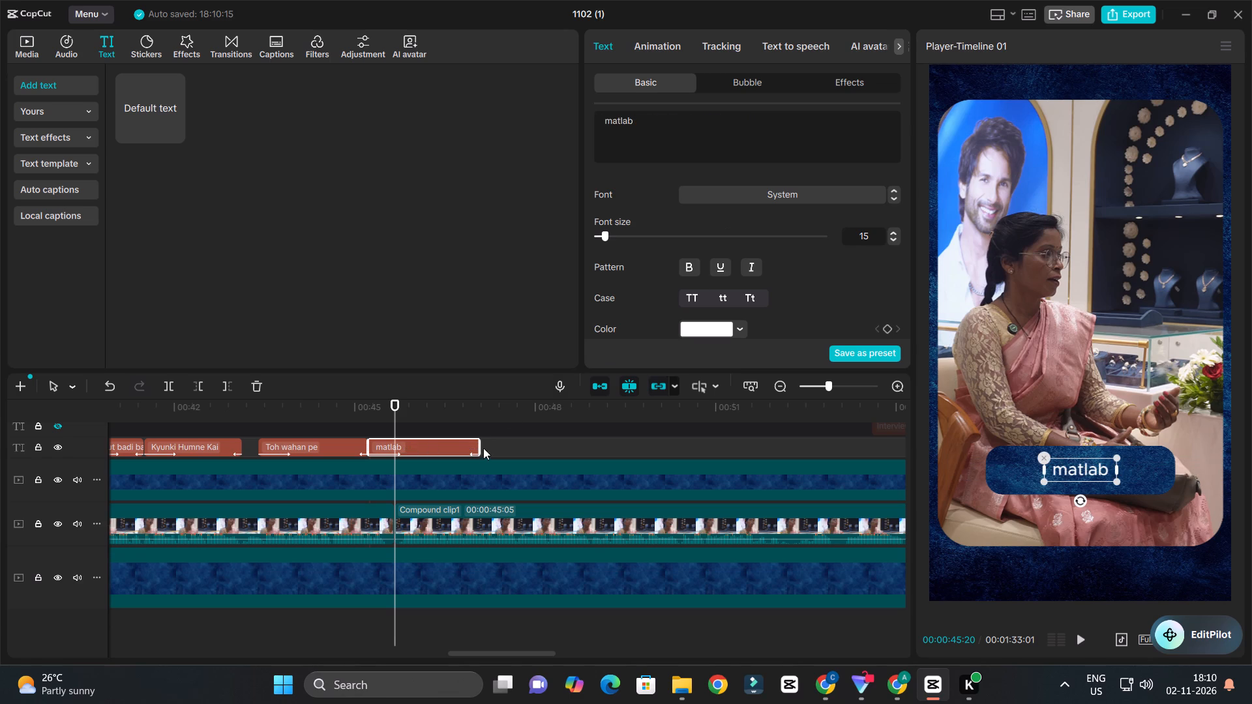
left_click_drag(1120, 485, 1125, 491)
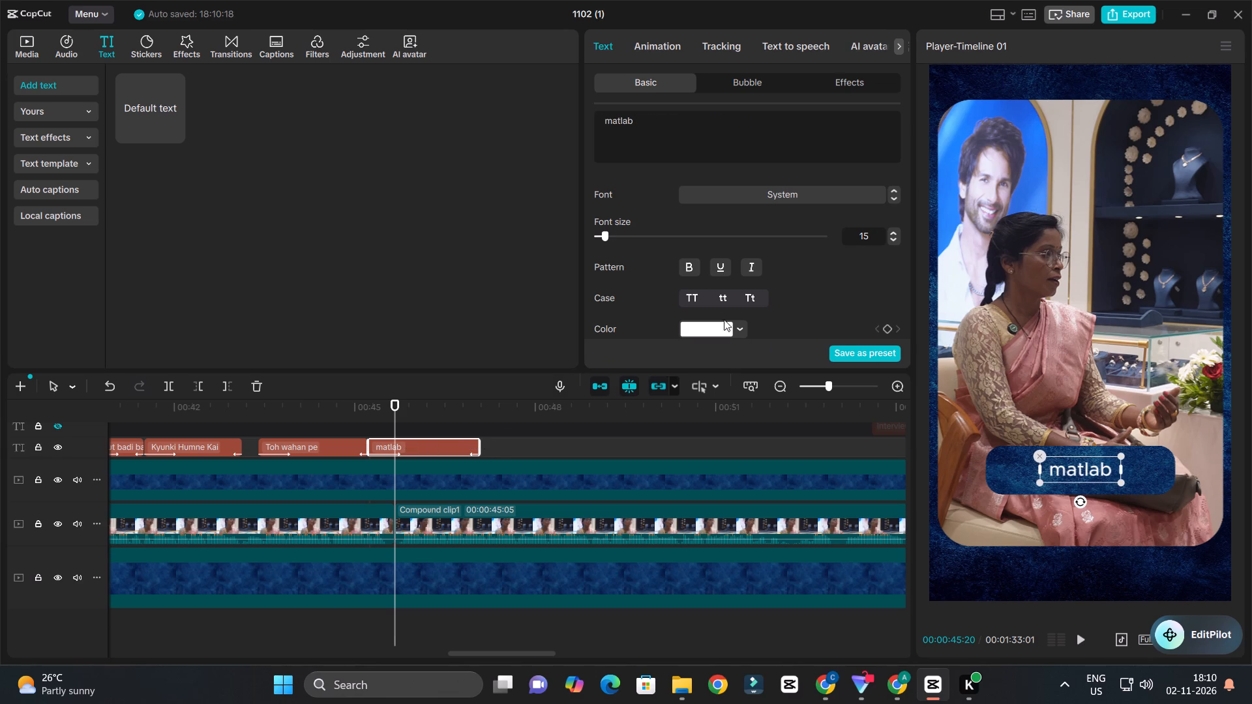
left_click(748, 298)
Replay the "Matlab" caption and trim the clip's end to 00:00:46:06, where the word finishes.
left_click(353, 403)
key("space")
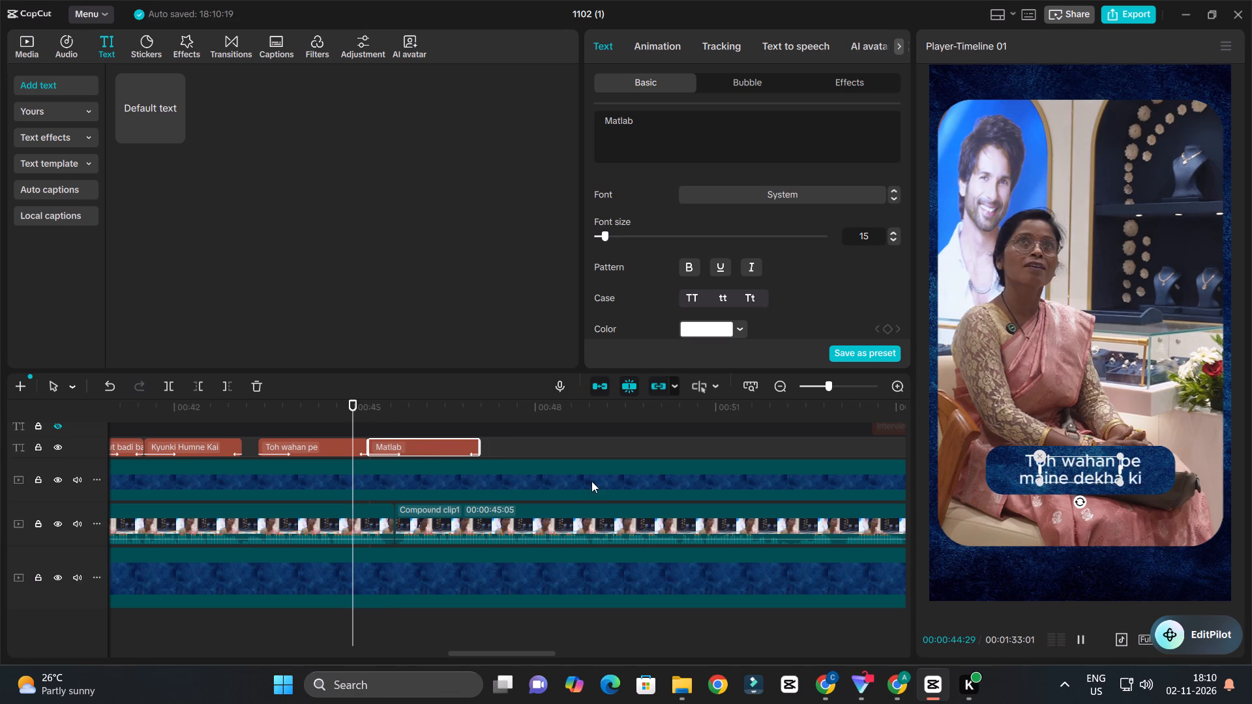
scroll(593, 480, "up", 4, "ctrl")
scroll(594, 480, "down", 2, "ctrl")
key("space")
scroll(498, 475, "up", 3, "ctrl")
key("space")
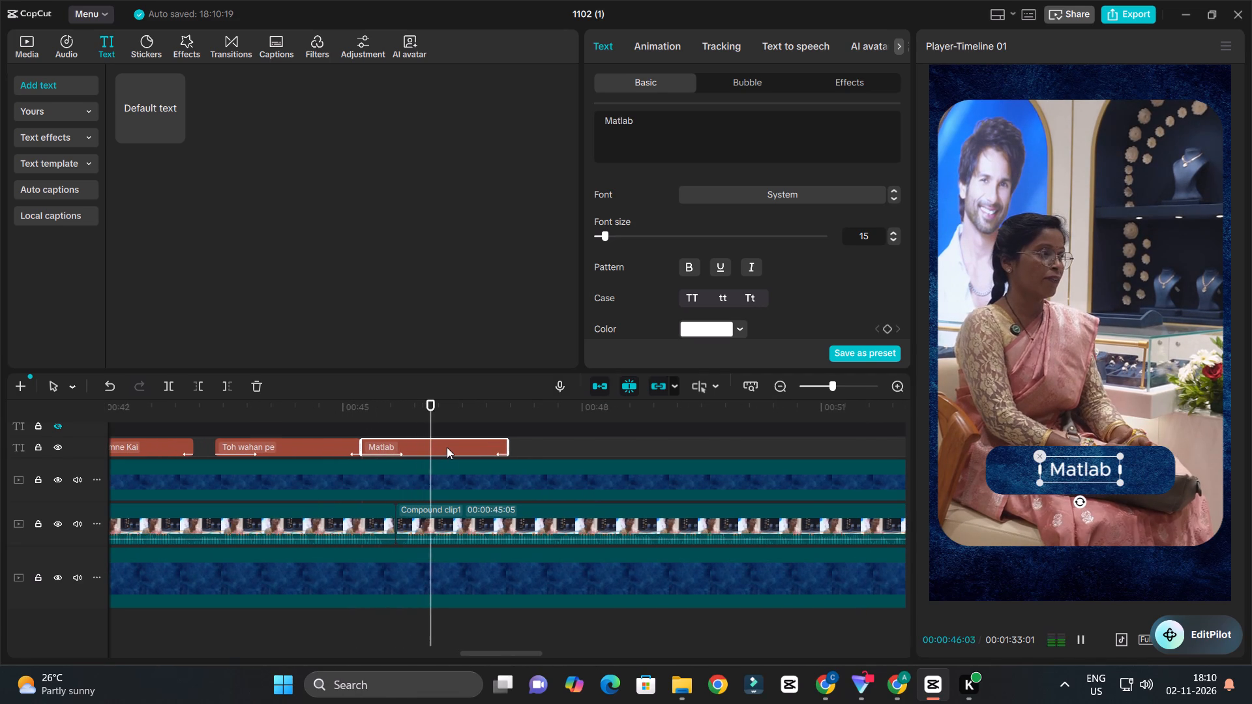
key("space")
left_click(447, 447)
key("w")
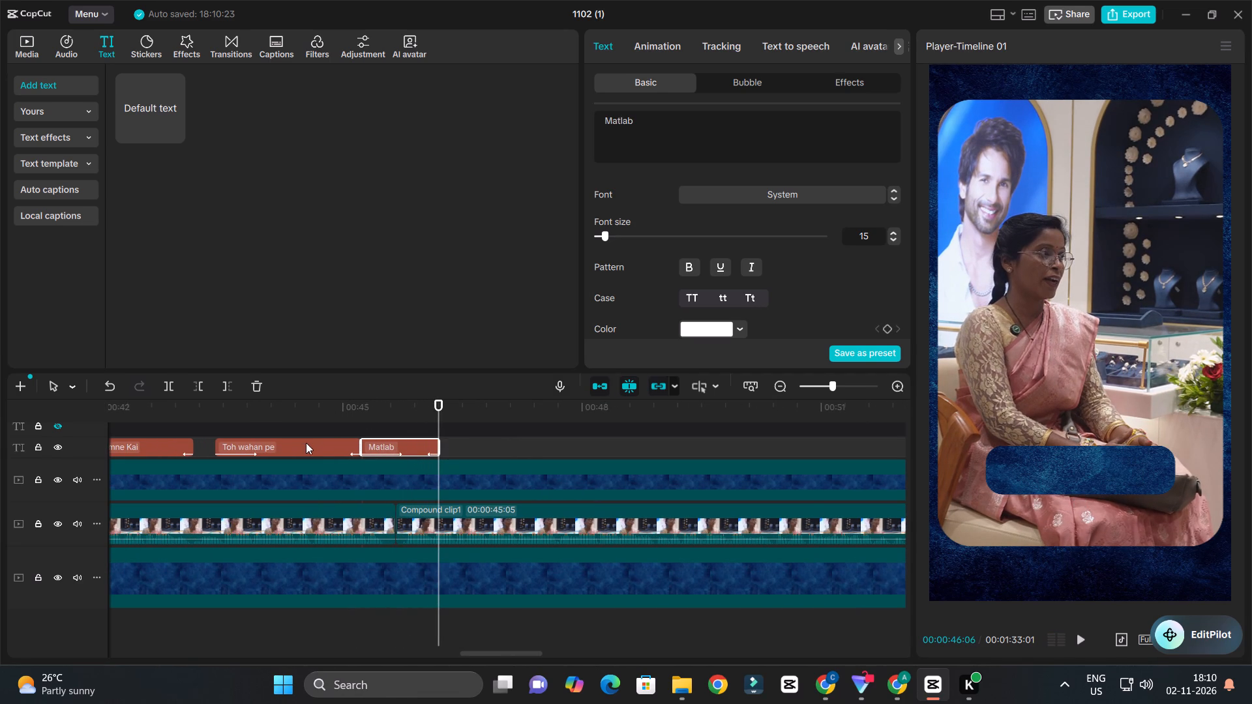
Duplicate the "Toh wahan pe" clip directly after "Matlab", starting at 00:00:46:06, and select the duplicate's text.
left_click_drag(306, 443, 530, 444, "alt")
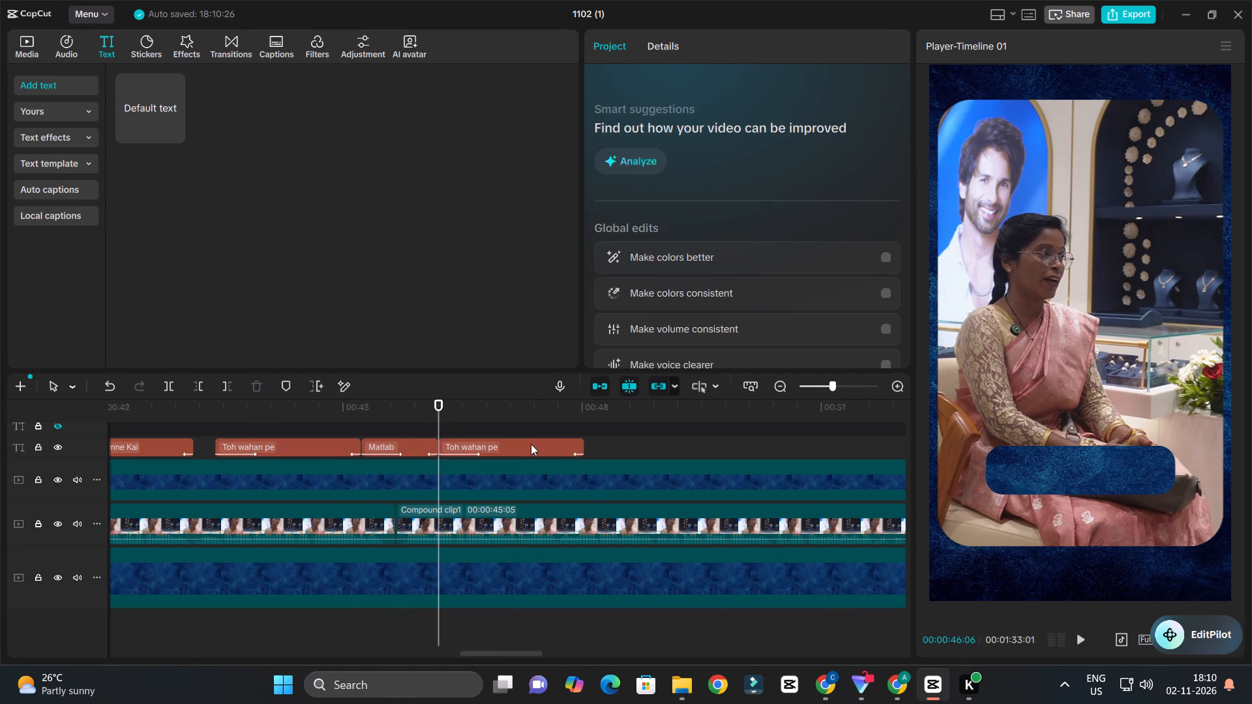
left_click(531, 444)
left_click_drag(690, 145, 689, 138)
key("ctrl+a")
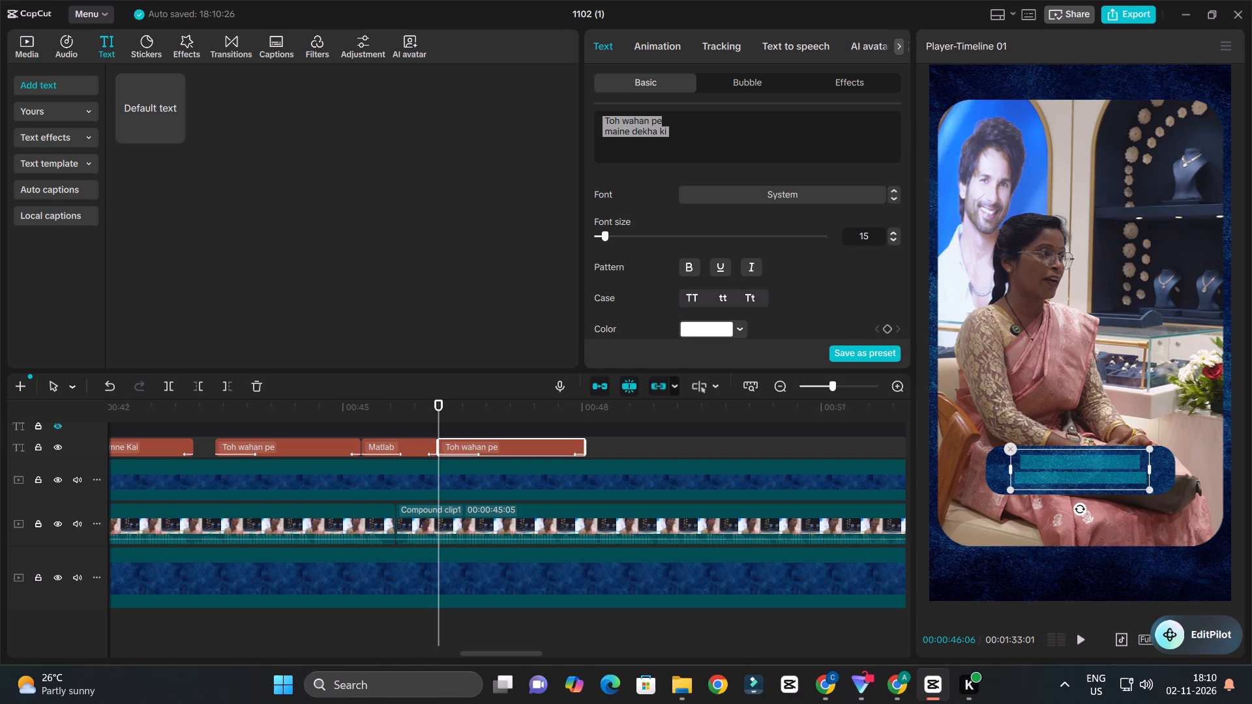
Copy "variety toh abhi, matlab grand opening hui hai" from the customer's answer in the hidden transcript clip.
scroll(535, 473, "down", 9, "ctrl")
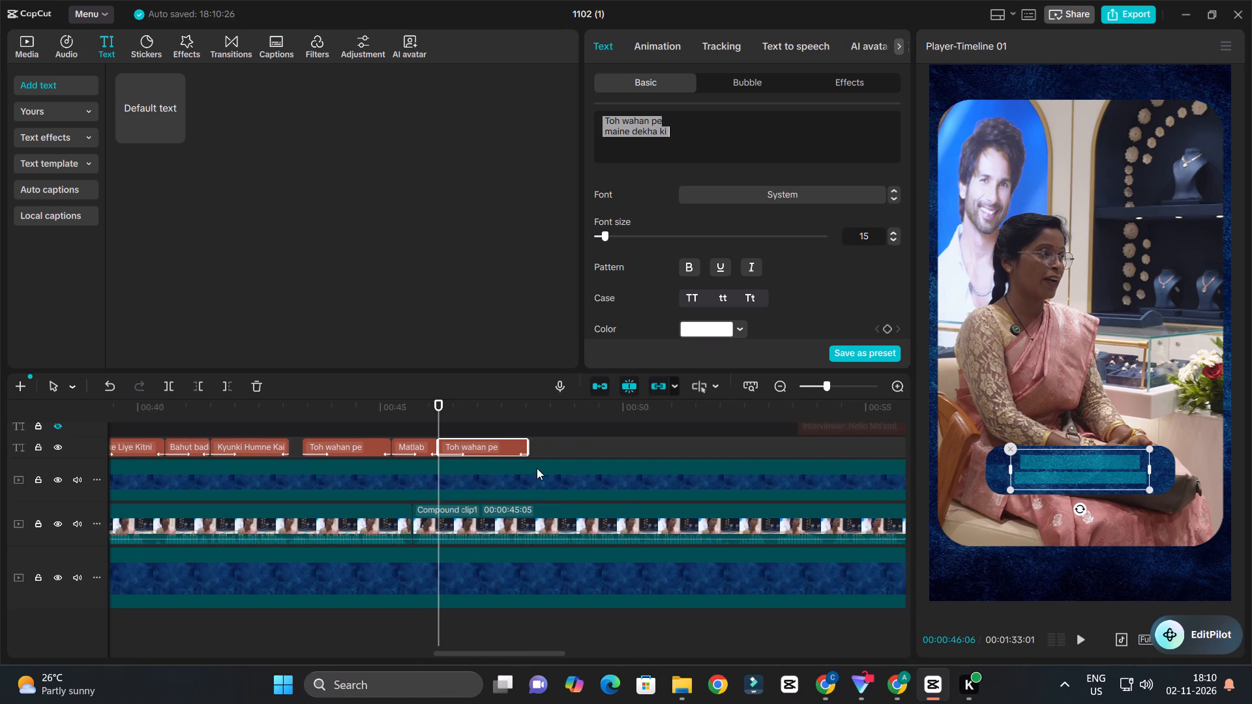
scroll(537, 468, "down", 2, "ctrl")
left_click(794, 422)
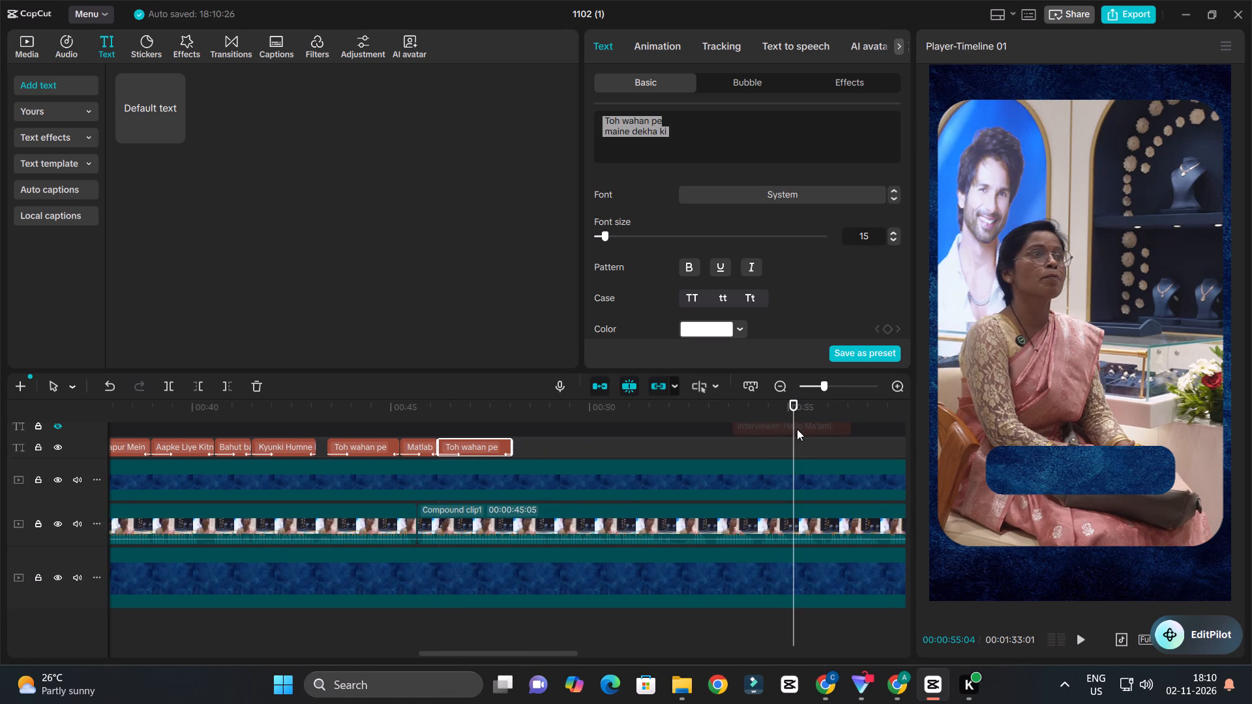
left_click(797, 428)
left_click(702, 163)
scroll(702, 163, "down", 3)
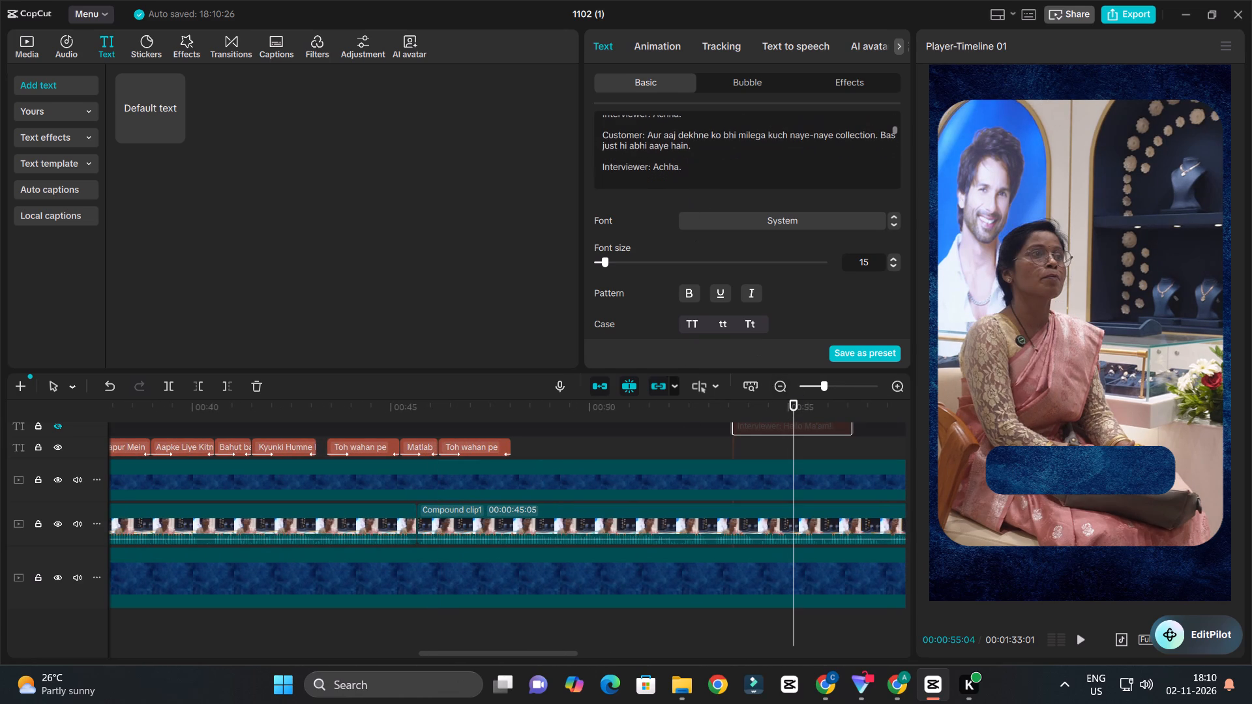
scroll(704, 153, "down", 1)
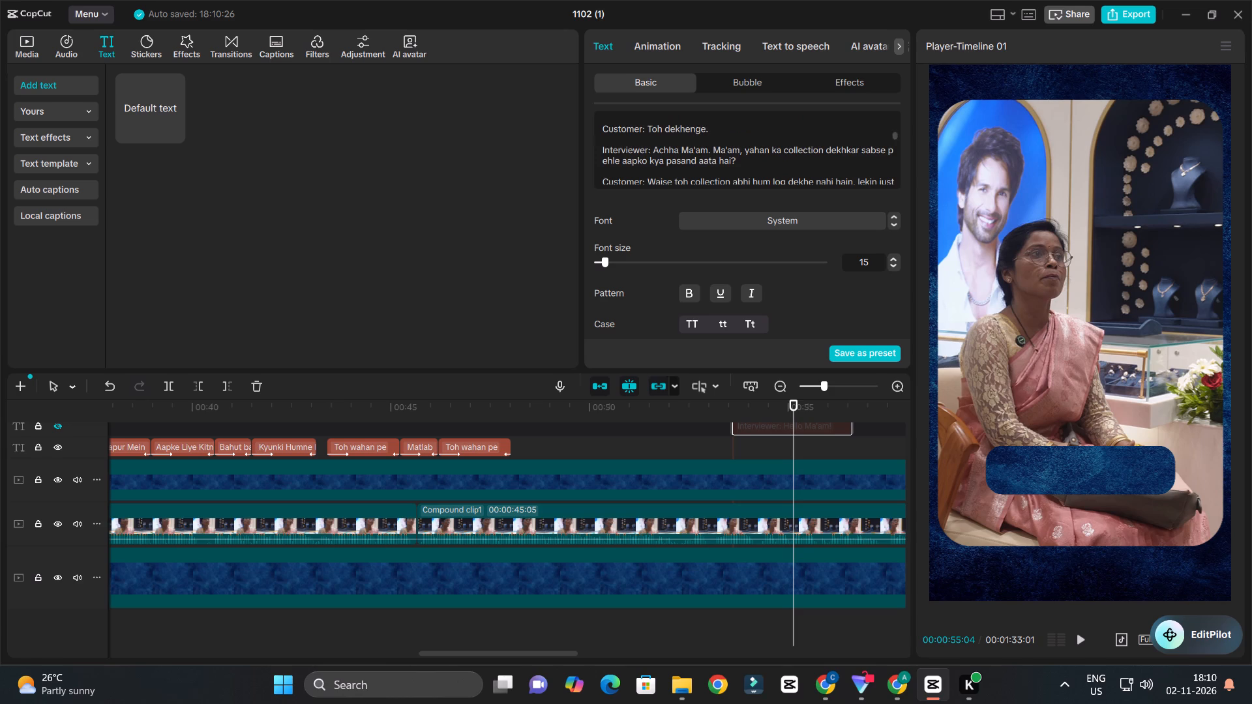
scroll(694, 165, "down", 1)
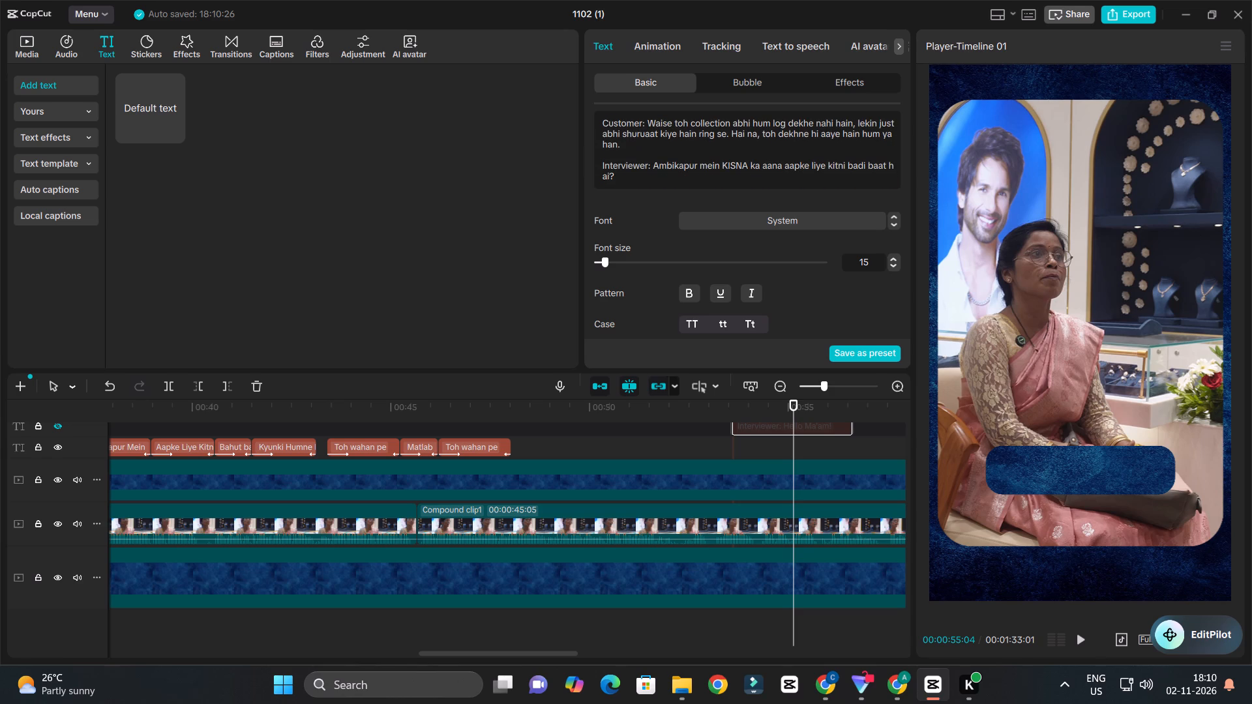
scroll(724, 170, "down", 1)
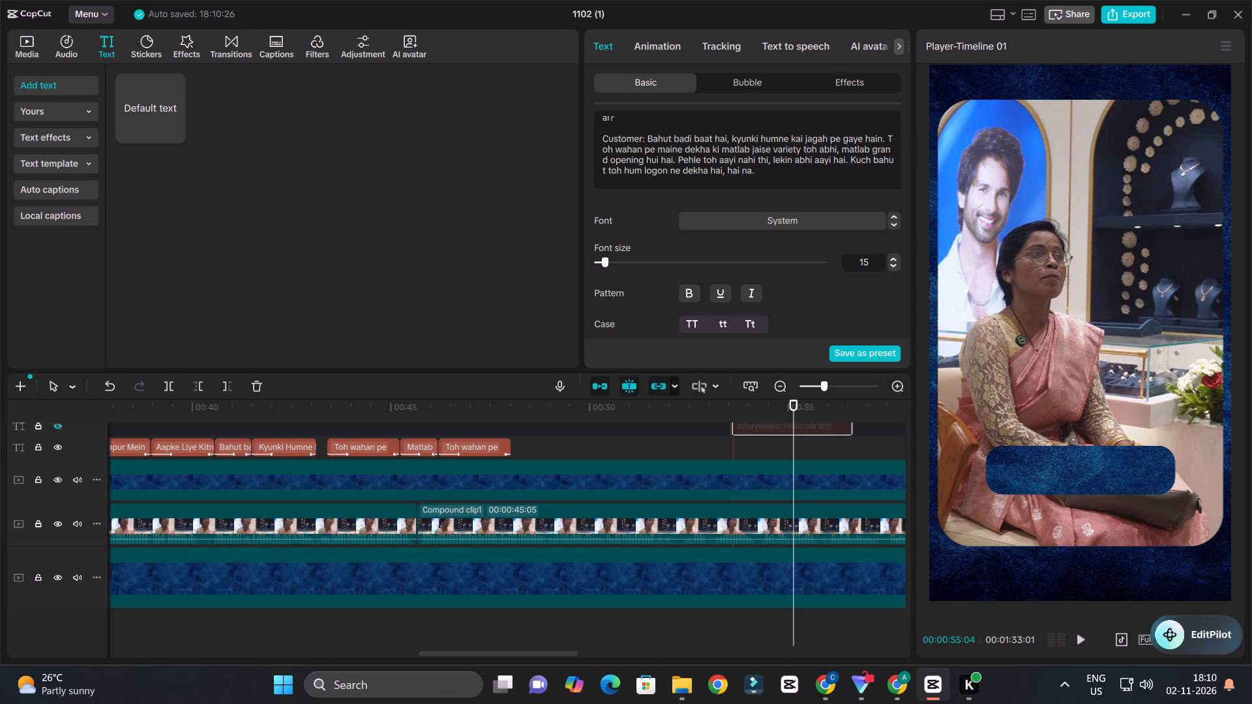
left_click_drag(772, 149, 871, 155)
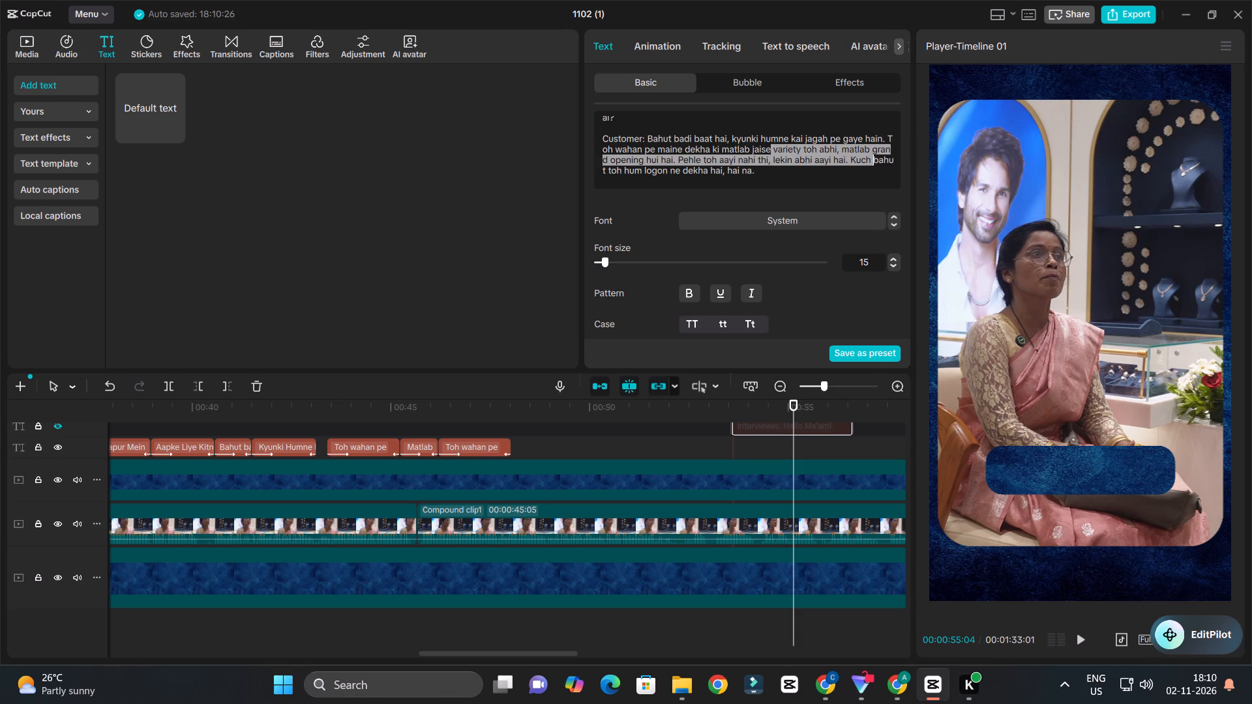
left_click_drag(871, 155, 674, 160)
key("ctrl+c")
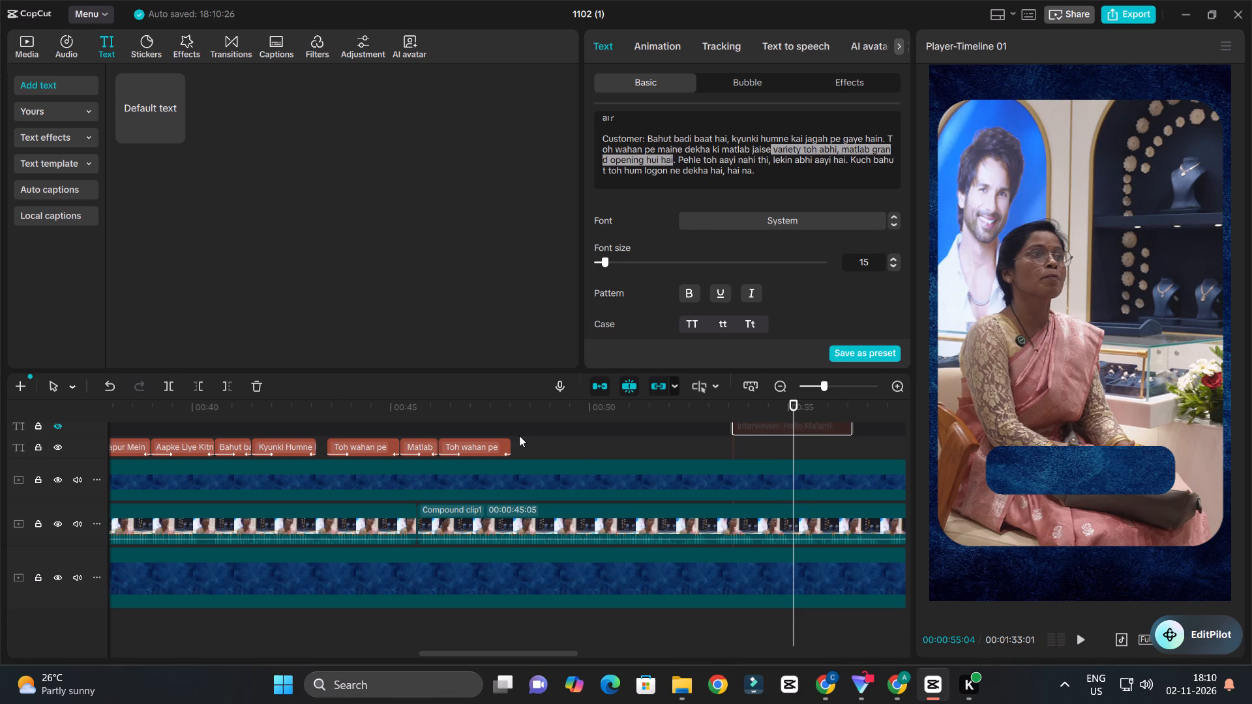
Replace the duplicated "Toh wahan pe" caption's text with the copied "variety toh abhi, matlab grand opening hui hai".
left_click(484, 447)
left_click_drag(417, 410, 401, 410)
key("space")
scroll(577, 475, "up", 4, "ctrl")
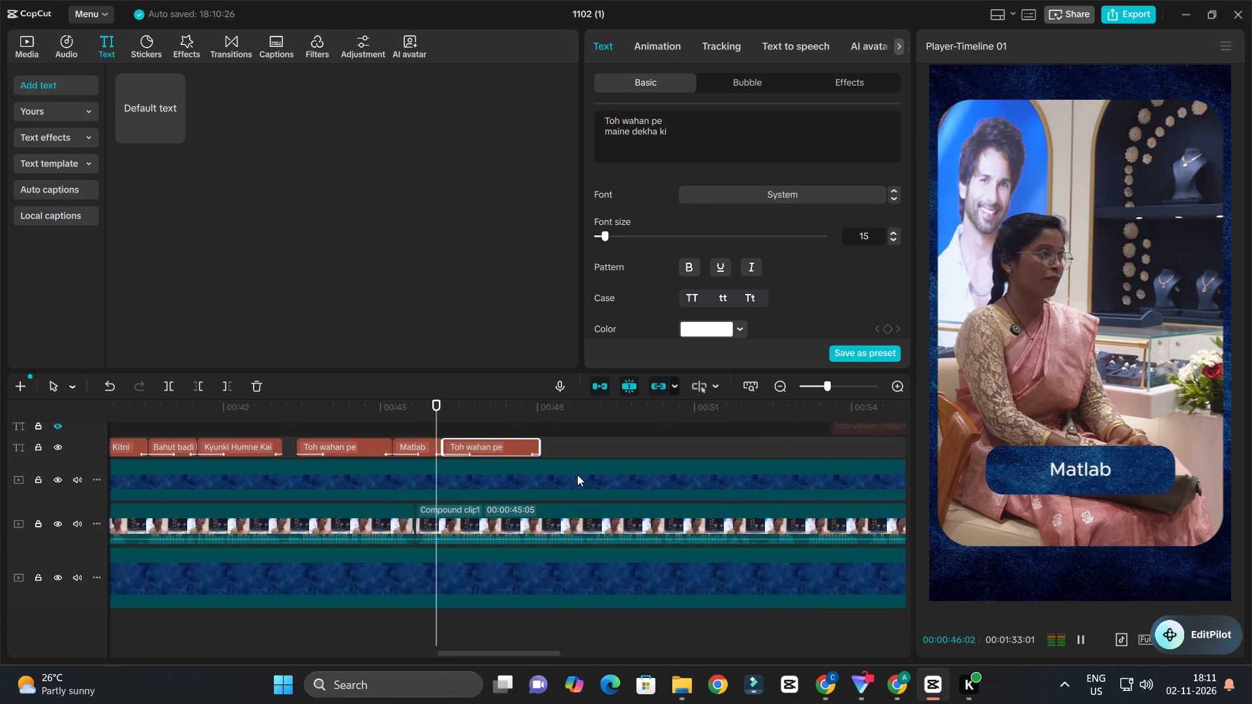
scroll(578, 478, "up", 3, "ctrl")
key("space")
left_click(514, 446)
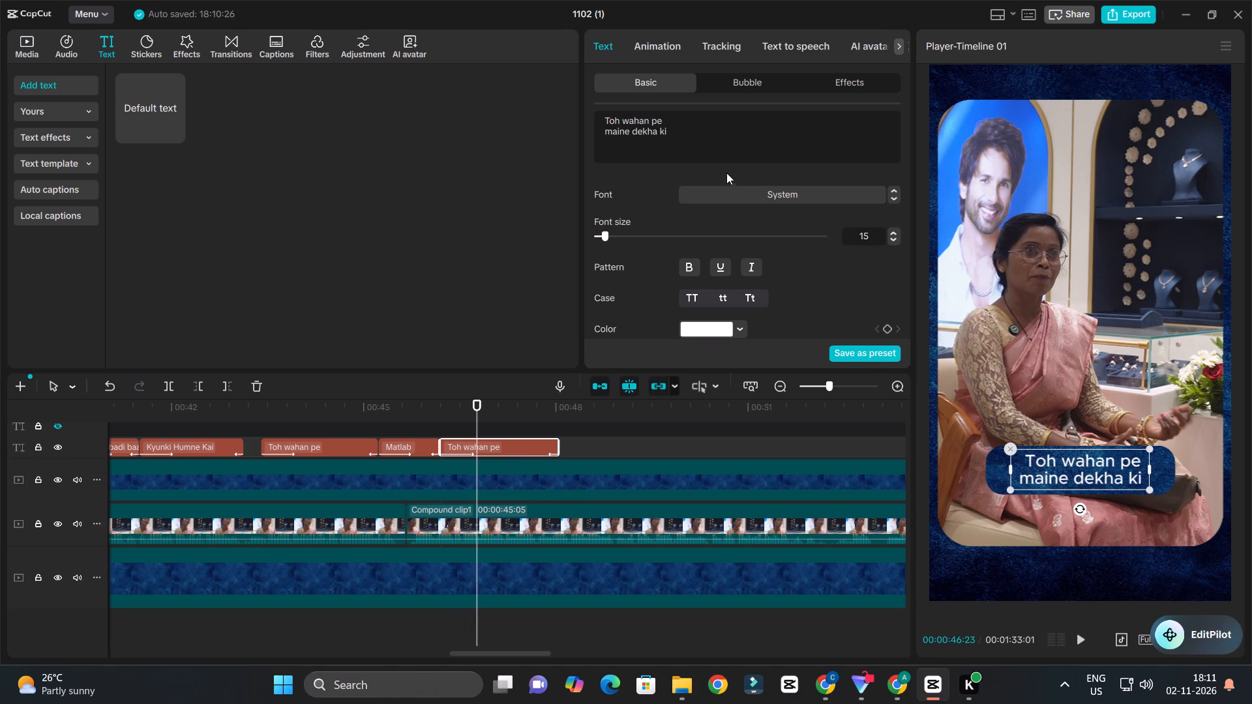
left_click(699, 152)
key("ctrl+a")
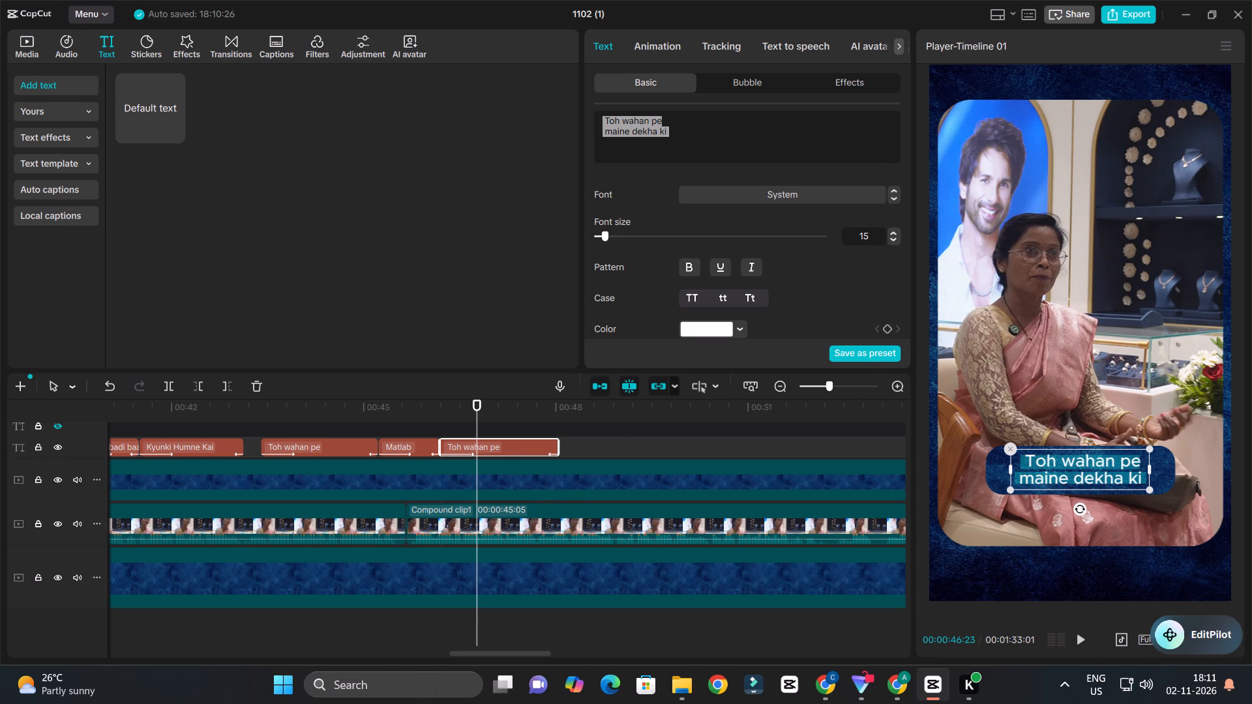
key("ctrl+v")
Replay the new "variety toh abhi" caption to compare its timing with the customer's speech.
left_click(443, 400)
key("space")
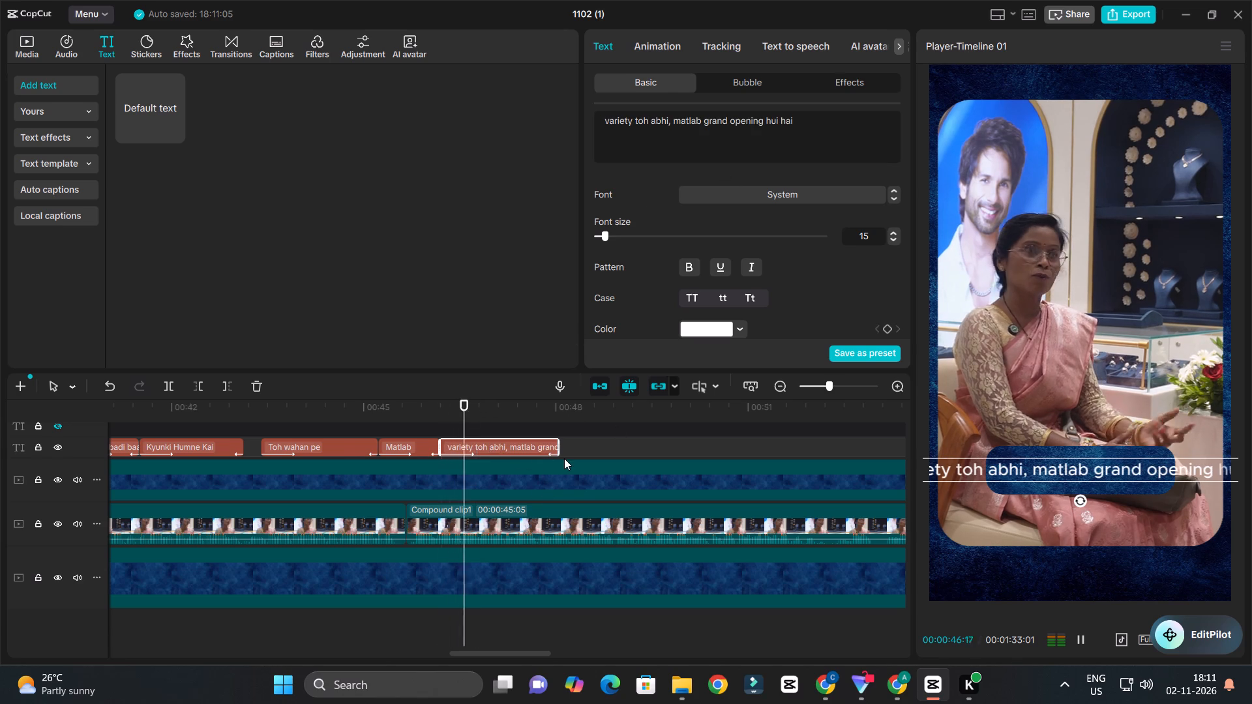
scroll(564, 458, "down", 2, "ctrl")
scroll(604, 477, "up", 2, "ctrl")
key("space")
key("space")
key("space")
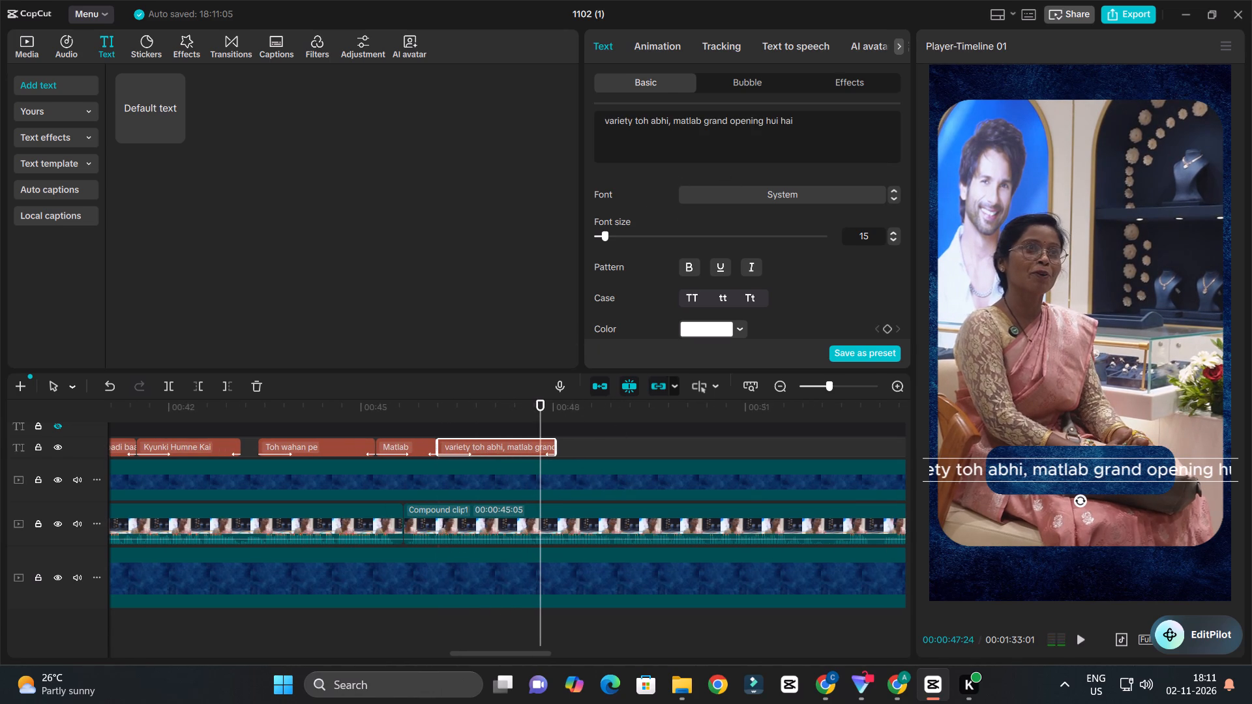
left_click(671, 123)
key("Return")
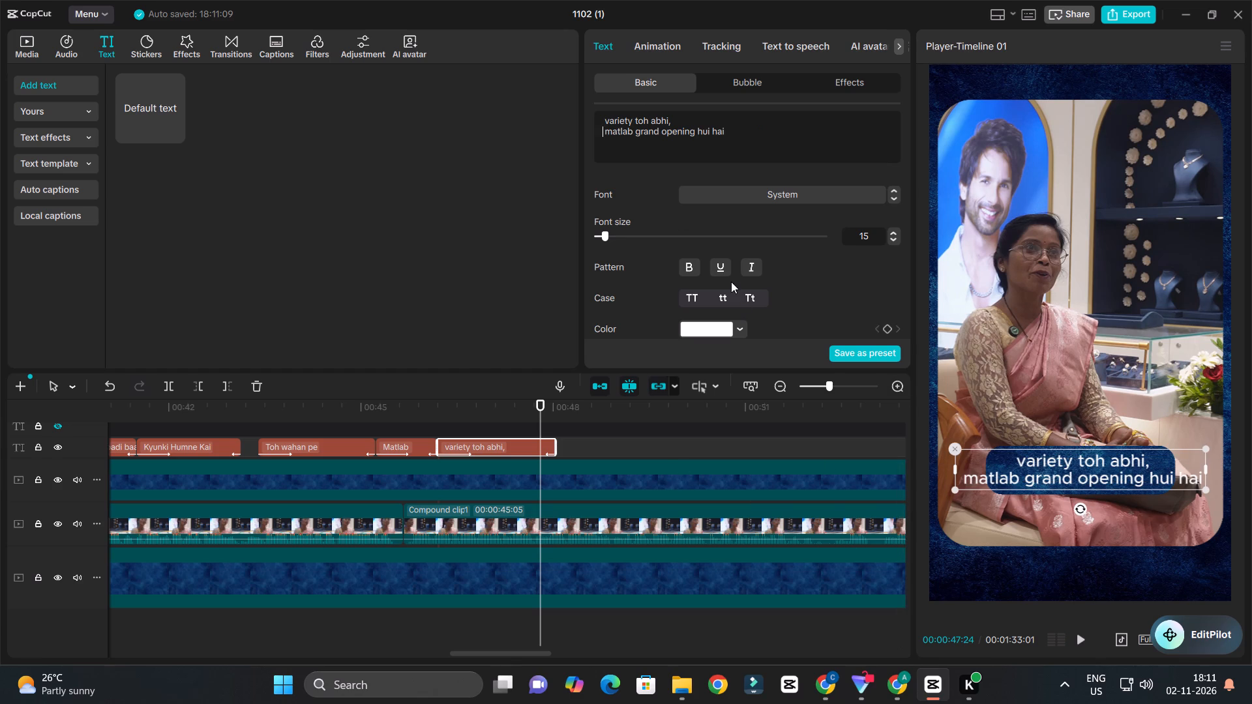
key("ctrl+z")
Break the caption into two lines after "matlab", shrink it to fit the blue banner and set it in title case.
left_click(703, 123)
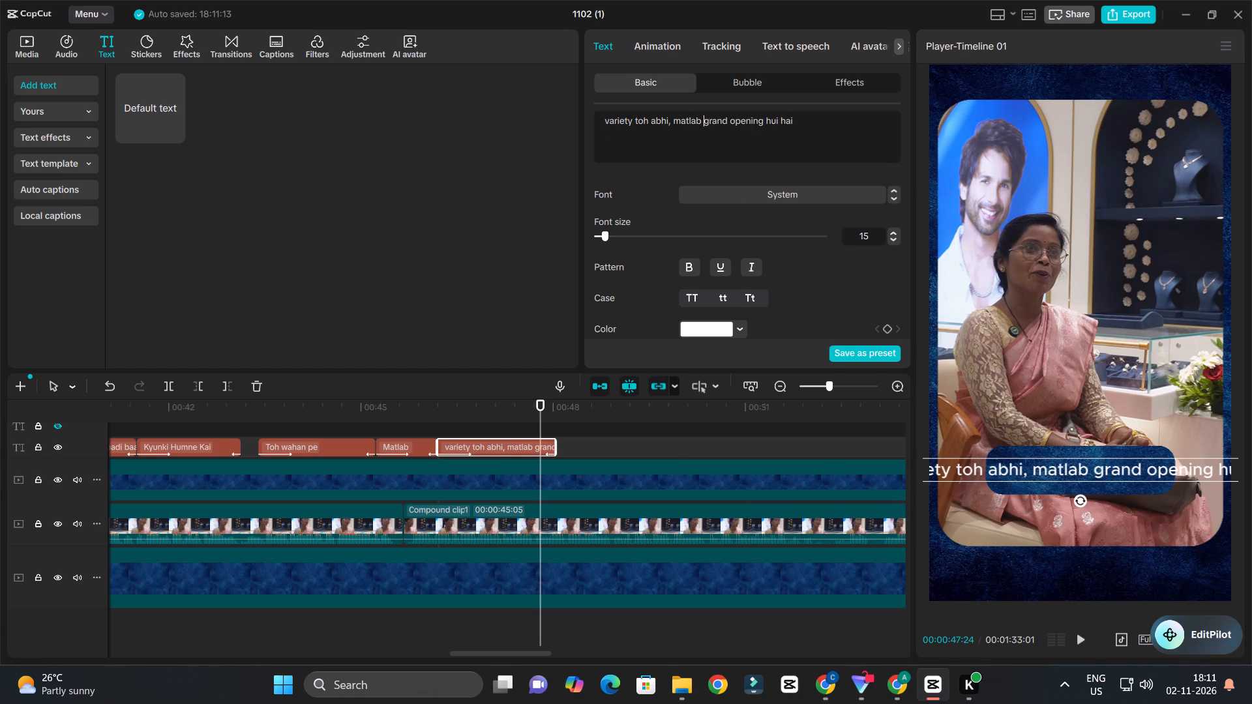
key("Return")
left_click_drag(1185, 490, 1161, 482)
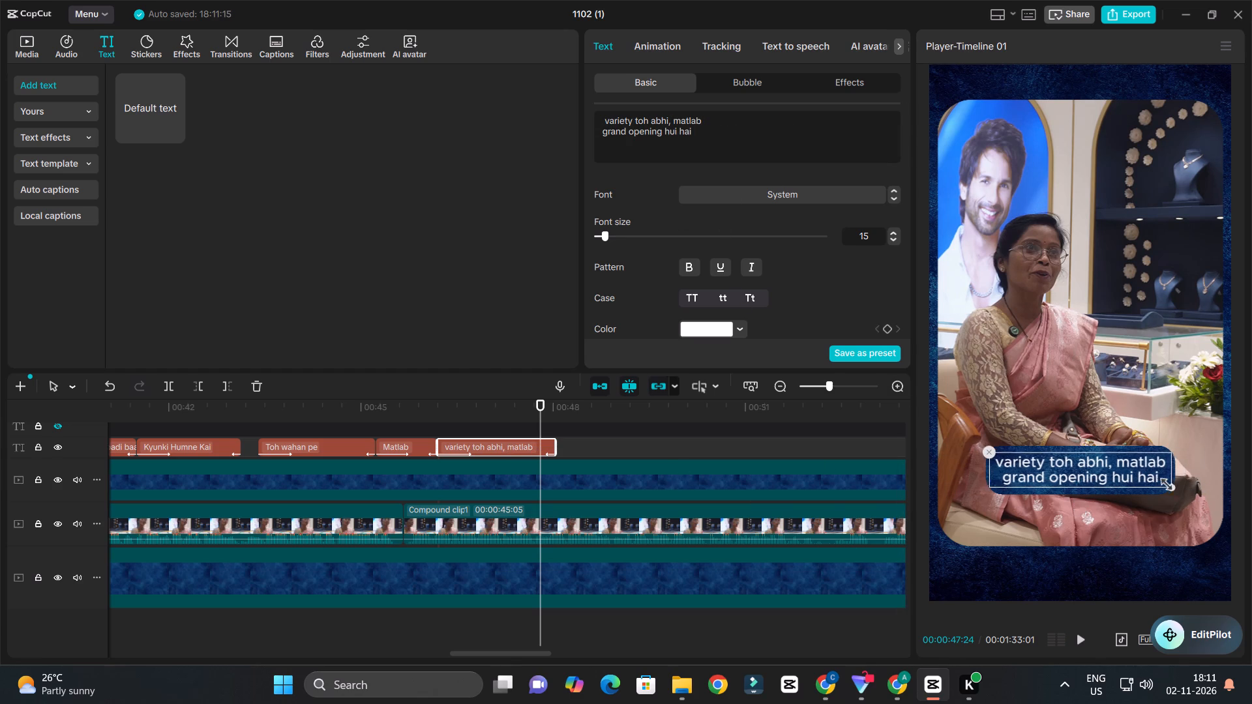
left_click_drag(1161, 482, 1155, 478)
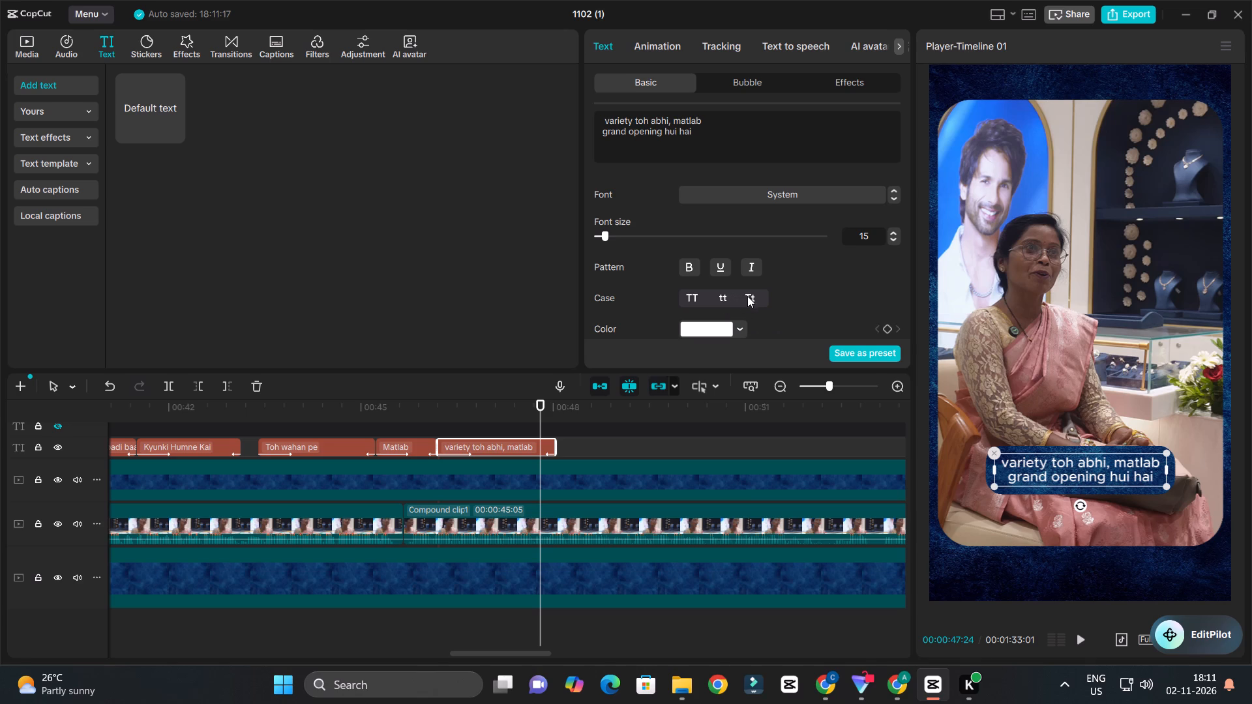
left_click(747, 296)
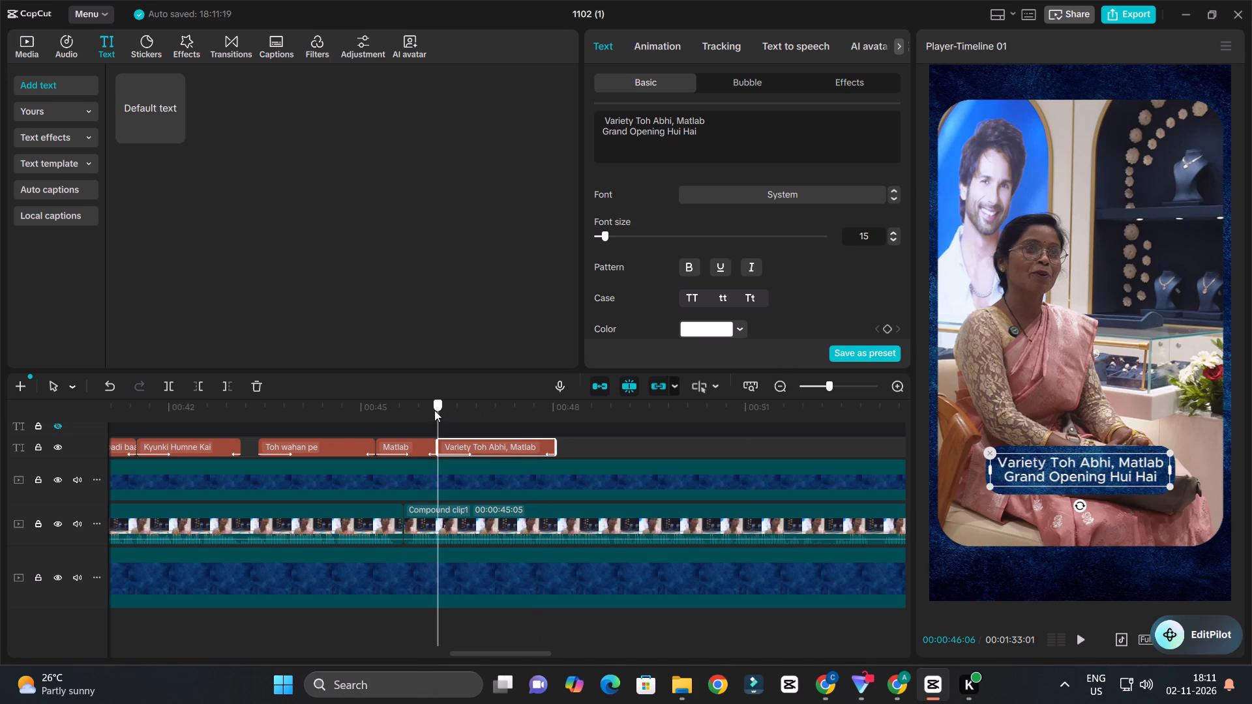
Replay the "Variety Toh Abhi, Matlab" caption and adjust the clip's end to just past 00:00:48, where the phrase finishes.
left_click(434, 410)
key("space")
scroll(548, 448, "down", 3, "ctrl")
scroll(588, 483, "up", 6, "ctrl")
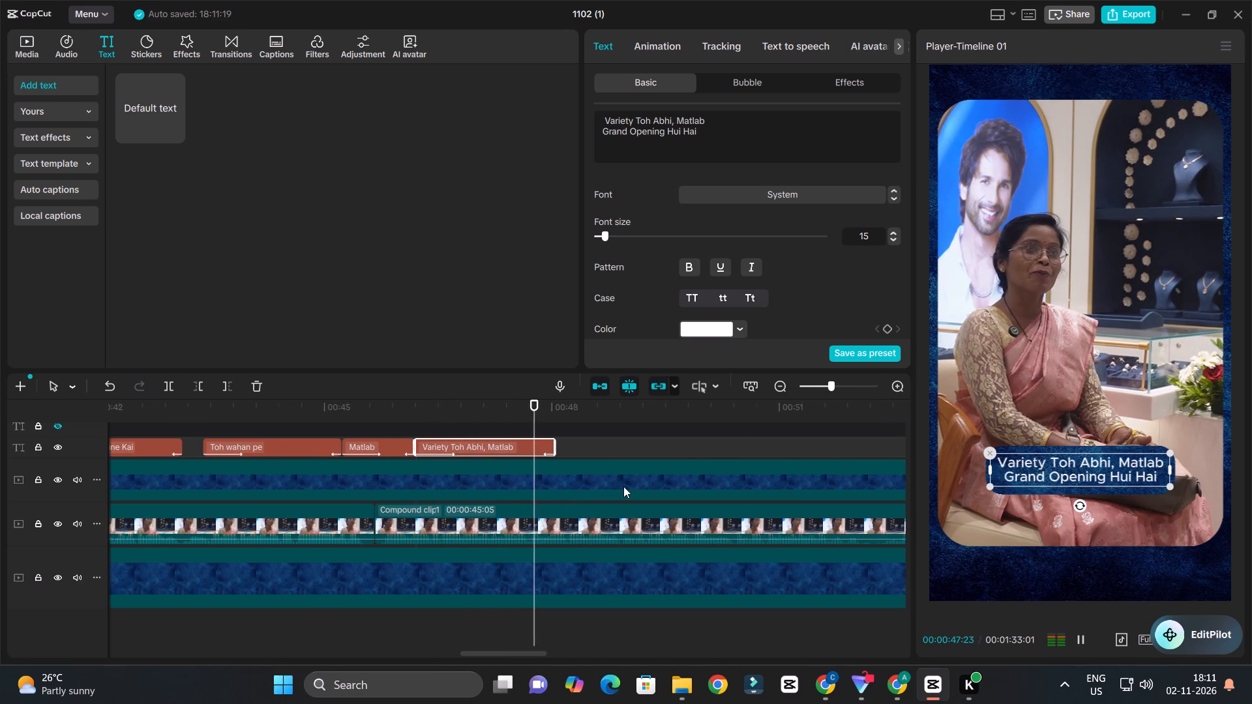
key("space")
left_click_drag(554, 450, 569, 452)
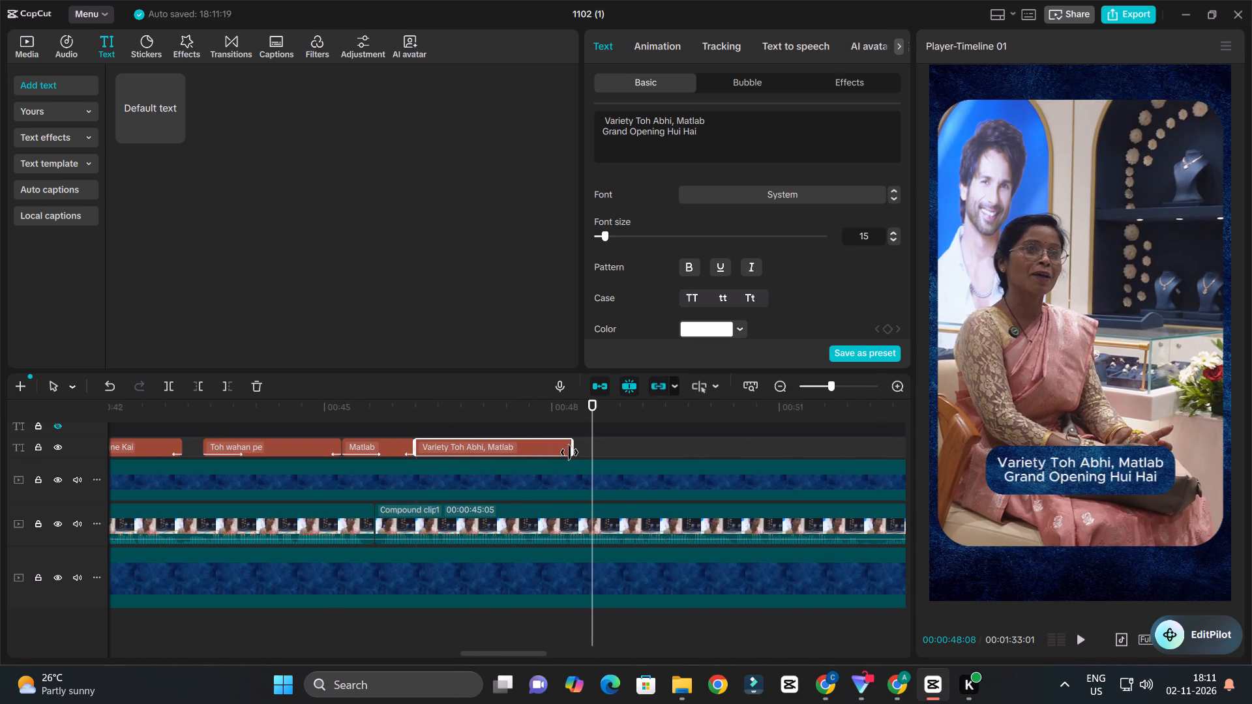
left_click_drag(569, 452, 571, 452)
left_click(518, 408)
key("space")
scroll(626, 456, "down", 3, "ctrl")
scroll(627, 456, "up", 2, "ctrl")
key("space")
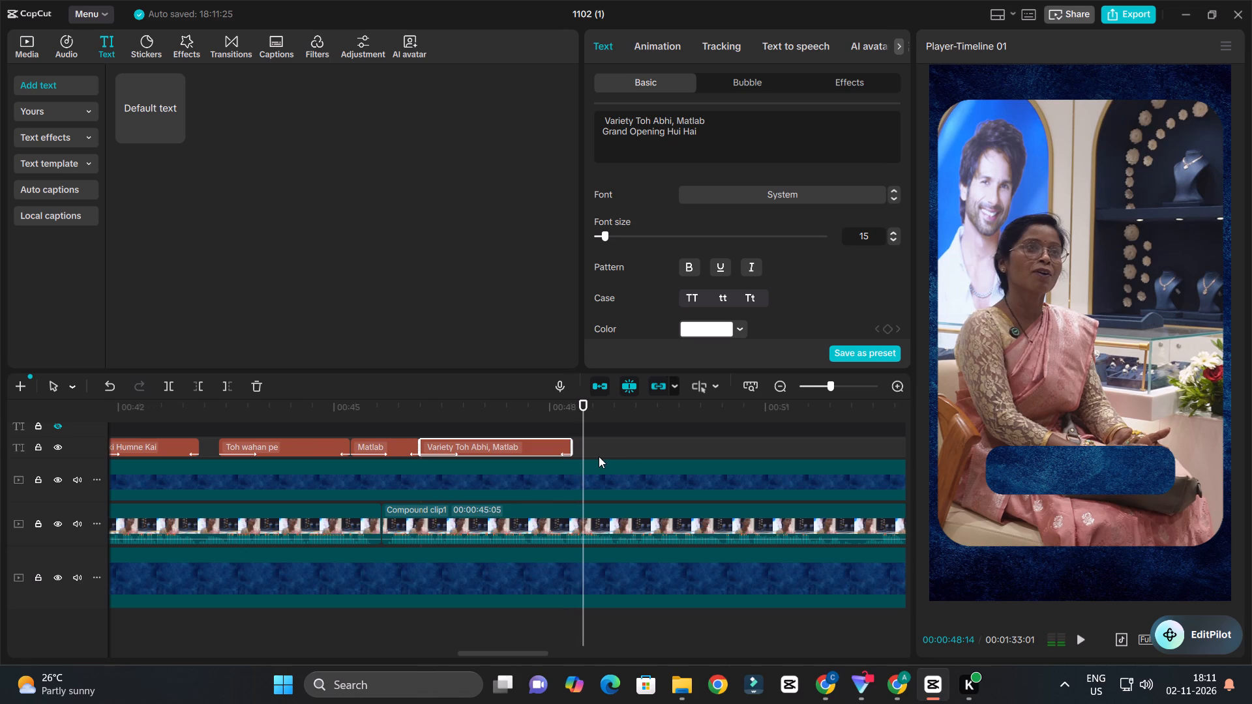
scroll(597, 456, "up", 3, "ctrl")
left_click(569, 445)
left_click(563, 447)
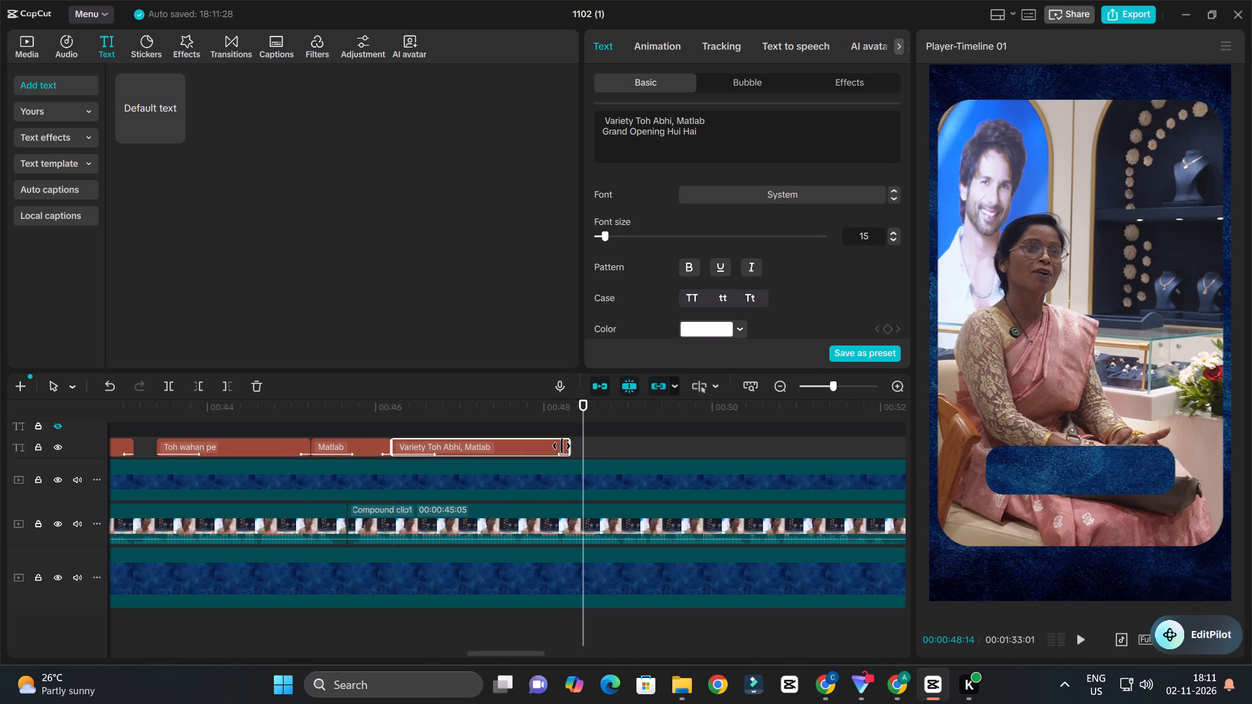
left_click_drag(571, 441, 563, 441)
Duplicate the "Variety Toh Abhi, Matlab" clip and place the copy directly after the original.
left_click(540, 441)
left_click_drag(496, 447, 753, 447, "alt")
left_click_drag(742, 446, 670, 446)
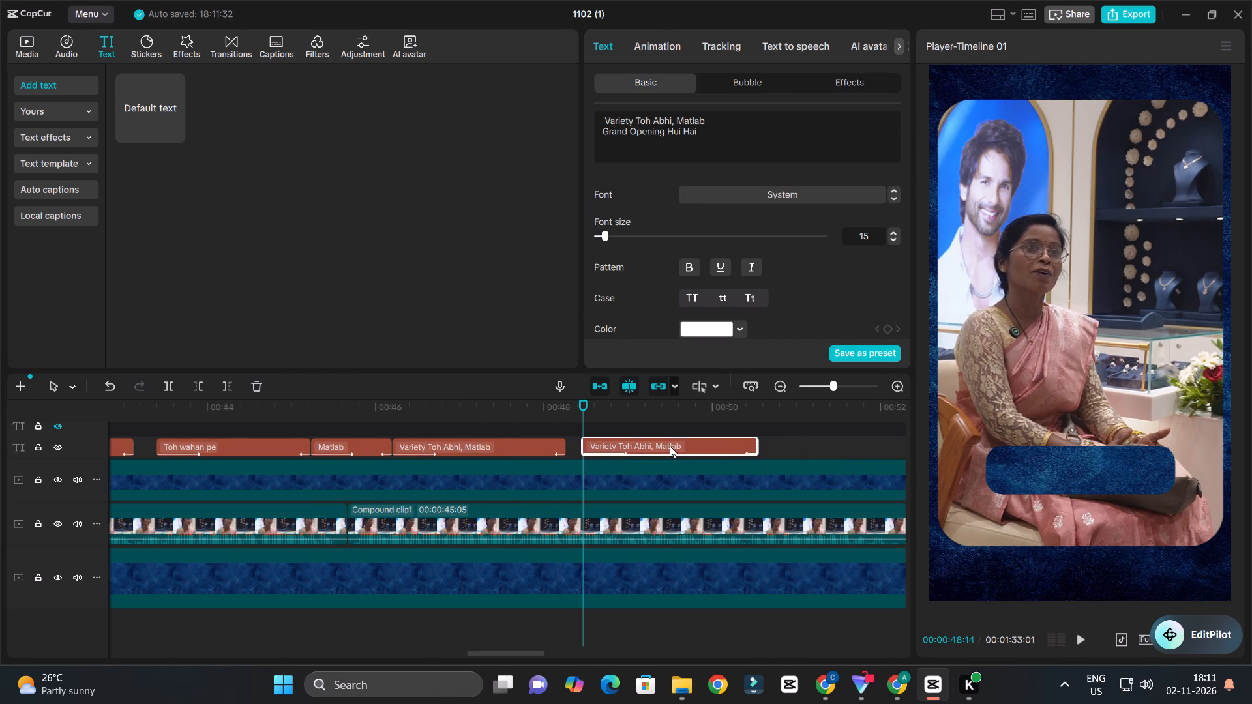
left_click_drag(670, 446, 658, 446)
left_click(657, 446)
Listen to the following phrase and copy "Pehle toh aayi nahi thi" from the customer's answer in the hidden transcript clip.
key("space")
scroll(670, 437, "down", 4, "ctrl")
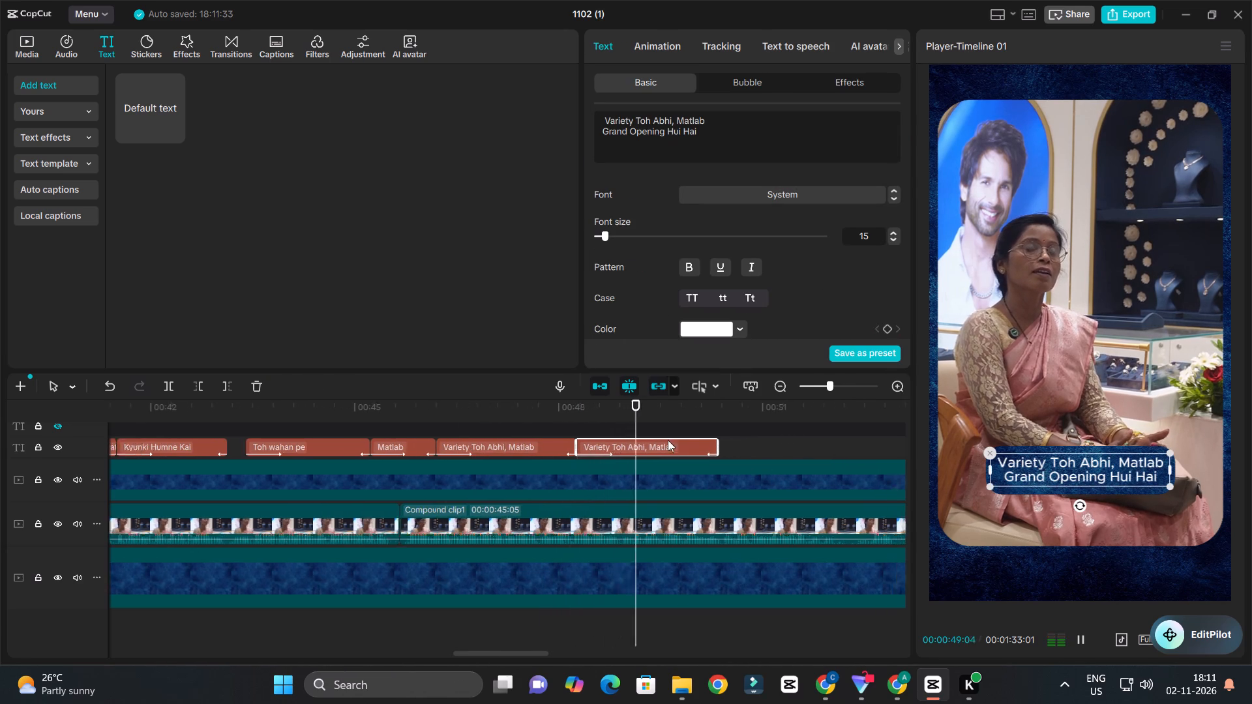
key("space")
left_click(668, 441)
scroll(678, 438, "down", 8, "ctrl")
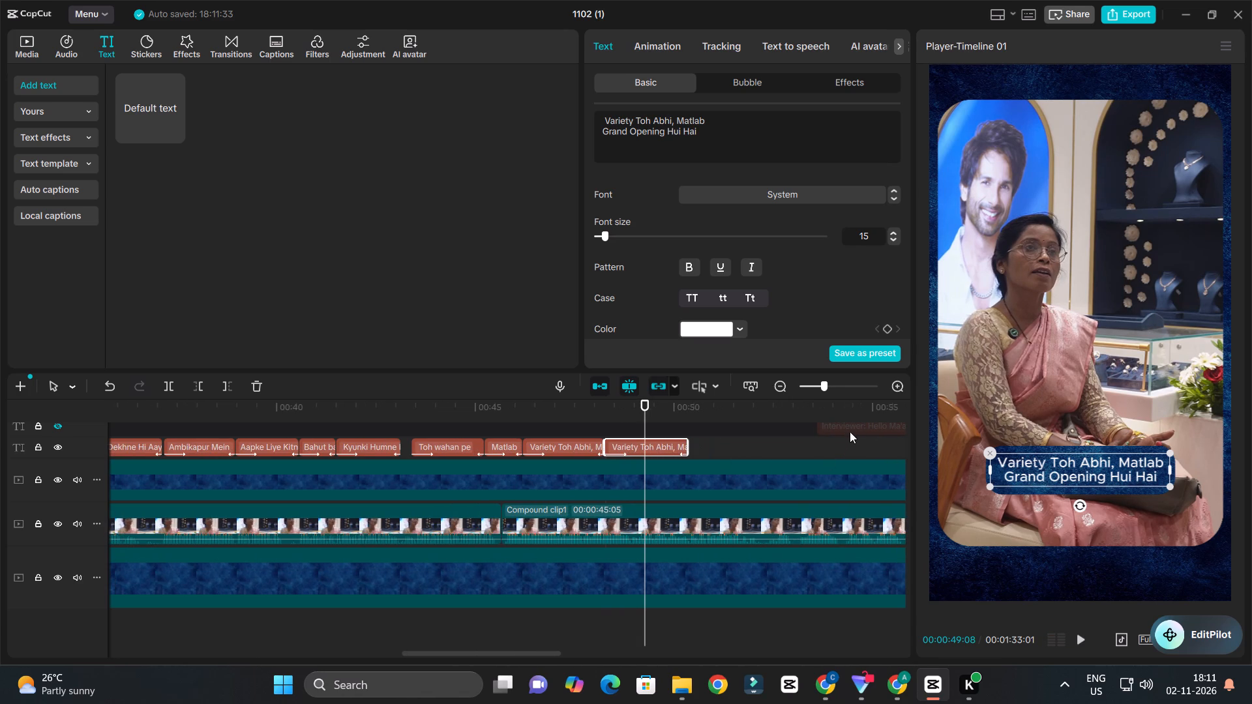
left_click(850, 430)
left_click(755, 174)
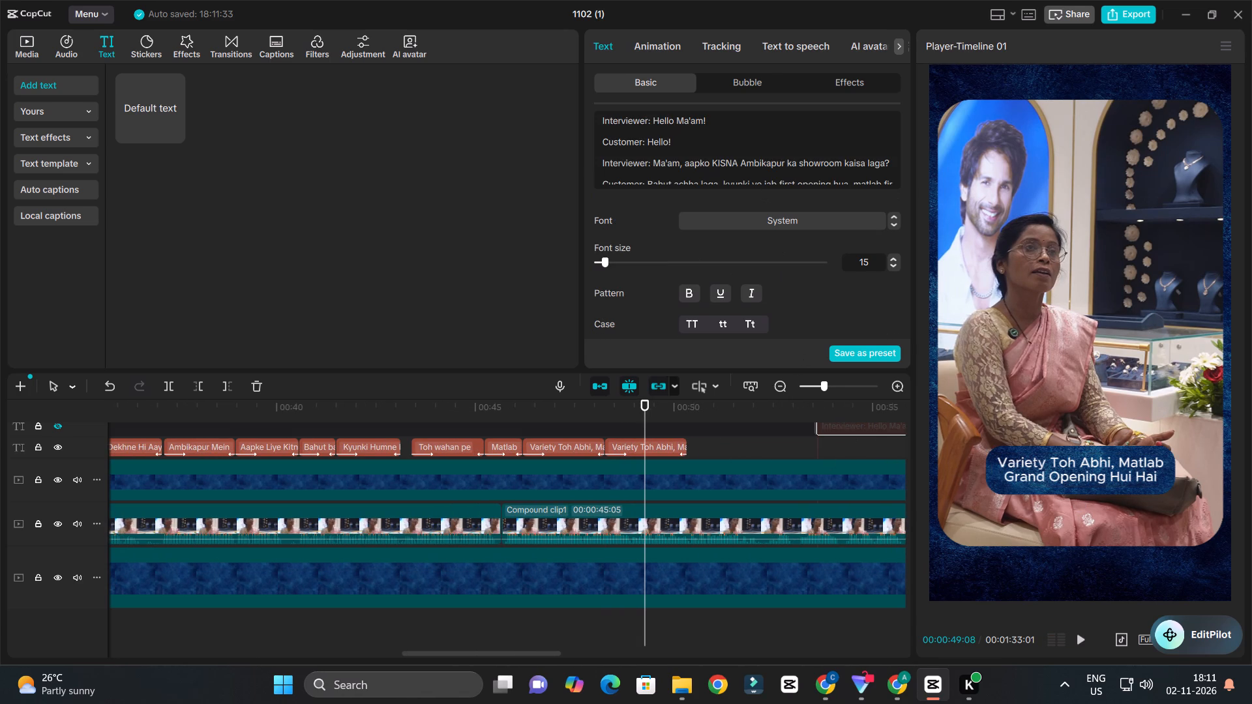
scroll(755, 174, "down", 3)
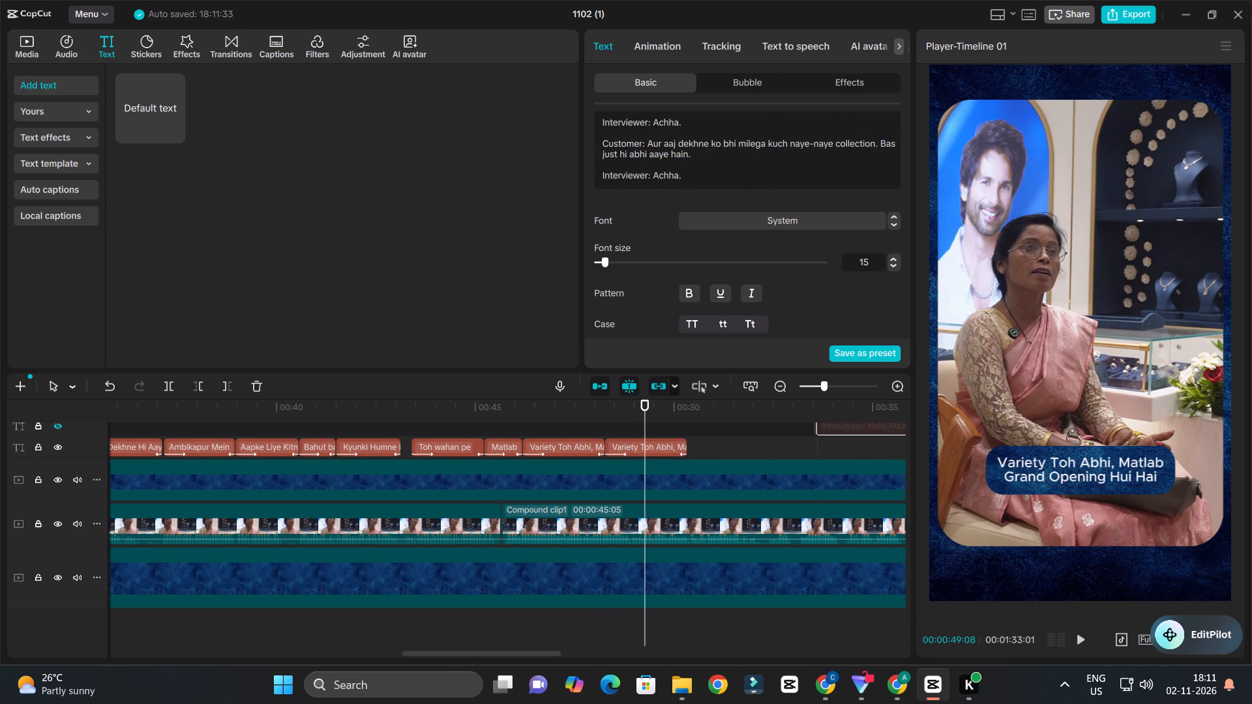
scroll(704, 171, "down", 3)
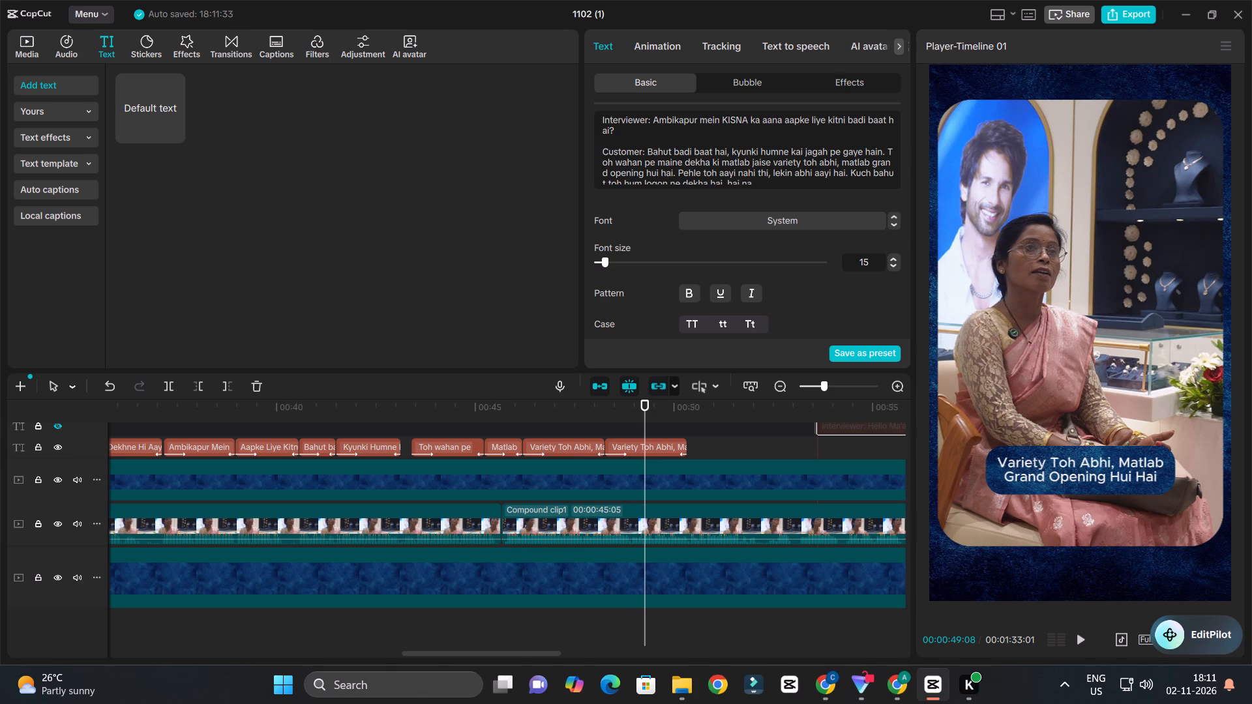
left_click_drag(676, 173, 762, 174)
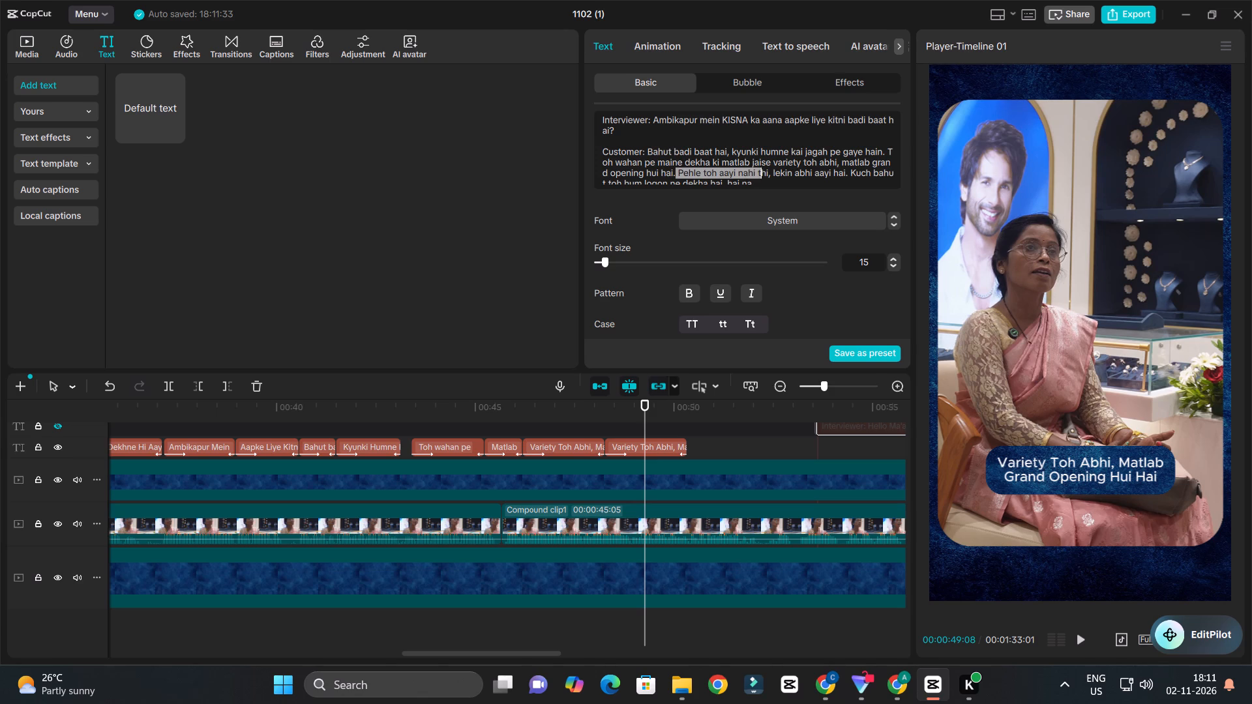
left_click_drag(762, 174, 768, 175)
key("ctrl+c")
Replace the duplicate caption's text with the copied "Pehle toh aayi nahi thi".
left_click(674, 442)
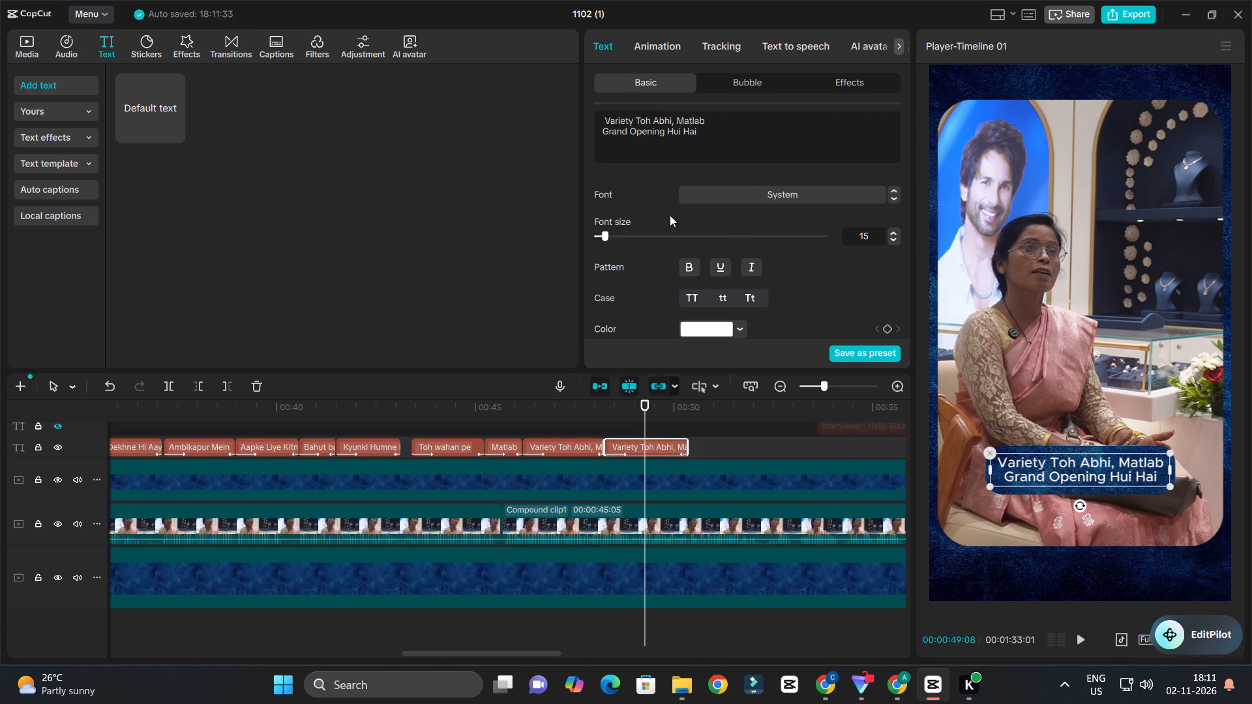
left_click_drag(715, 149, 524, 91)
key("ctrl+v")
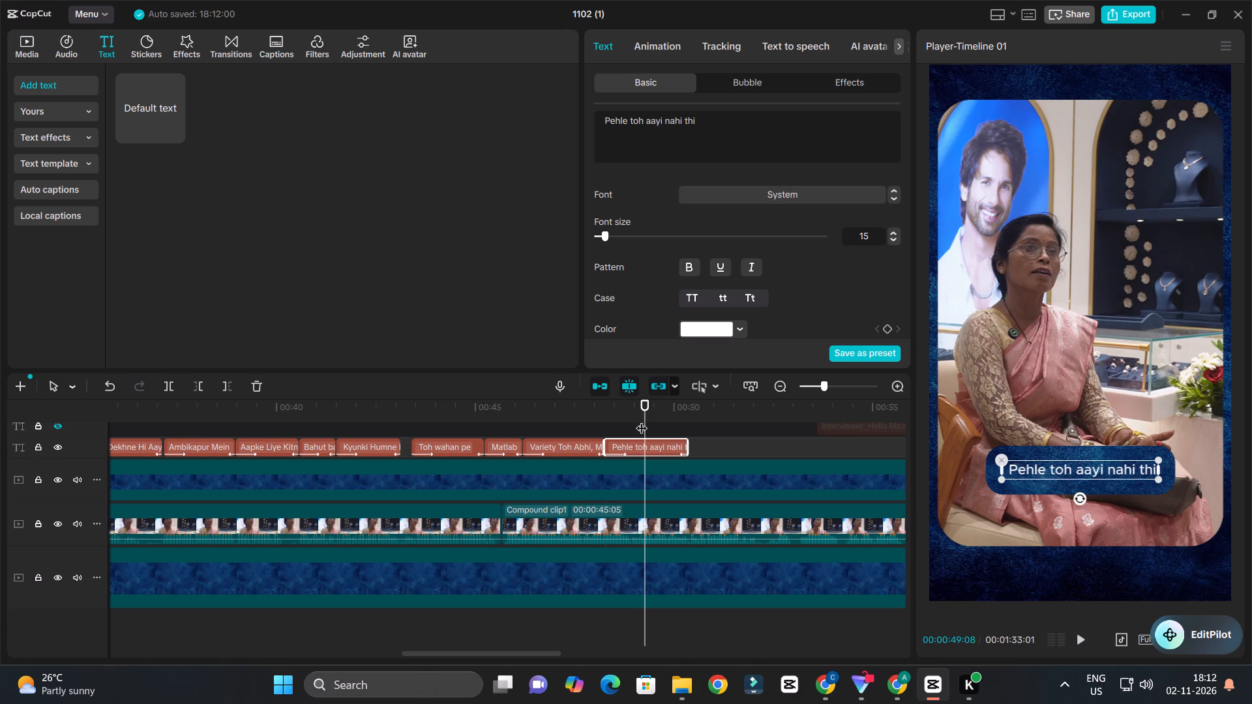
Replay the "Pehle toh aayi nahi thi" caption and trim the clip's end to 00:00:49:07, where the phrase finishes.
left_click(569, 417)
key("space")
scroll(688, 447, "up", 4, "ctrl")
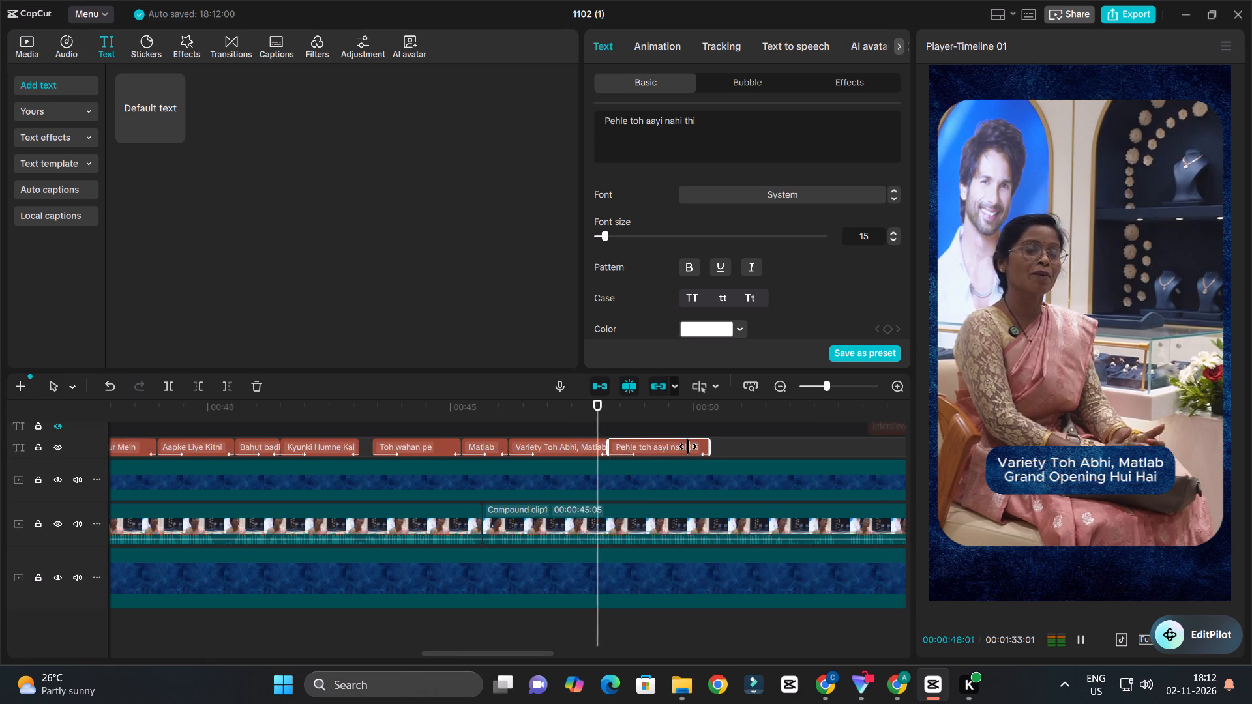
scroll(688, 447, "up", 2, "ctrl")
key("space")
key("space")
key("space")
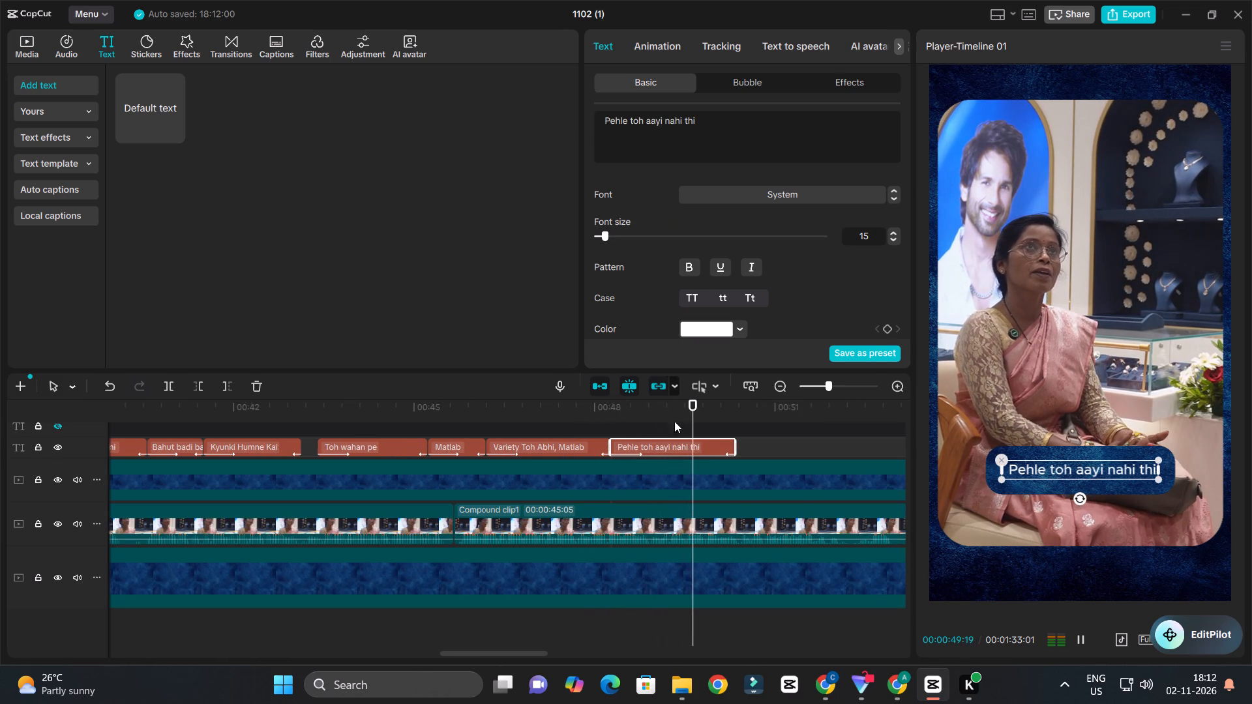
left_click_drag(625, 404, 606, 405)
key("space")
key("space")
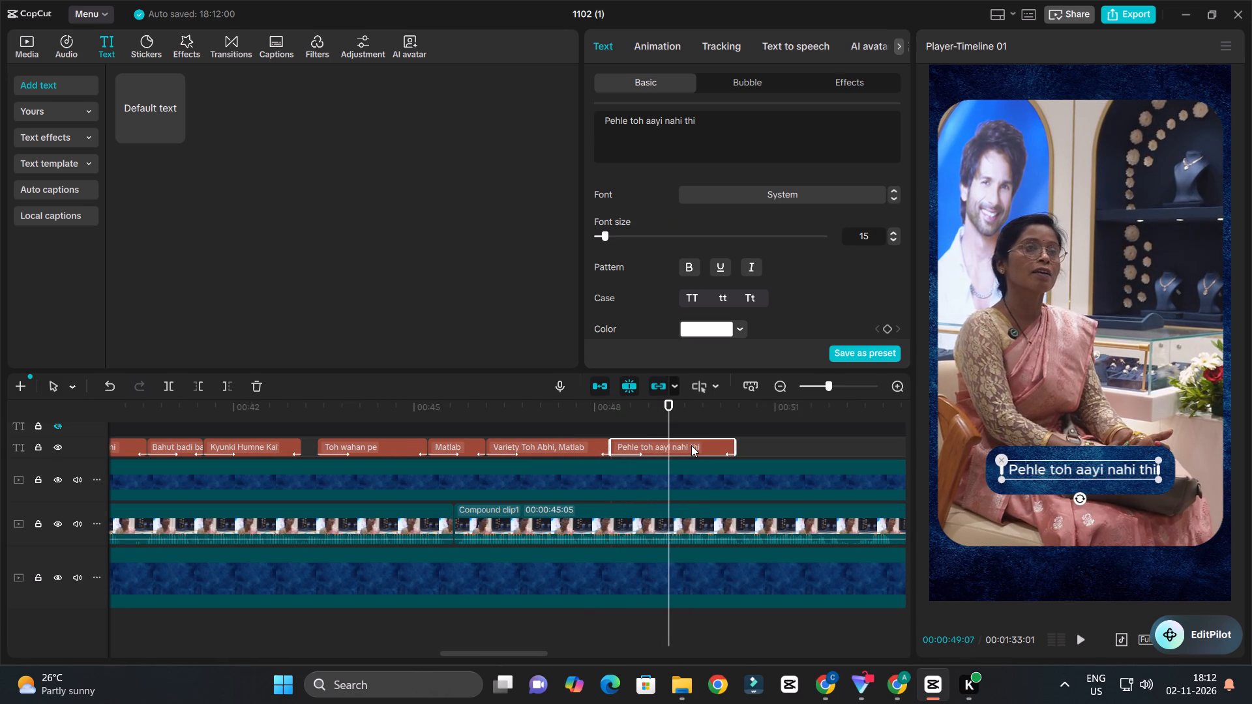
left_click(691, 445)
key("w")
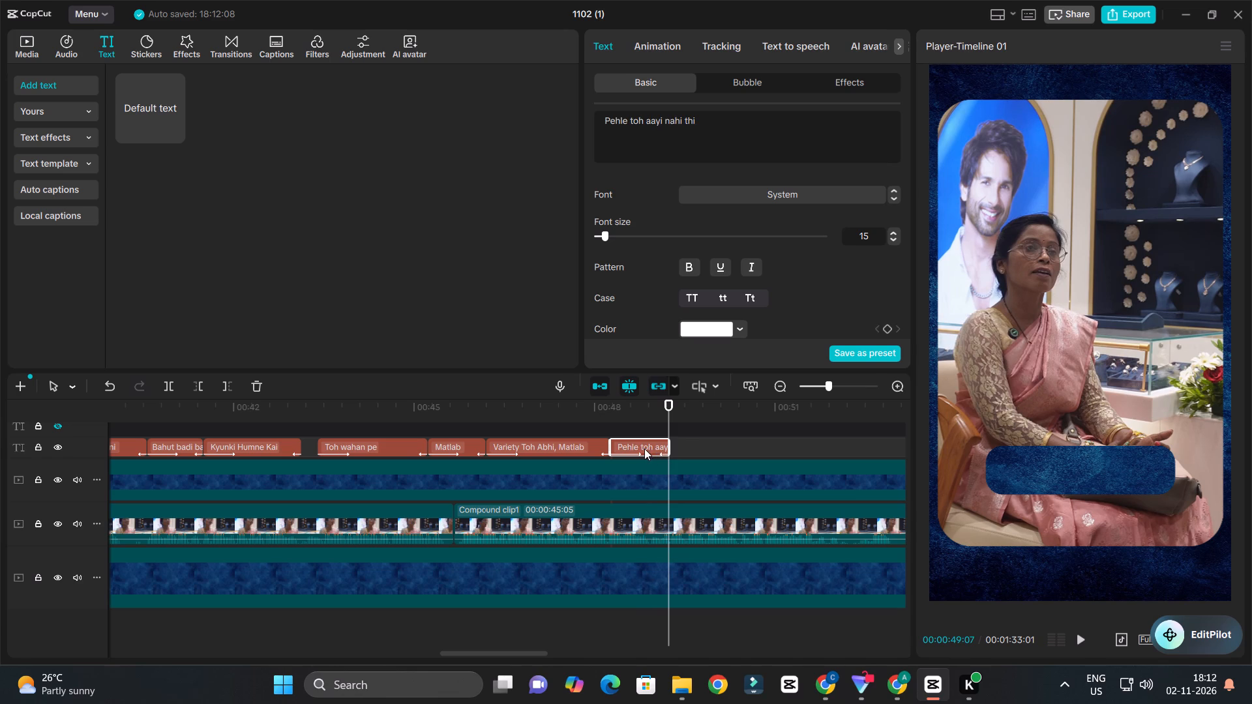
Duplicate the "Pehle toh aayi nahi thi" clip directly after itself, starting at 00:00:49:07, and select the duplicate's text.
left_click_drag(644, 448, 709, 450, "alt")
left_click_drag(704, 447, 698, 447)
left_click(698, 447)
left_click(714, 139)
key("ctrl+a")
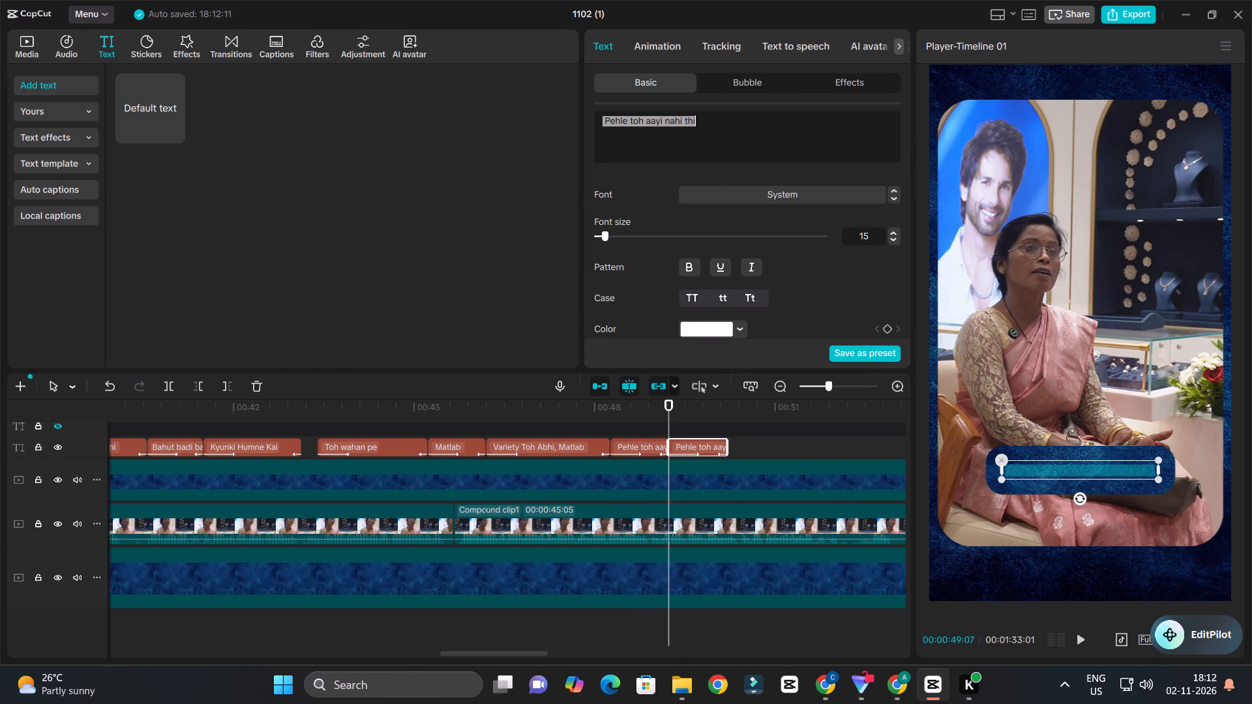
Copy "lekin abhi aayi hai" from the customer's answer in the hidden transcript clip.
scroll(721, 448, "down", 6, "ctrl")
left_click(881, 428)
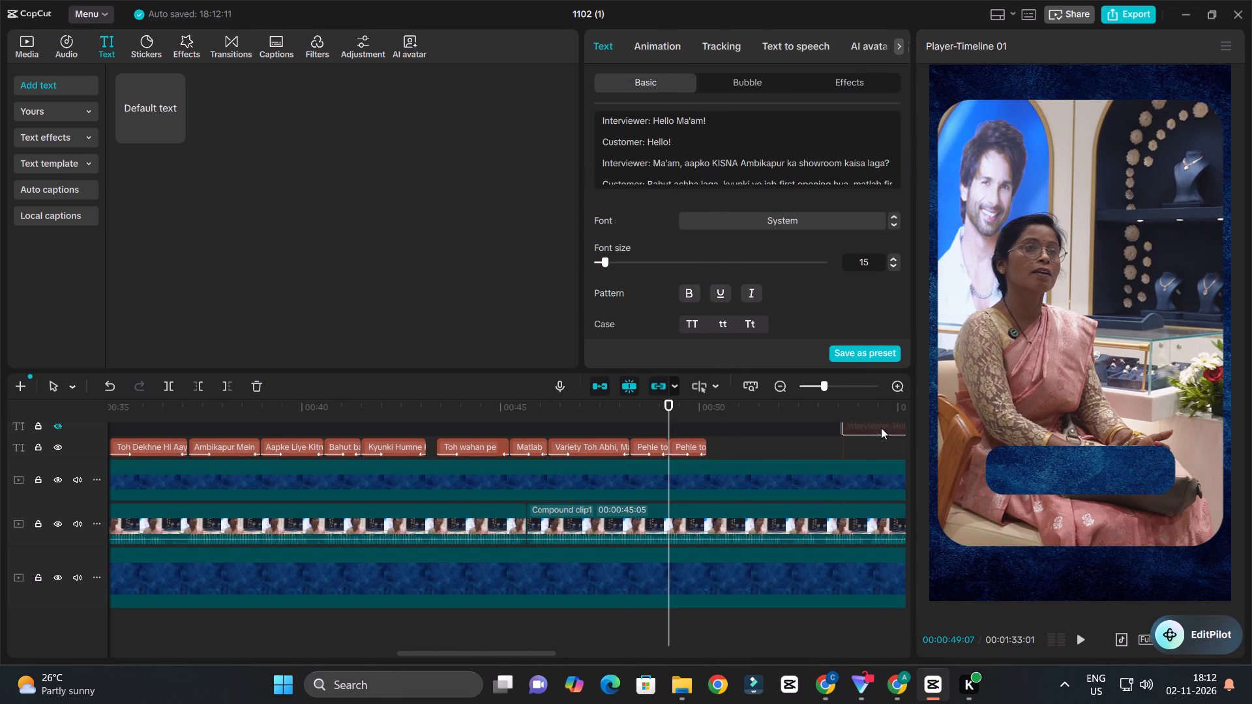
left_click(711, 154)
scroll(711, 154, "down", 5)
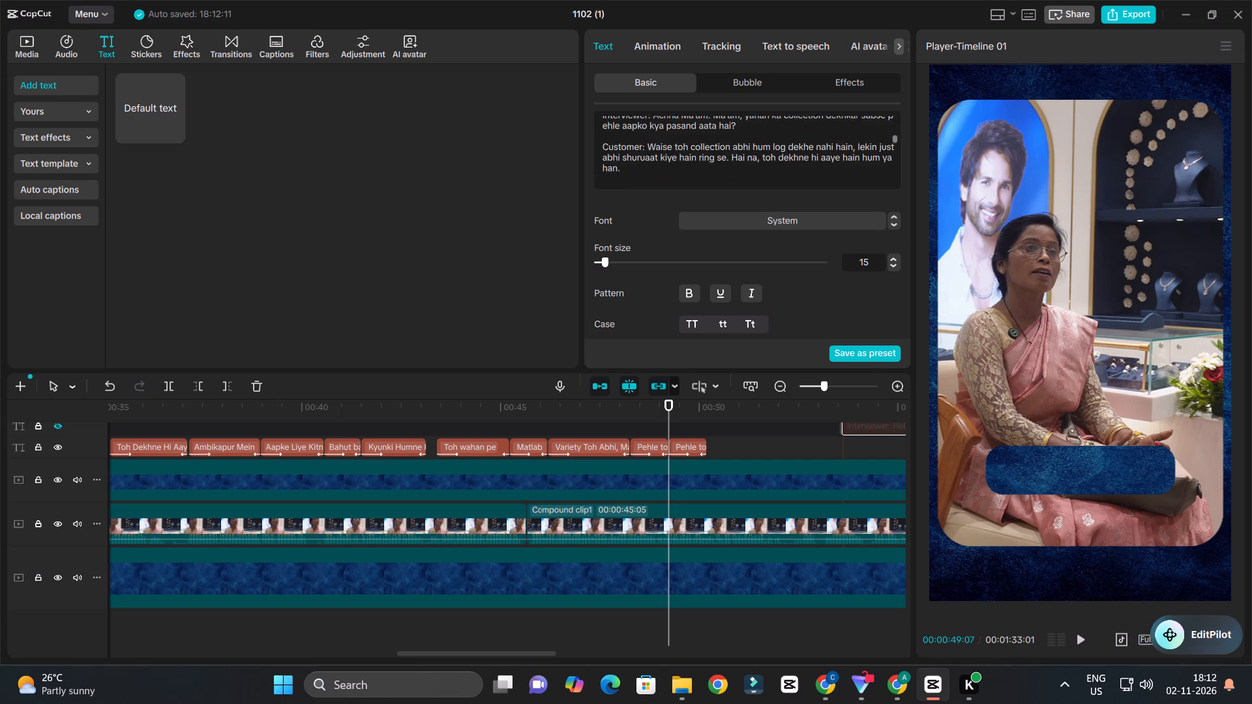
scroll(710, 154, "down", 2)
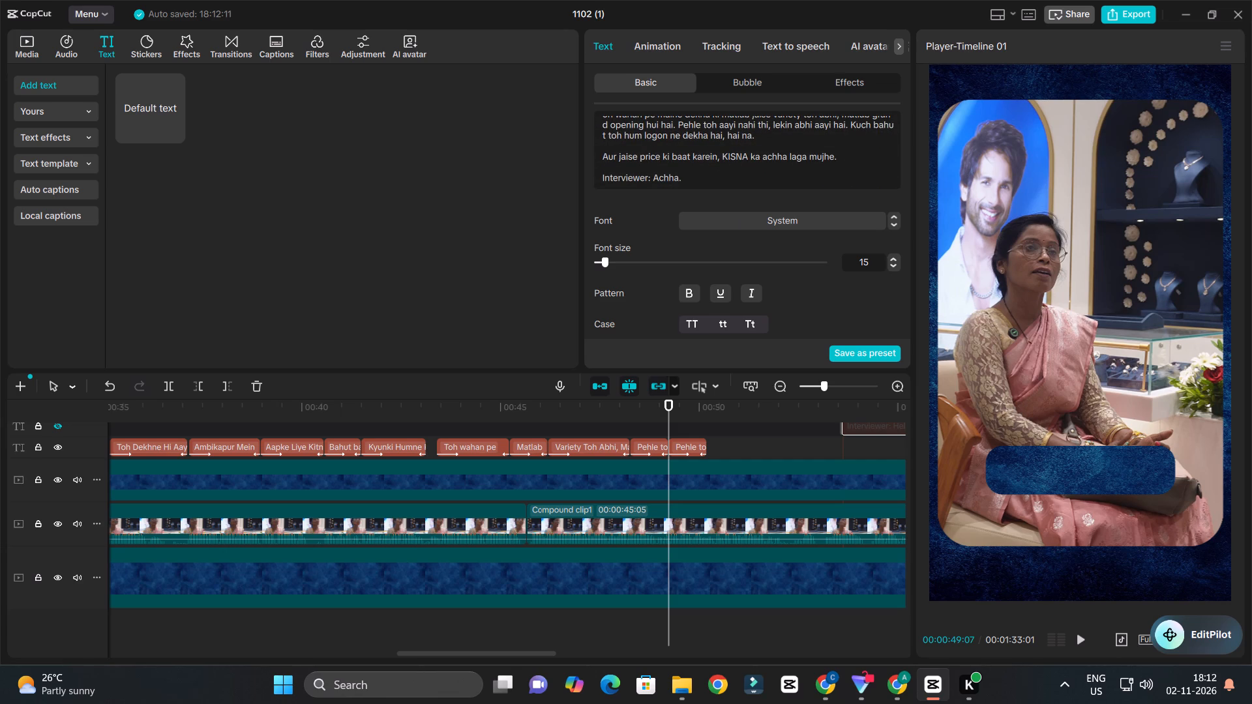
left_click_drag(771, 126, 844, 123)
left_click_drag(844, 123, 846, 123)
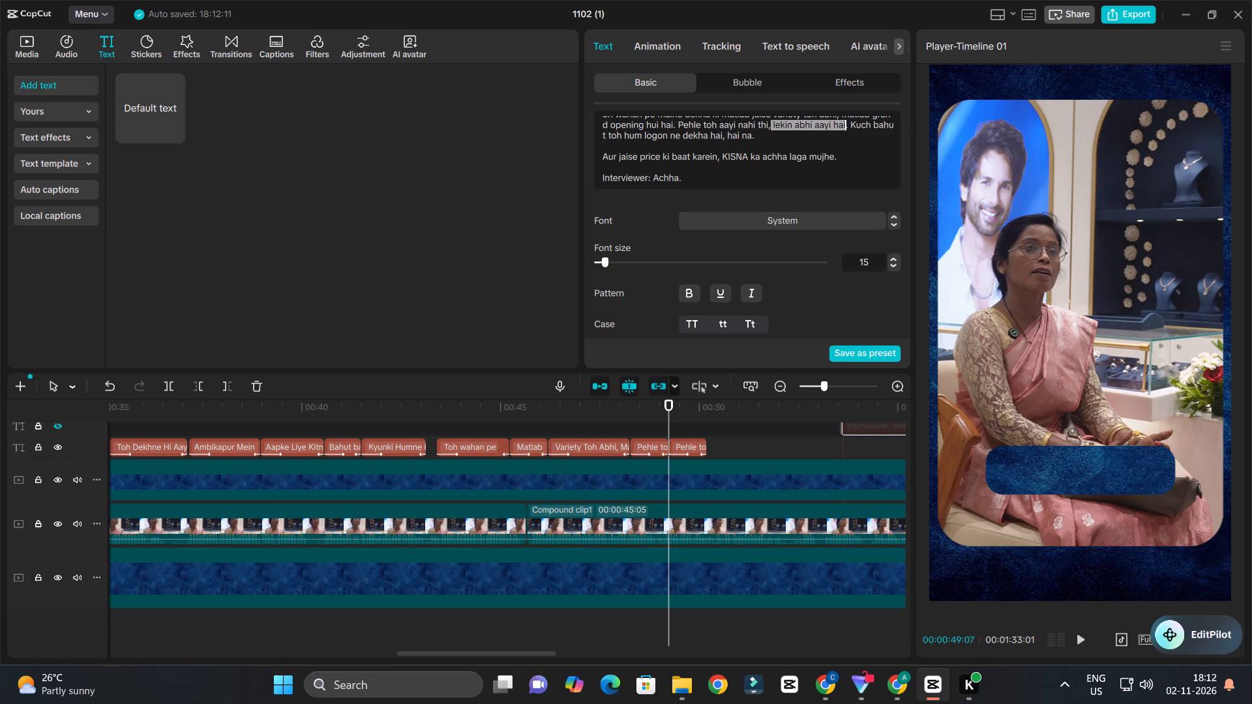
key("ctrl+c")
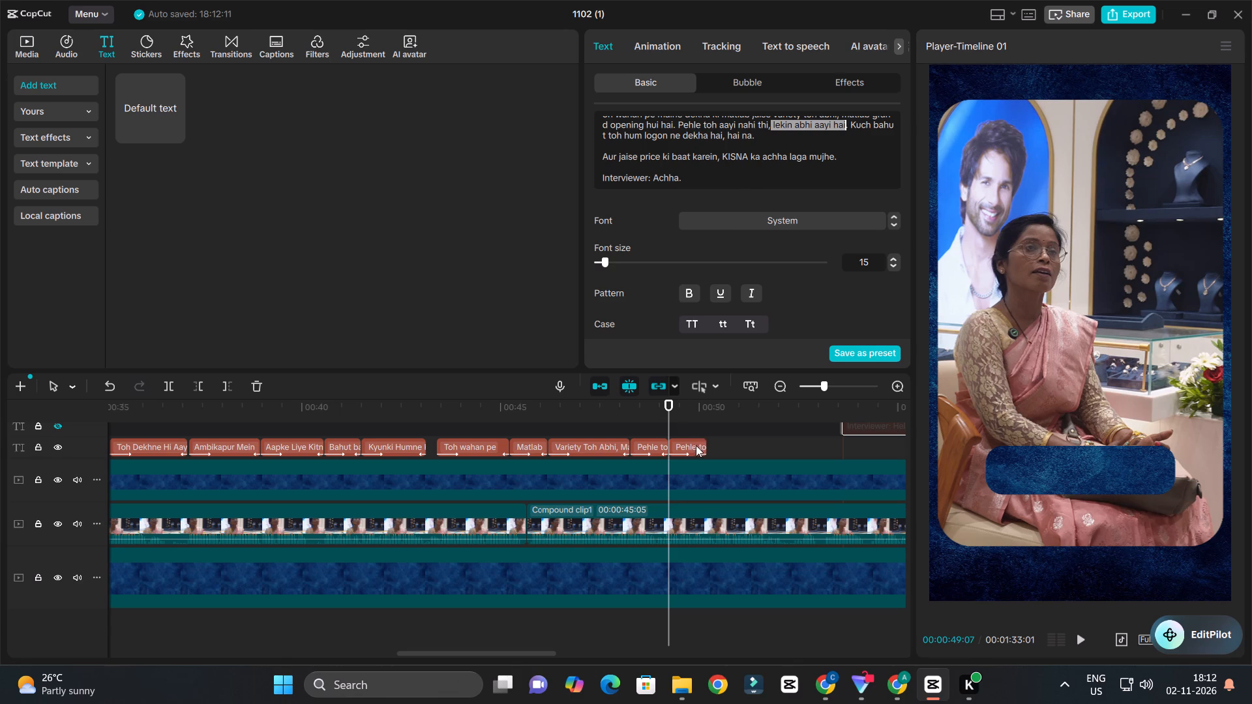
Replace the text of the duplicate caption after "Pehle toh aayi nahi thi" with the copied "lekin abhi aayi hai".
left_click(696, 445)
left_click(713, 128)
key("ctrl+a")
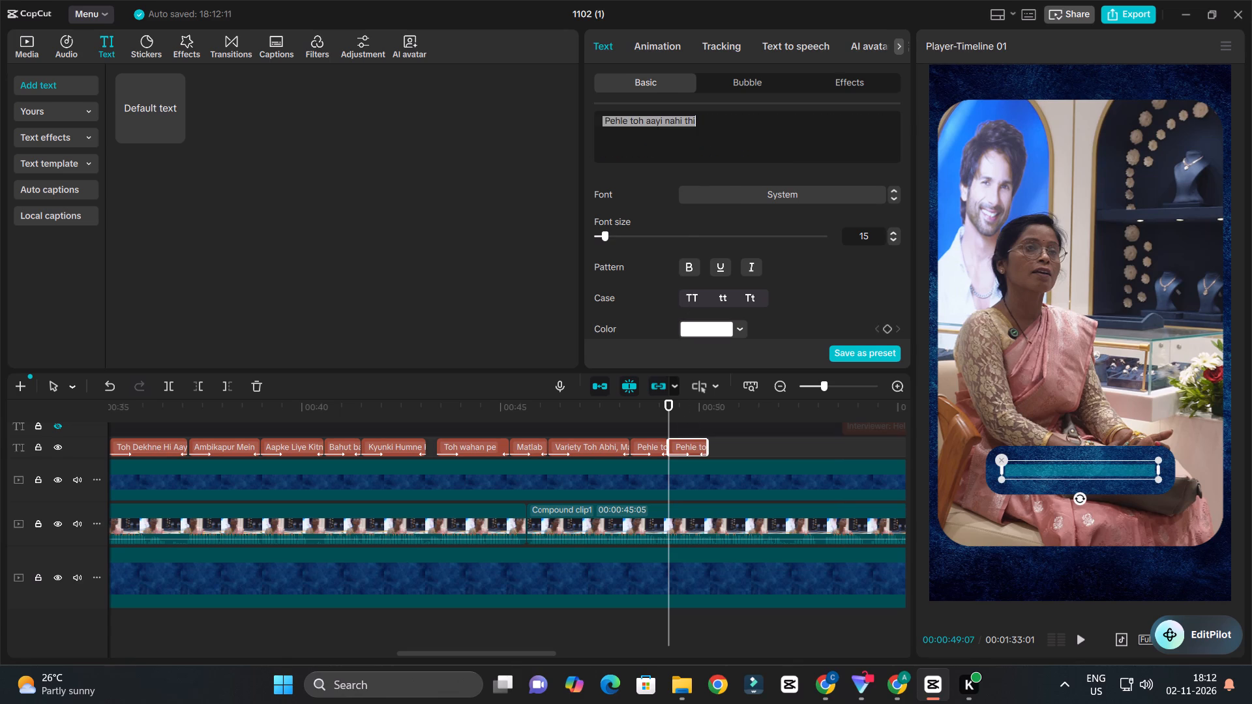
key("ctrl+v")
Play through the new "lekin abhi aayi hai" caption, apply title case and enlarge it slightly to fill the blue banner.
left_click(657, 412)
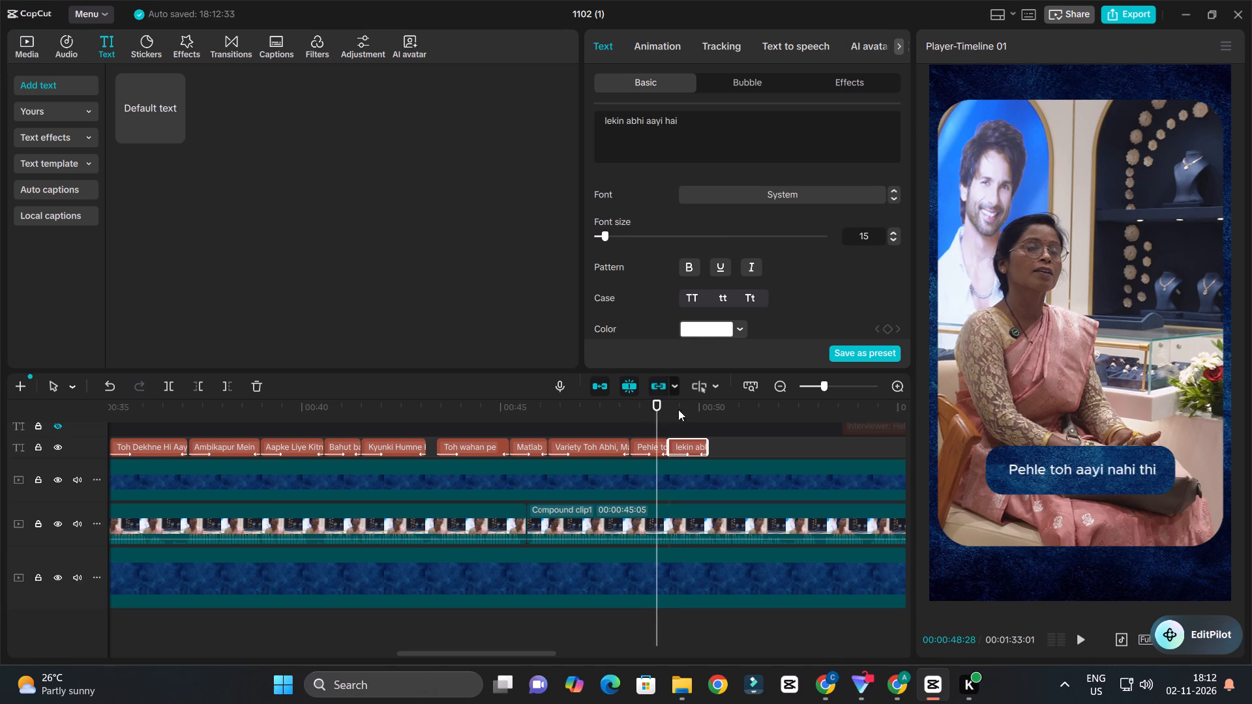
key("space")
scroll(739, 447, "up", 7, "ctrl")
key("space")
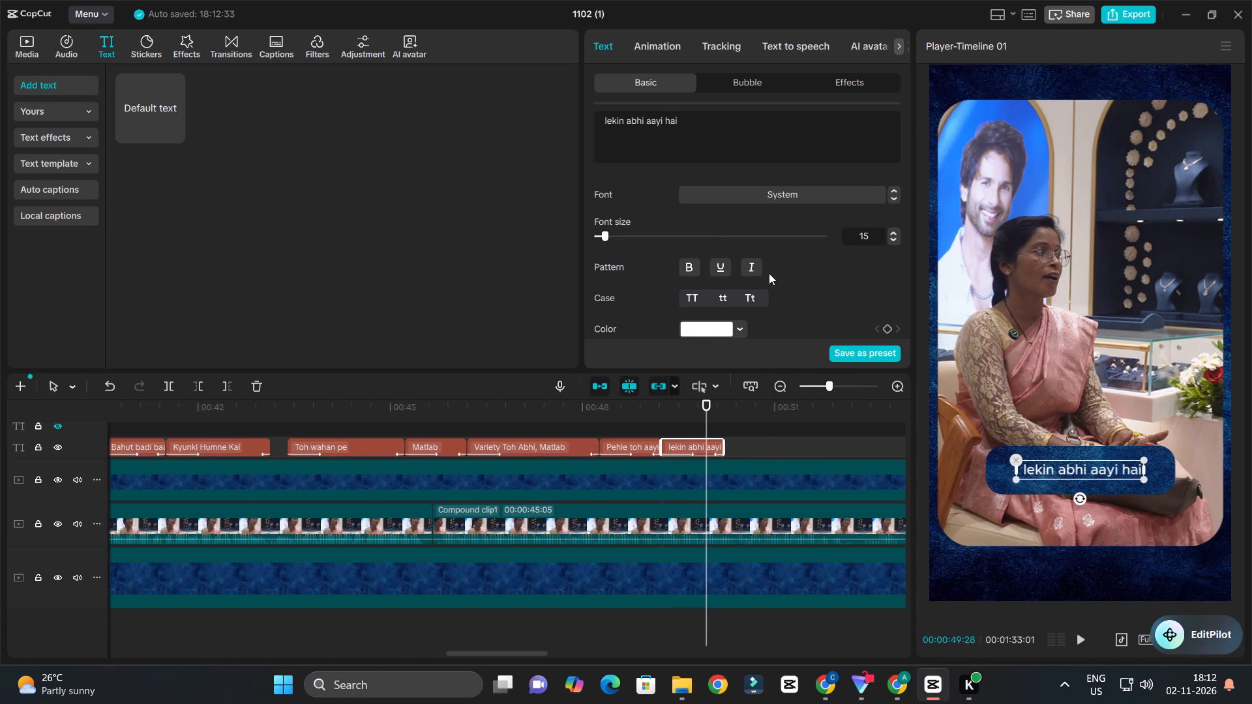
left_click(749, 297)
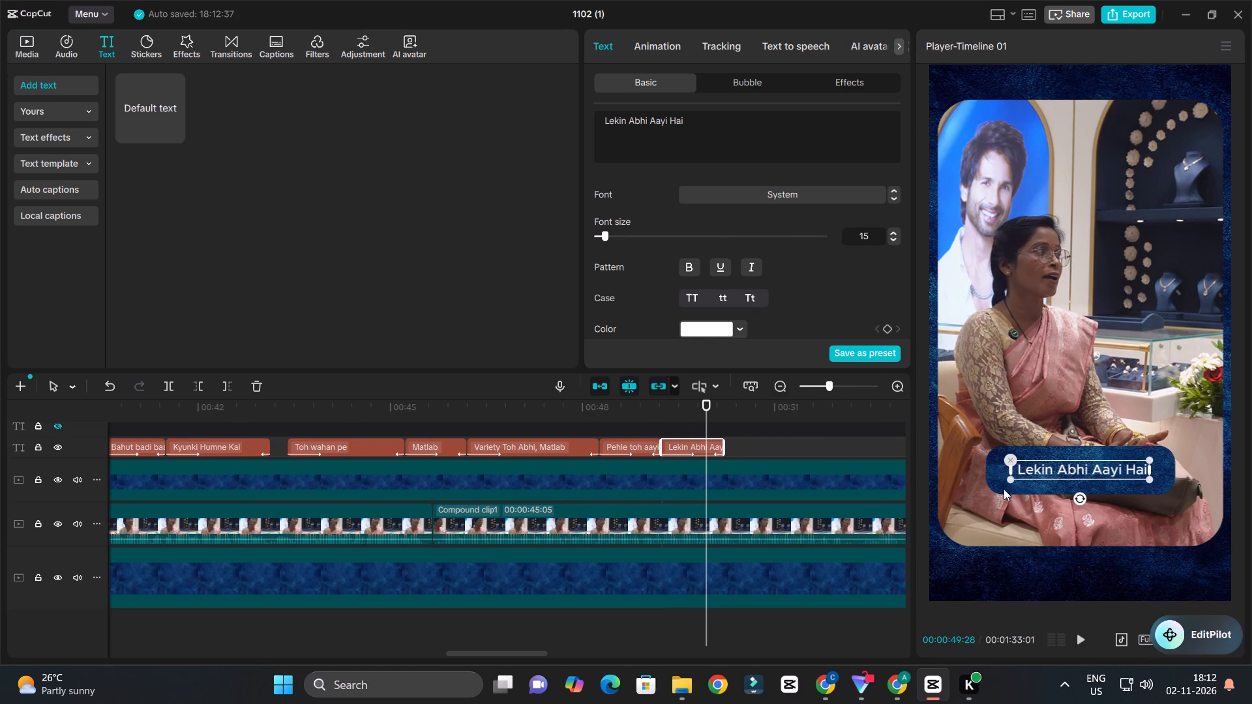
left_click_drag(1151, 482, 1161, 486)
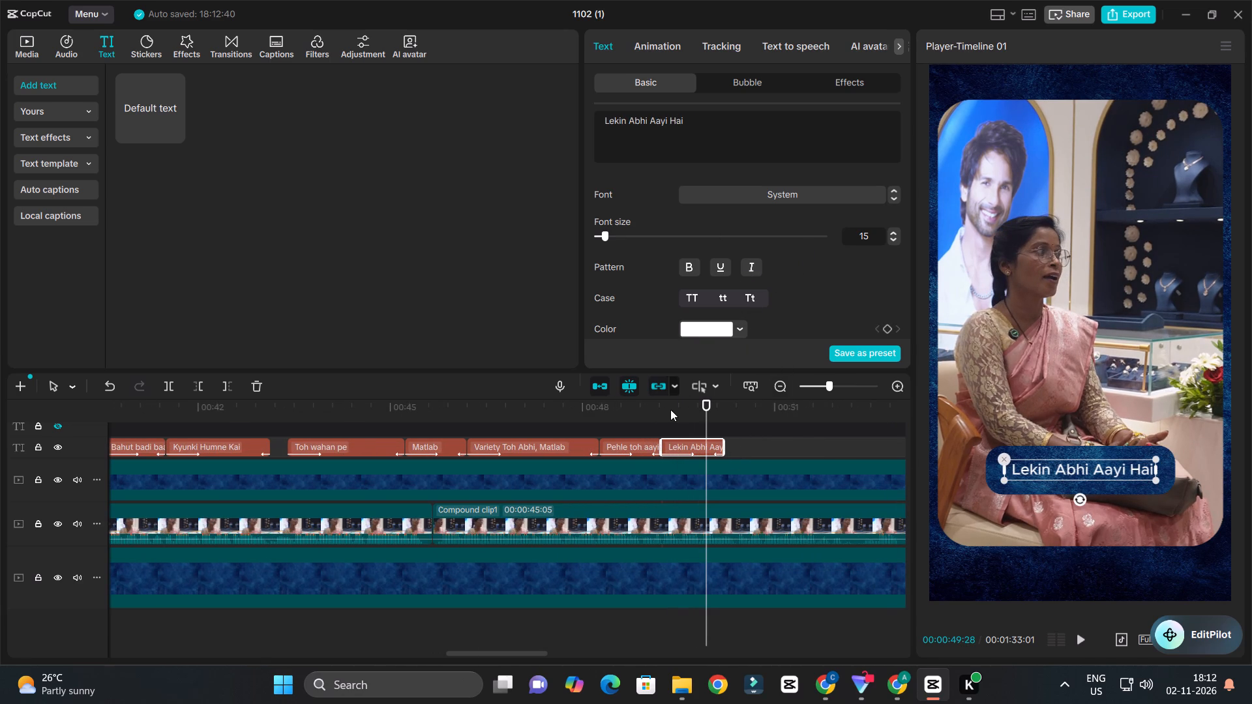
Replay the "Lekin Abhi Aayi Hai" caption and extend the clip's end to 00:00:50:16, where the phrase finishes.
left_click(667, 409)
key("space")
scroll(660, 418, "down", 6, "ctrl")
scroll(712, 437, "up", 4, "ctrl")
key("space")
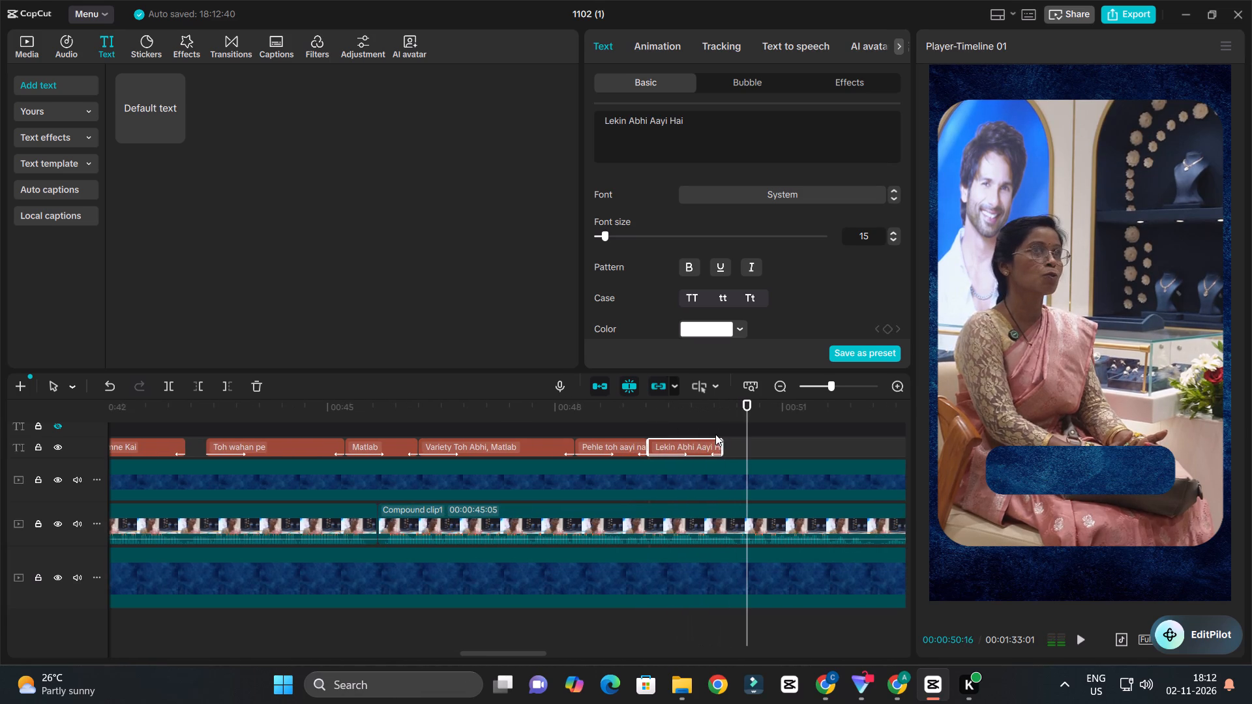
left_click_drag(724, 443, 730, 463)
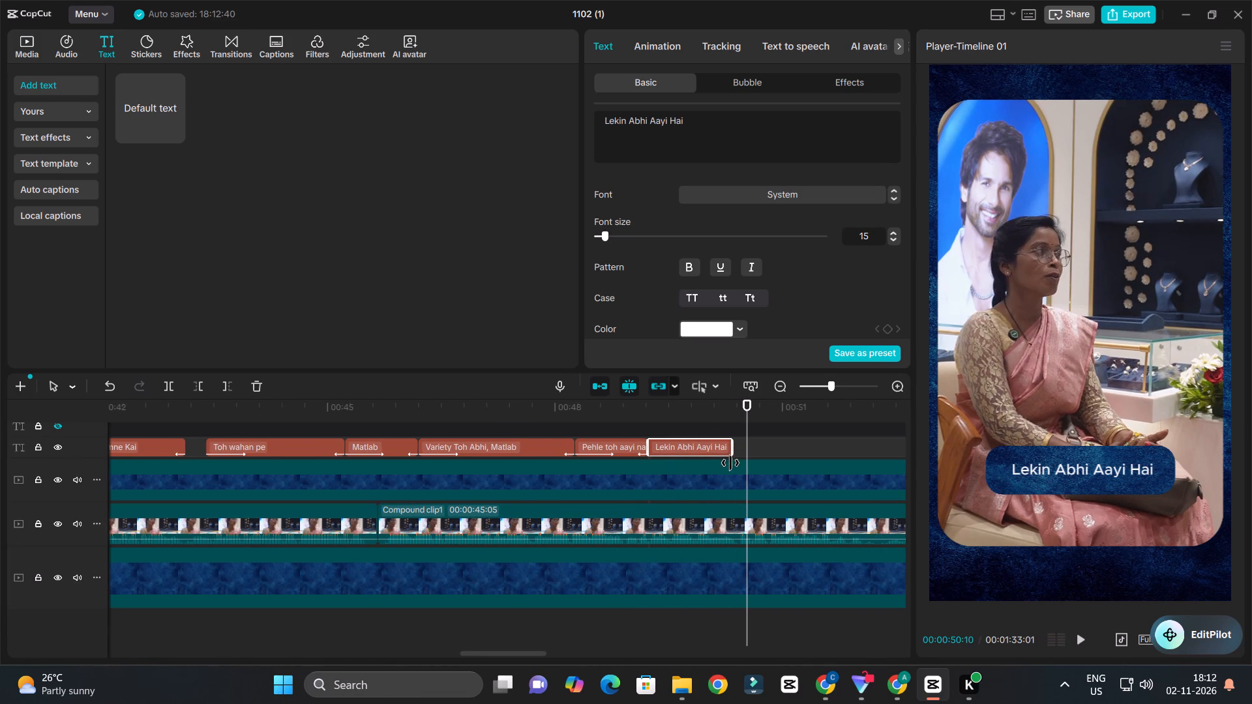
left_click_drag(730, 463, 742, 477)
Play on past the end of the "Lekin Abhi Aayi Hai" caption to hear the customer's following phrase.
left_click(710, 403)
key("space")
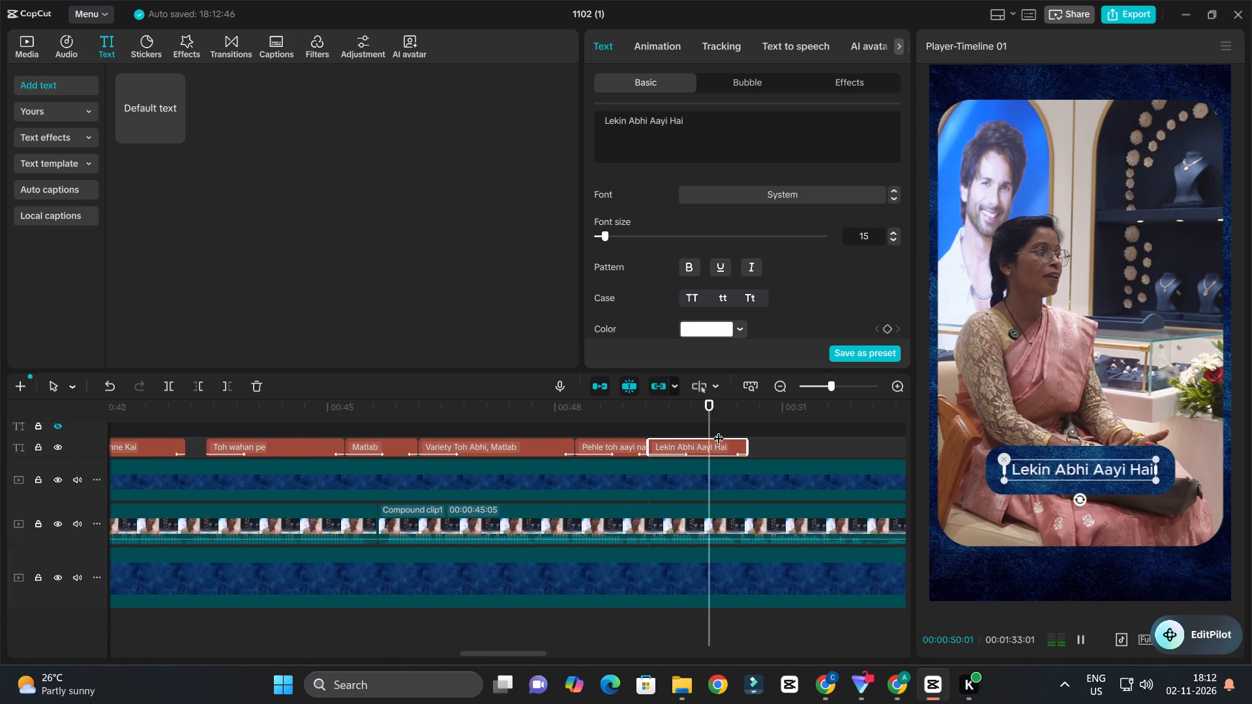
scroll(739, 430, "down", 4, "ctrl")
scroll(766, 450, "up", 3, "ctrl")
scroll(766, 450, "down", 10, "ctrl")
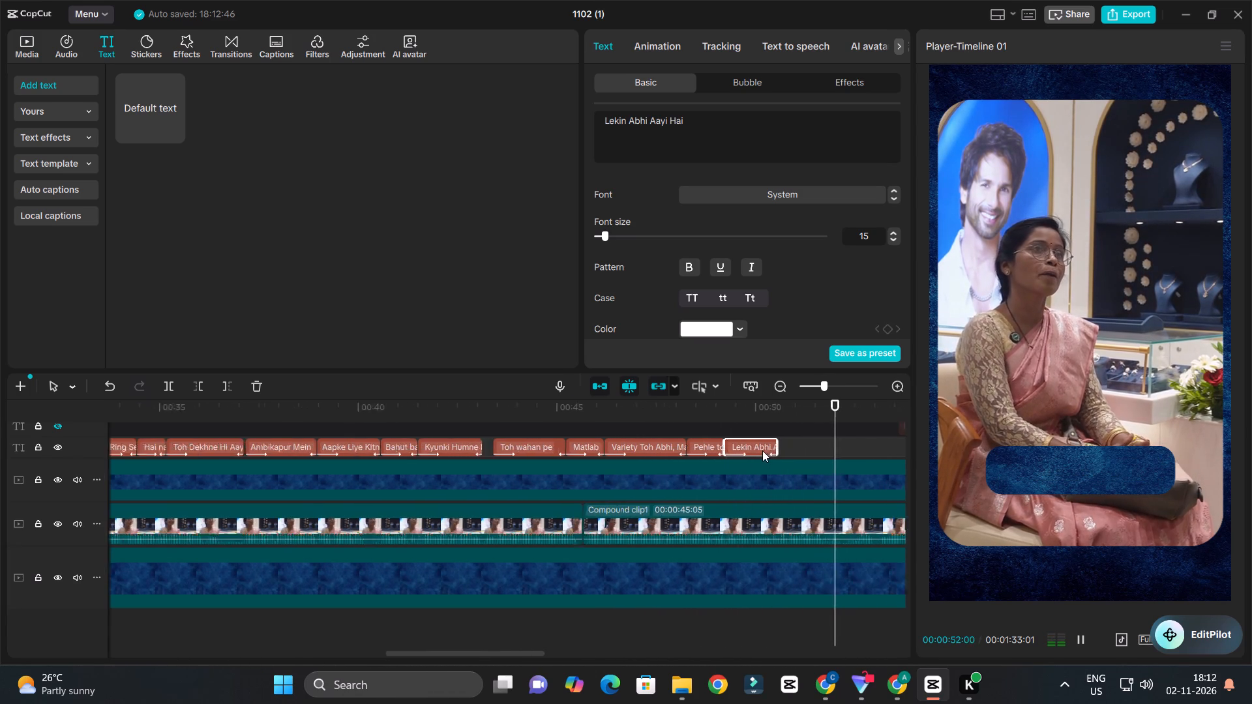
scroll(786, 463, "down", 3, "ctrl")
scroll(797, 458, "up", 5, "ctrl")
key("space")
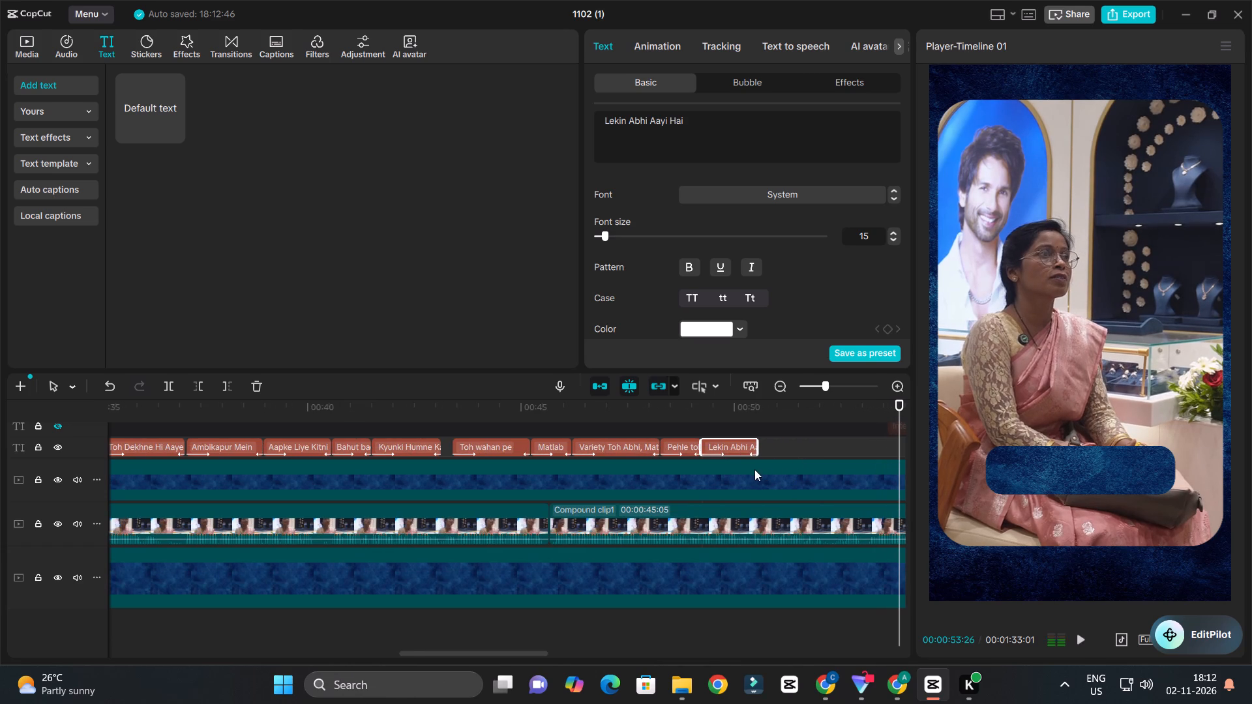
Duplicate the "Lekin Abhi Aayi Hai" clip directly after itself on the caption track.
left_click_drag(731, 447, 791, 444, "alt")
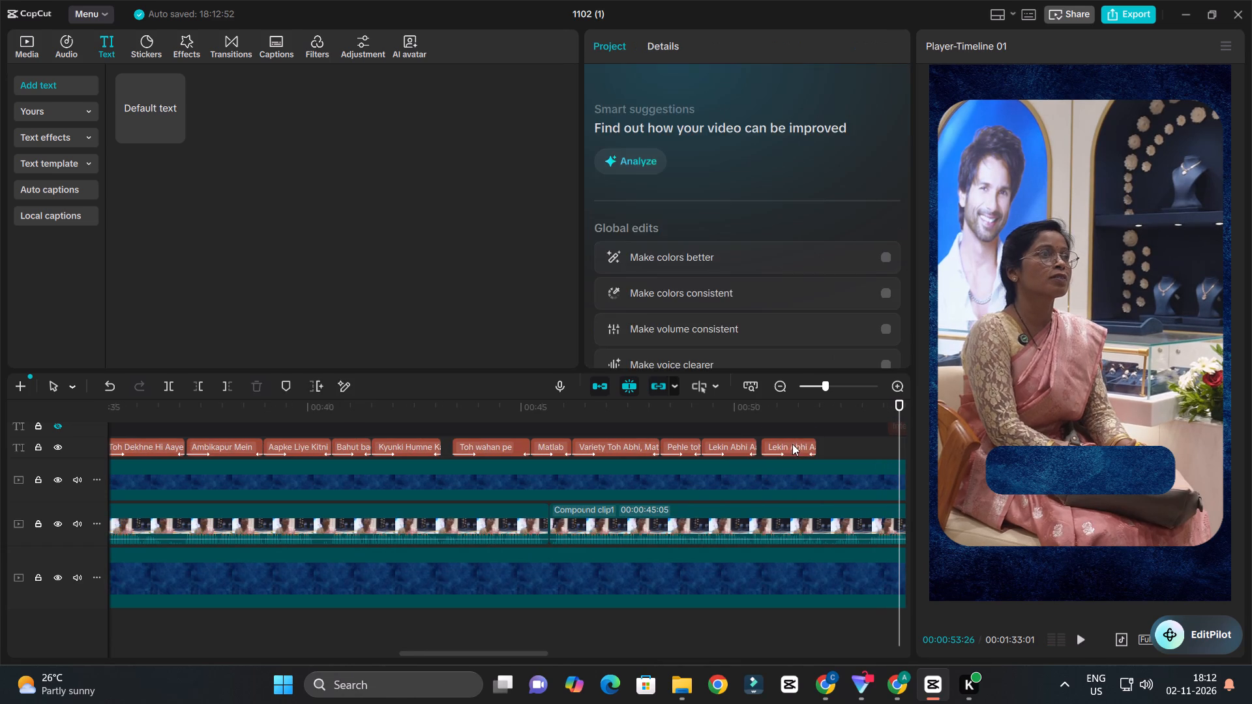
left_click(792, 442)
left_click(786, 443)
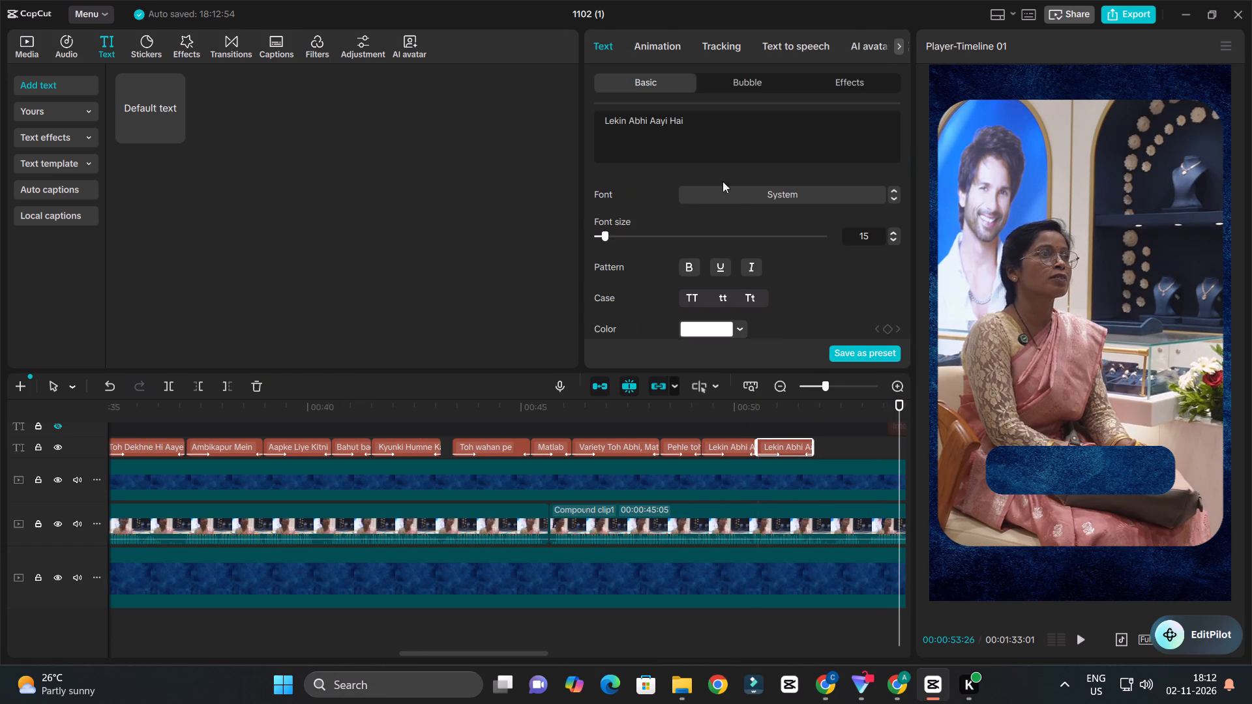
Copy "Kuch bahut toh hum logon ne dekha hai, hai na." from the customer's answer in the hidden transcript clip.
scroll(813, 452, "down", 4, "ctrl")
left_click(898, 429)
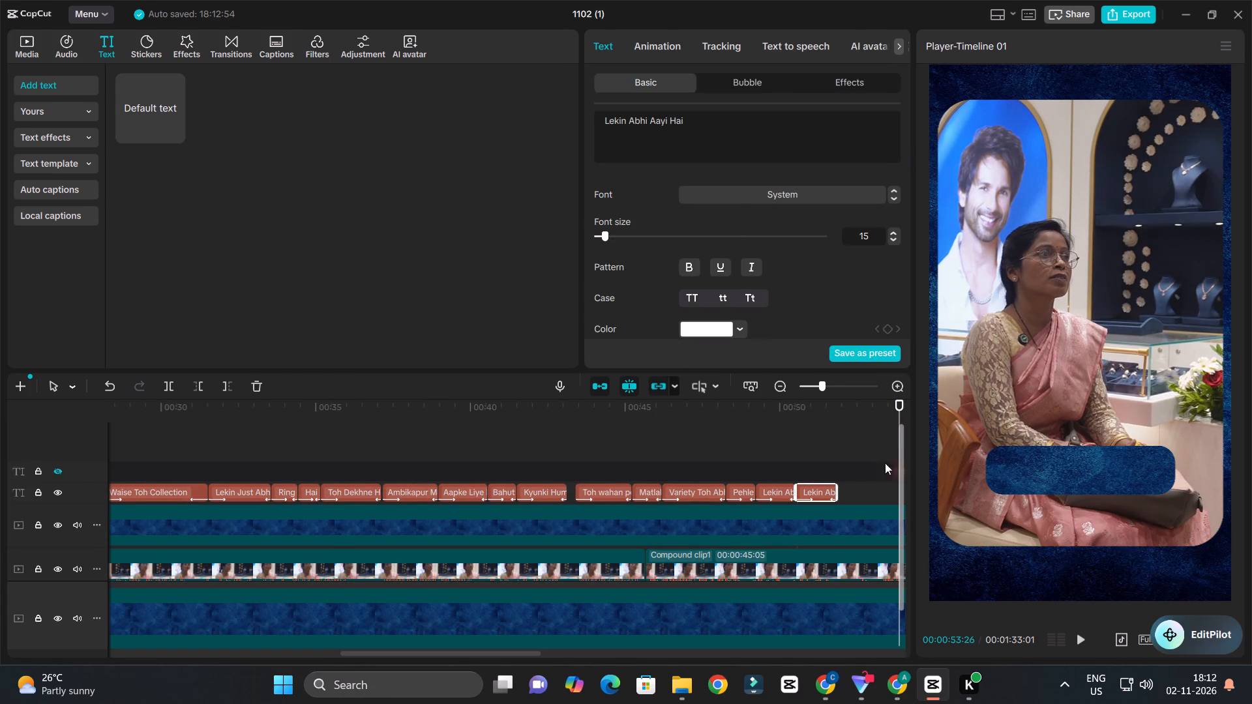
scroll(849, 499, "down", 3)
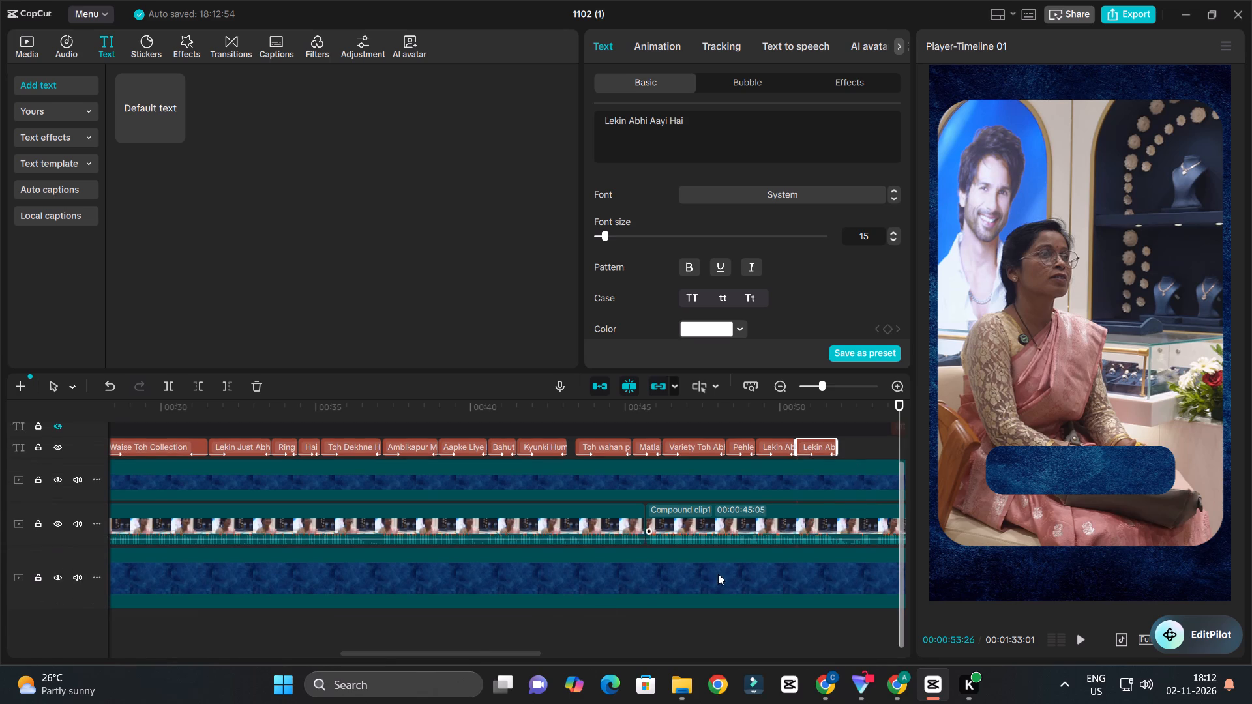
left_click_drag(466, 654, 536, 660)
scroll(642, 503, "up", 1)
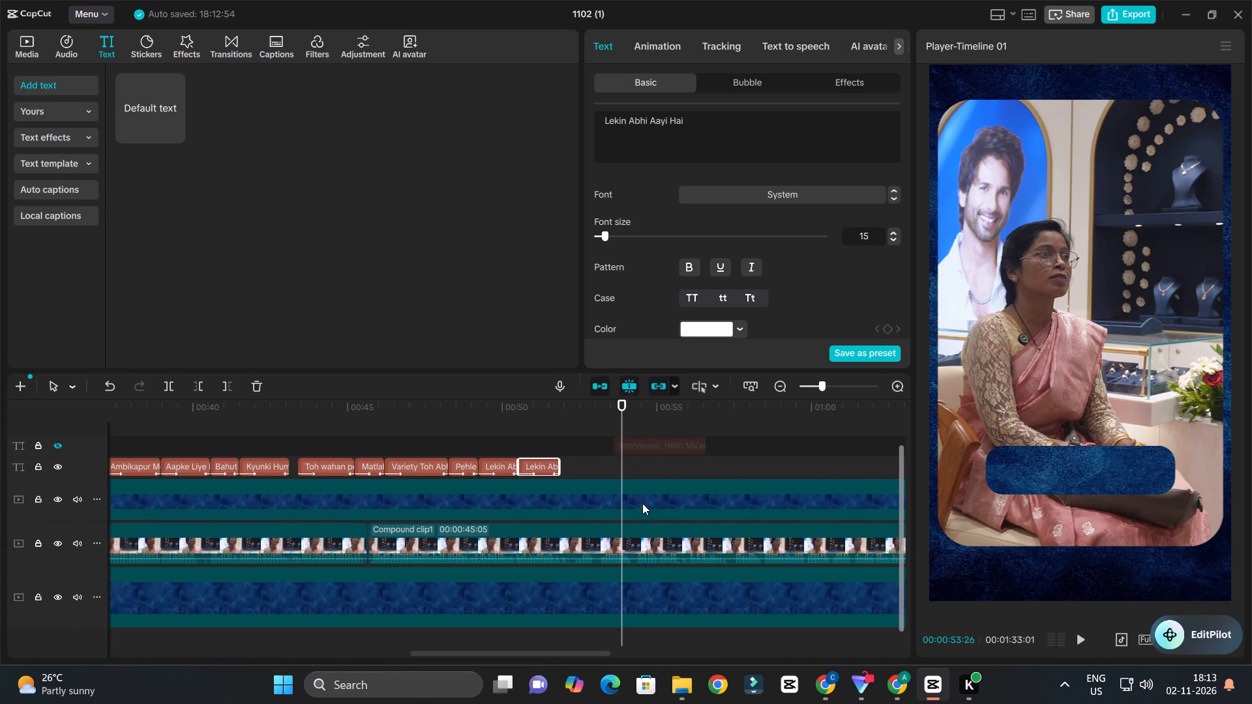
left_click(674, 454)
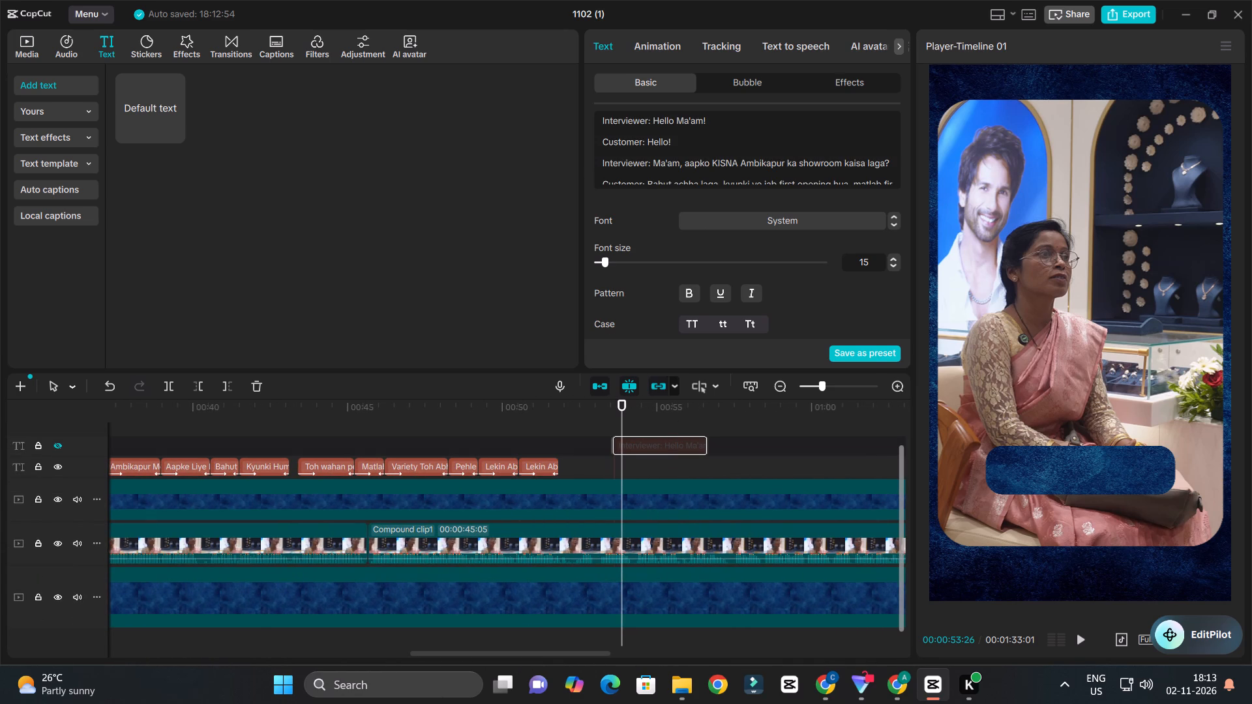
left_click(721, 139)
scroll(721, 139, "down", 6)
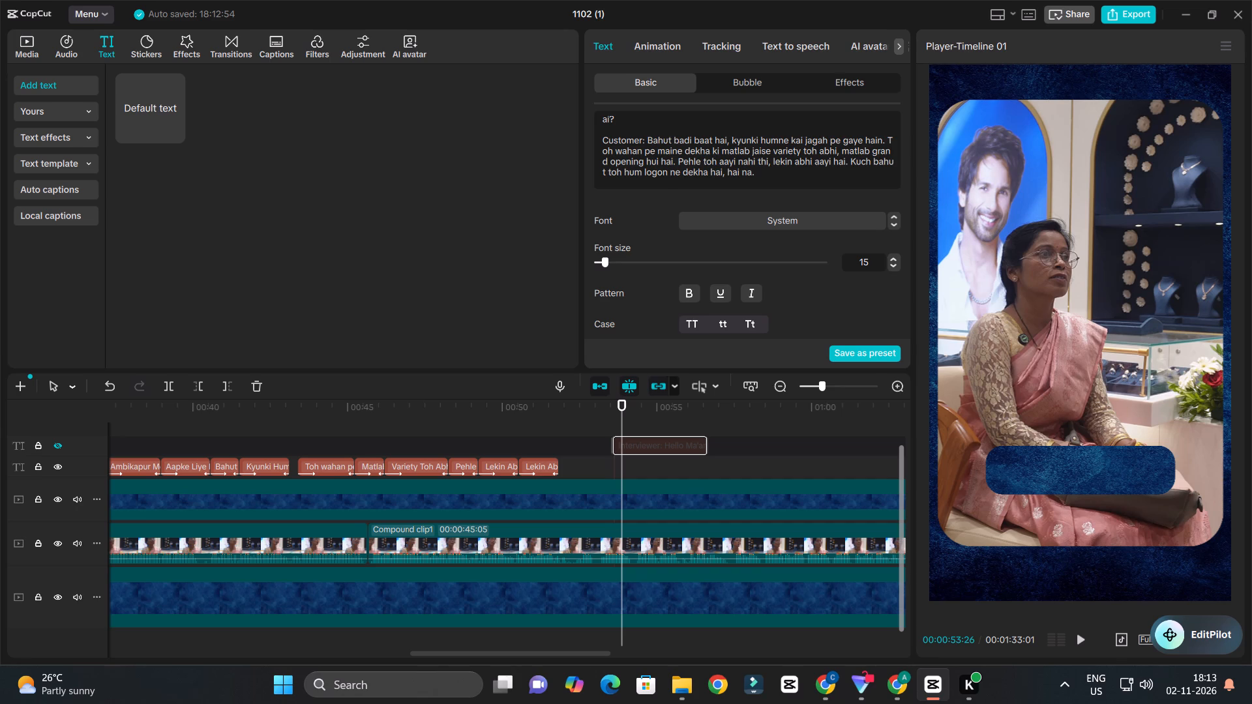
left_click_drag(848, 158, 921, 174)
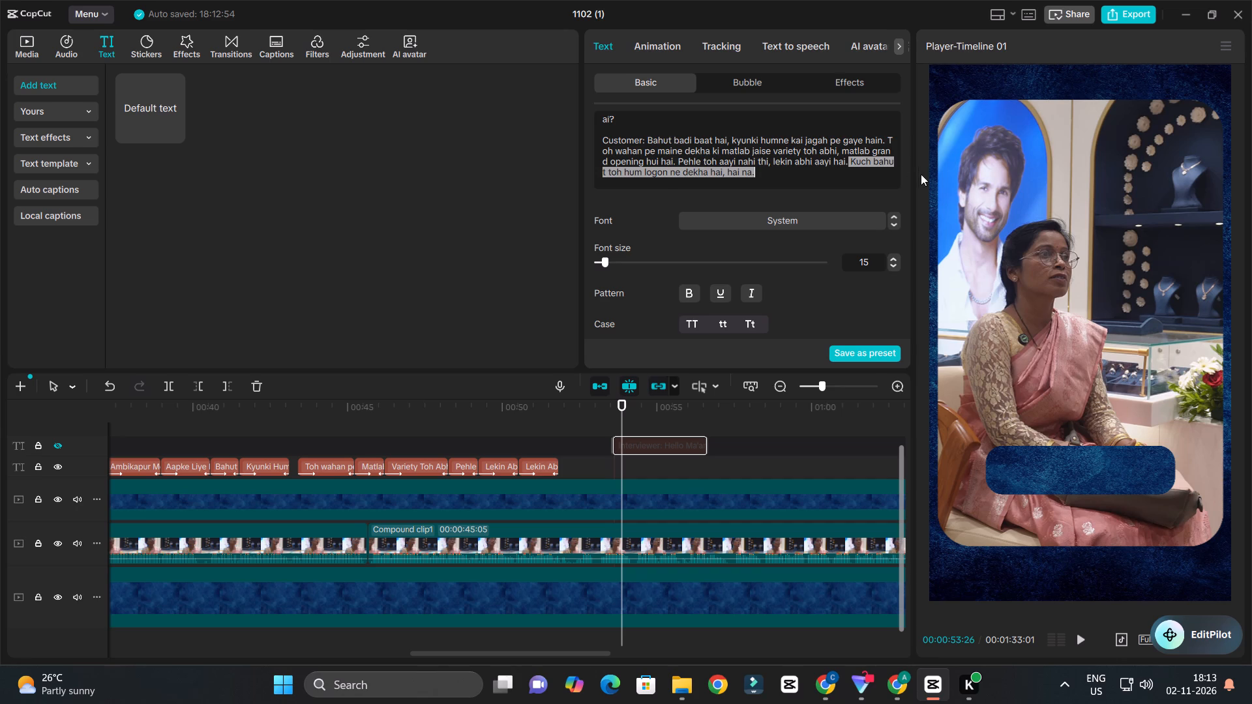
left_click_drag(921, 174, 766, 175)
key("ctrl+c")
Replace the duplicate caption's text with the copied "Kuch bahut toh hum logon ne dekha hai, hai na.".
left_click(532, 475)
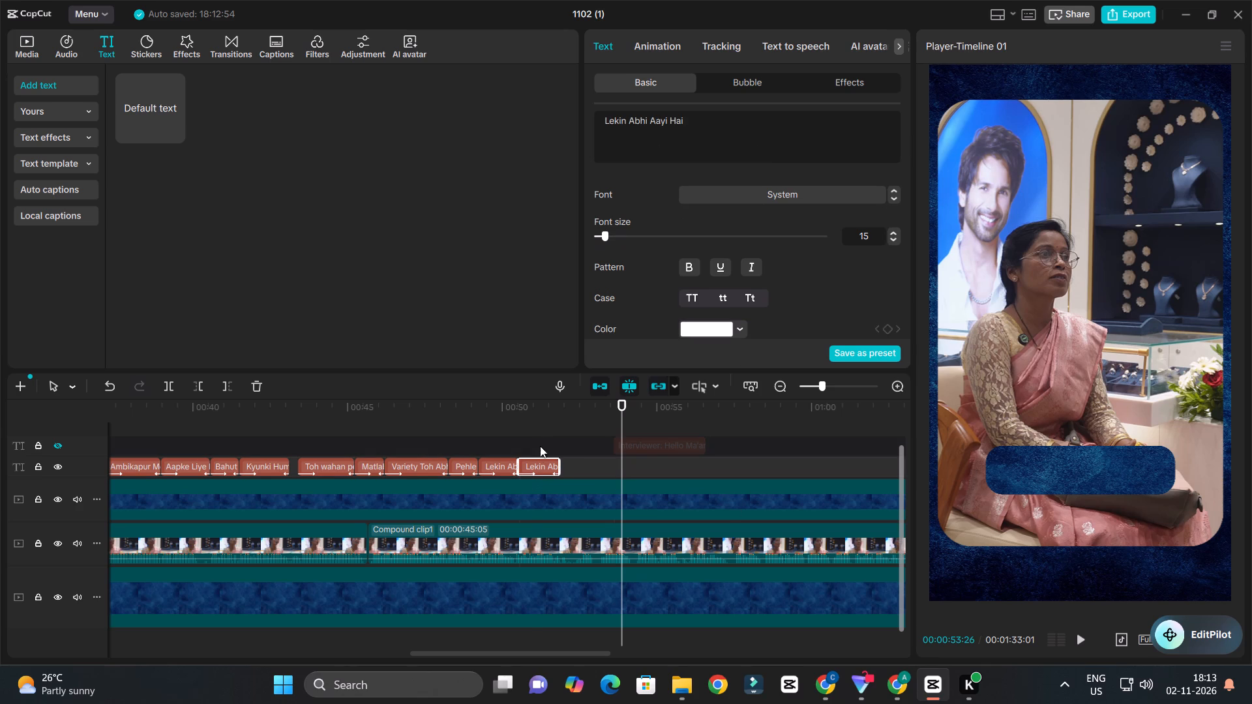
left_click(531, 422)
left_click(691, 132)
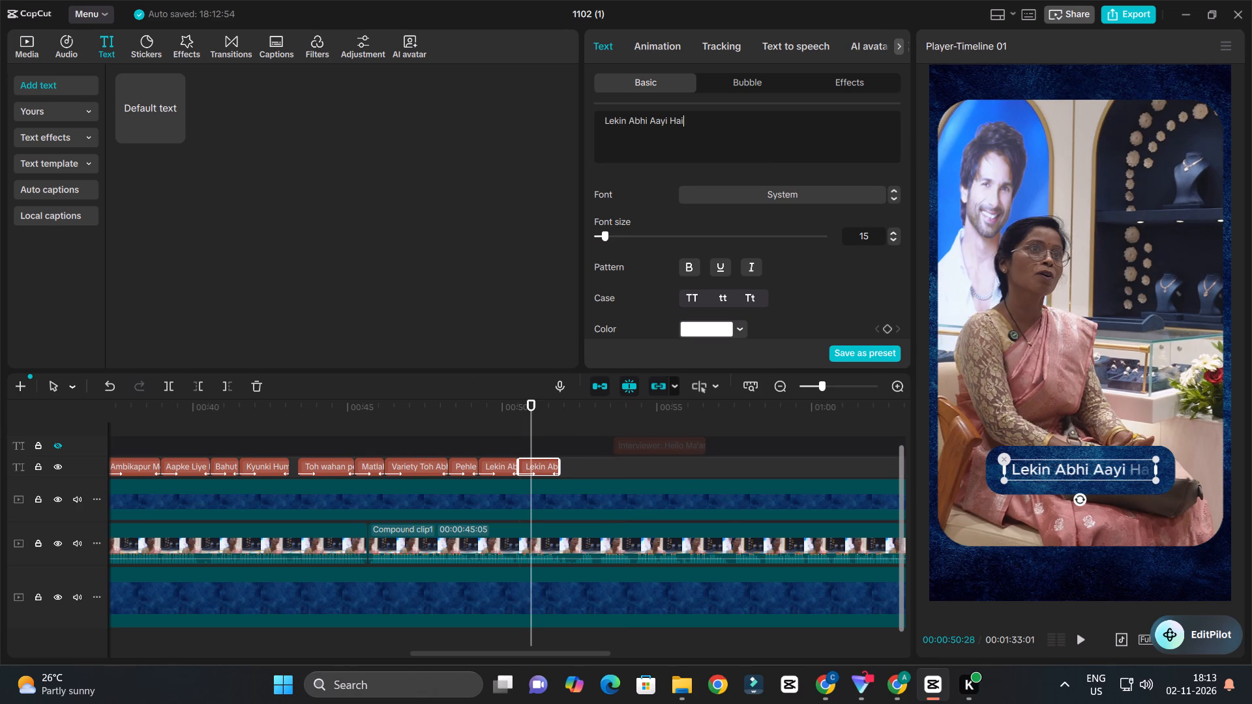
key("ctrl+a")
key("ctrl+v")
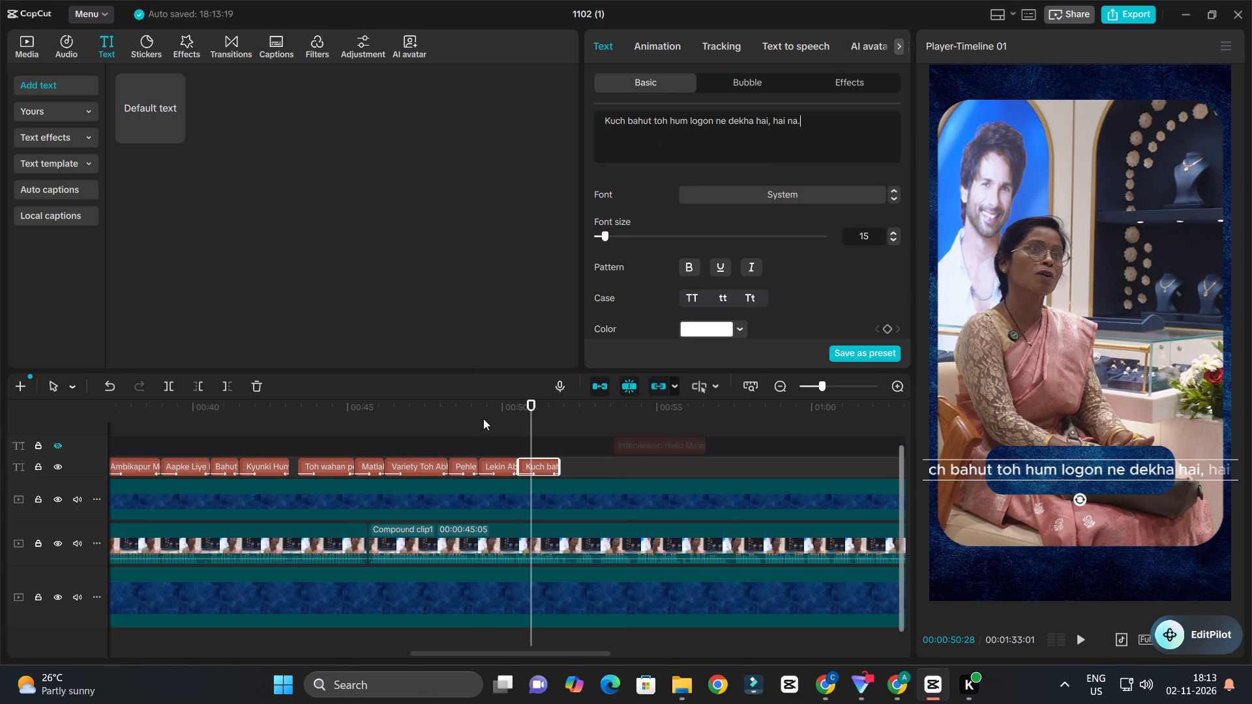
Check the new caption against the speech, remove its trailing "hai na." and break it into two lines after "hum".
left_click(483, 418)
key("space")
scroll(641, 439, "up", 11, "ctrl")
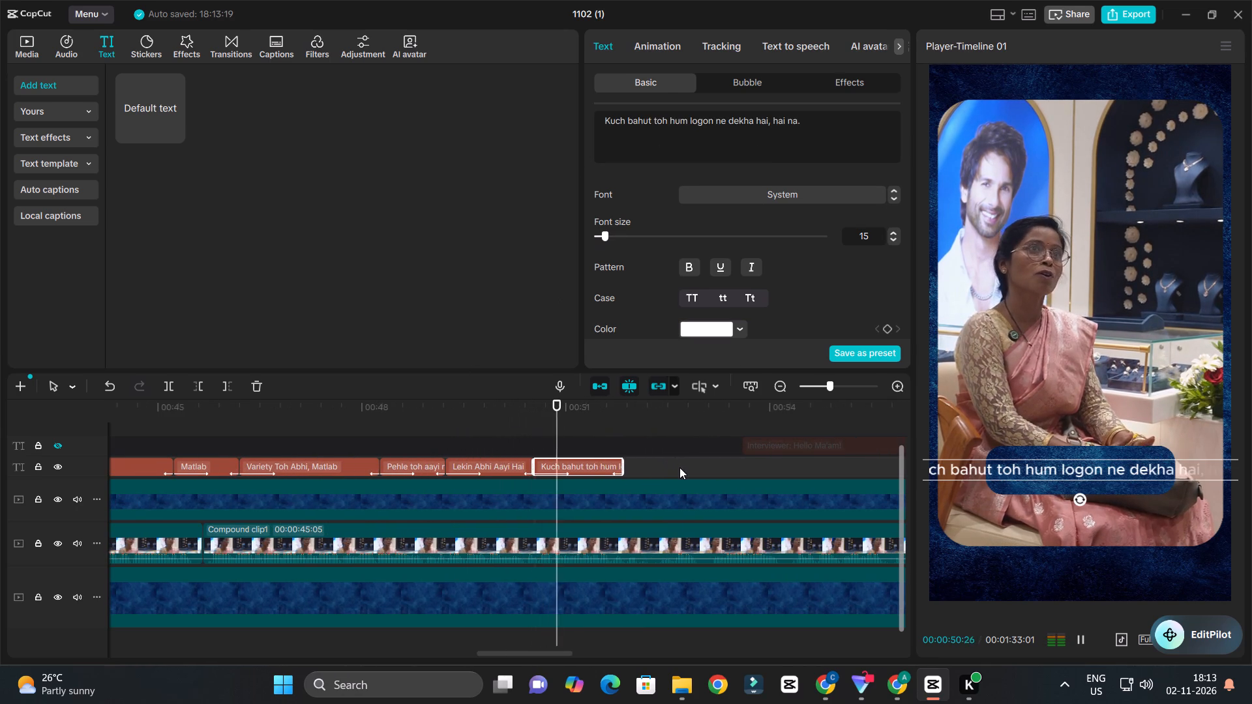
key("space")
key("space")
key("space")
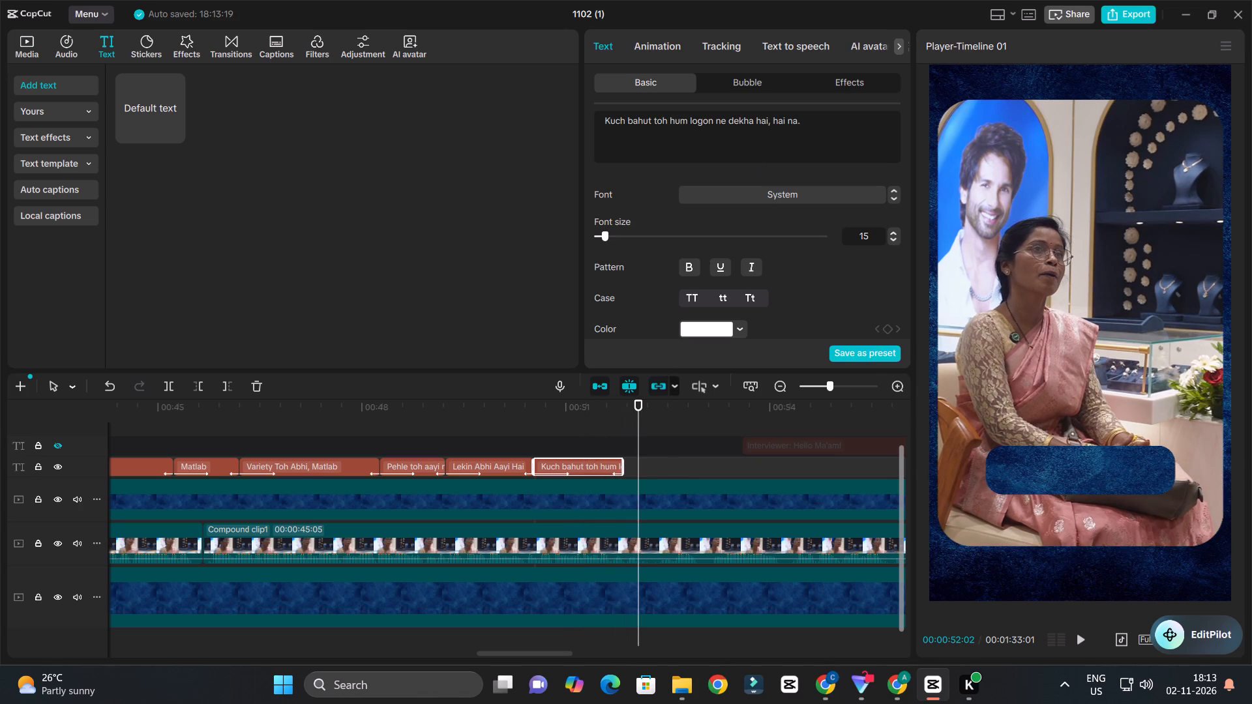
left_click_drag(771, 123, 837, 122)
key("BackSpace")
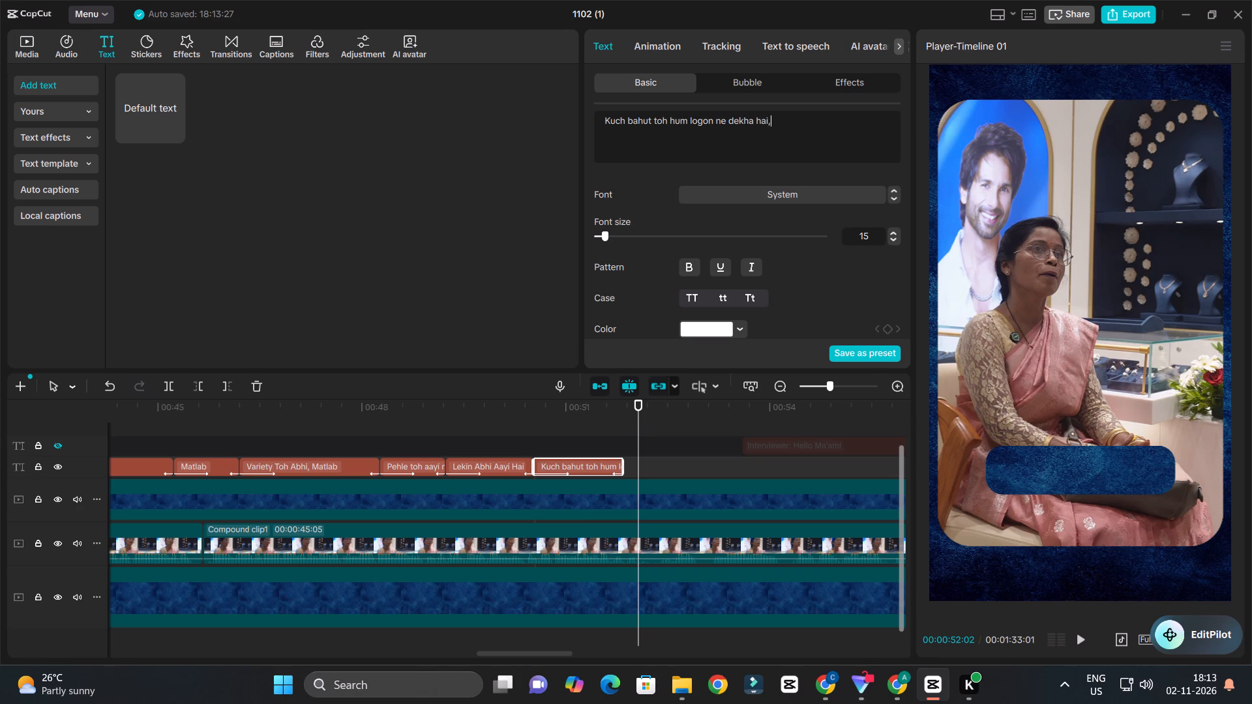
left_click(689, 119)
key("Return")
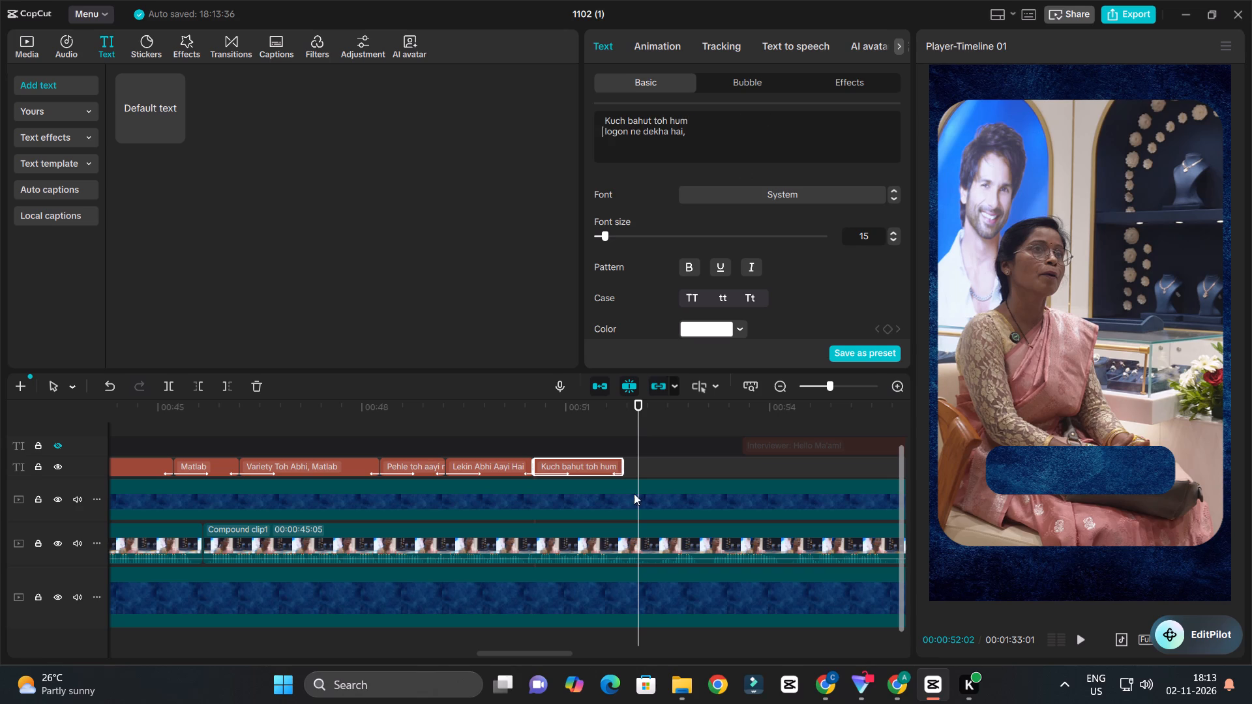
Set the "Kuch bahut toh hum logon ne dekha hai," caption to title case.
left_click_drag(544, 411, 538, 411)
key("space")
scroll(717, 450, "up", 3)
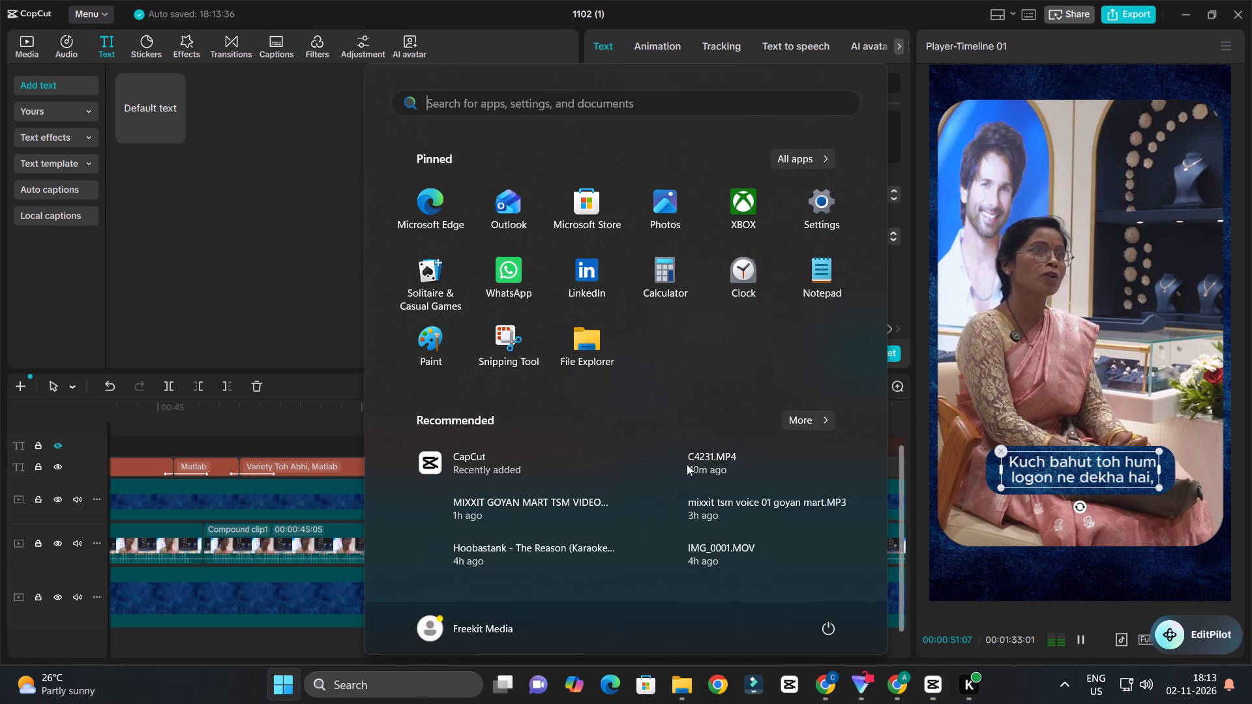
key("space")
left_click(589, 461)
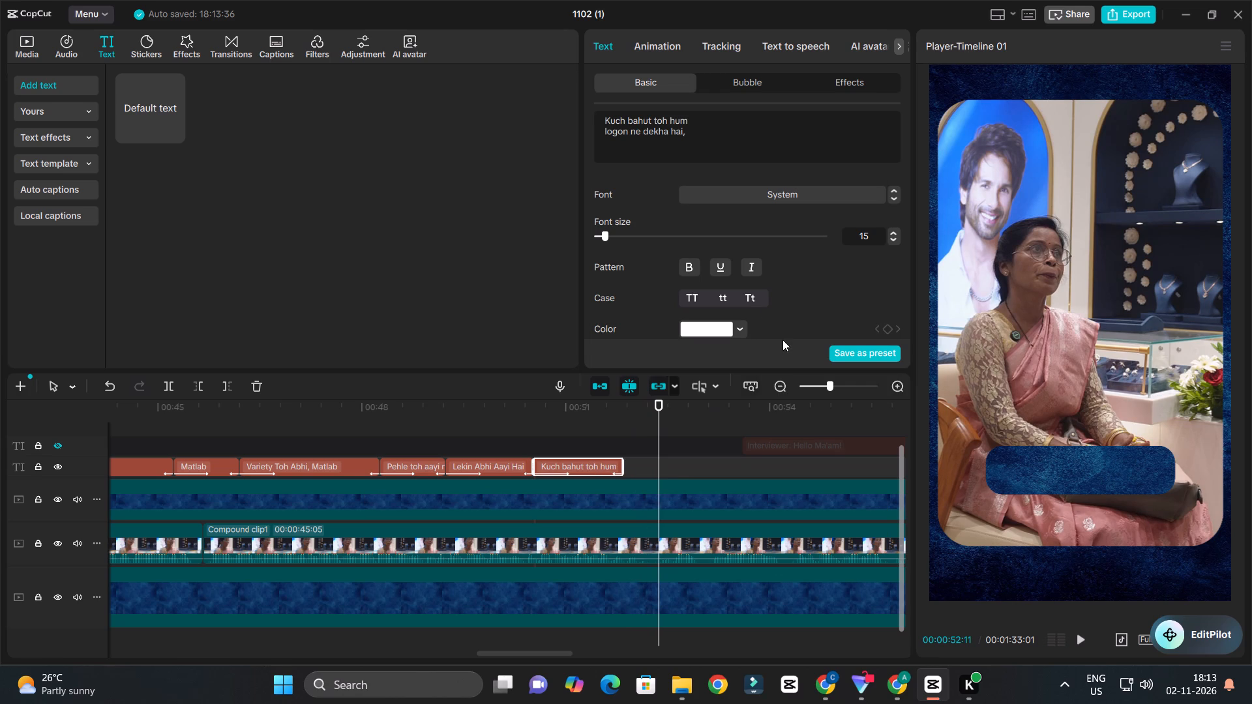
left_click(759, 301)
Play the "Kuch Bahut Toh Hum" caption against the speech and extend its end to about 00:00:52:12.
left_click(516, 408)
key("space")
scroll(604, 430, "down", 3, "ctrl")
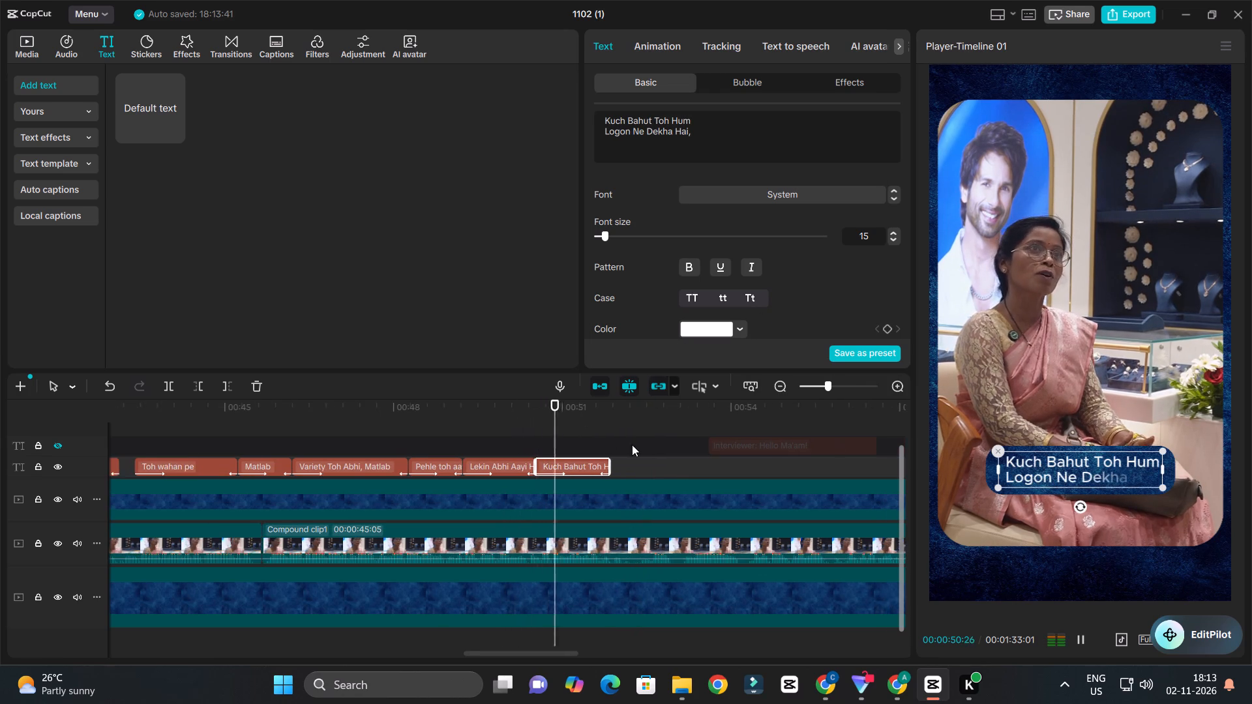
scroll(638, 445, "up", 2, "ctrl")
scroll(641, 445, "down", 2, "ctrl")
scroll(656, 447, "up", 4, "ctrl")
key("space")
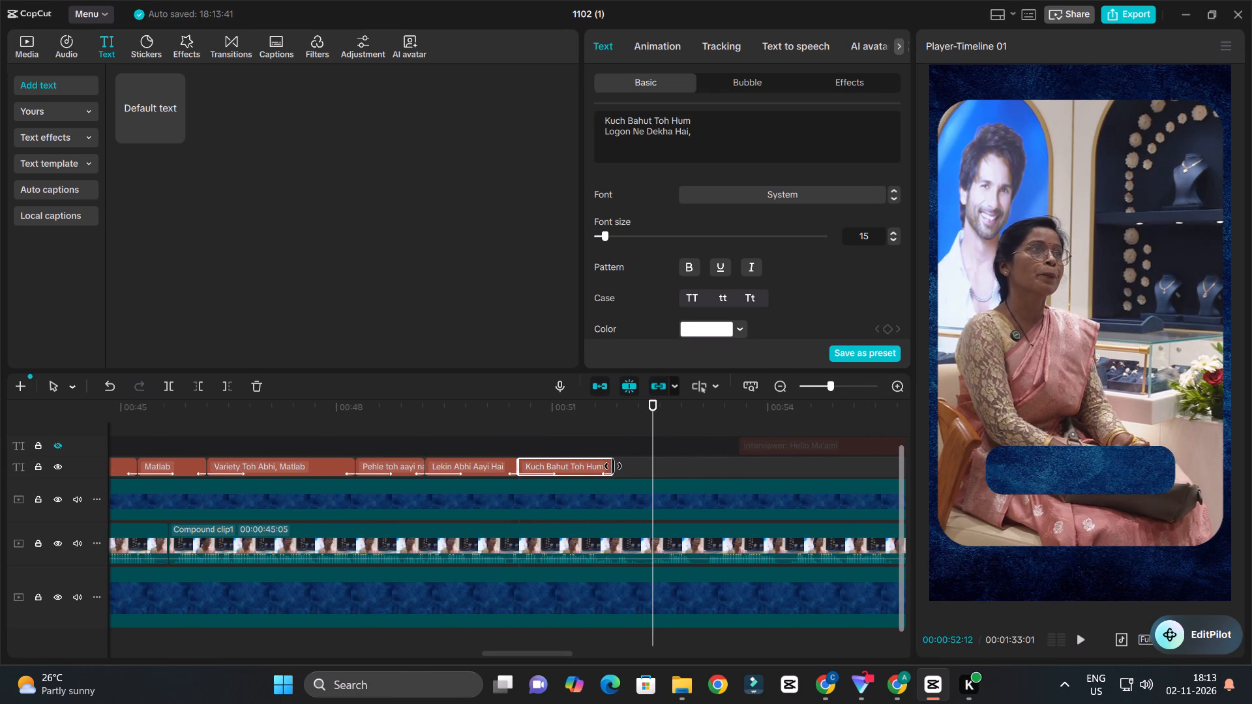
left_click_drag(613, 466, 653, 483)
key("space")
key("space")
Duplicate the "Kuch Bahut Toh Hum" clip directly after itself on the caption track.
left_click_drag(587, 469, 723, 471, "alt")
left_click_drag(716, 468, 711, 468)
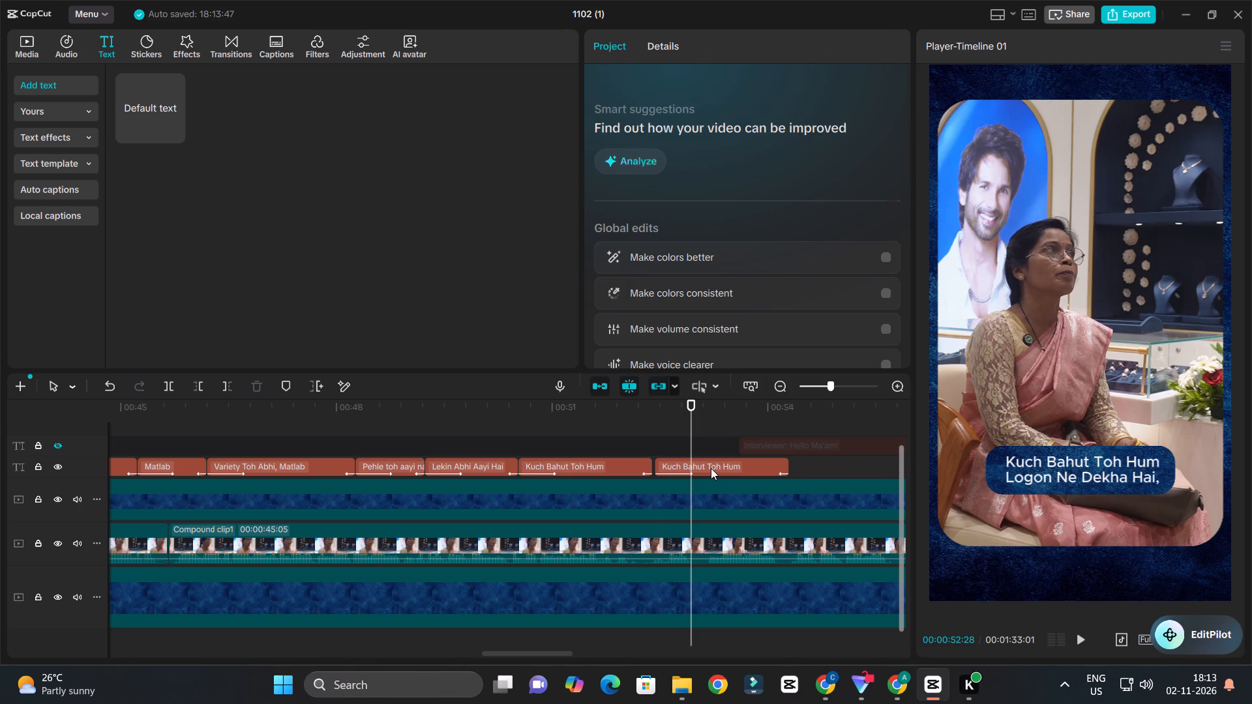
left_click_drag(711, 468, 710, 468)
left_click(710, 468)
Replace the duplicate caption's text with "Hai Na." in title case and enlarge it slightly on the banner.
left_click(719, 143)
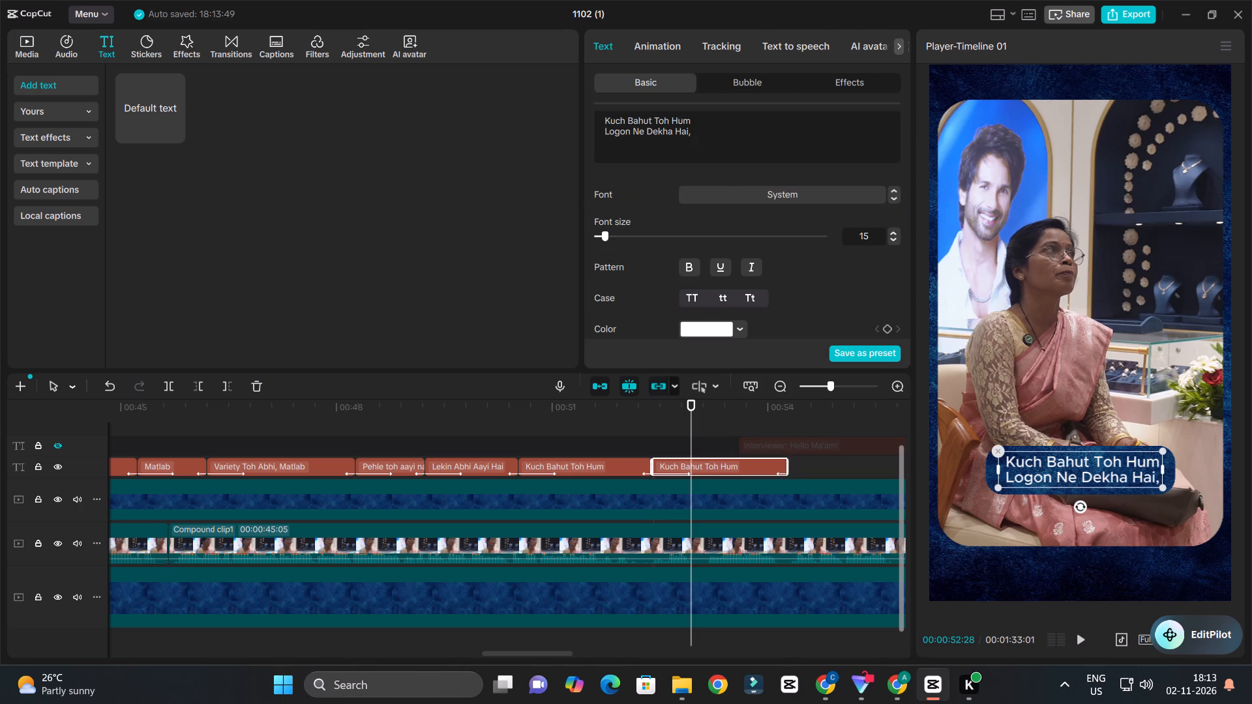
key("ctrl+a")
key("ctrl+v")
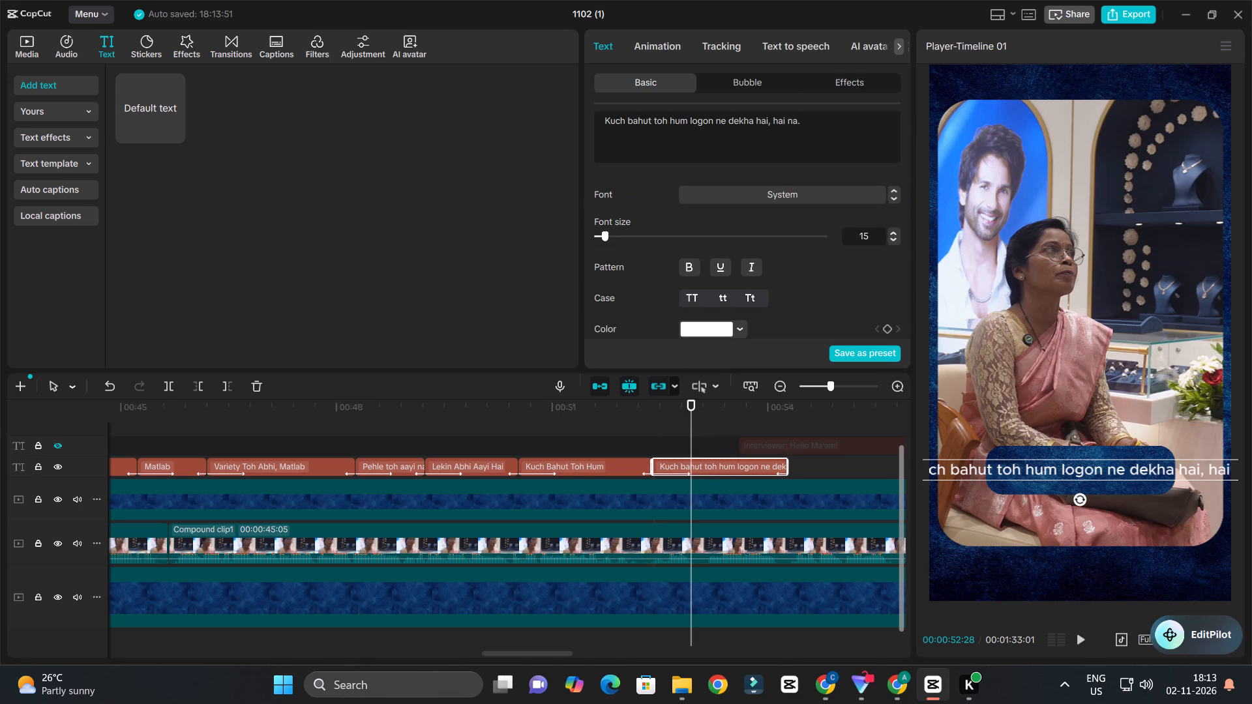
left_click_drag(770, 125, 468, 128)
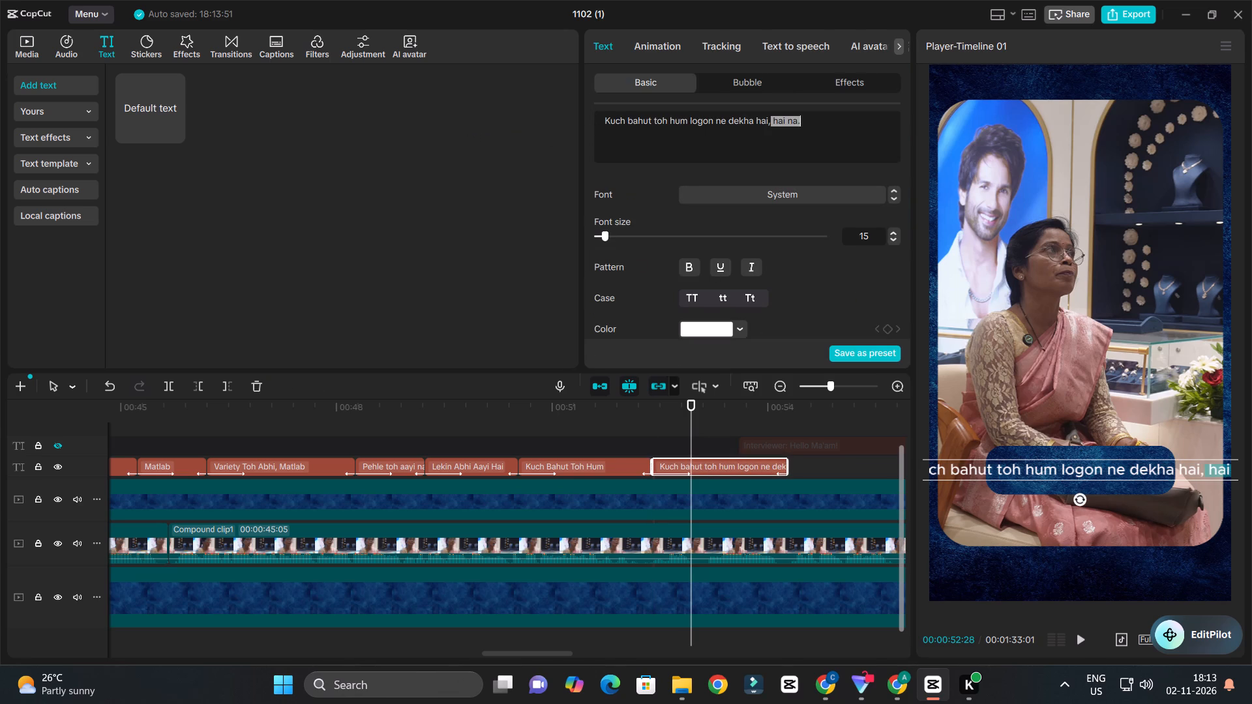
left_click_drag(603, 120, 771, 126)
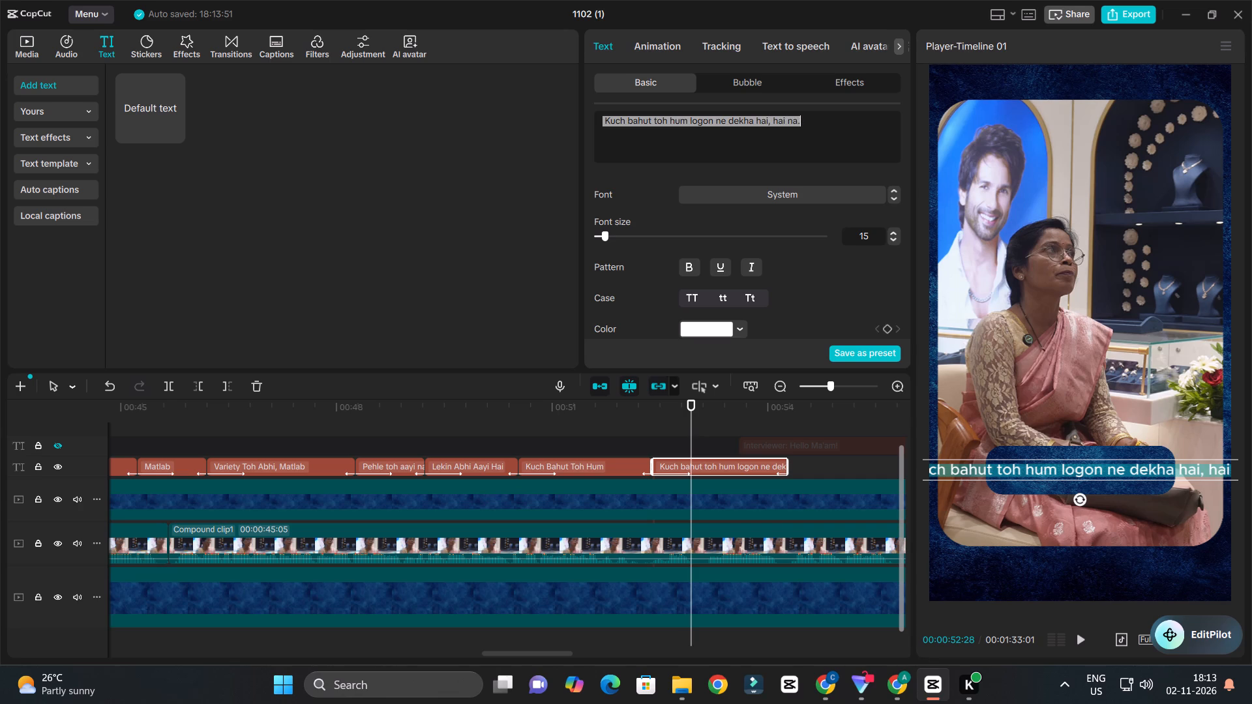
left_click_drag(771, 126, 771, 123)
key("BackSpace")
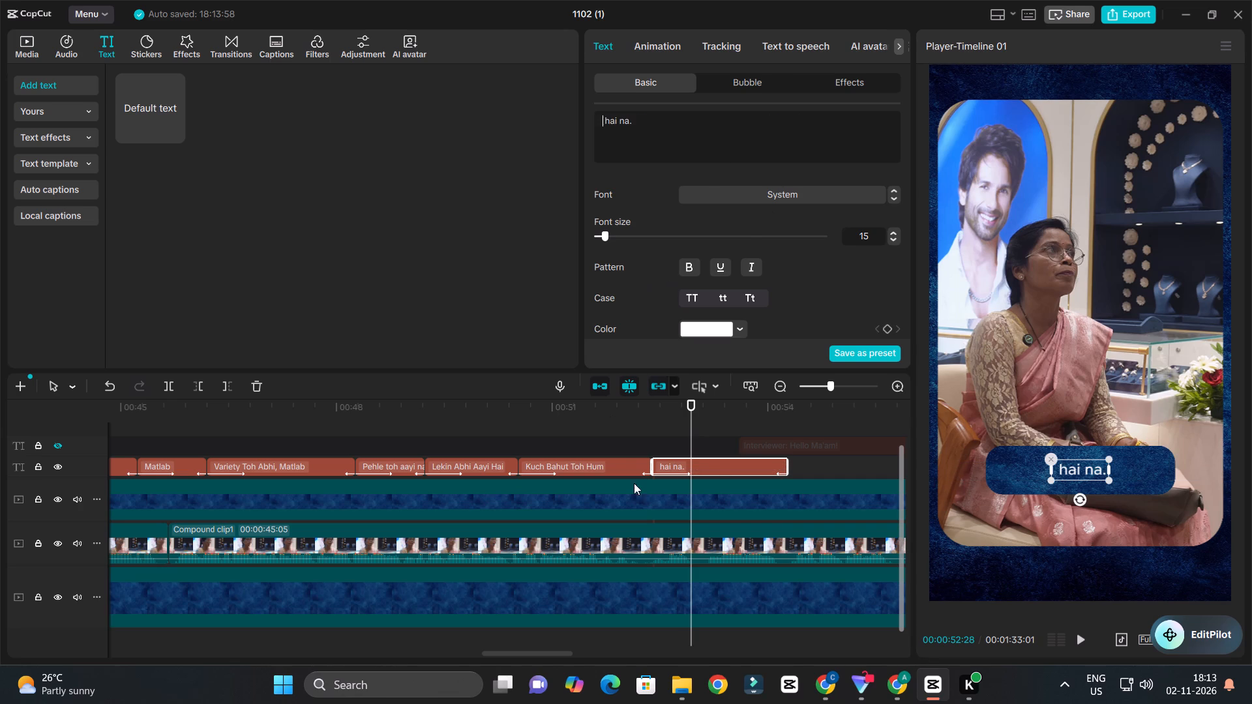
left_click(756, 296)
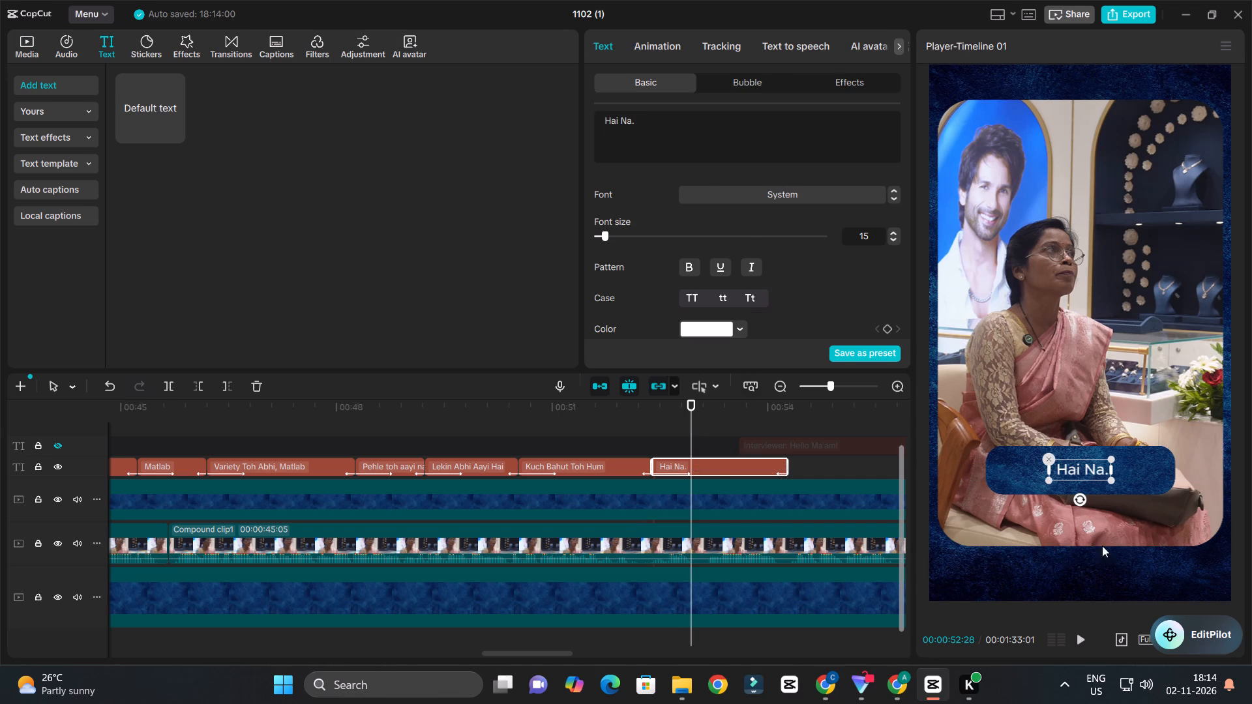
left_click_drag(1113, 482, 1136, 490)
Play the "Hai Na." caption against the speech and trim its end to 00:00:53:07.
left_click(646, 417)
key("space")
scroll(645, 441, "down", 5, "ctrl")
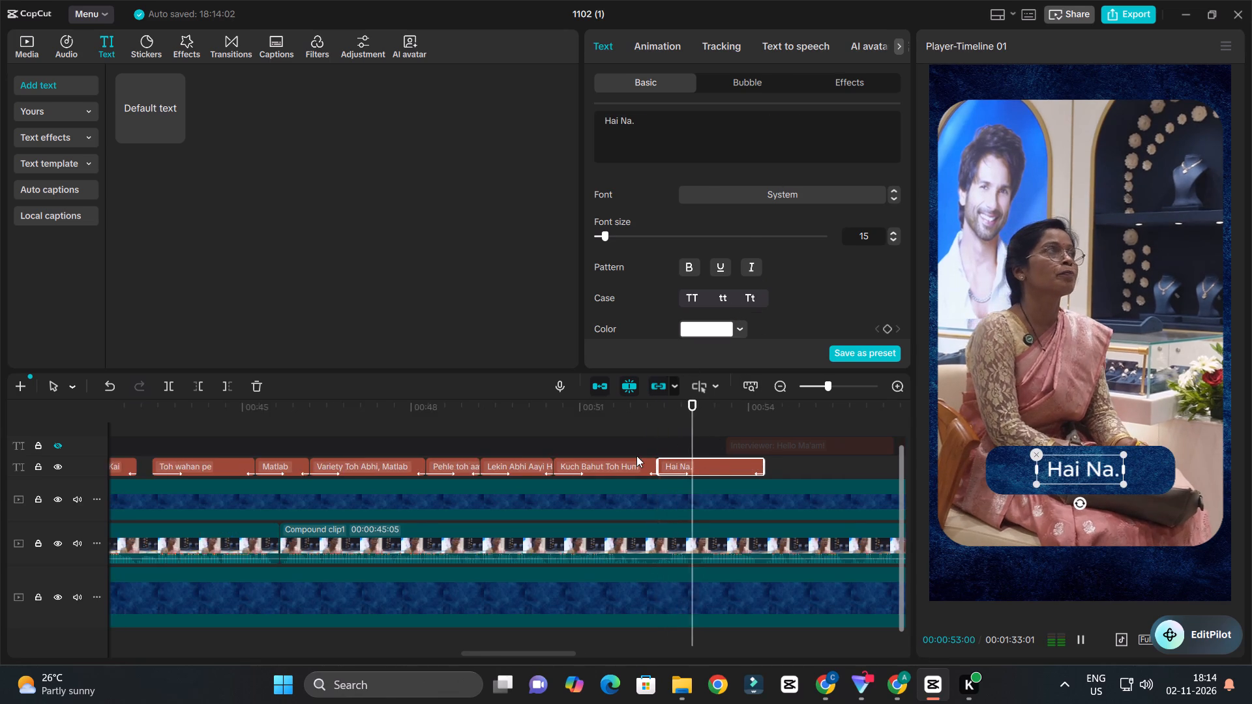
scroll(636, 456, "down", 2, "ctrl")
scroll(693, 495, "up", 3, "ctrl")
key("space")
scroll(814, 501, "up", 6, "ctrl")
key("space")
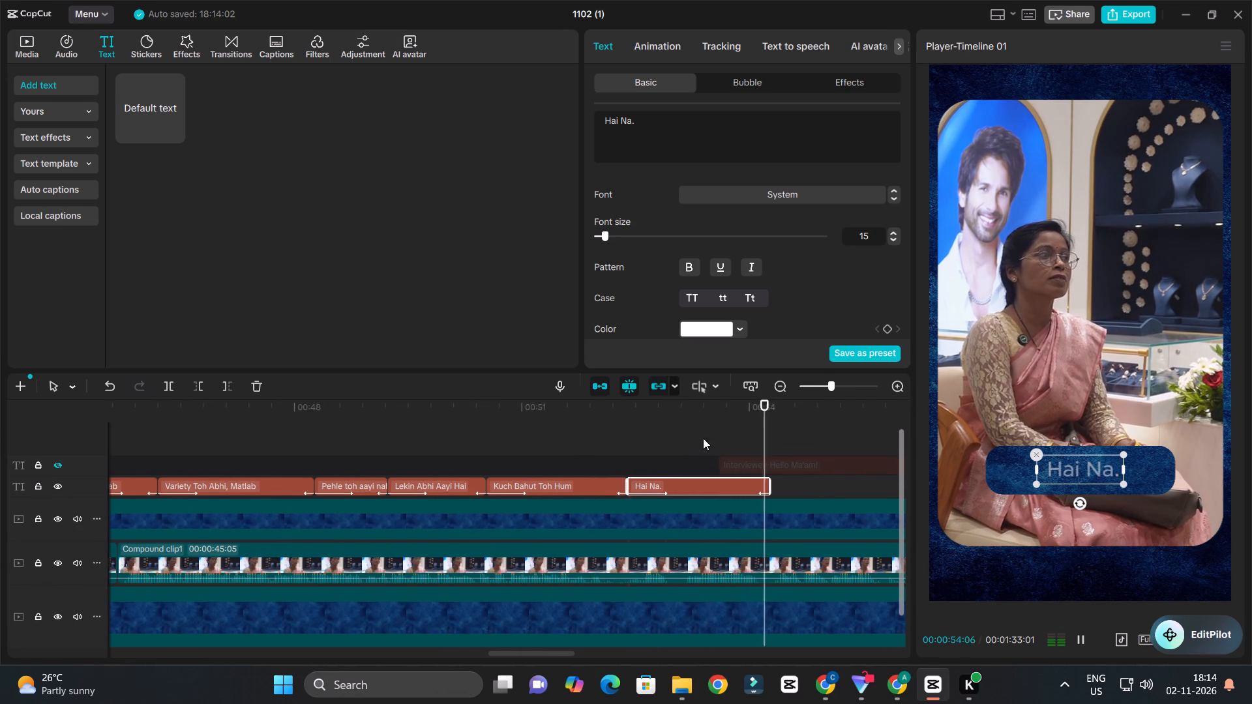
key("space")
left_click_drag(695, 411, 690, 431)
left_click(715, 496)
left_click(714, 487)
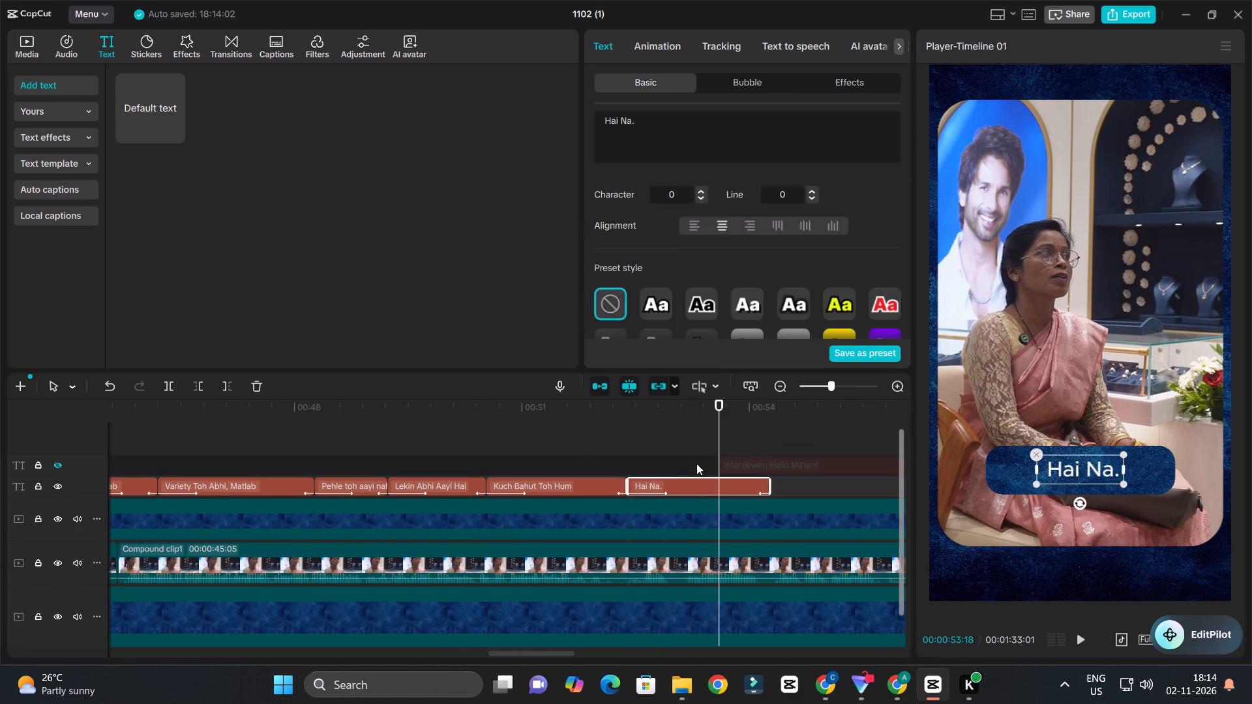
left_click_drag(690, 407, 691, 439)
left_click(695, 482)
key("w")
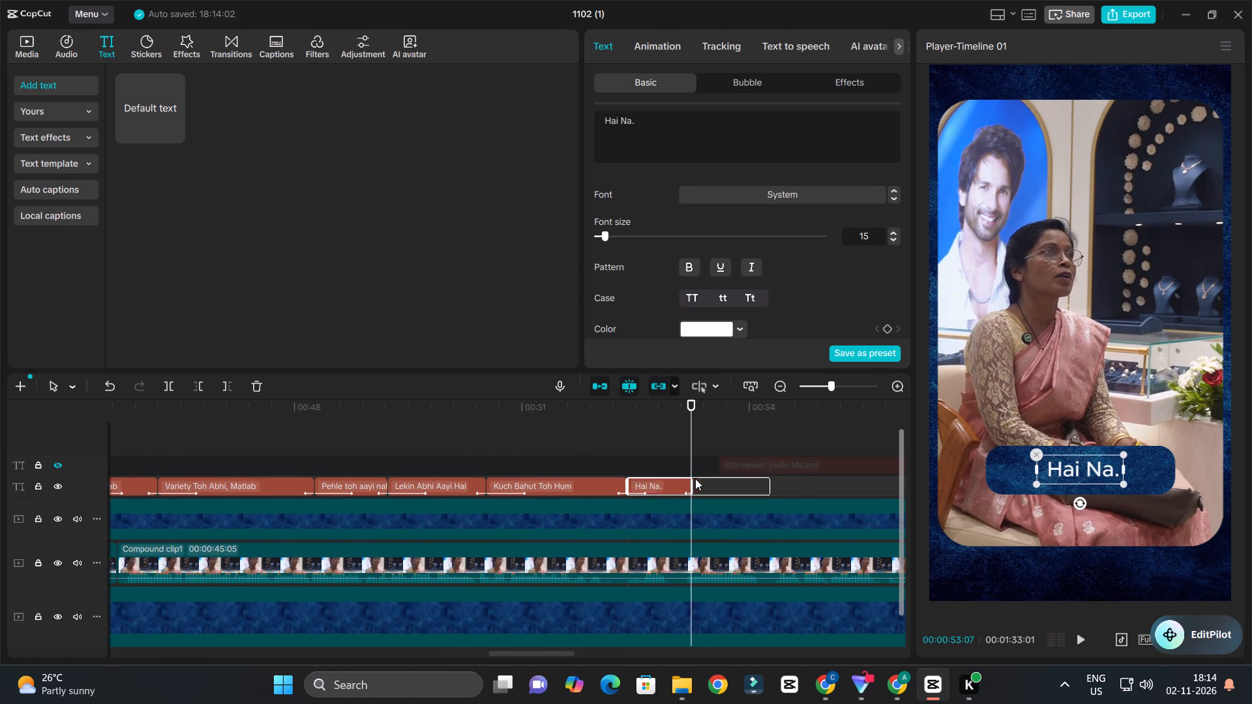
Listen to the following speech and duplicate the "Hai Na." clip directly after itself on the caption track.
scroll(689, 469, "down", 8, "ctrl")
key("space")
scroll(741, 490, "down", 6, "ctrl")
scroll(749, 501, "up", 2, "ctrl")
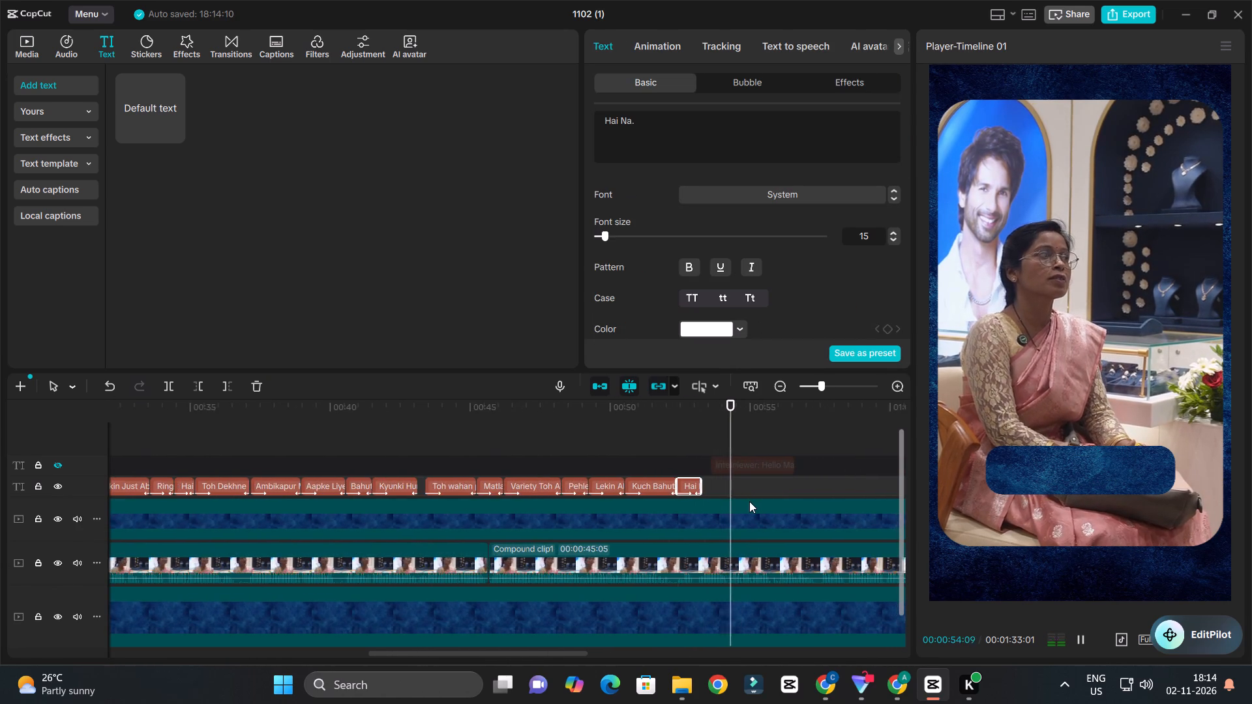
scroll(749, 501, "up", 8, "ctrl")
key("space")
left_click_drag(627, 489, 693, 490, "alt")
left_click_drag(695, 487, 683, 487)
left_click(683, 487)
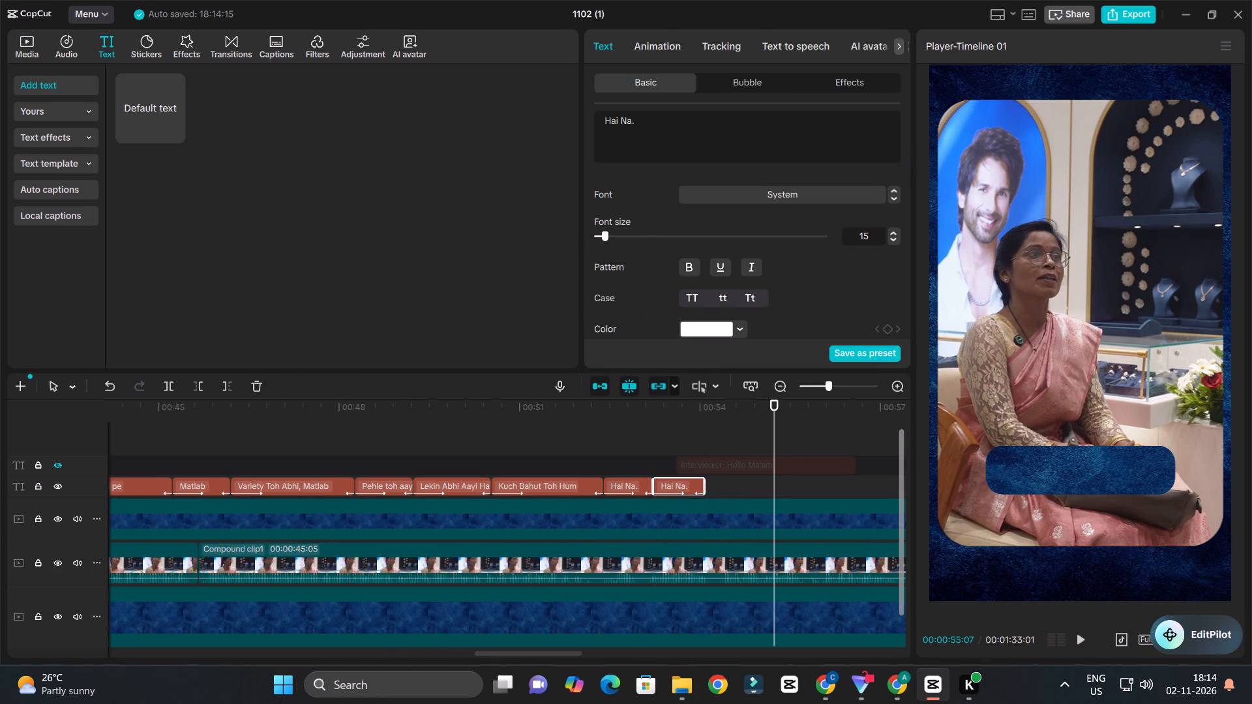
Replace the new duplicate caption's text with "Aur" in title case.
left_click_drag(651, 120, 546, 123)
type("AUR")
left_click(745, 299)
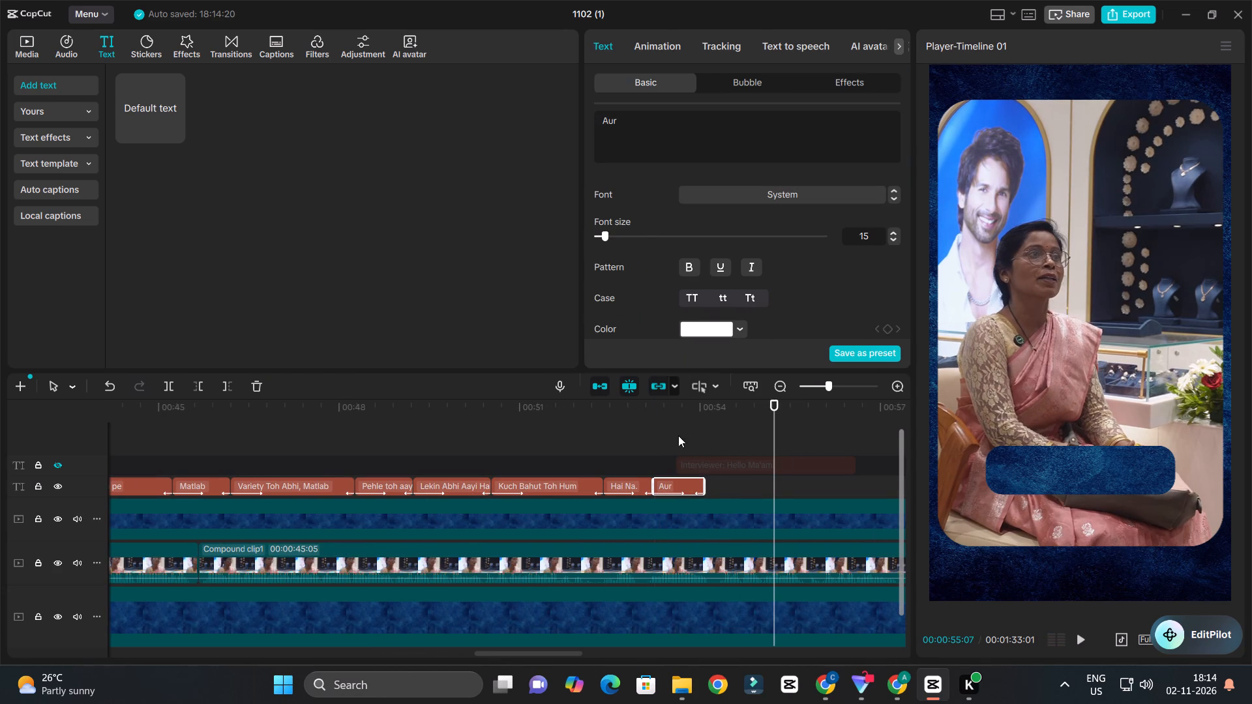
Play the "Aur" caption against the speech and extend the clip's end to match it.
left_click(653, 426)
key("space")
scroll(741, 473, "up", 4, "ctrl")
key("space")
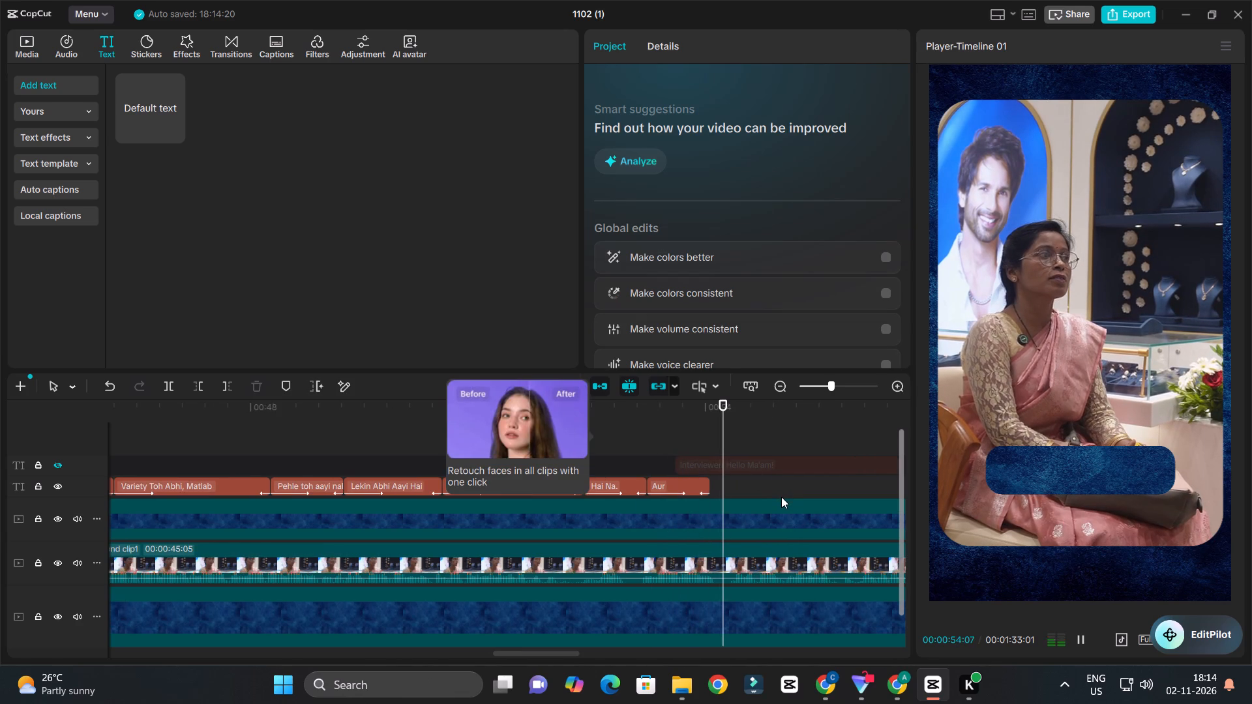
scroll(781, 501, "up", 6, "ctrl")
key("space")
key("space")
left_click_drag(704, 488, 730, 494)
Check the "Aur" caption's timing and duplicate the clip directly after itself on the caption track.
left_click(626, 409)
key("space")
scroll(781, 439, "down", 4, "ctrl")
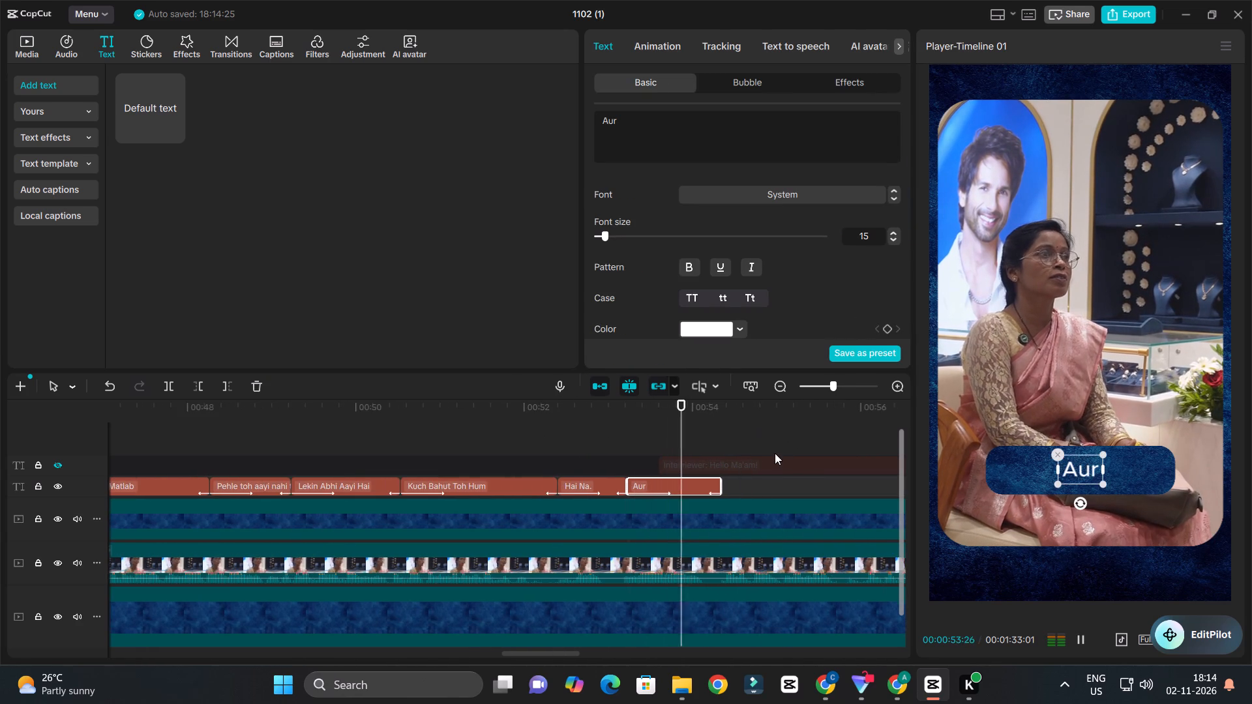
scroll(792, 462, "up", 3, "ctrl")
scroll(797, 463, "down", 4, "ctrl")
key("space")
left_click_drag(666, 488, 773, 491, "alt")
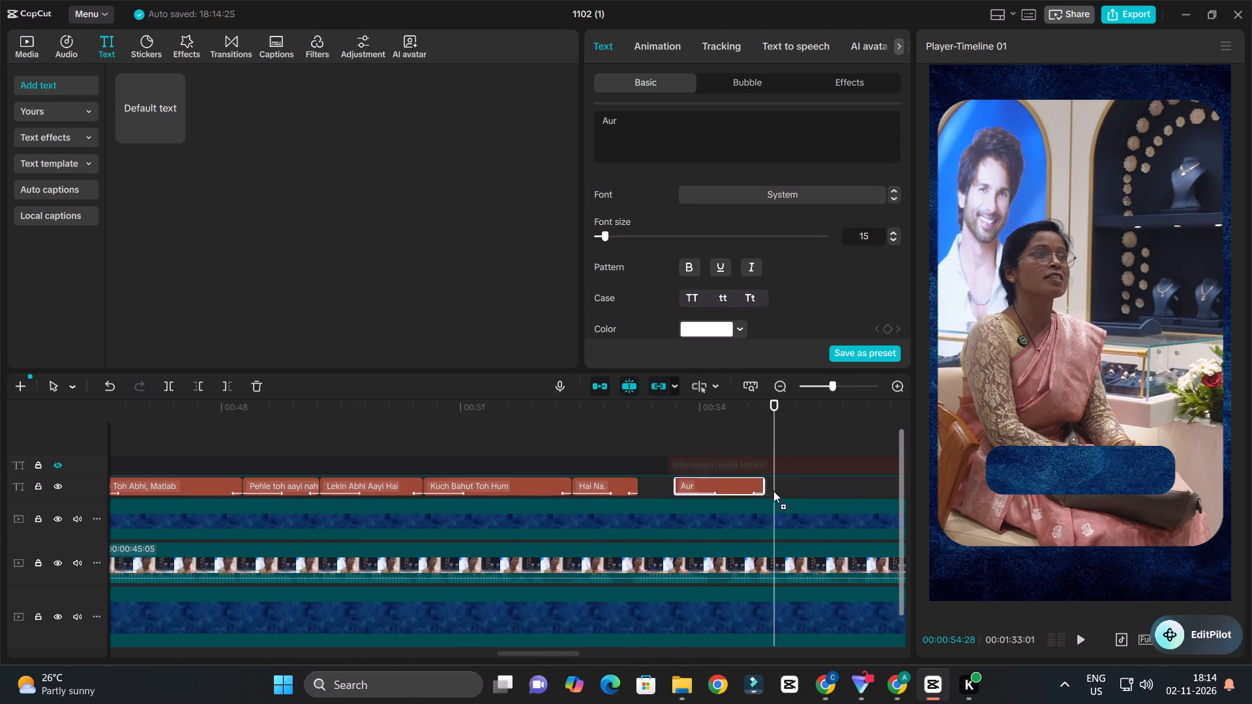
left_click_drag(773, 491, 771, 488, "alt")
scroll(762, 485, "down", 3, "ctrl")
left_click_drag(775, 484, 765, 486)
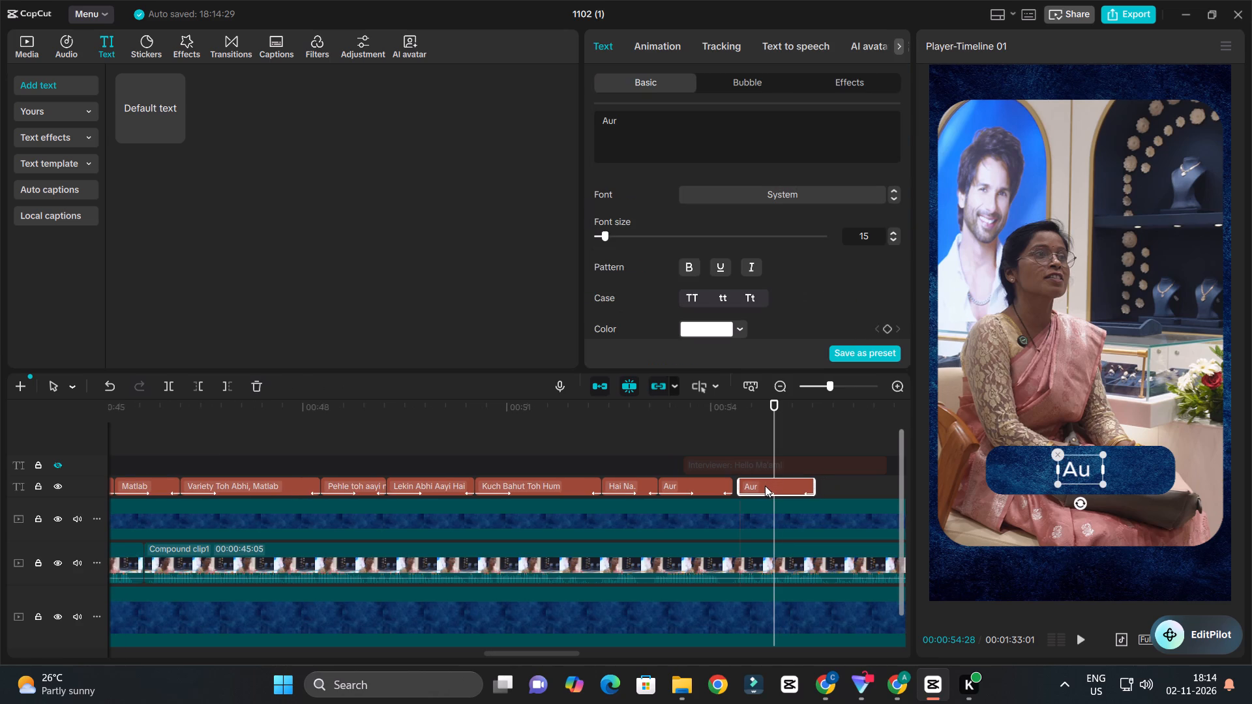
left_click_drag(765, 486, 763, 486)
Play the speech under the second "Aur" clip and extend its end to cover the next phrase.
scroll(747, 486, "down", 9, "ctrl")
key("space")
scroll(838, 498, "up", 7, "ctrl")
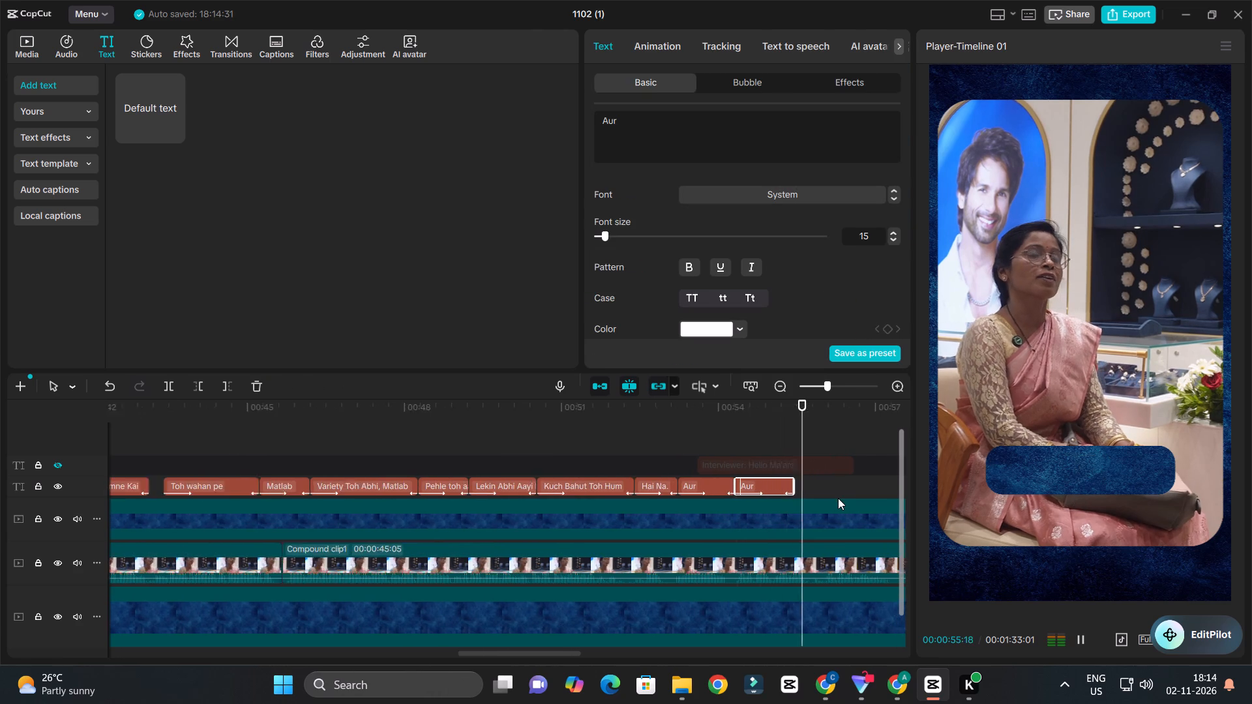
scroll(838, 498, "up", 2, "ctrl")
key("space")
left_click_drag(792, 491, 872, 480)
Copy "jaise price ki baat karein" from the customer's answer in the hidden transcript clip.
left_click(811, 466)
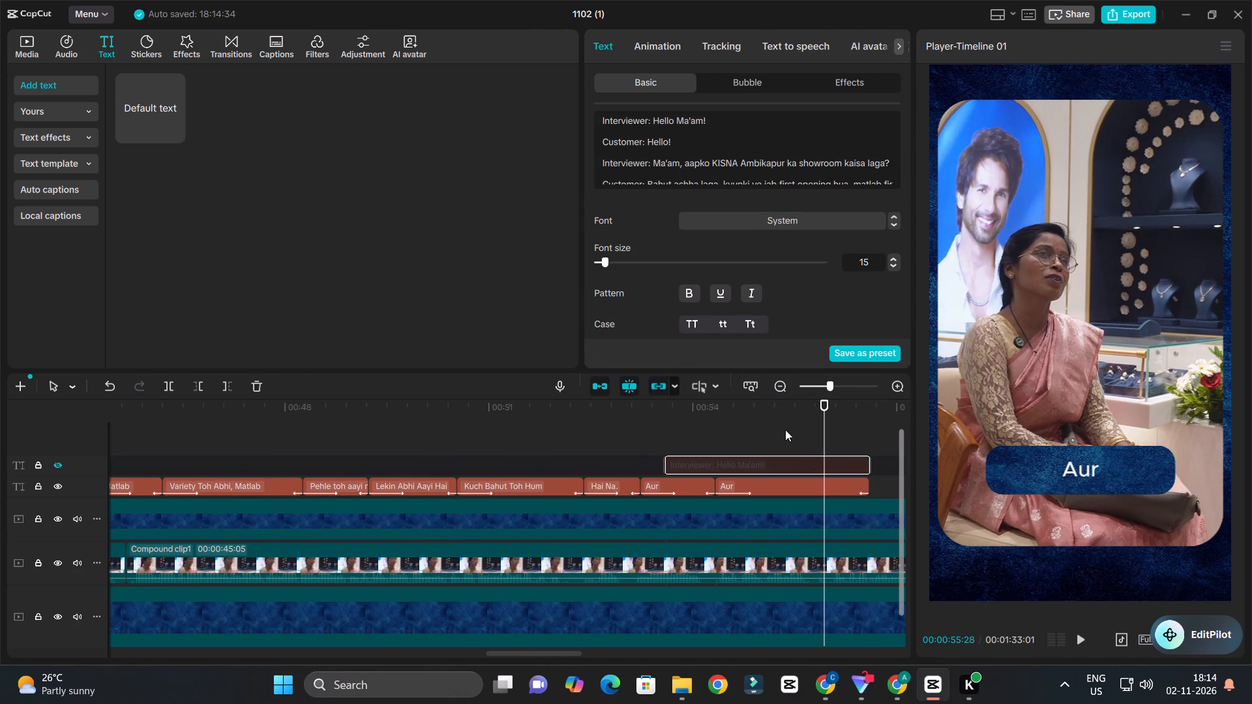
left_click(736, 160)
scroll(734, 148, "down", 7)
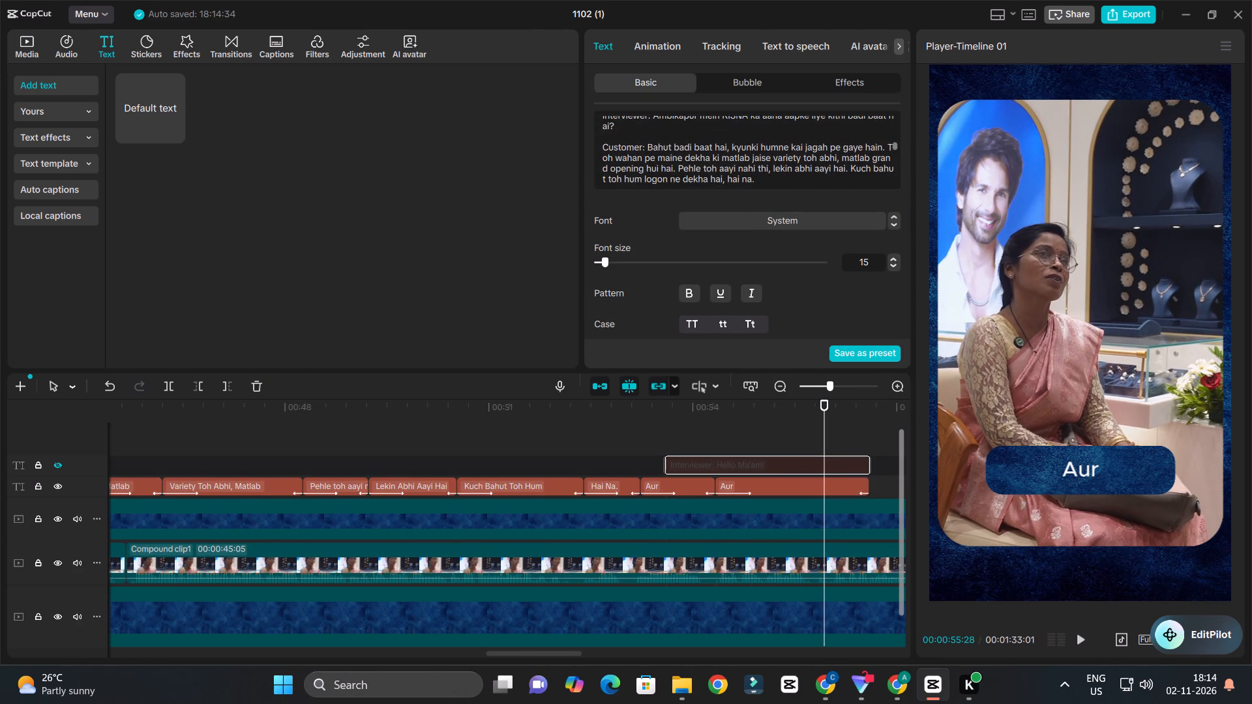
scroll(792, 160, "down", 1)
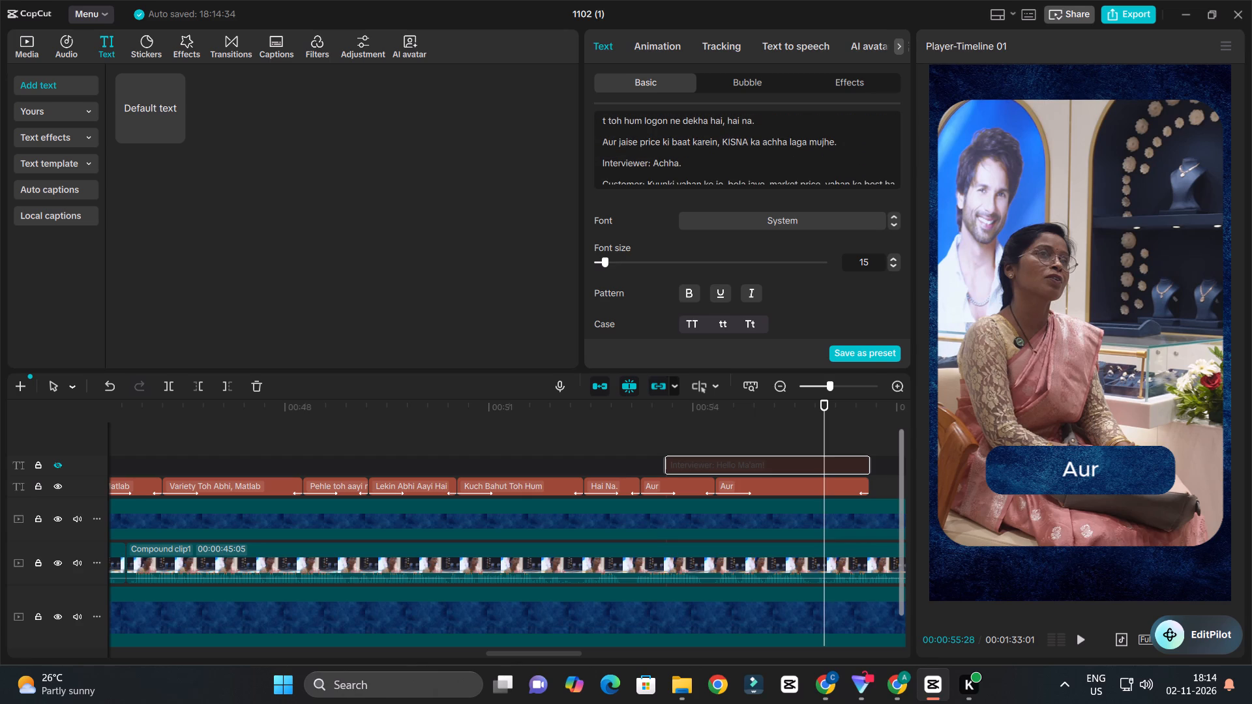
left_click_drag(617, 143, 712, 142)
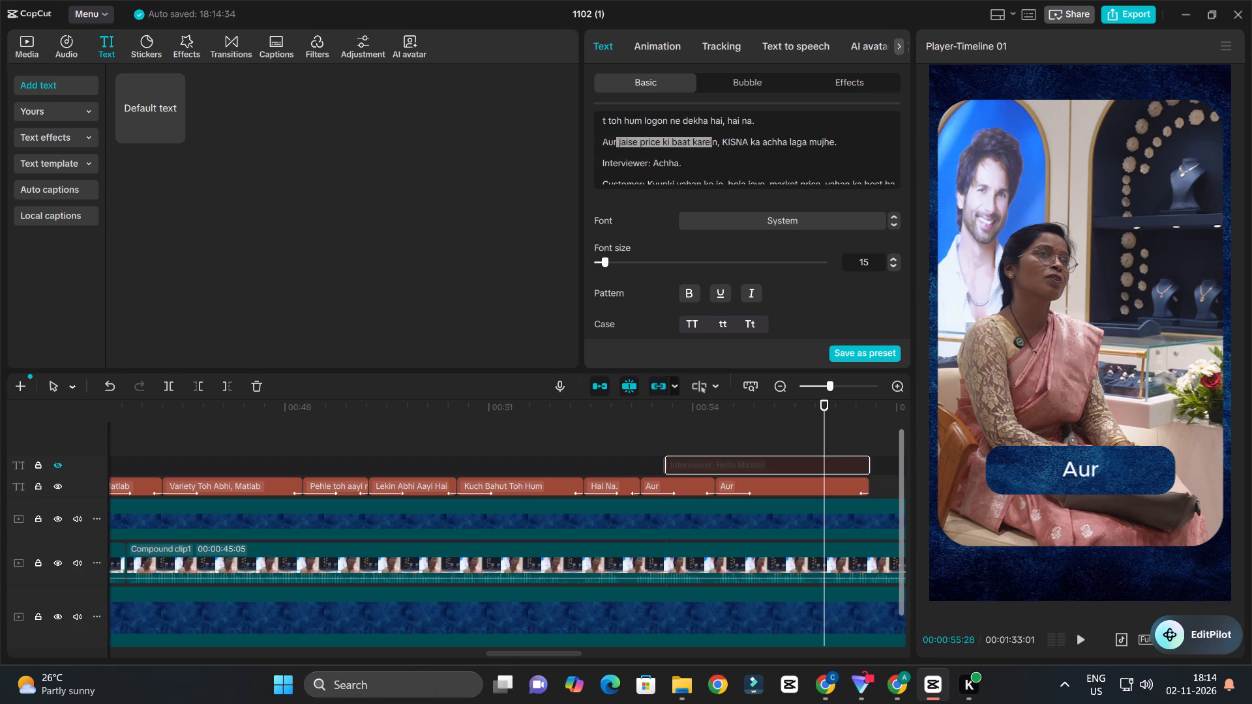
left_click_drag(712, 142, 715, 142)
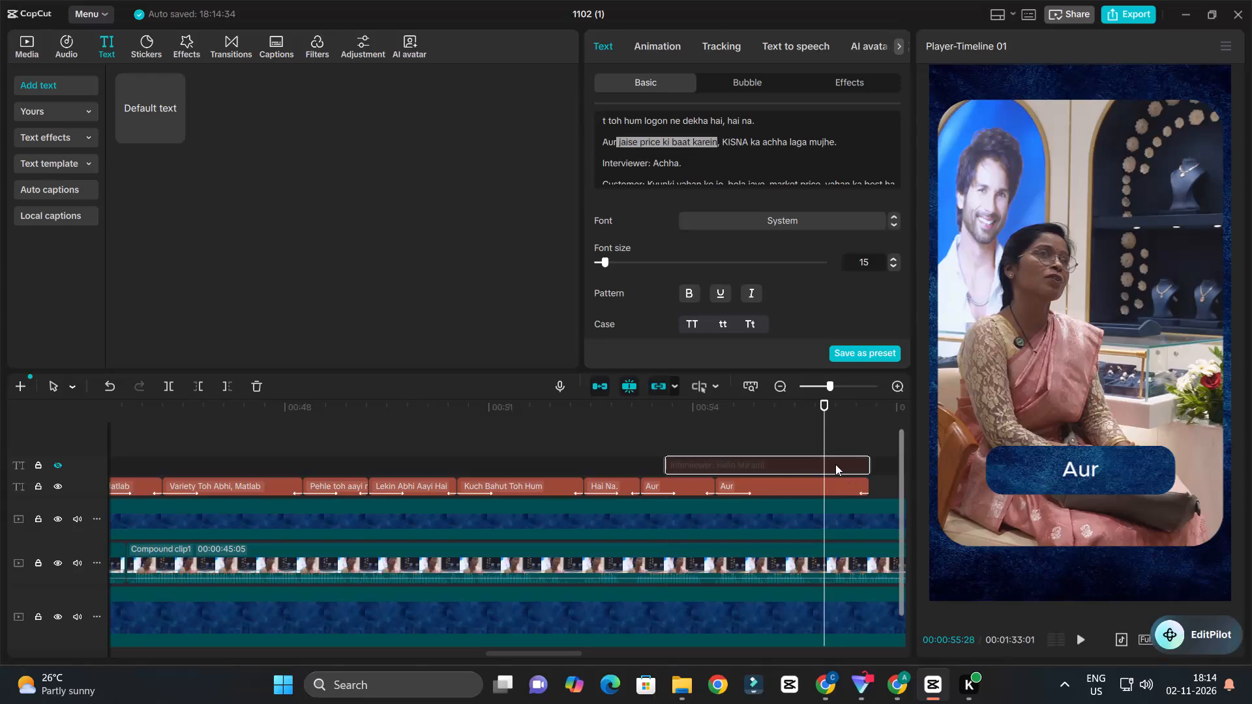
key("ctrl+c")
Replace the second "Aur" caption's text with the copied "jaise price ki baat karein" and set it to title case.
left_click(809, 488)
left_click(687, 148)
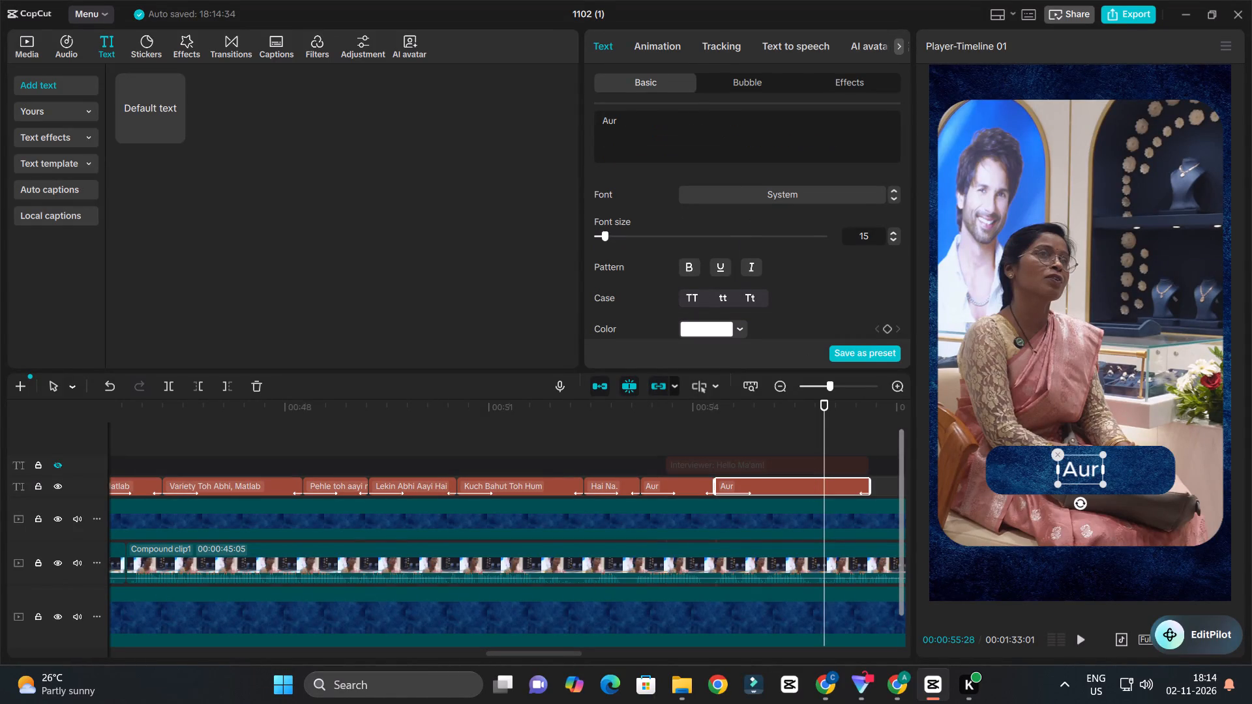
key("ctrl+a")
key("ctrl+v")
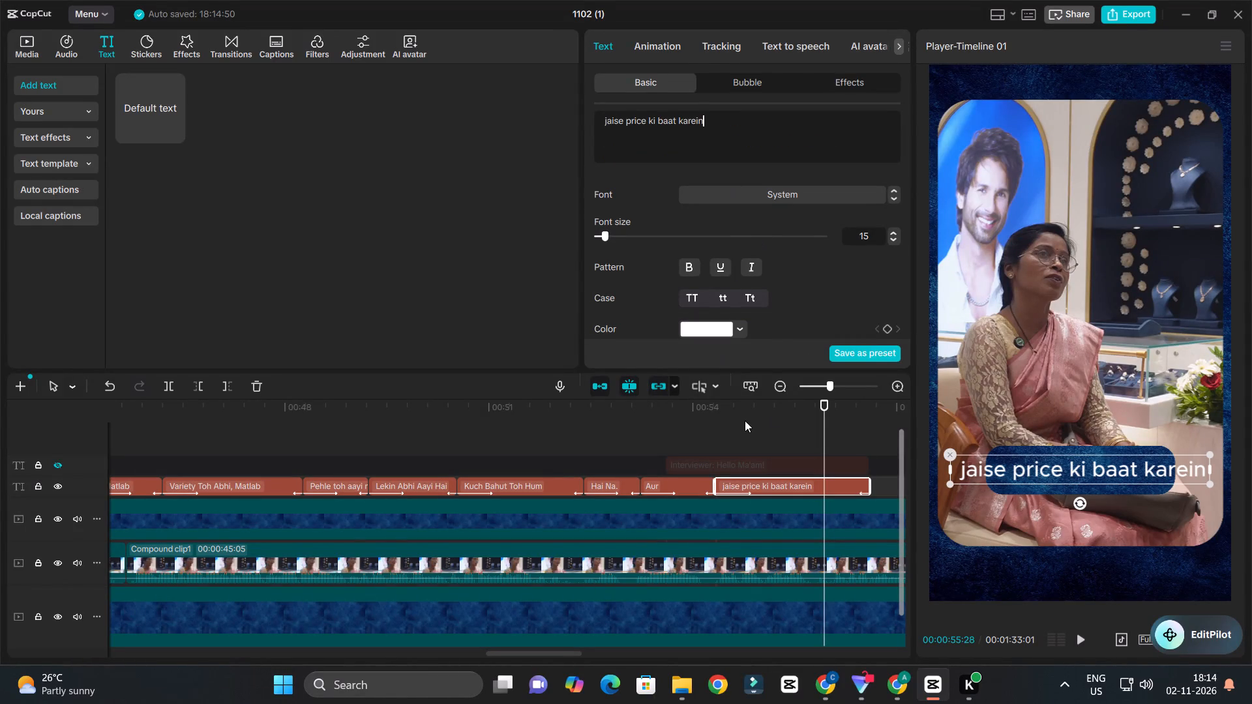
left_click(746, 300)
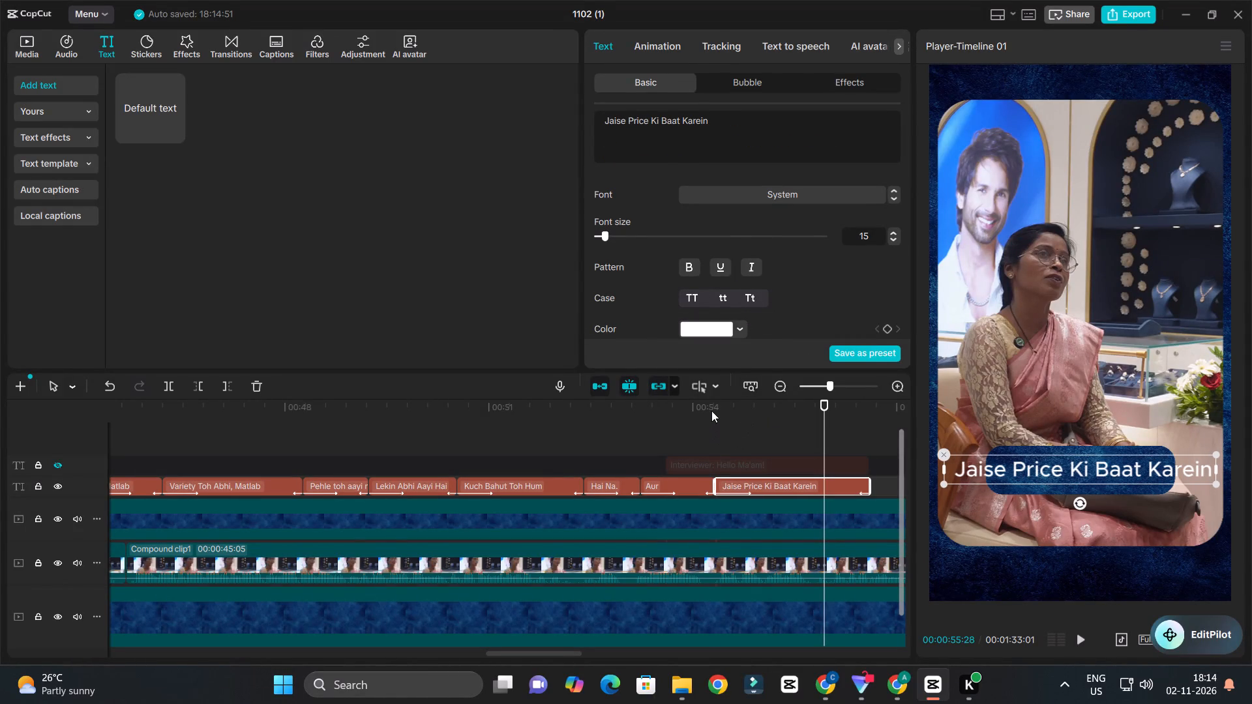
Play the start of the "Jaise Price Ki Baat Karein" caption and scale its text down to fit within the blue banner.
left_click(711, 411)
key("space")
scroll(736, 424, "down", 4, "ctrl")
key("space")
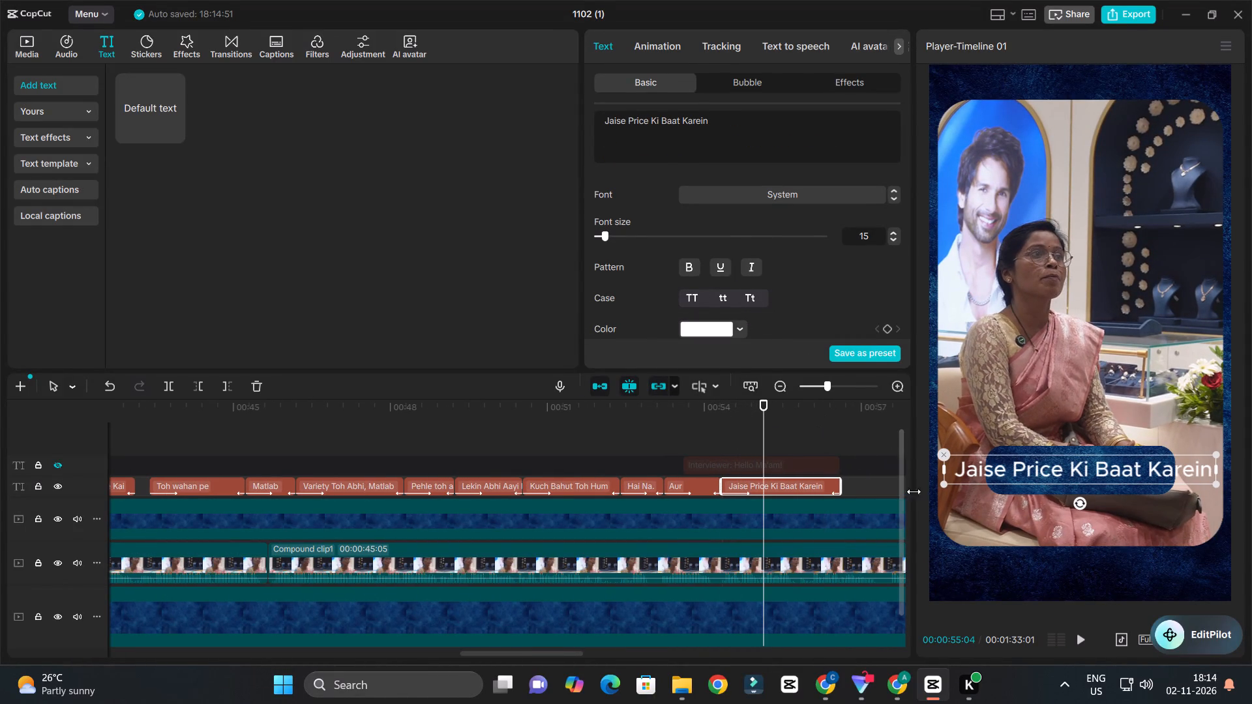
left_click_drag(942, 488, 1018, 480)
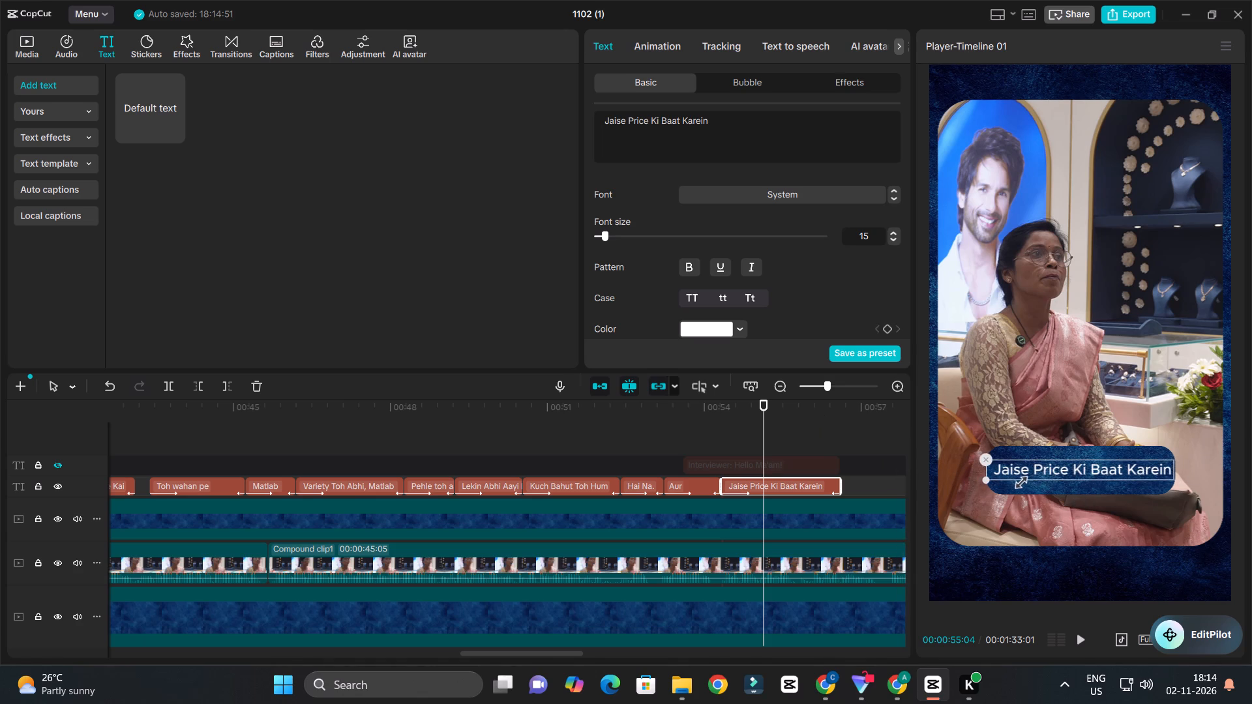
left_click_drag(1018, 480, 1017, 479)
left_click_drag(1036, 469, 1028, 469)
left_click_drag(985, 483, 986, 482)
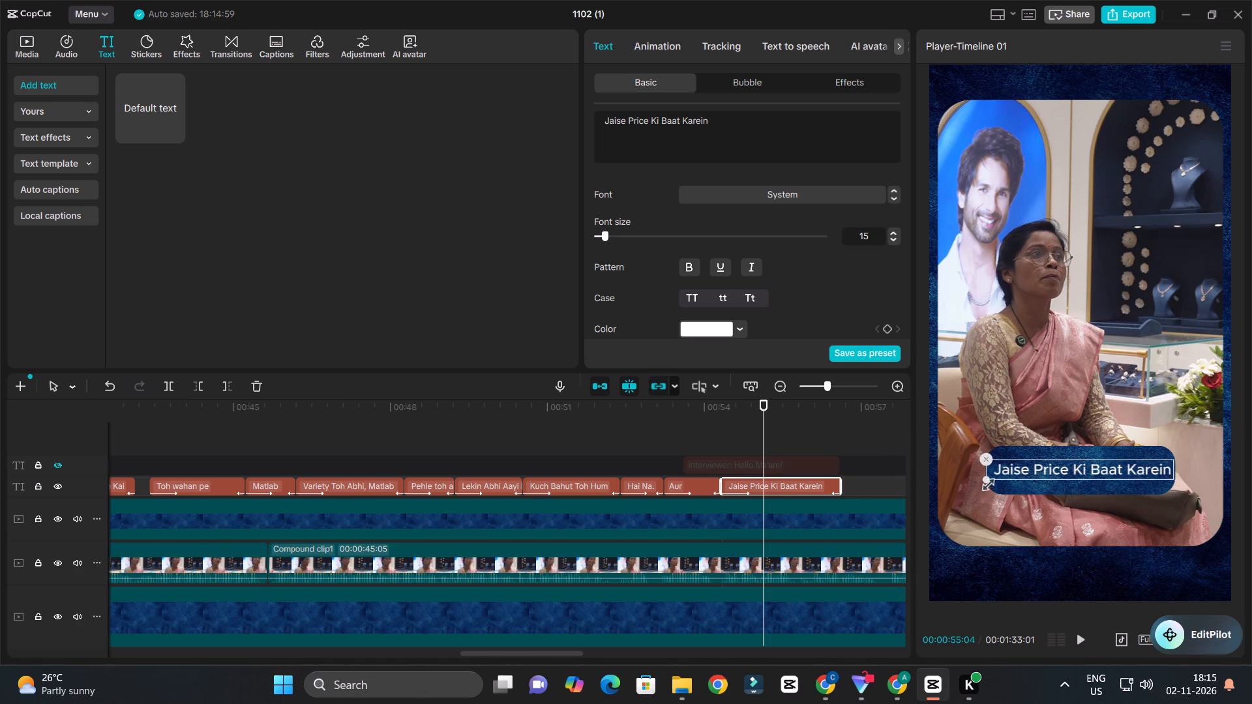
Scale the "Jaise Price Ki Baat Karein" caption text down slightly more to leave margins inside the blue banner.
left_click_drag(986, 482, 994, 480)
Play the speech under the "Jaise Price Ki Baat Karein" caption and trim its end to 00:00:56:00, where the phrase finishes.
left_click(709, 417)
key("space")
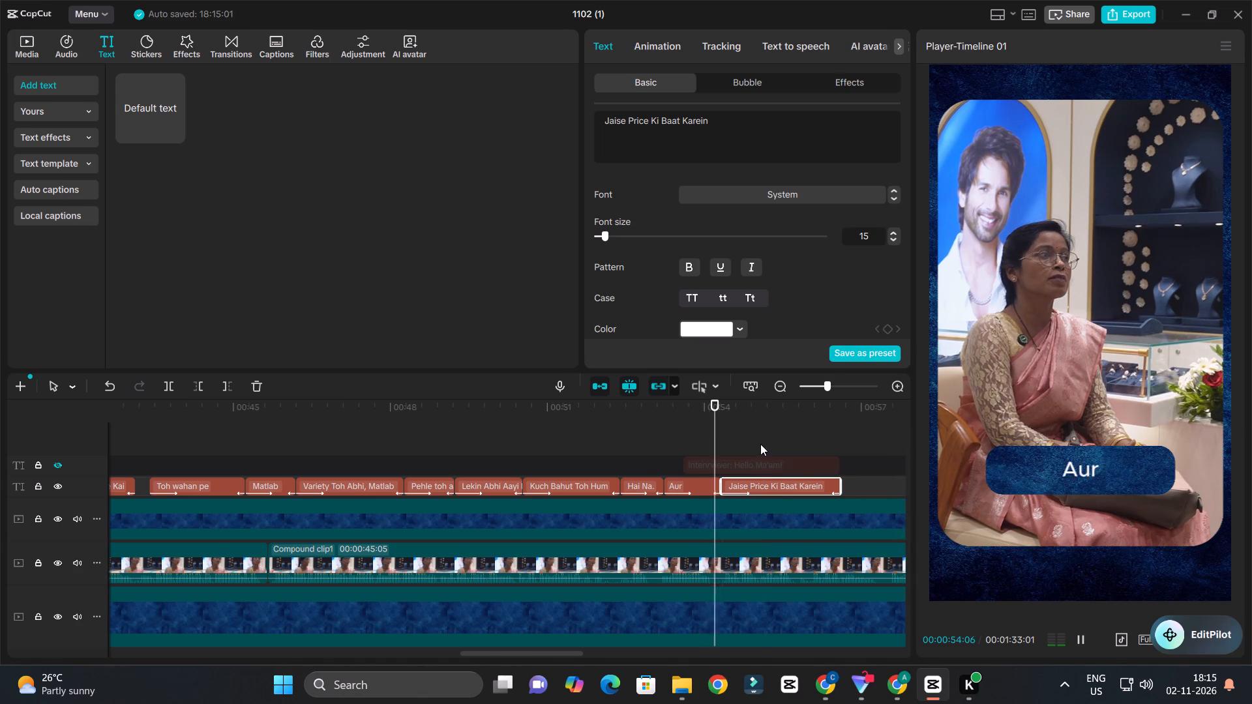
scroll(760, 445, "down", 5, "ctrl")
scroll(783, 470, "up", 4, "ctrl")
key("space")
key("space")
scroll(823, 484, "up", 4, "ctrl")
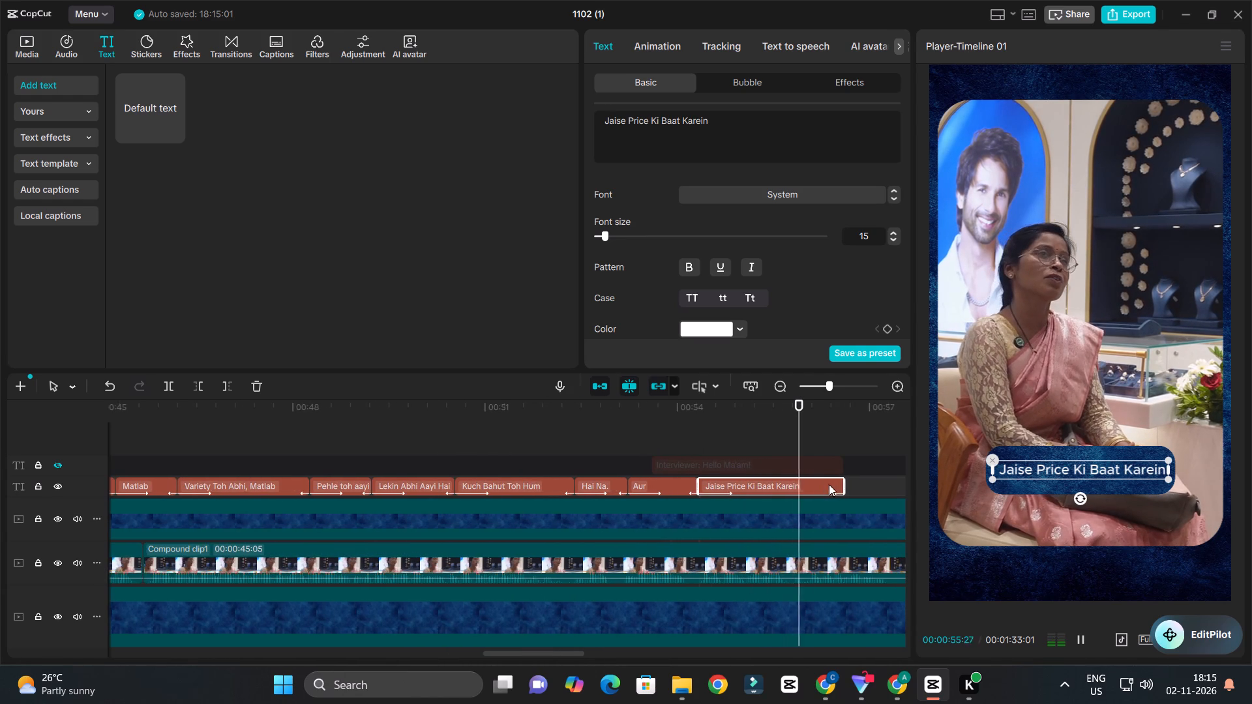
key("space")
scroll(852, 491, "up", 6, "ctrl")
key("space")
key("space")
left_click_drag(809, 415, 804, 437)
left_click(822, 491)
key("w")
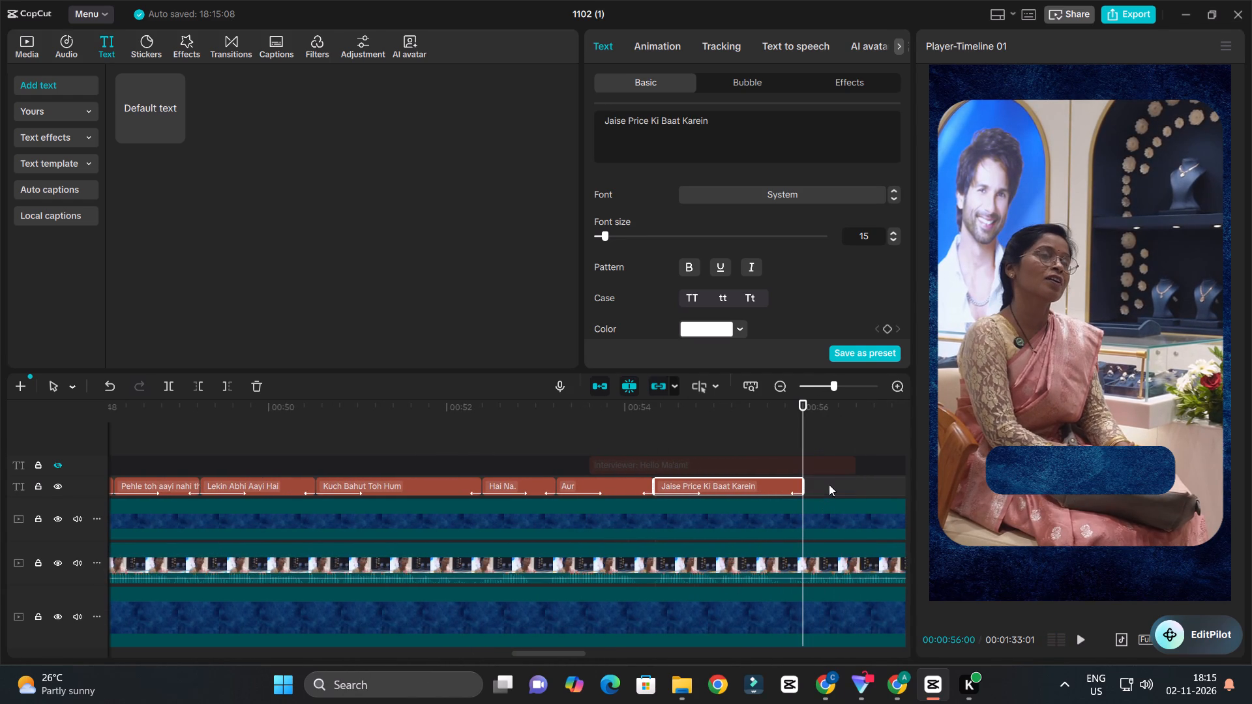
Duplicate the "Jaise Price Ki Baat Karein" caption directly after the original and play the speech beneath the copy.
scroll(831, 477, "down", 16, "ctrl")
scroll(876, 493, "up", 8, "ctrl")
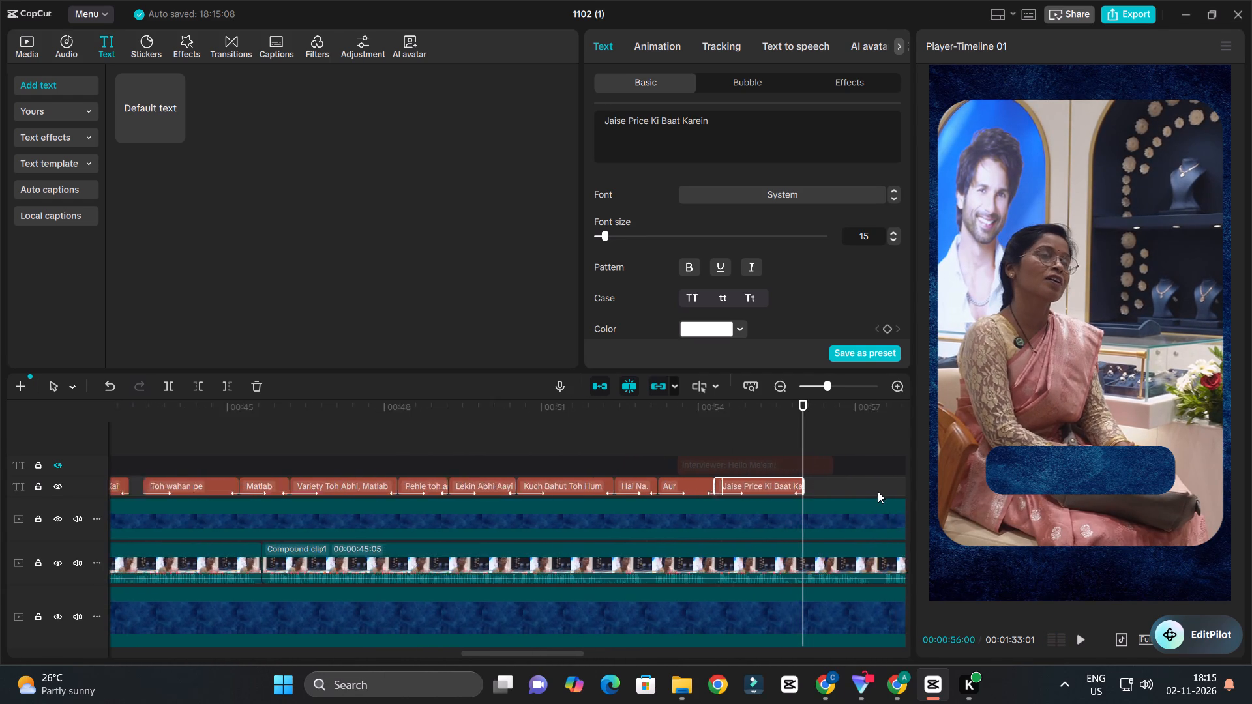
scroll(874, 491, "down", 20, "ctrl")
scroll(874, 491, "down", 2, "ctrl")
scroll(623, 509, "up", 2, "ctrl")
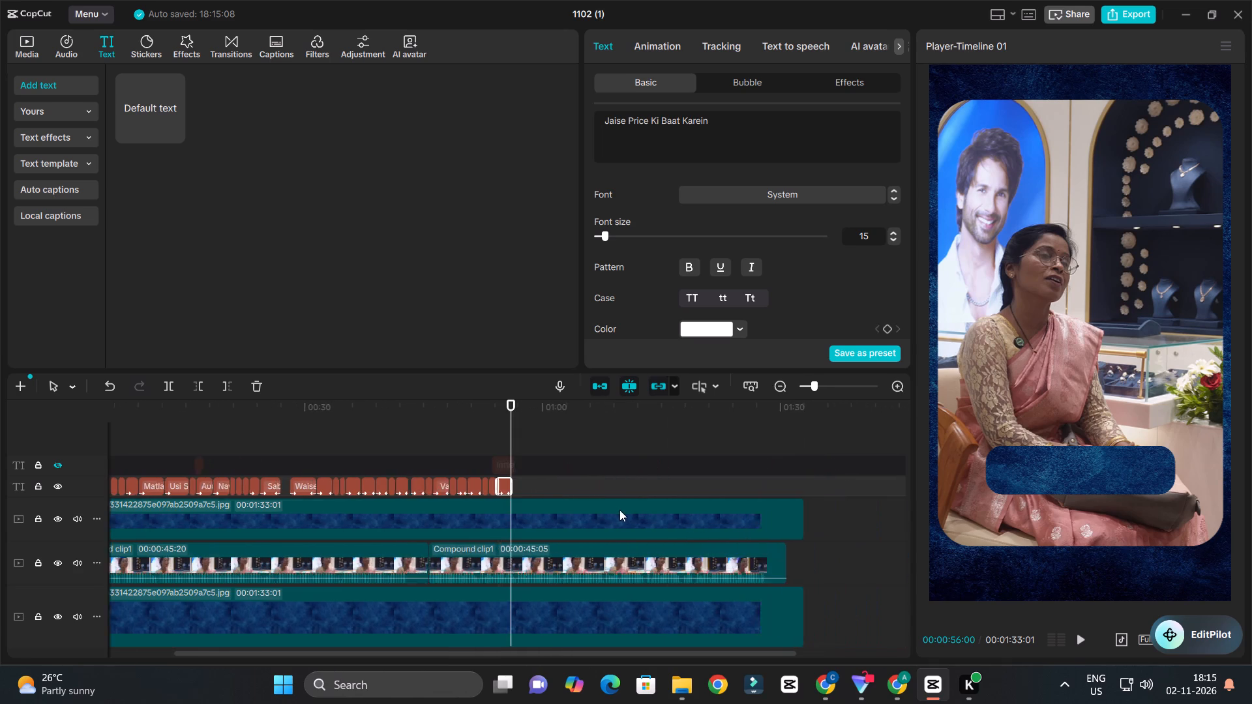
scroll(619, 510, "up", 17, "ctrl")
left_click_drag(486, 484, 550, 488, "alt")
scroll(550, 488, "up", 7, "ctrl")
key("space")
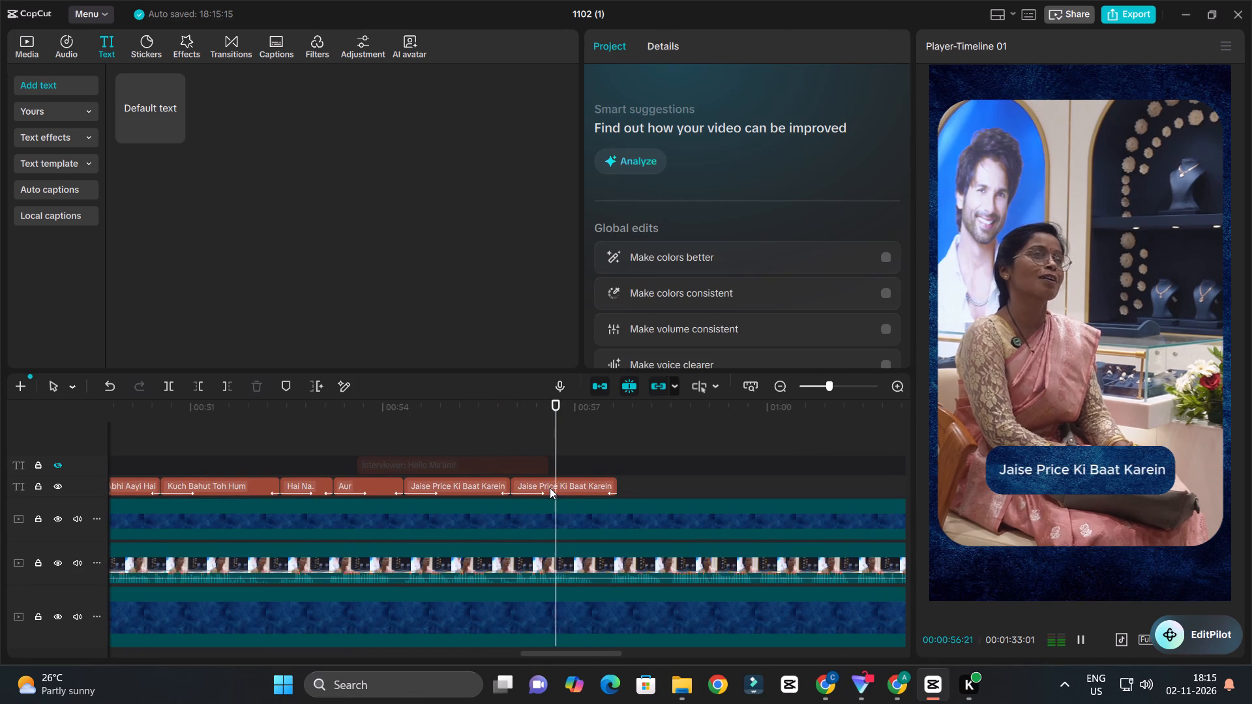
key("space")
key("space")
key("space")
Select the entire text of the second "Jaise Price Ki Baat Karein" caption for editing.
left_click(550, 488)
left_click_drag(781, 129, 584, 84)
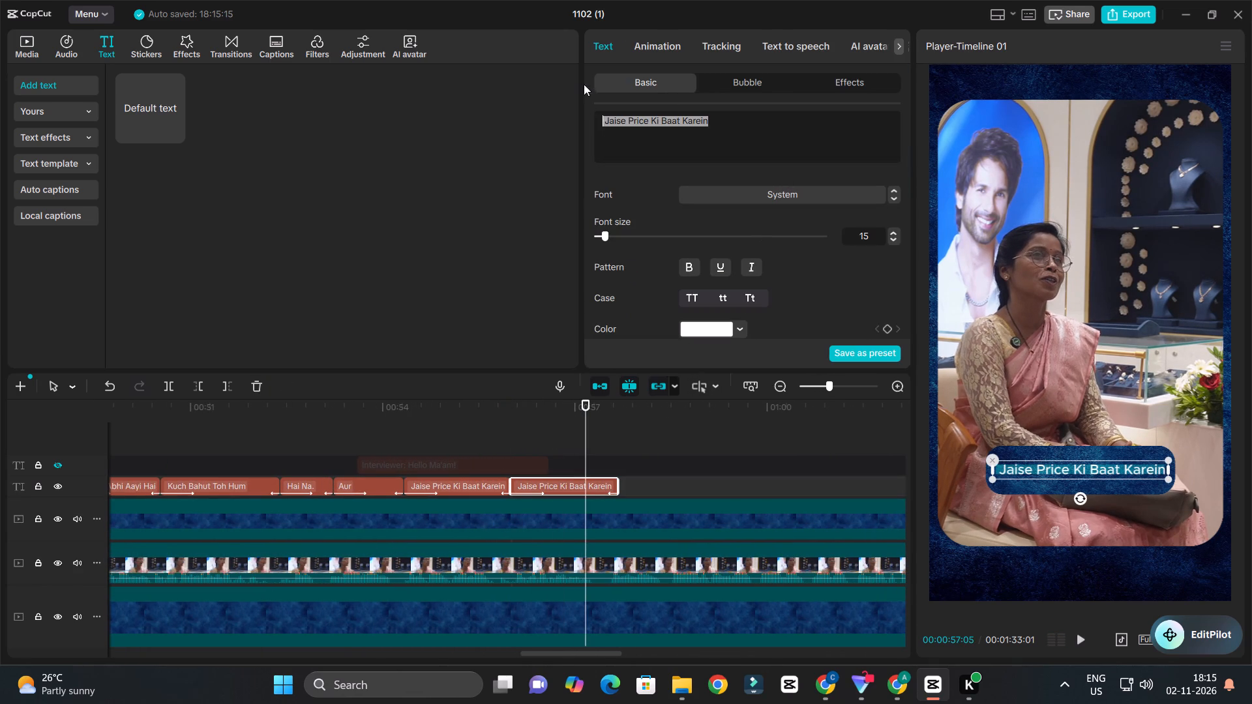
left_click_drag(584, 84, 561, 81)
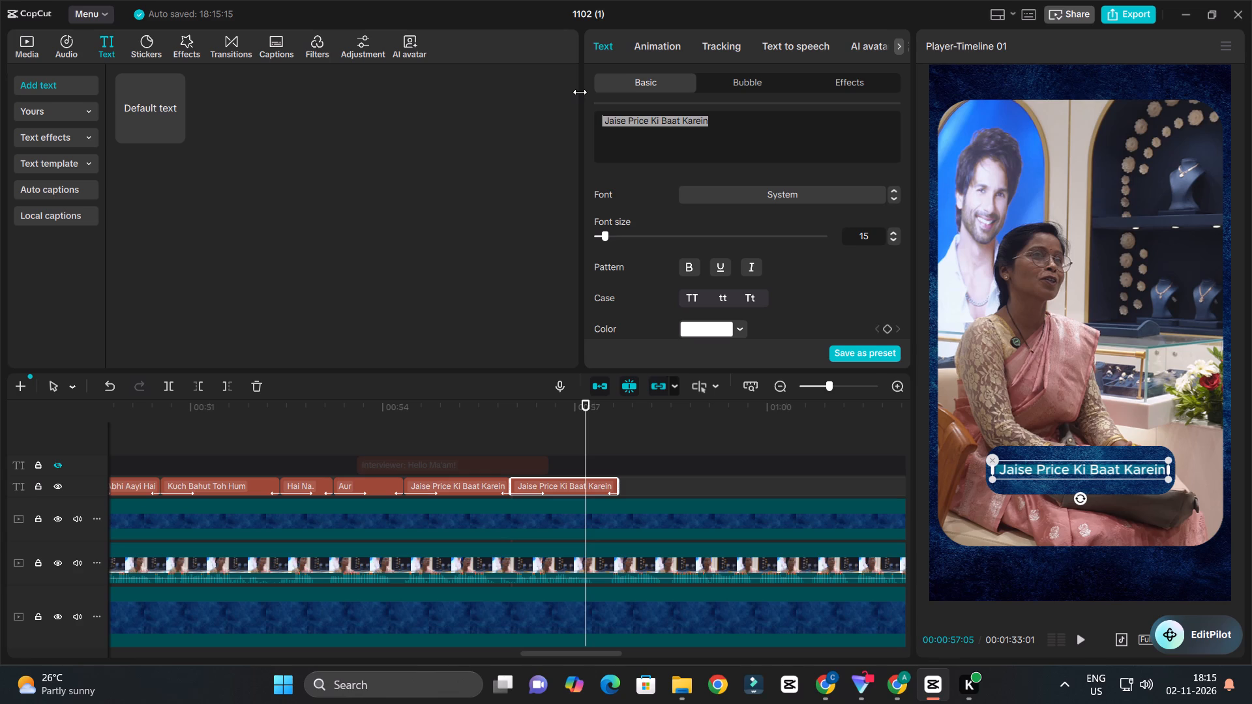
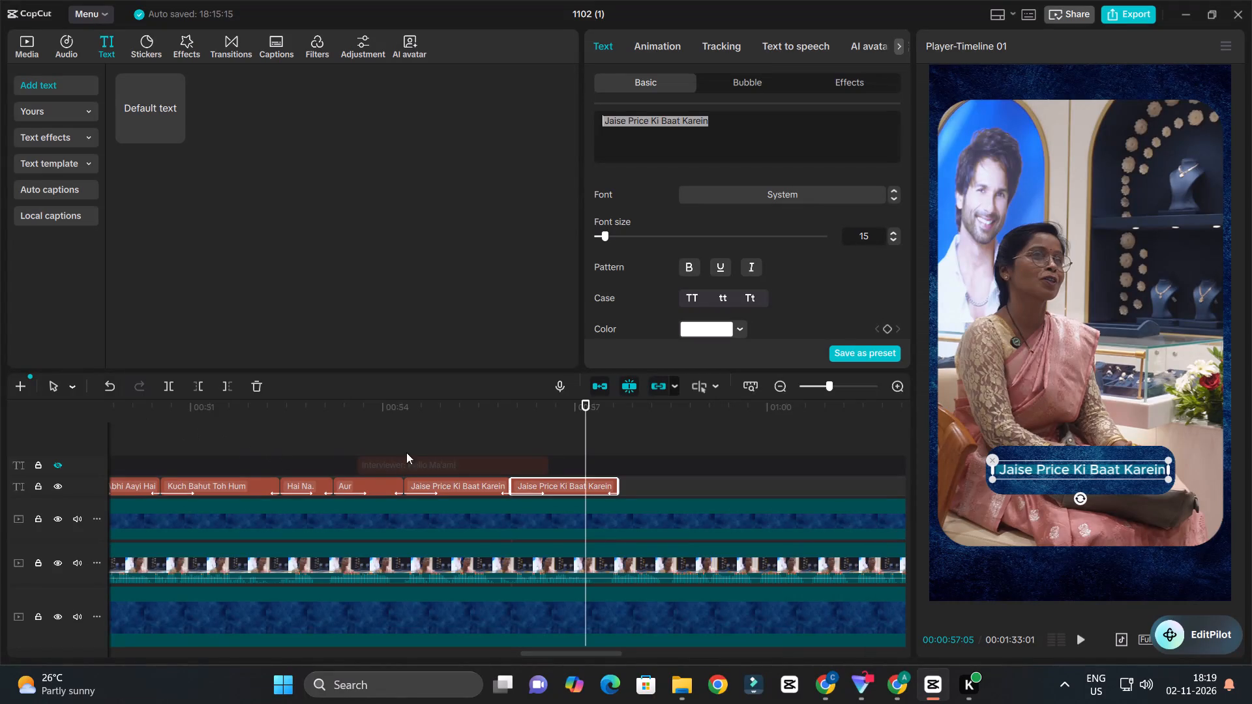
Switch to Chrome and check the Editing and Requests boards of the Kisna Diamond Ambikapur project, then return to the video editor.
left_click(902, 690)
left_click(200, 464)
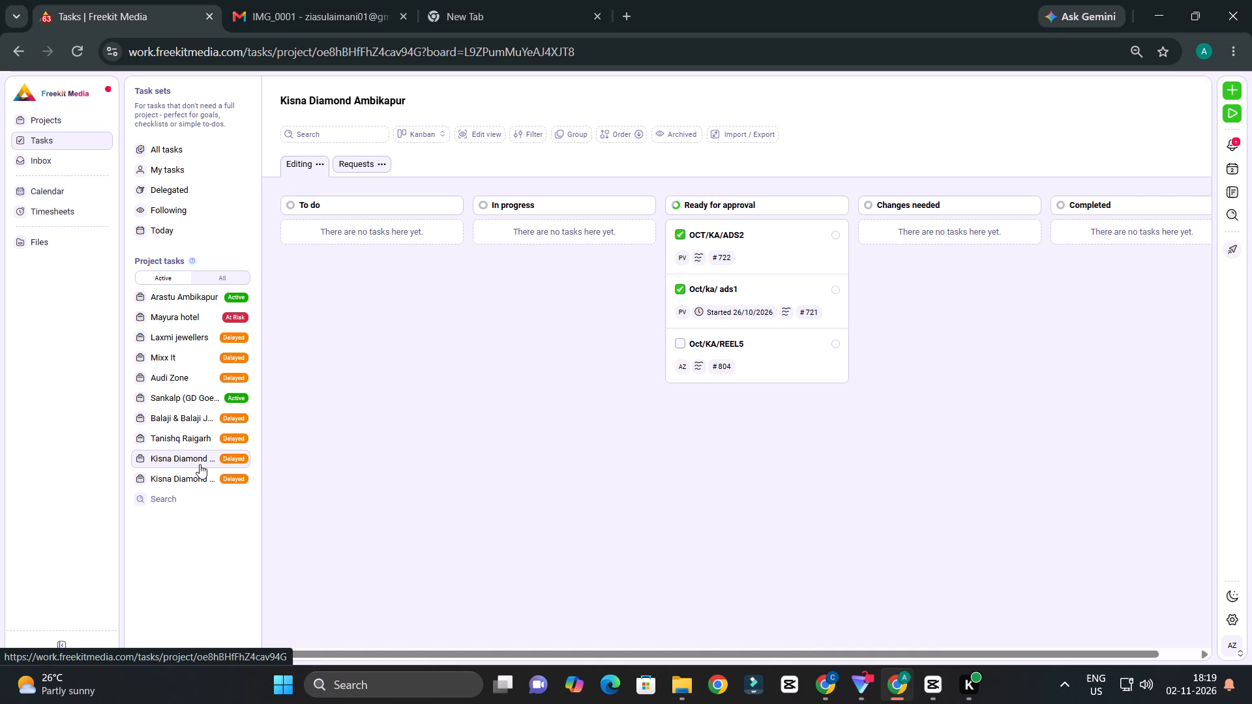
left_click(206, 470)
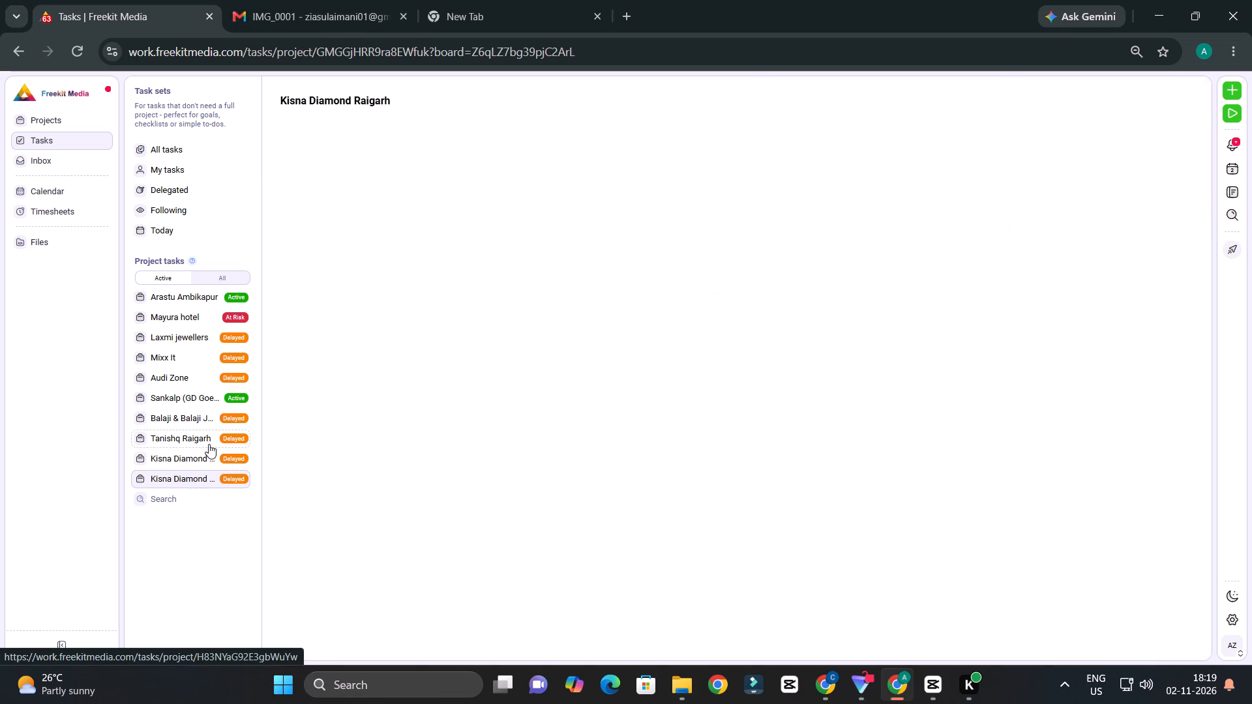
left_click(196, 458)
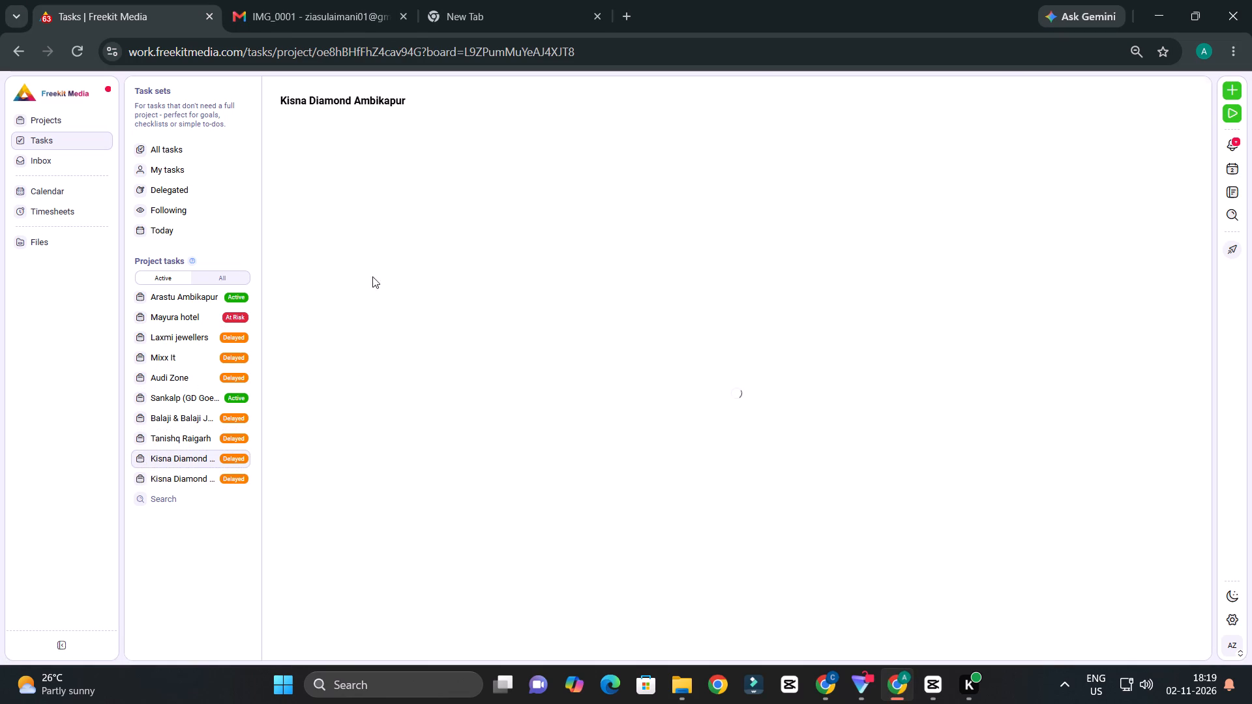
left_click(357, 172)
left_click(357, 164)
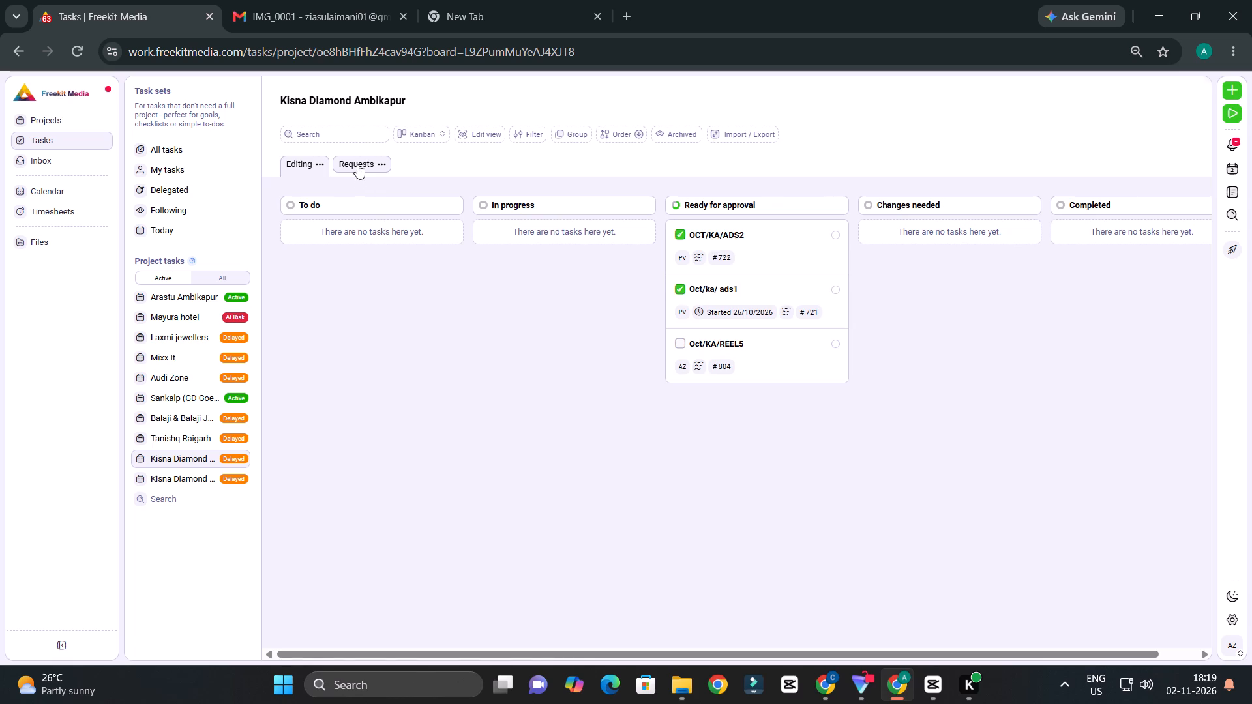
left_click(306, 165)
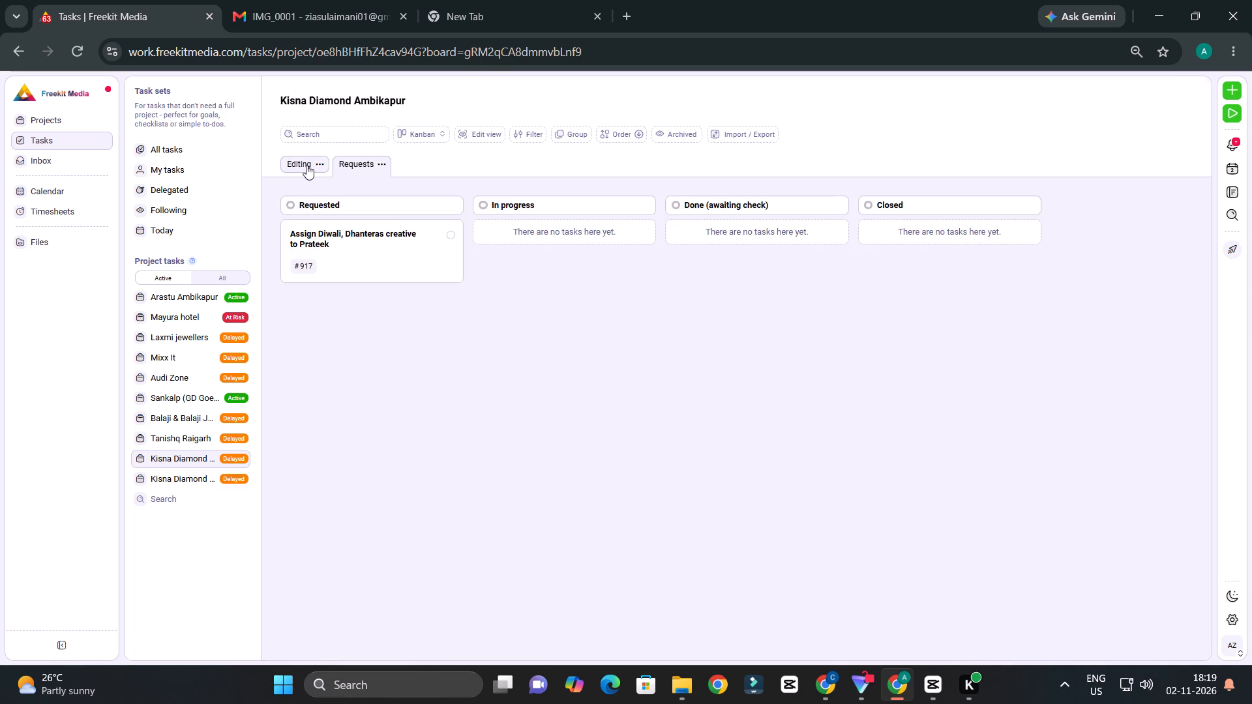
left_click(351, 170)
left_click(297, 169)
left_click(1161, 12)
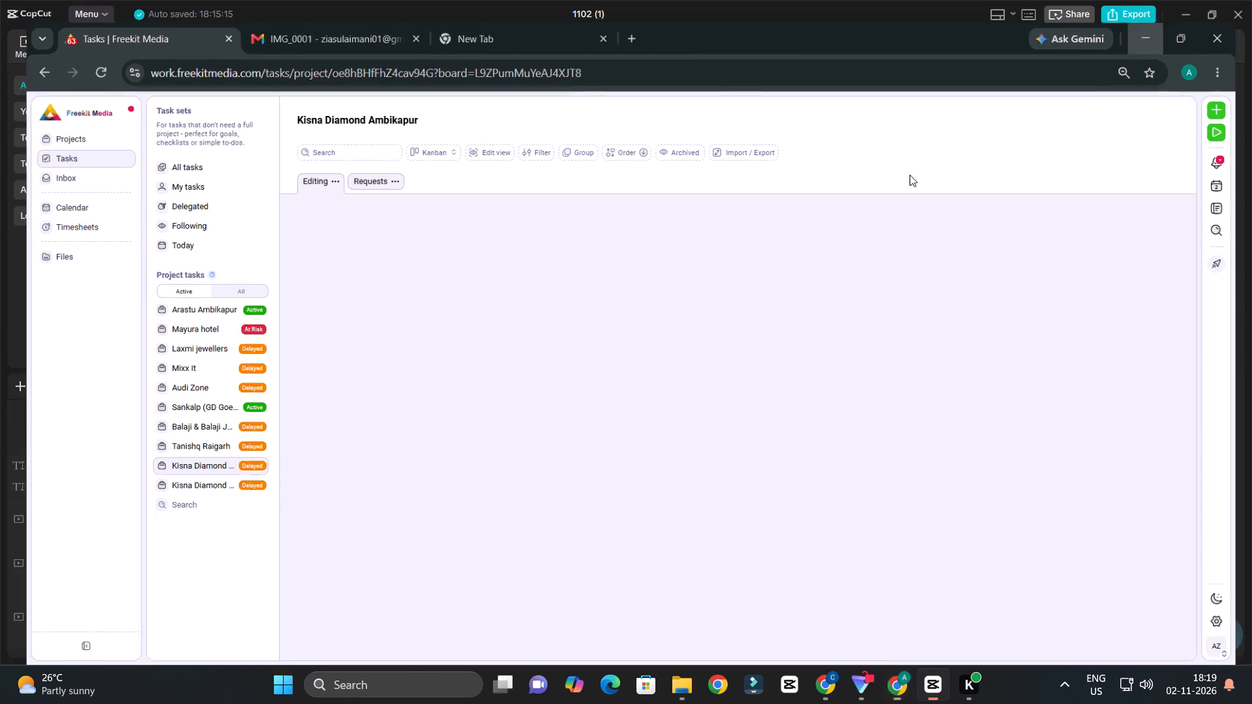
Play back the video from about 00:56:00 to check the last caption against the speech.
left_click_drag(527, 412, 486, 426)
key("space")
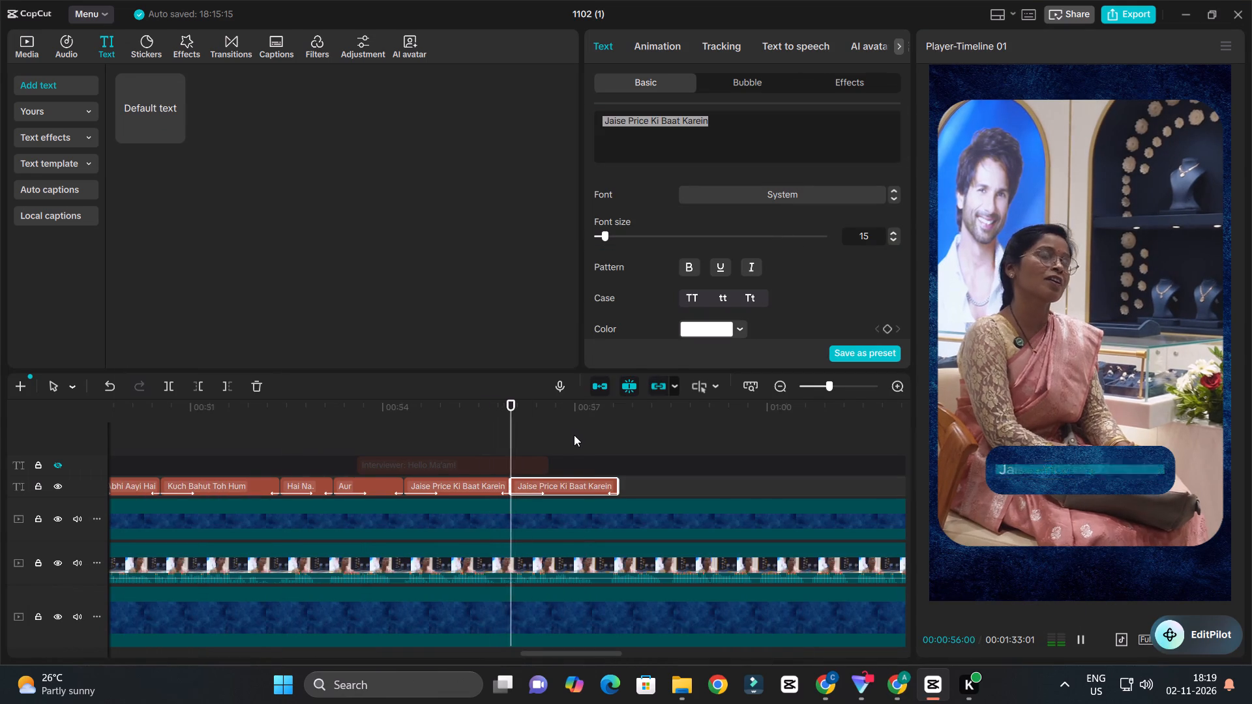
scroll(573, 435, "down", 5, "ctrl")
scroll(646, 452, "up", 4, "ctrl")
key("space")
left_click(628, 453)
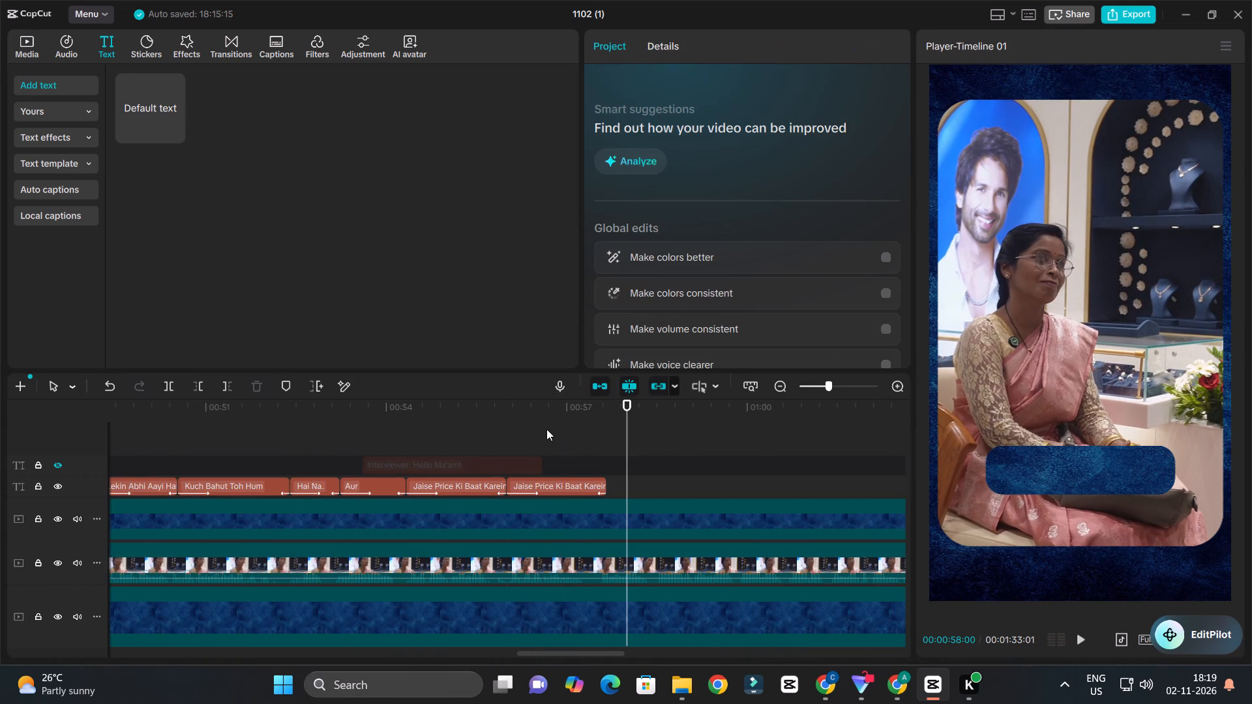
left_click(529, 418)
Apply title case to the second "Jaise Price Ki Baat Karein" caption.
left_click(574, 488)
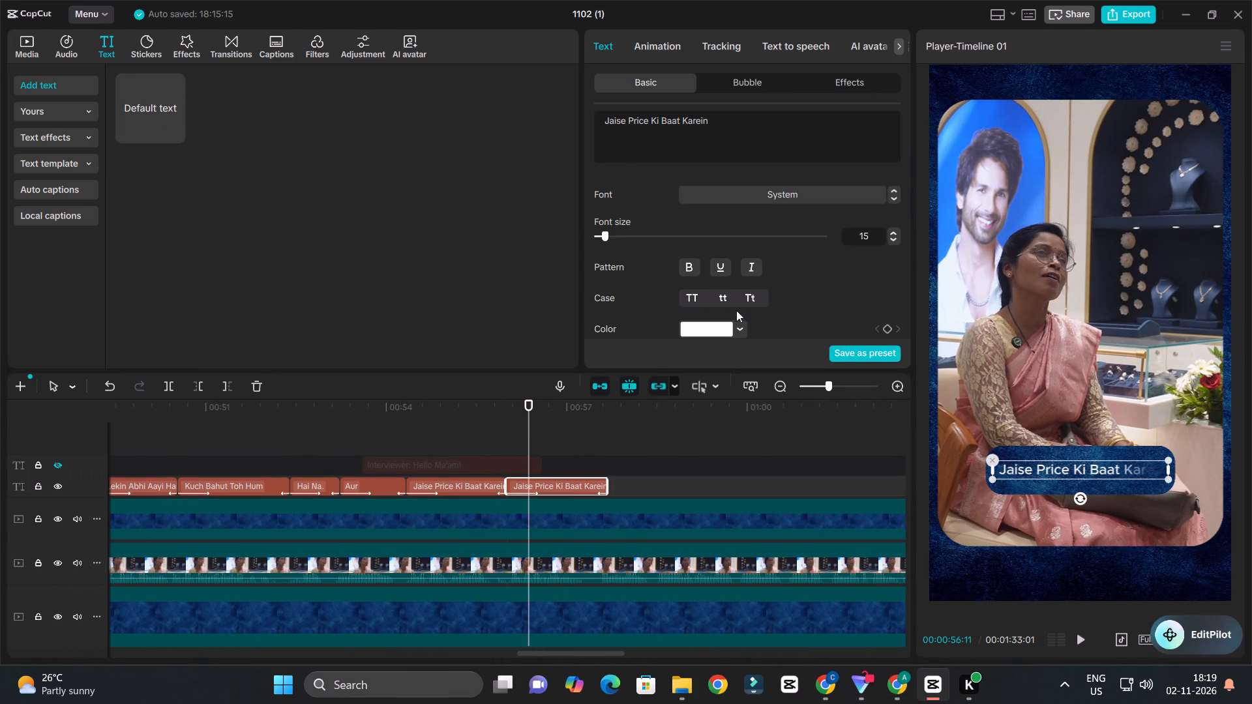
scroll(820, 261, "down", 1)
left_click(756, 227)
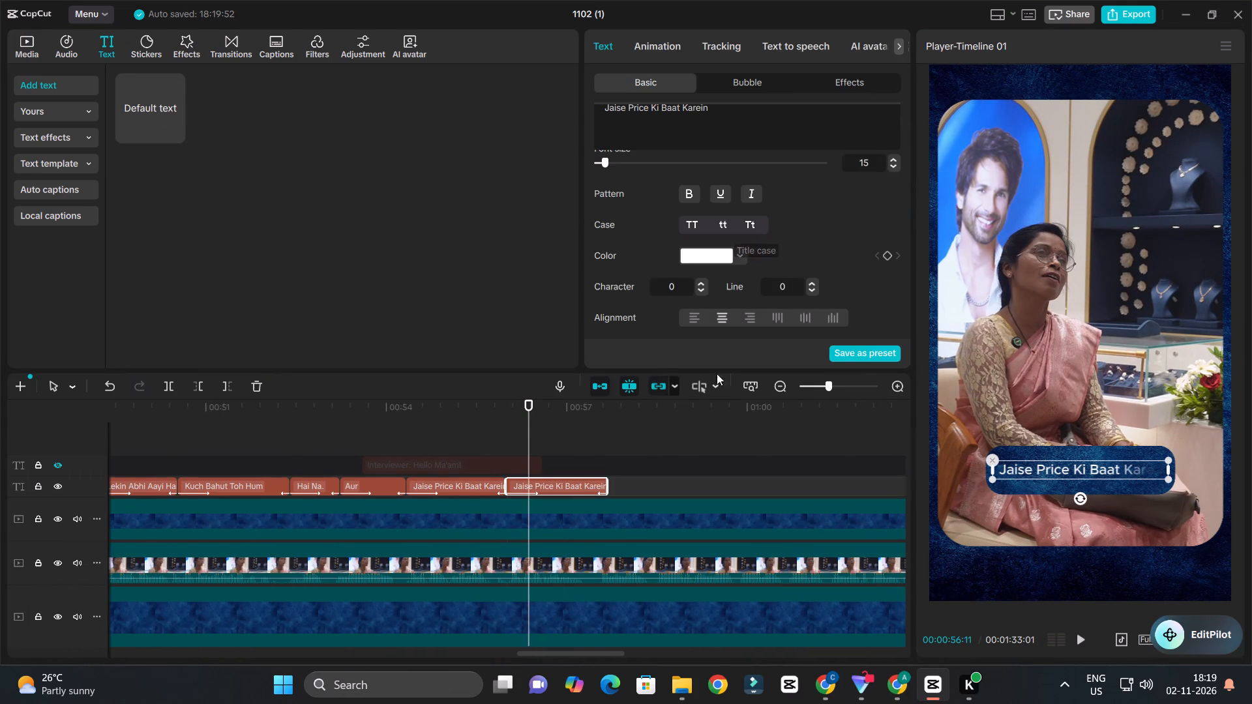
Replay the section covering both "Jaise Price Ki Baat Karein" captions to hear which words are spoken.
key("space")
scroll(663, 473, "up", 7, "ctrl")
key("space")
left_click(417, 417)
key("space")
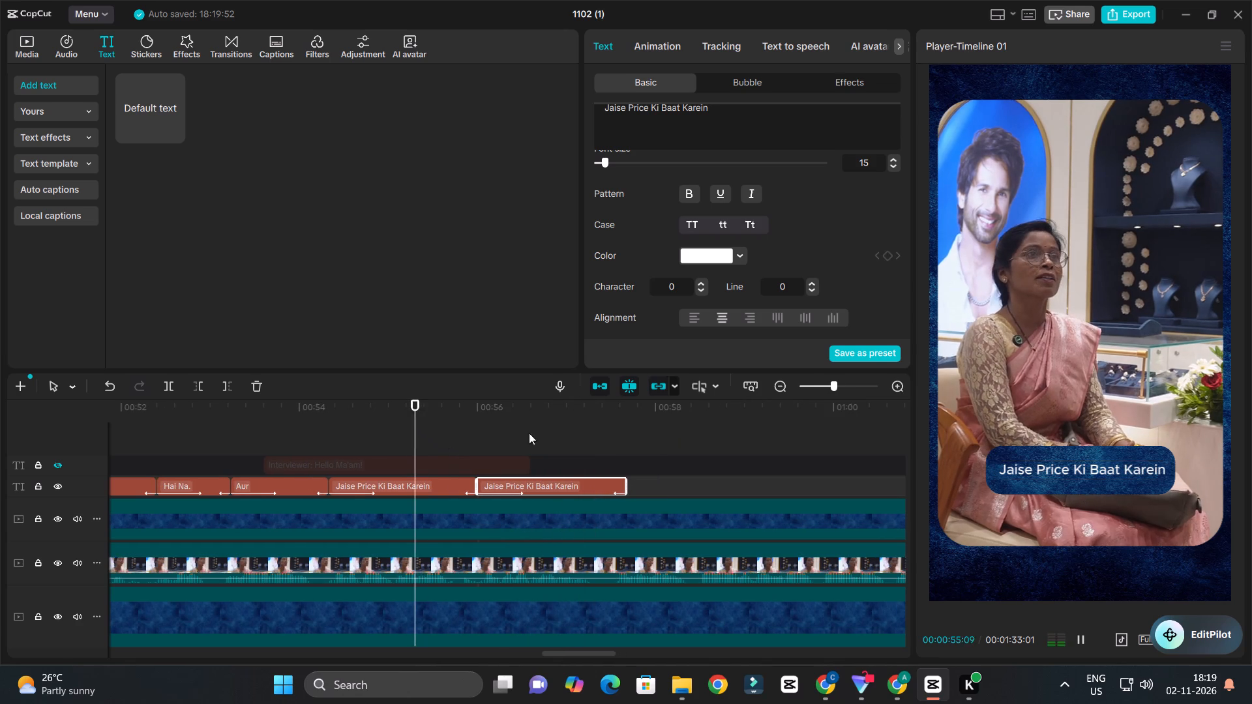
scroll(621, 443, "down", 5, "ctrl")
key("space")
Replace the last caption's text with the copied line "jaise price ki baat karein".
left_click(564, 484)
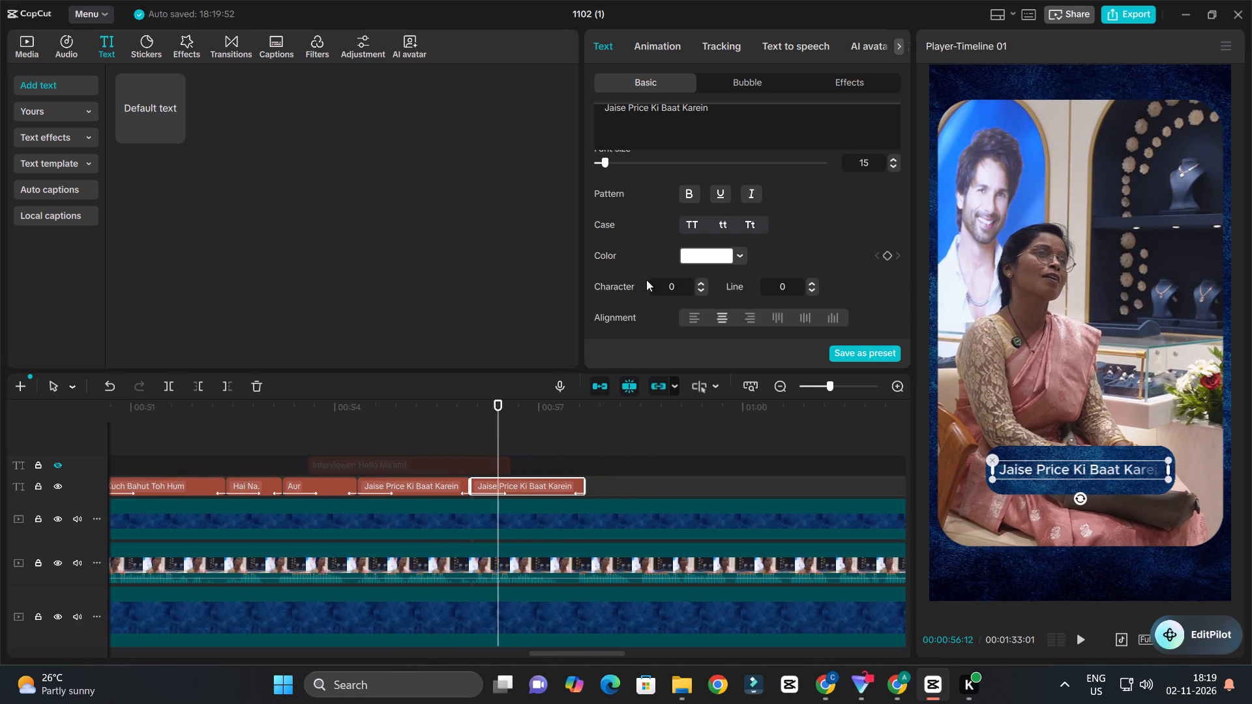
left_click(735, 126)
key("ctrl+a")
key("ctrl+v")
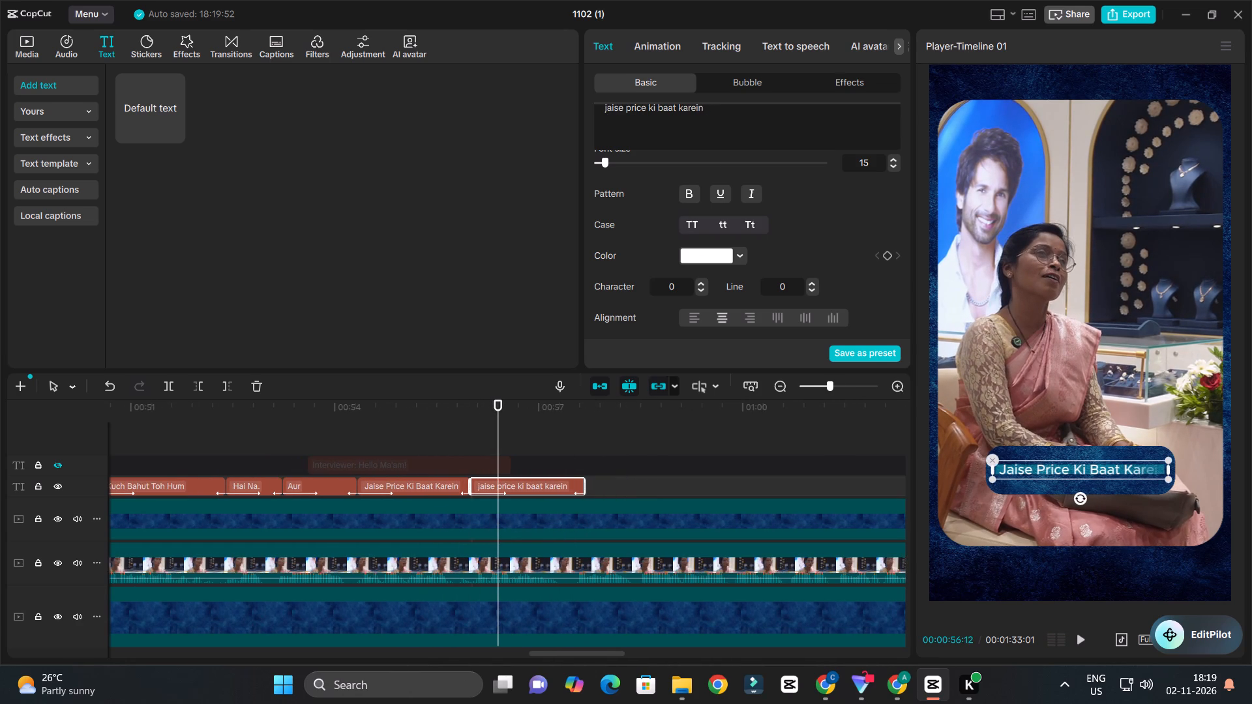
Copy "KISNA ka achha laga mujhe." from the hidden transcript text clip and replace the last caption's text with it.
left_click(432, 467)
left_click(432, 467)
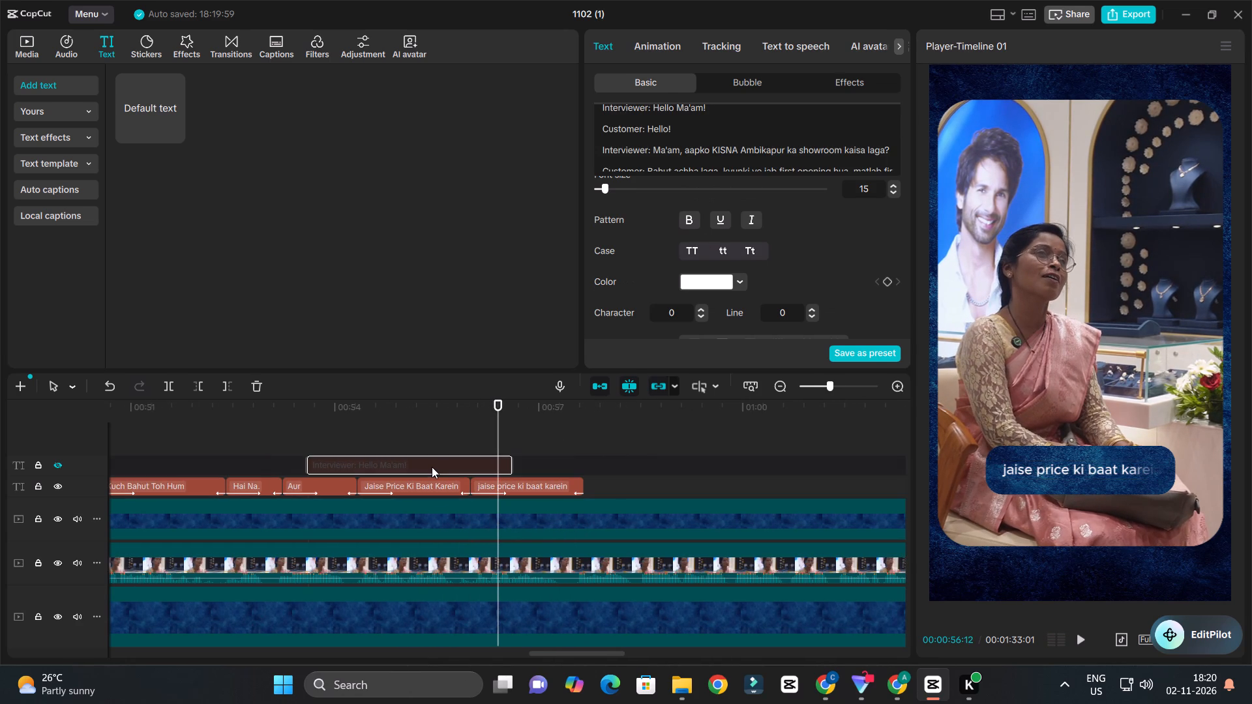
left_click(721, 145)
scroll(721, 145, "down", 2)
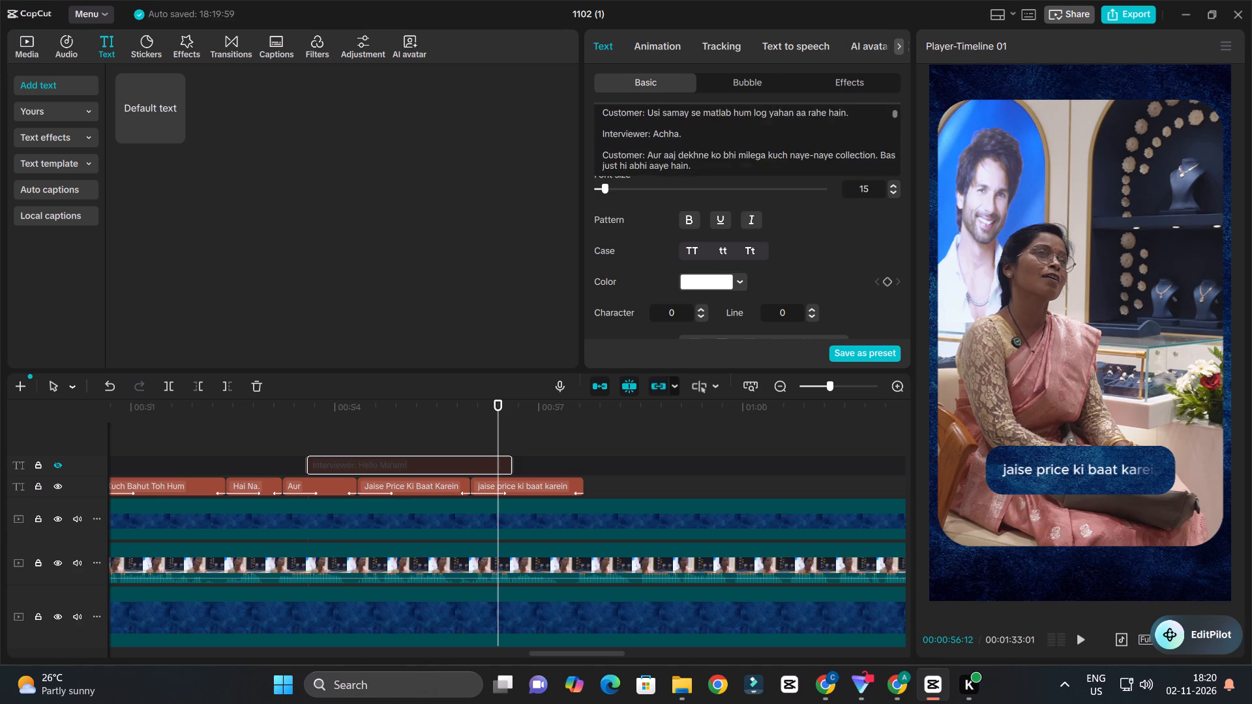
scroll(721, 145, "down", 7)
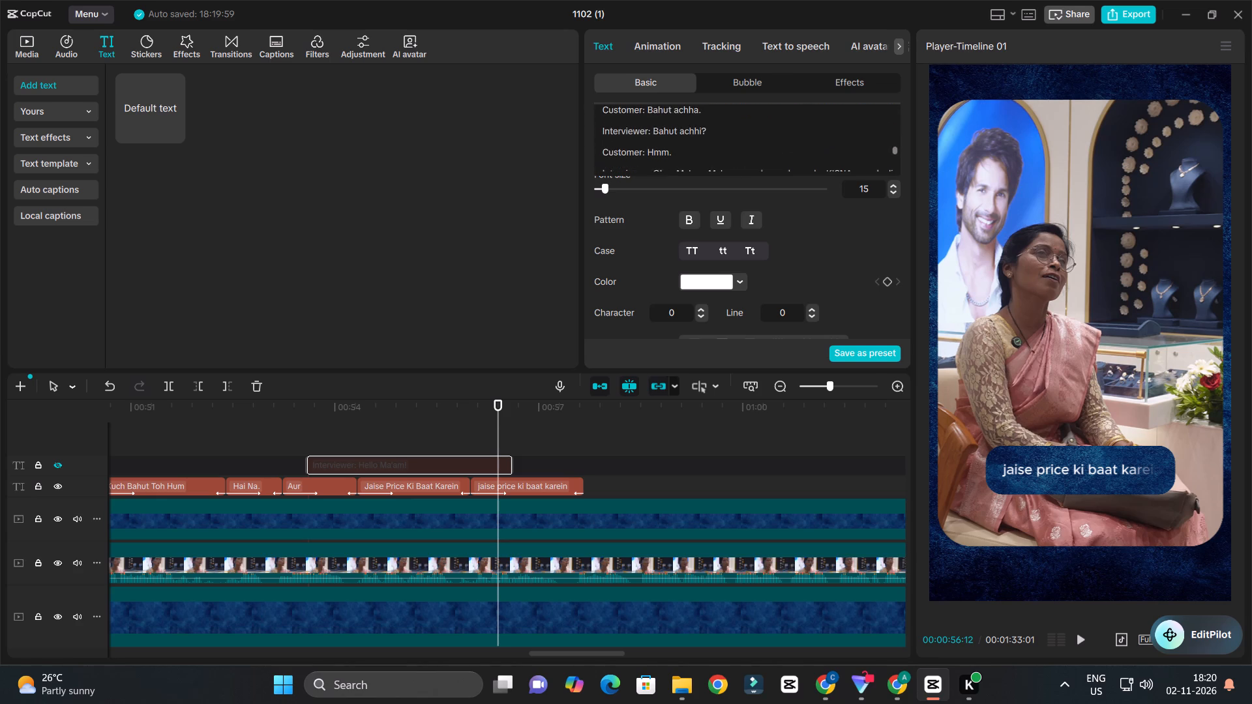
scroll(724, 146, "down", 3)
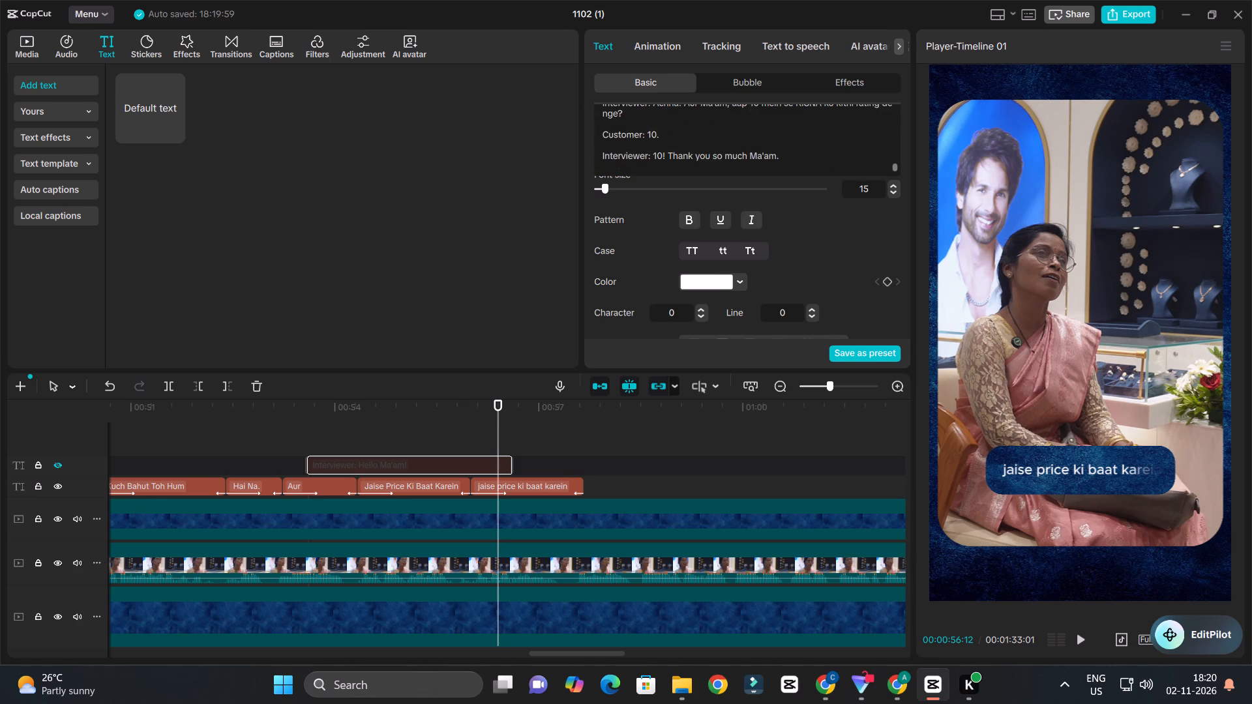
scroll(724, 146, "up", 3)
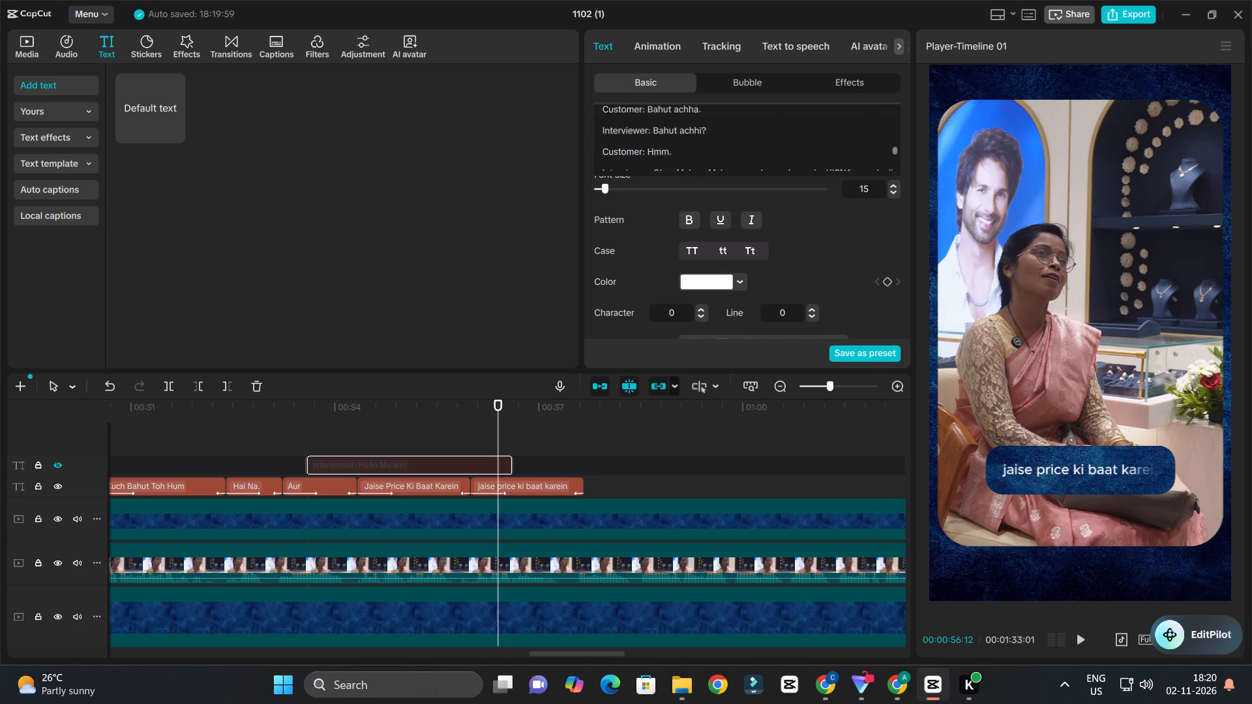
scroll(724, 146, "up", 2)
scroll(850, 226, "up", 3)
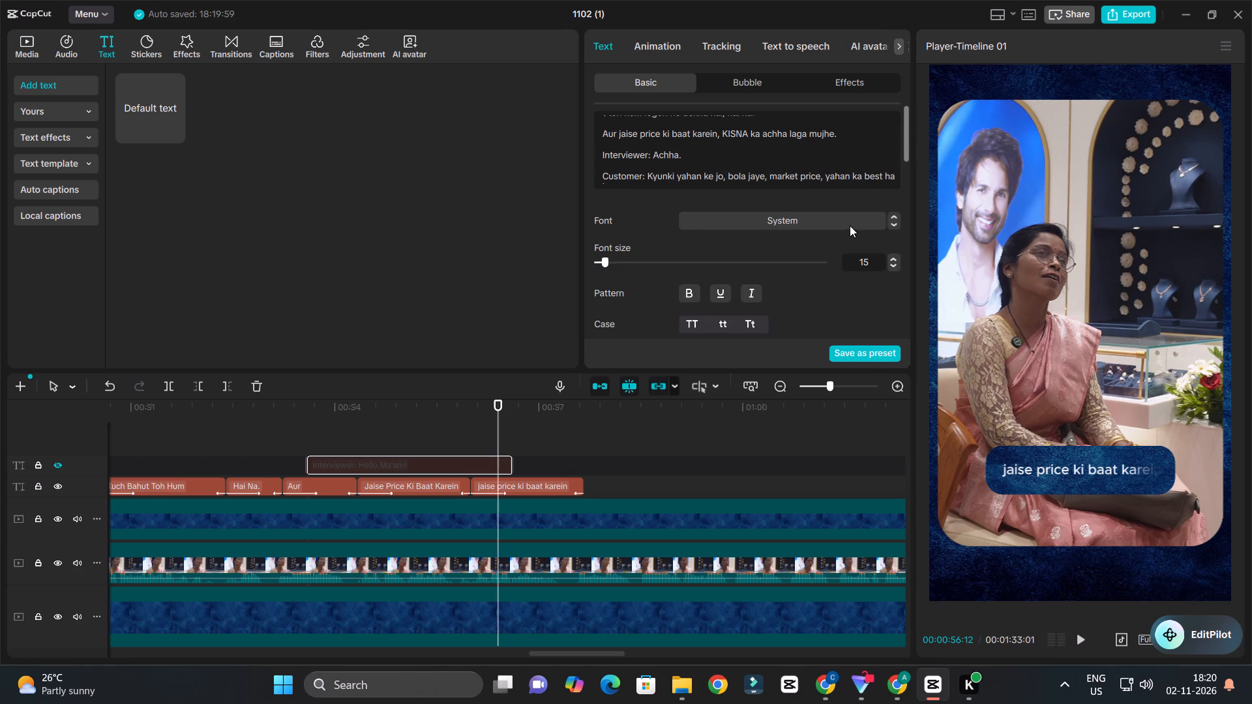
scroll(758, 162, "down", 1)
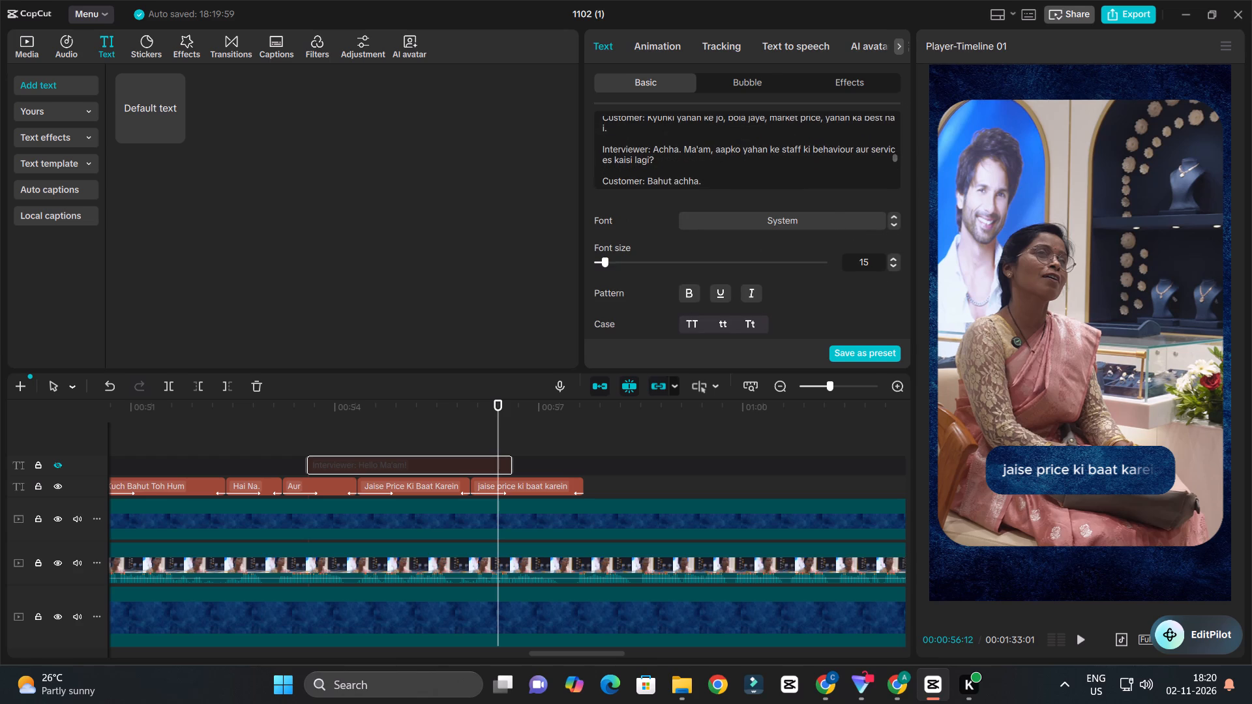
scroll(758, 162, "up", 1)
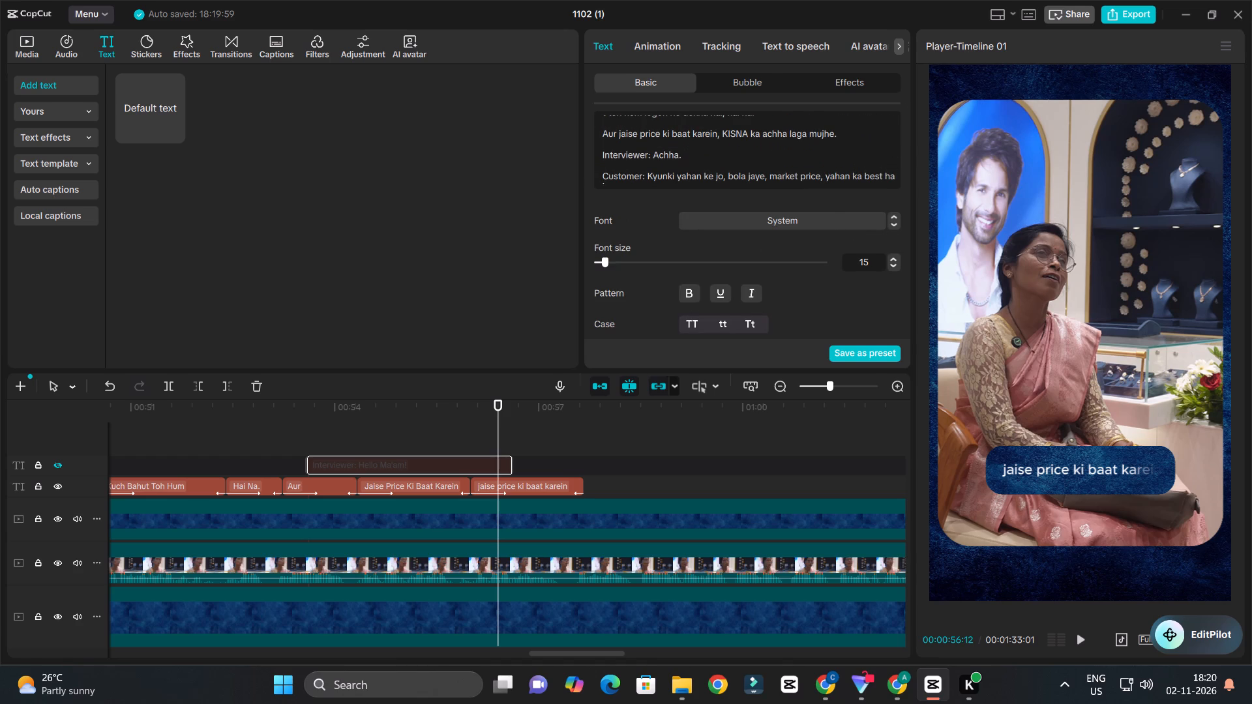
left_click_drag(722, 134, 864, 131)
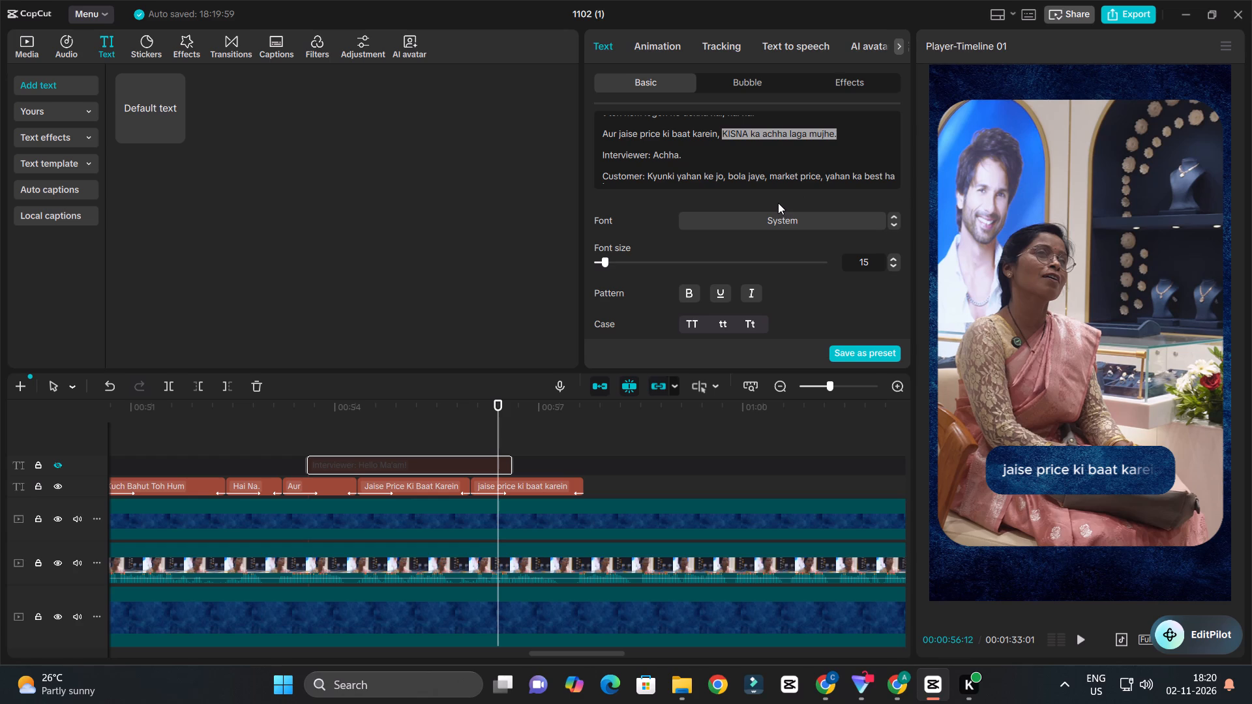
key("ctrl+c")
left_click(541, 480)
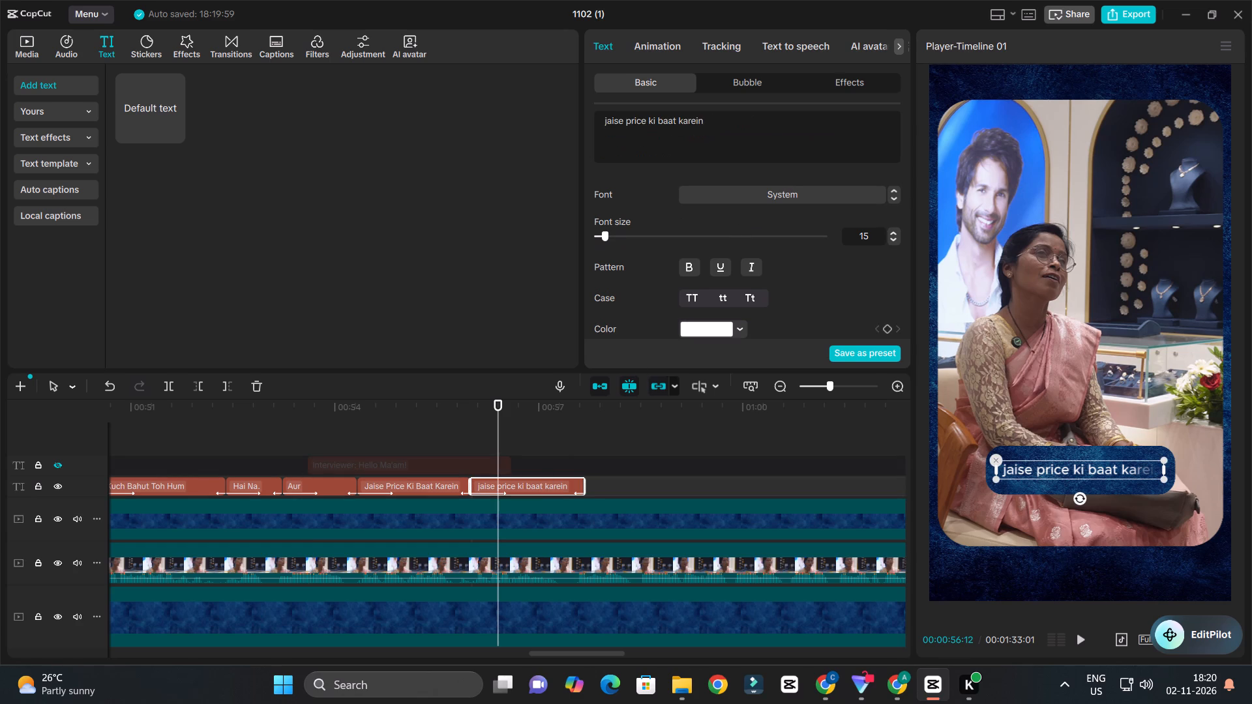
left_click_drag(754, 125, 466, 123)
key("ctrl+v")
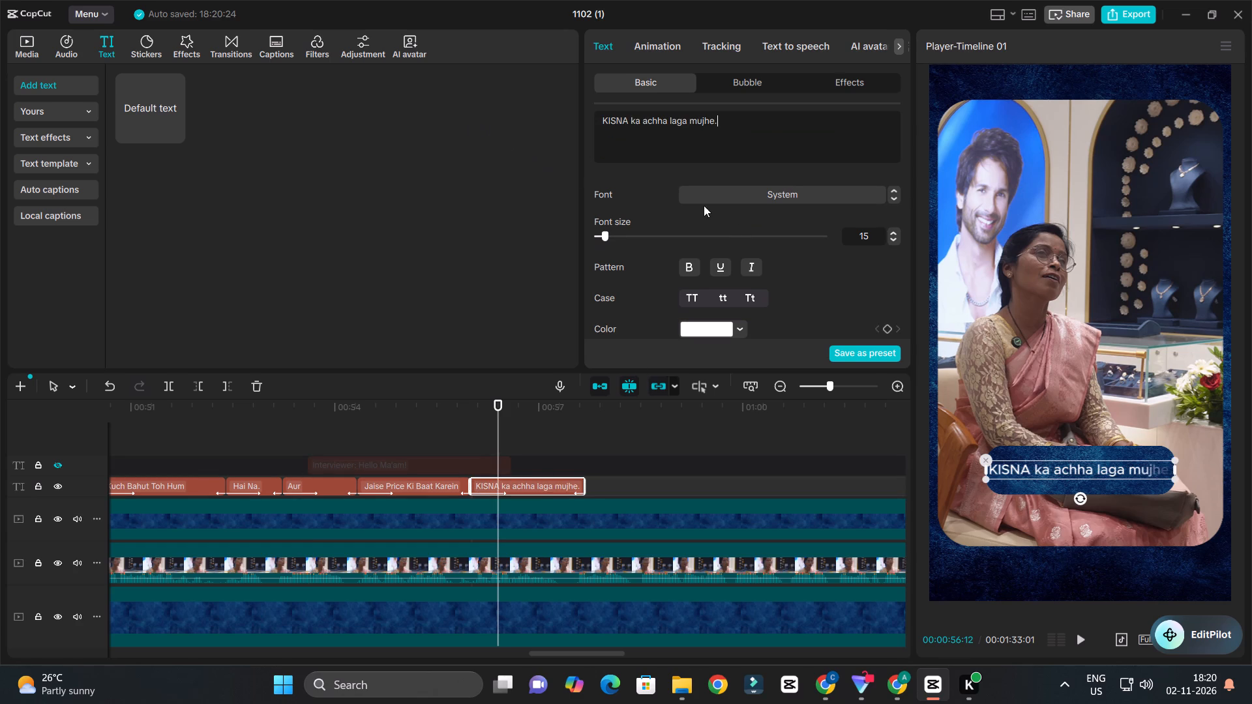
Play back the "KISNA ka achha laga mujhe." caption and scale it down slightly to fit inside the blue box.
left_click(470, 413)
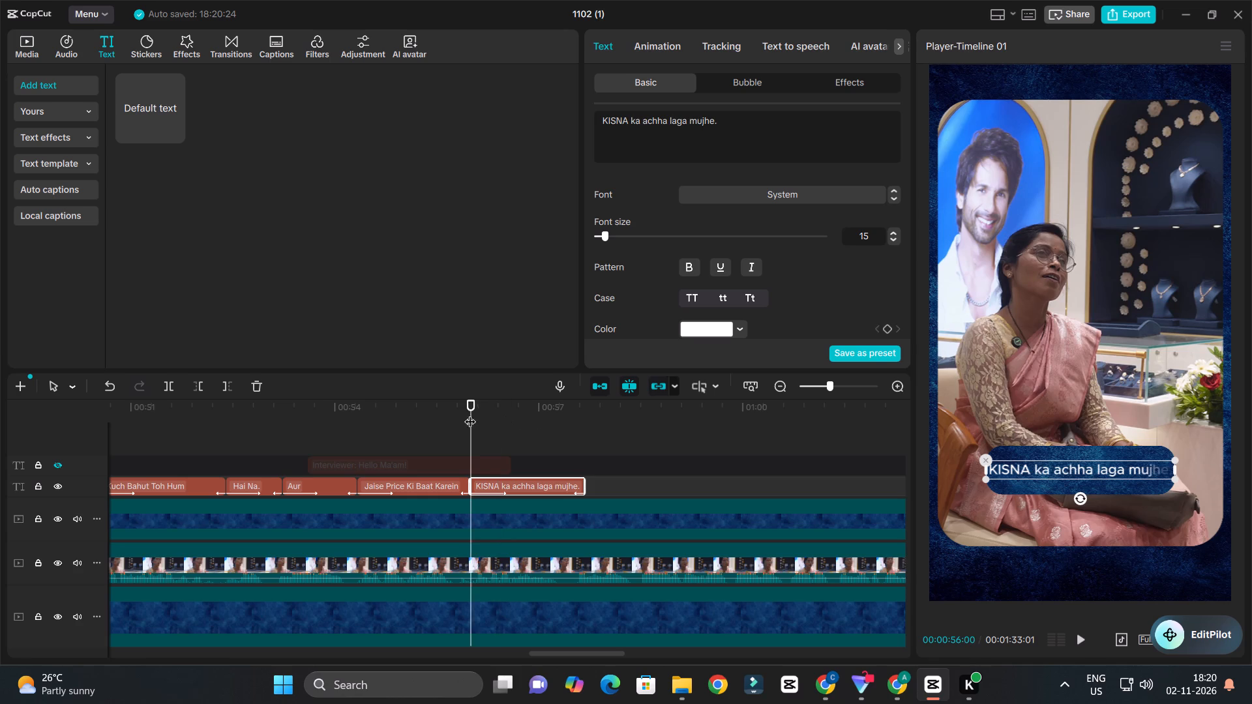
key("space")
scroll(563, 427, "down", 4, "ctrl")
key("space")
left_click_drag(989, 483, 1001, 482)
key("space")
key("space")
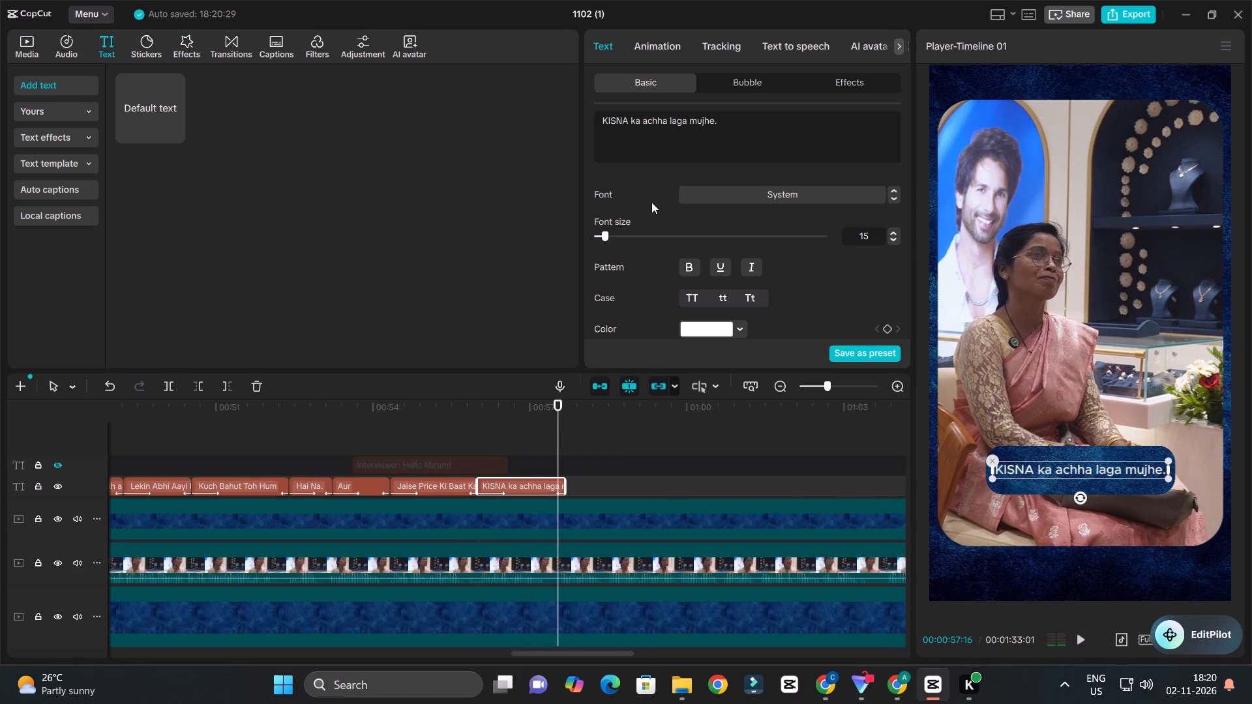
Make the word KISNA bold in the last caption.
left_click_drag(626, 123, 580, 124)
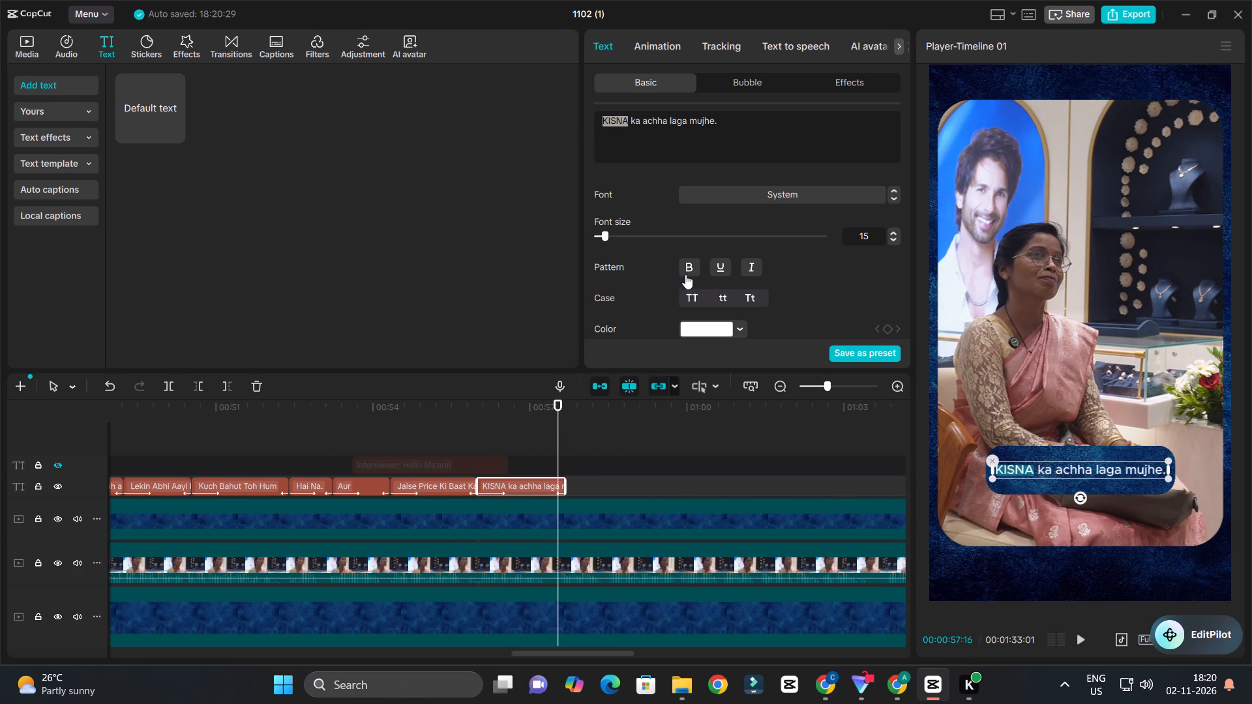
left_click(685, 273)
Find where the spoken phrase ends and trim the end of the "KISNA ka achha laga mujhe." caption to about 00:57:16.
key("space")
scroll(678, 473, "up", 3, "ctrl")
key("space")
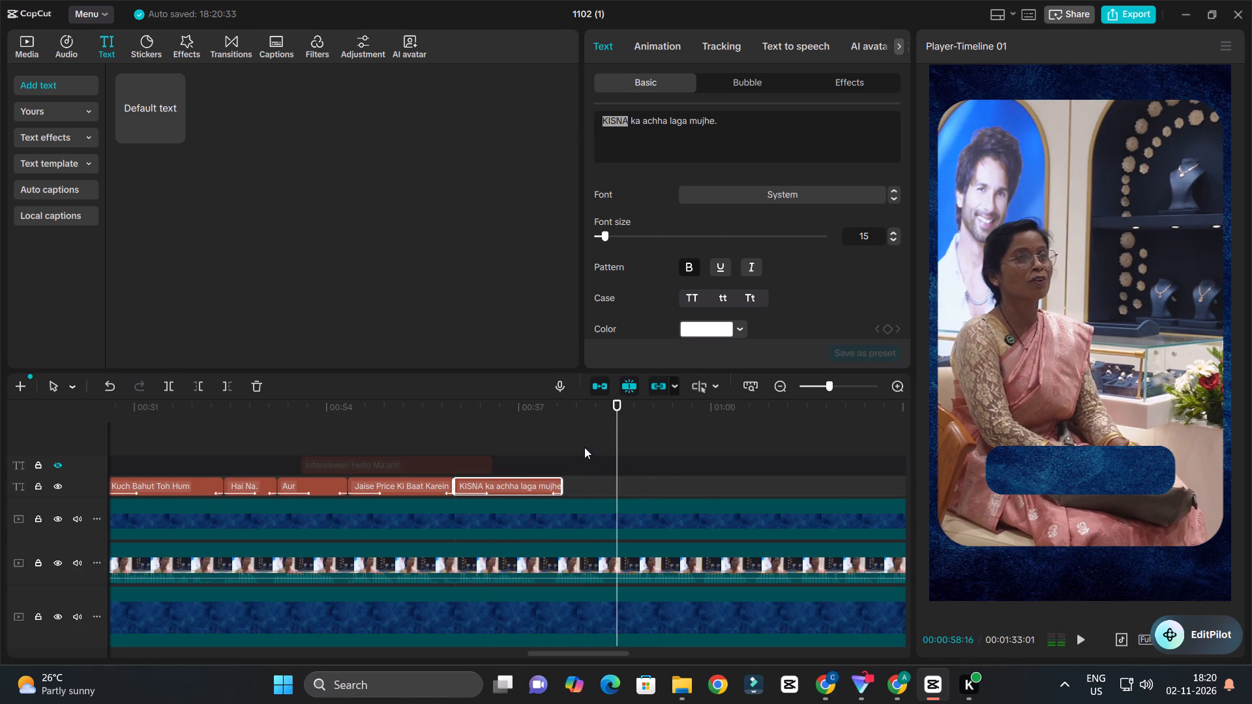
key("space")
key("space")
left_click_drag(559, 406, 553, 420)
key("space")
key("space")
left_click_drag(567, 398, 562, 405)
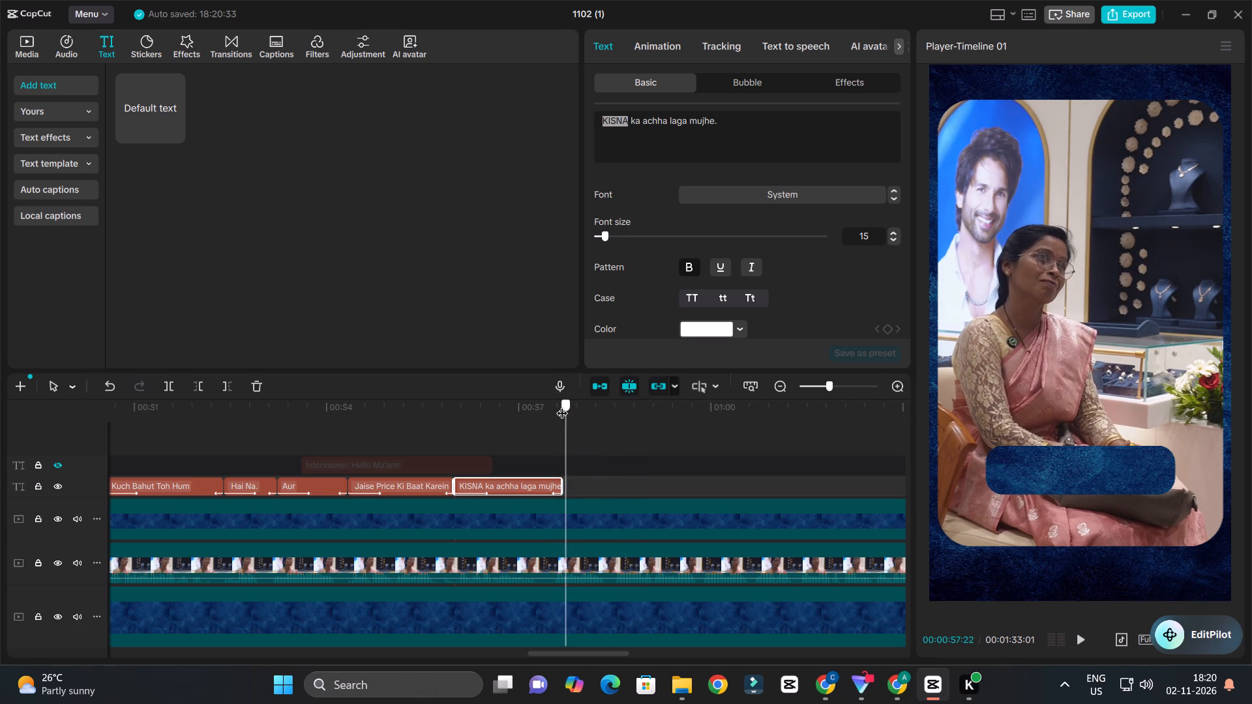
left_click_drag(562, 405, 553, 439)
left_click_drag(561, 484, 559, 482)
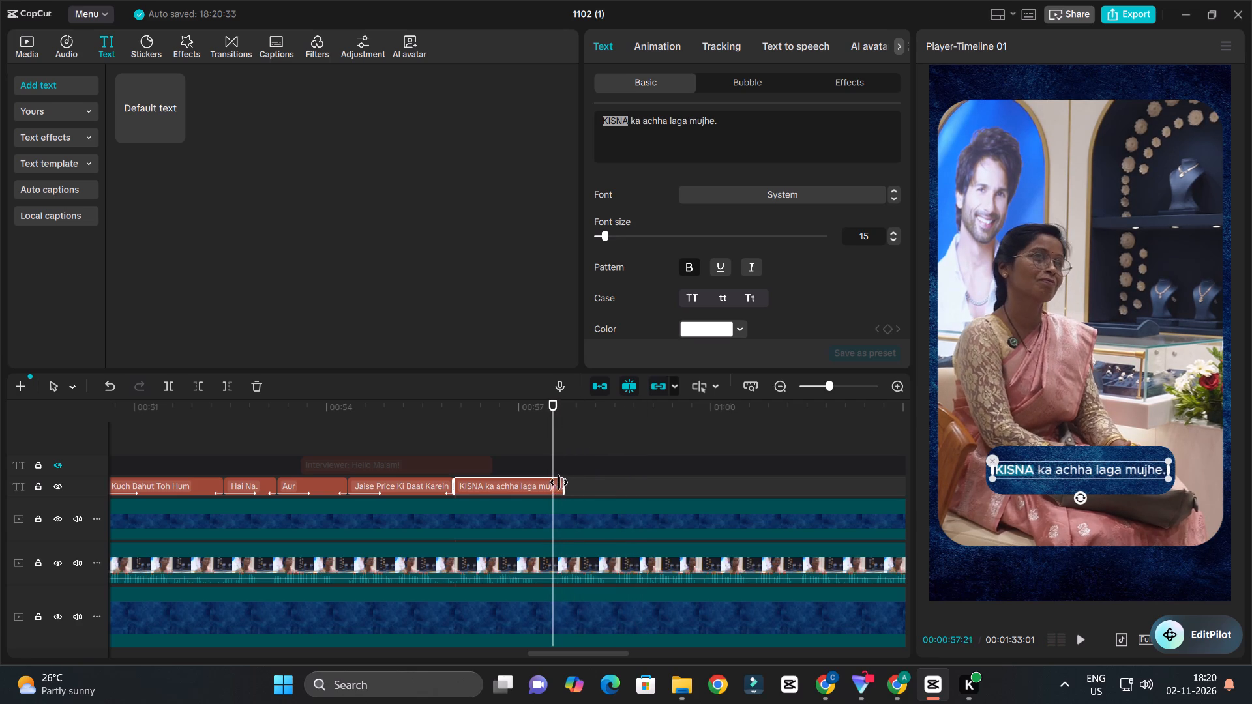
left_click_drag(559, 482, 553, 482)
Duplicate the "KISNA ka achha laga mujhe." caption directly after the original, starting at 00:57:16.
left_click_drag(532, 484, 627, 487, "alt")
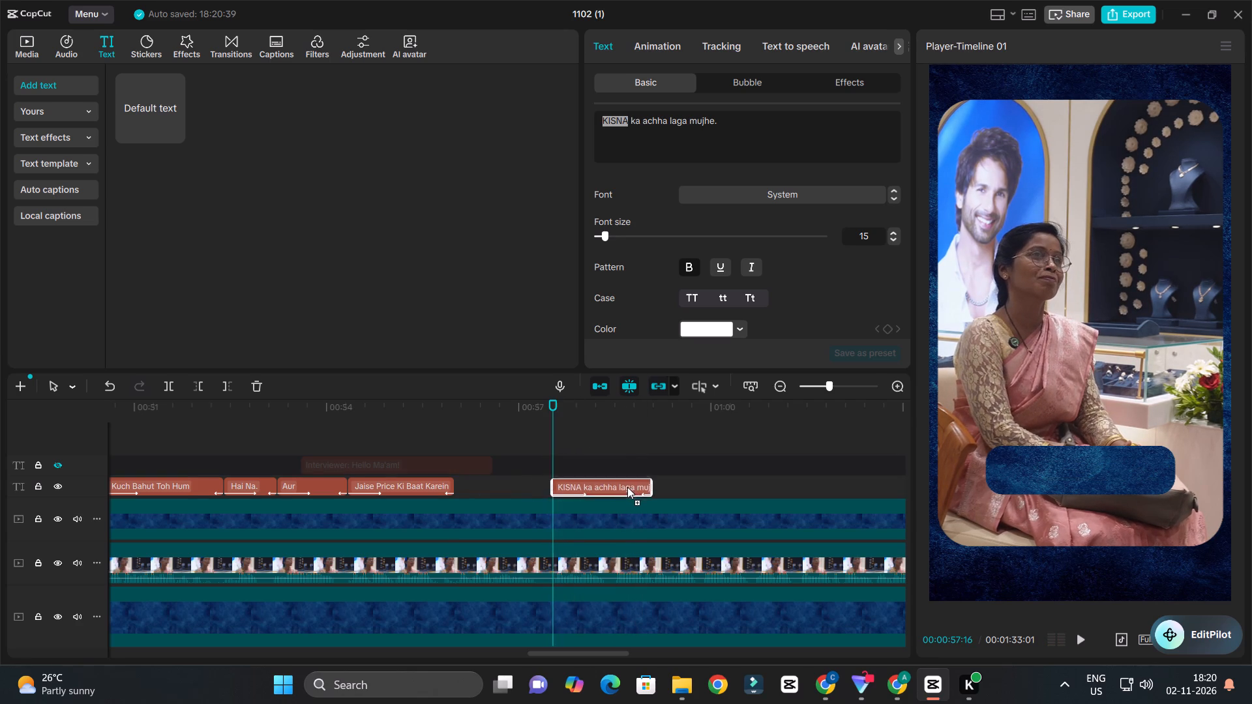
left_click_drag(627, 487, 629, 488, "alt")
left_click(607, 487)
Copy the interviewer's "Achha." from the transcript and replace the last duplicate caption's text with it.
left_click(454, 465)
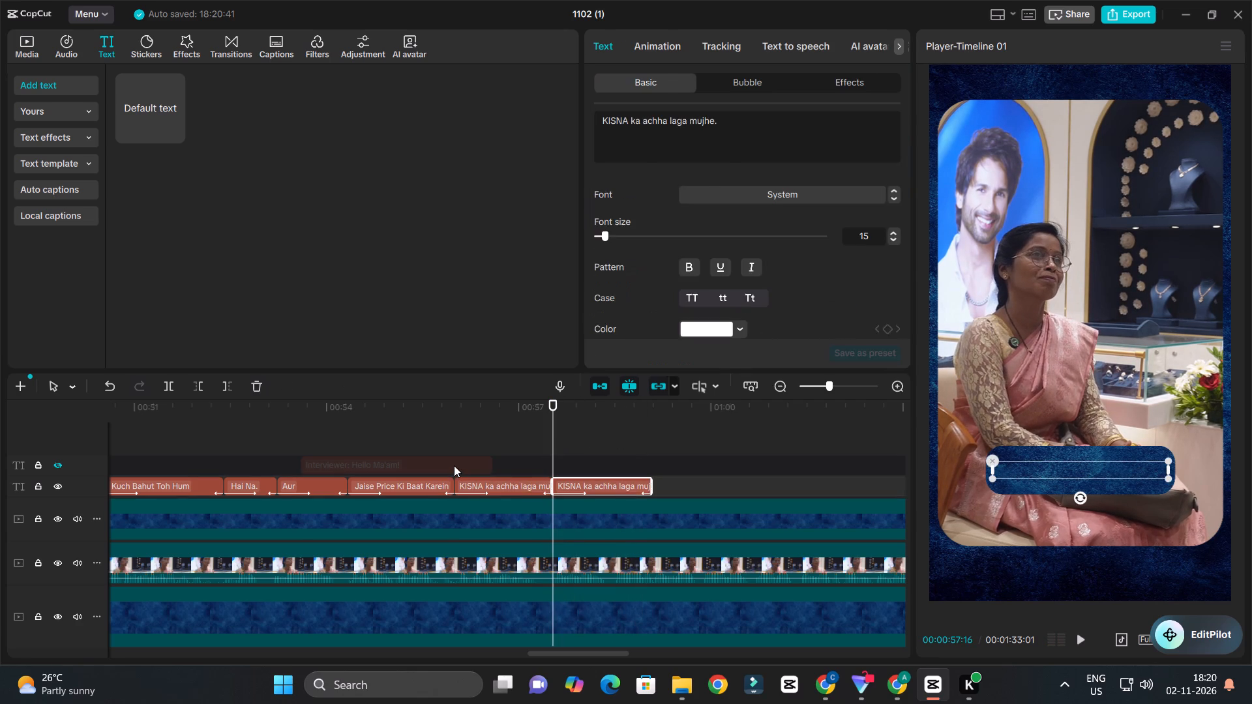
left_click(688, 164)
scroll(688, 166, "down", 6)
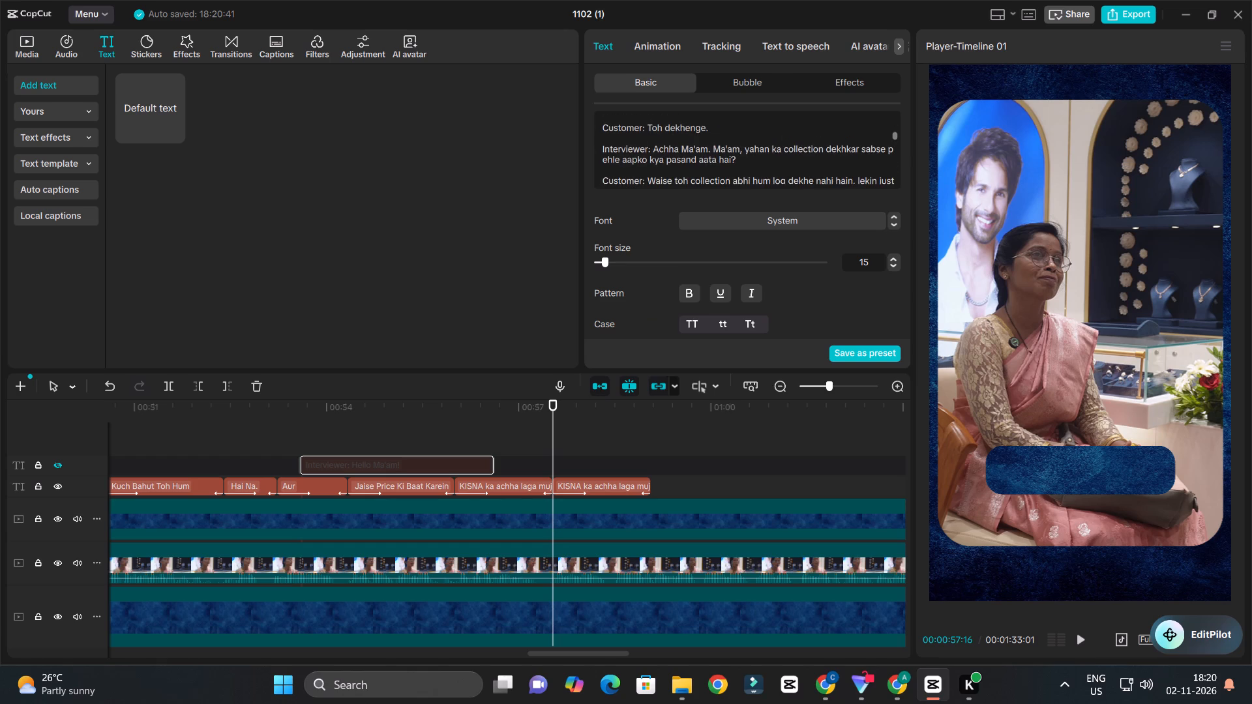
scroll(688, 167, "up", 1)
scroll(687, 167, "down", 2)
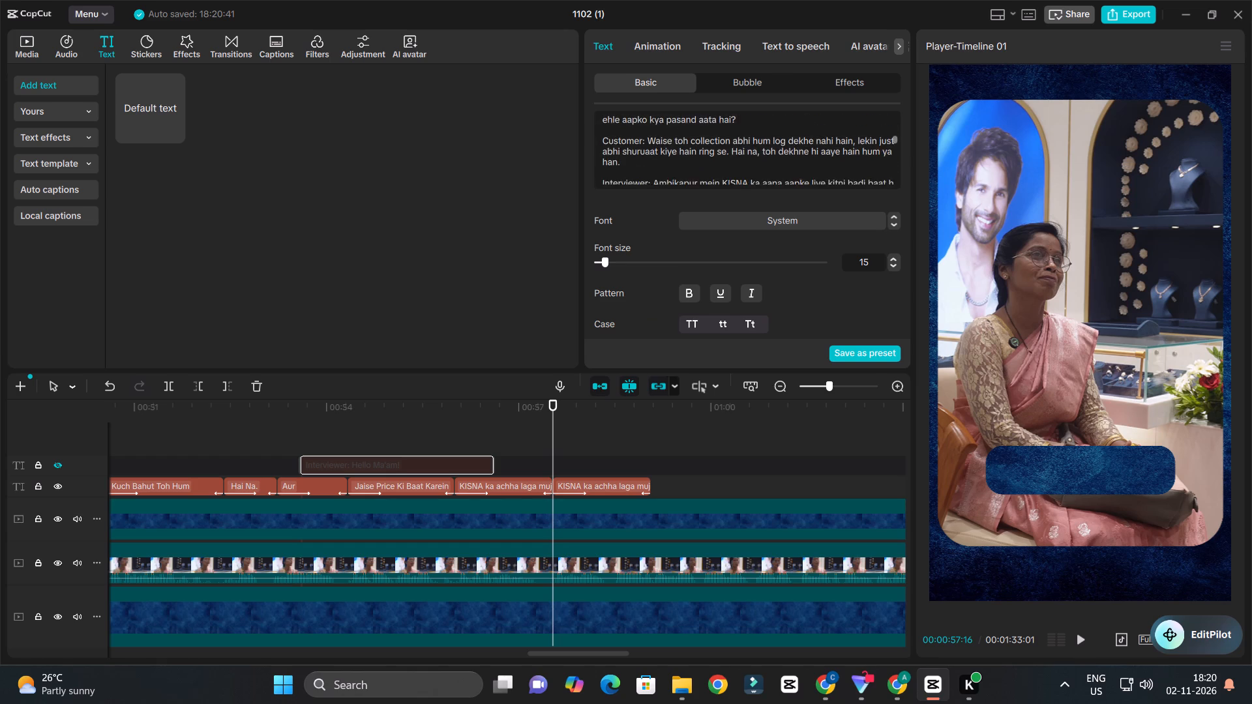
scroll(687, 167, "down", 3)
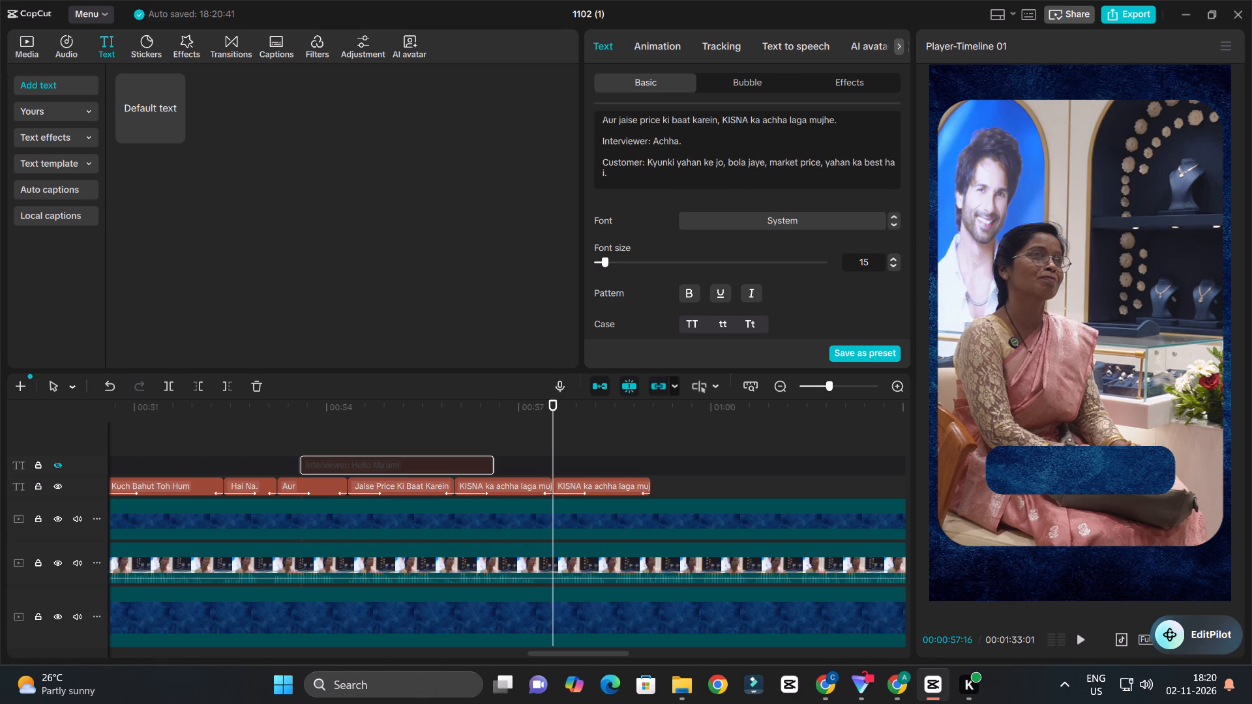
left_click_drag(654, 137, 685, 143)
key("ctrl+c")
left_click(595, 488)
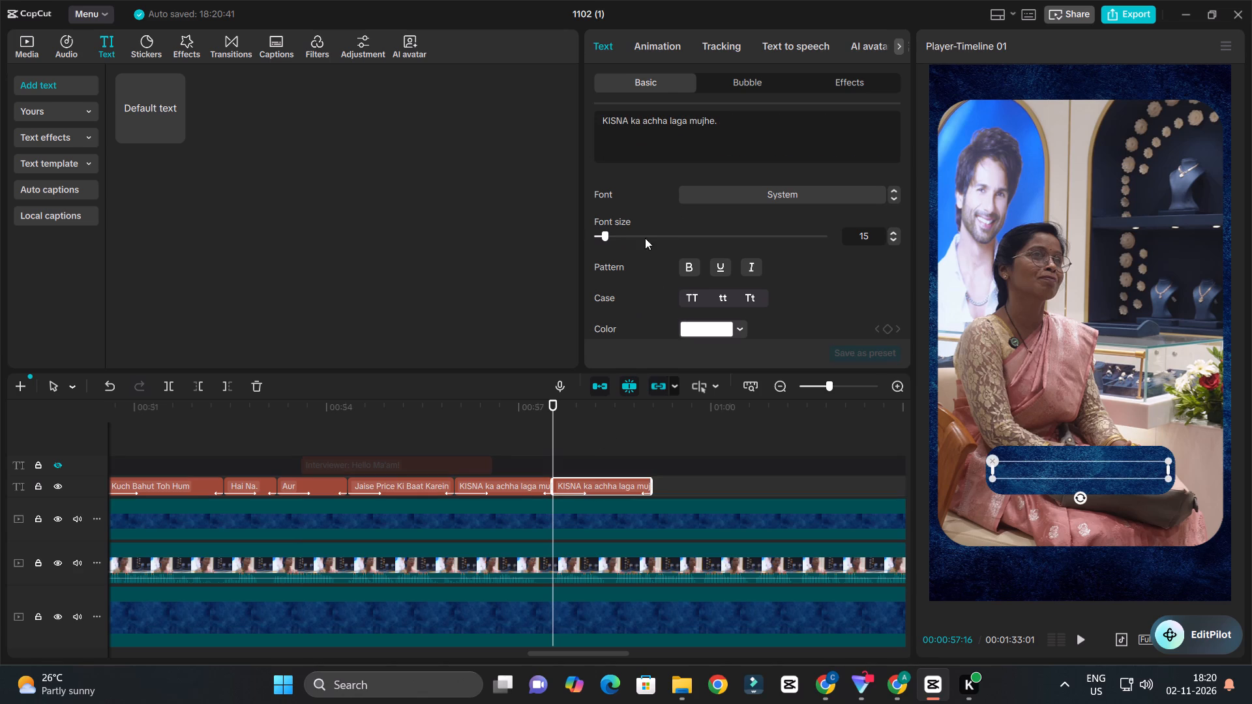
left_click_drag(733, 128, 601, 126)
key("ctrl+a")
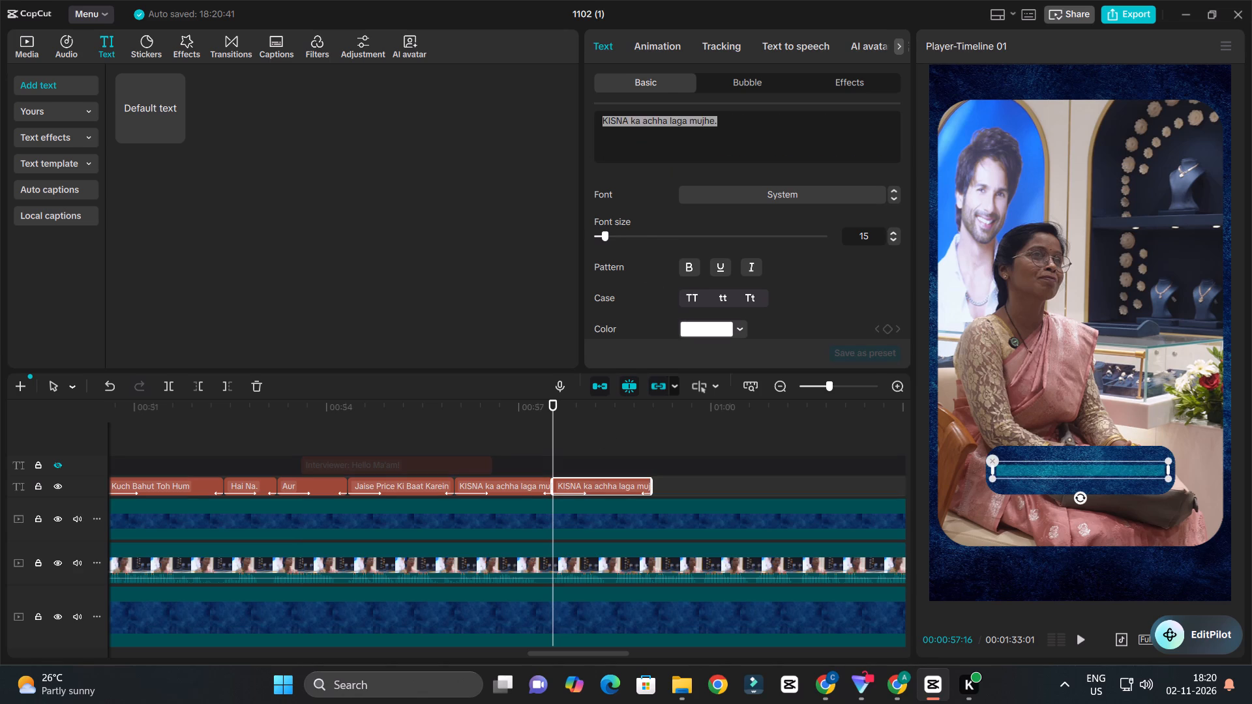
key("ctrl+v")
Duplicate the "Achha." caption further along the same text track, leaving a gap after the original.
left_click_drag(589, 488, 723, 479, "alt")
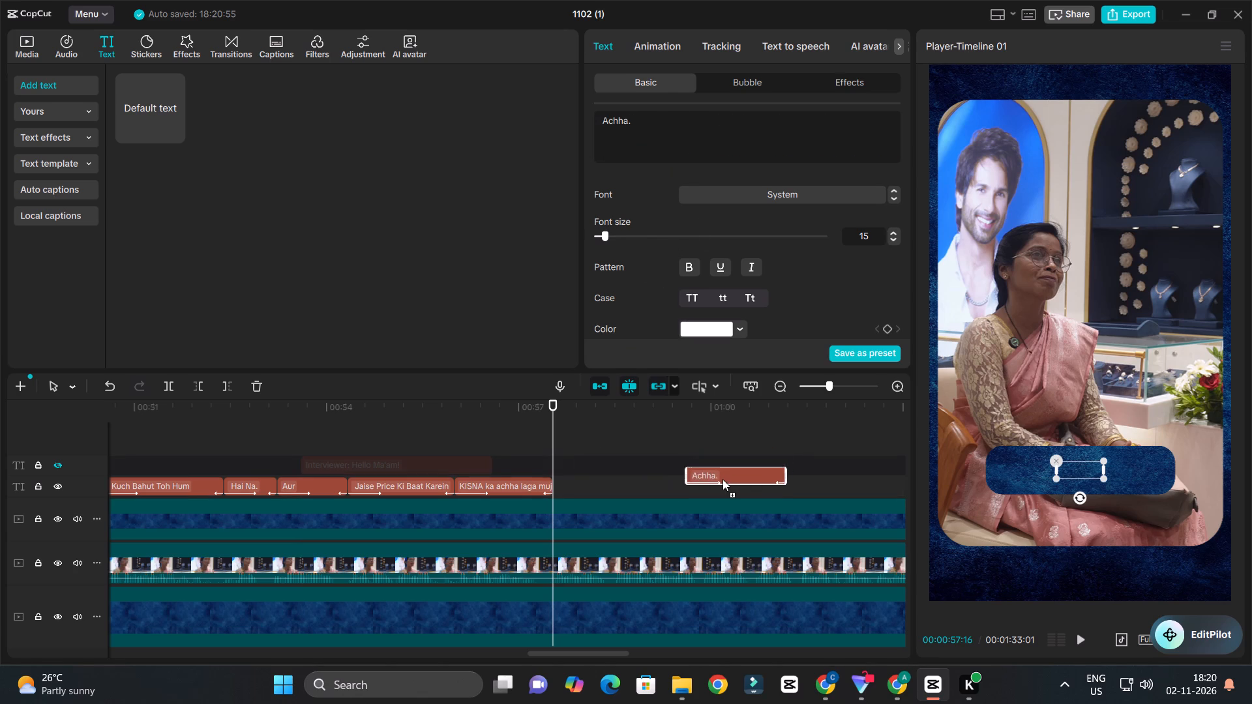
left_click_drag(723, 479, 723, 480, "alt")
left_click(723, 481)
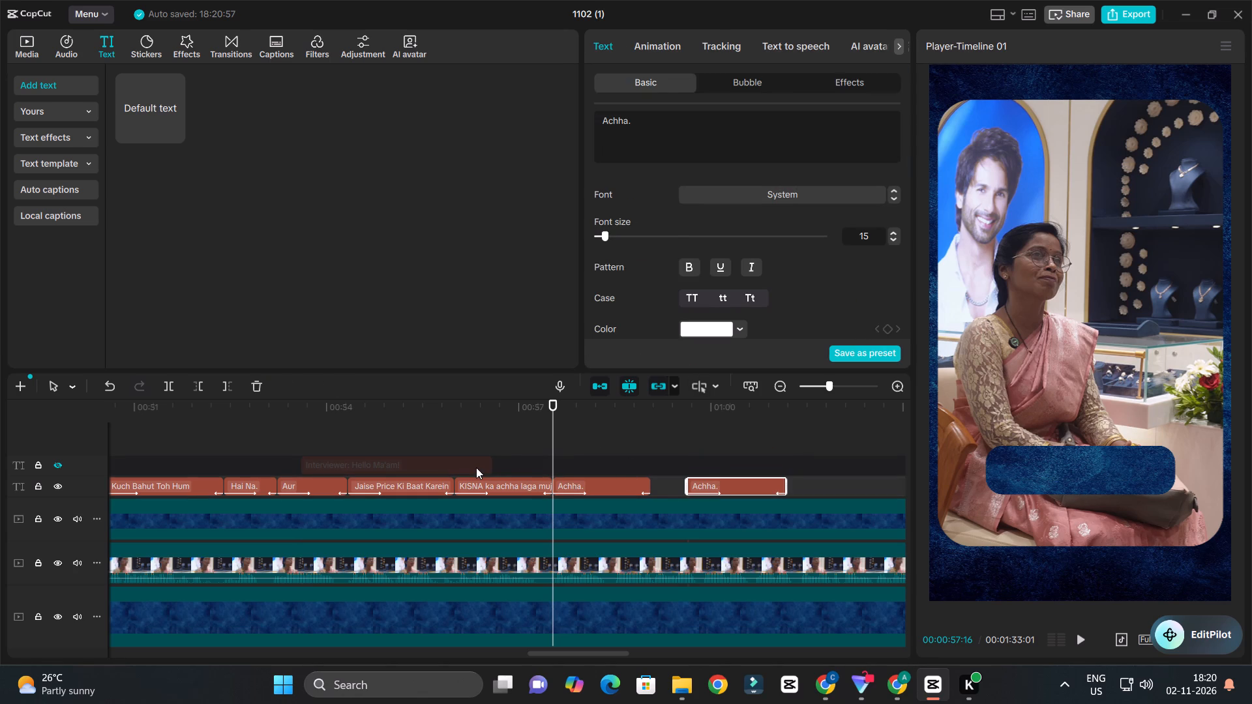
Replace the new duplicate's text with the transcript line "Kyunki yahan ke jo, bola jaye, market price, yahan ka best hai.".
left_click(473, 467)
left_click(704, 156)
scroll(704, 156, "down", 7)
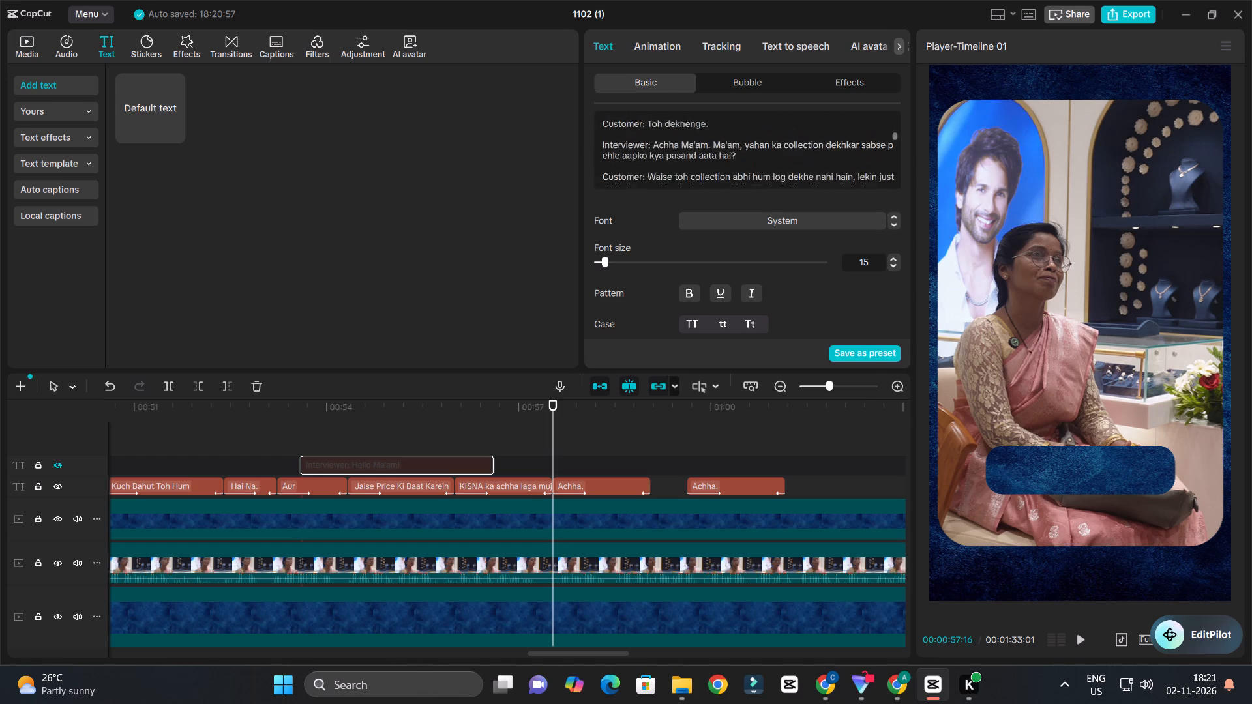
scroll(703, 156, "up", 1)
scroll(703, 171, "down", 1)
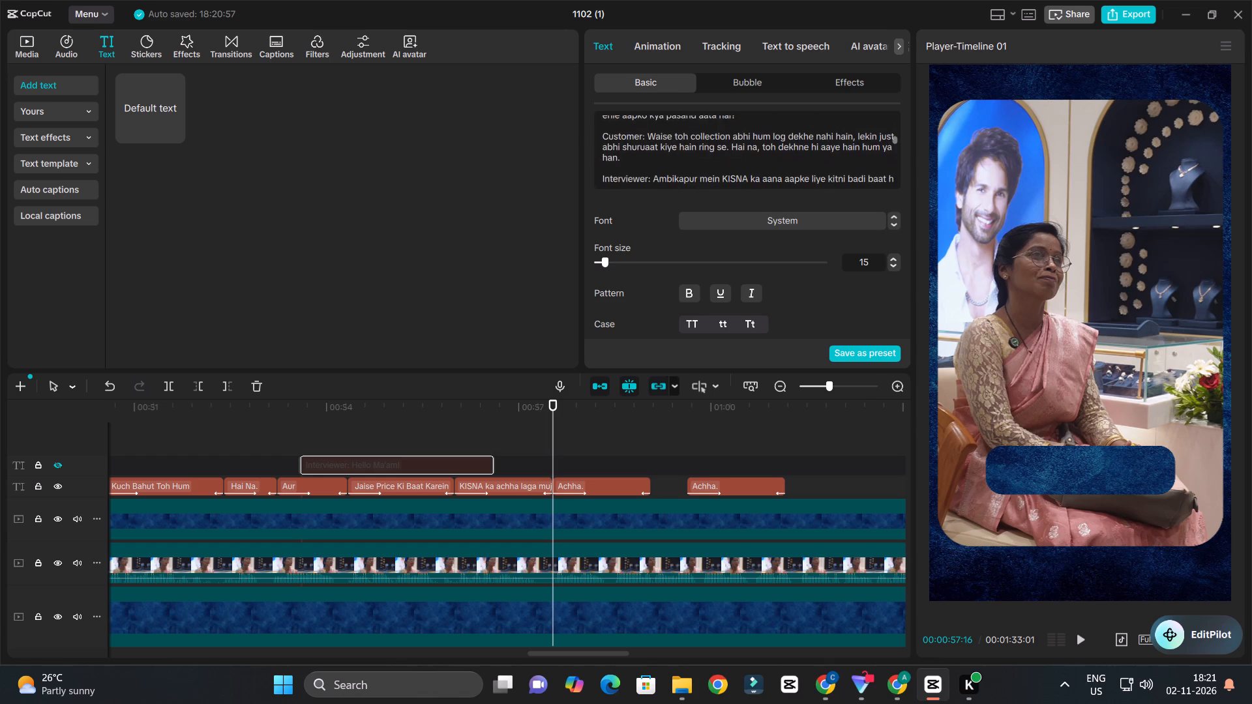
scroll(703, 171, "down", 3)
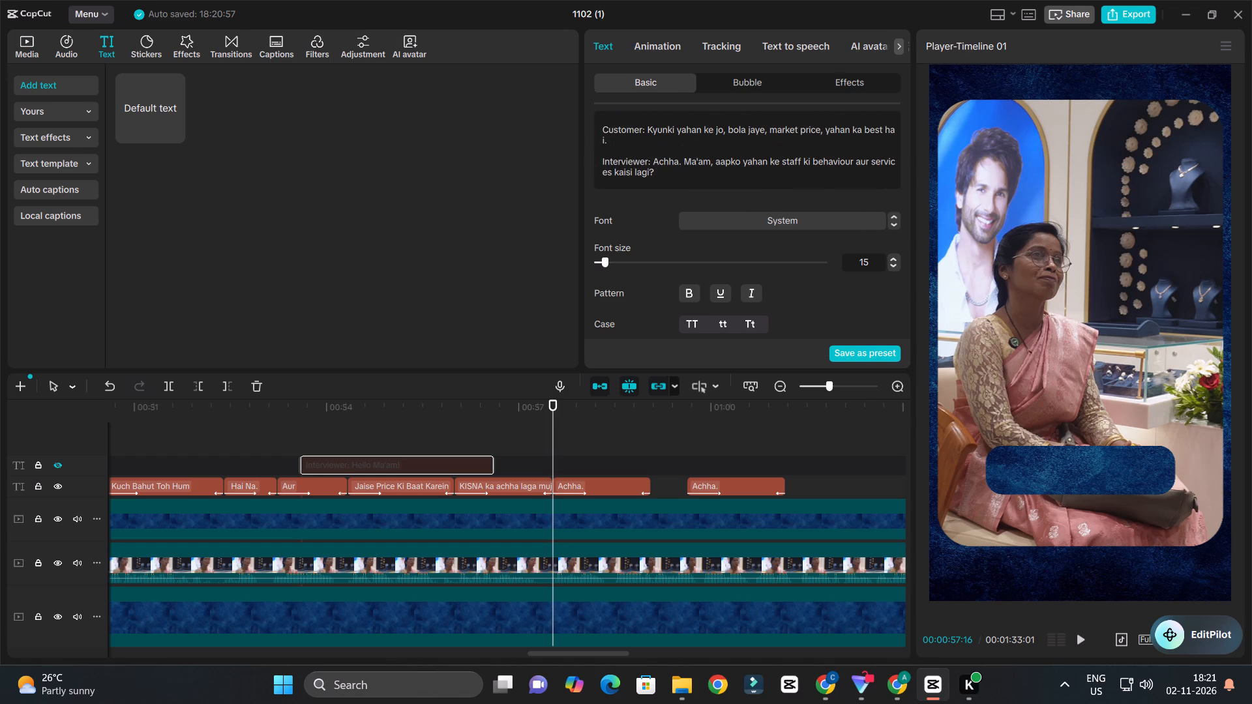
left_click_drag(647, 129, 823, 130)
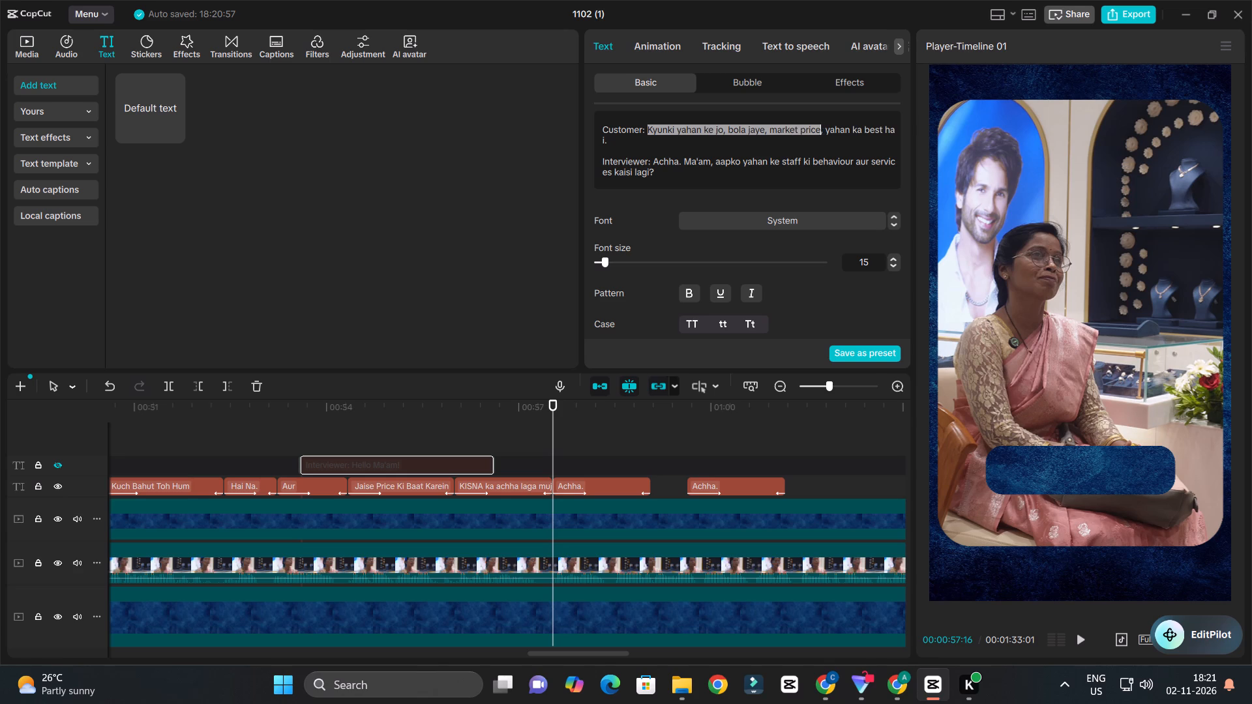
left_click_drag(823, 130, 900, 135)
left_click_drag(900, 135, 867, 147)
key("ctrl+c")
left_click(702, 488)
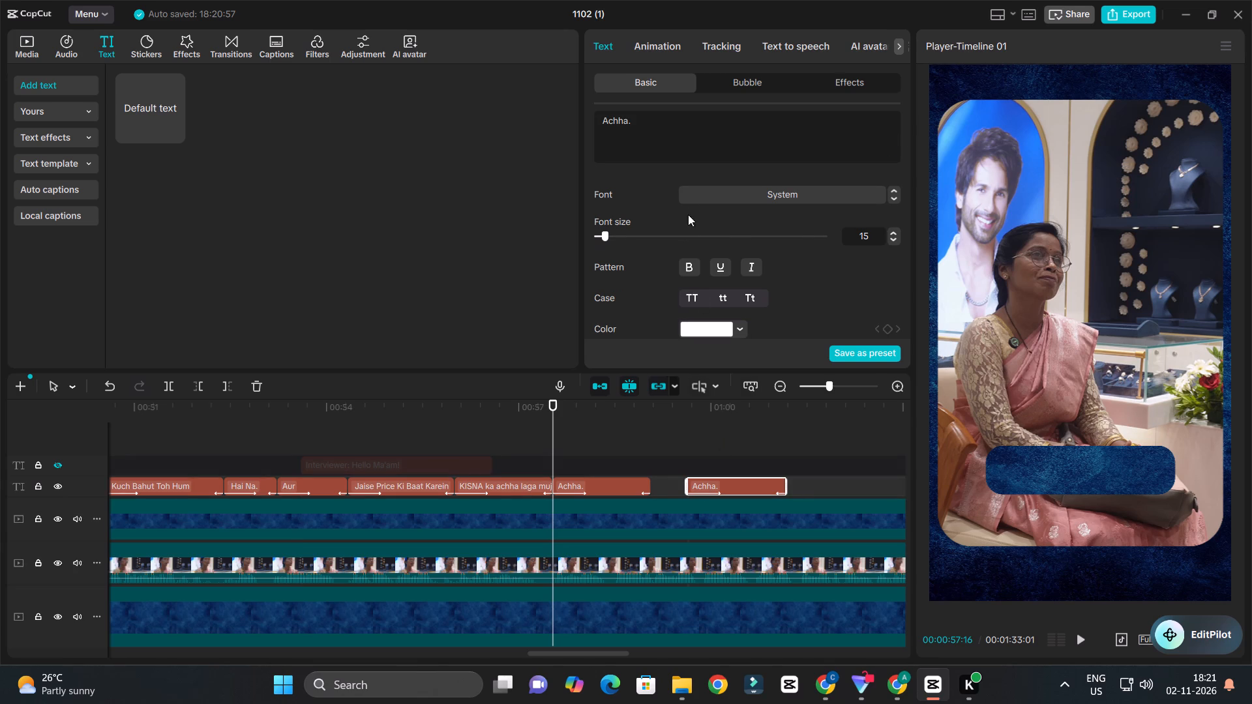
left_click(685, 152)
key("ctrl+a")
key("ctrl+v")
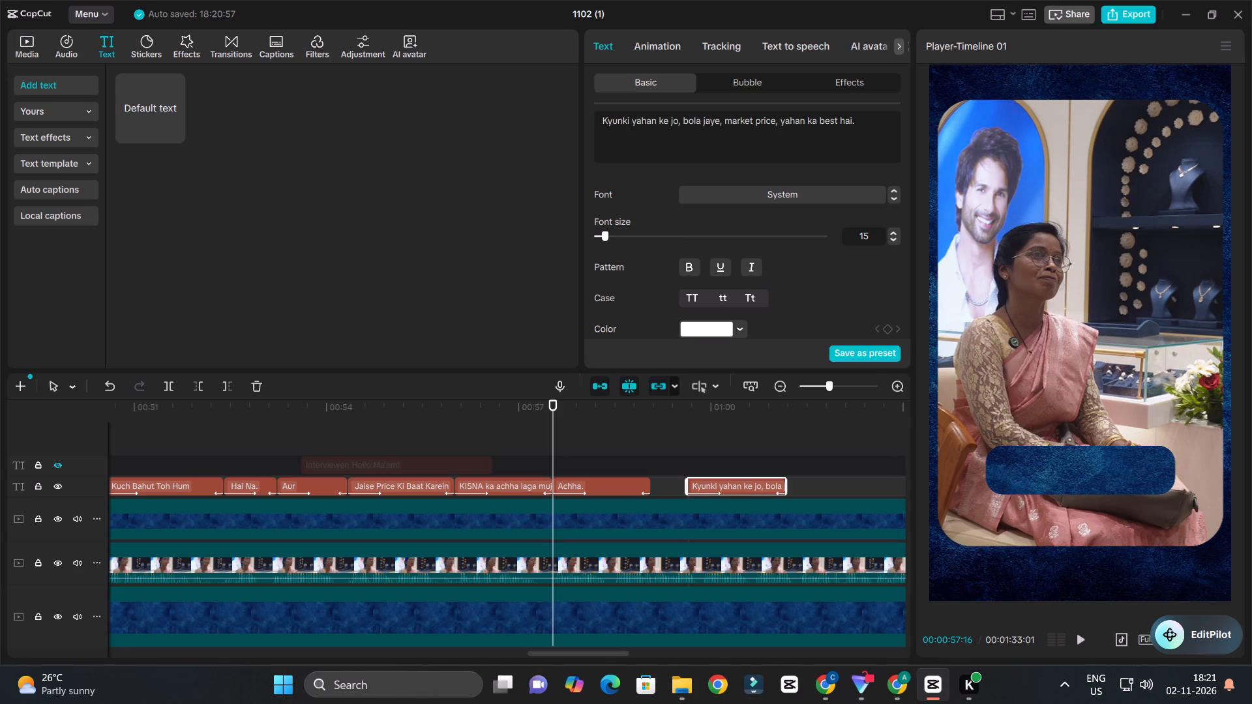
Play back the "Achha." caption and scale it up slightly inside the blue box.
left_click(540, 411)
key("space")
scroll(666, 441, "up", 3, "ctrl")
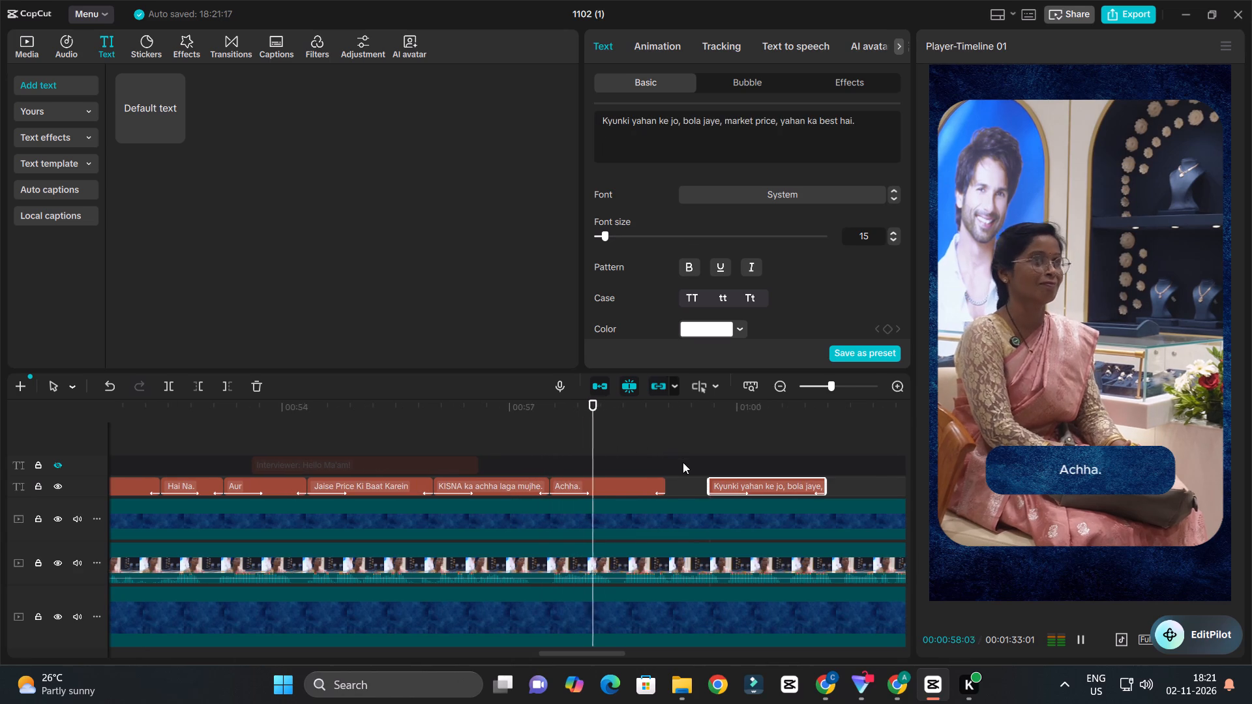
key("space")
left_click(641, 488)
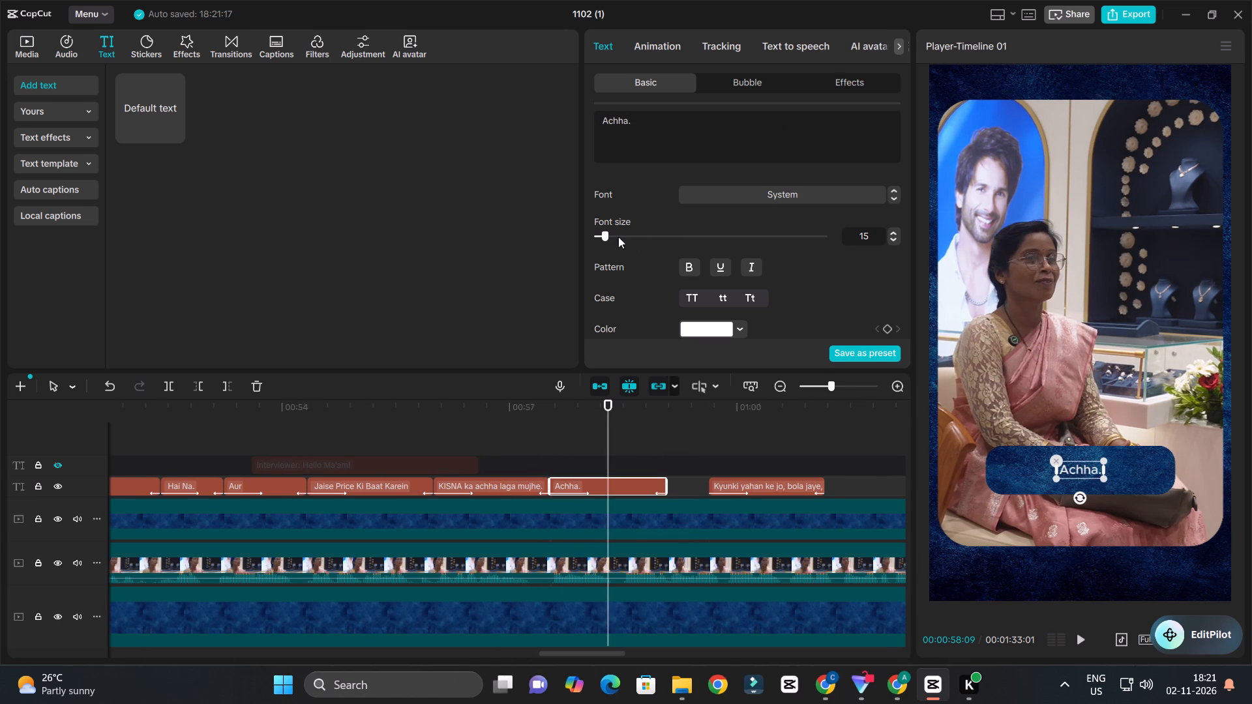
left_click_drag(1105, 480, 1122, 488)
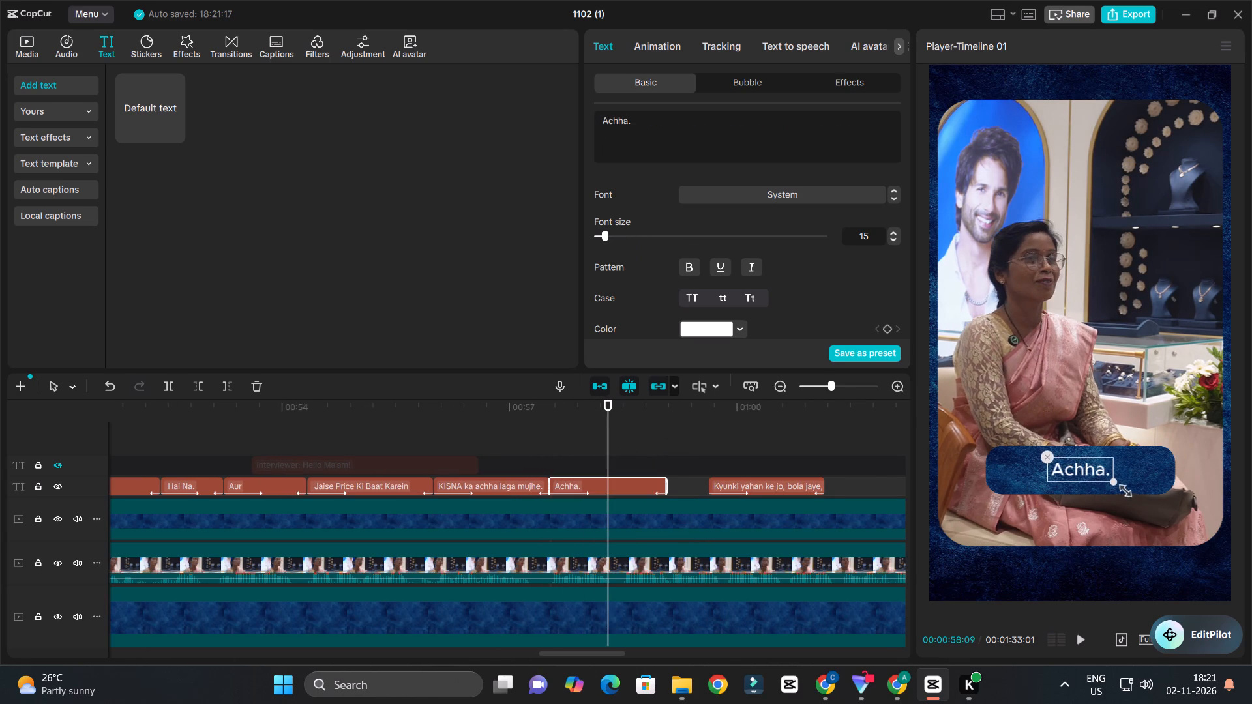
left_click_drag(1122, 488, 1121, 488)
Find where the spoken "Achha" ends and trim the end of its caption to 00:58:16.
key("space")
key("space")
left_click(614, 414)
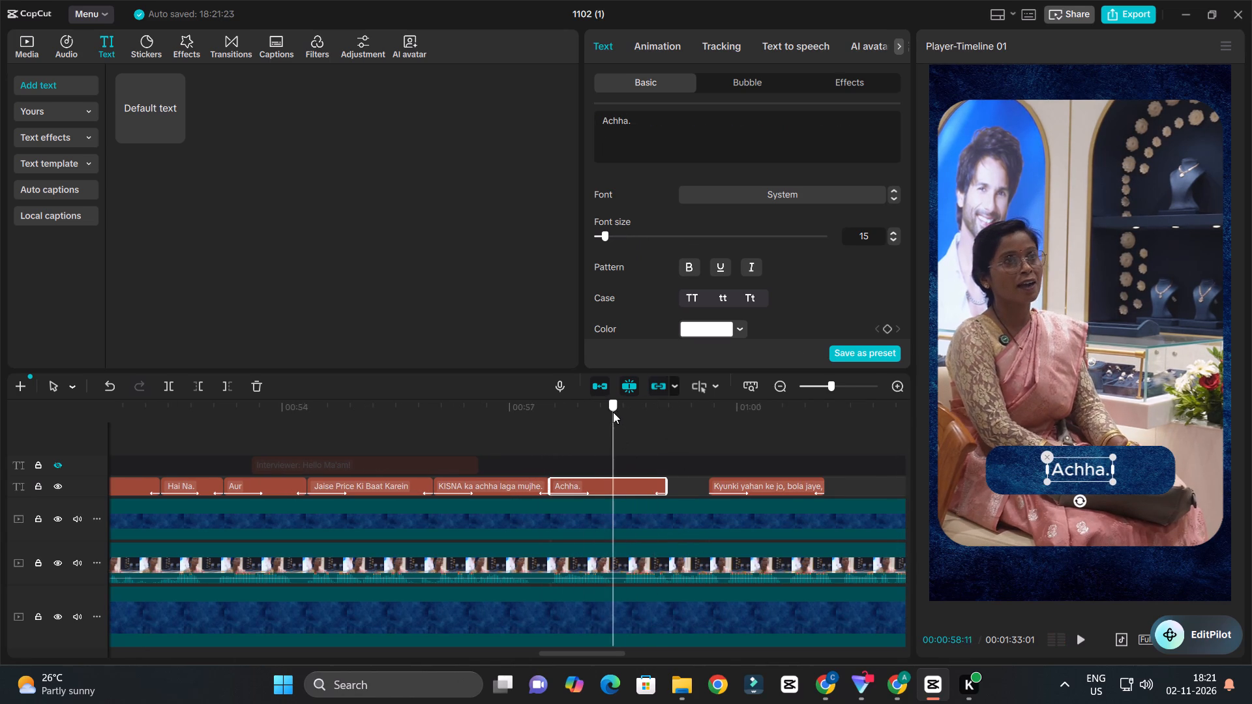
key("space")
key("space")
left_click_drag(636, 417, 626, 448)
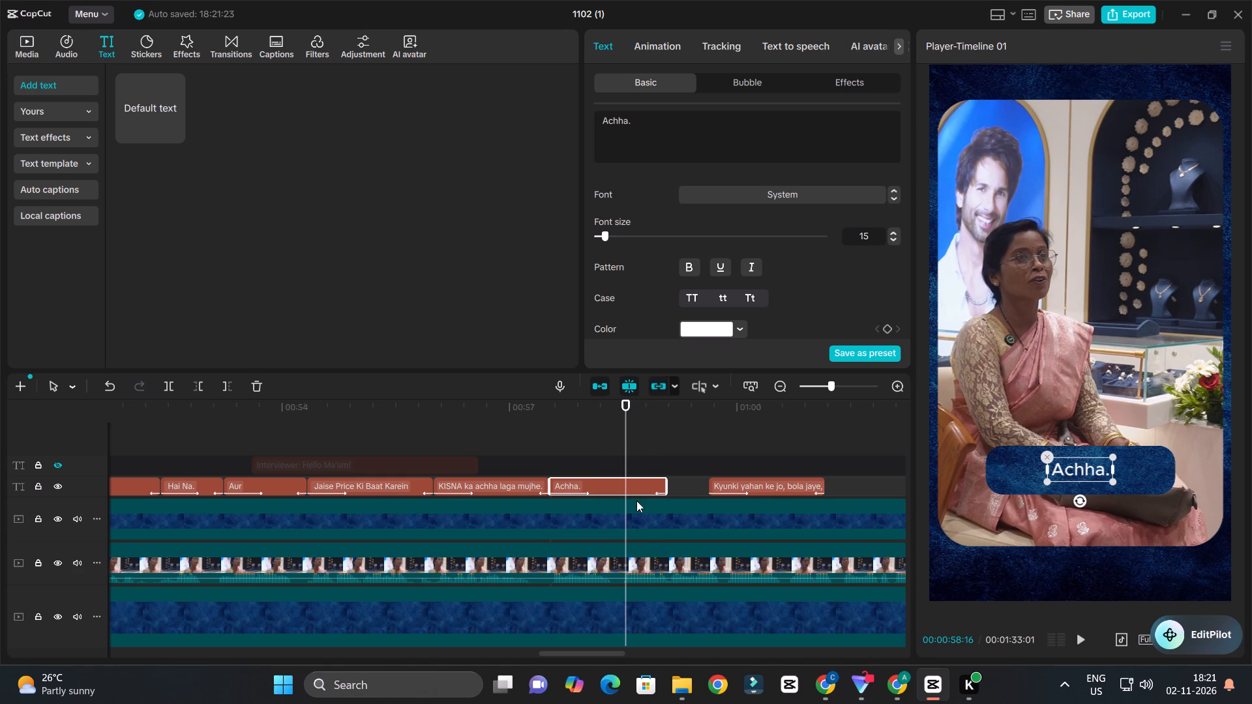
left_click(640, 484)
key("w")
Move the "Kyunki yahan ke jo" caption directly after "Achha.", starting at 00:58:16.
left_click_drag(750, 482, 692, 485)
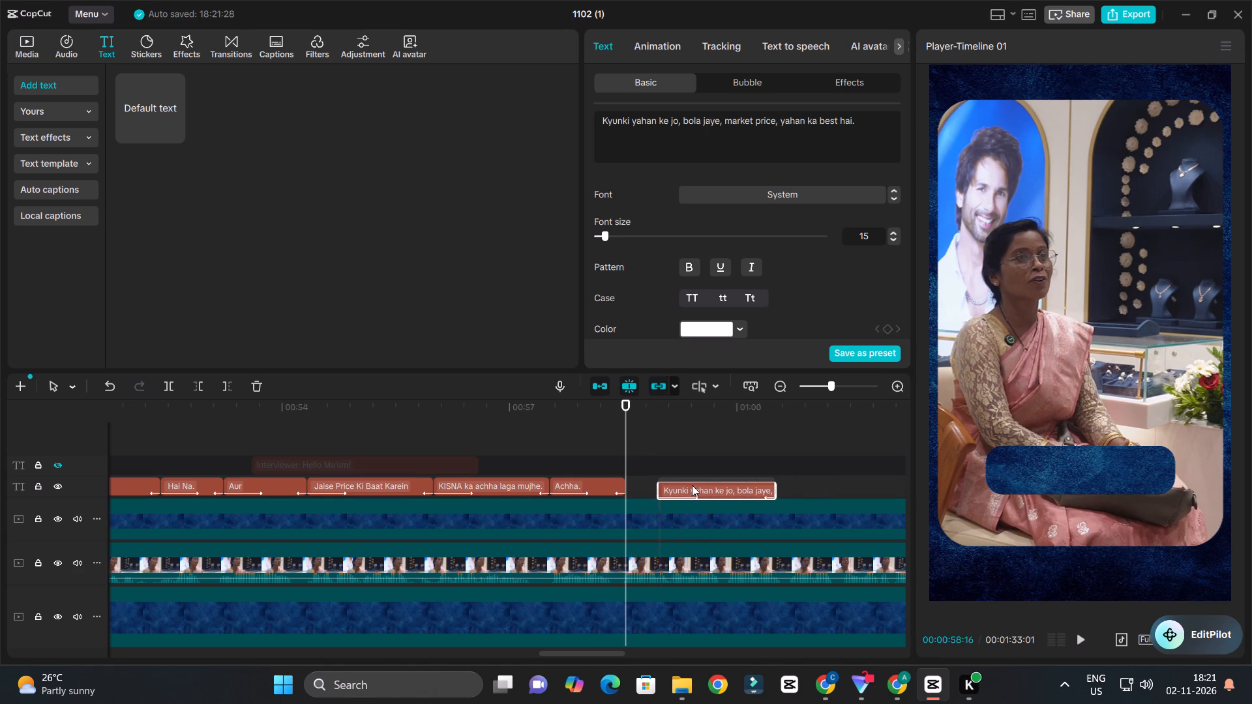
left_click_drag(692, 485, 667, 484)
Listen to the customer's line and shorten the last caption to "Kyunki yahan ke jo, bola jaye,".
key("space")
scroll(677, 473, "down", 8, "ctrl")
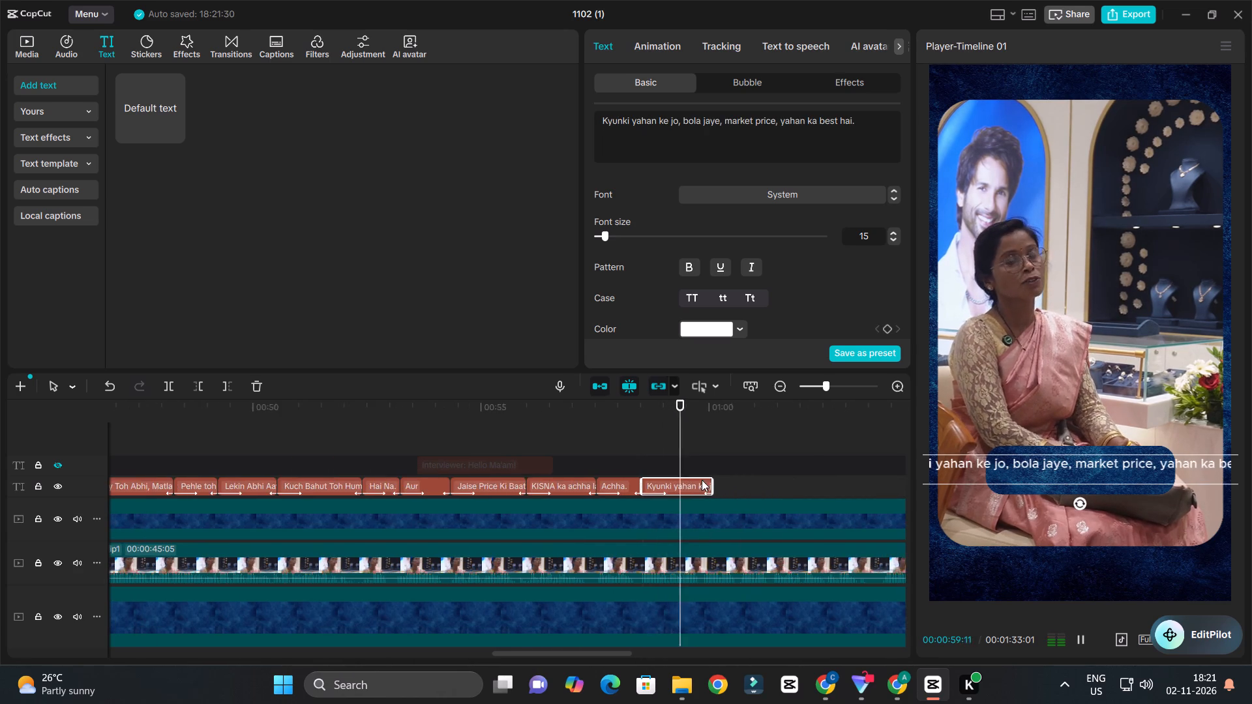
scroll(751, 493, "up", 3, "ctrl")
scroll(751, 493, "down", 7, "ctrl")
key("space")
key("space")
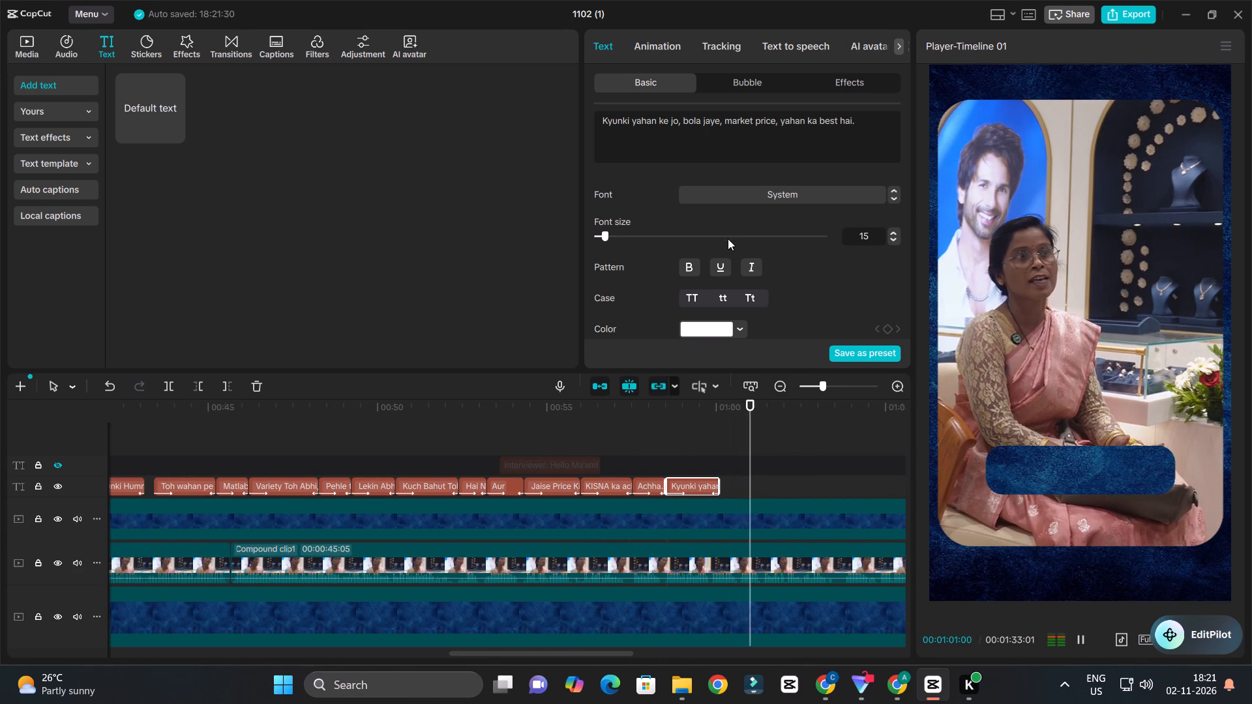
key("space")
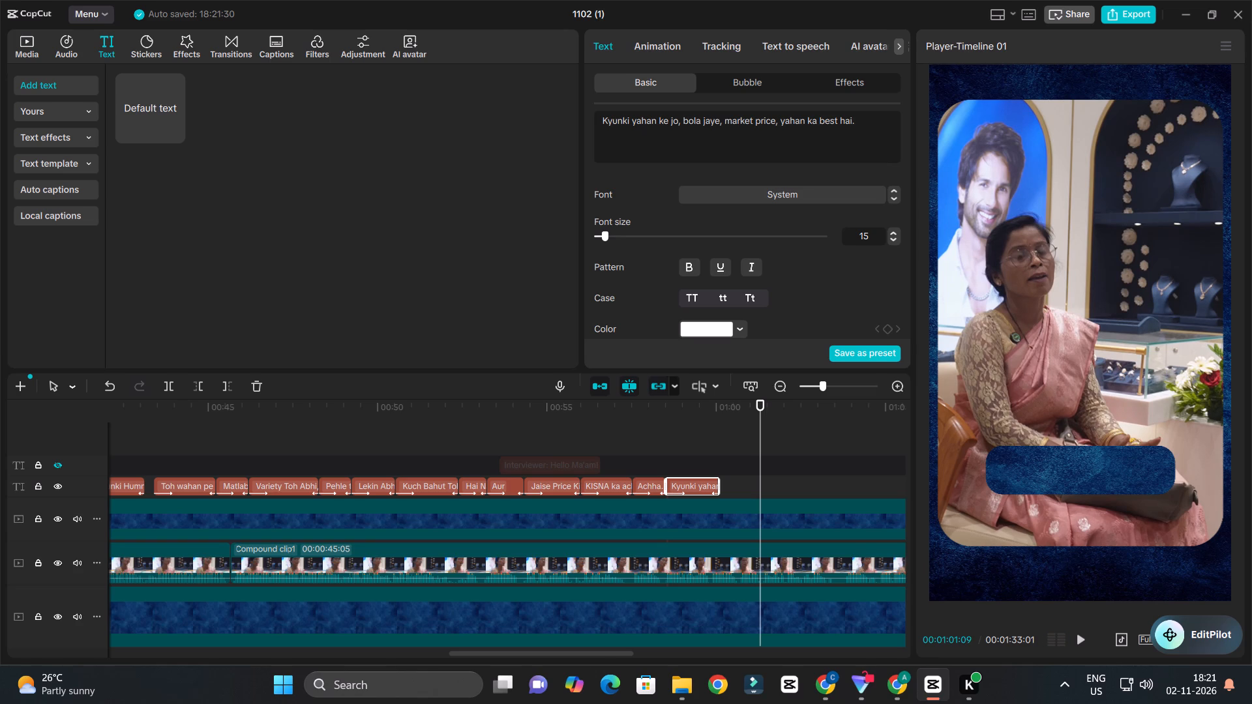
left_click_drag(721, 125, 866, 127)
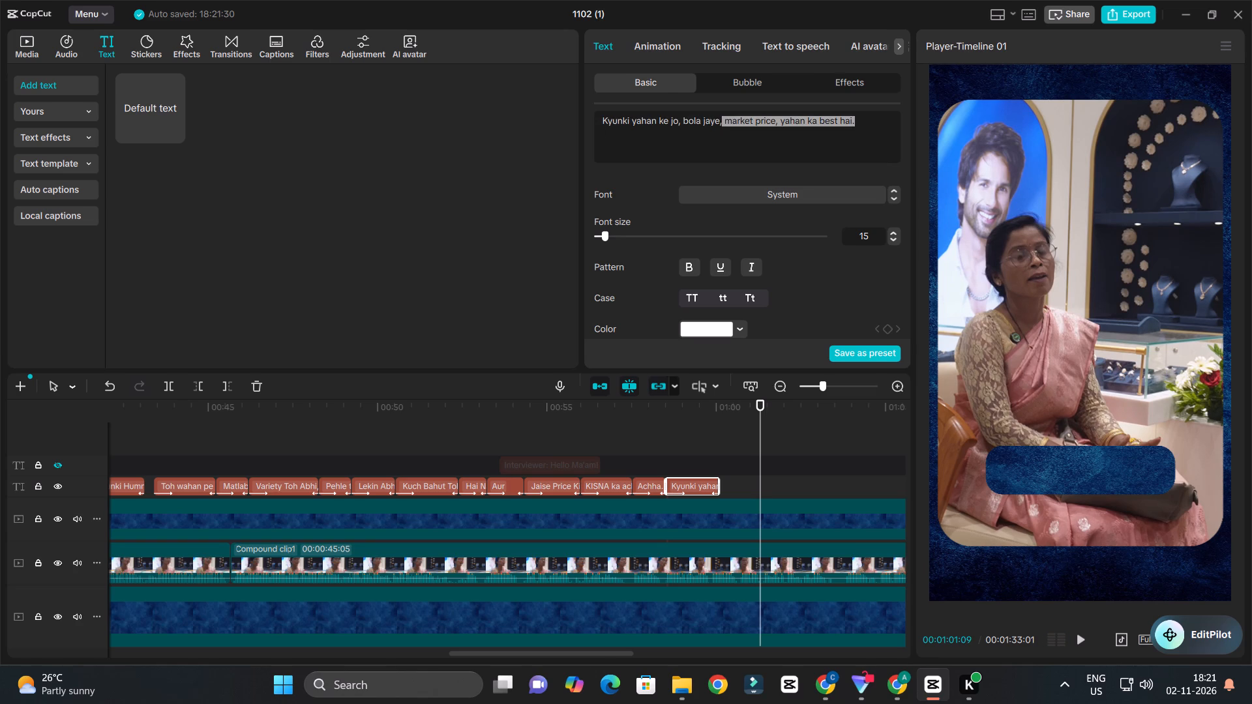
key("BackSpace")
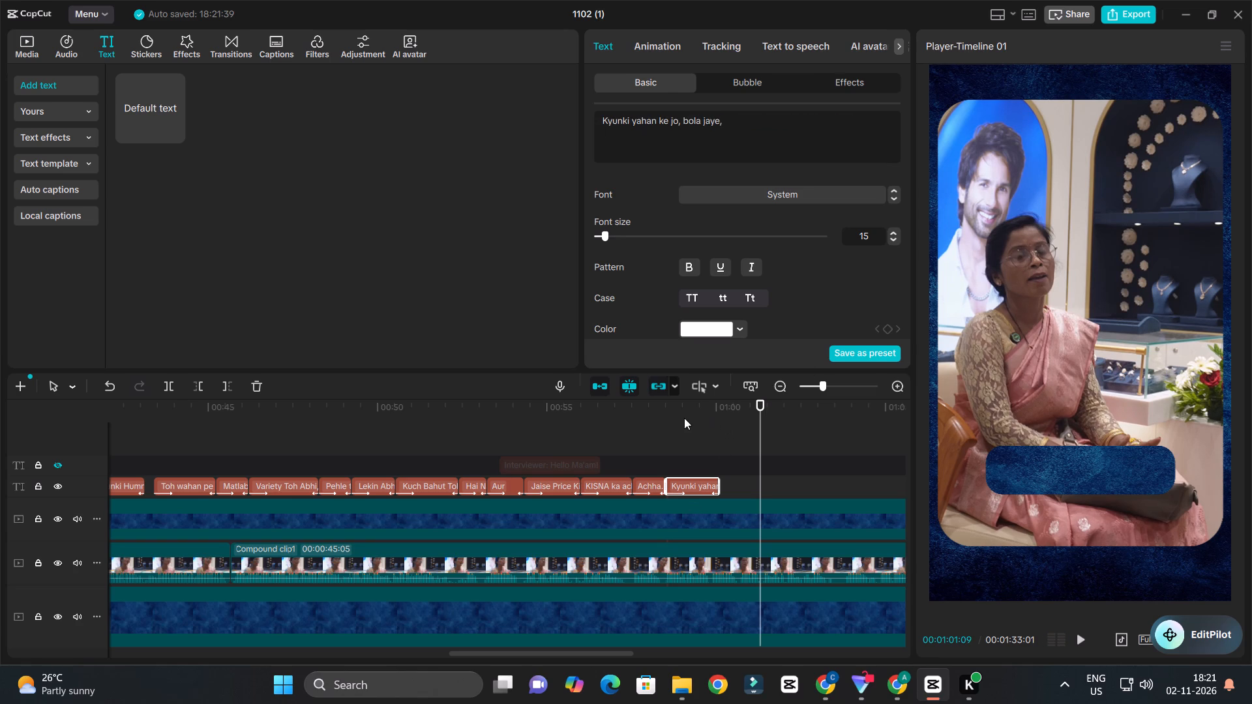
Preview the shortened caption and split it into two lines, "Kyunki yahan ke jo" and "bola jaye,", removing the comma between them.
left_click(672, 415)
key("space")
scroll(798, 466, "up", 3, "ctrl")
key("space")
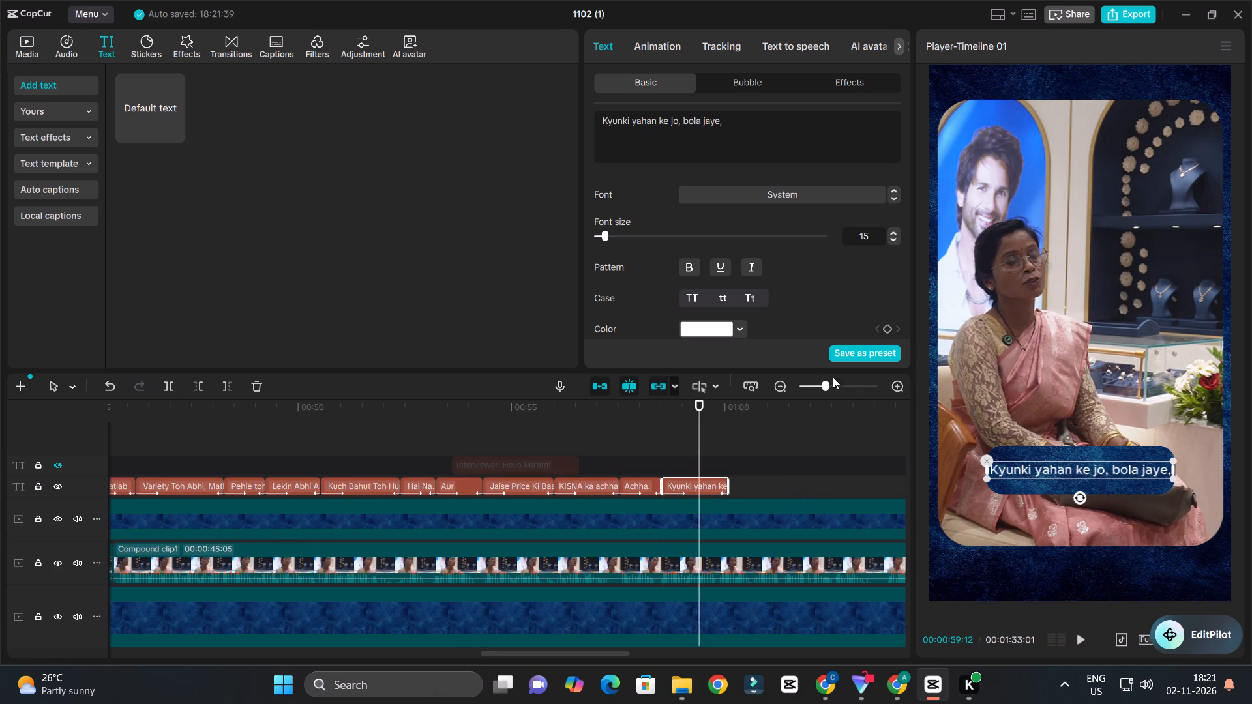
left_click(679, 123)
key("Return")
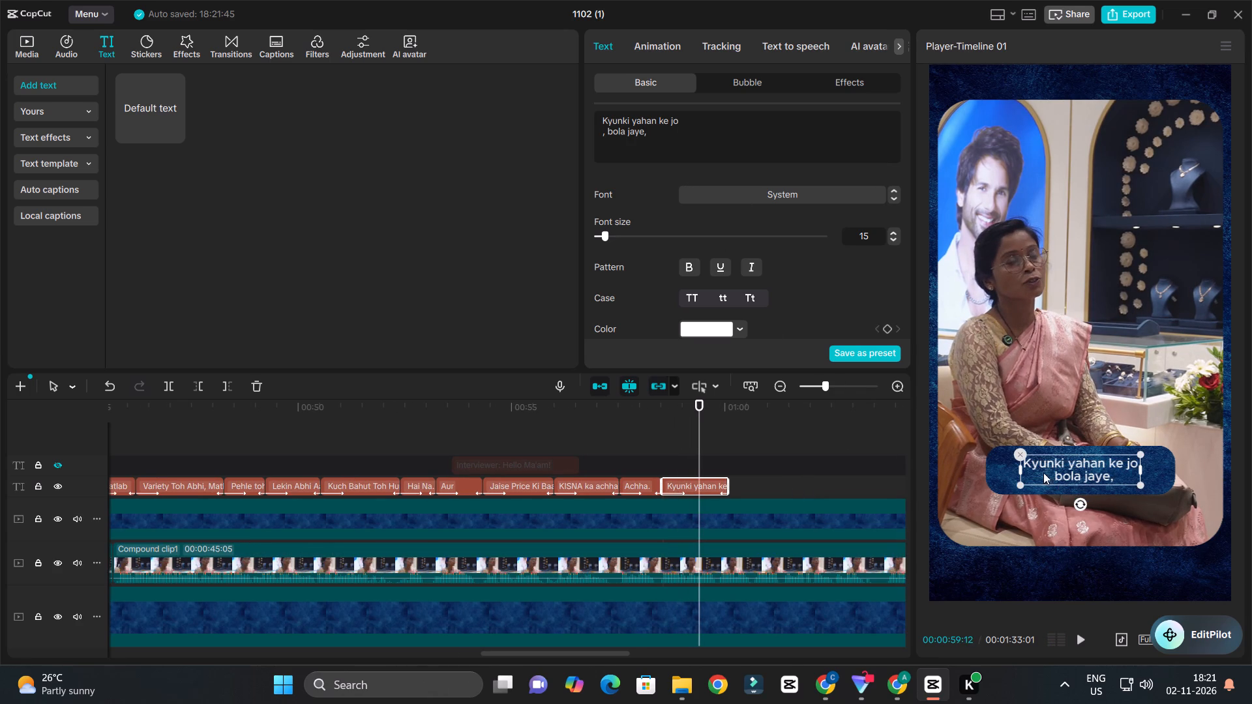
left_click(608, 136)
key("BackSpace")
key("BackSpace")
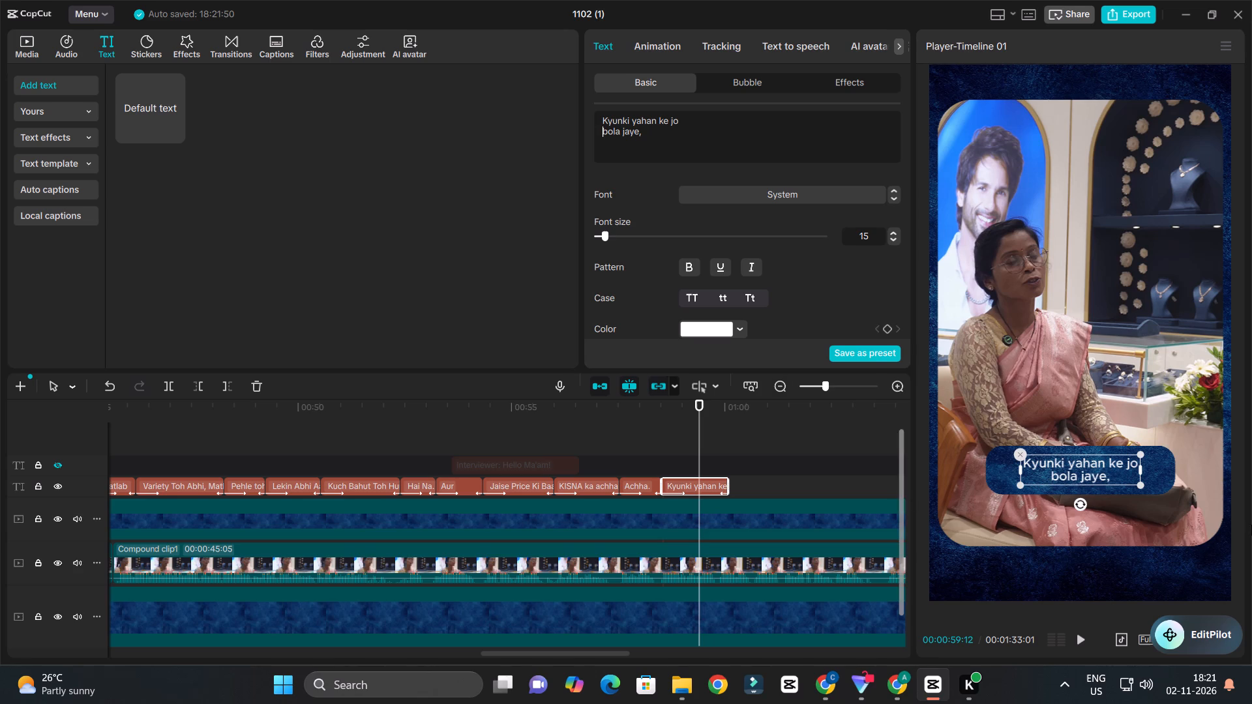
Scale up the two-line caption slightly to fill the blue box and set it to title case.
left_click_drag(1142, 486, 1163, 503)
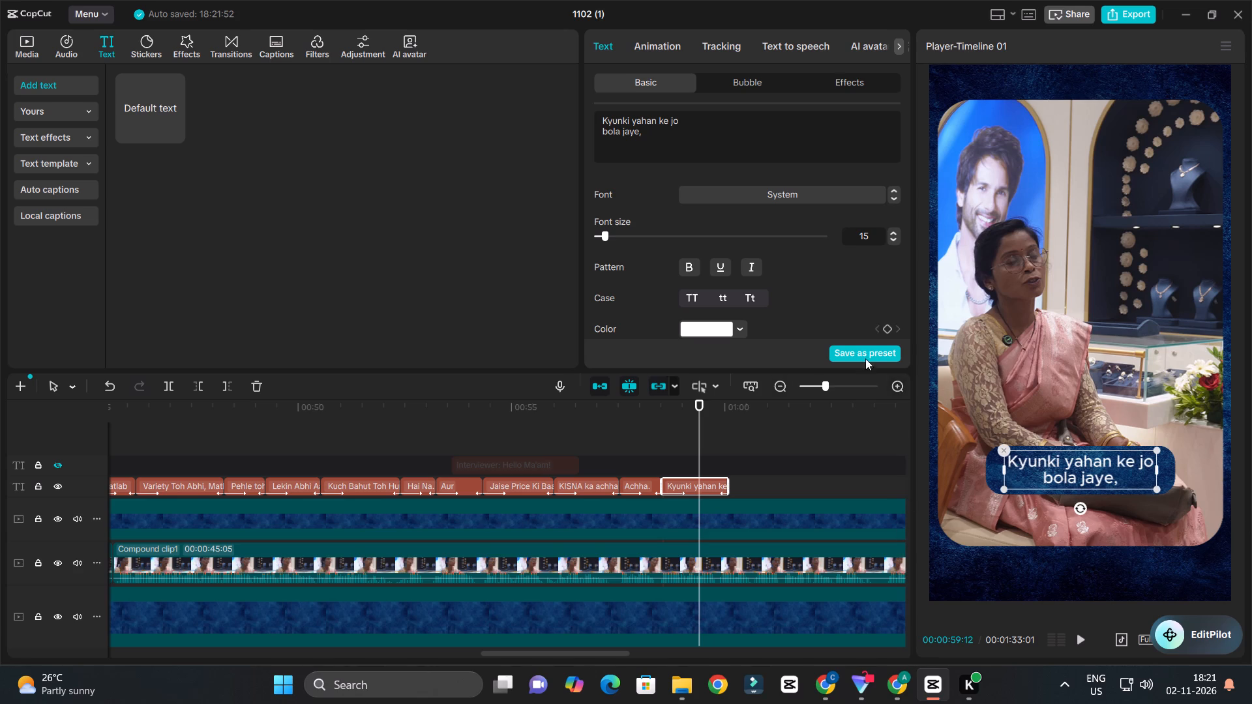
left_click(751, 291)
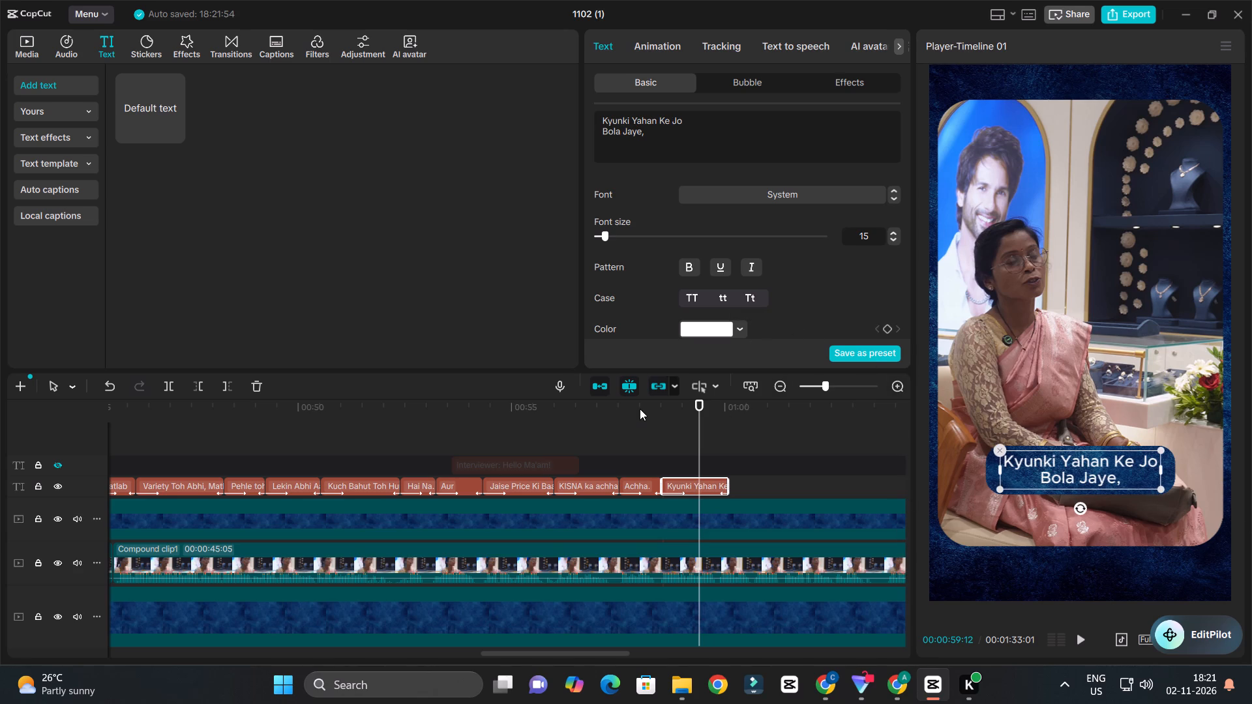
Listen to the line and extend the "Kyunki Yahan Ke Jo / Bola Jaye," caption so it ends at about 00:01:01.
left_click(644, 407)
key("space")
scroll(683, 471, "down", 4, "ctrl")
scroll(732, 493, "up", 4, "ctrl")
scroll(732, 493, "down", 7, "ctrl")
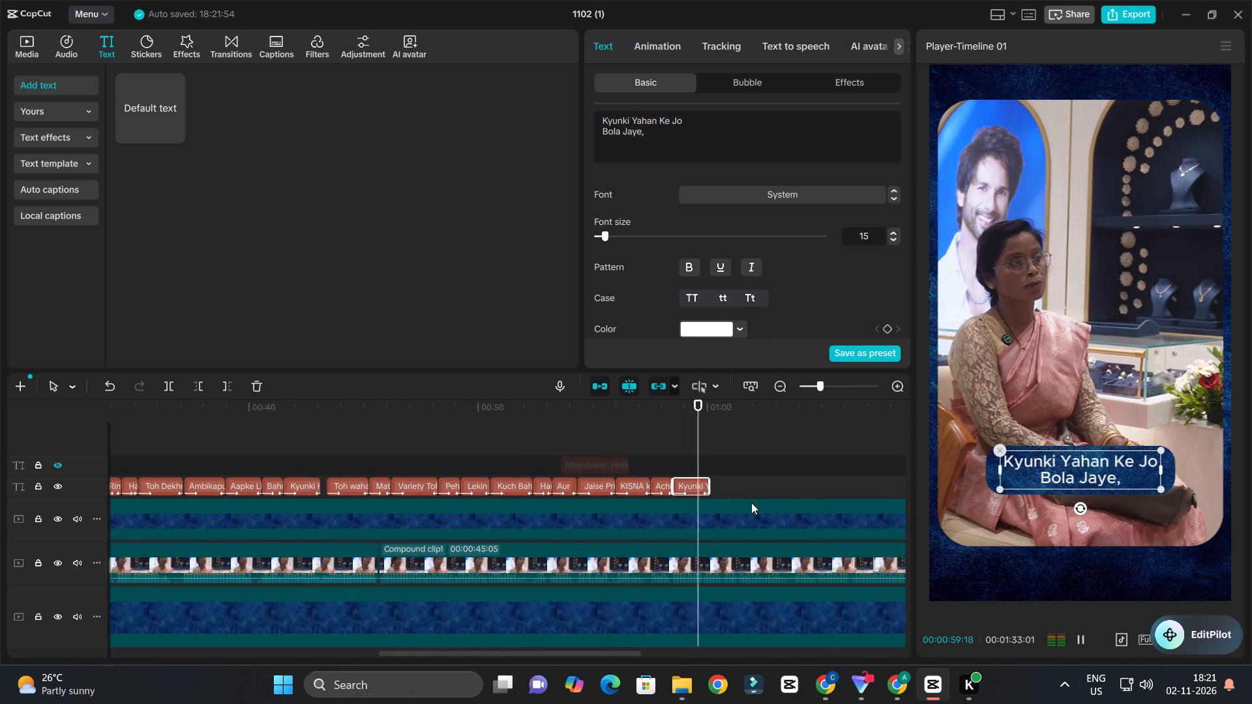
scroll(797, 506, "up", 6, "ctrl")
key("space")
left_click_drag(711, 488, 760, 495)
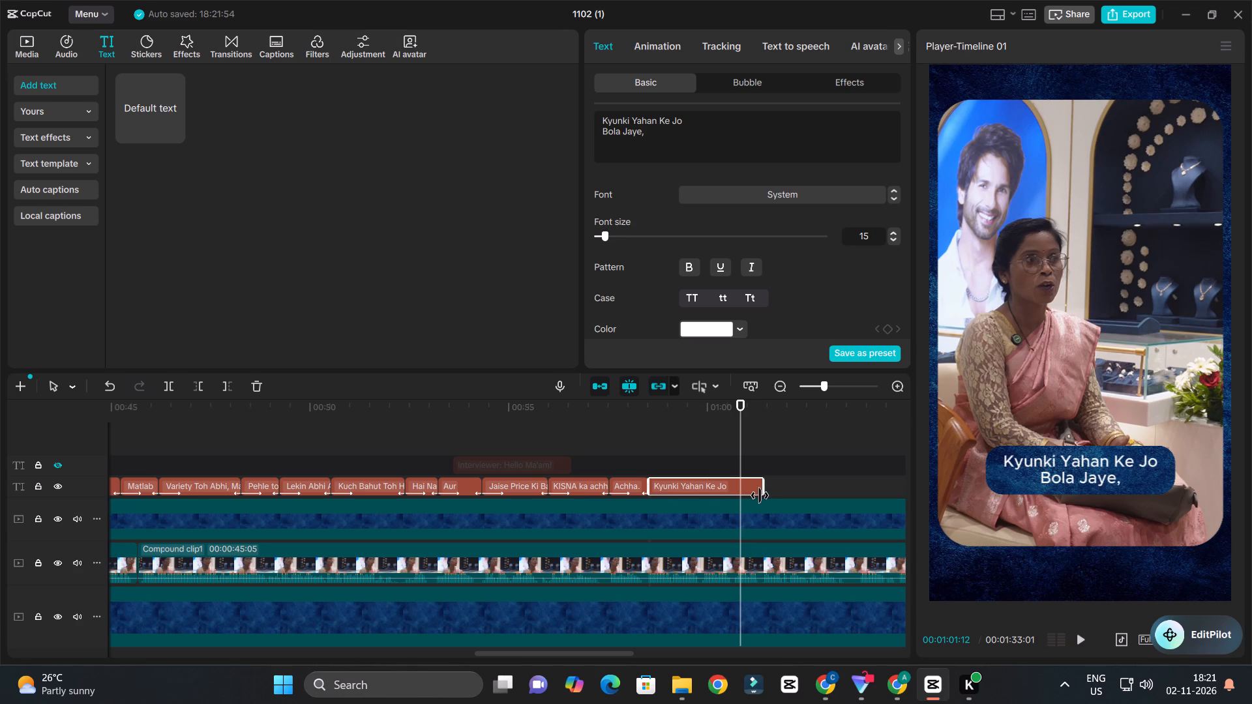
left_click_drag(760, 495, 760, 495)
key("space")
scroll(793, 500, "up", 7, "ctrl")
key("space")
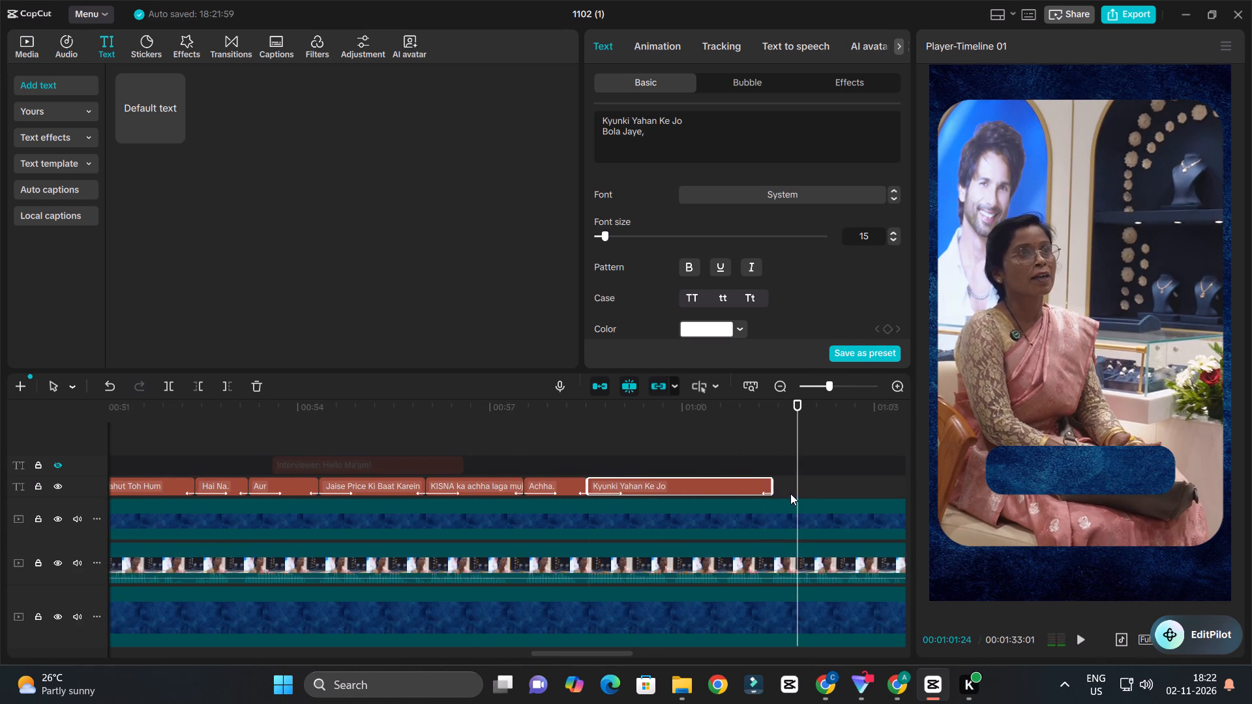
Listen to the following words and place a duplicate of the "Kyunki Yahan Ke Jo" caption directly after the original.
scroll(788, 493, "down", 9, "ctrl")
key("space")
scroll(796, 490, "down", 5, "ctrl")
key("space")
left_click_drag(767, 484, 857, 480, "alt")
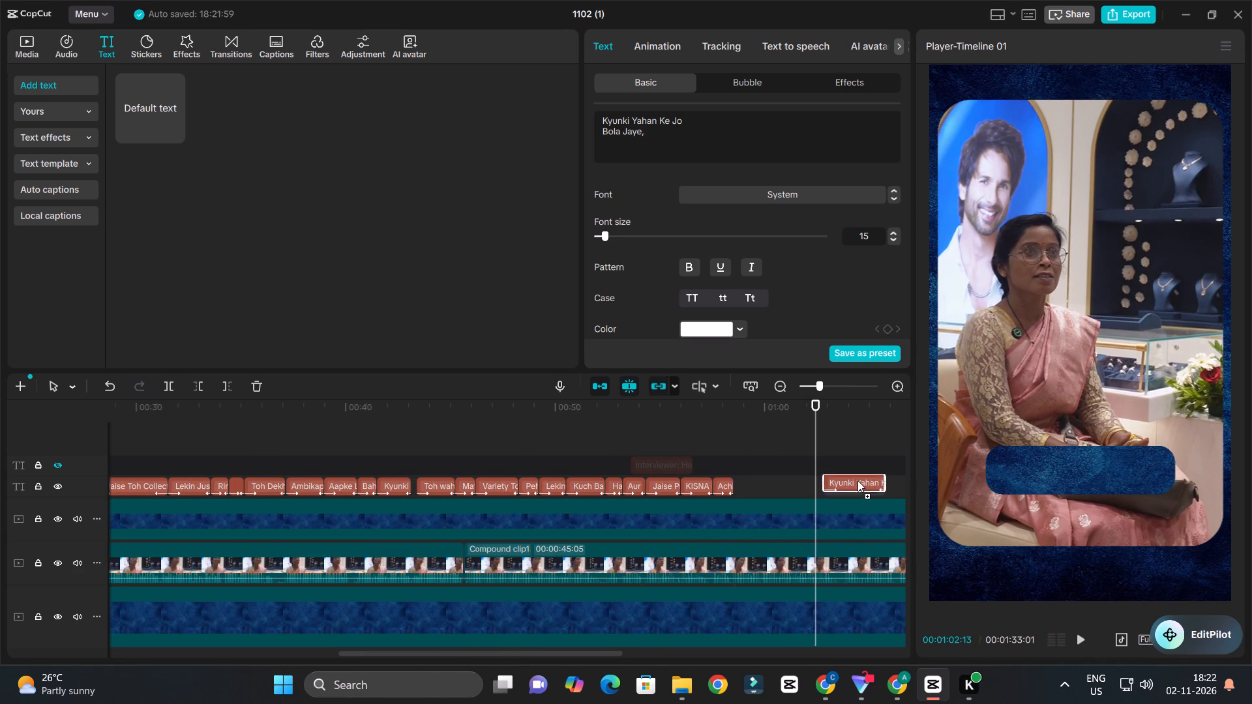
left_click_drag(857, 480, 848, 480, "alt")
scroll(848, 486, "up", 4, "ctrl")
left_click_drag(842, 484, 815, 486)
left_click(815, 486)
Replace the duplicate's text with the copied transcript line, trimmed to "market price, yahan ka best hai.".
left_click(667, 147)
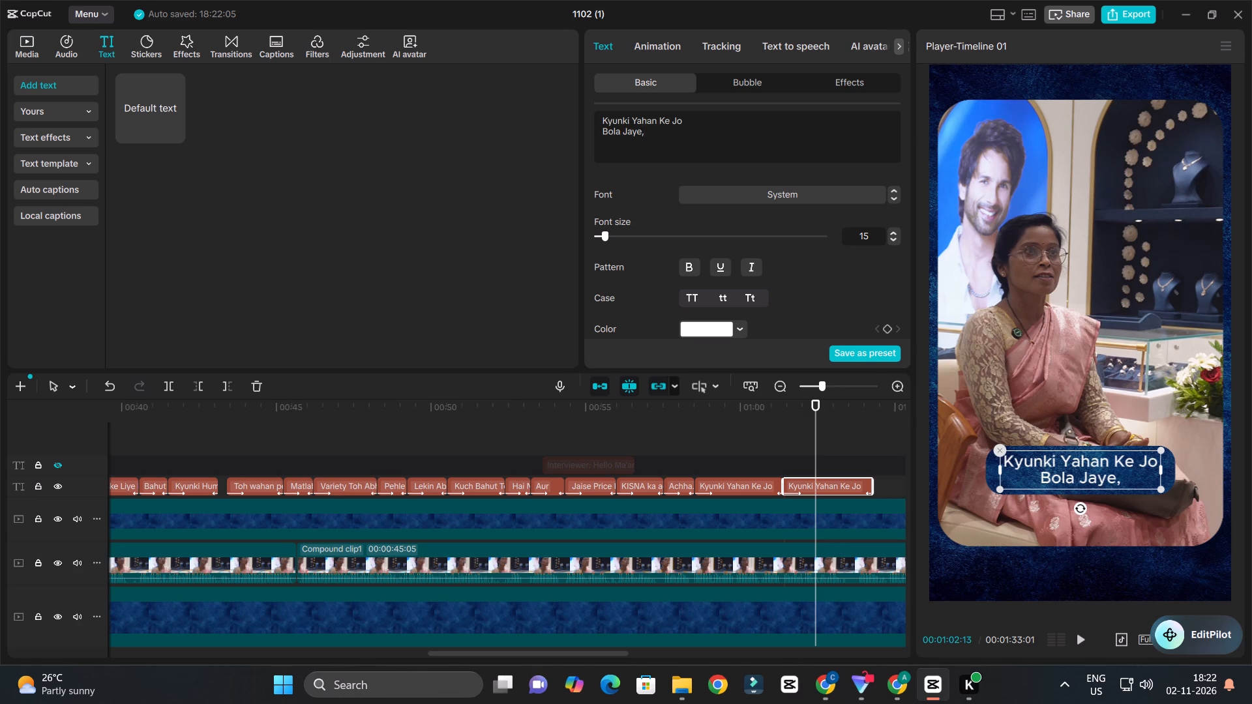
key("ctrl+a")
key("ctrl+v")
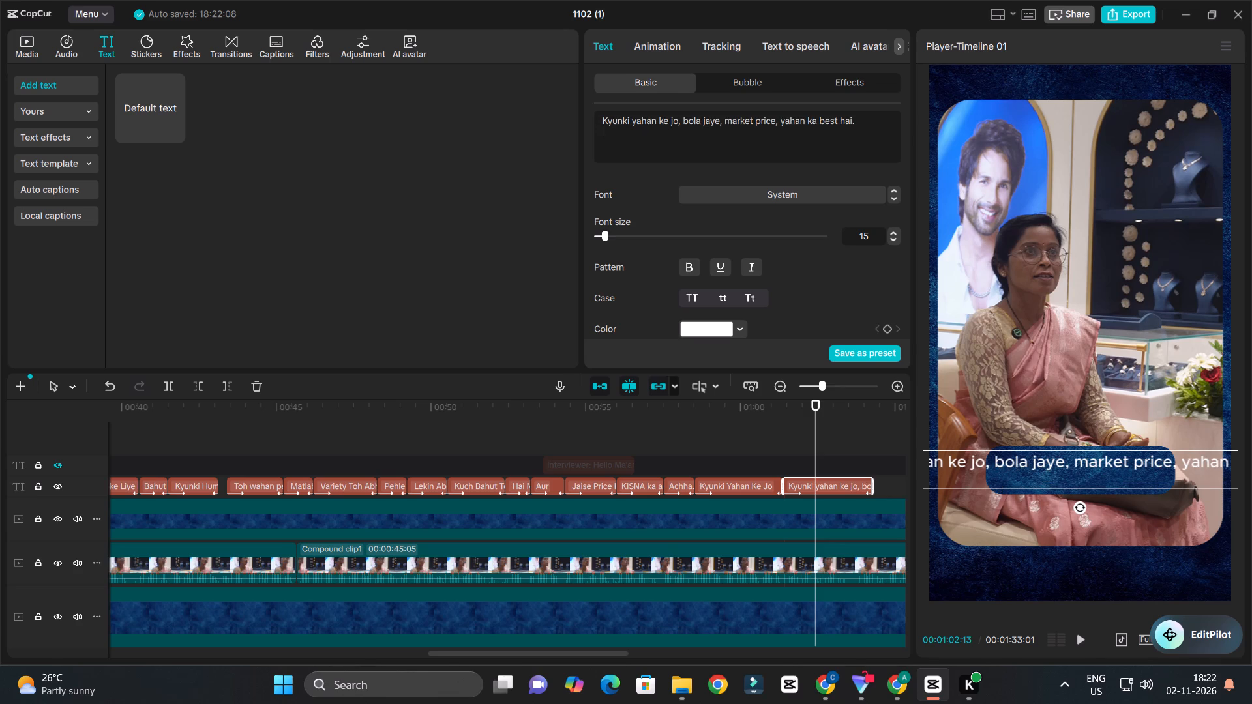
left_click_drag(723, 125, 538, 126)
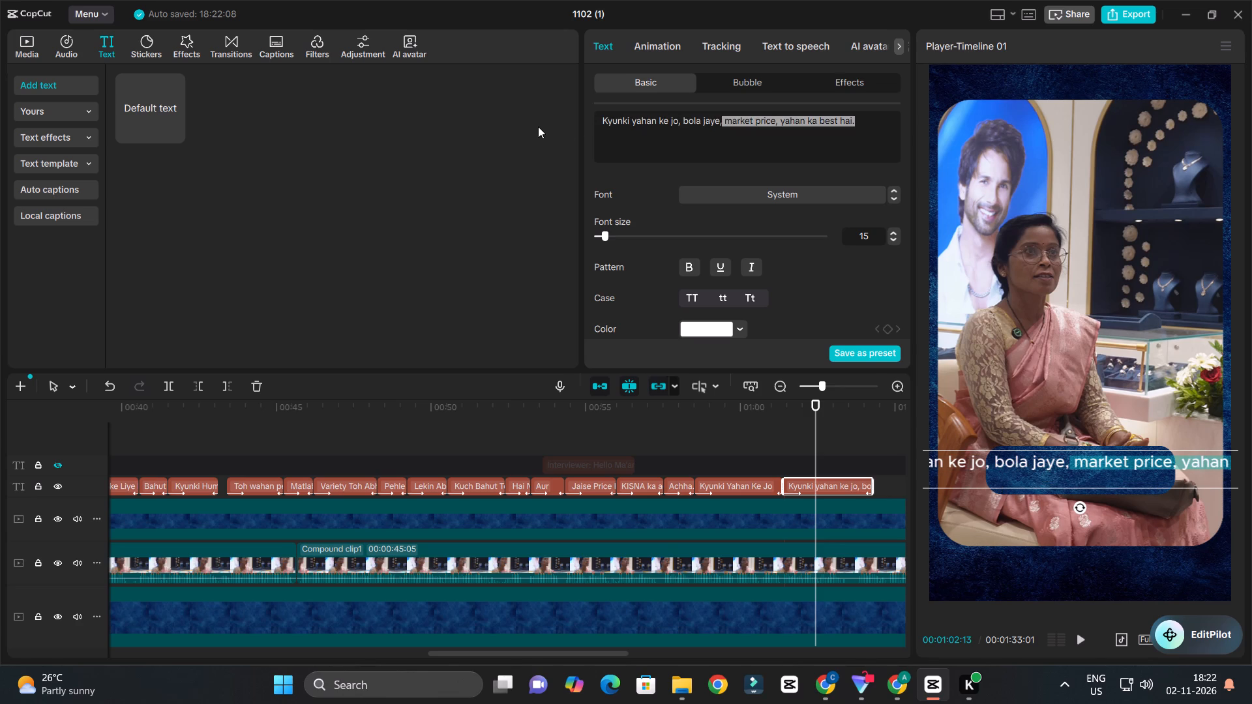
left_click_drag(662, 136, 680, 136)
left_click_drag(724, 120, 625, 126)
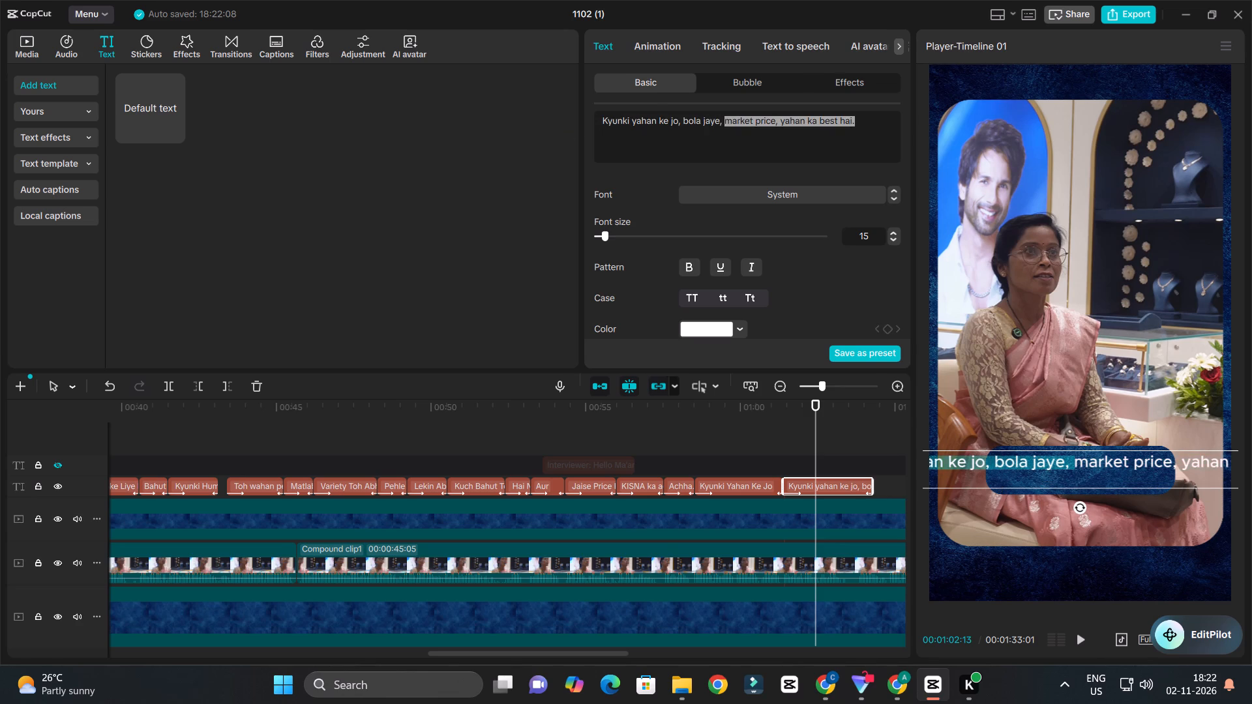
left_click_drag(625, 126, 604, 115)
key("BackSpace")
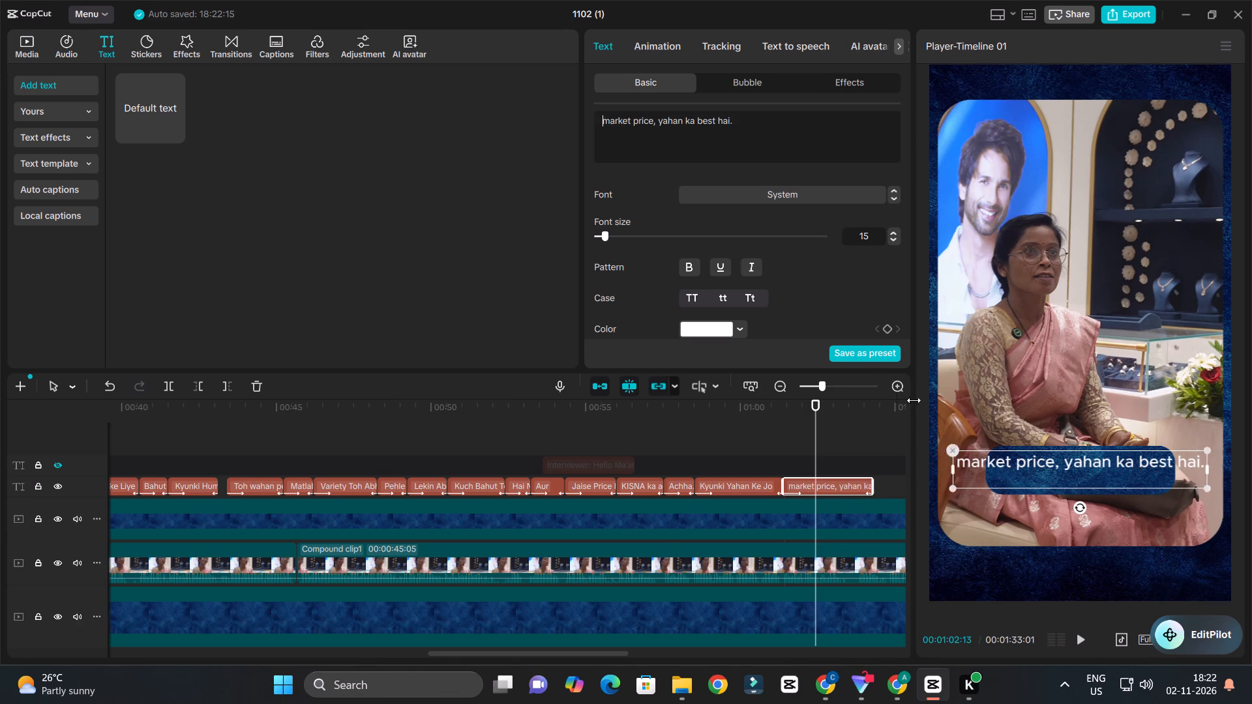
Split the caption into "market price," and "yahan ka best hai.", set it to title case and lower it slightly within the blue box.
left_click(655, 129)
left_click(655, 125)
key("Return")
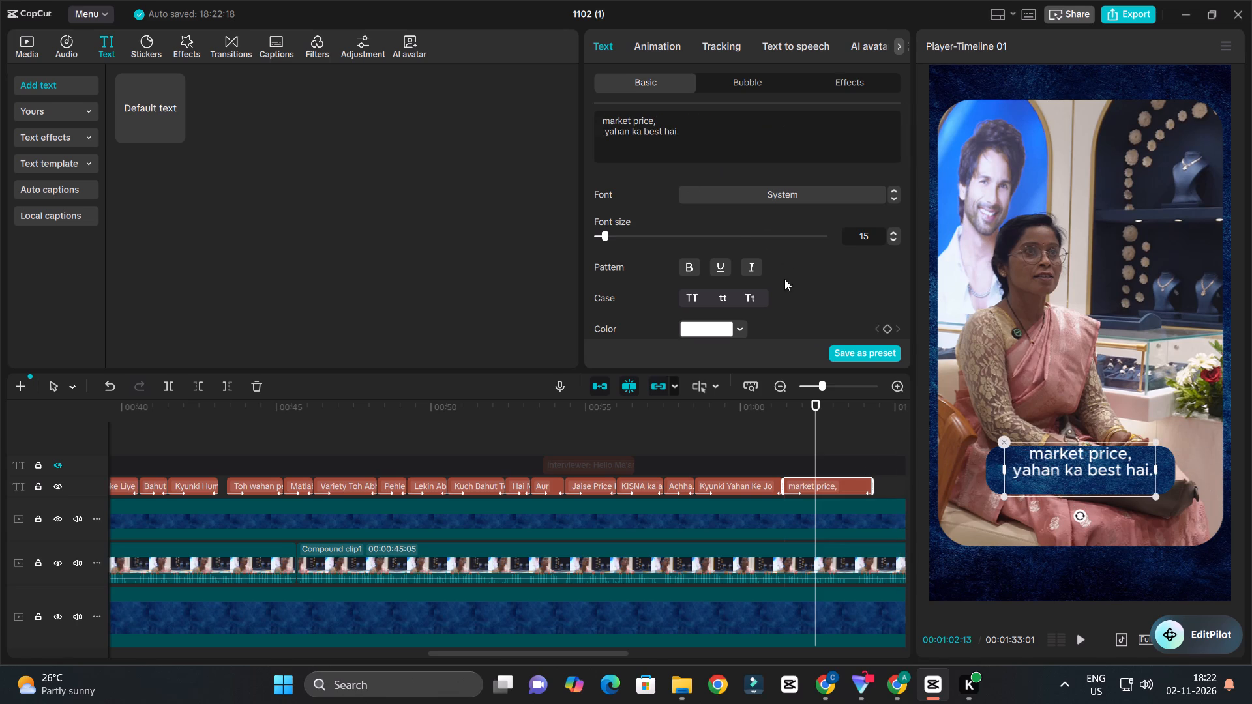
left_click(745, 297)
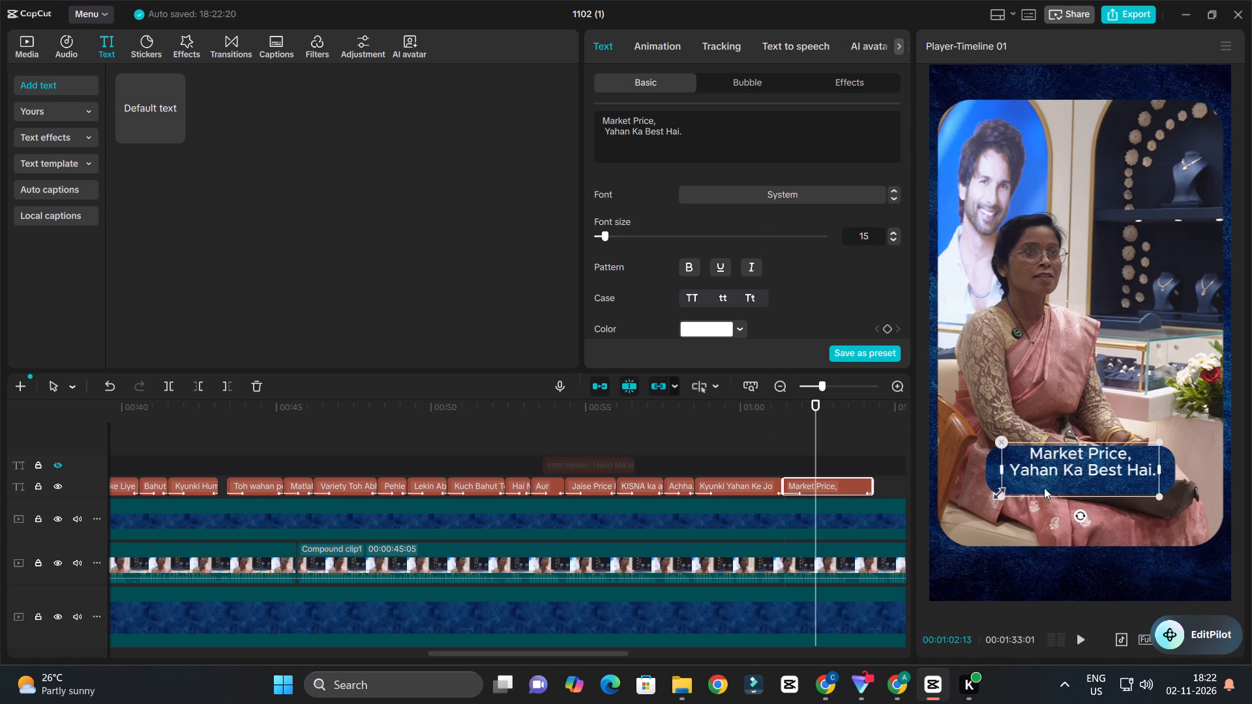
left_click_drag(1091, 470, 1088, 478)
Preview the two-line caption against the speech and remove the comma after "Market Price".
left_click(776, 406)
key("space")
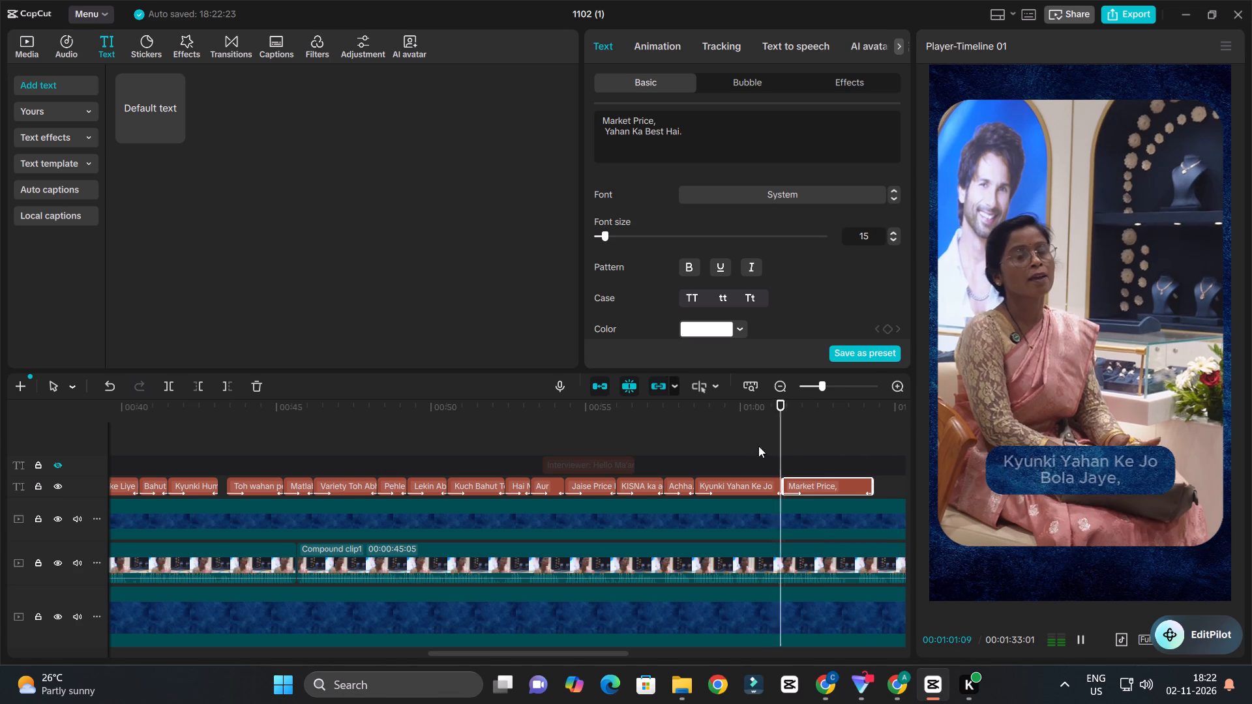
scroll(741, 457, "down", 12, "ctrl")
scroll(684, 494, "up", 8, "ctrl")
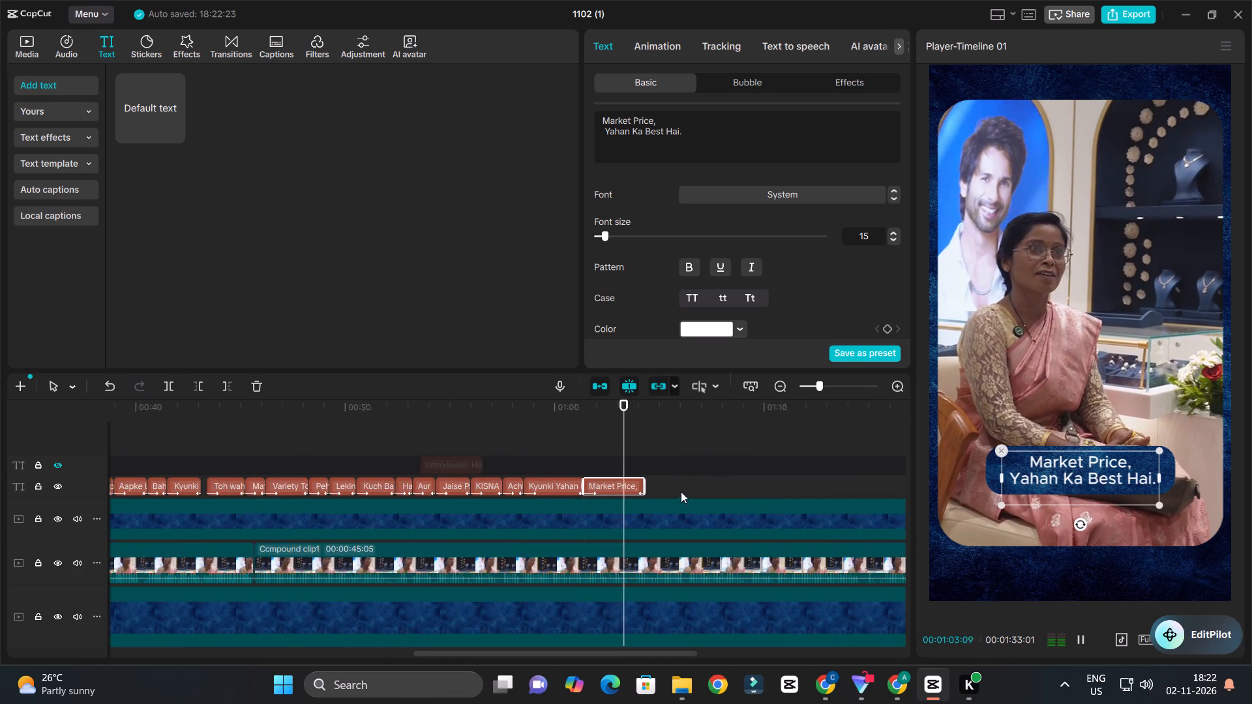
scroll(681, 491, "up", 3, "ctrl")
key("space")
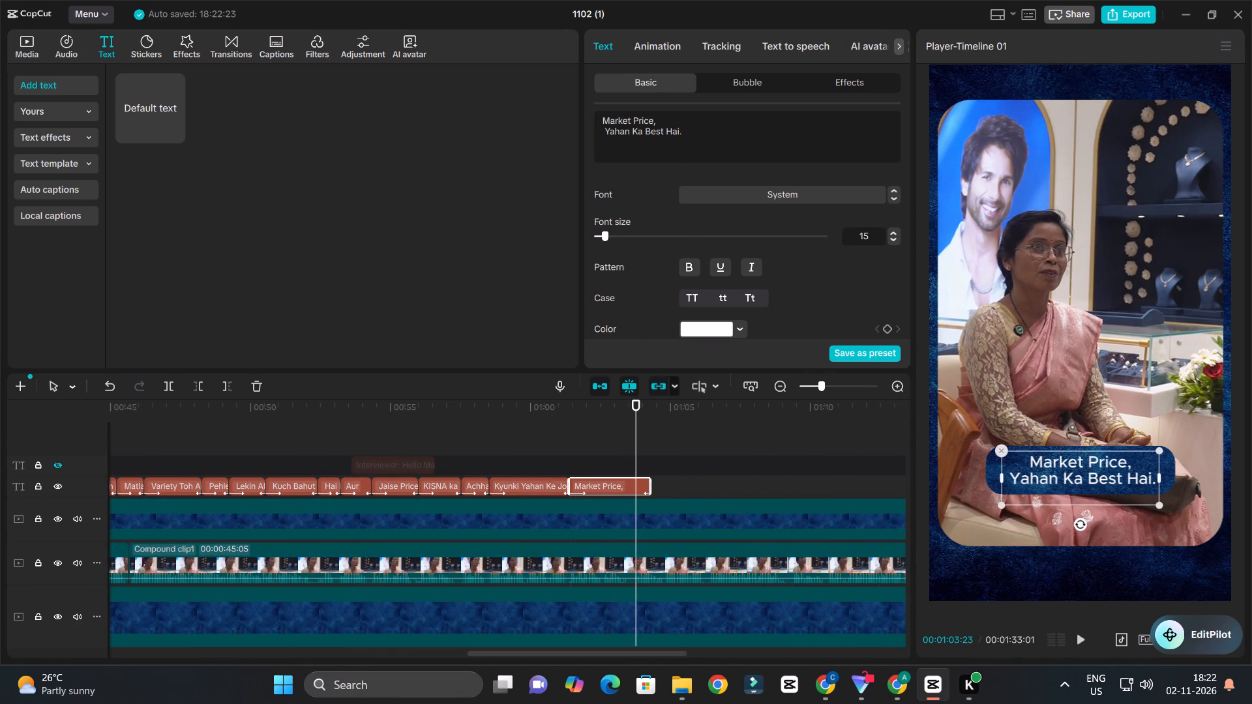
left_click(658, 121)
key("BackSpace")
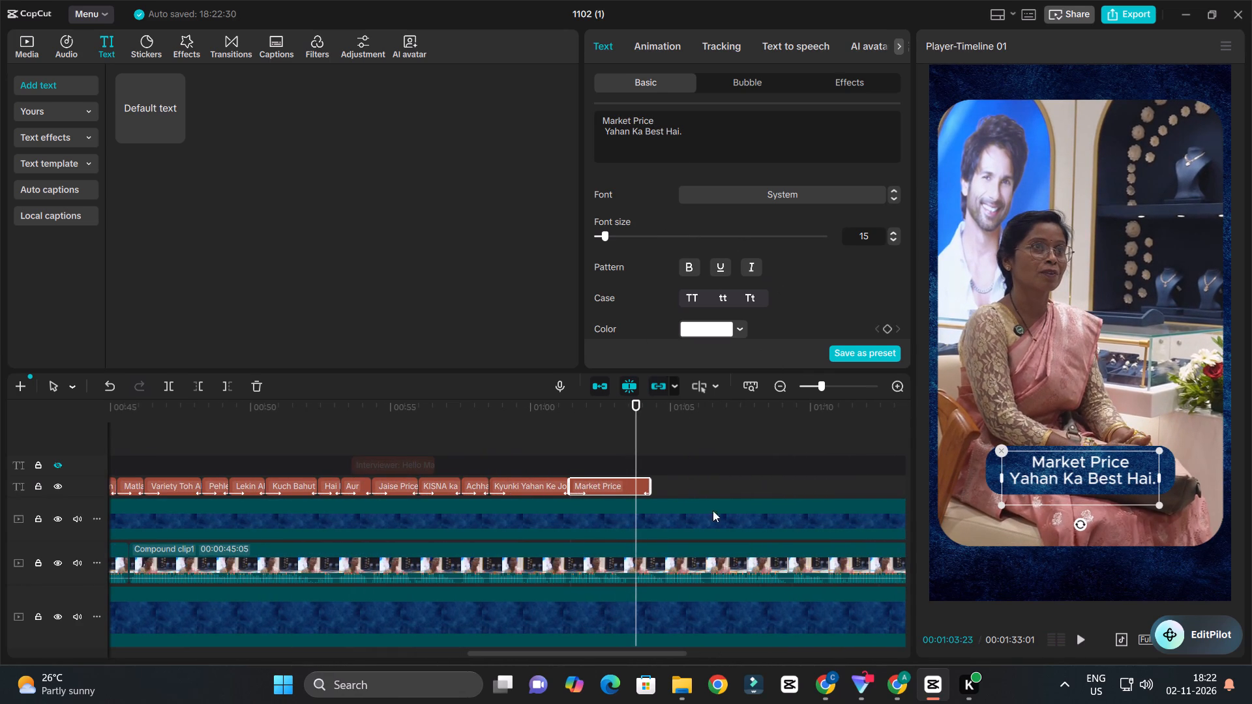
Listen to the end of the line and trim the end of the "Market Price" caption to 00:01:03:27.
left_click(593, 435)
key("space")
scroll(726, 471, "down", 4, "ctrl")
scroll(757, 492, "up", 2, "ctrl")
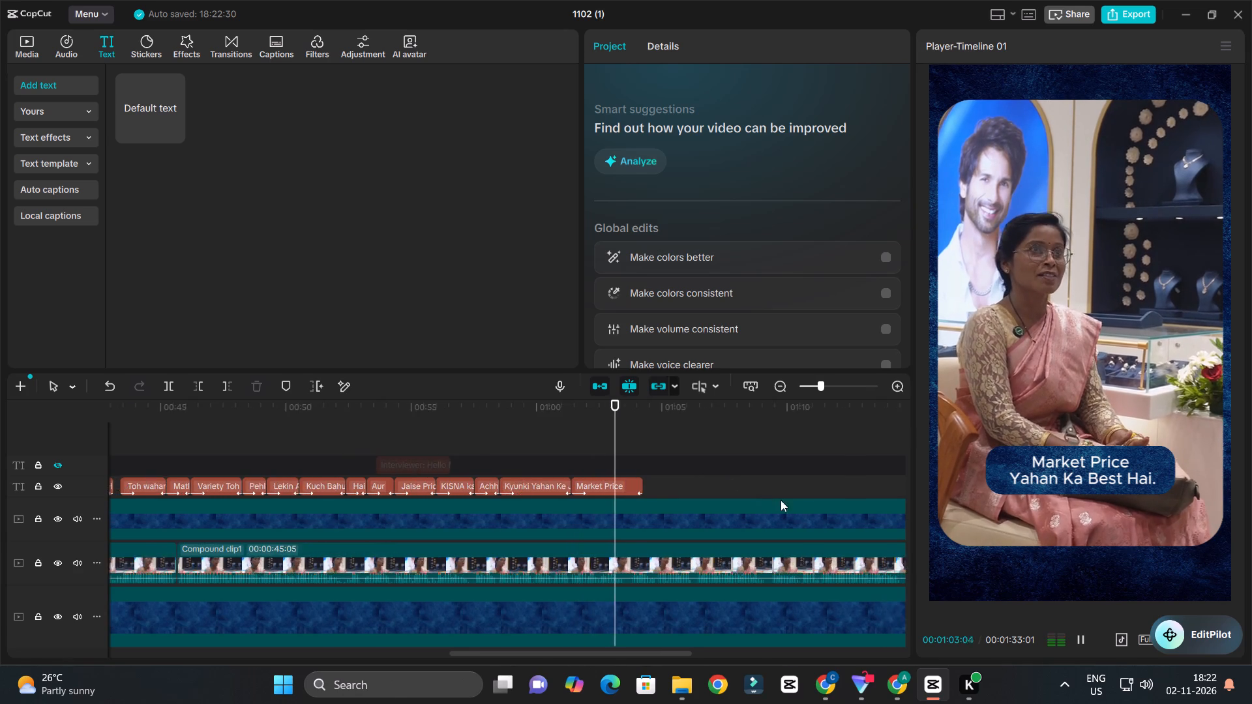
scroll(781, 500, "up", 4, "ctrl")
key("space")
key("space")
scroll(710, 485, "down", 3, "ctrl")
key("space")
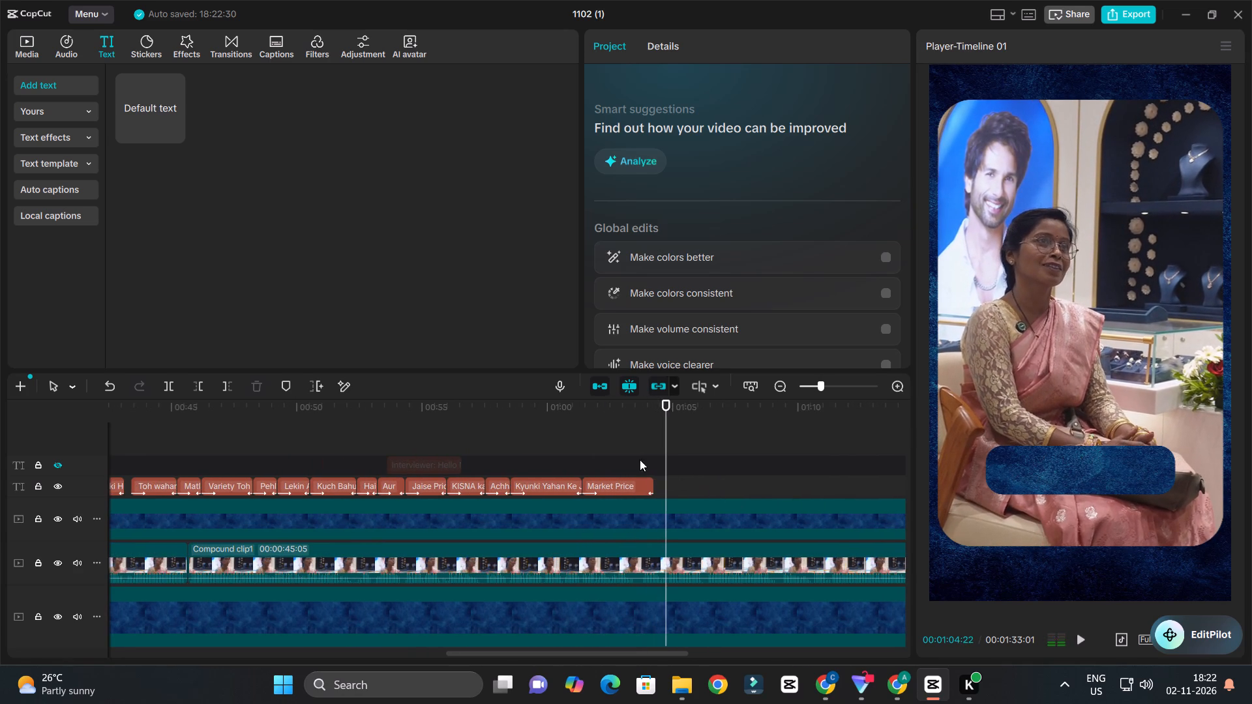
left_click_drag(652, 411, 645, 434)
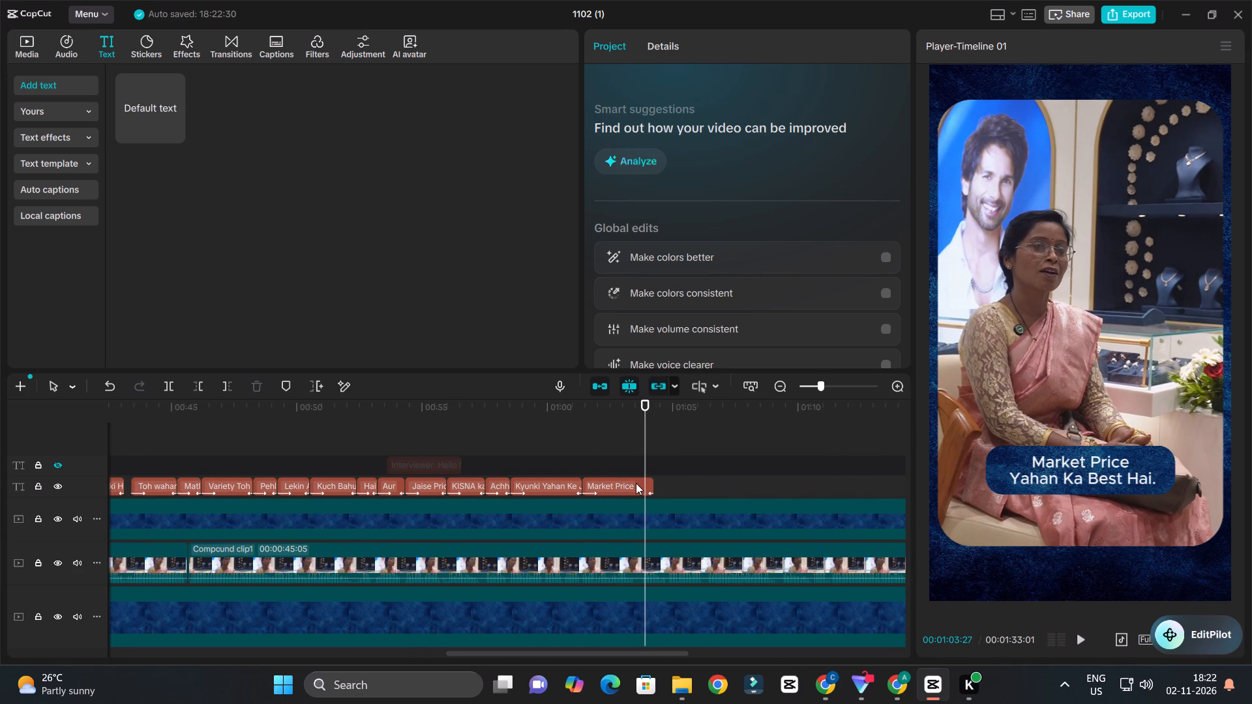
left_click(636, 484)
key("w")
Duplicate the "Market Price" caption and place the copy directly after the original, starting at 00:01:03:27.
left_click_drag(616, 478, 739, 476, "alt")
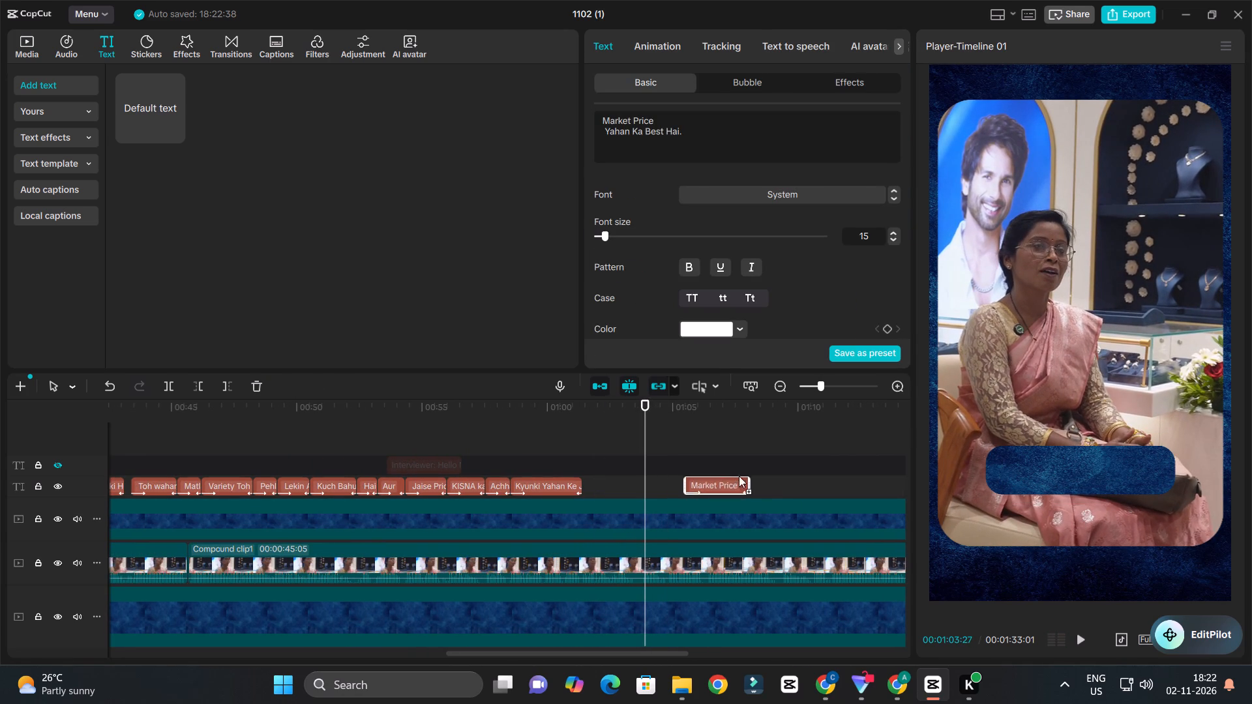
left_click_drag(739, 476, 692, 480, "alt")
scroll(692, 480, "up", 7, "ctrl")
left_click_drag(724, 493, 701, 492)
left_click(701, 492)
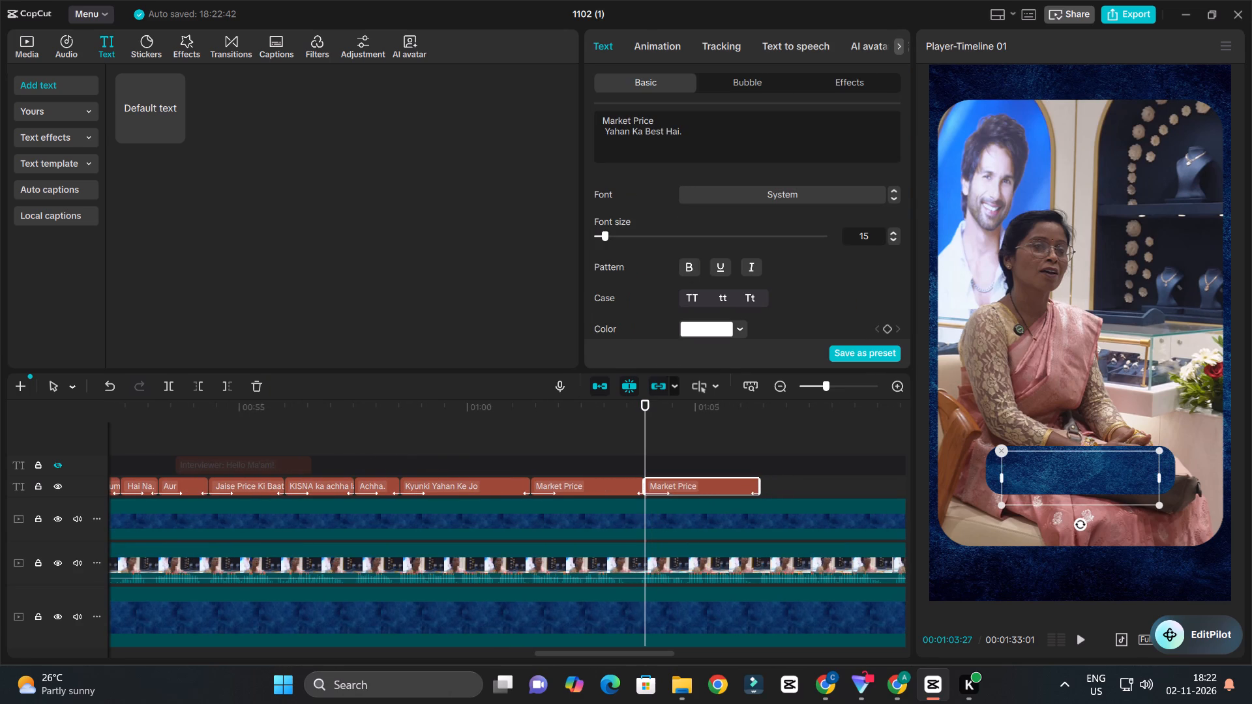
Move the hidden transcript clip further along its track, past the captions, to start just before 00:01:10.
left_click(696, 145)
key("ctrl+a")
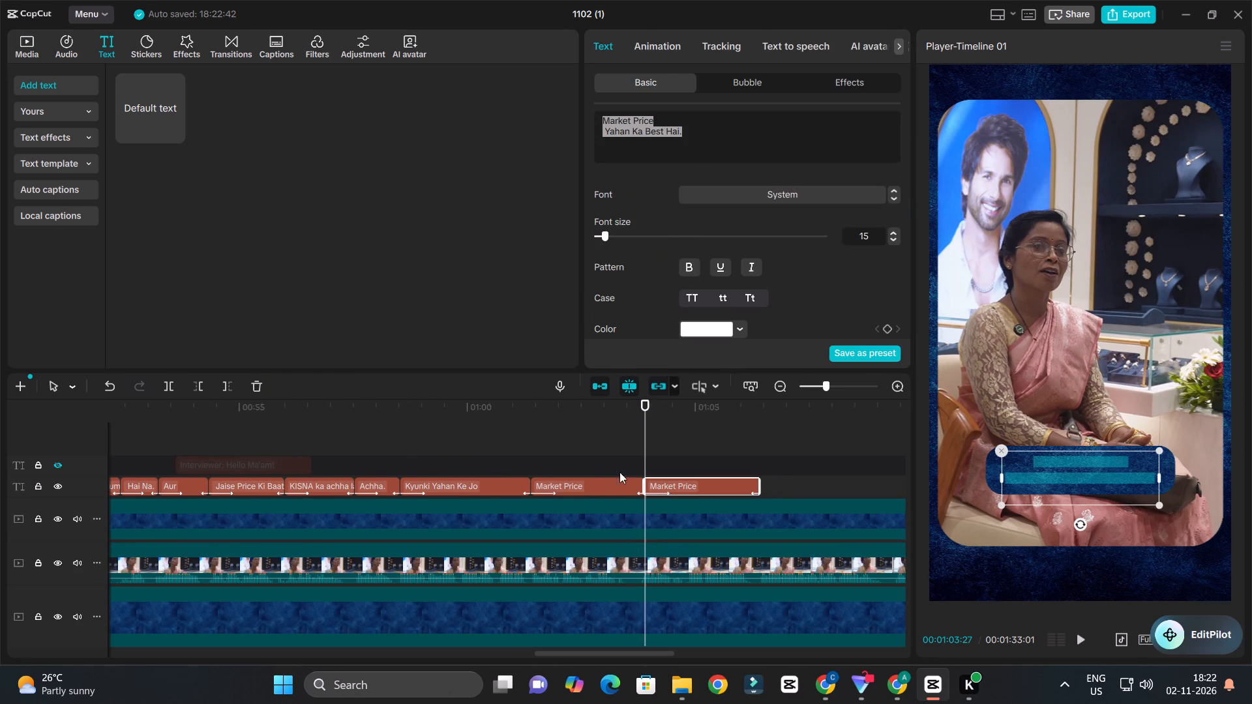
left_click_drag(275, 471, 827, 472)
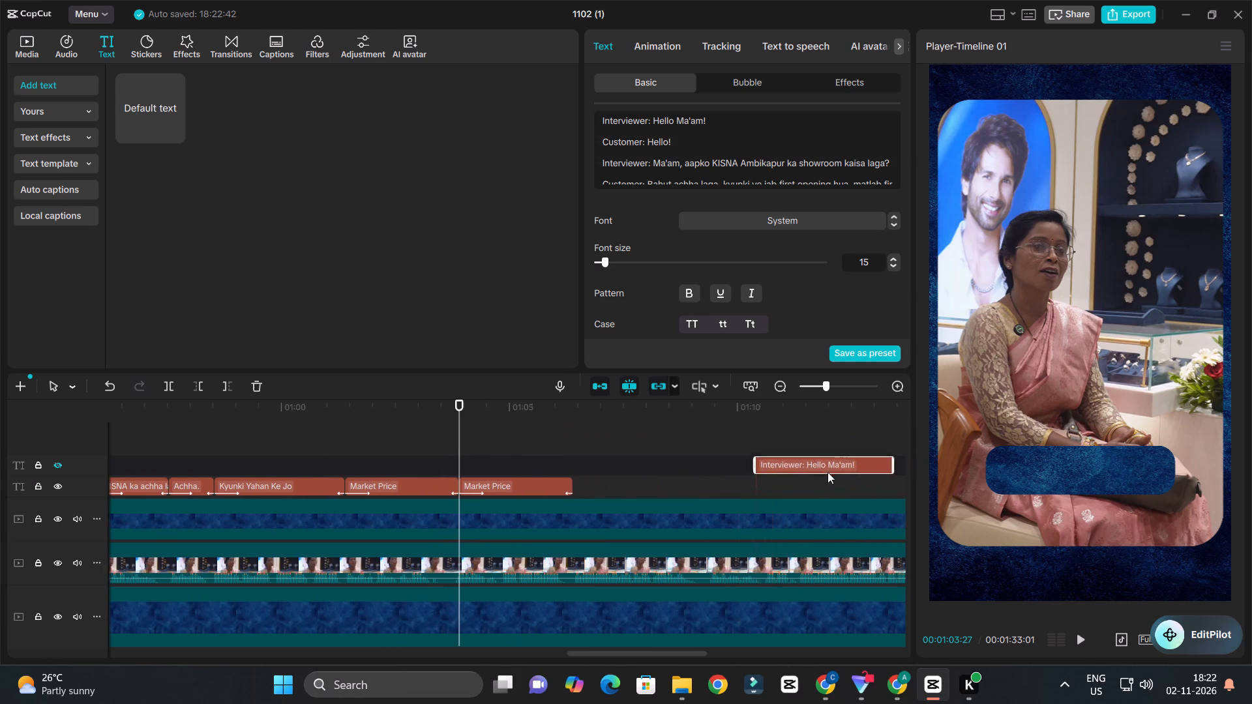
left_click_drag(827, 472, 823, 471)
left_click(823, 471)
Find the interviewer's staff behaviour question in the transcript and copy its opening words "Achha. Ma'am,".
left_click(685, 127)
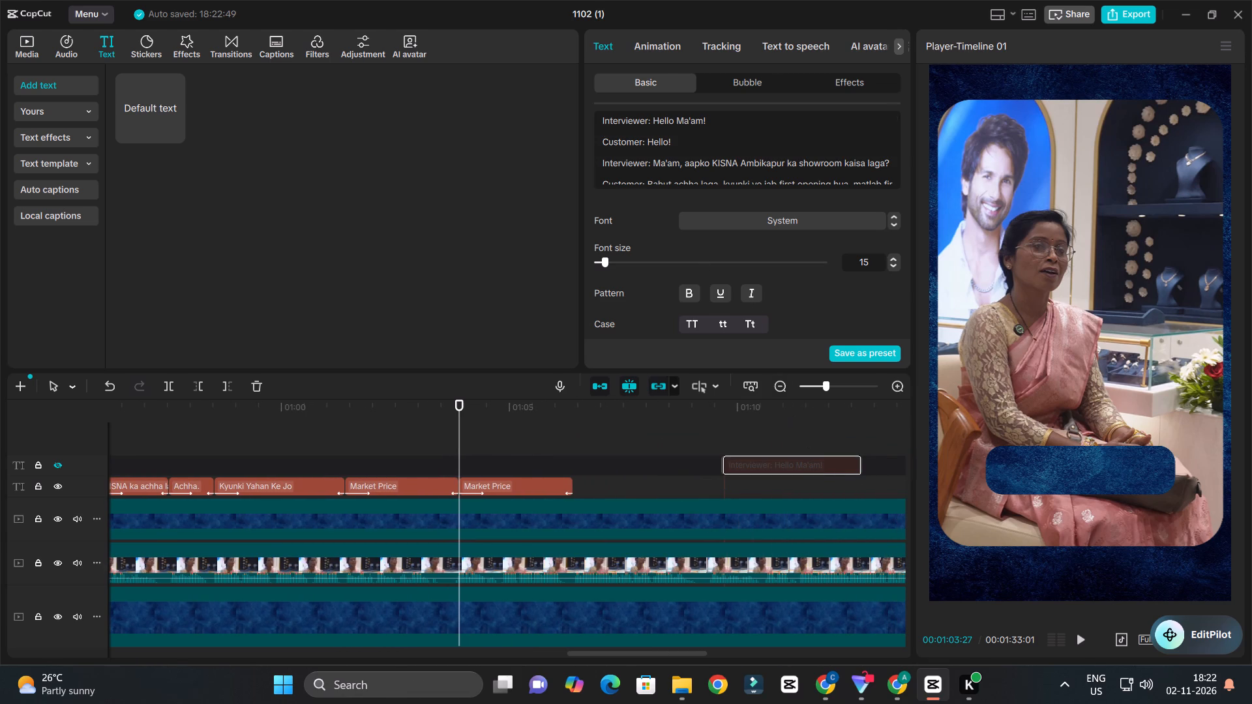
scroll(689, 164, "down", 20)
scroll(689, 164, "down", 10)
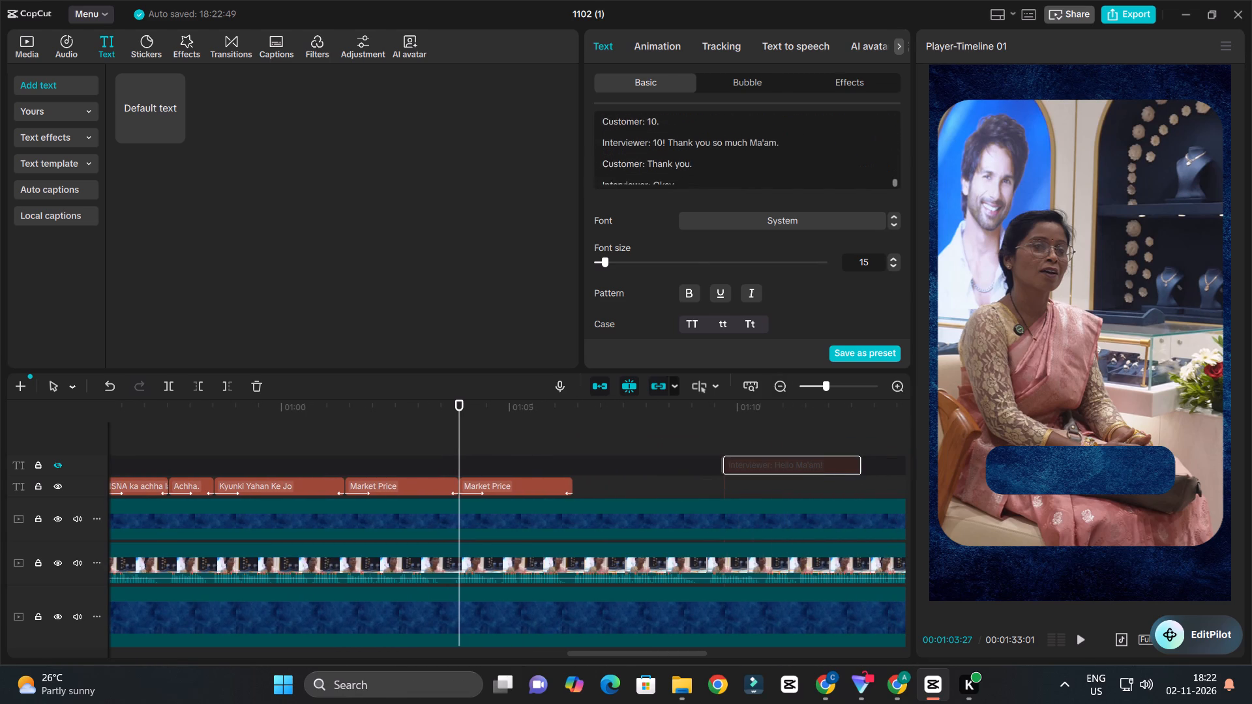
scroll(683, 164, "up", 3)
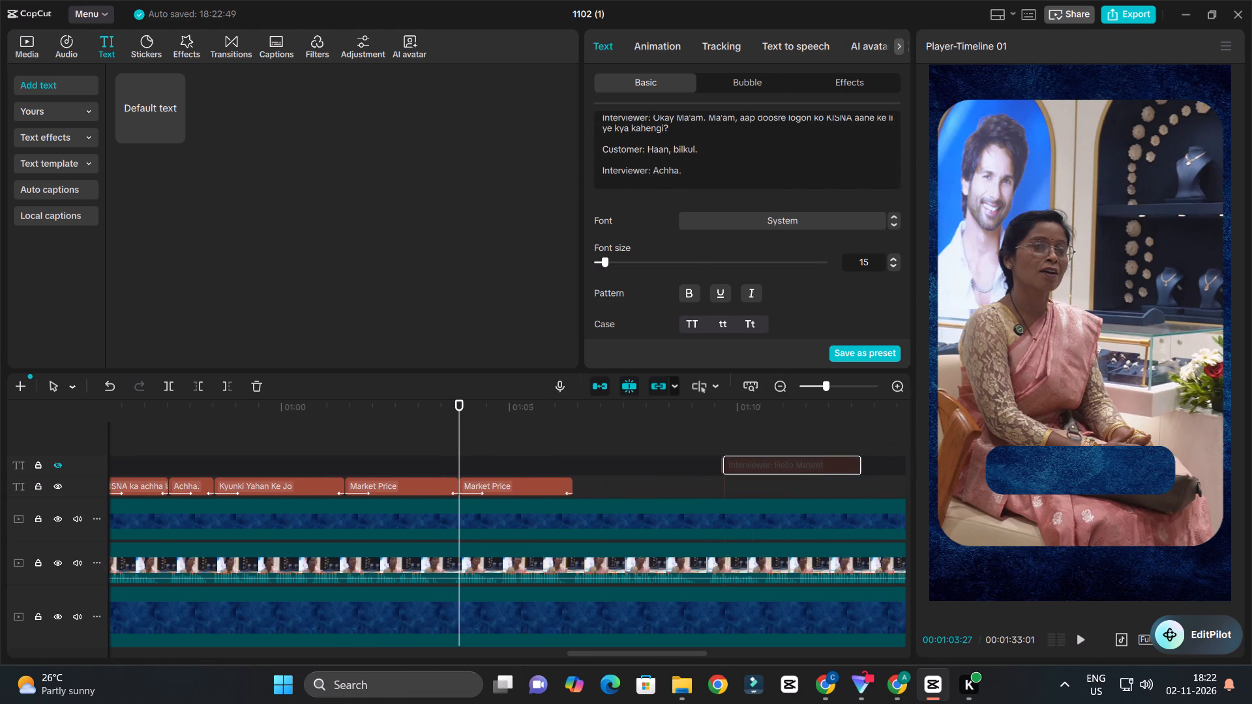
scroll(687, 159, "up", 1)
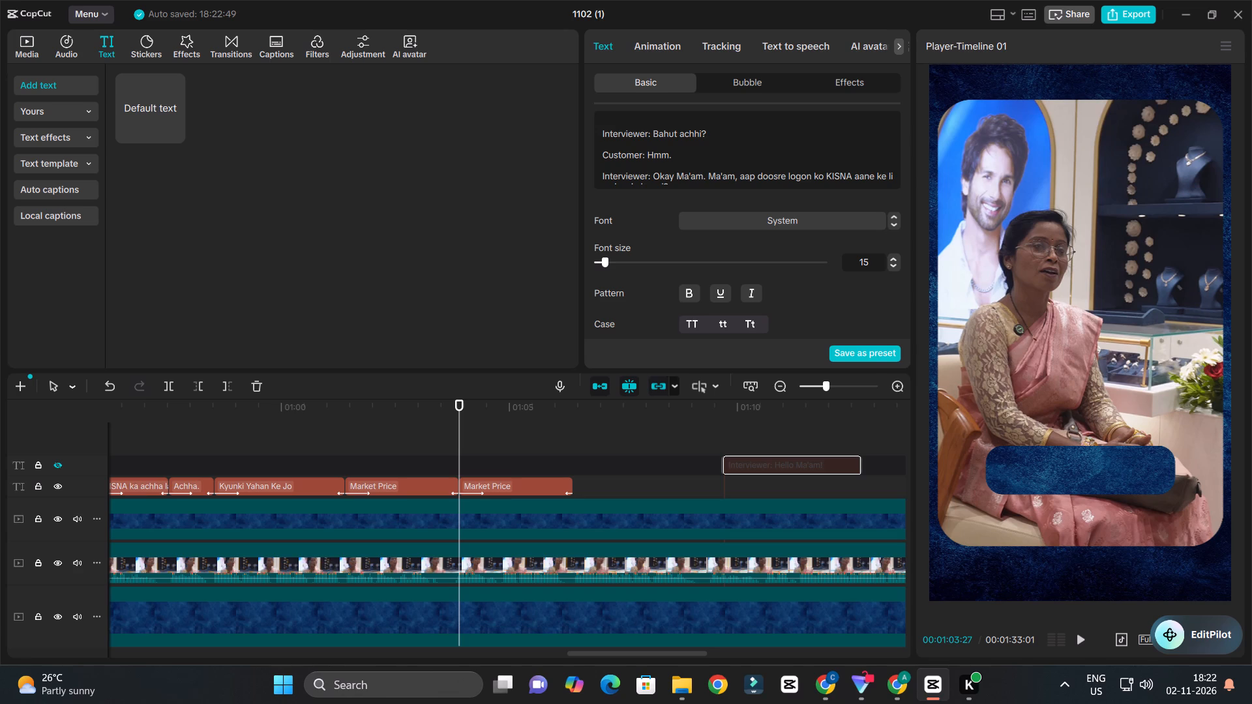
scroll(672, 145, "up", 1)
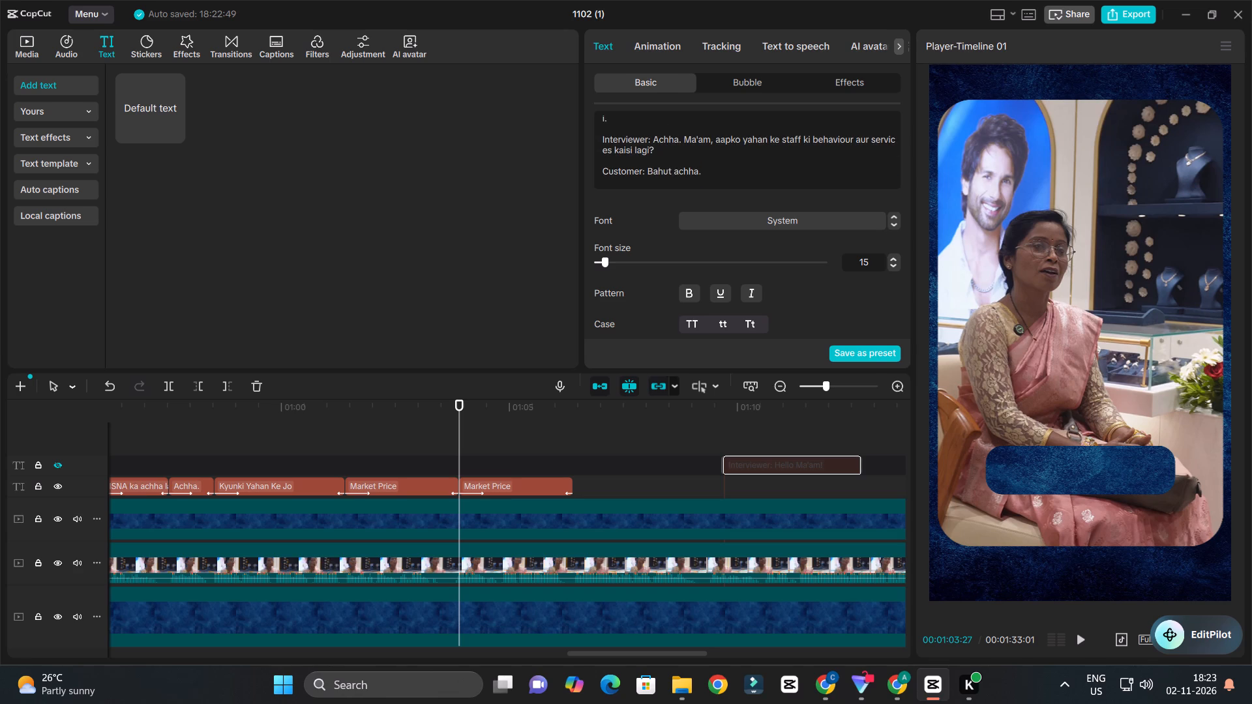
left_click_drag(656, 136, 706, 139)
left_click_drag(649, 141, 713, 141)
key("ctrl+c")
Replace the last caption's text with the copied words and remove the trailing comma, leaving "Achha. Ma'am".
left_click(543, 486)
left_click_drag(711, 121, 586, 106)
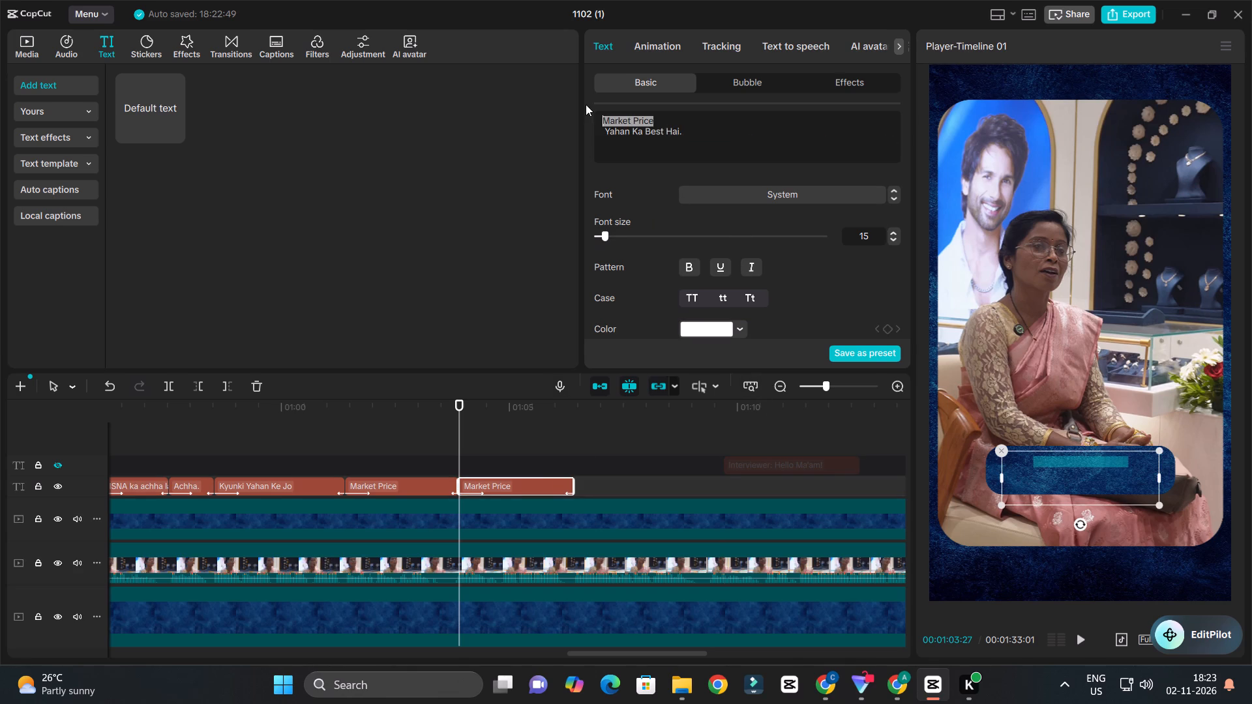
key("ctrl+a")
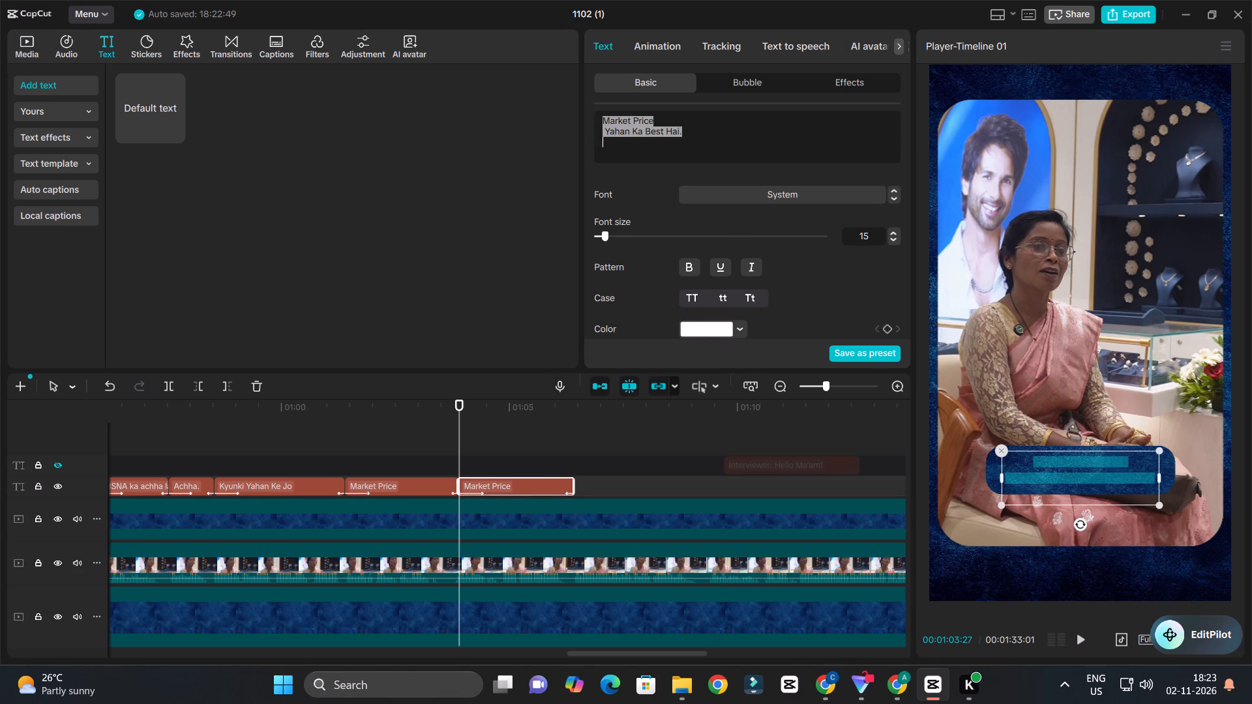
key("ctrl+v")
key("space")
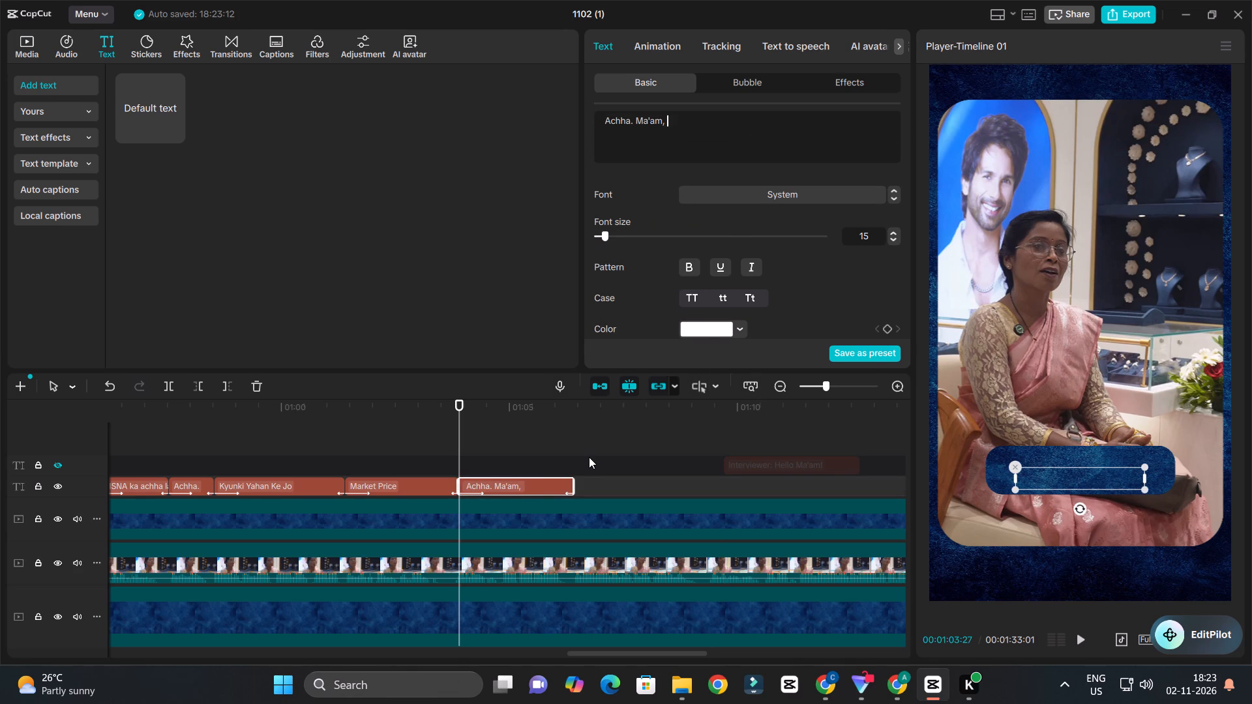
key("BackSpace")
key("BackSpace")
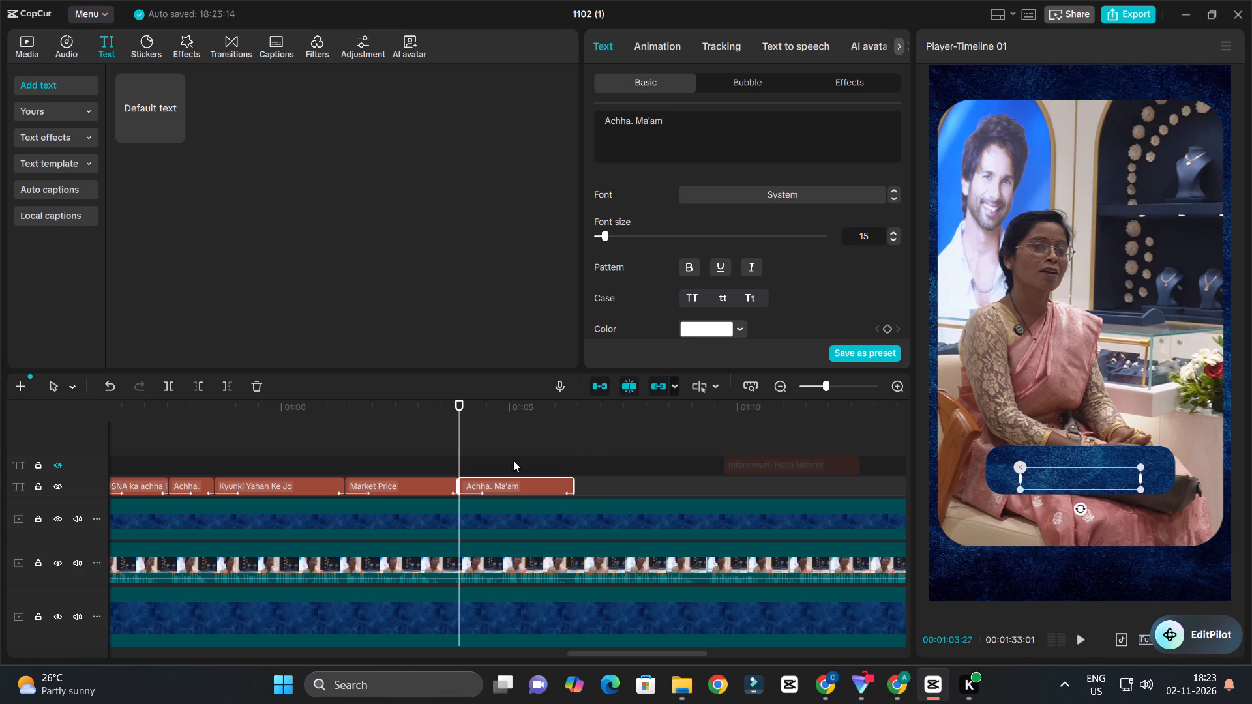
Move the "Achha. Ma'am" caption up to sit centred on the blue bar and enlarge it slightly.
left_click(513, 460)
left_click(476, 409)
key("space")
key("space")
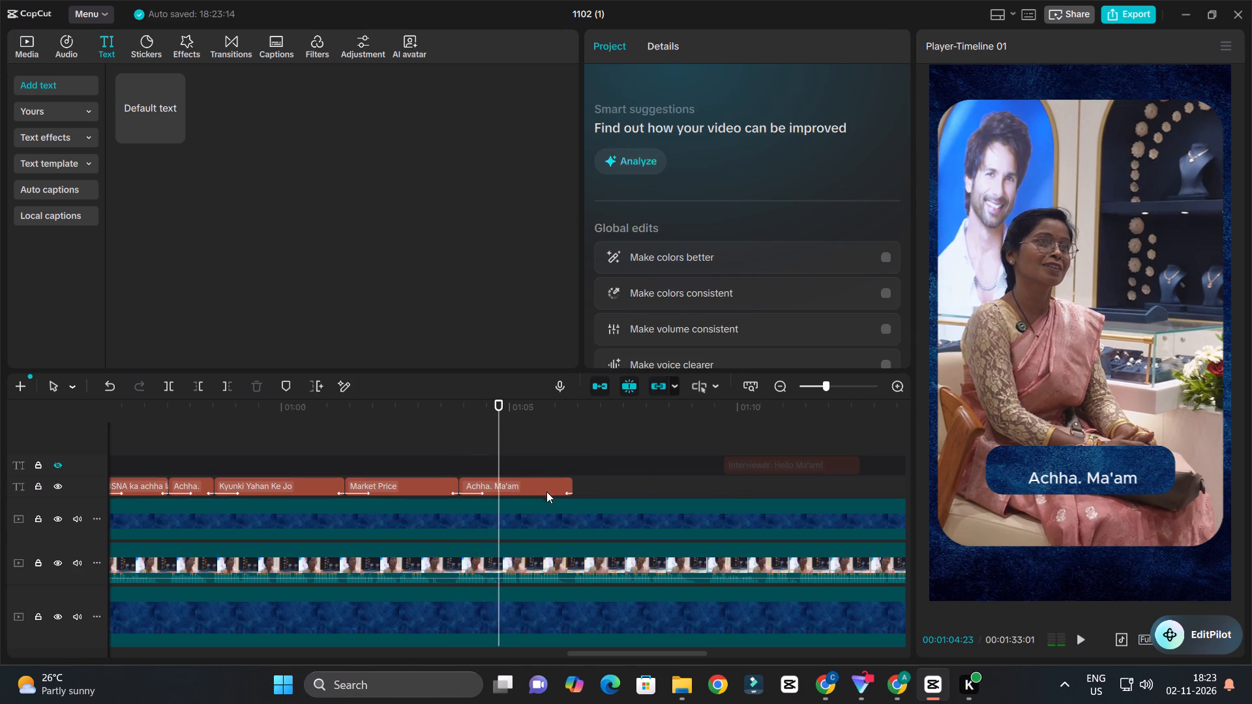
left_click(543, 486)
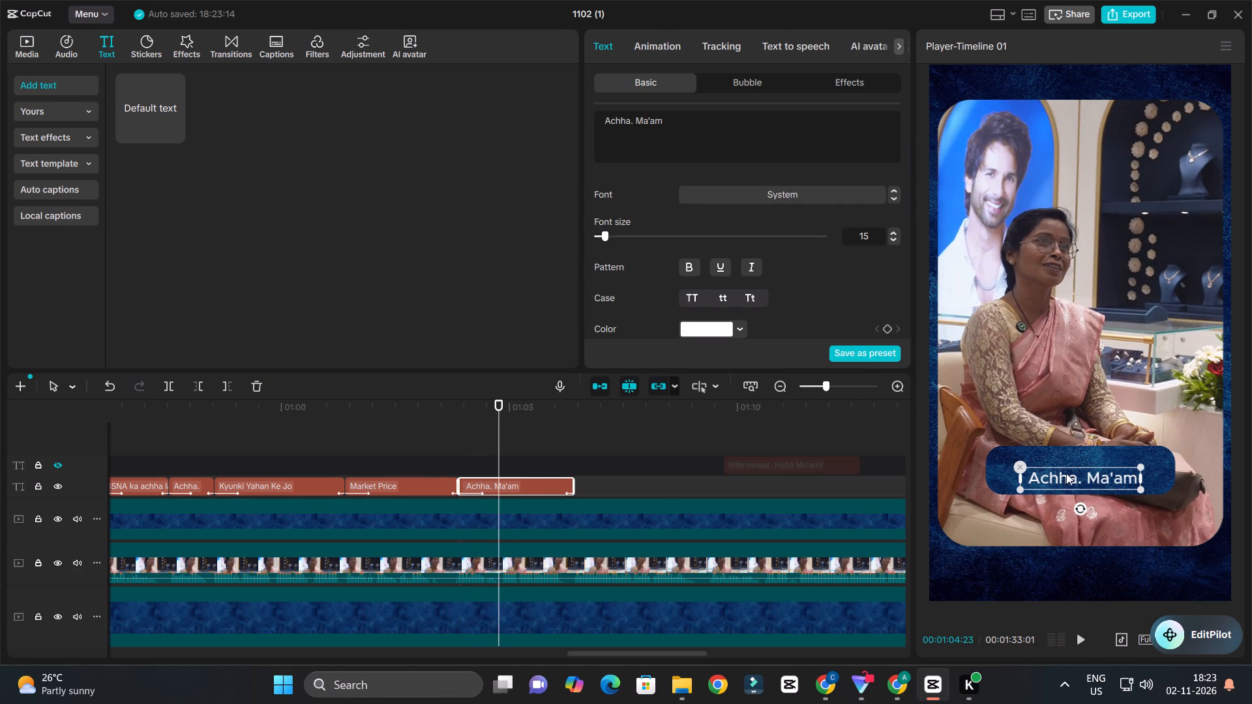
left_click_drag(1069, 477, 1073, 466)
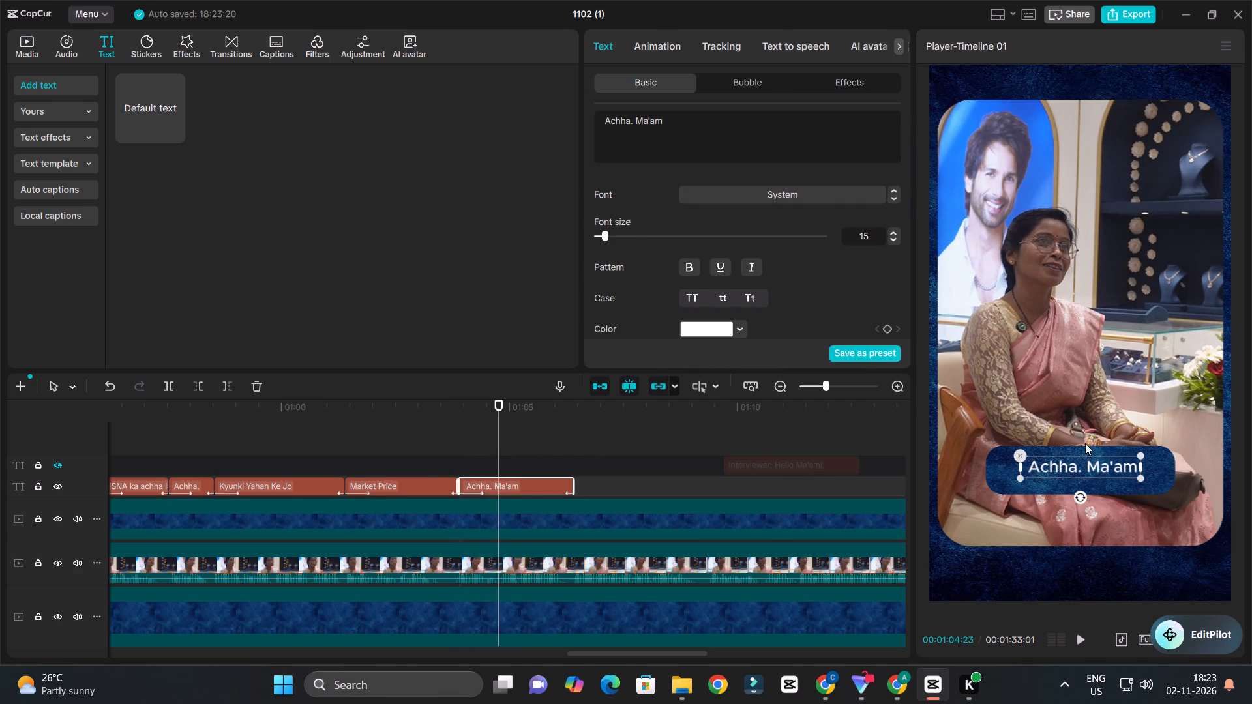
left_click_drag(1137, 480, 1148, 490)
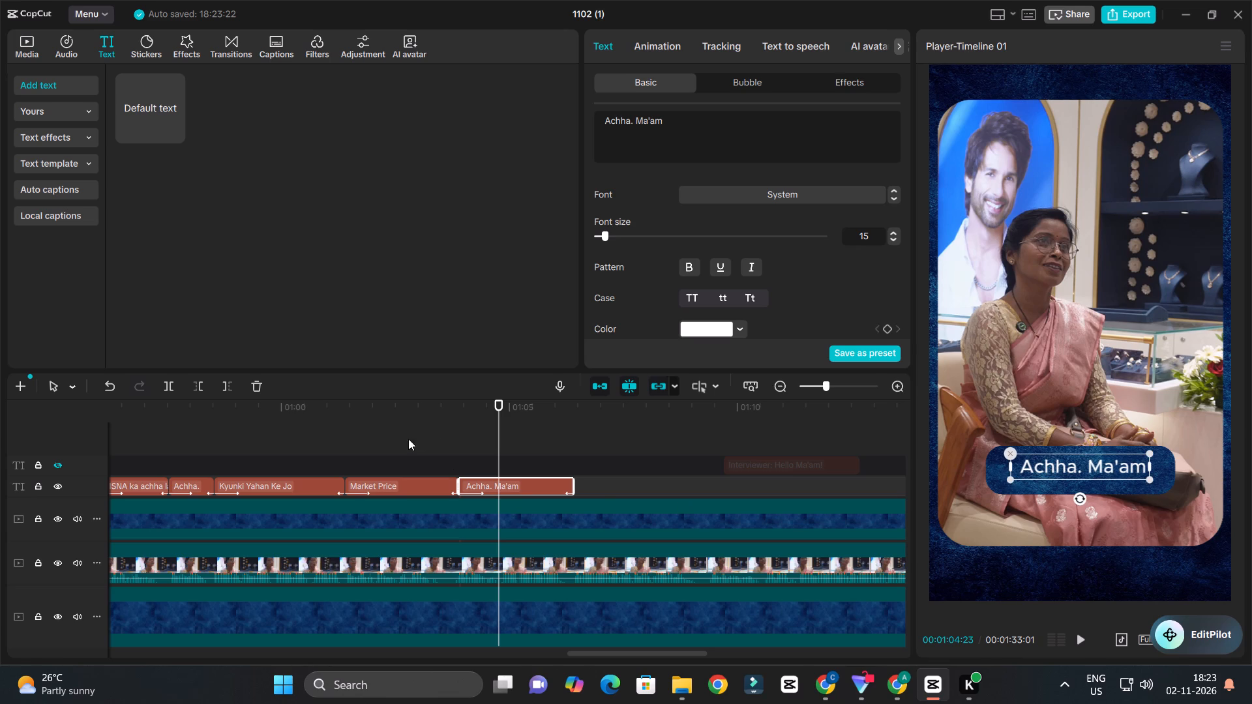
Remove the leading space before "Achha. Ma'am" in the caption text.
left_click(440, 420)
key("space")
scroll(521, 443, "down", 4, "ctrl")
scroll(573, 469, "up", 4, "ctrl")
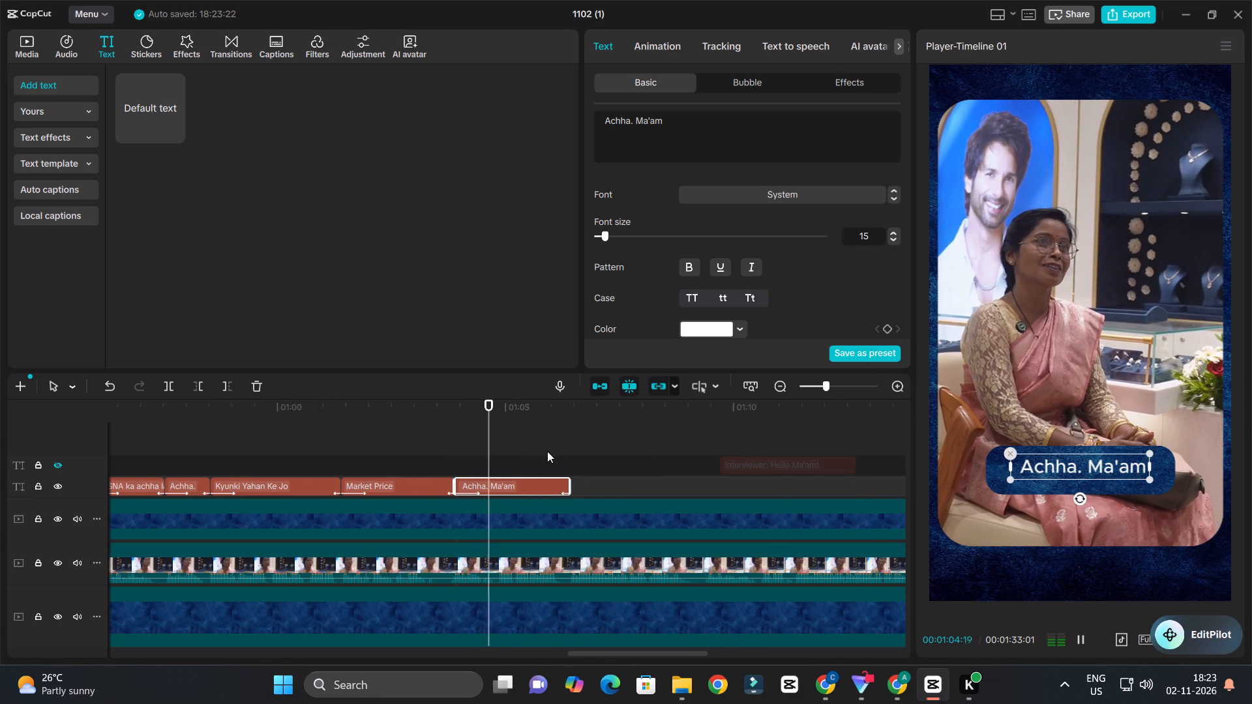
key("space")
left_click(608, 127)
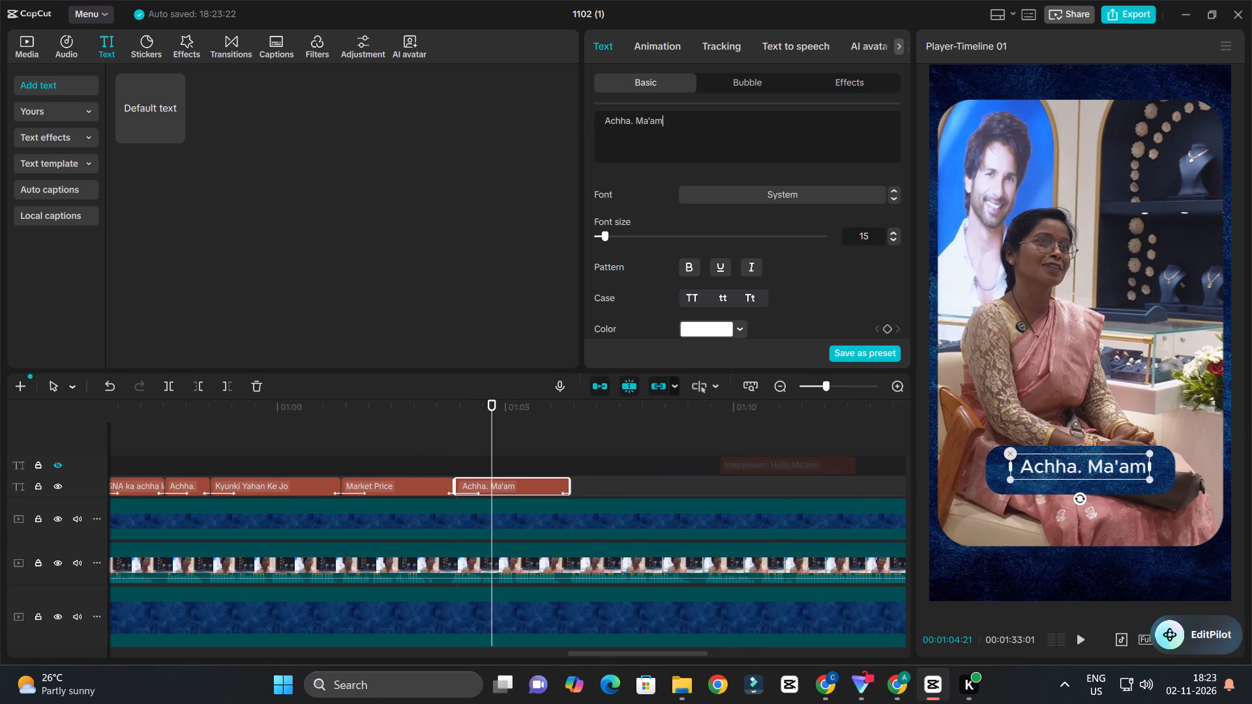
left_click(604, 125)
key("BackSpace")
key("BackSpace")
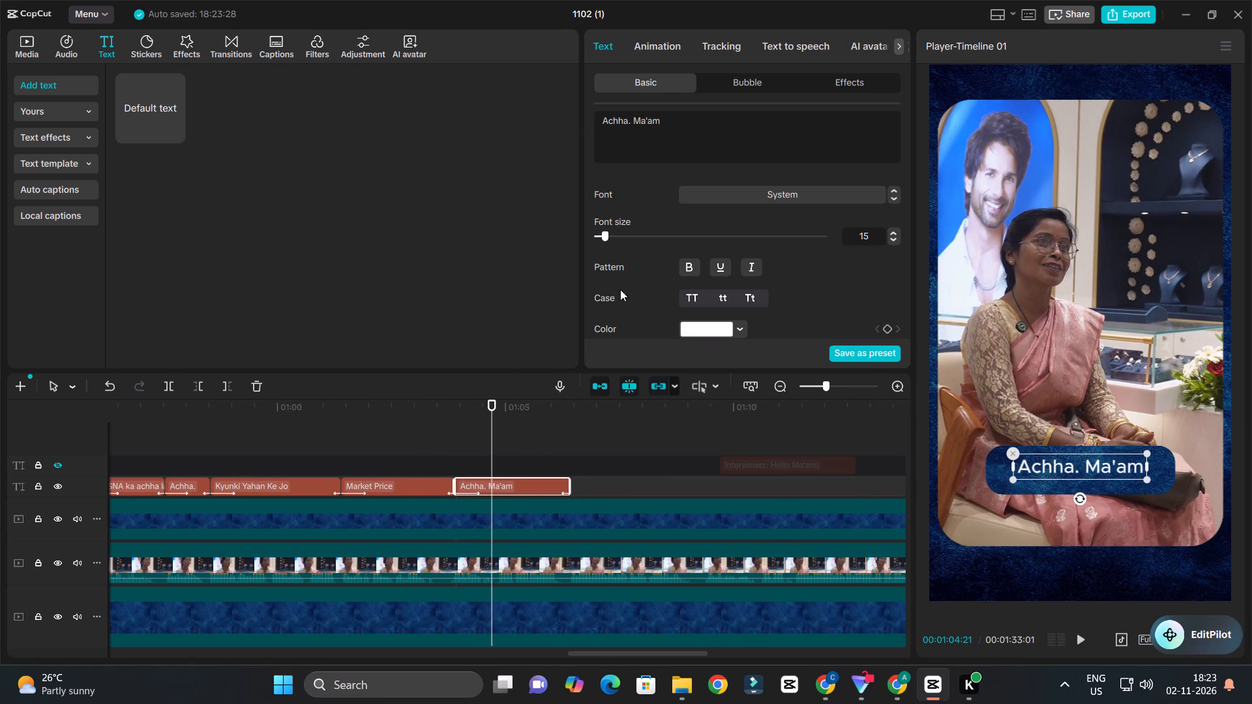
Play the "Achha. Ma'am" caption against the speech and trim its end to 00:01:04:26.
left_click(599, 467)
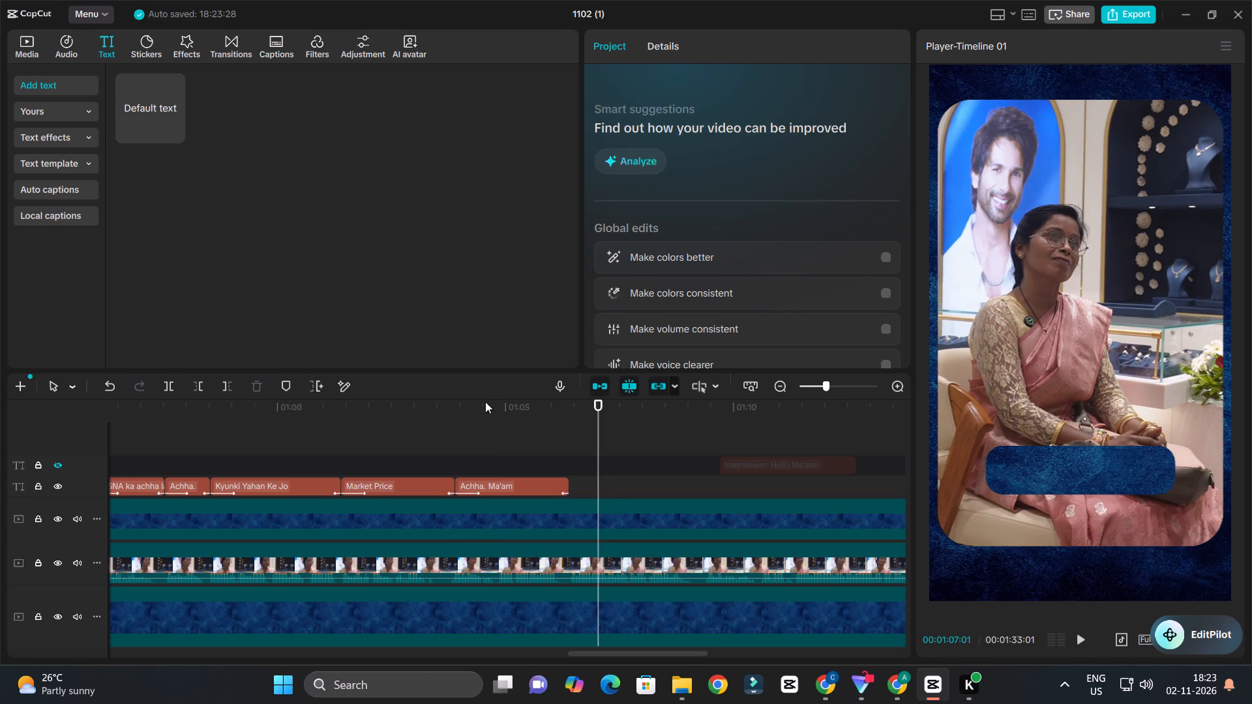
left_click(485, 402)
key("space")
scroll(635, 456, "down", 4, "ctrl")
scroll(682, 475, "up", 3, "ctrl")
key("space")
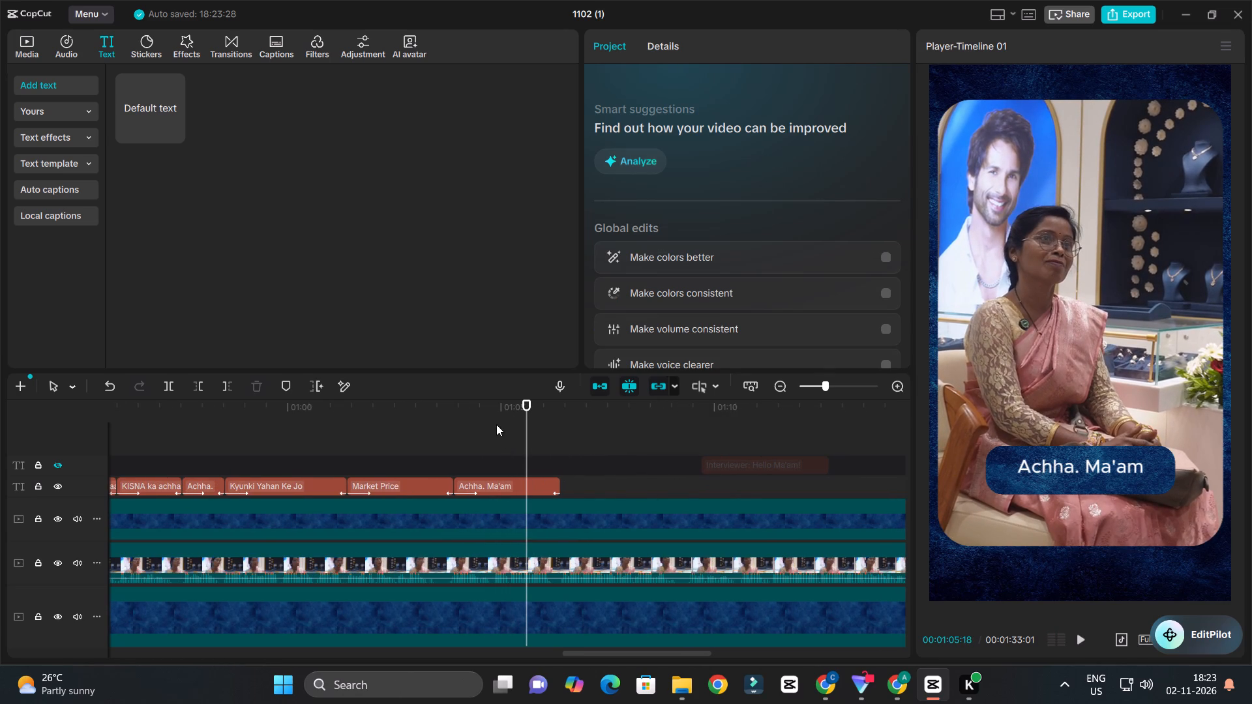
left_click_drag(484, 415, 477, 413)
key("space")
scroll(552, 448, "up", 3, "ctrl")
key("space")
left_click_drag(497, 412, 496, 450)
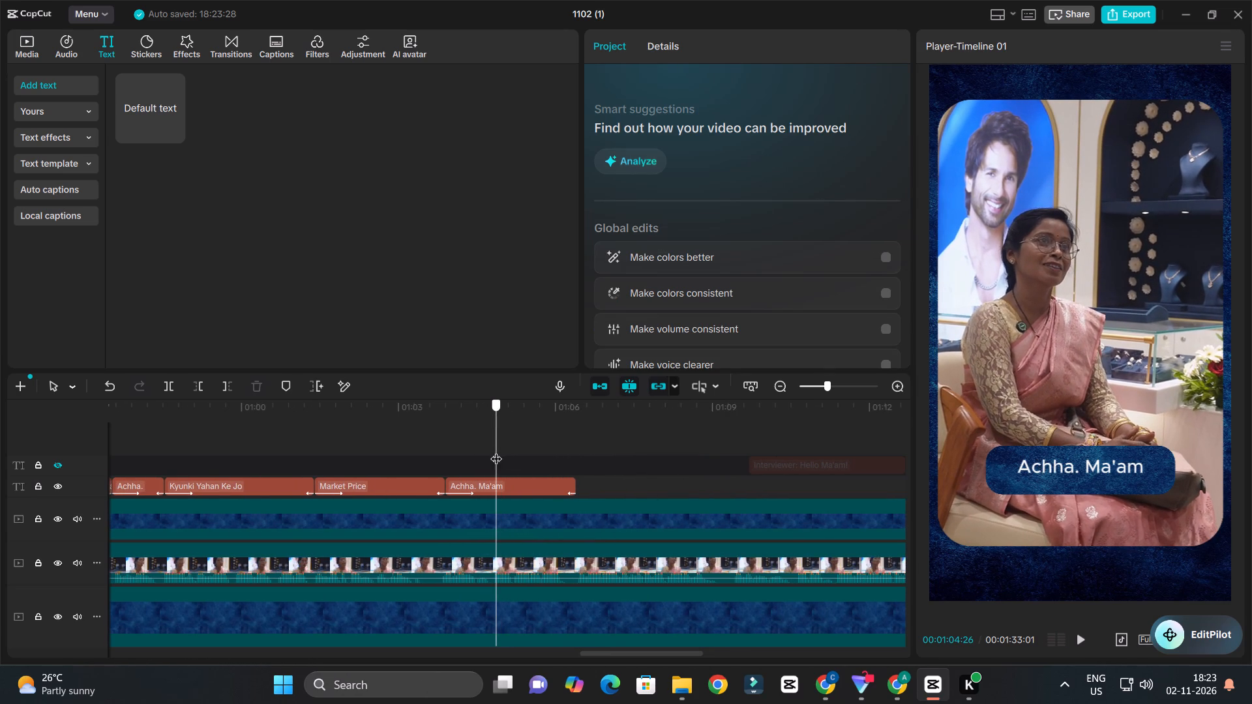
left_click_drag(496, 450, 496, 454)
left_click(505, 491)
key("w")
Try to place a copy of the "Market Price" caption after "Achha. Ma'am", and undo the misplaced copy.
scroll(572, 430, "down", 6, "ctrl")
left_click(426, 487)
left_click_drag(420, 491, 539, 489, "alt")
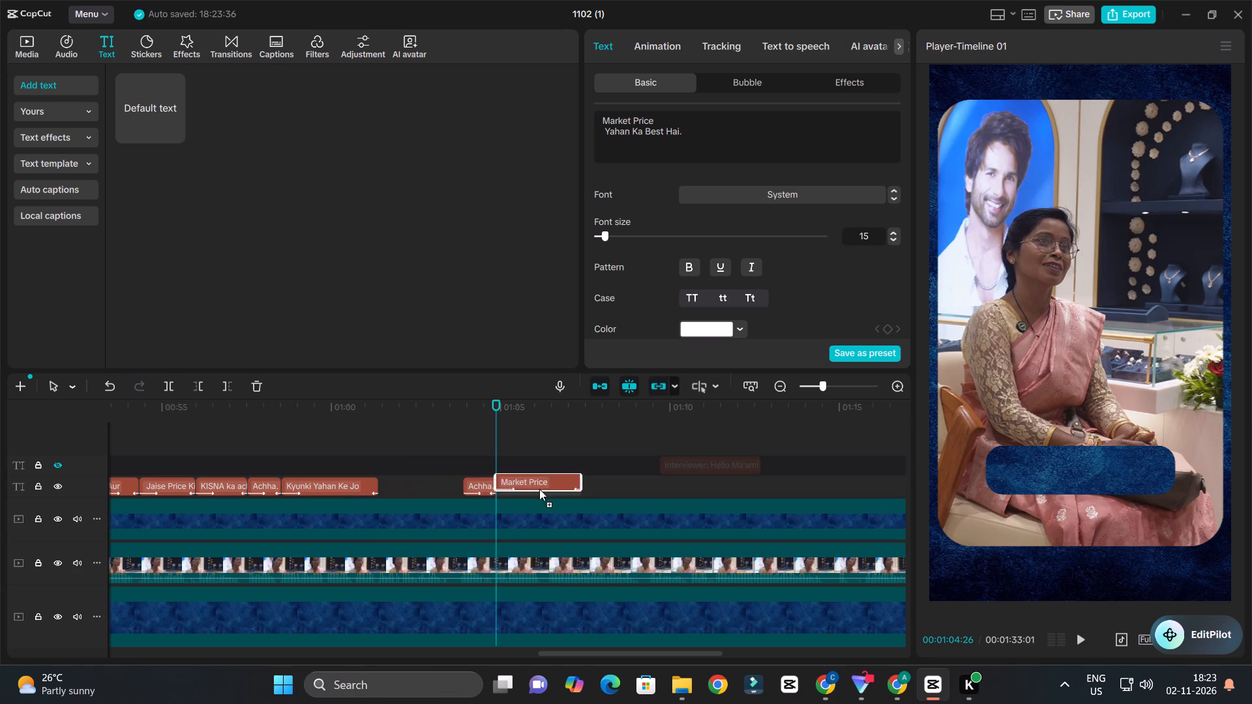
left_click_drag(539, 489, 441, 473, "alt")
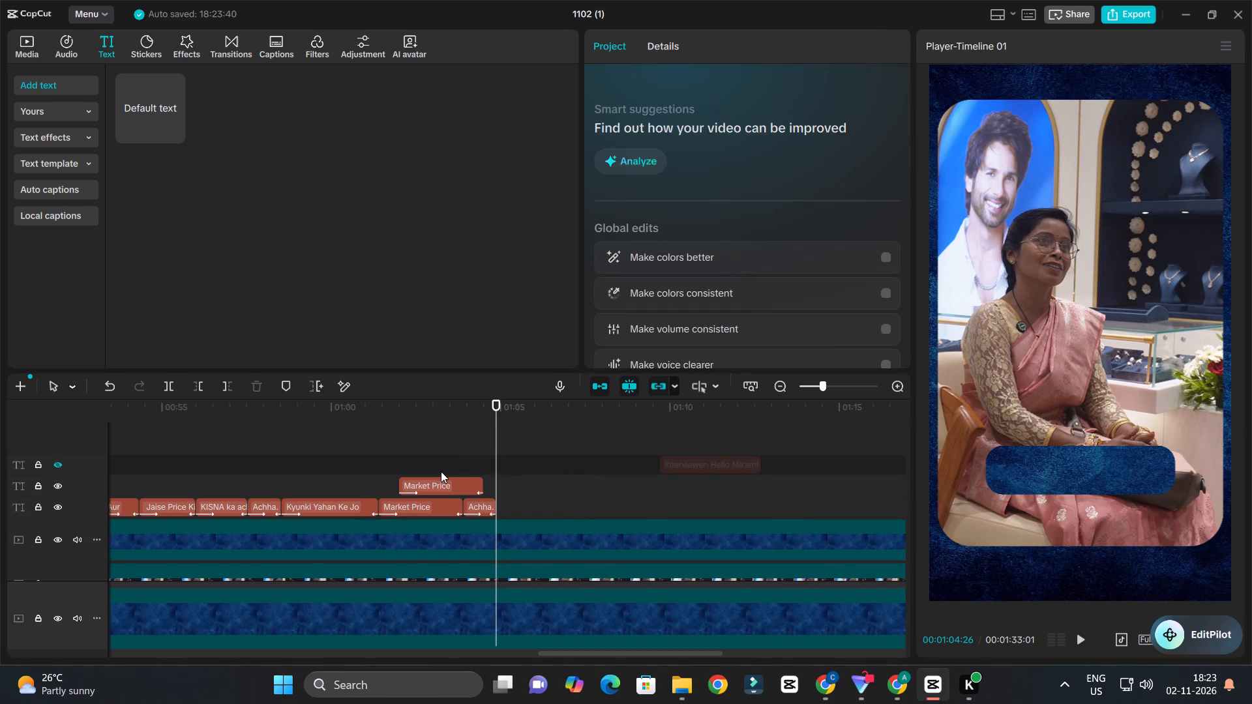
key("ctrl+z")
Duplicate the "Kyunki Yahan Ke Jo" caption and place the copy directly after "Achha. Ma'am", starting at 00:01:04:26.
left_click(329, 484)
left_click_drag(323, 488, 509, 471, "alt")
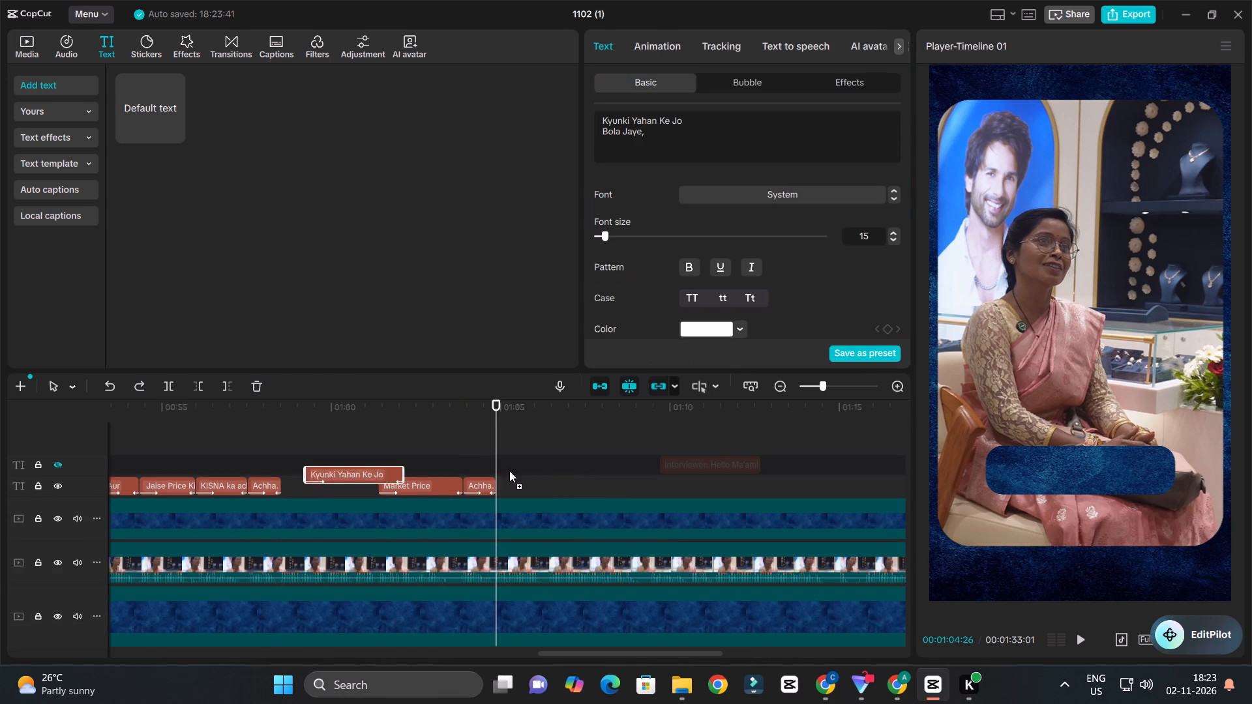
left_click_drag(509, 471, 542, 488, "alt")
Find the interviewer's staff question in the hidden transcript clip and copy ". Ma'am, aapko yahan ke staff ki behaviour aur services kaisi lagi?".
scroll(563, 480, "down", 1, "ctrl")
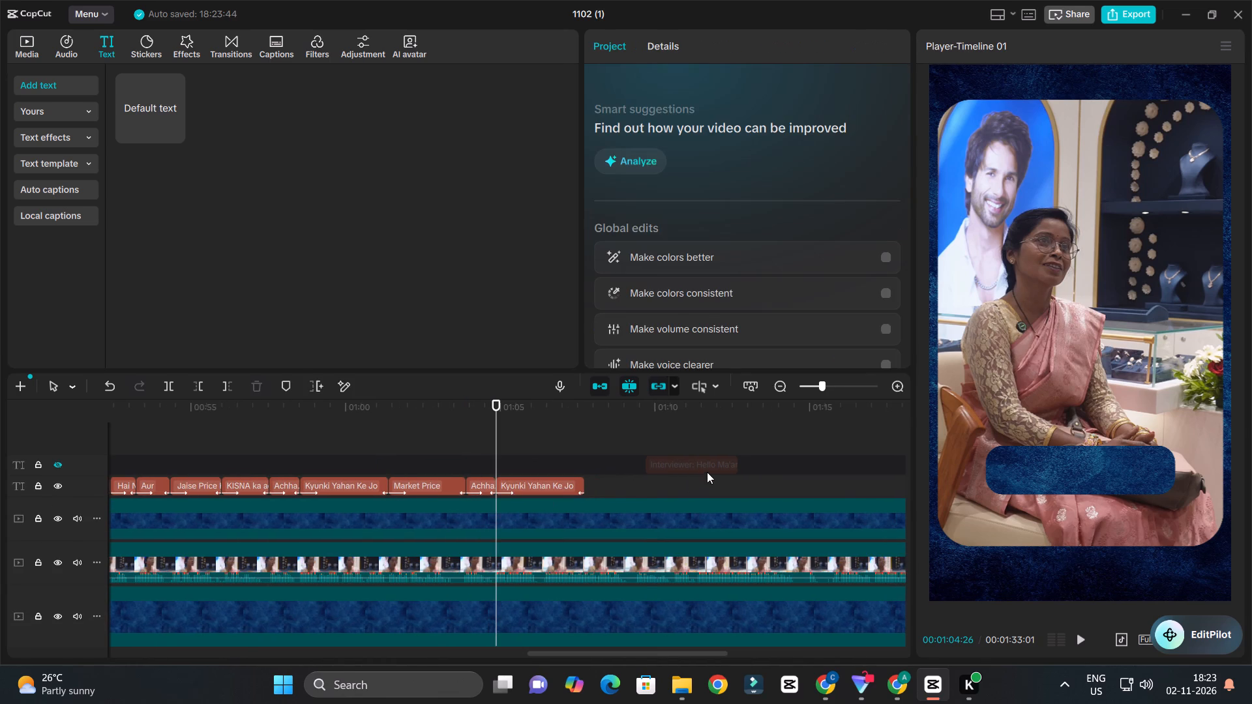
left_click(707, 469)
scroll(695, 136, "down", 8)
left_click(694, 147)
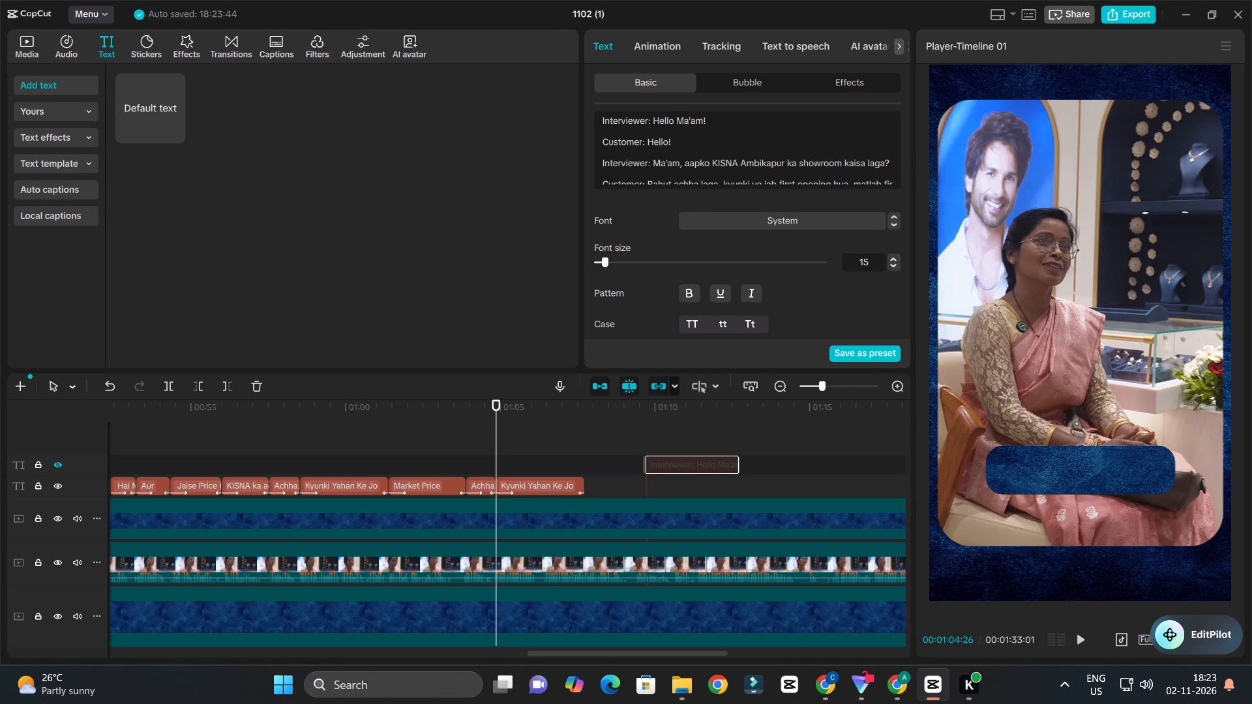
scroll(694, 147, "down", 14)
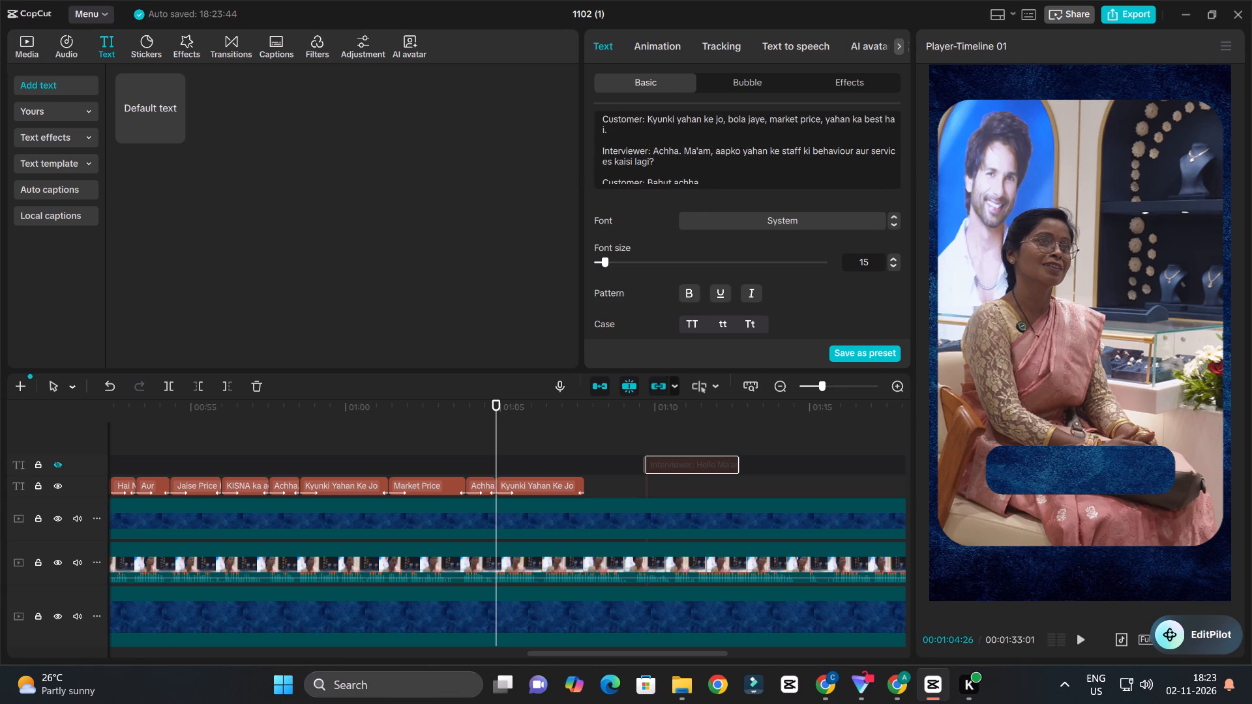
left_click_drag(680, 153, 906, 160)
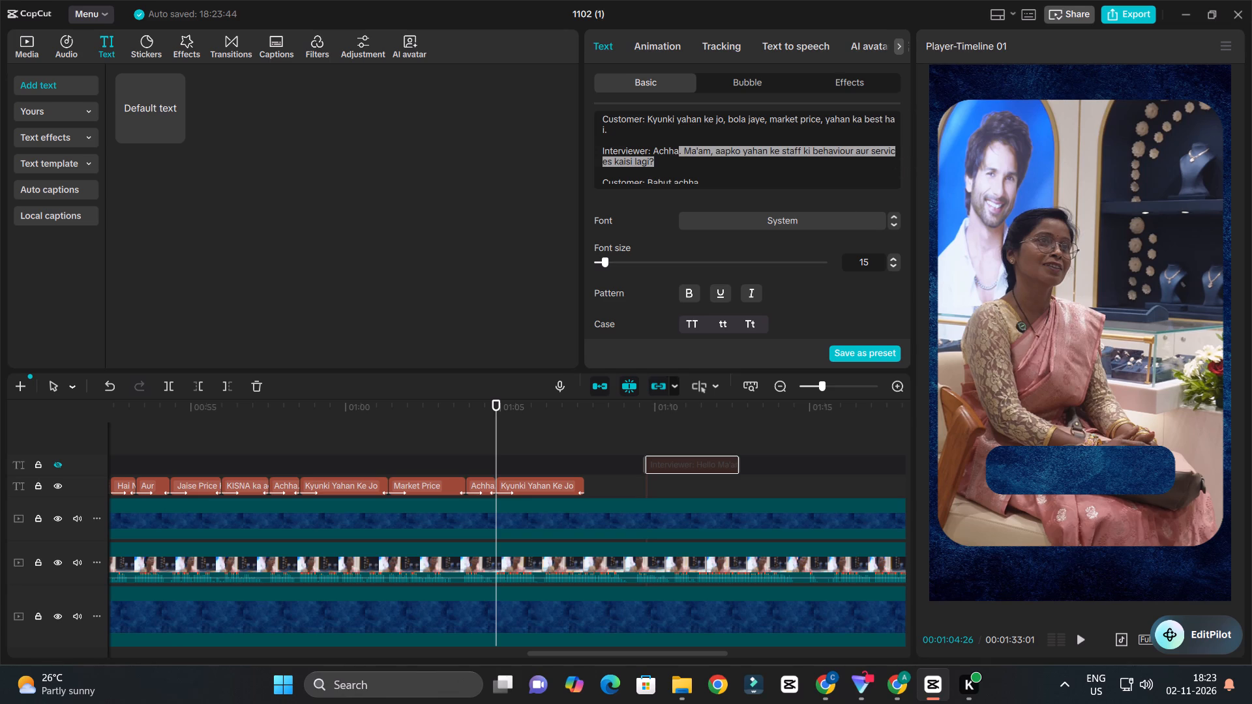
key("ctrl+c")
Replace the duplicated "Kyunki Yahan Ke Jo" caption's text with the copied staff question.
left_click(554, 479)
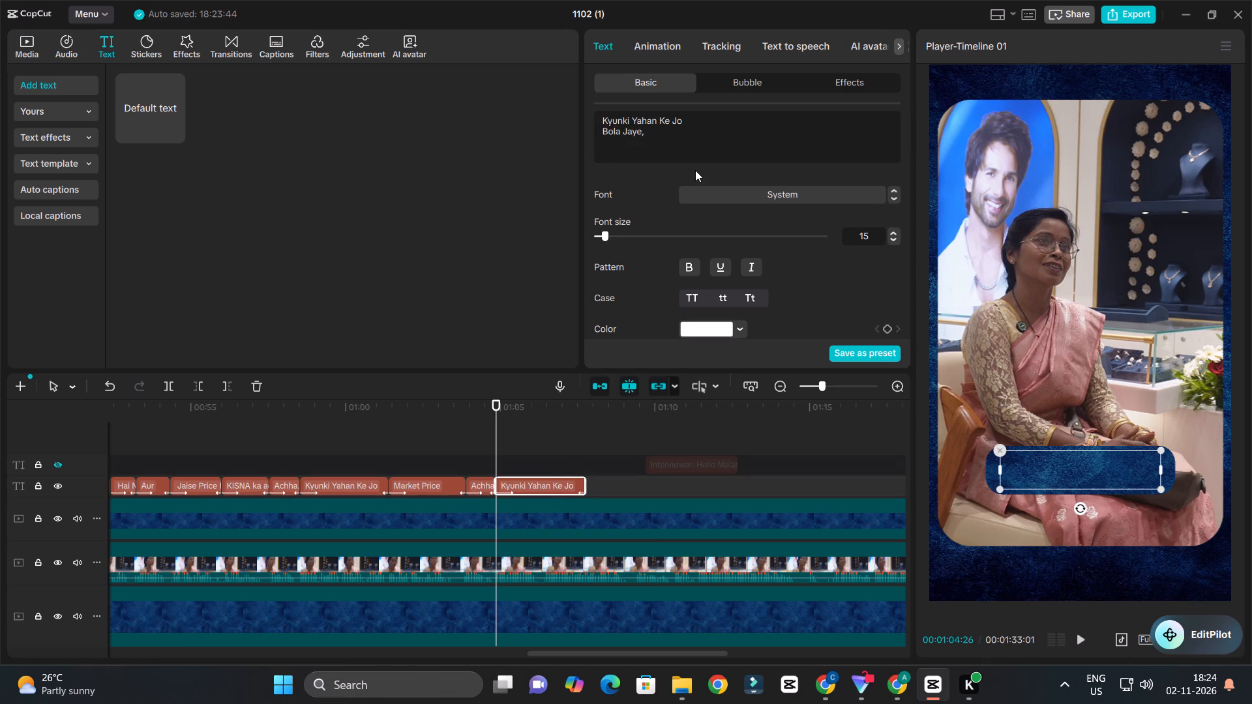
left_click(696, 147)
key("ctrl+a")
key("ctrl+v")
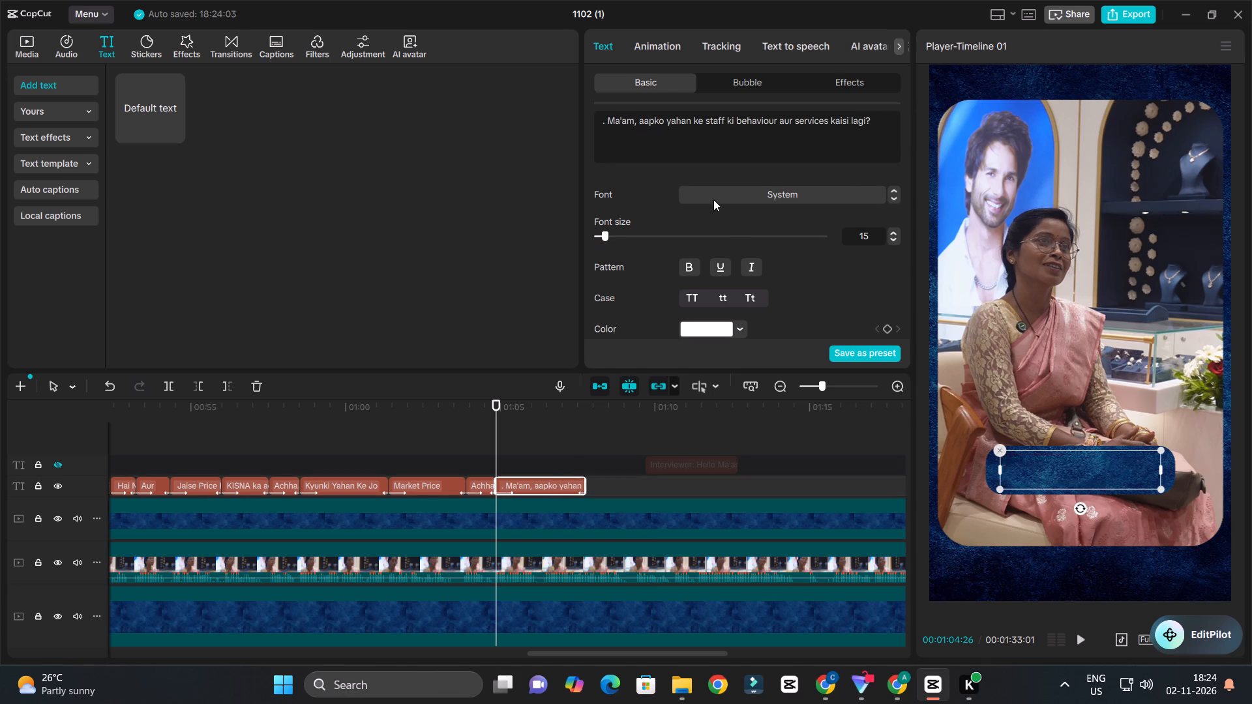
Play the new caption against the speech and remove the period and space before "Ma'am" in its text.
left_click(481, 418)
key("space")
scroll(588, 430, "up", 3, "ctrl")
scroll(612, 428, "down", 2, "ctrl")
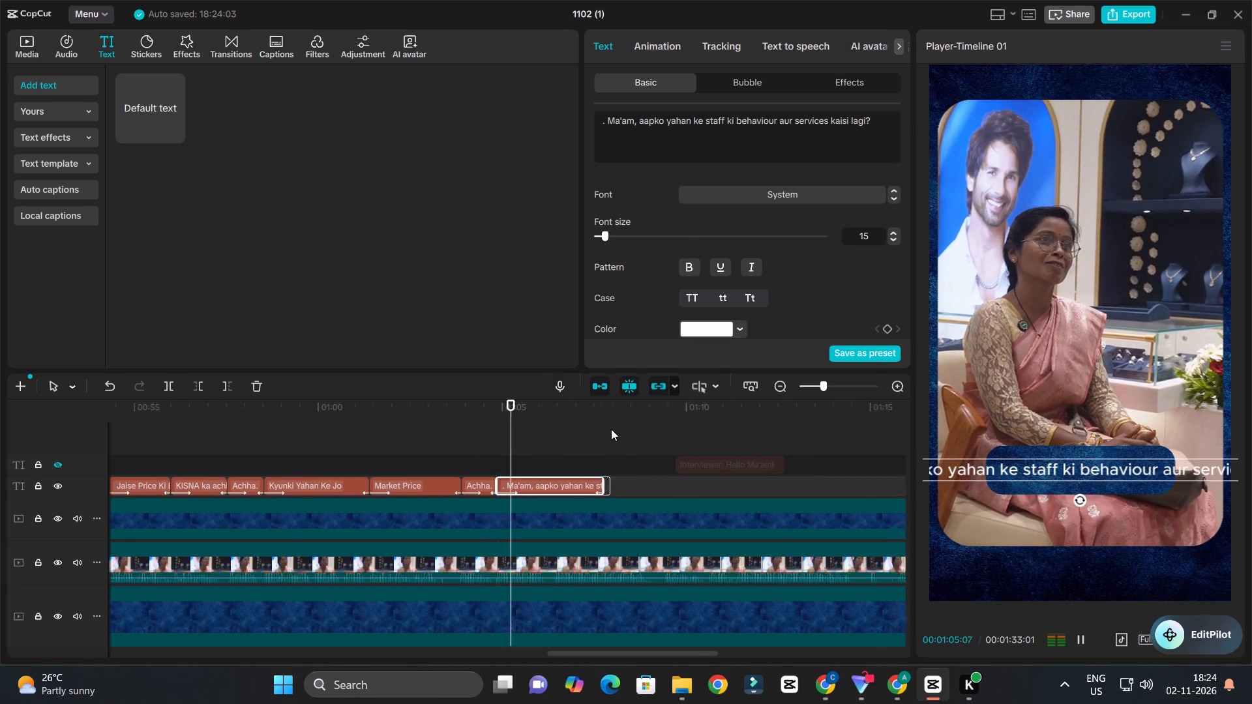
scroll(611, 429, "down", 1, "ctrl")
scroll(614, 430, "up", 3, "ctrl")
key("space")
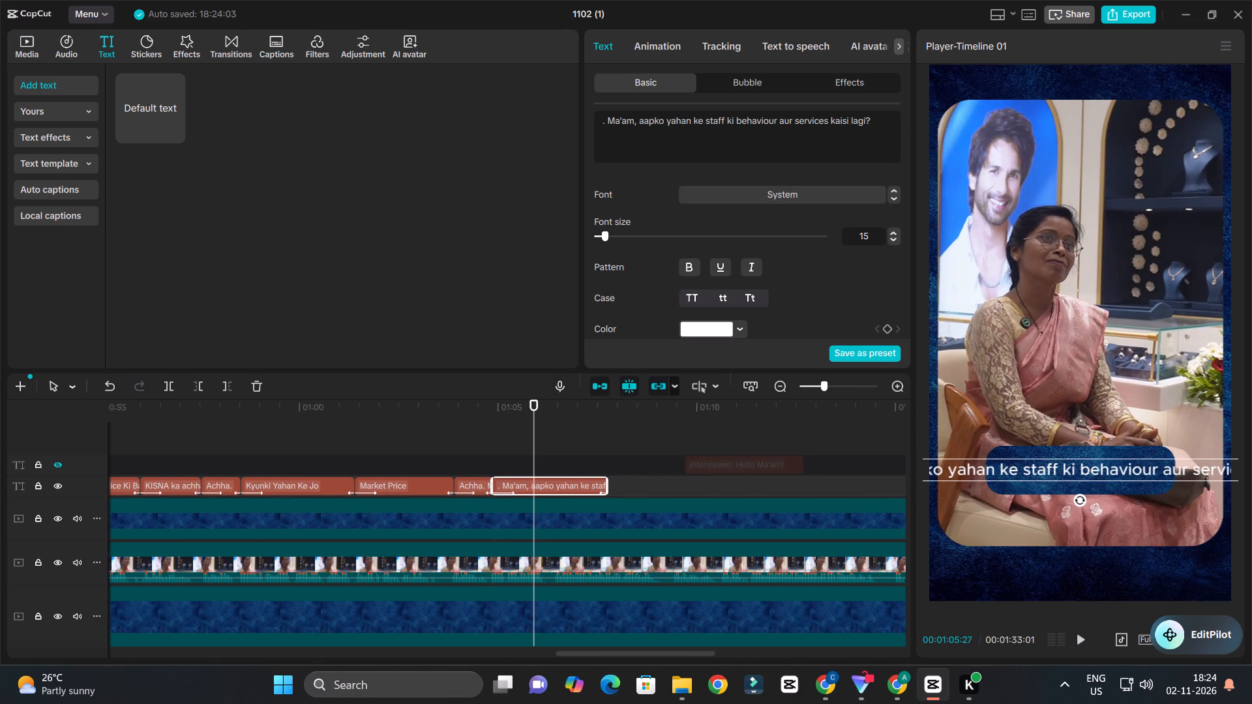
left_click(607, 119)
key("BackSpace")
key("BackSpace")
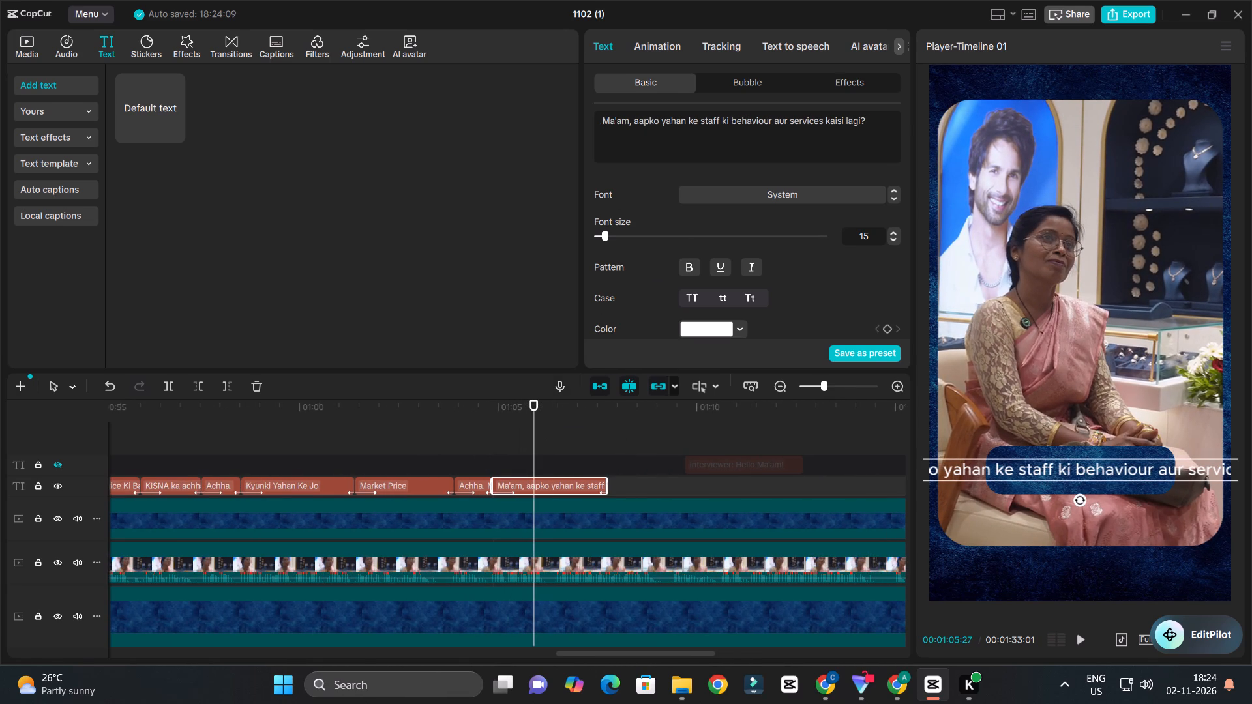
key("BackSpace")
key("BackSpace")
Put "aur services kaisi lagi?" on a second line of the caption and reduce the font size to 11.
left_click(720, 121)
left_click(775, 123)
key("Return")
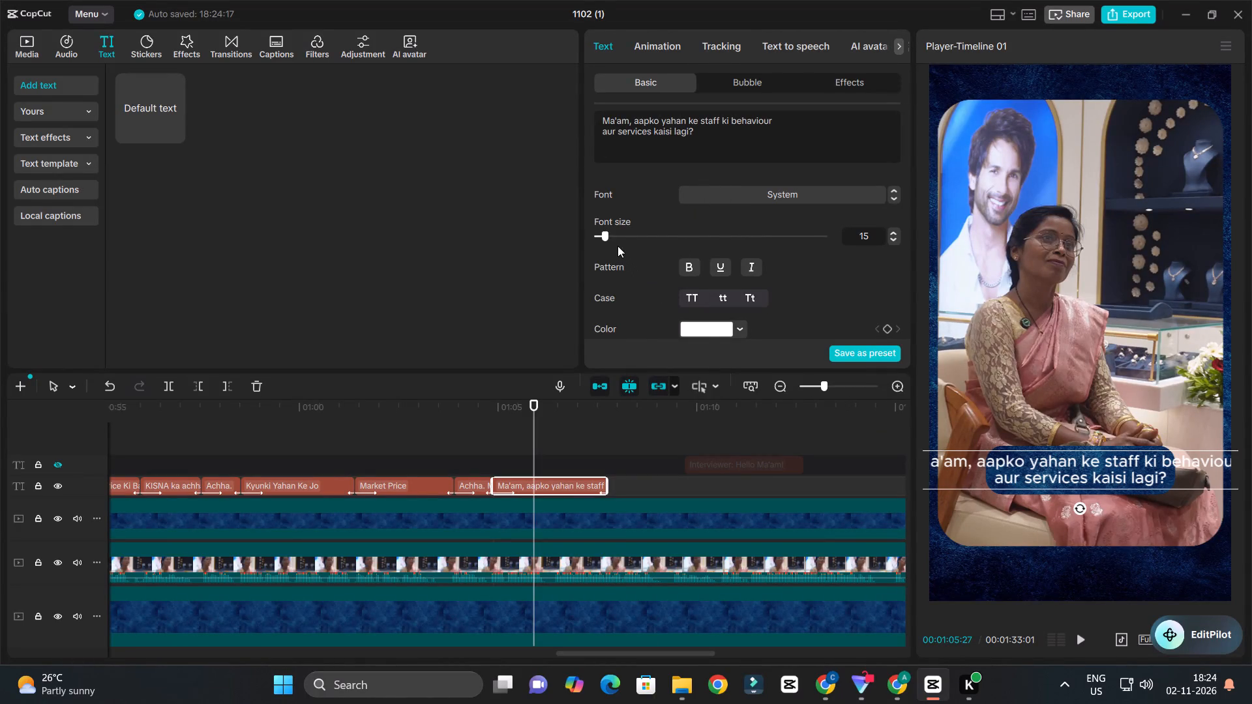
left_click_drag(608, 236, 608, 241)
left_click_drag(608, 241, 605, 242)
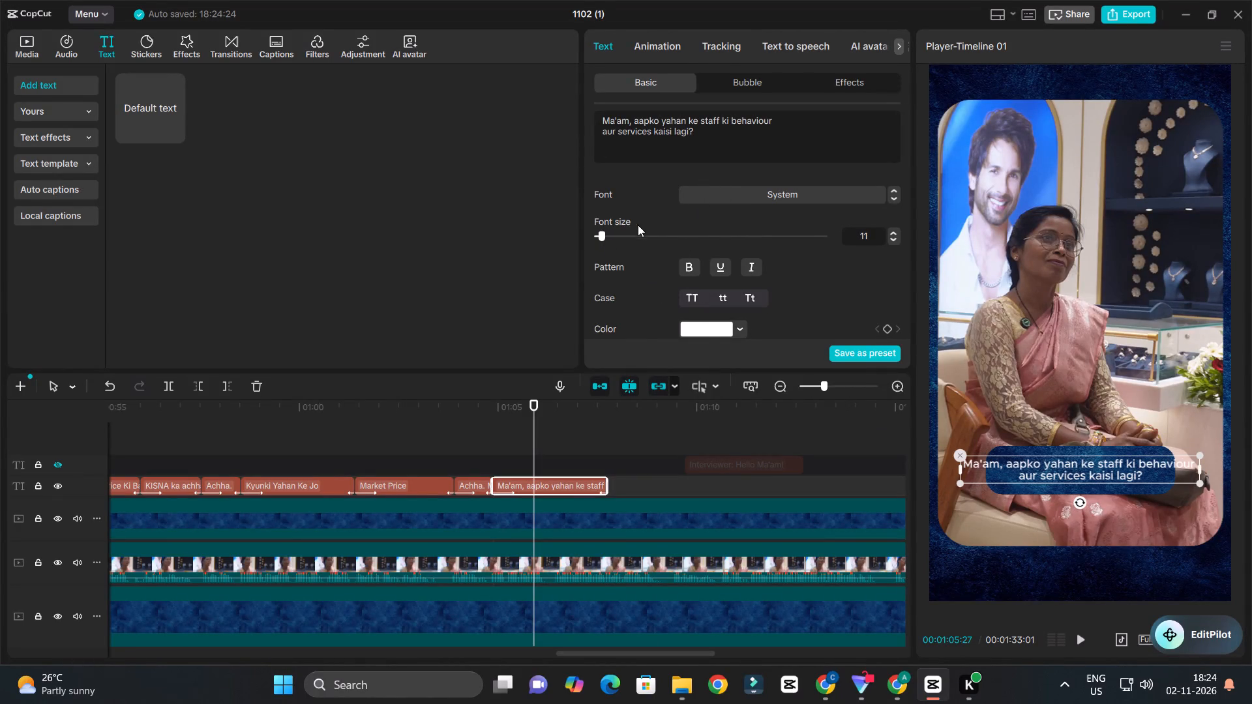
Delete "aur services kaisi lagi?" and split the remaining caption into "Ma'am, aapko yahan ke" and "staff ki behaviour".
left_click_drag(616, 134, 717, 138)
key("BackSpace")
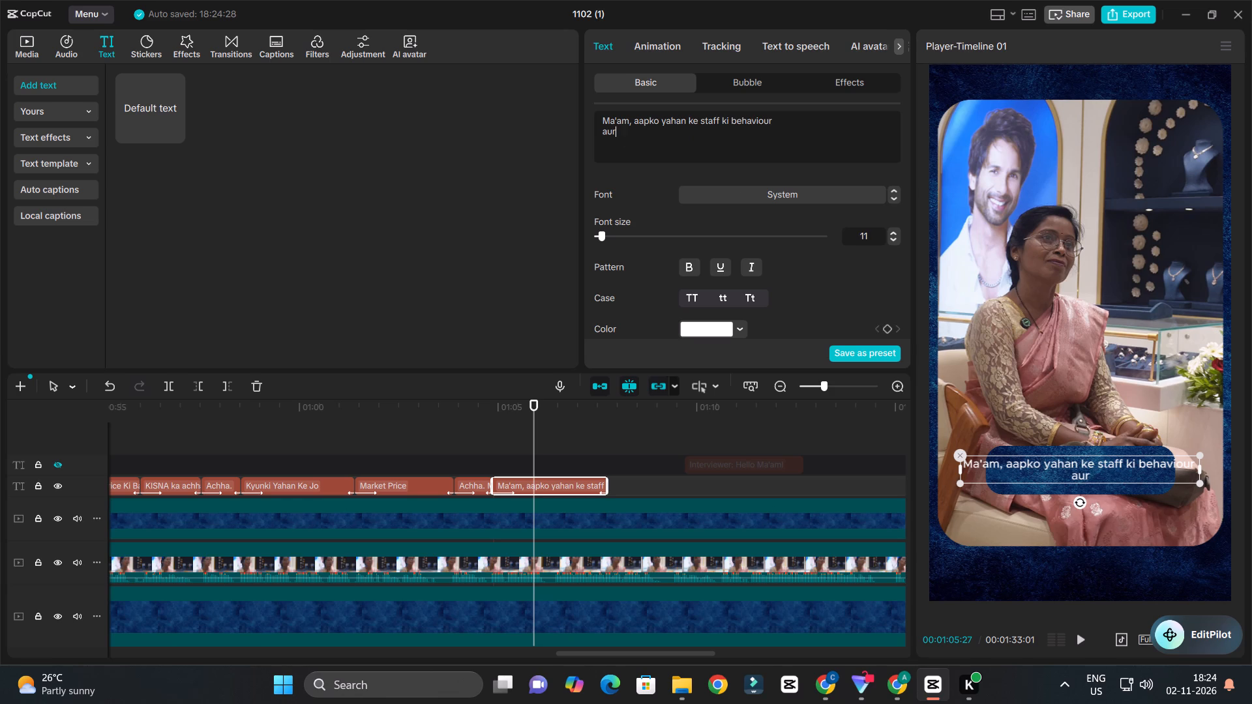
left_click_drag(635, 134, 608, 132)
left_click_drag(608, 132, 585, 131)
key("BackSpace")
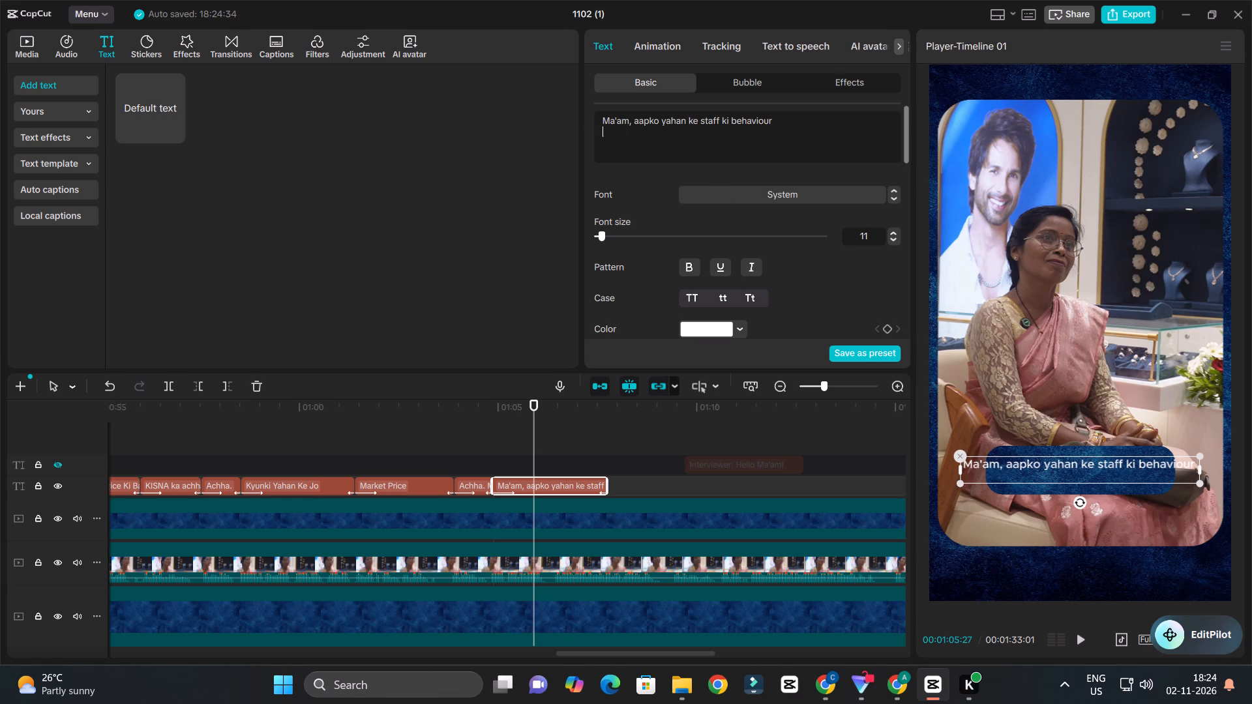
left_click(698, 121)
key("Return")
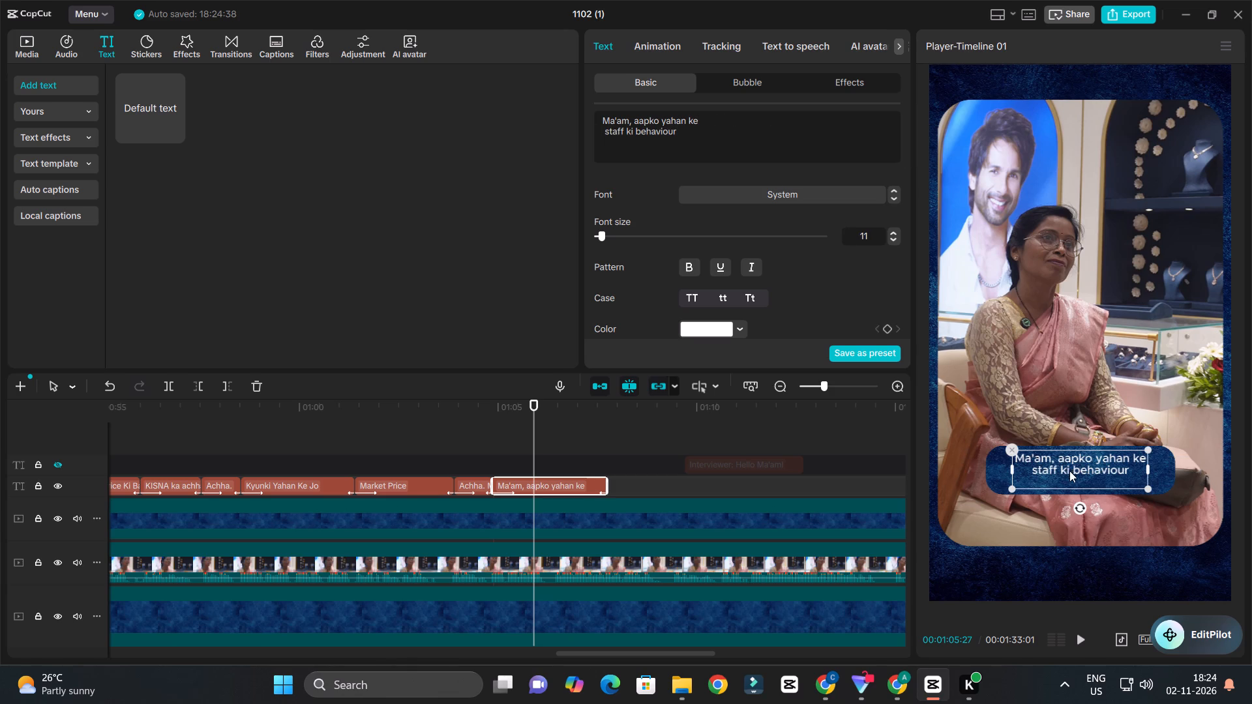
left_click(617, 147)
key("BackSpace")
Enlarge the staff behaviour caption to fill the blue bar's width and set its text to title case.
left_click_drag(1147, 480, 1164, 491)
left_click(748, 301)
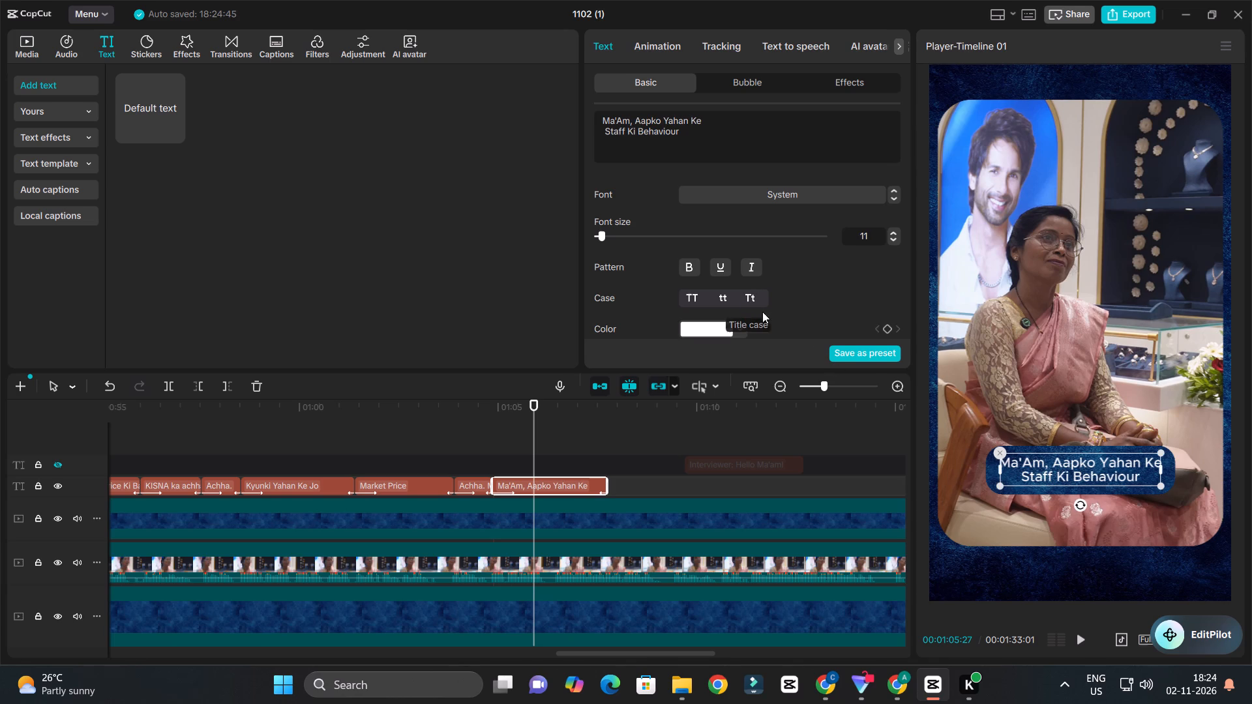
Play the staff behaviour caption against the speech and correct "Ma'Am" to "Ma'am" in its text.
left_click(487, 417)
key("space")
scroll(543, 426, "down", 2, "ctrl")
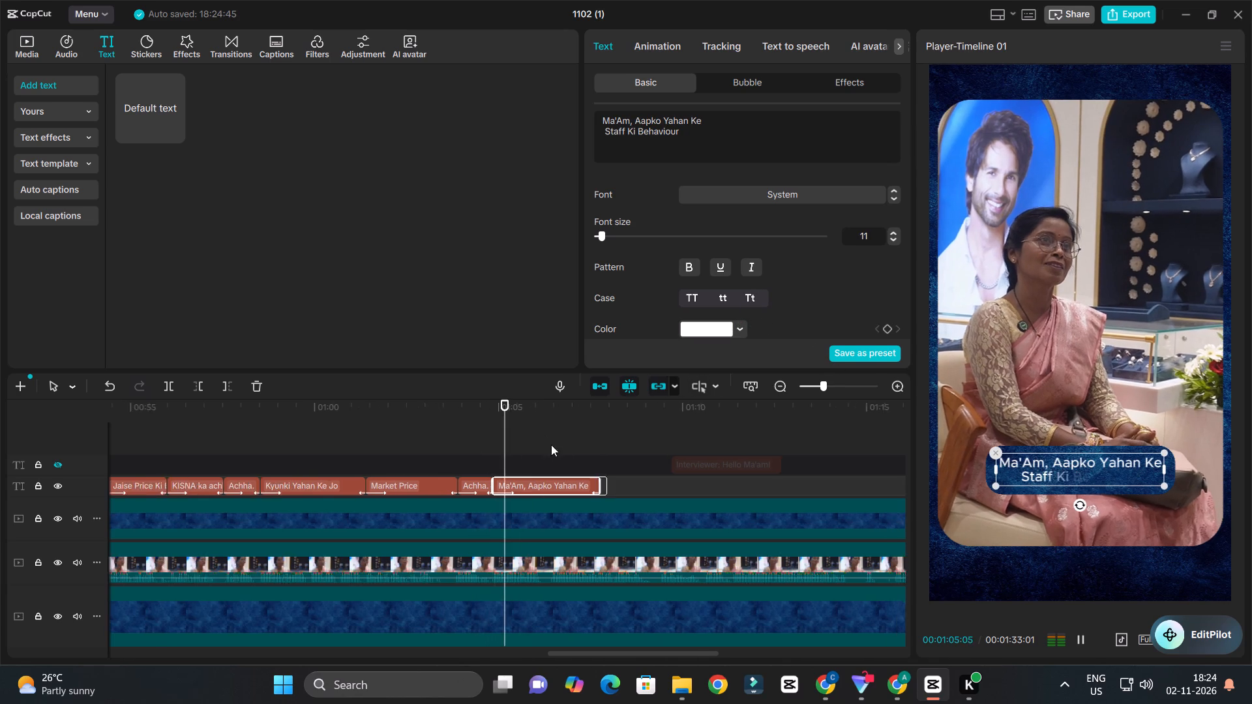
scroll(551, 445, "down", 2, "ctrl")
scroll(640, 479, "up", 4, "ctrl")
key("space")
left_click(619, 123)
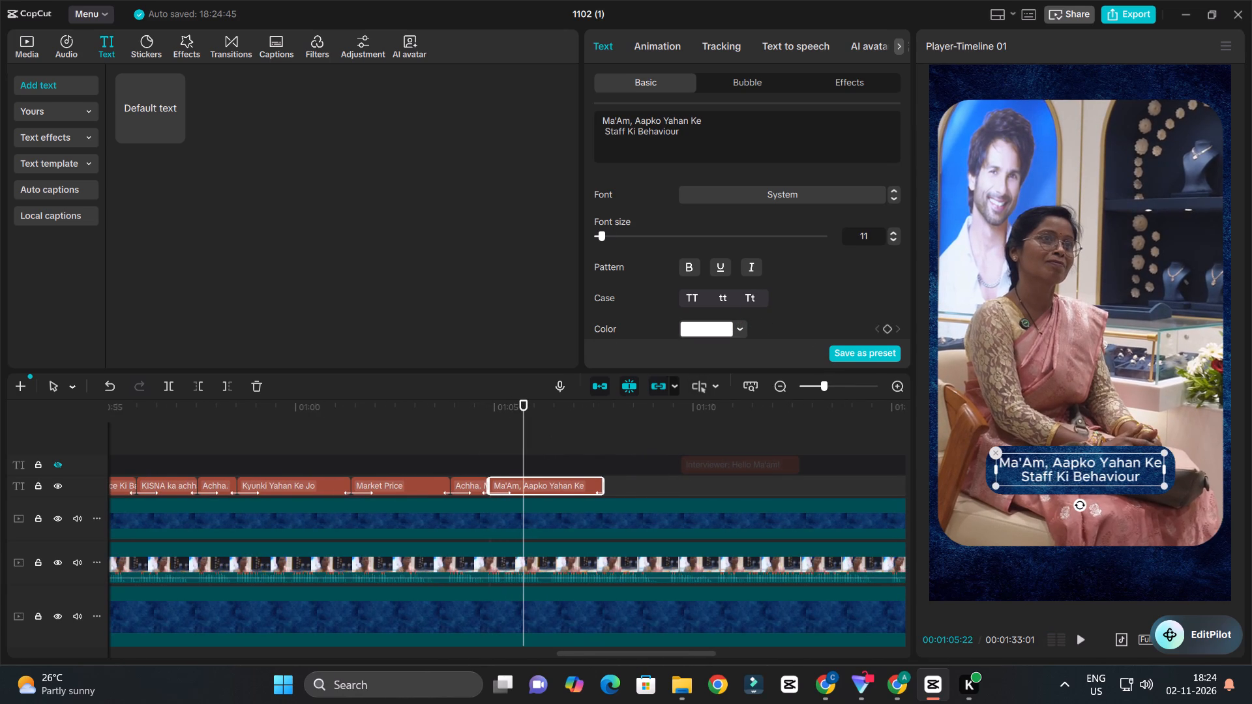
key("BackSpace")
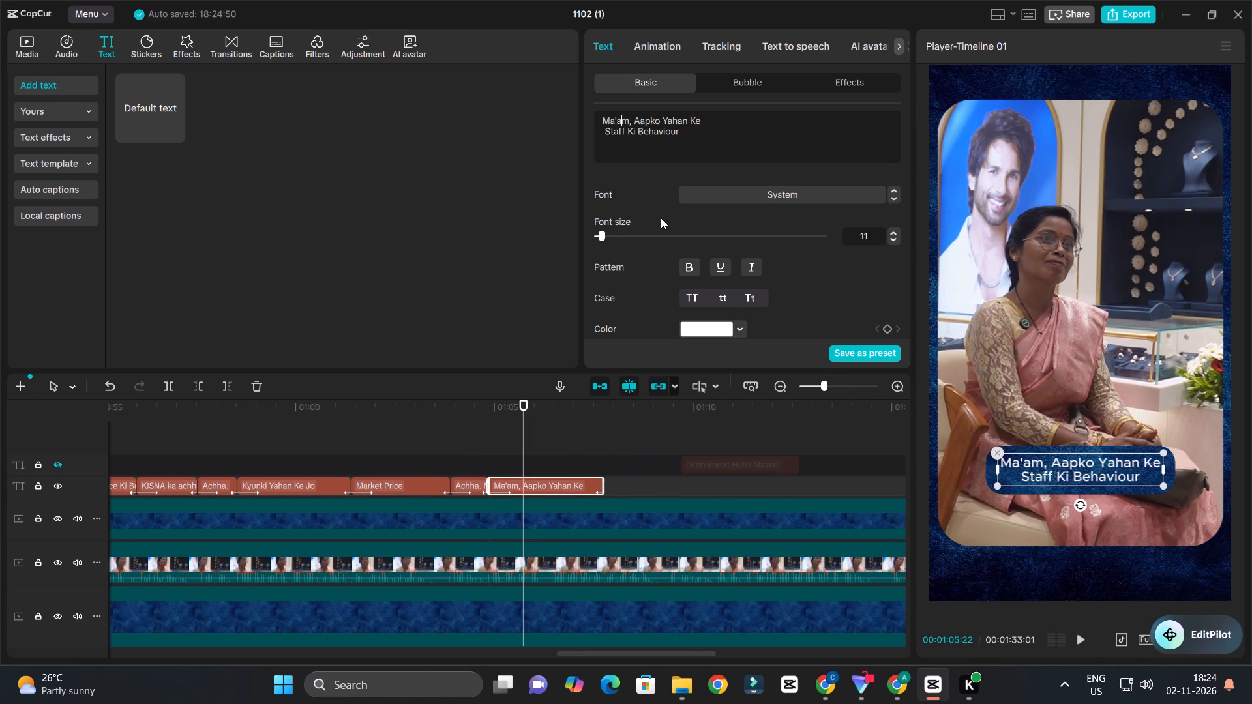
left_click(691, 136)
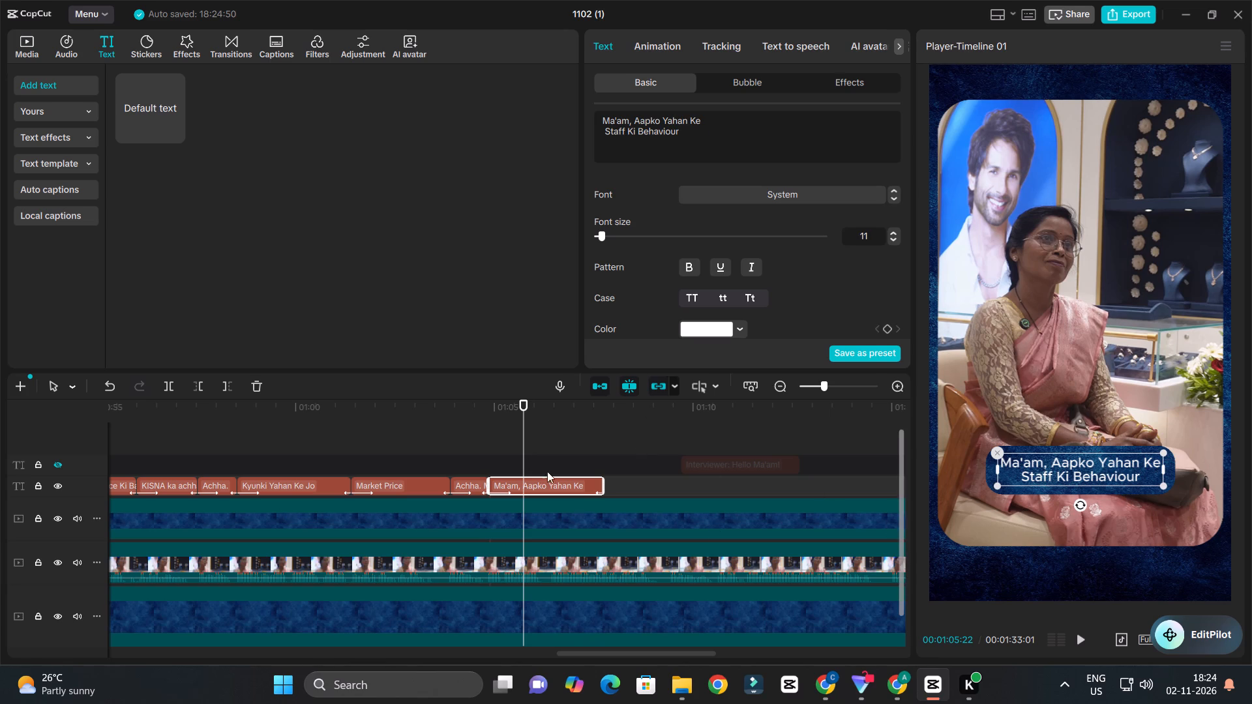
Play the staff behaviour caption to find where its line ends and trim its end to 00:01:07:04.
left_click(501, 408)
key("space")
scroll(601, 441, "down", 3, "ctrl")
scroll(689, 477, "up", 4, "ctrl")
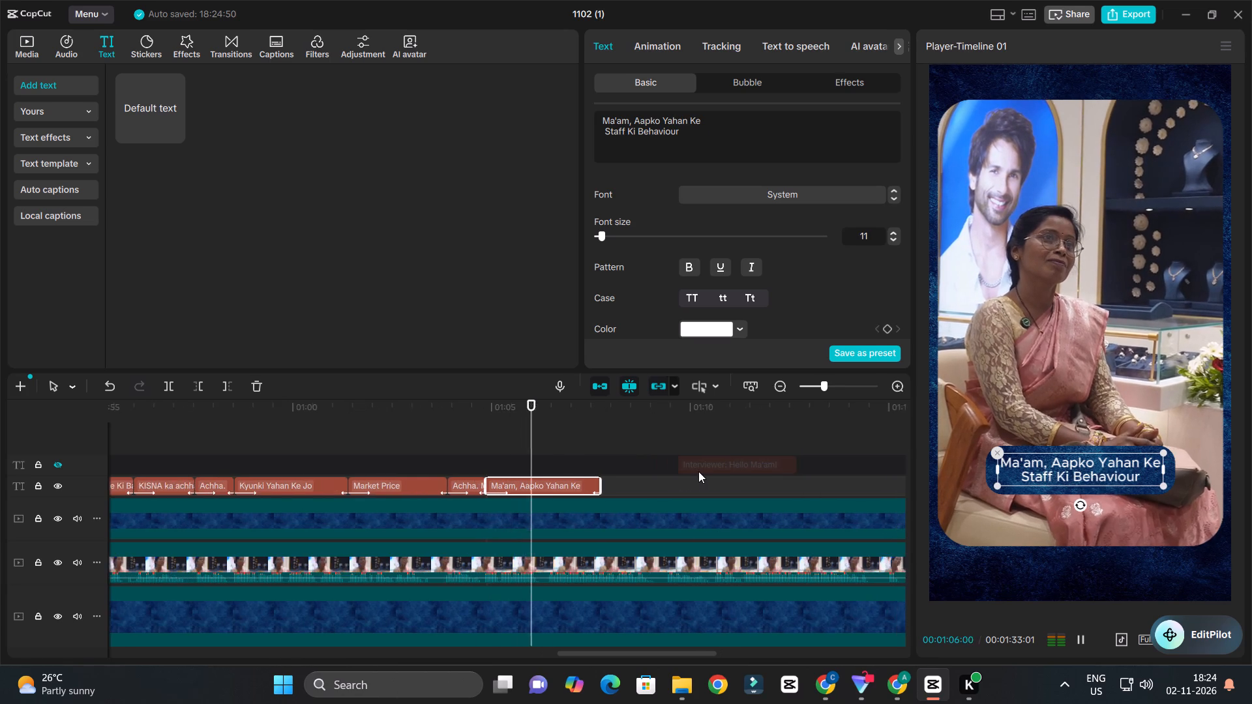
scroll(698, 471, "up", 5, "ctrl")
key("space")
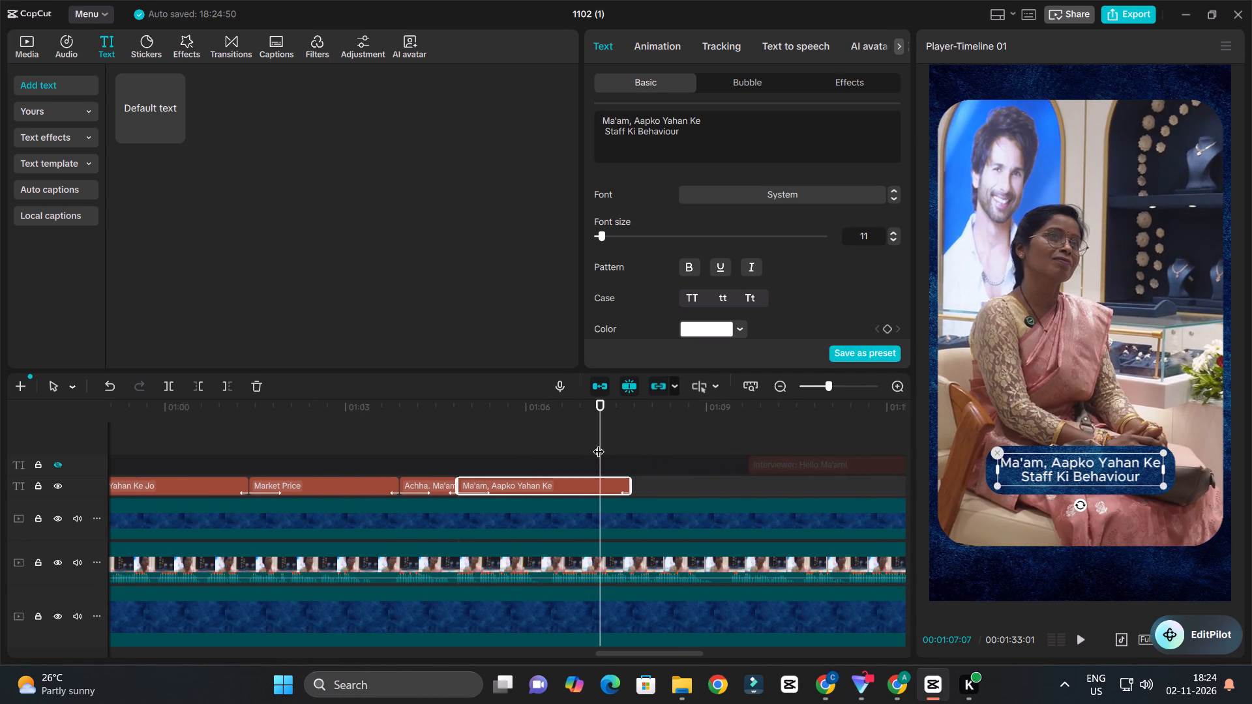
left_click_drag(599, 441, 595, 452)
left_click(608, 484)
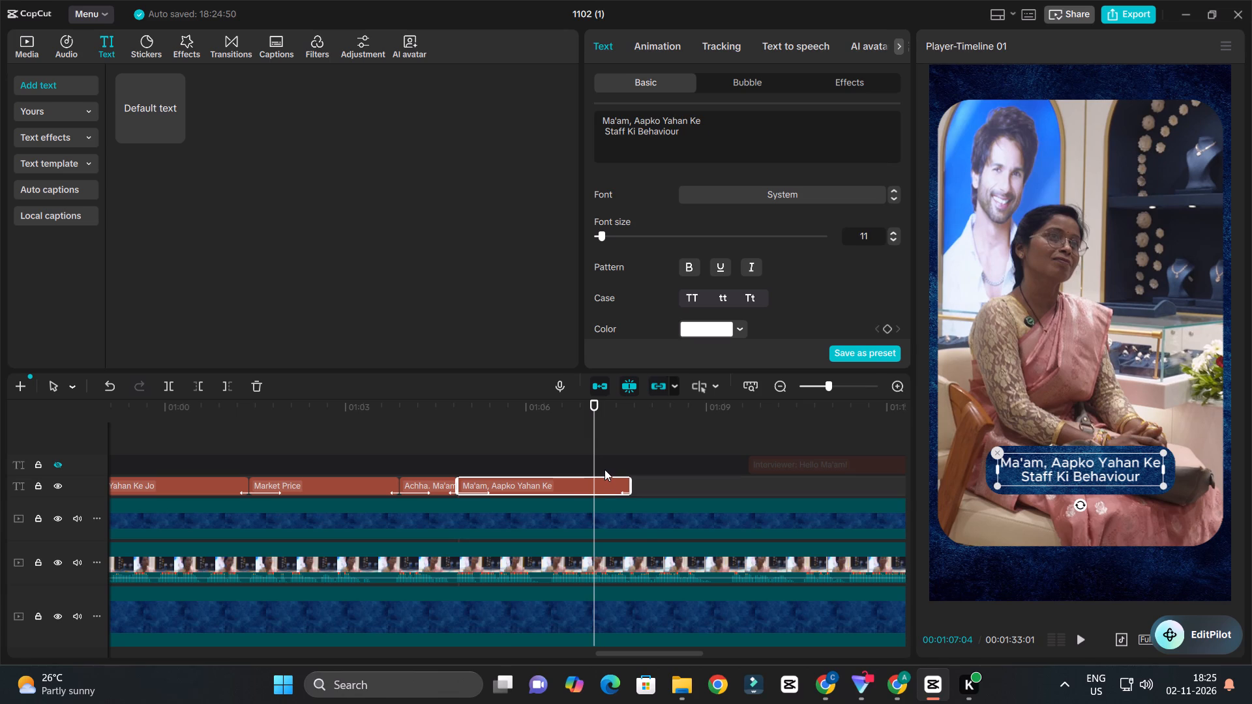
key("w")
Duplicate the staff behaviour caption directly after itself and replace the copy's text with "aur services kaisi lagi?" from the copied transcript line.
left_click_drag(549, 484, 705, 486, "alt")
left_click_drag(683, 488, 678, 488)
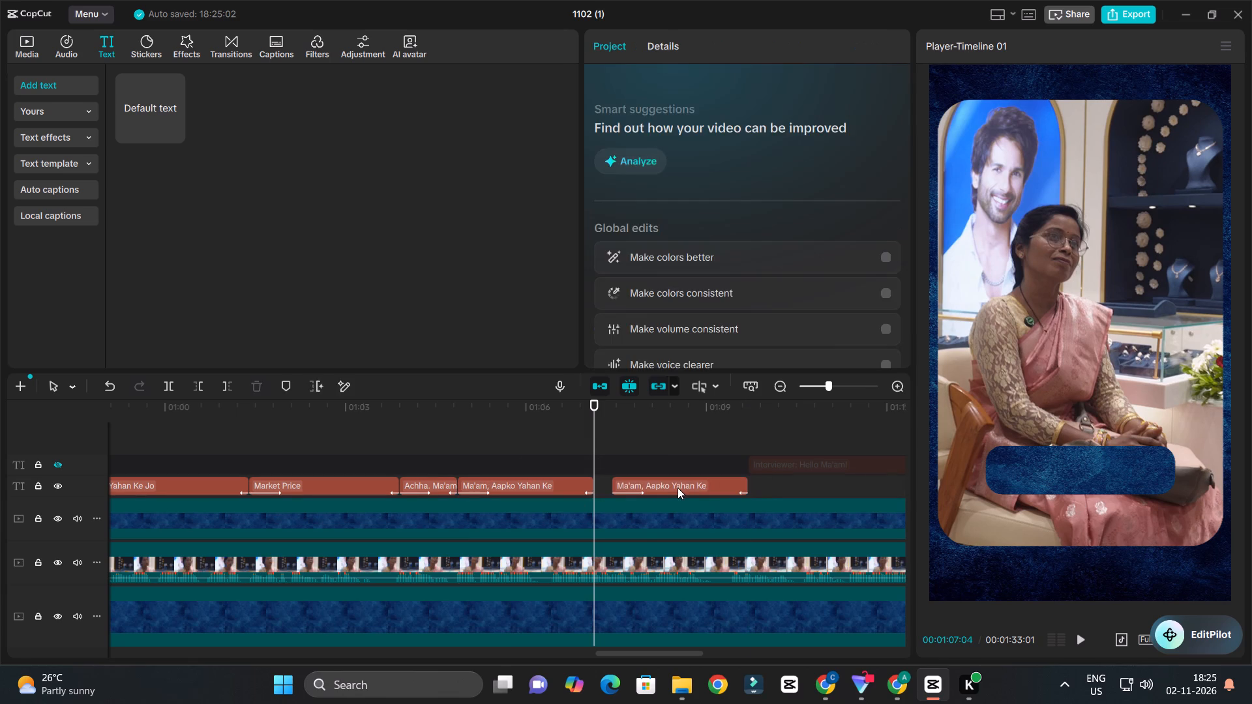
left_click_drag(678, 488, 668, 491)
left_click(667, 491)
left_click(709, 134)
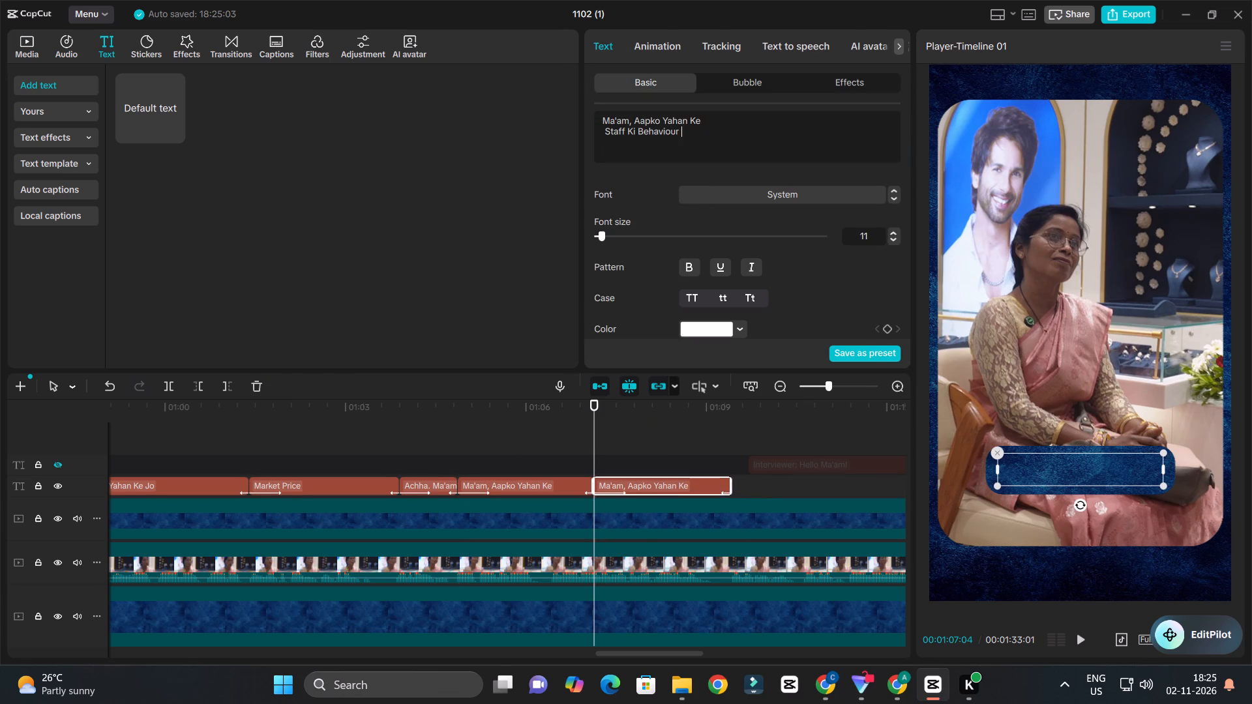
key("ctrl+a")
key("ctrl+v")
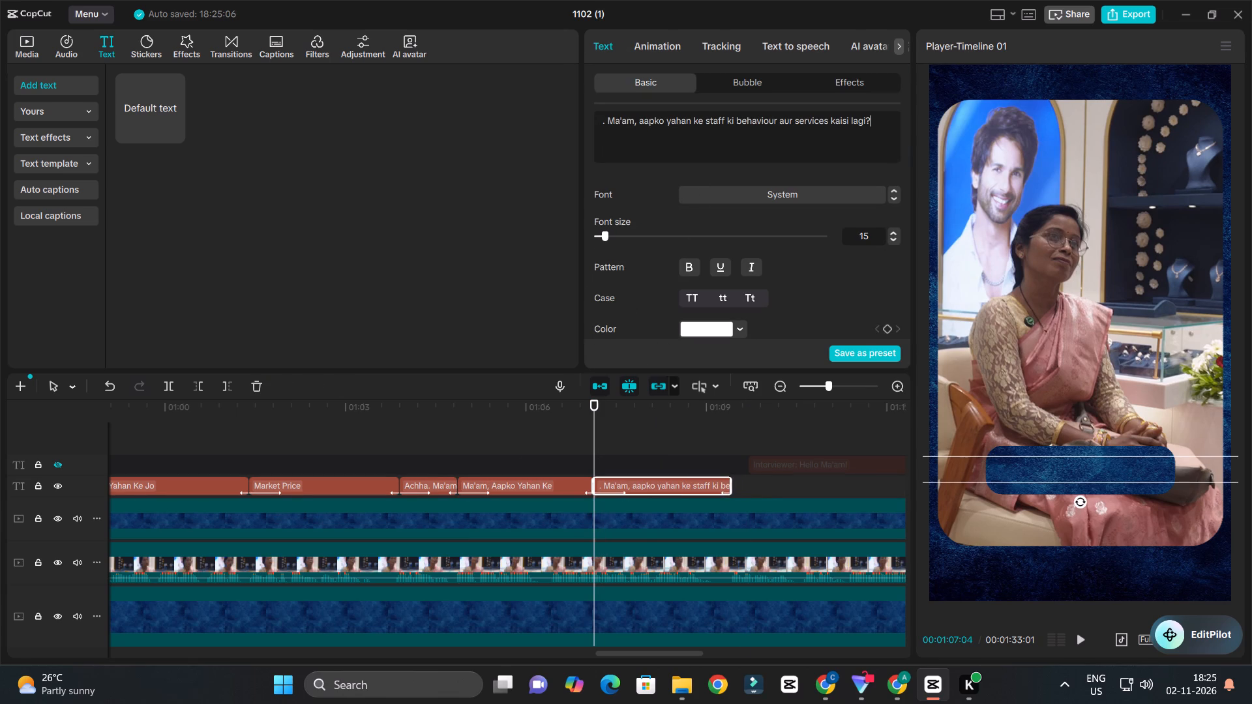
left_click_drag(777, 123, 546, 126)
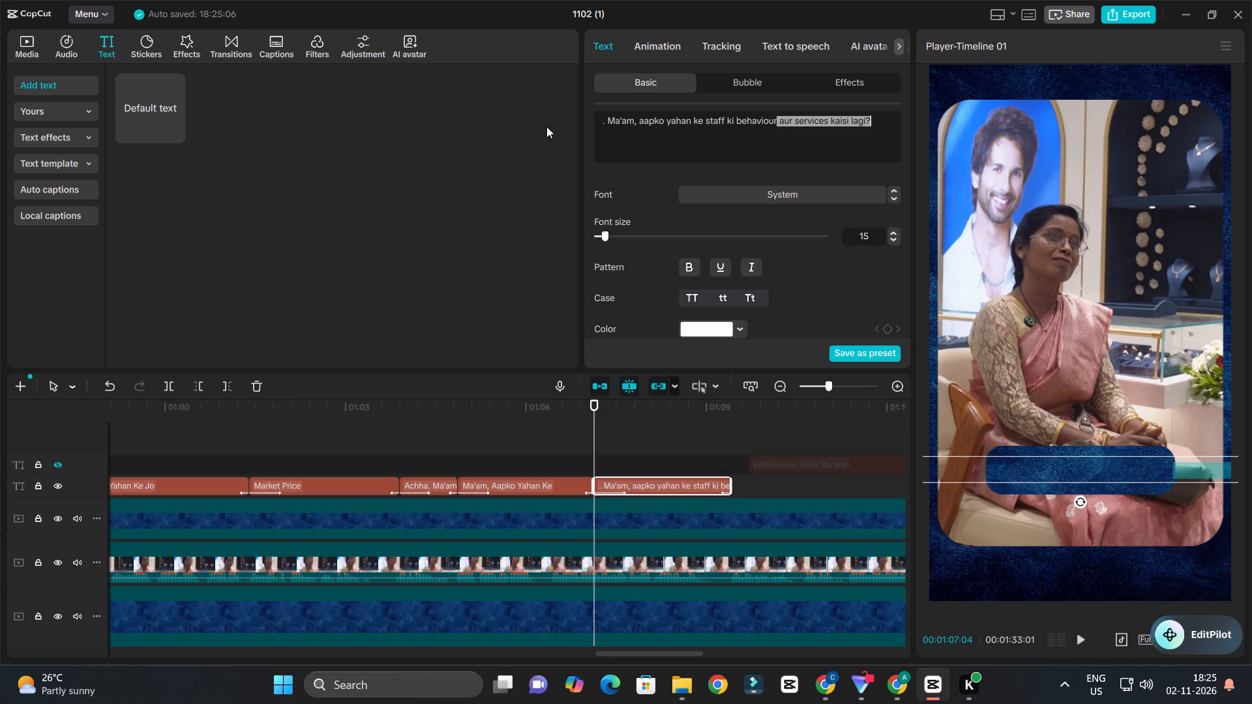
left_click_drag(546, 126, 576, 115)
key("BackSpace")
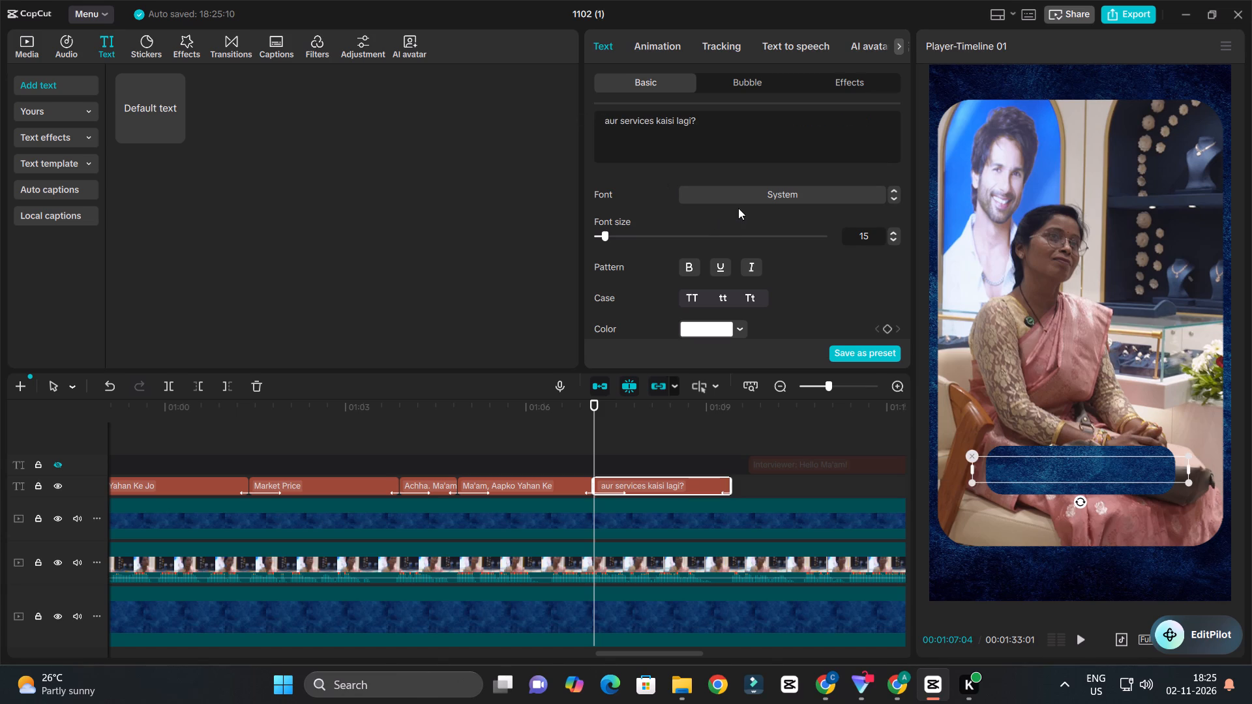
key("Right")
key("BackSpace")
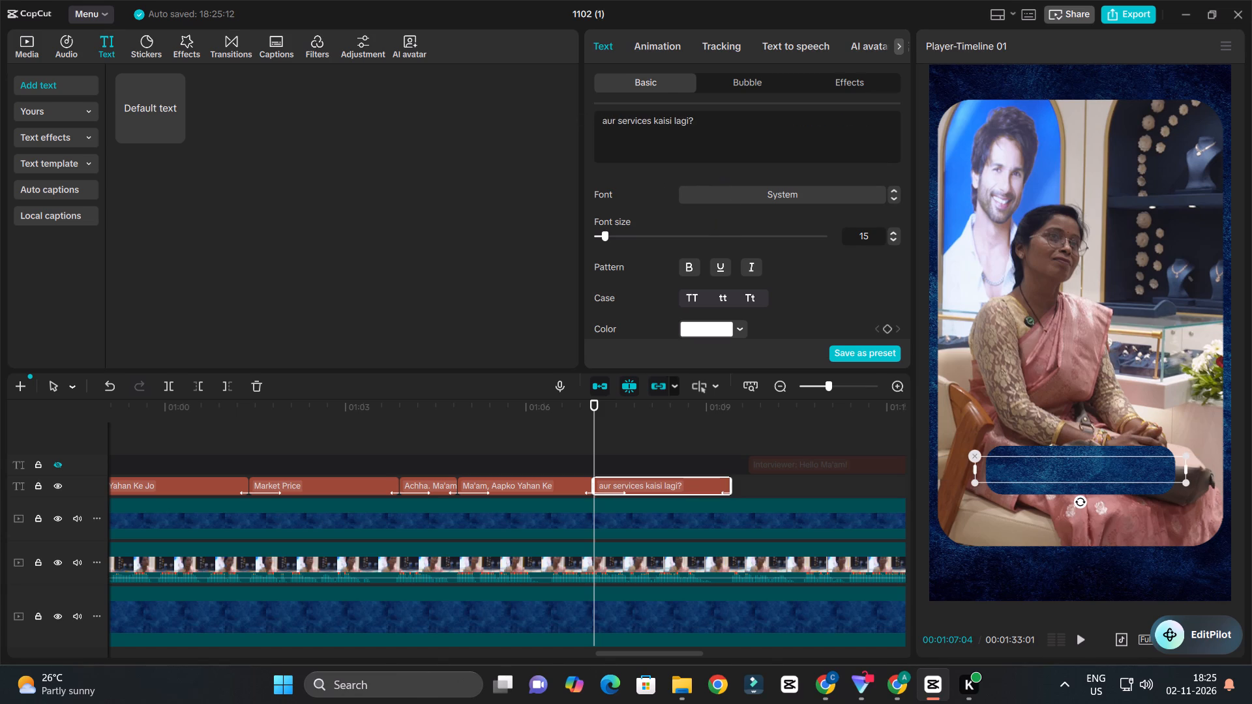
Set the services caption to title case and shrink it to fit inside the blue bar.
left_click(748, 298)
key("space")
scroll(639, 445, "down", 3, "ctrl")
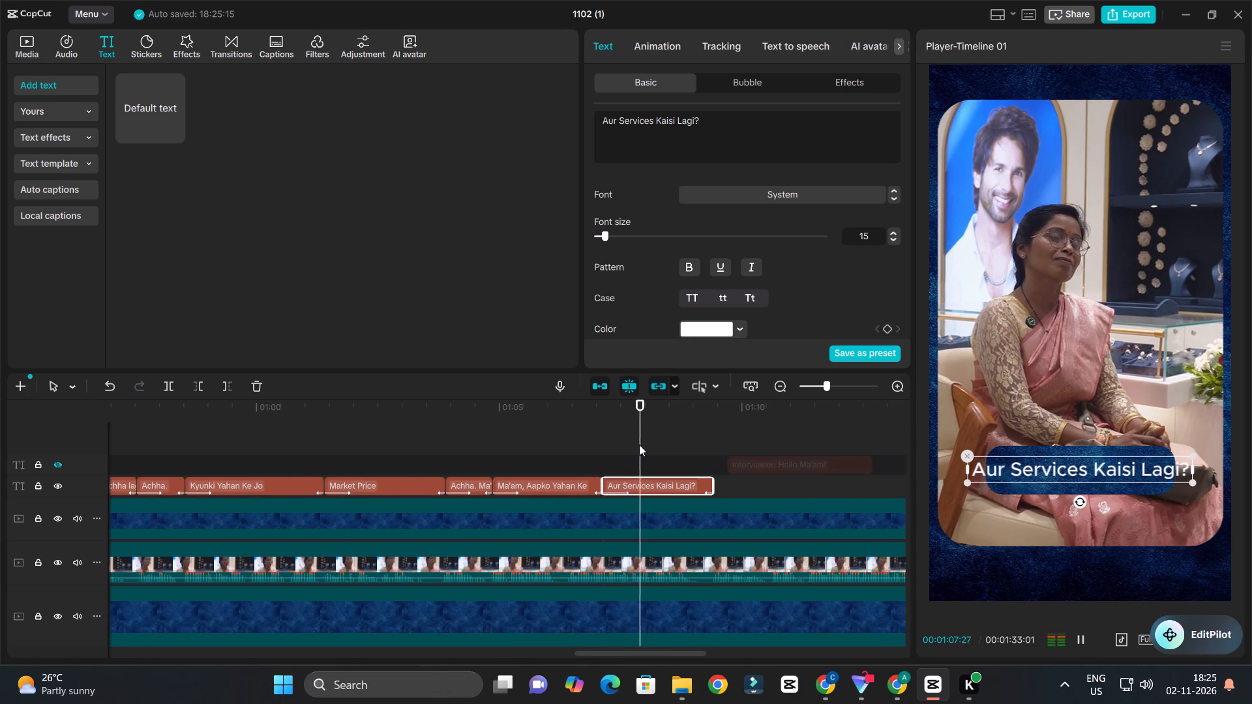
key("space")
left_click_drag(1191, 485, 1156, 473)
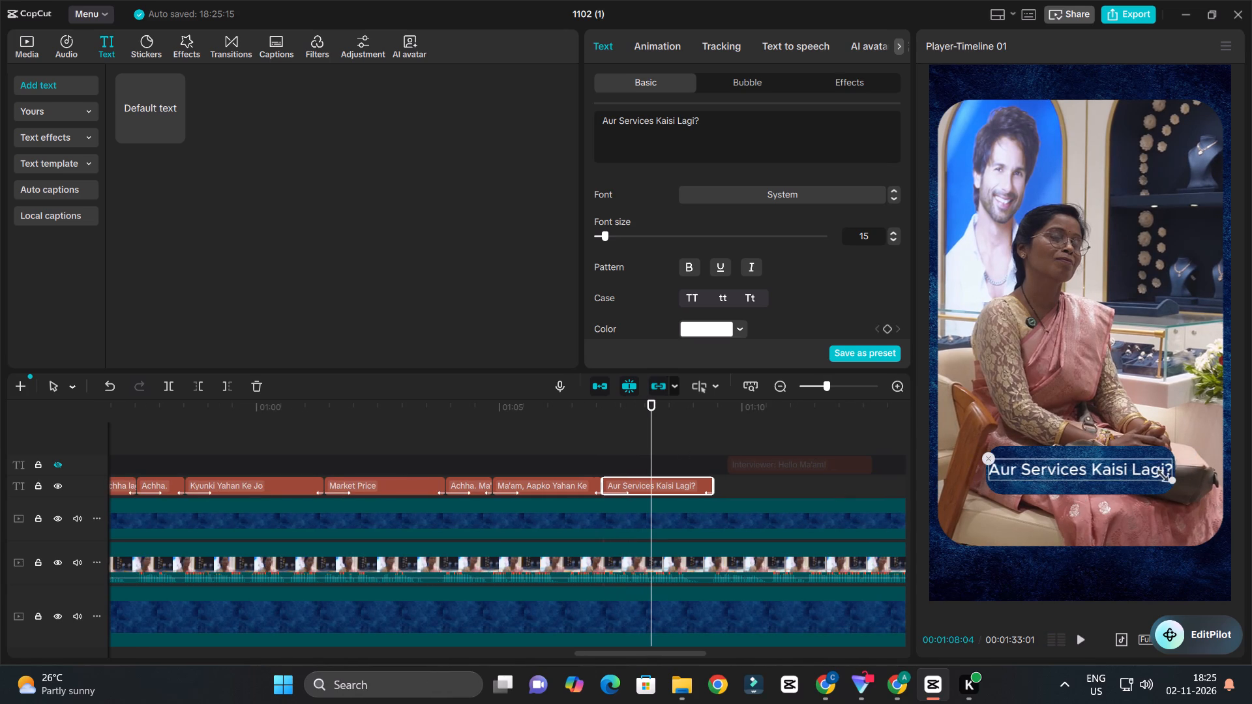
left_click_drag(1156, 473, 1154, 471)
Play the services caption against the speech and trim its end to 00:01:08:07.
left_click(625, 442)
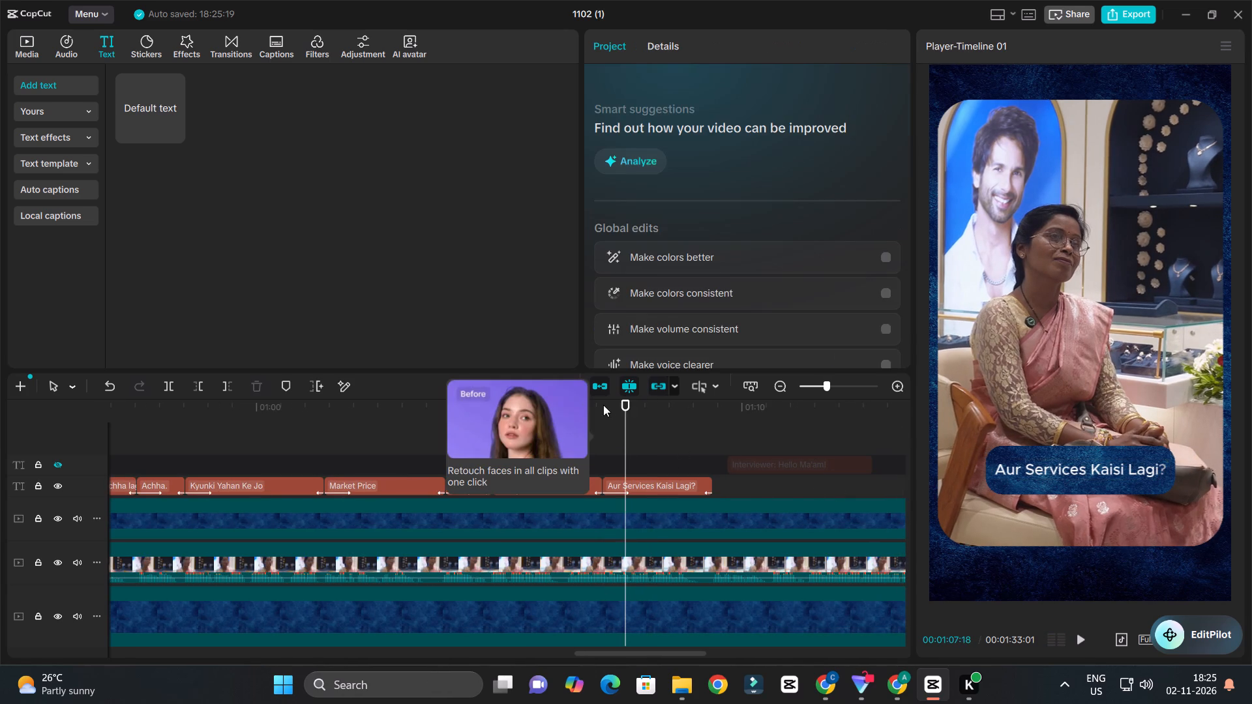
left_click(603, 405)
key("space")
scroll(640, 473, "down", 7, "ctrl")
scroll(692, 486, "up", 5, "ctrl")
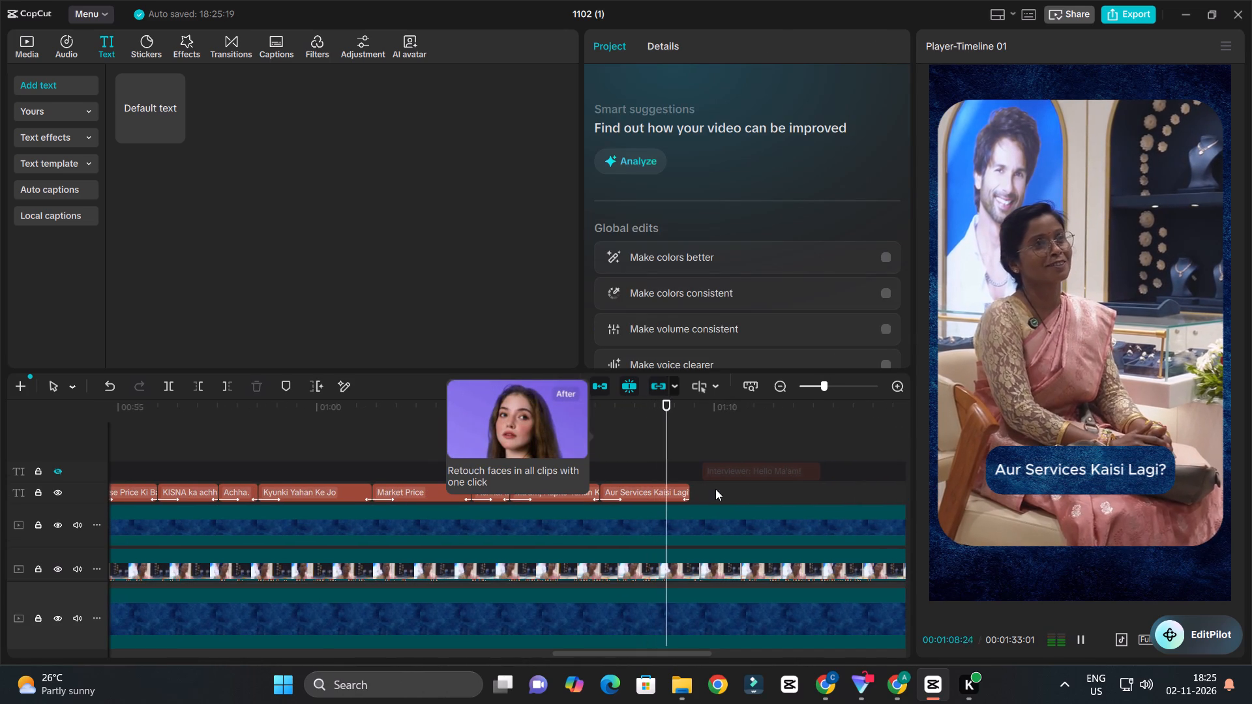
key("space")
scroll(728, 489, "up", 7, "ctrl")
left_click_drag(633, 410, 616, 411)
key("space")
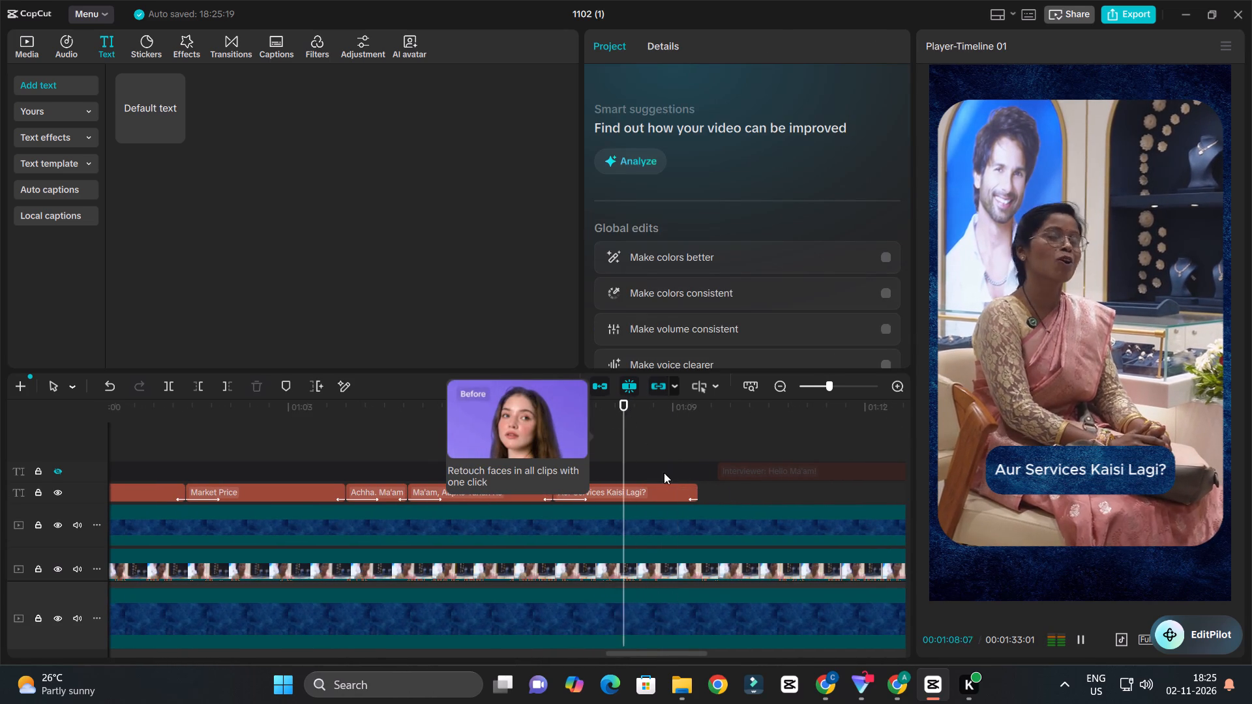
key("space")
left_click_drag(634, 417, 624, 437)
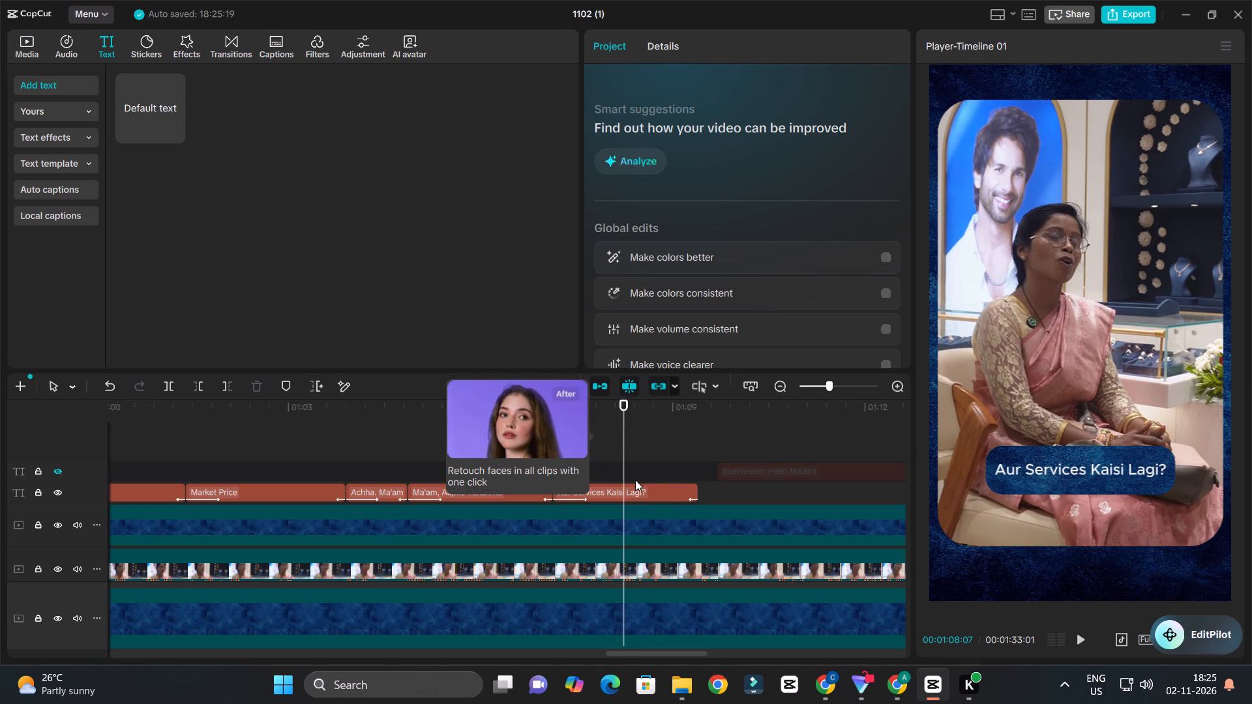
left_click(636, 490)
key("w")
Duplicate the "Aur Services Kaisi Lagi?" caption directly after itself.
scroll(654, 474, "down", 3, "ctrl")
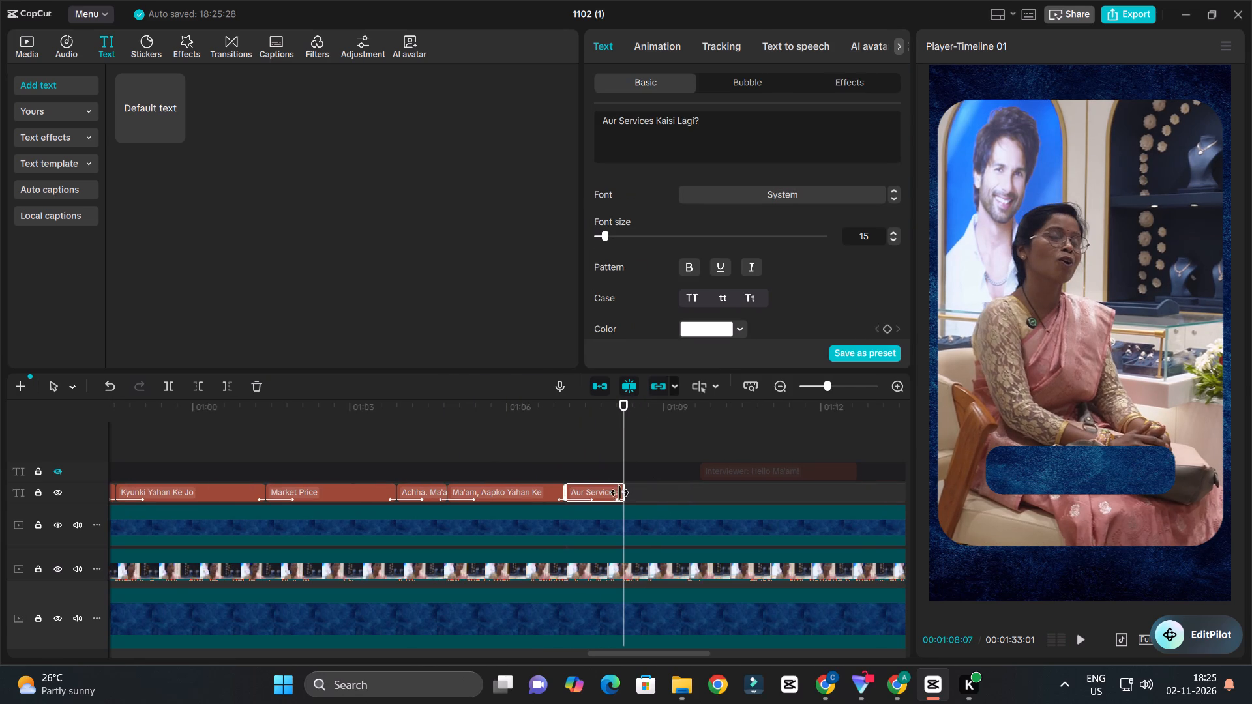
left_click_drag(607, 493, 662, 499, "alt")
left_click(661, 495)
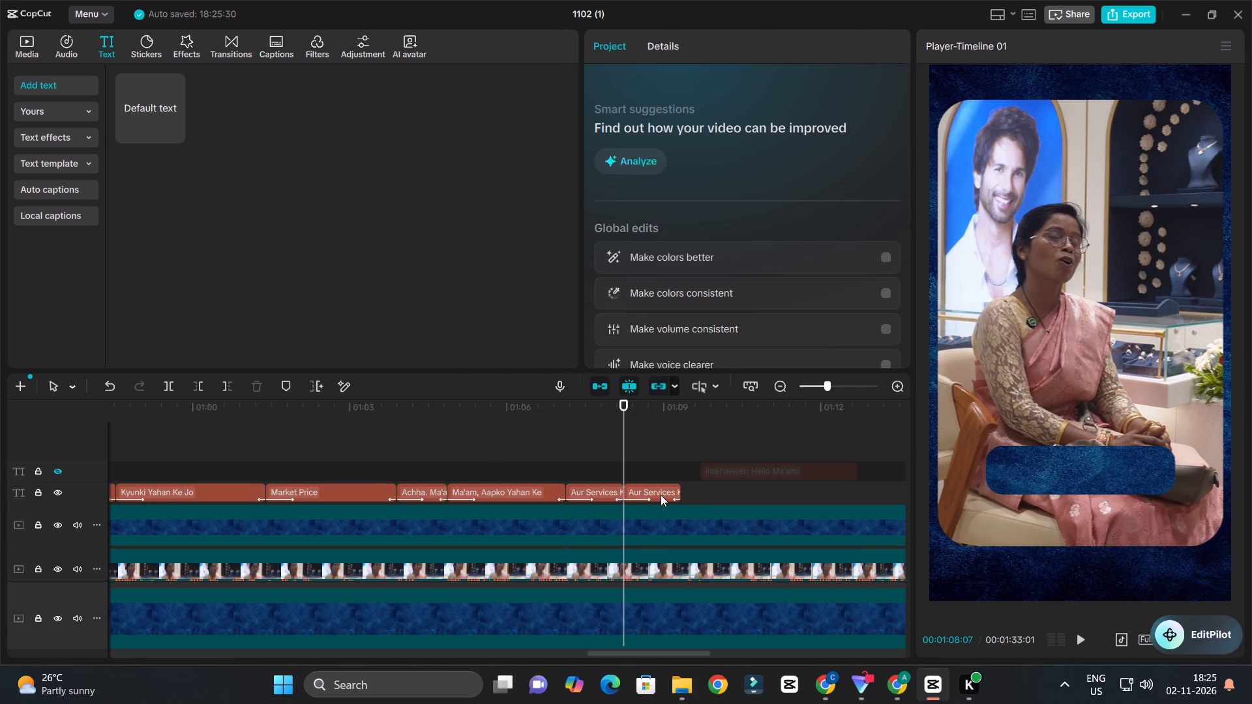
Copy the customer's reply "Bahut achha." from the transcript text and replace the duplicated caption's text with it.
left_click(739, 471)
left_click(649, 153)
scroll(649, 152, "down", 3)
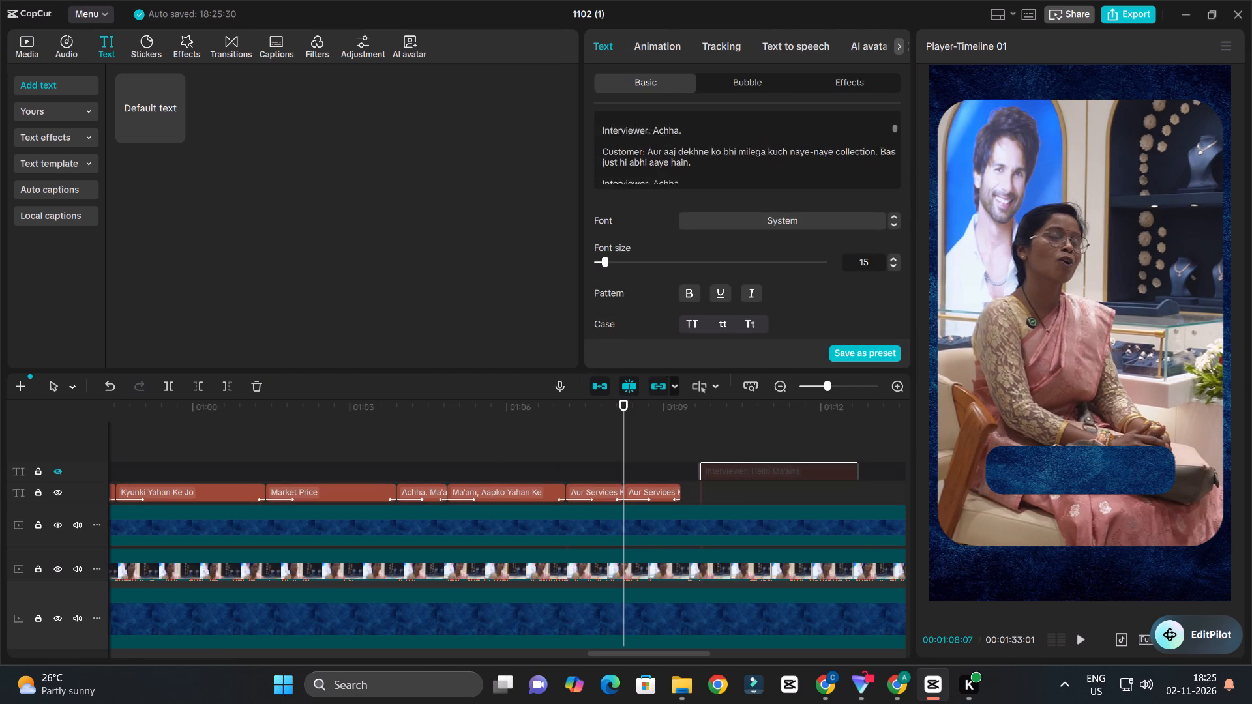
scroll(649, 152, "down", 5)
scroll(648, 152, "up", 1)
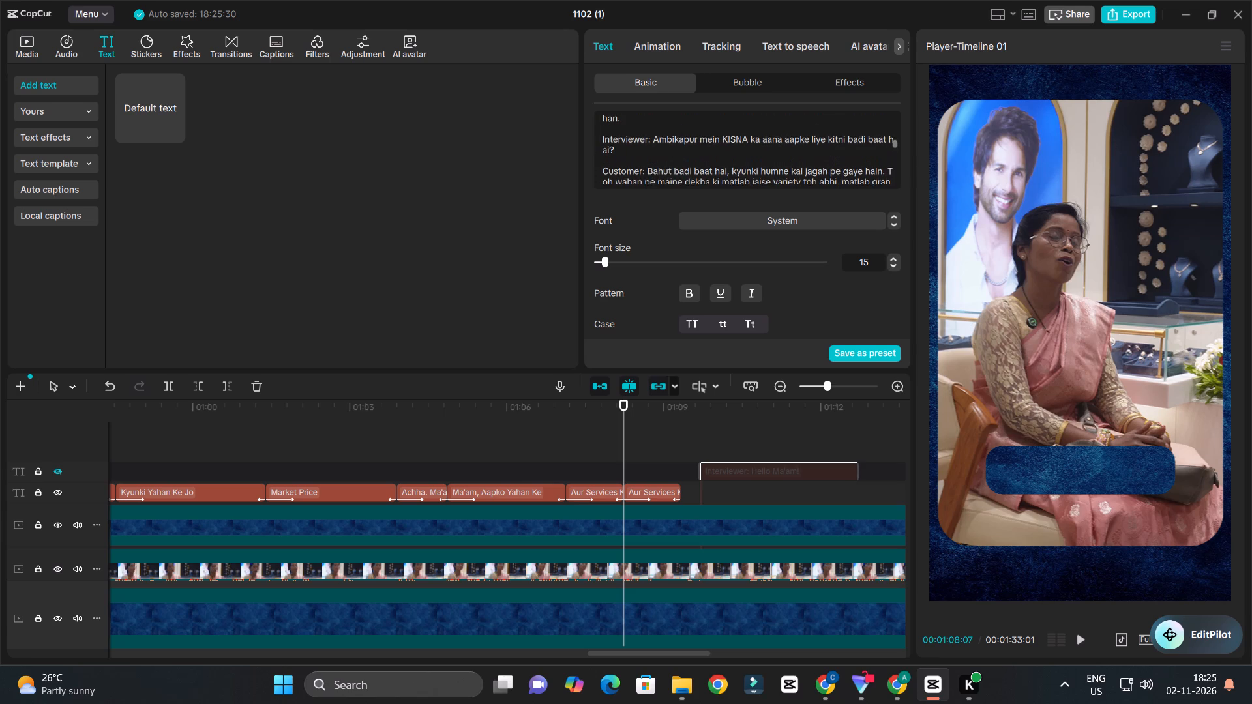
scroll(686, 158, "up", 1)
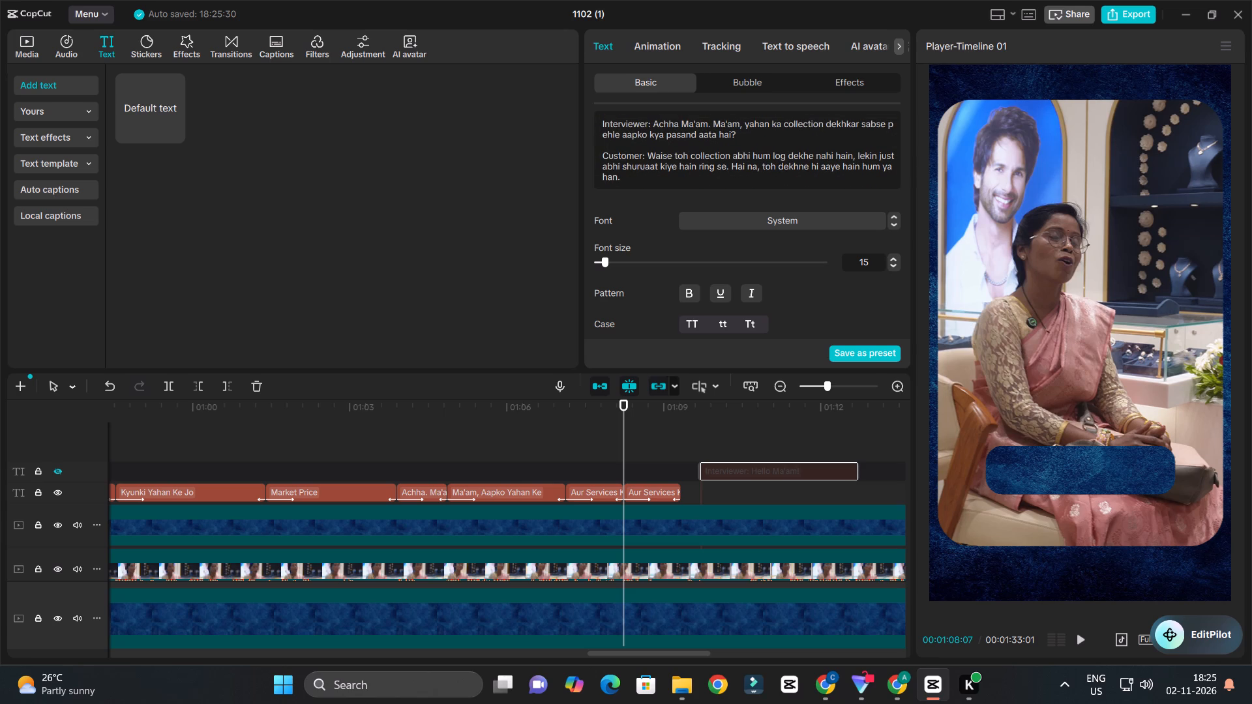
scroll(734, 167, "down", 3)
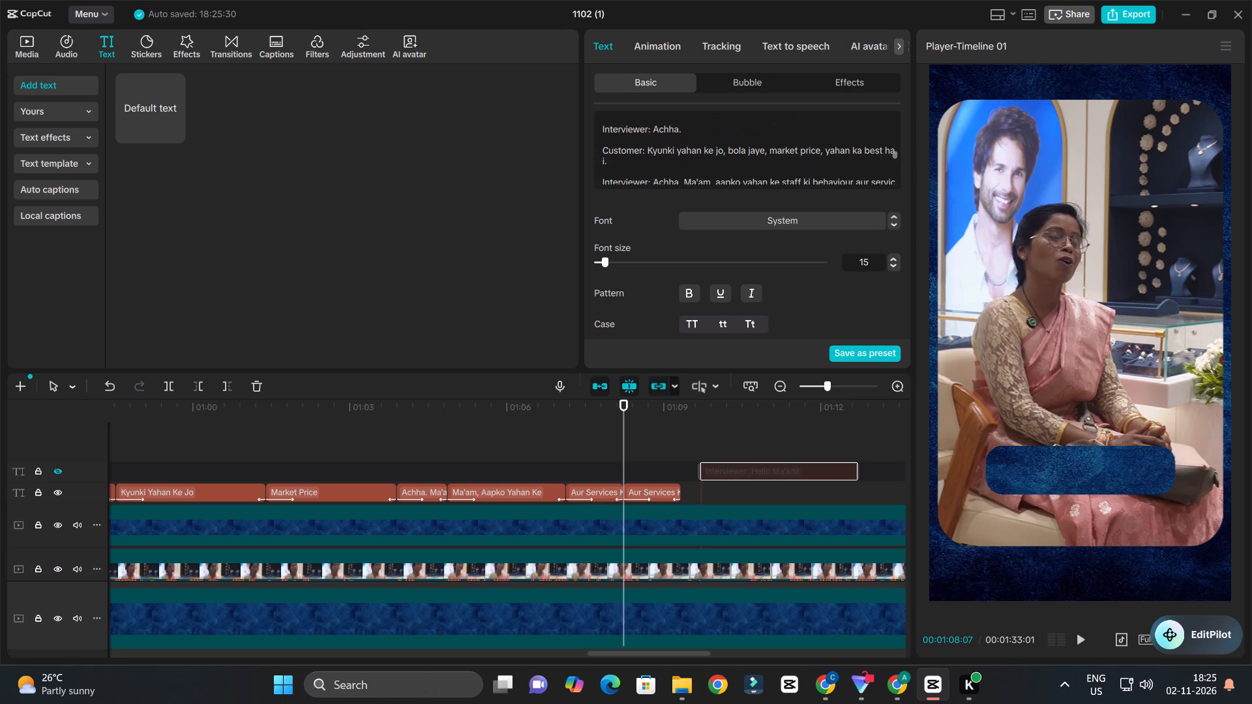
scroll(697, 175, "down", 1)
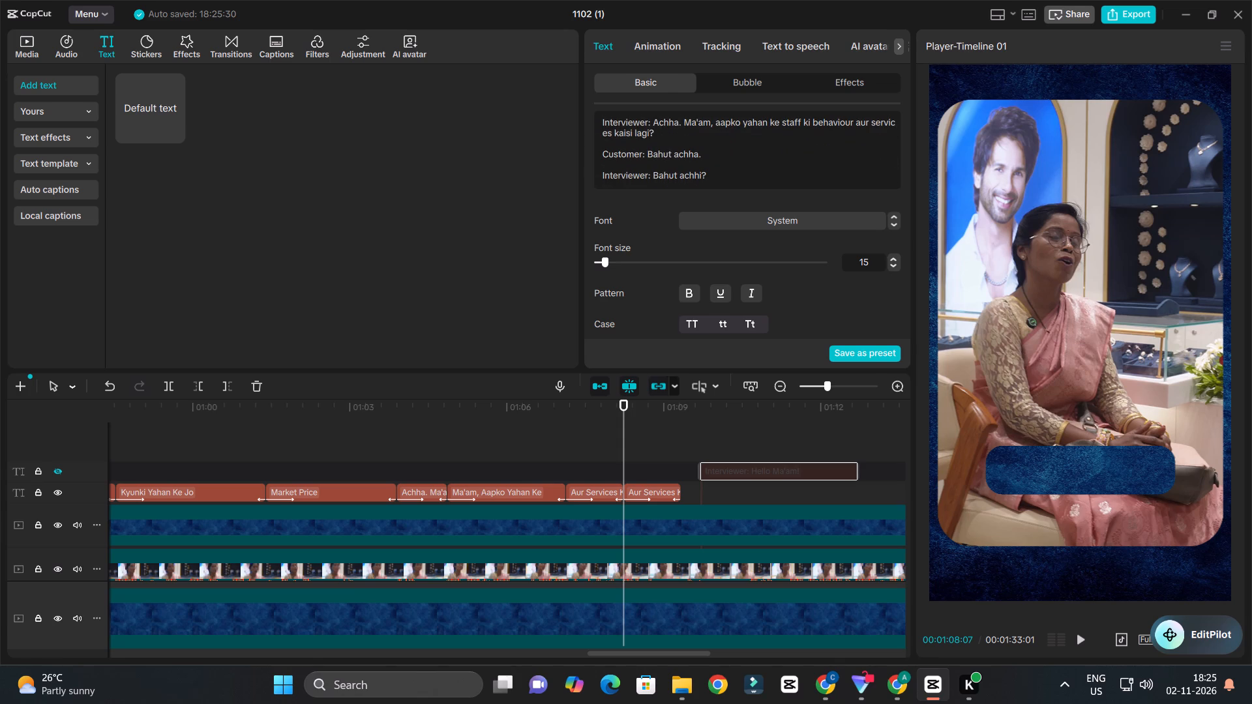
scroll(697, 175, "down", 1)
scroll(696, 174, "up", 1)
left_click_drag(648, 155, 706, 155)
key("ctrl+c")
left_click(663, 488)
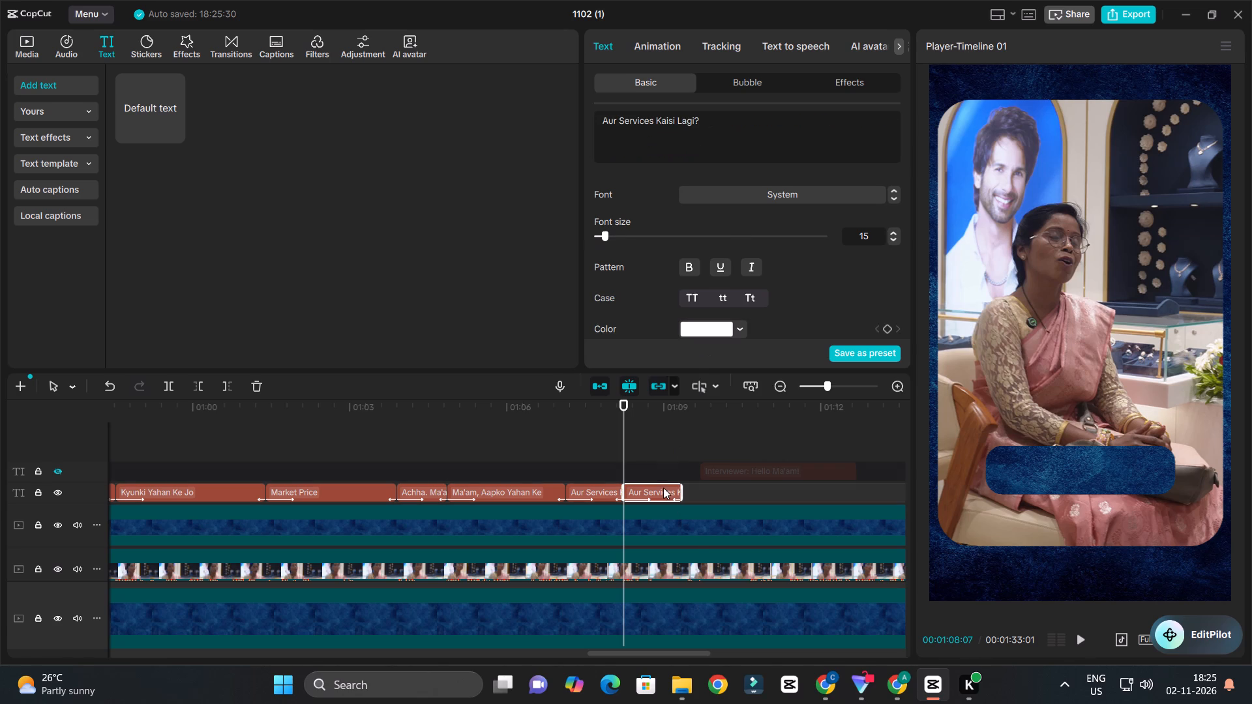
left_click_drag(715, 129, 554, 104)
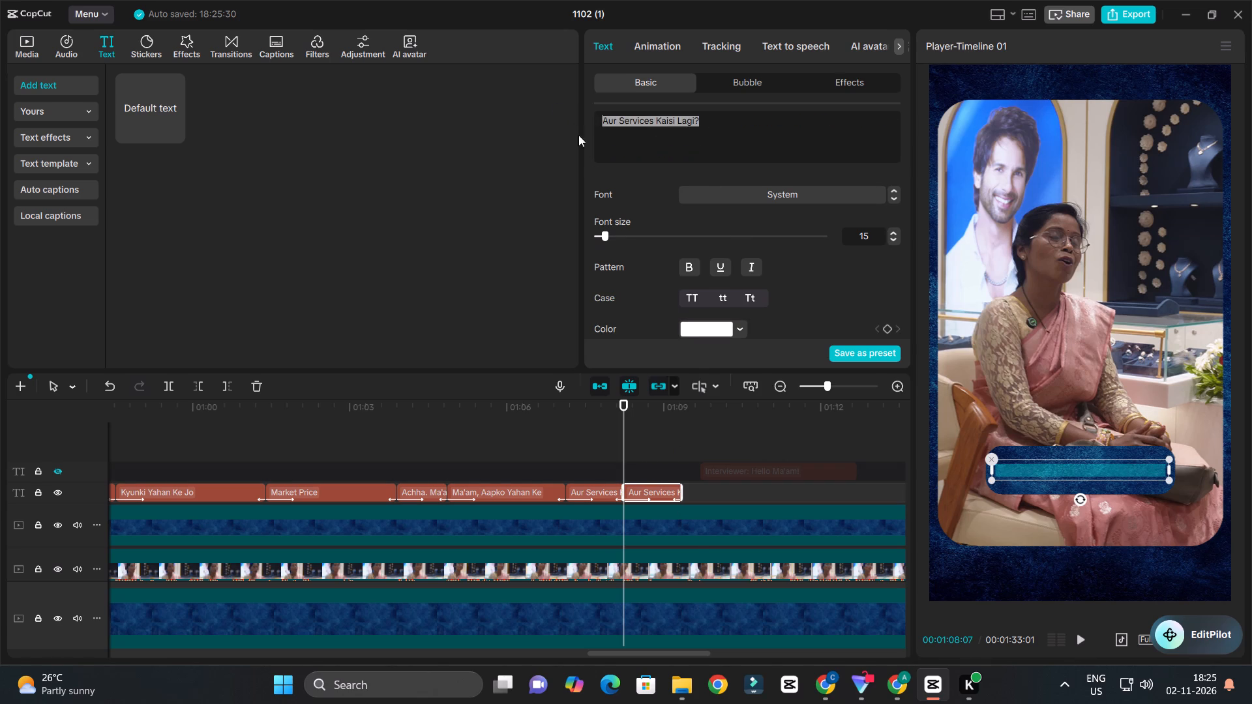
key("ctrl+v")
Play the "Bahut achha." caption, enlarge it slightly on the blue bar and set its text to title case.
left_click(611, 422)
key("space")
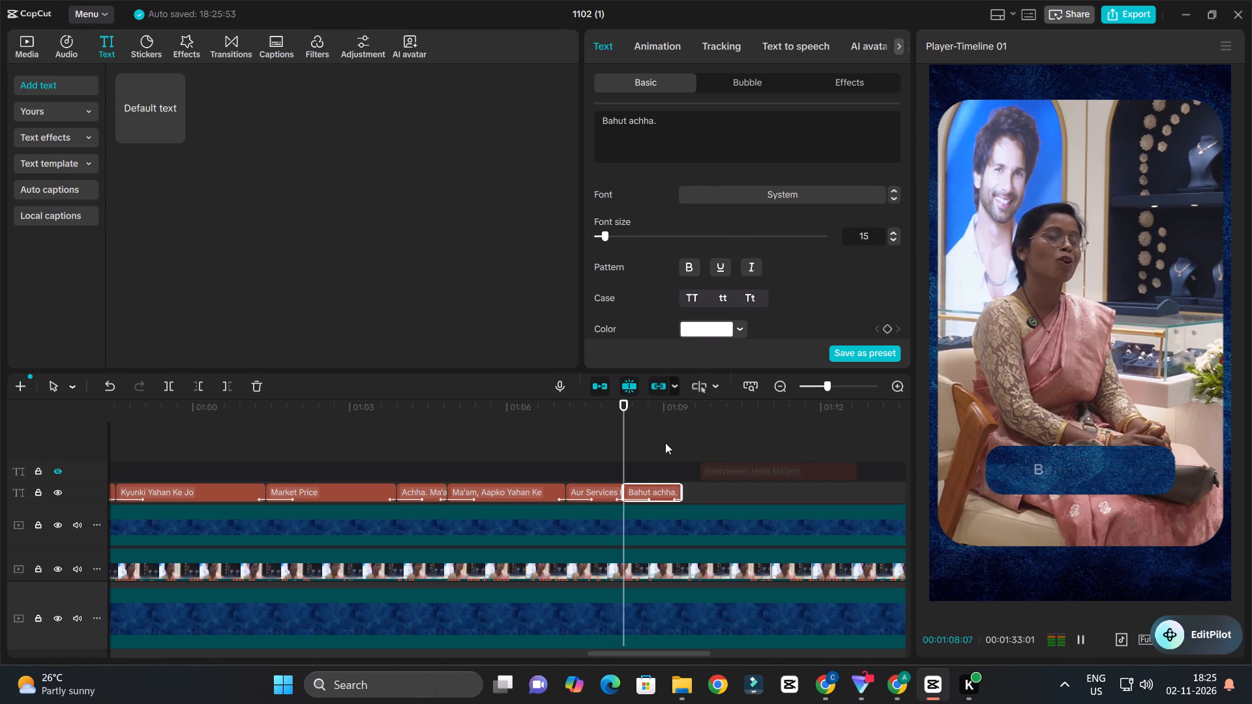
scroll(666, 444, "down", 4, "ctrl")
scroll(720, 464, "up", 4, "ctrl")
key("space")
left_click_drag(1135, 482, 1150, 490)
key("space")
scroll(690, 482, "up", 3, "ctrl")
key("space")
left_click(646, 491)
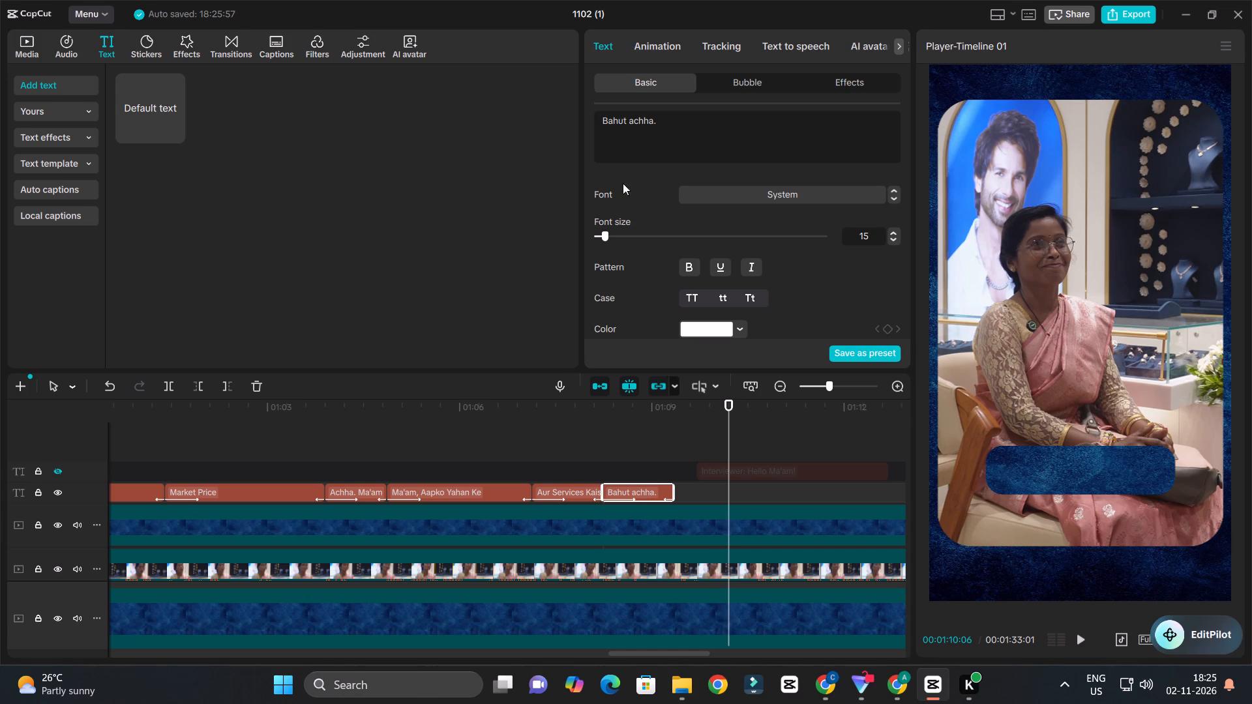
left_click_drag(666, 125, 571, 122)
left_click(739, 295)
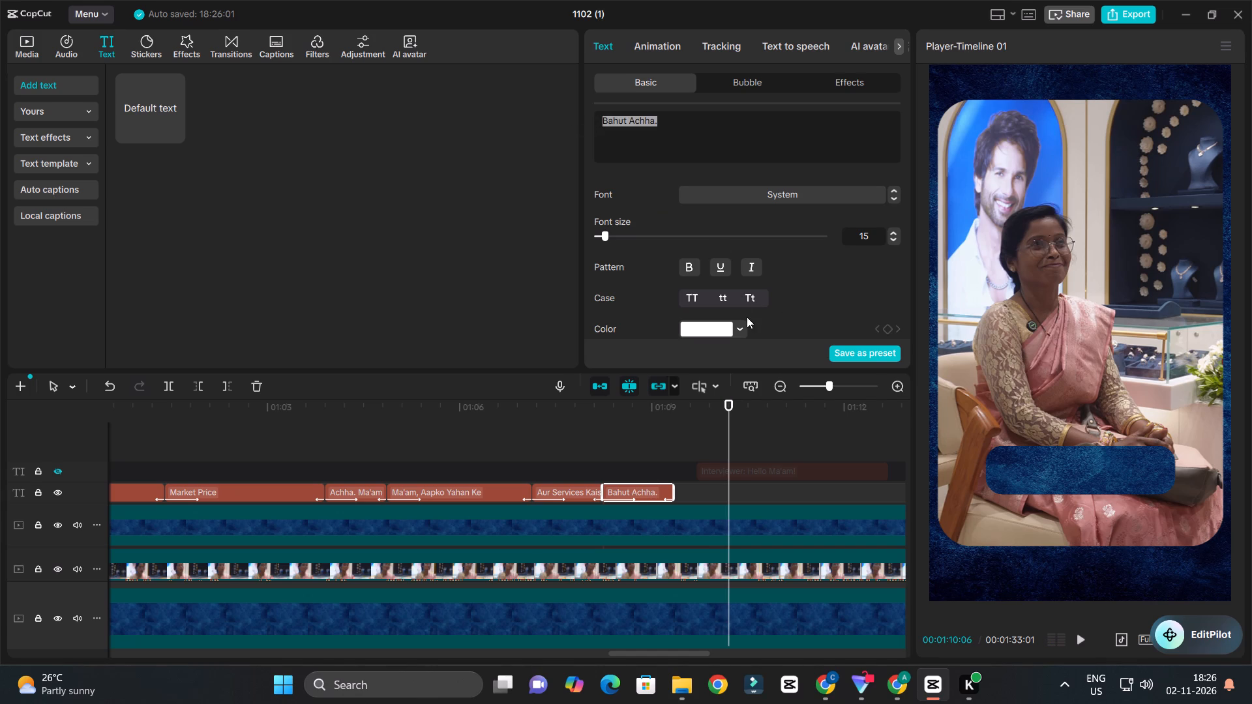
Play the "Bahut Achha." caption and the speech after it to check the timing.
left_click(625, 408)
key("space")
scroll(696, 419, "down", 3, "ctrl")
scroll(751, 445, "up", 3, "ctrl")
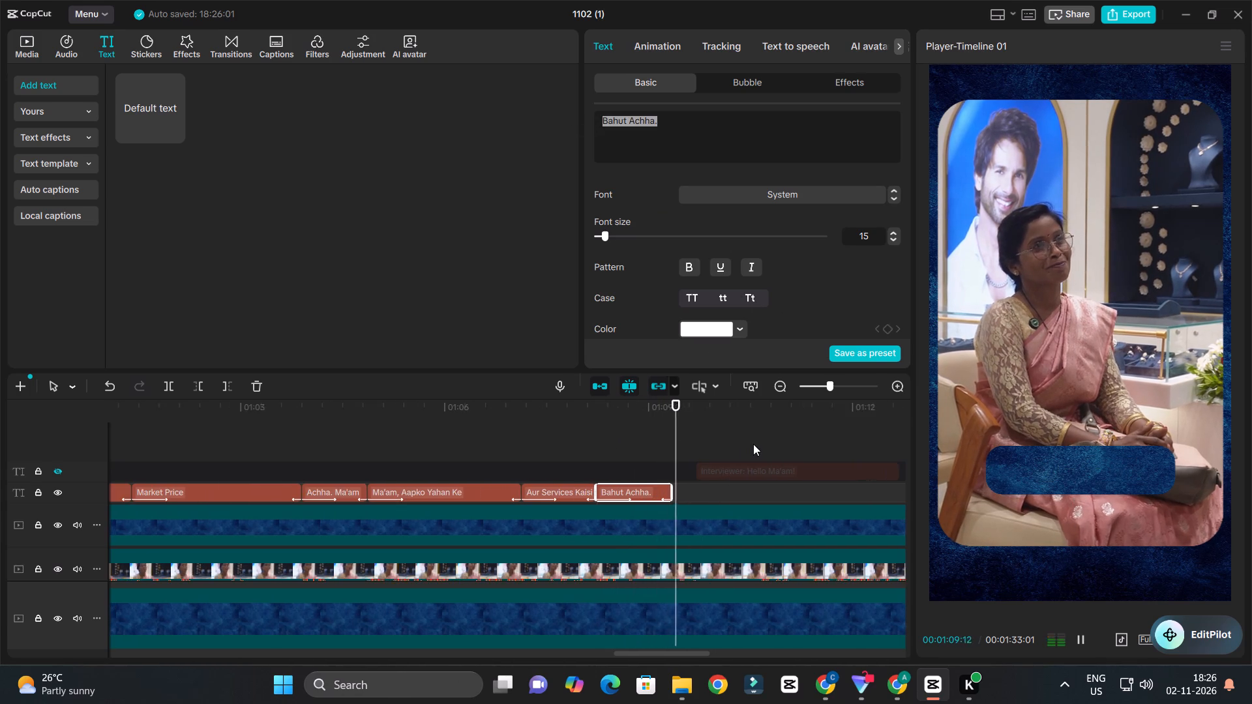
scroll(754, 442, "down", 6, "ctrl")
scroll(747, 469, "up", 4, "ctrl")
key("space")
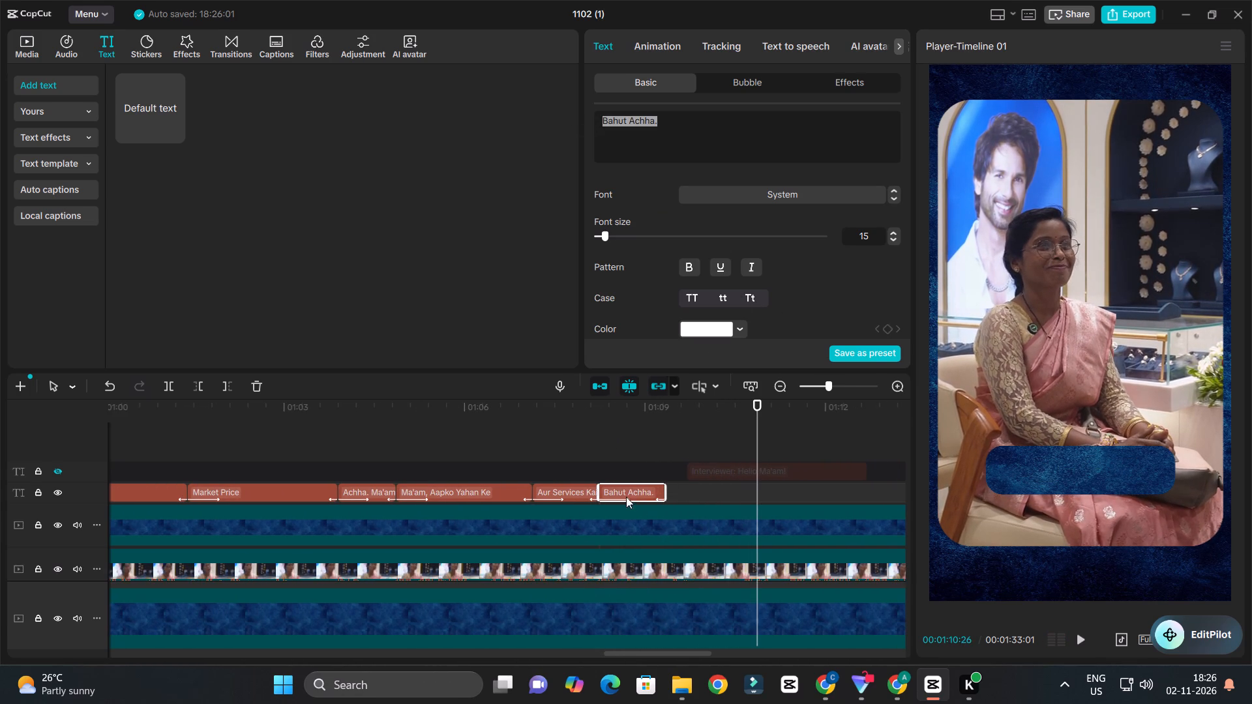
Duplicate the "Bahut Achha." caption, play the speech there and place the copy directly after the original.
left_click_drag(626, 497, 696, 494, "alt")
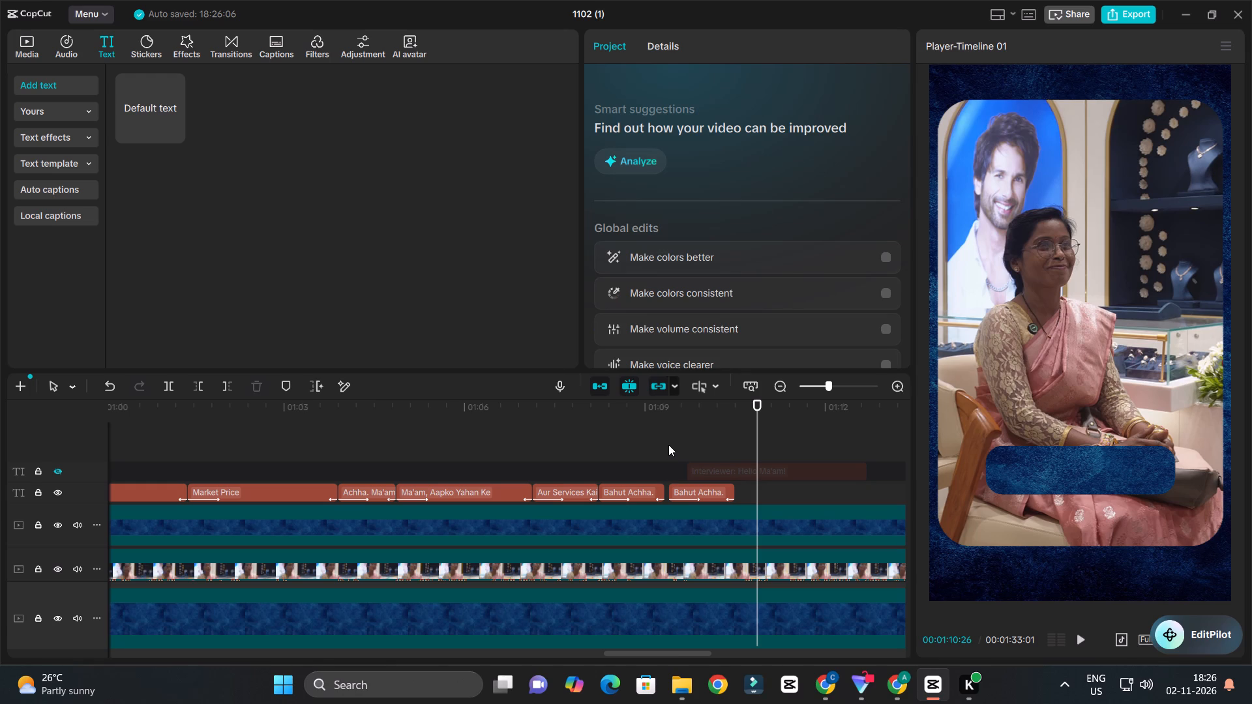
left_click(668, 415)
key("space")
scroll(706, 450, "up", 3, "ctrl")
key("space")
left_click(709, 502)
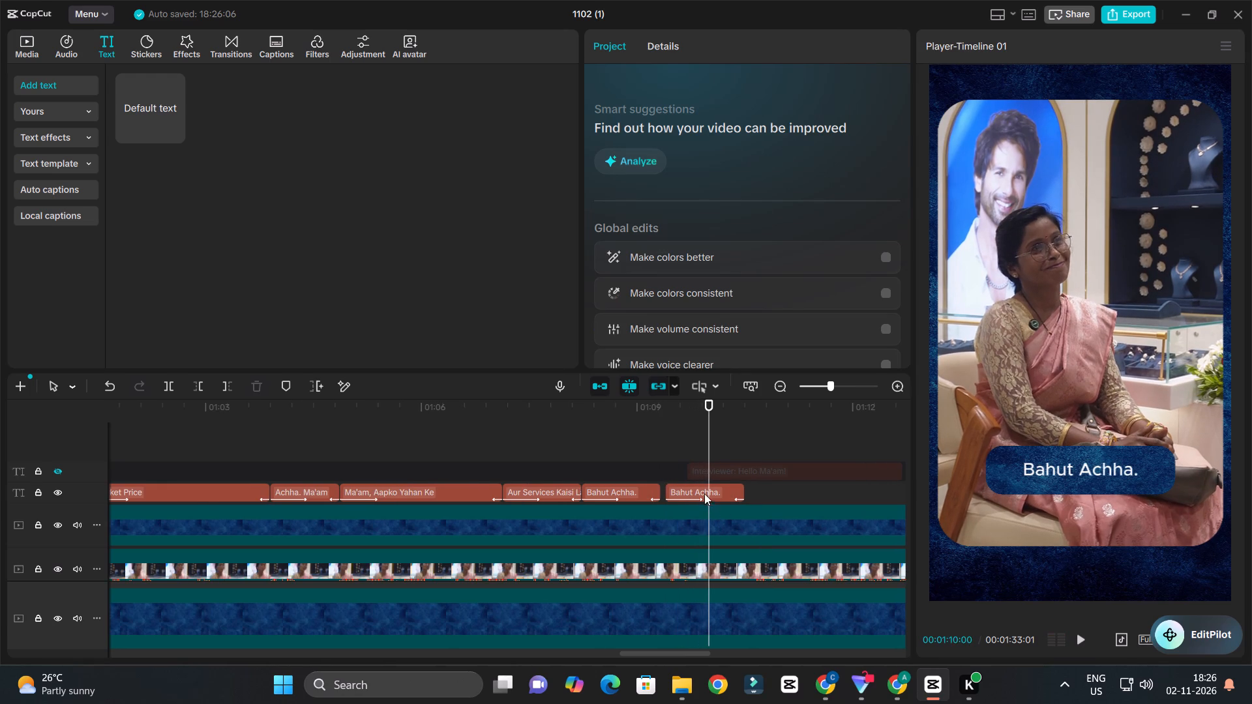
left_click_drag(704, 492, 696, 492)
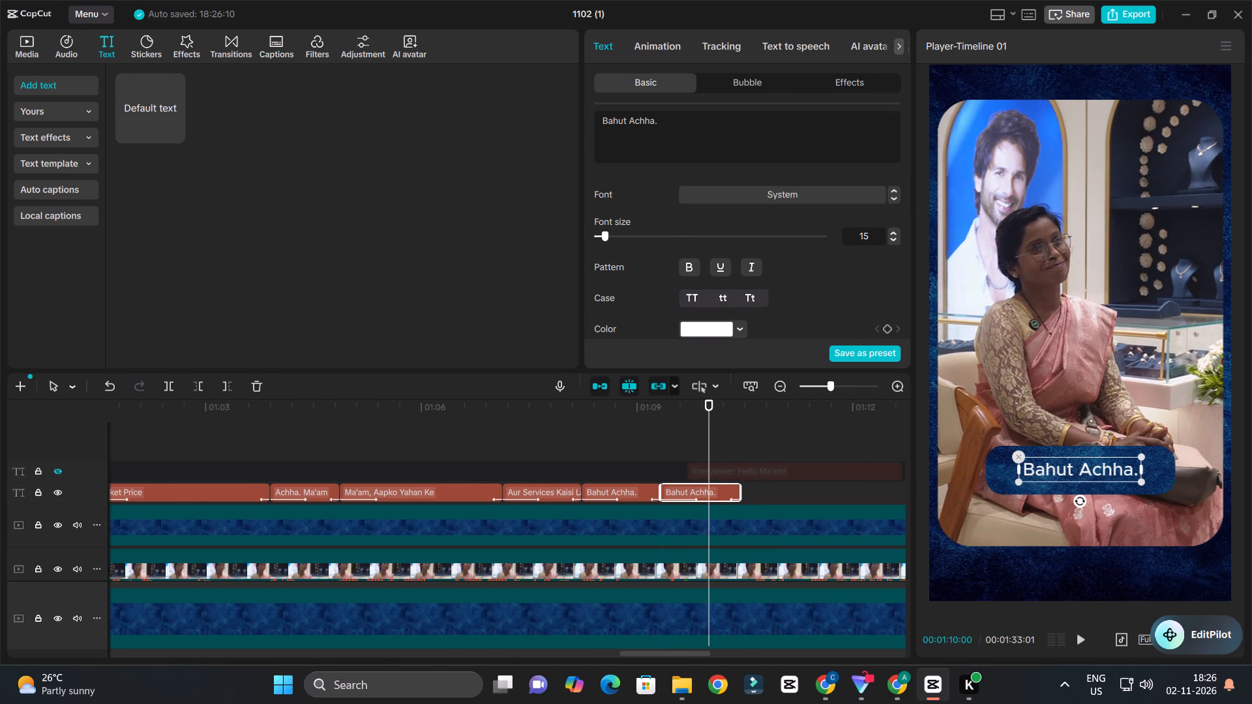
Change the duplicated caption's text to "Bahut Achhai Hai" in title case, playing the speech to check the wording.
left_click(661, 124)
key("BackSpace")
key("i")
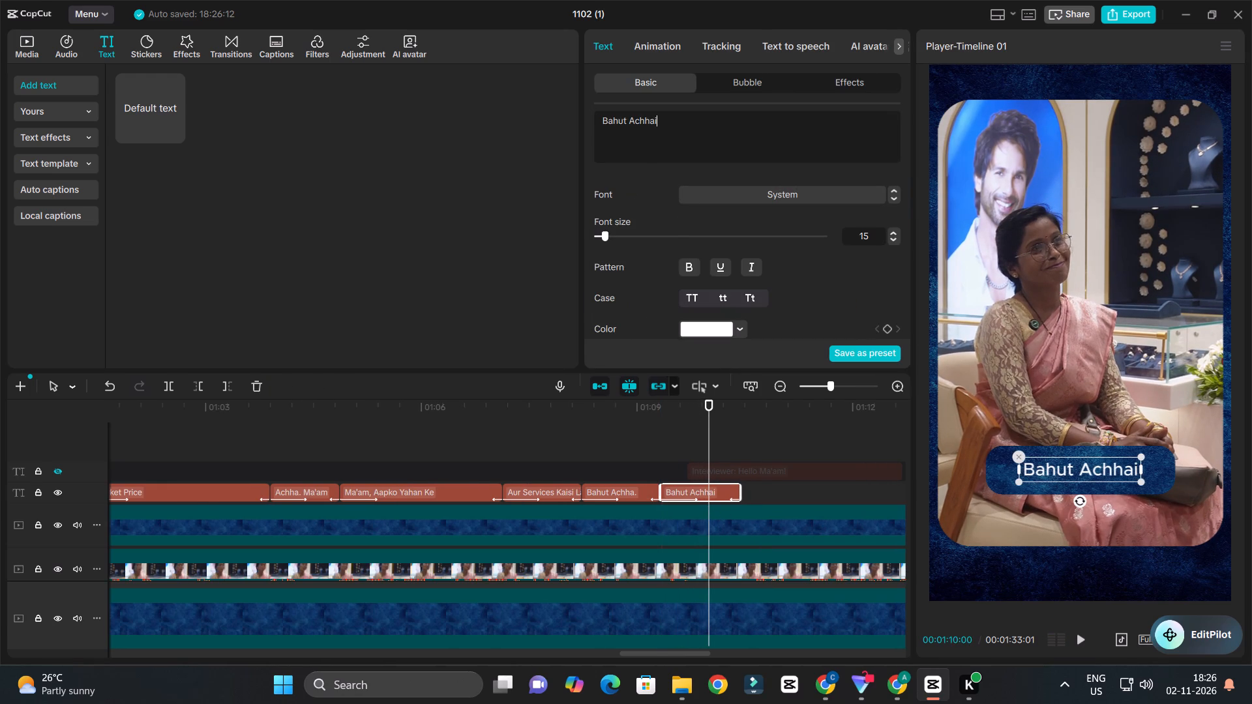
left_click(681, 442)
left_click(653, 402)
key("space")
scroll(730, 448, "down", 3, "ctrl")
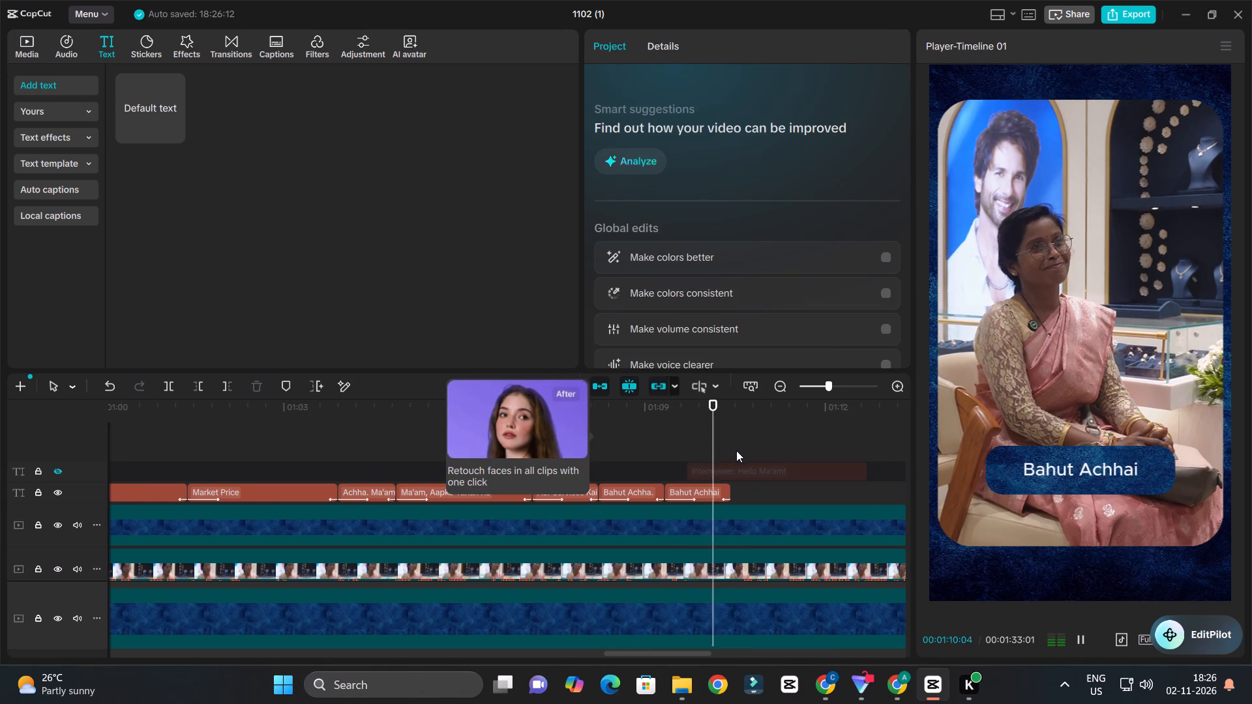
key("space")
left_click(692, 493)
left_click(664, 128)
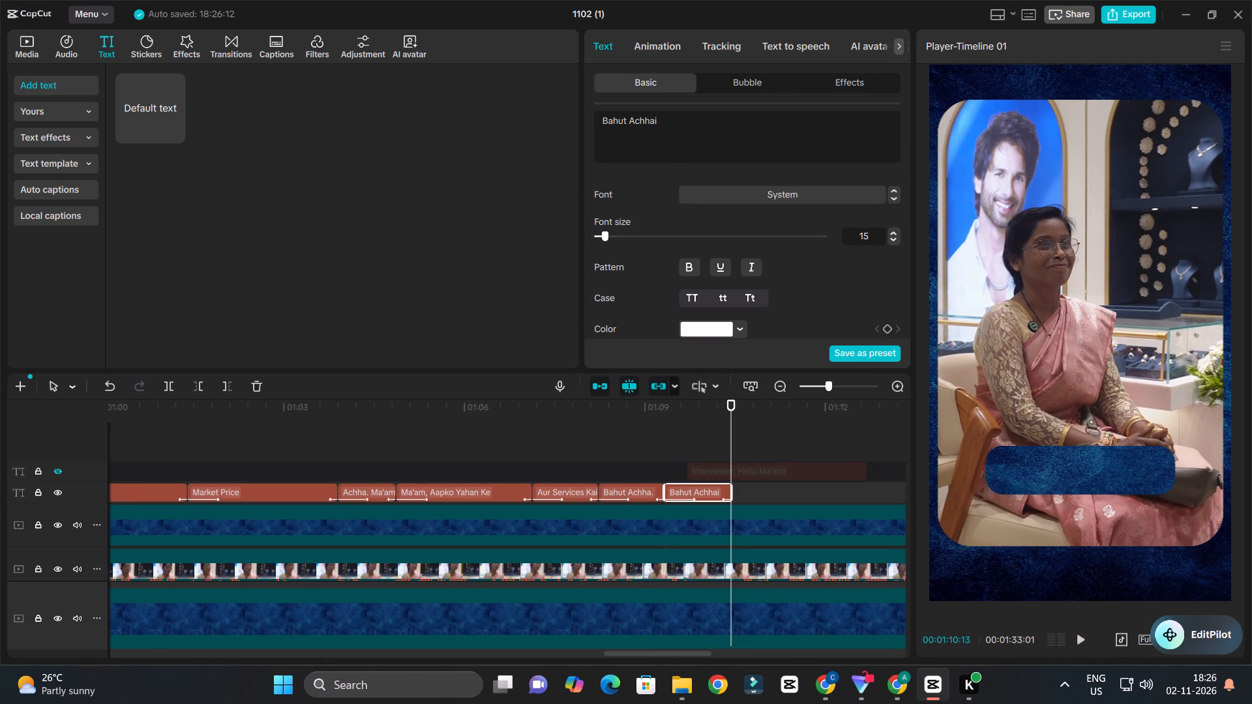
key("space")
type("hai")
left_click(748, 299)
Play the "Bahut Achhai Hai" caption against the speech and trim its end to 00:01:10:03.
left_click(664, 414)
key("space")
scroll(685, 449, "down", 4, "ctrl")
scroll(701, 456, "up", 4, "ctrl")
key("space")
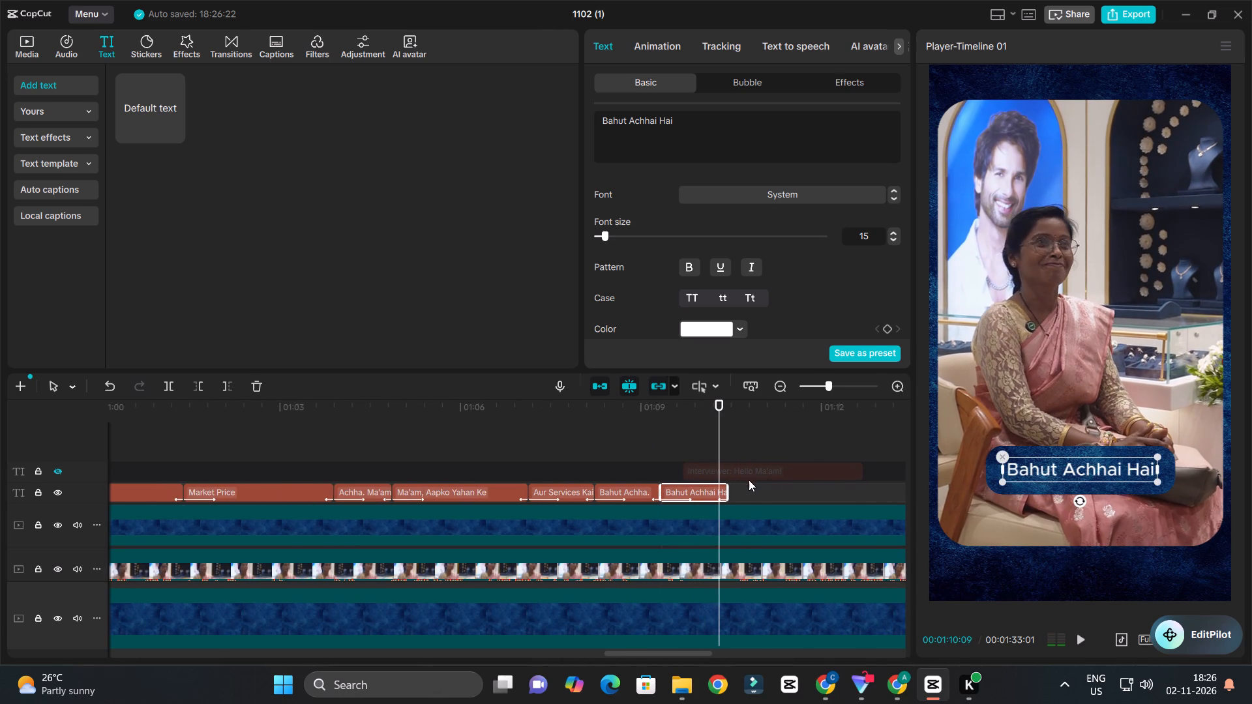
key("space")
scroll(756, 482, "up", 5, "ctrl")
key("space")
left_click_drag(697, 403, 683, 420)
key("space")
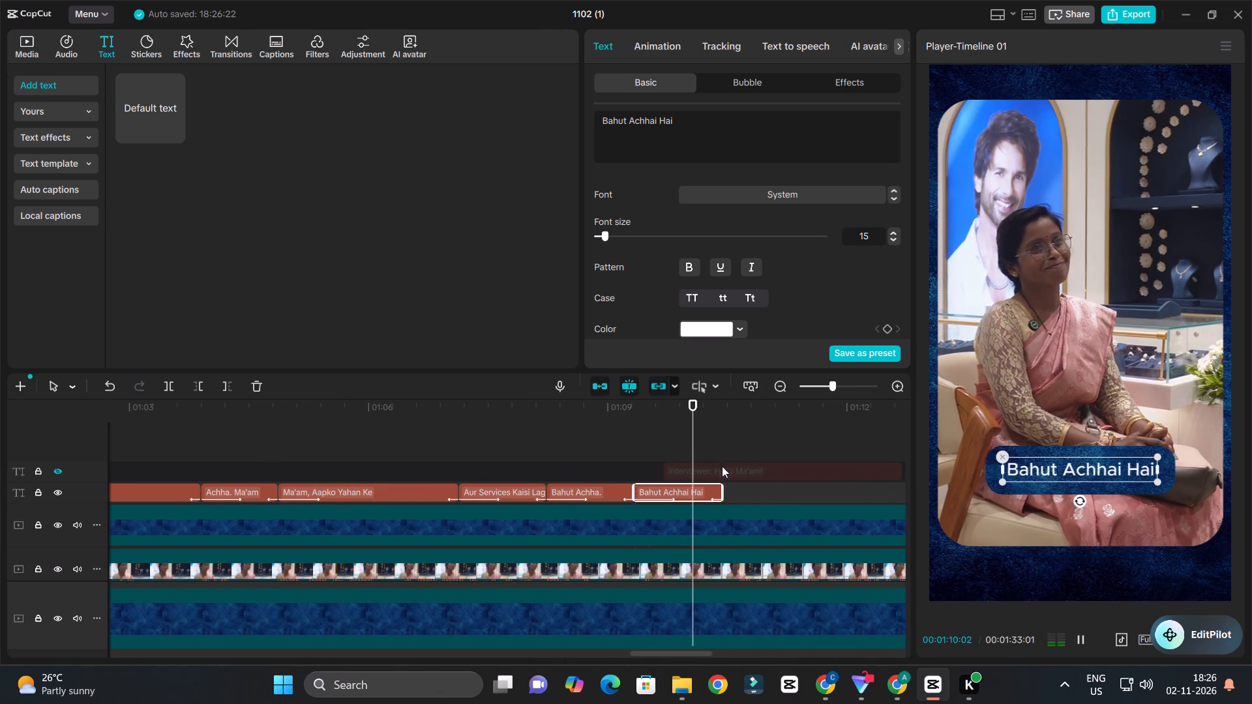
key("space")
left_click(704, 501)
left_click(703, 491)
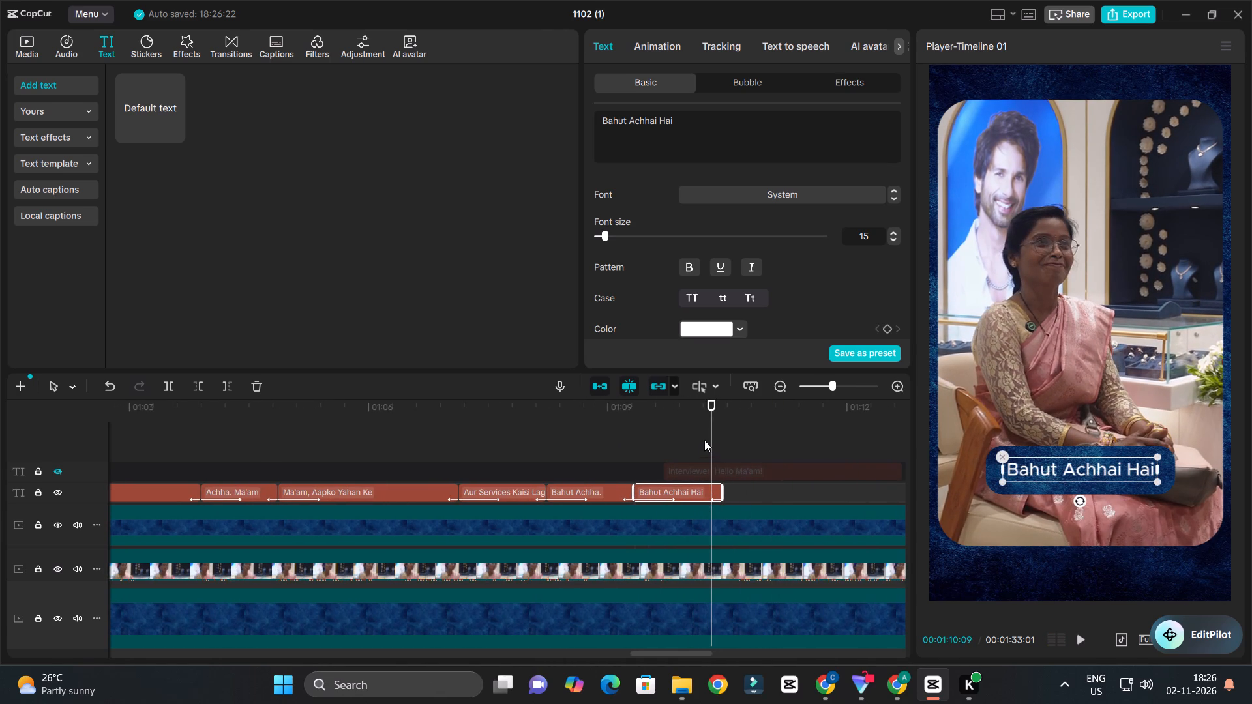
left_click_drag(706, 439, 693, 459)
left_click_drag(713, 420, 696, 451)
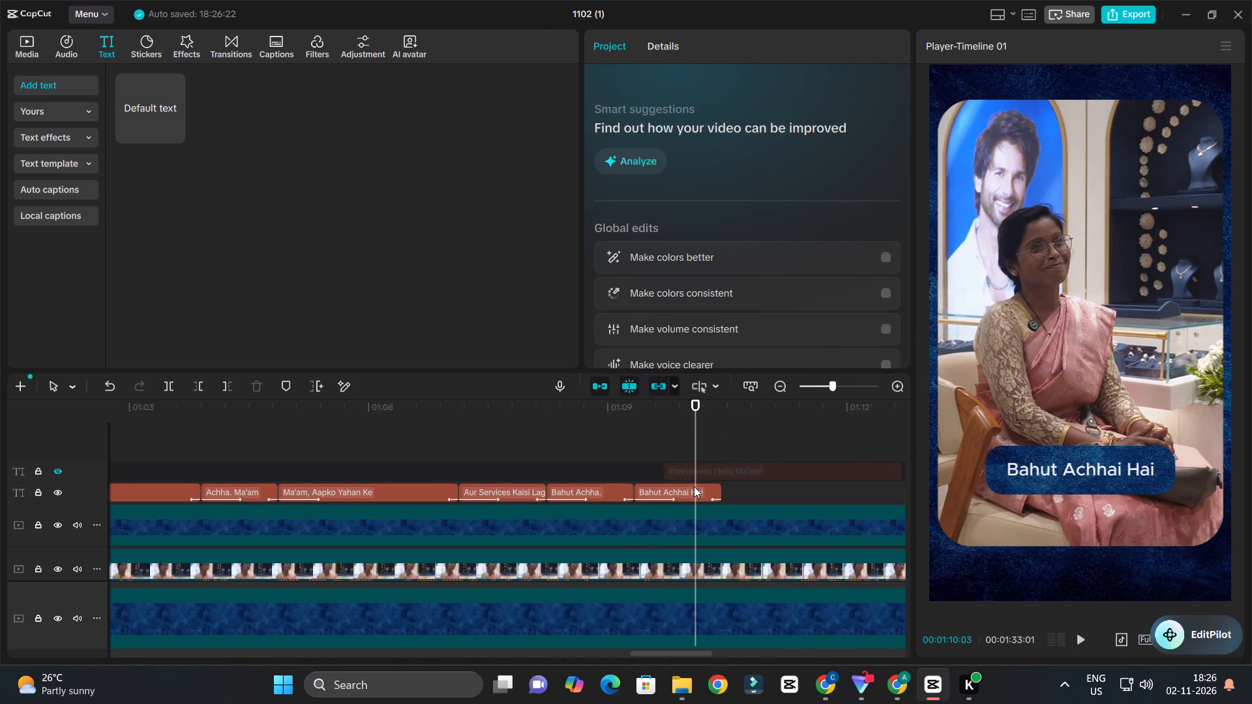
left_click(694, 486)
key("w")
Duplicate the "Bahut Achhai Hai" caption directly after itself.
left_click_drag(665, 499, 738, 505, "alt")
left_click_drag(728, 517, 717, 499)
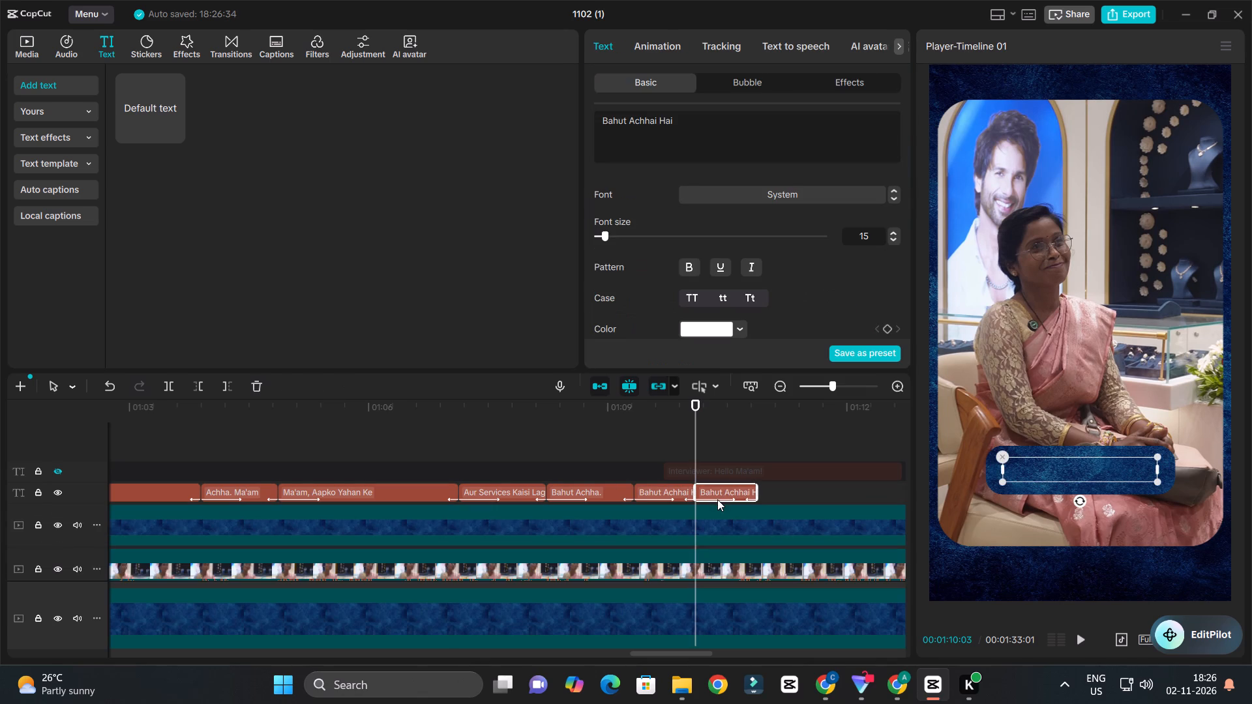
Replace the text of the second "Bahut Achhai Hai" caption with "Hm" in title case.
left_click(717, 499)
left_click(734, 129)
key("ctrl+a")
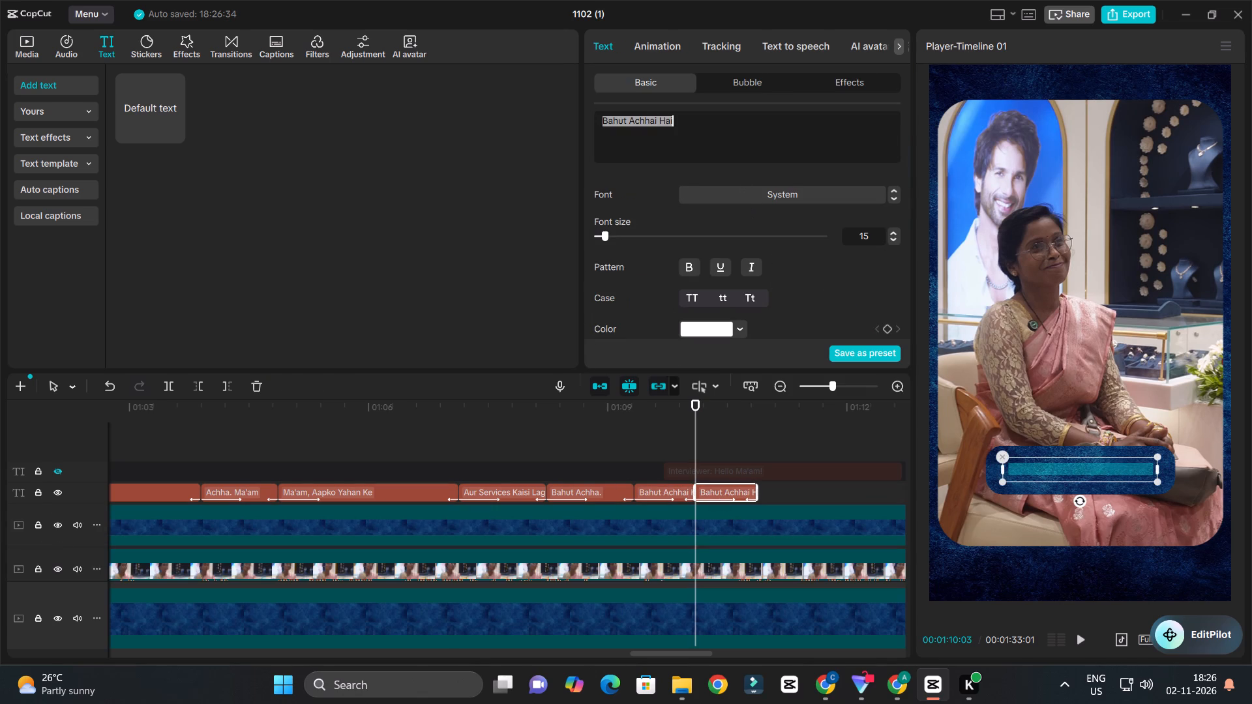
type("hmm")
key("BackSpace")
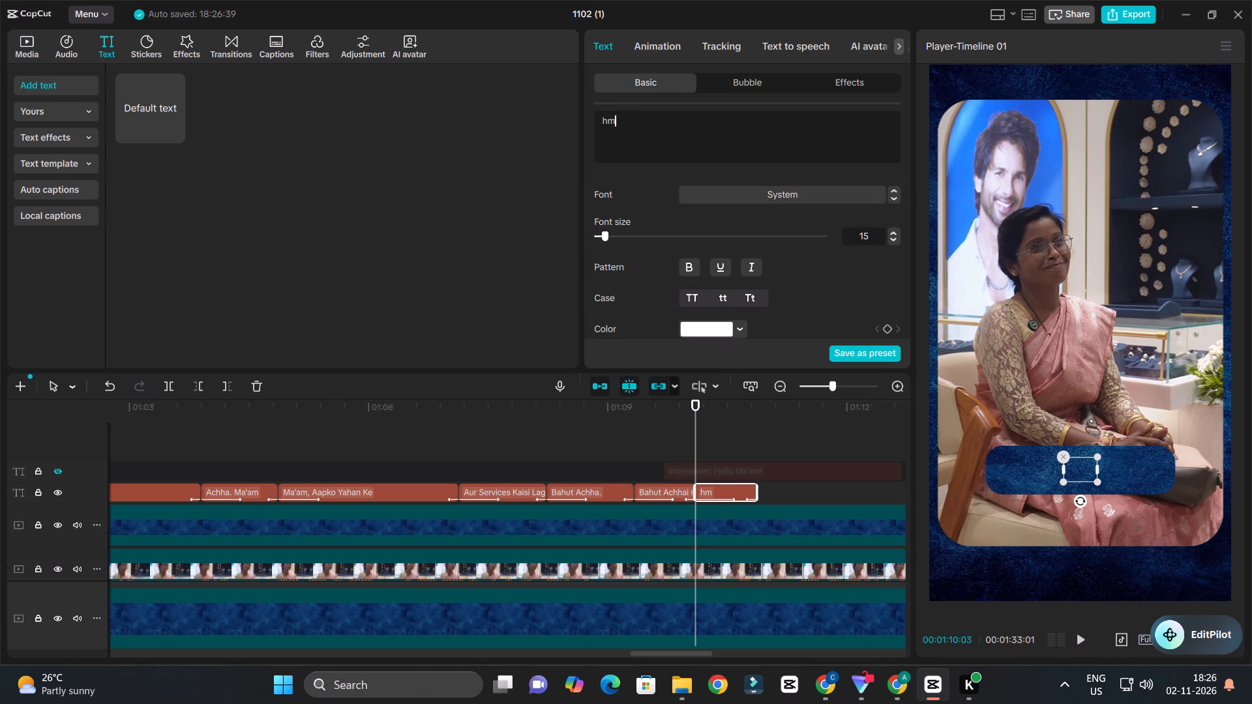
key("Return")
key("BackSpace")
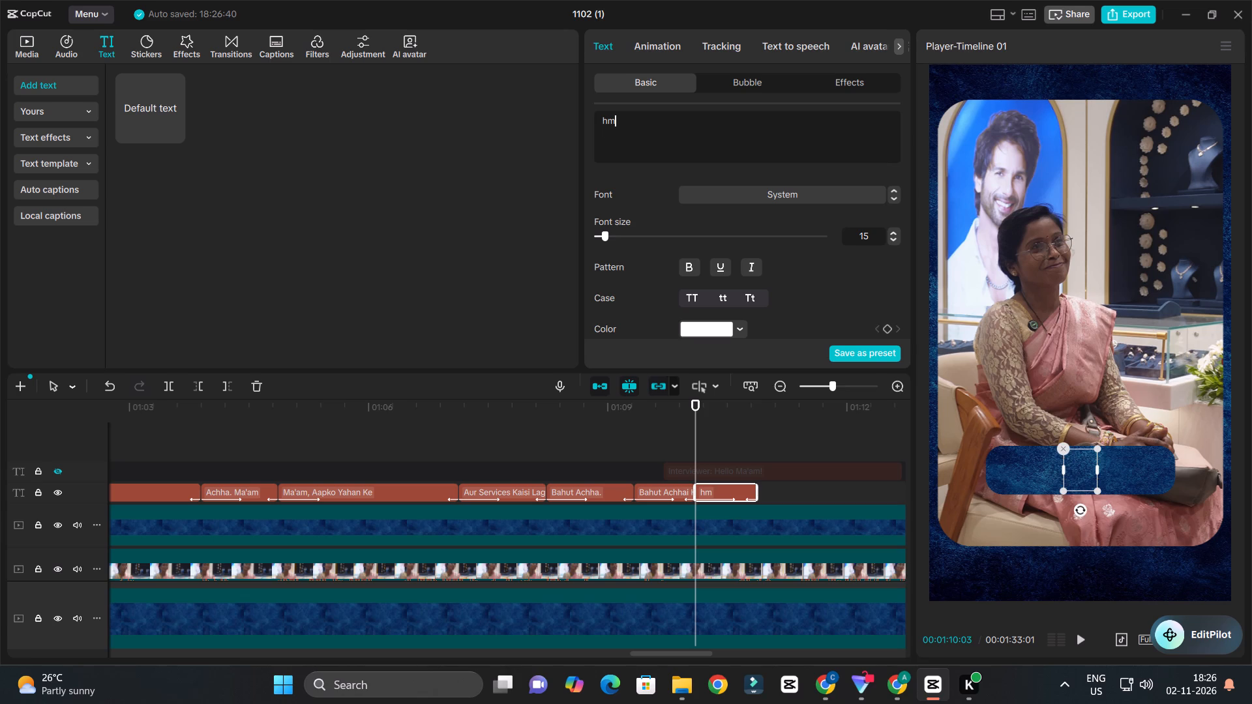
left_click(748, 297)
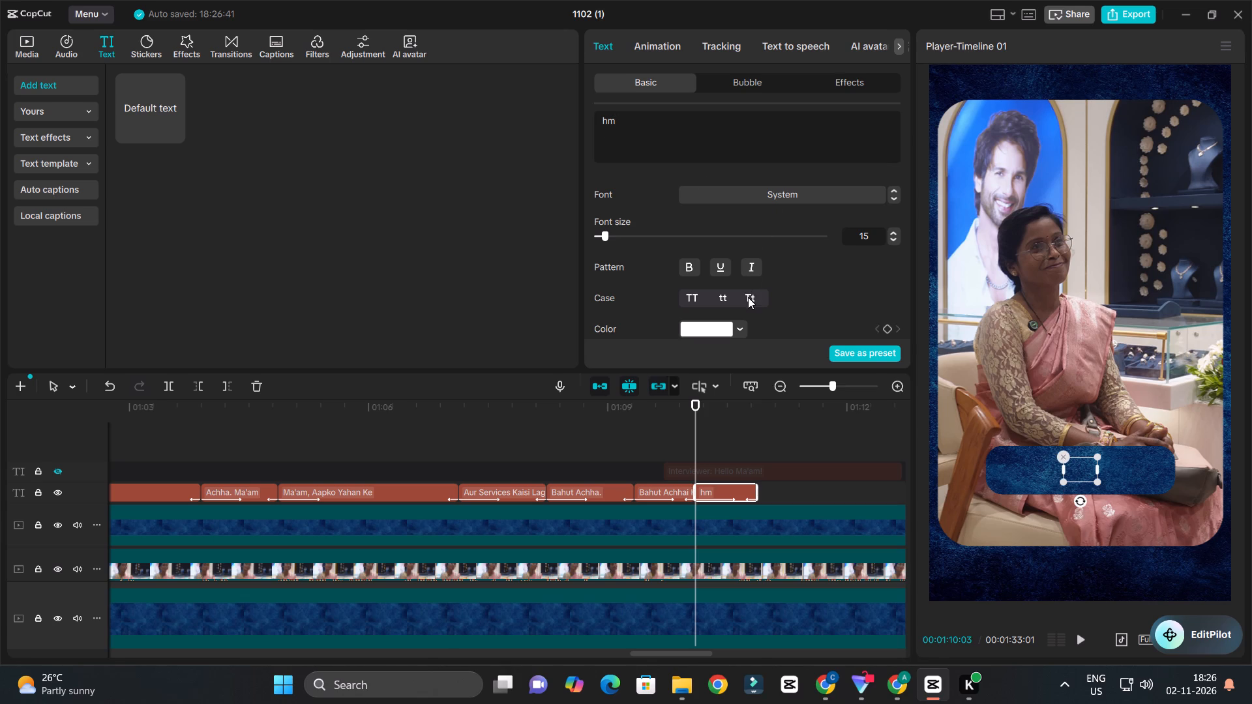
Play the "Hm" caption and enlarge its text on the blue bar.
left_click(696, 425)
key("space")
scroll(772, 445, "up", 4, "ctrl")
key("space")
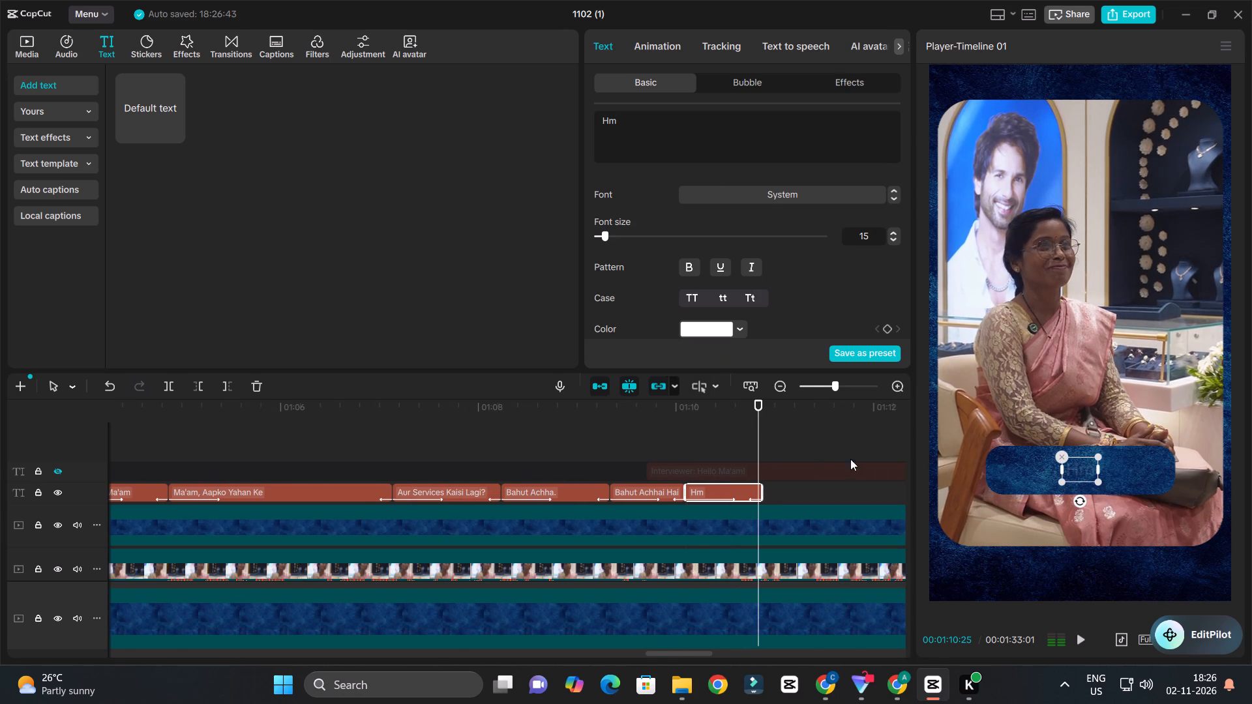
left_click_drag(1101, 488, 1125, 497)
Replay the speech around "Hm", trim the end of "Bahut Achhai Hai" slightly earlier and move "Hm" directly against it.
key("space")
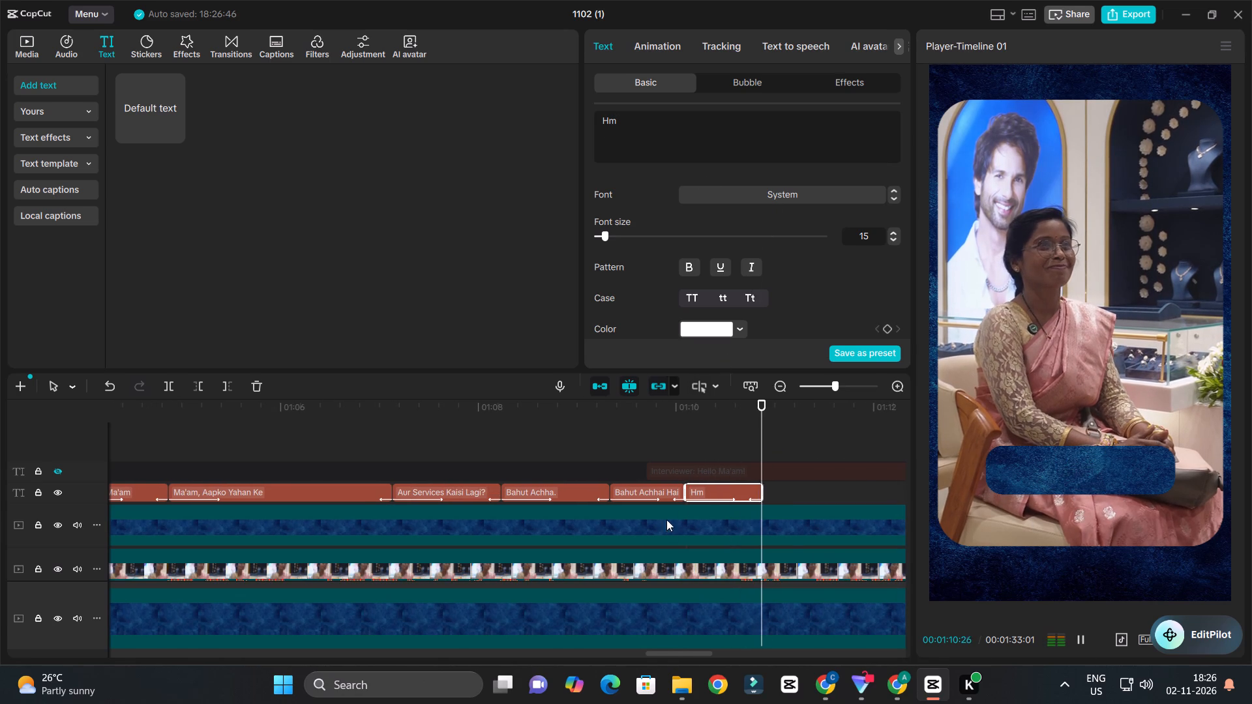
scroll(753, 473, "up", 3, "ctrl")
key("space")
left_click(658, 414)
key("space")
scroll(719, 439, "down", 3, "ctrl")
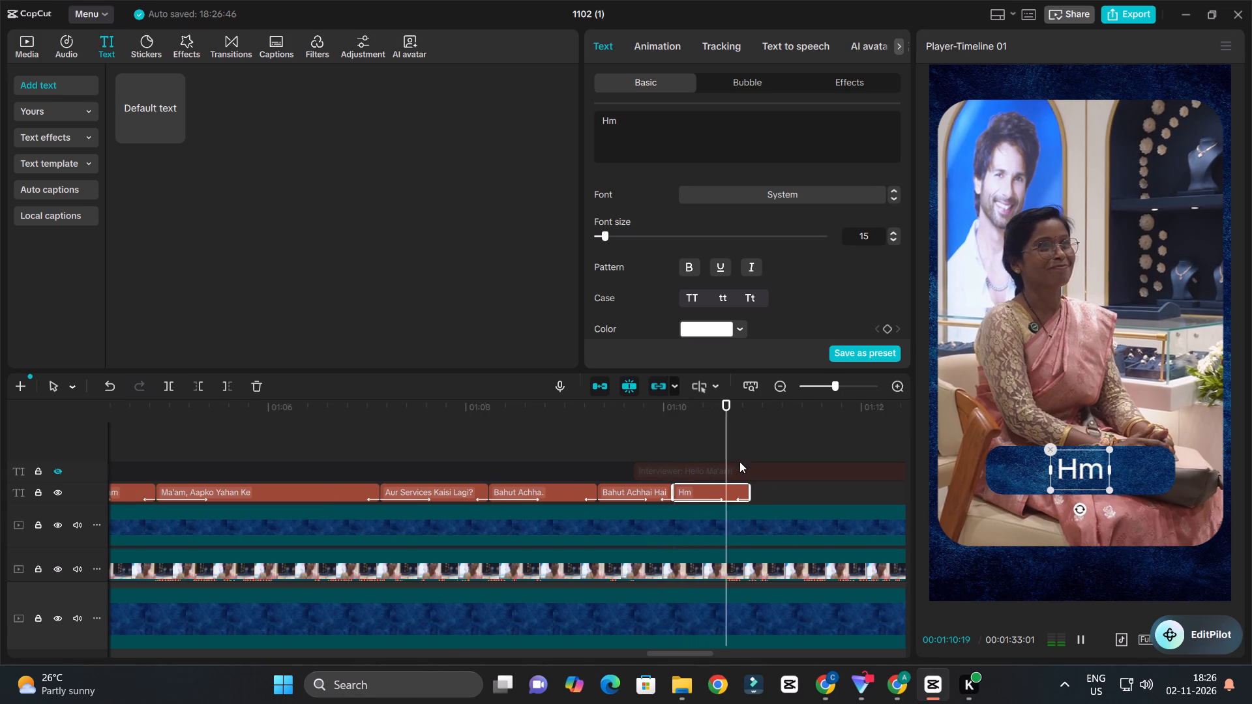
key("space")
left_click(626, 409)
key("space")
scroll(722, 439, "up", 2, "ctrl")
key("space")
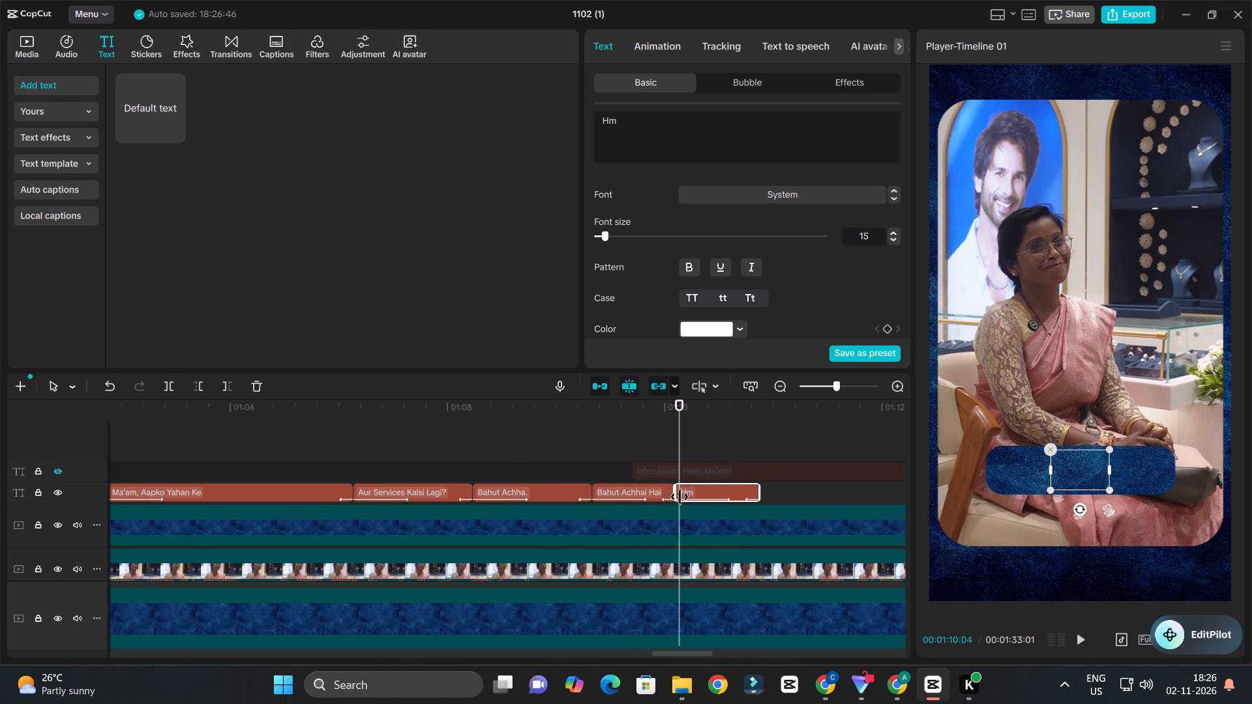
left_click(661, 492)
left_click_drag(682, 429, 663, 473)
key("w")
left_click_drag(706, 486, 696, 488)
Play the "Hm" caption and shorten its entrance animation to 0.3 s.
key("space")
key("space")
left_click(666, 44)
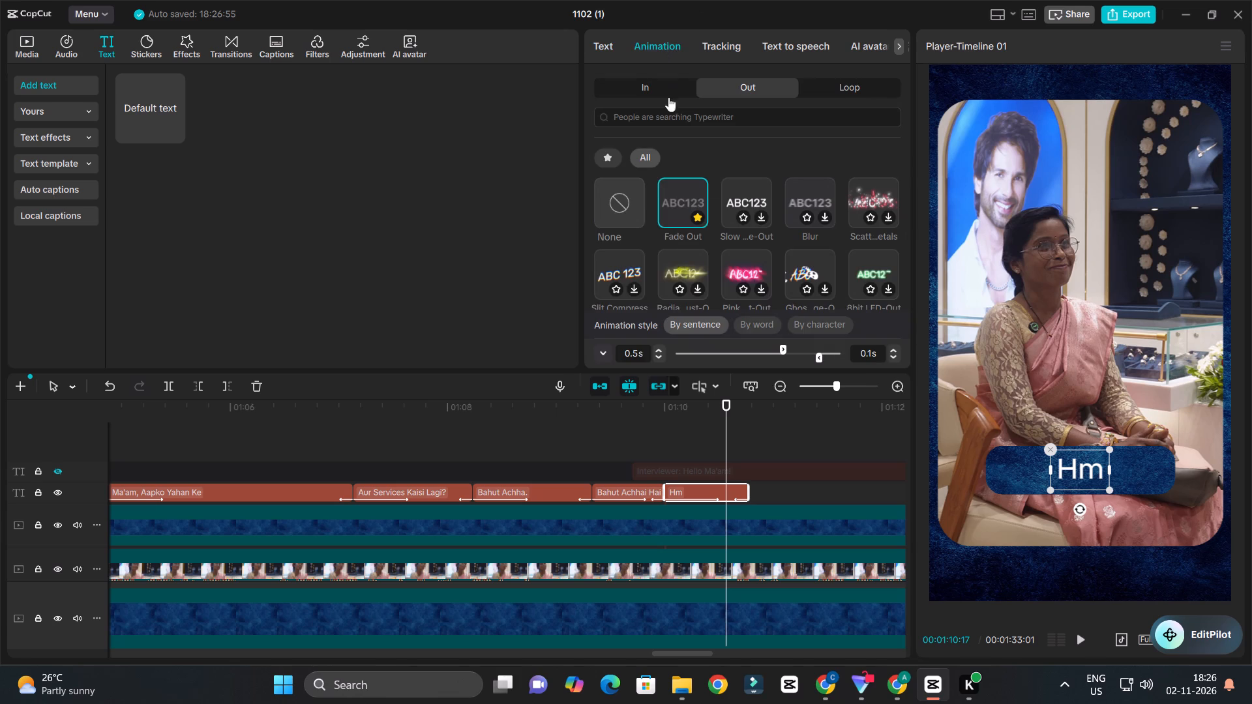
left_click_drag(747, 349, 733, 349)
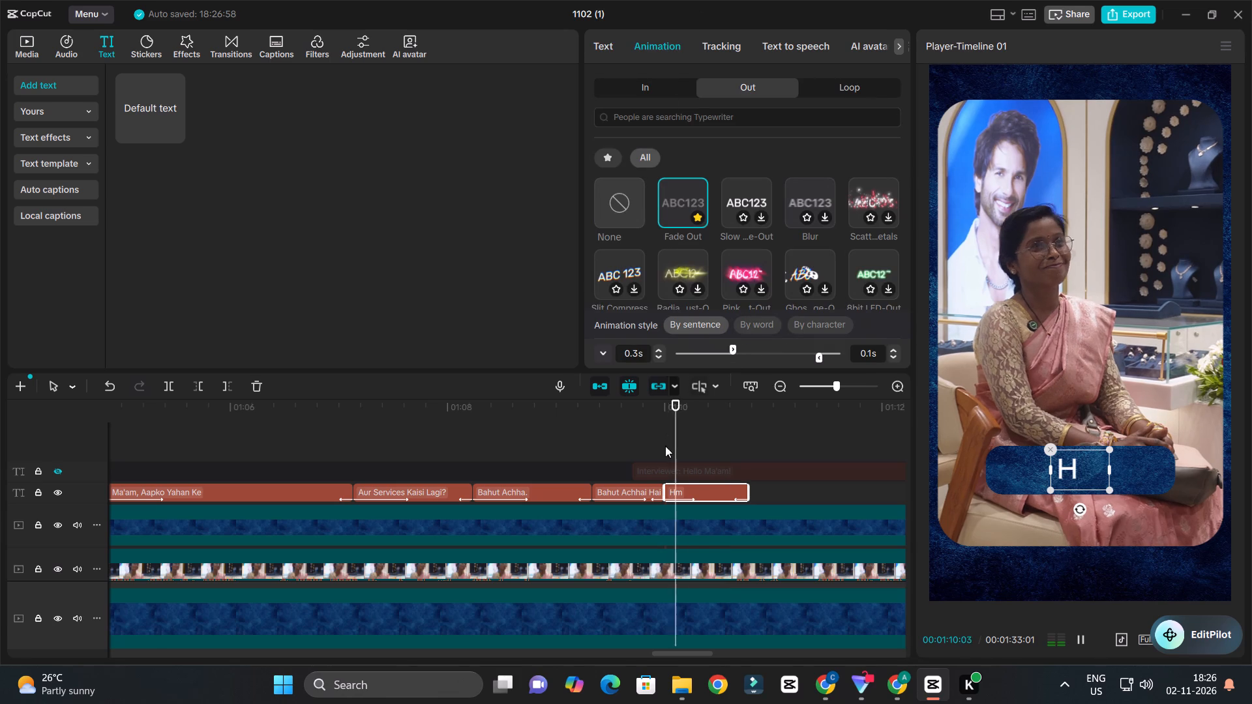
Play the "Hm" caption against the speech and trim its end to 00:01:10:20.
left_click(663, 432)
key("space")
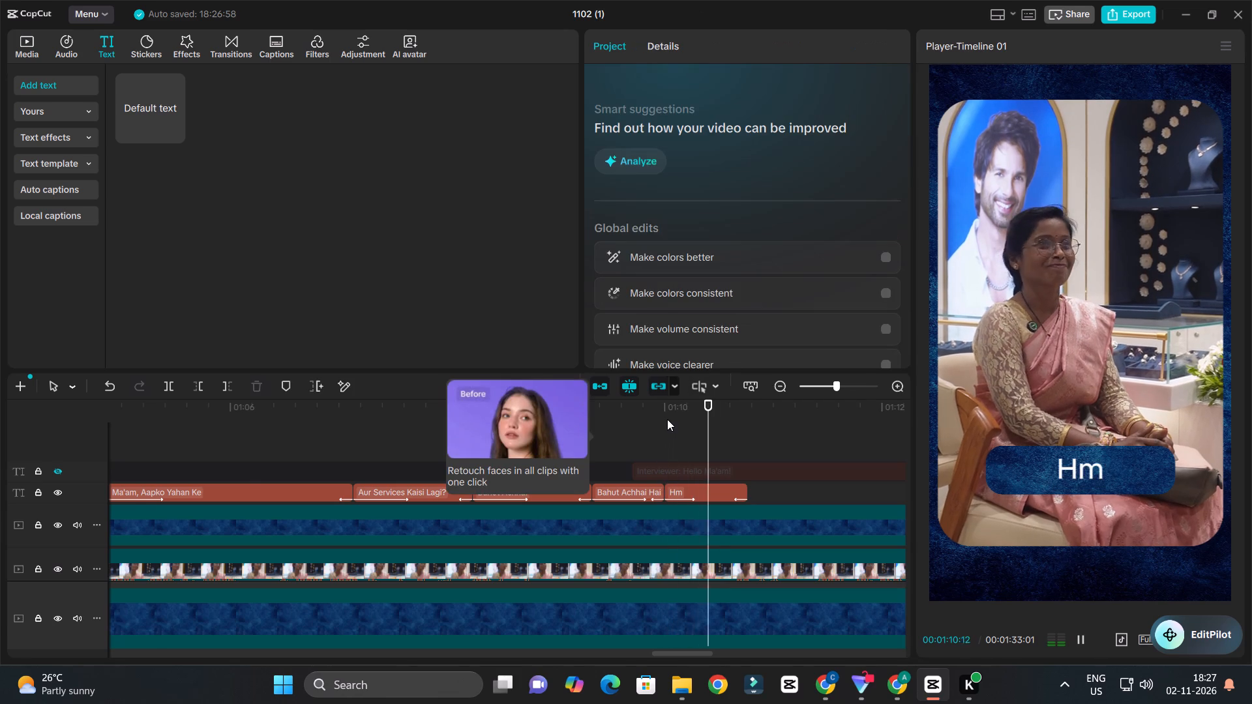
scroll(667, 419, "down", 5, "ctrl")
scroll(814, 433, "up", 3, "ctrl")
key("space")
left_click_drag(759, 404, 749, 433)
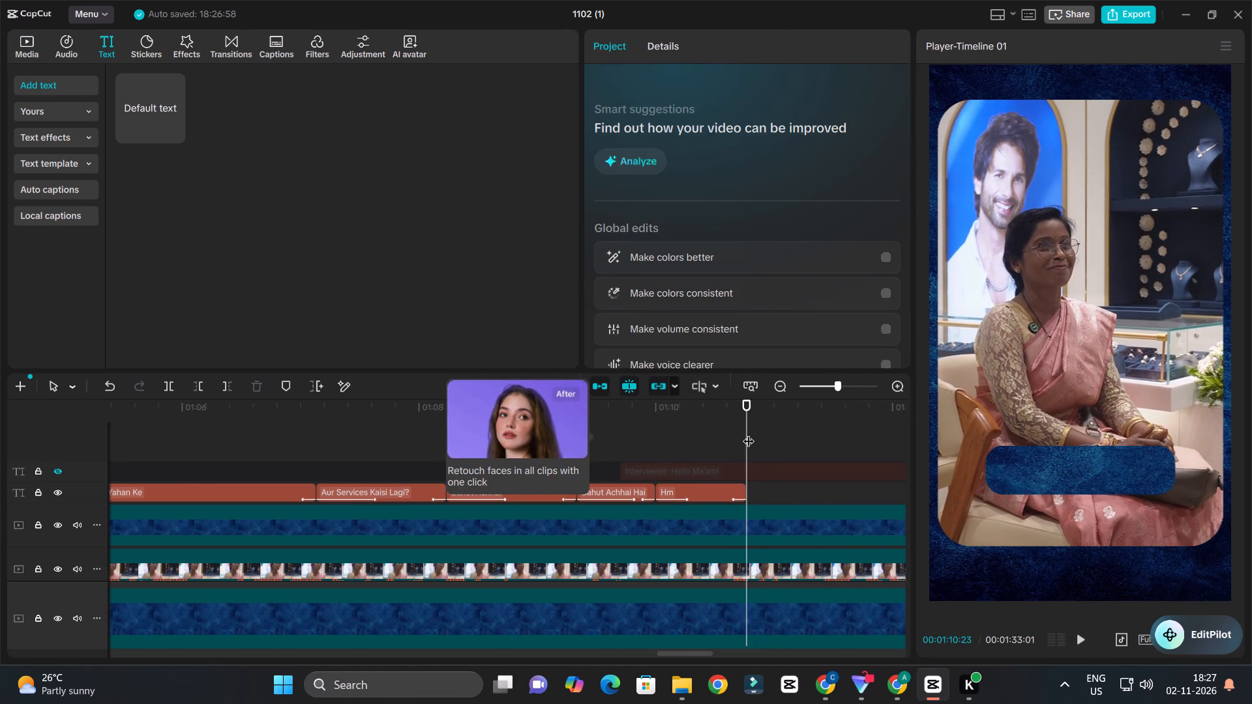
key("space")
scroll(749, 431, "down", 4, "ctrl")
key("space")
left_click_drag(745, 411, 742, 431)
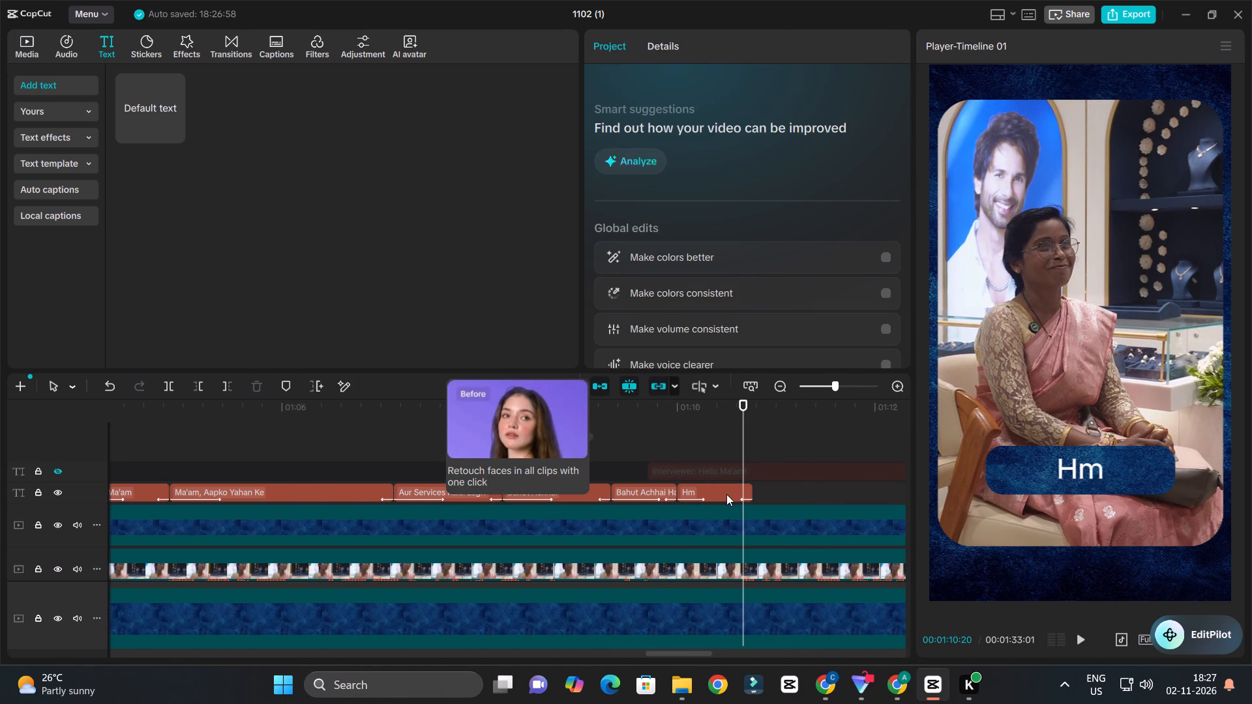
left_click(726, 495)
key("w")
Duplicate the "Hm" caption directly after itself.
left_click_drag(719, 490, 774, 494, "alt")
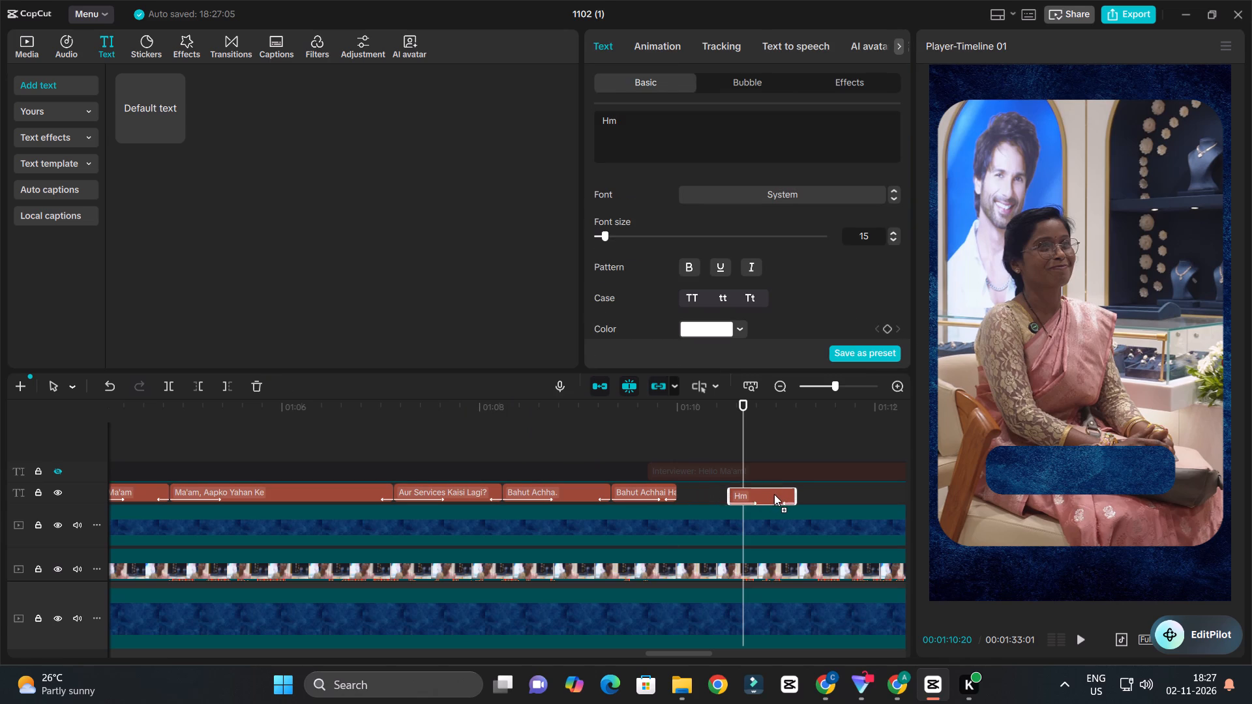
left_click_drag(774, 494, 784, 493, "alt")
Replace the text of the second "Hm" caption with "Okay Ma'am." copied from the interviewer's line in the transcript.
left_click(773, 475)
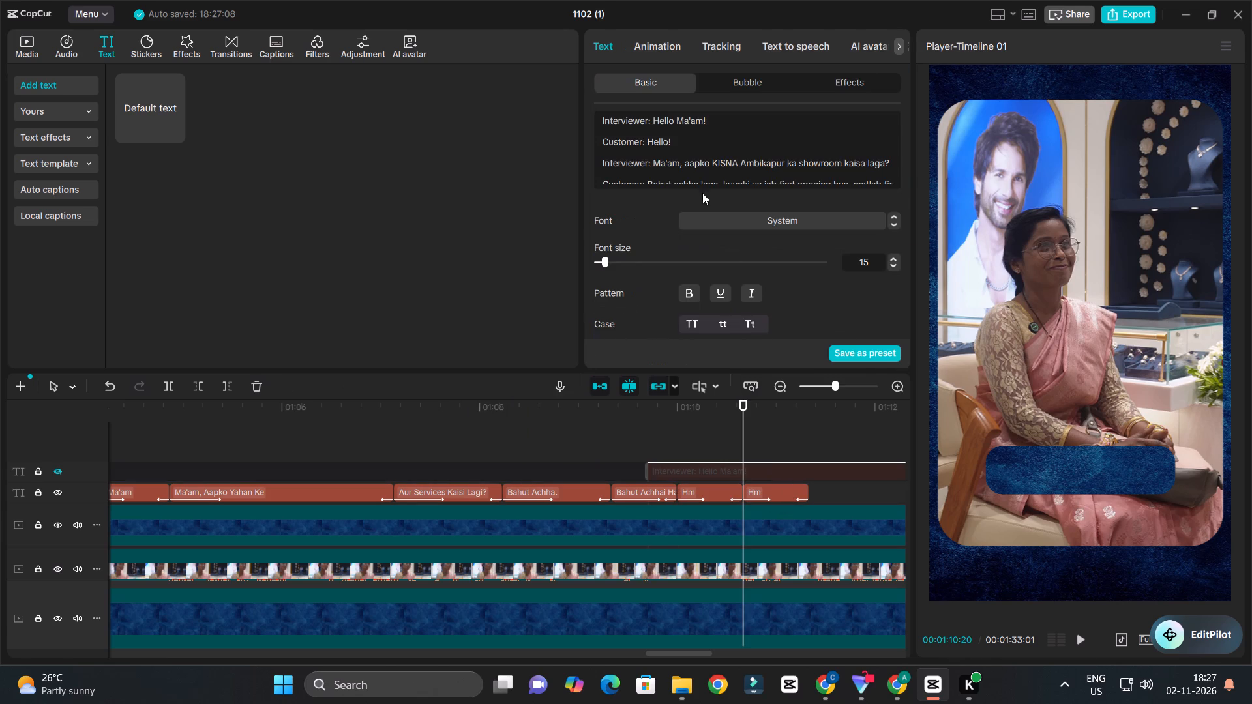
left_click(696, 160)
scroll(696, 158, "down", 20)
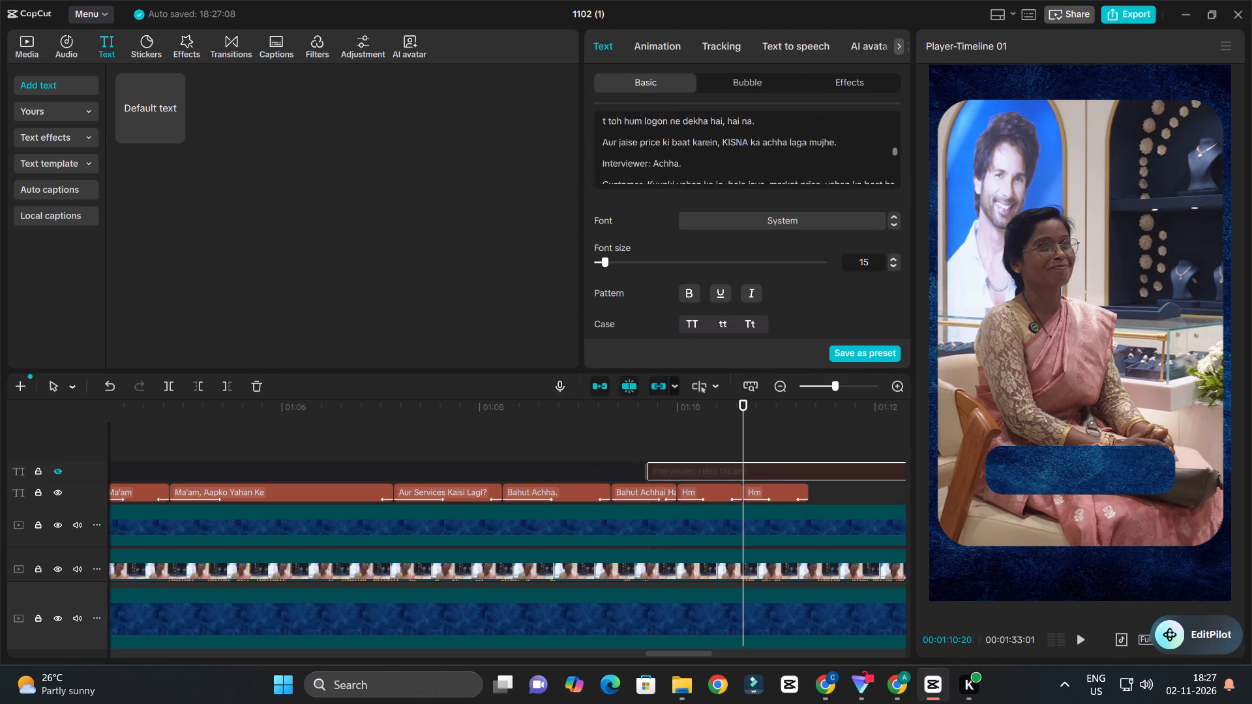
scroll(713, 146, "down", 2)
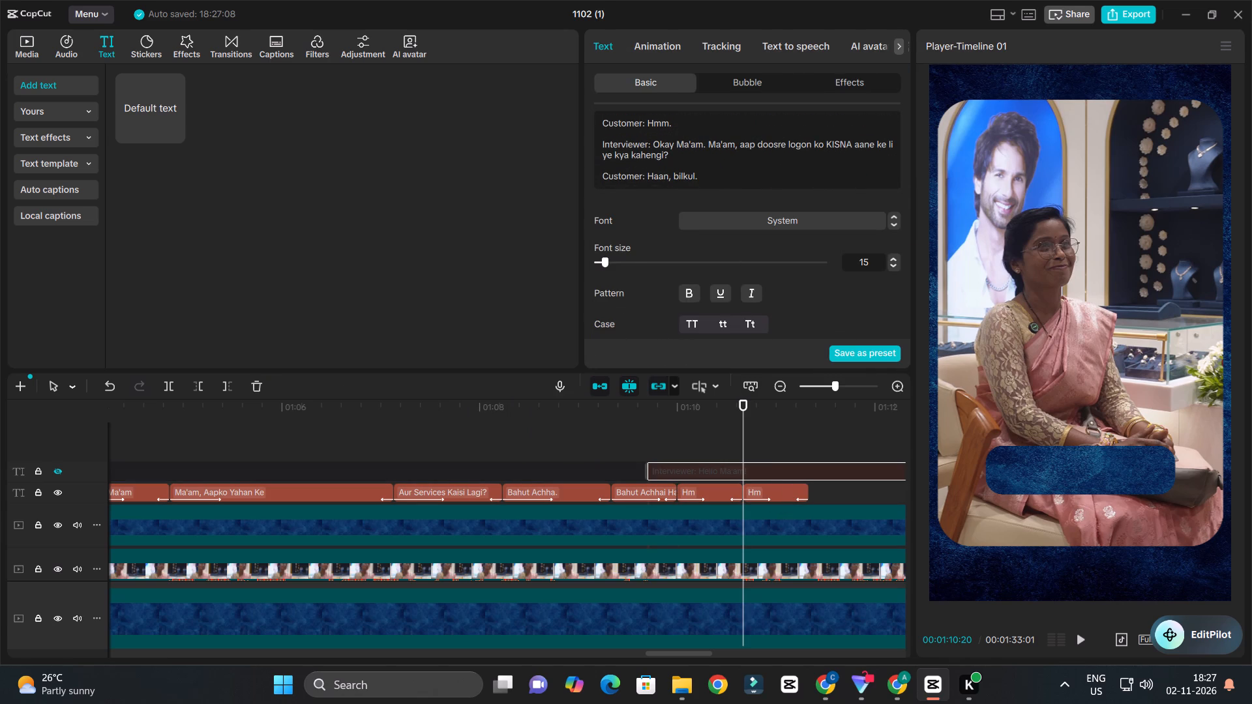
scroll(658, 138, "down", 3)
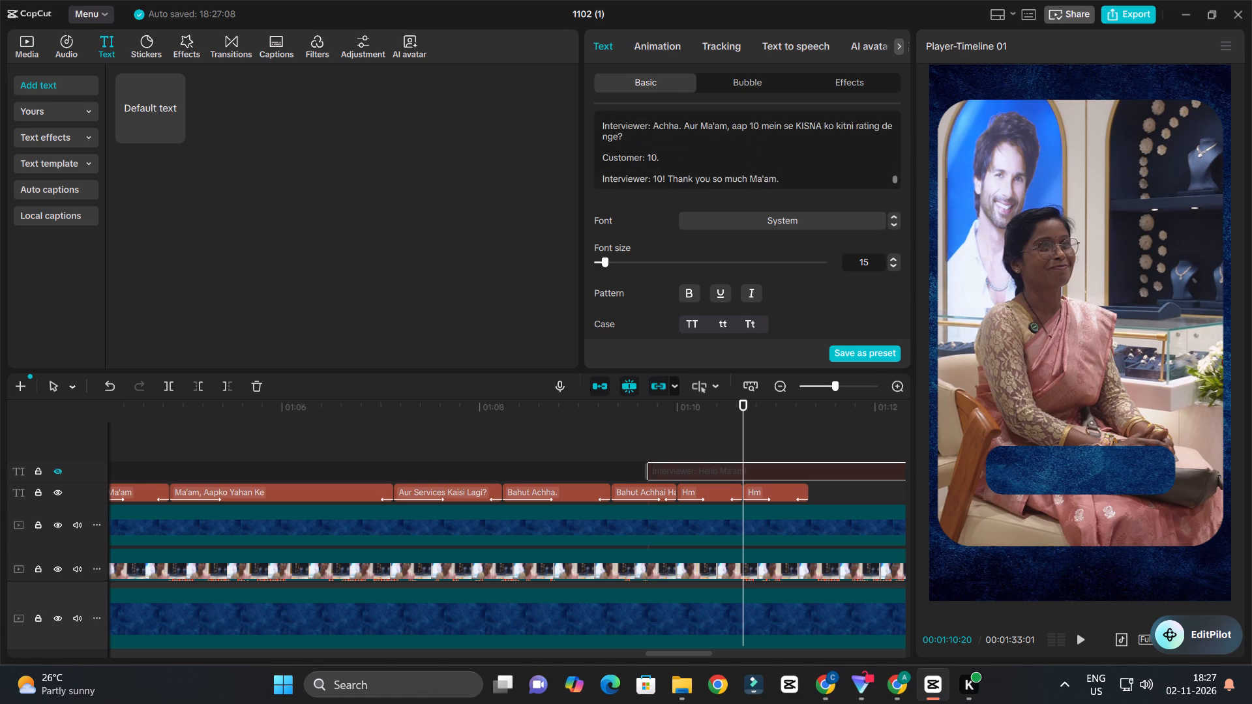
scroll(659, 138, "up", 1)
scroll(666, 151, "down", 1)
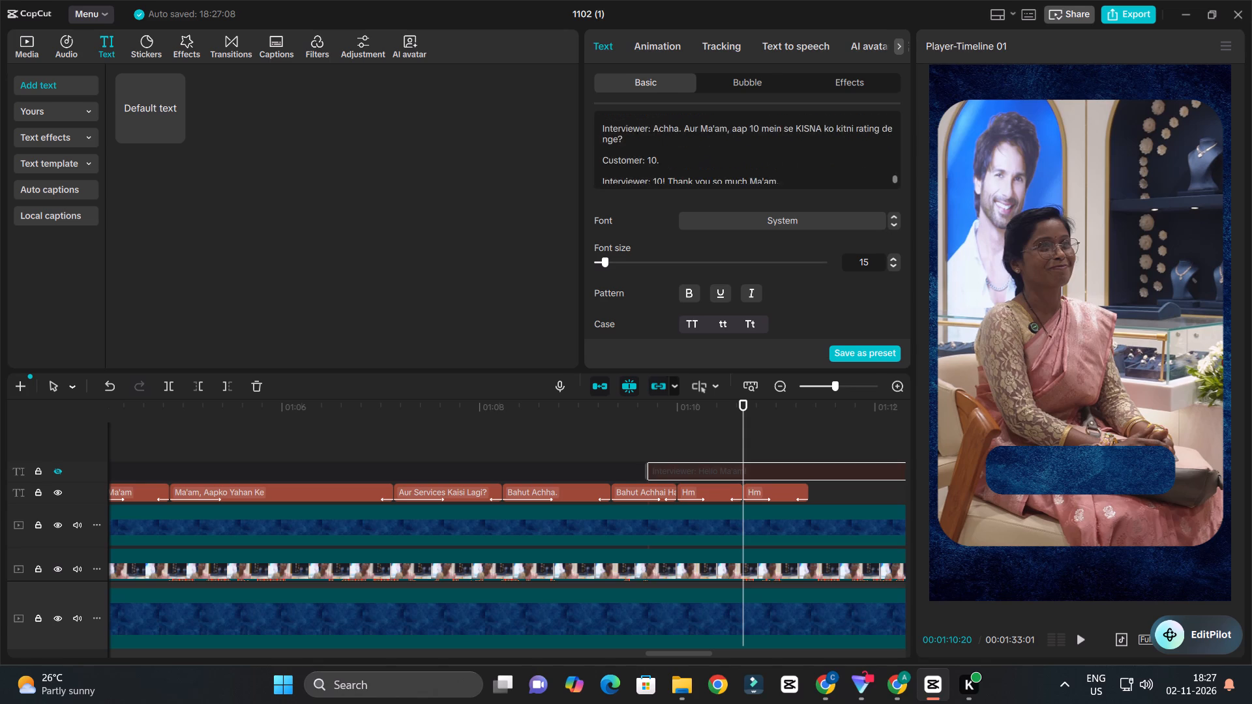
scroll(667, 152, "up", 2)
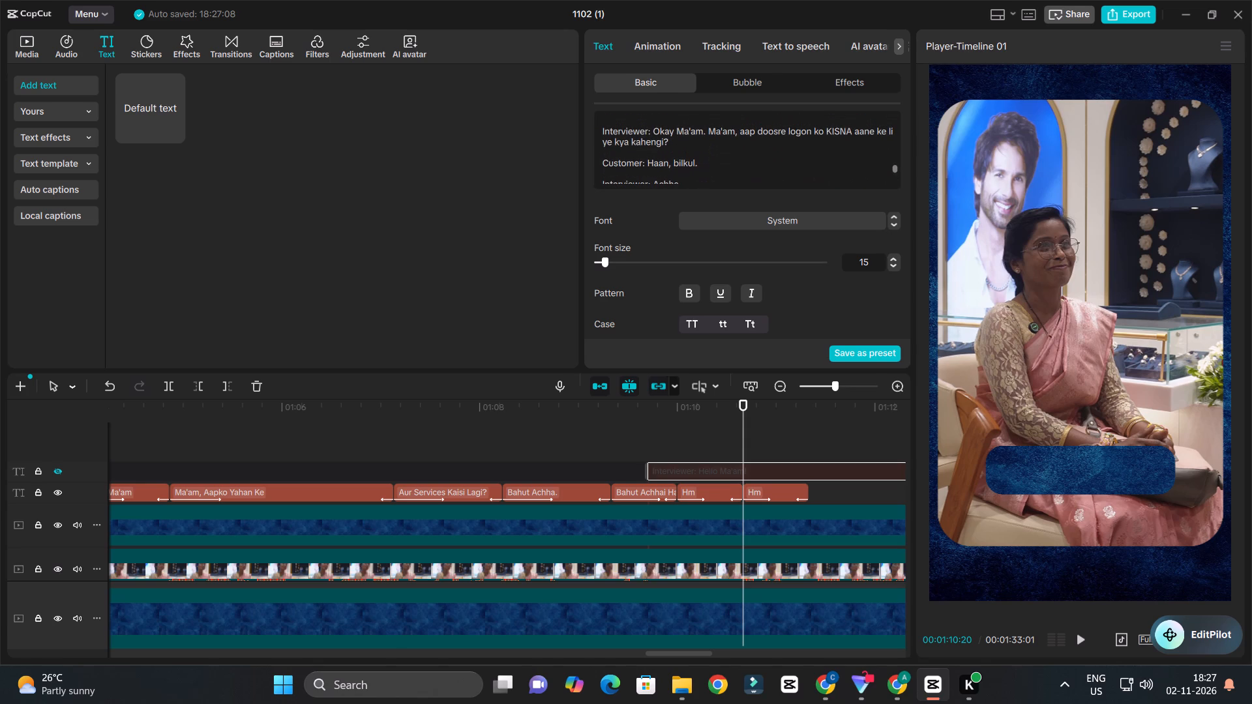
left_click_drag(653, 130, 707, 128)
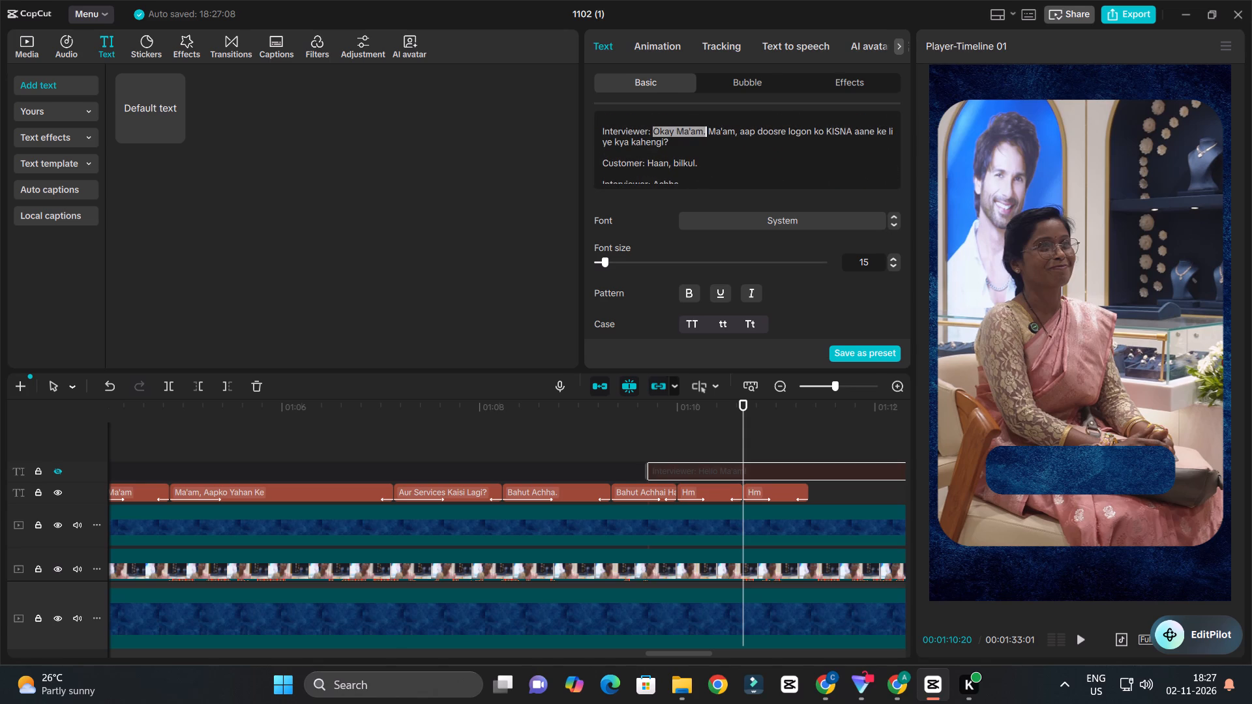
left_click_drag(707, 128, 706, 128)
key("ctrl+c")
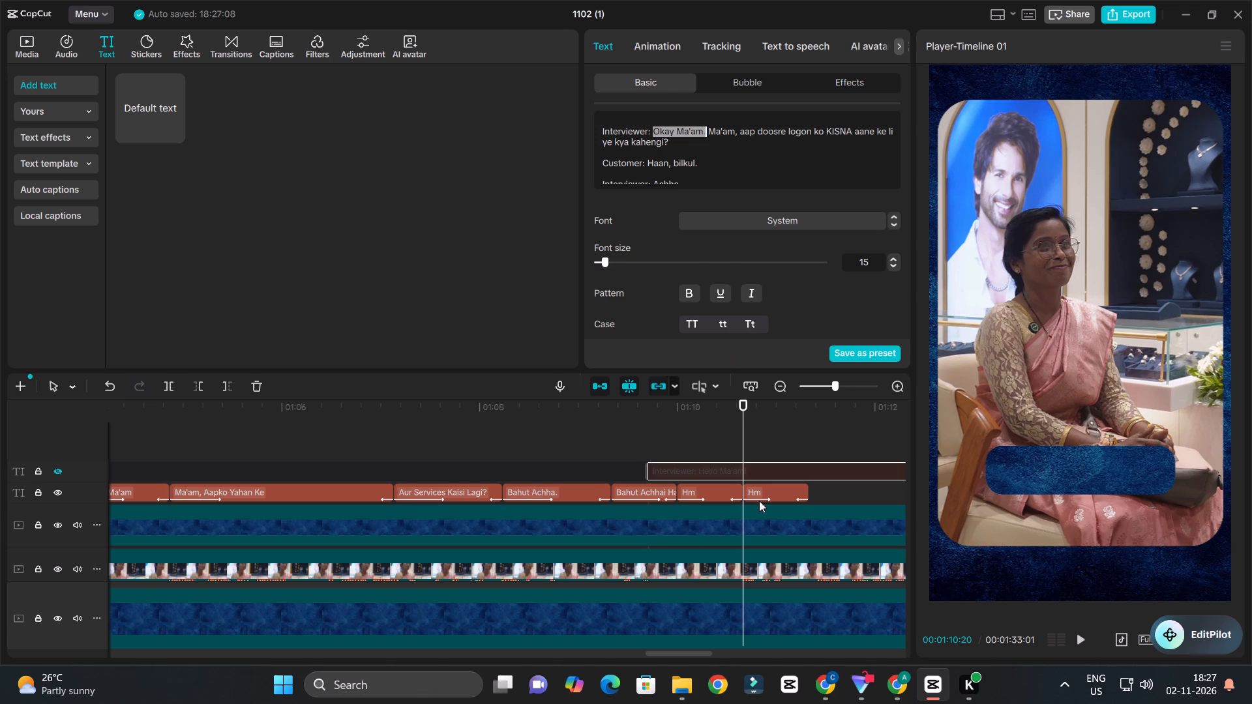
left_click(759, 501)
left_click(633, 123)
key("ctrl+a")
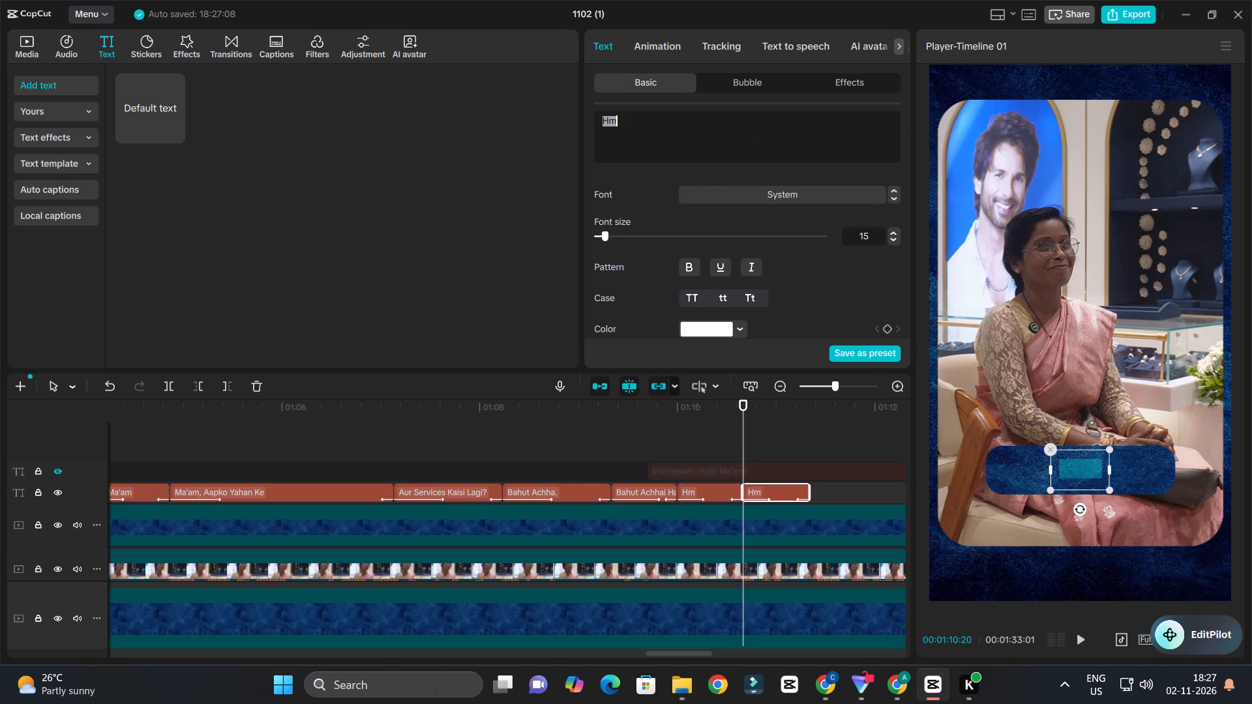
key("ctrl+v")
key("space")
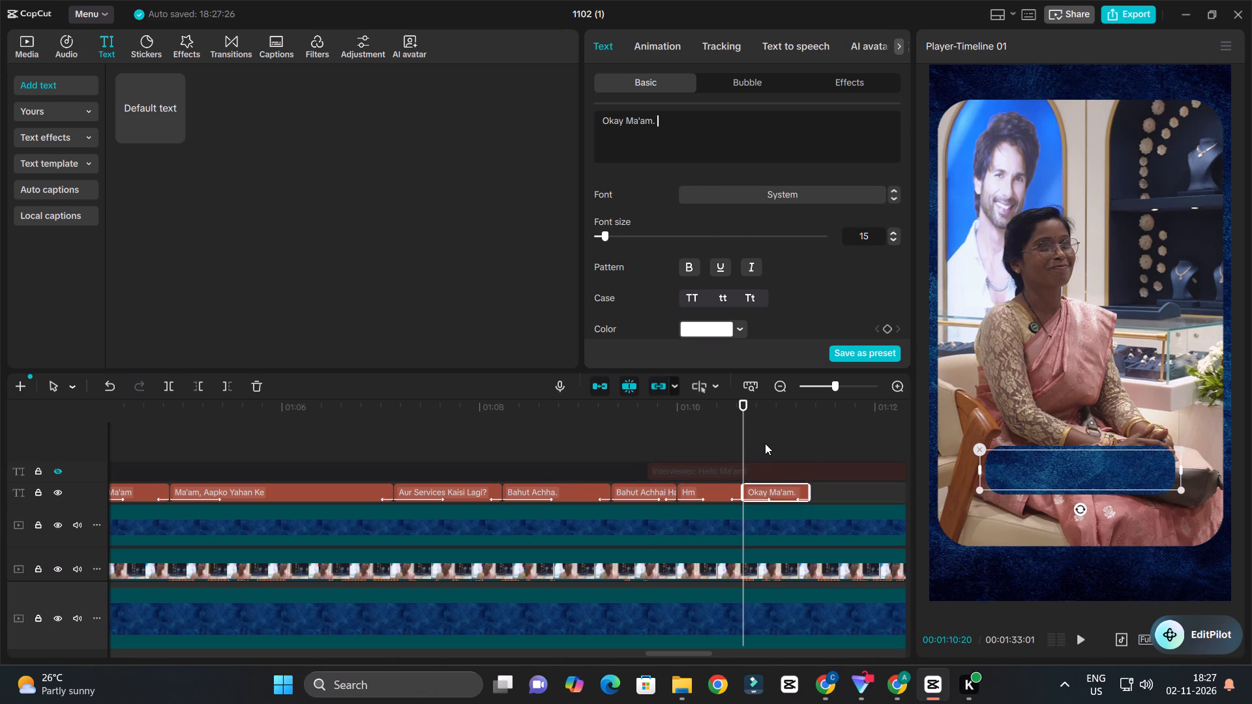
key("BackSpace")
Play the "Okay Ma'am." caption and scale it down to fit inside the blue caption box.
left_click(747, 462)
key("space")
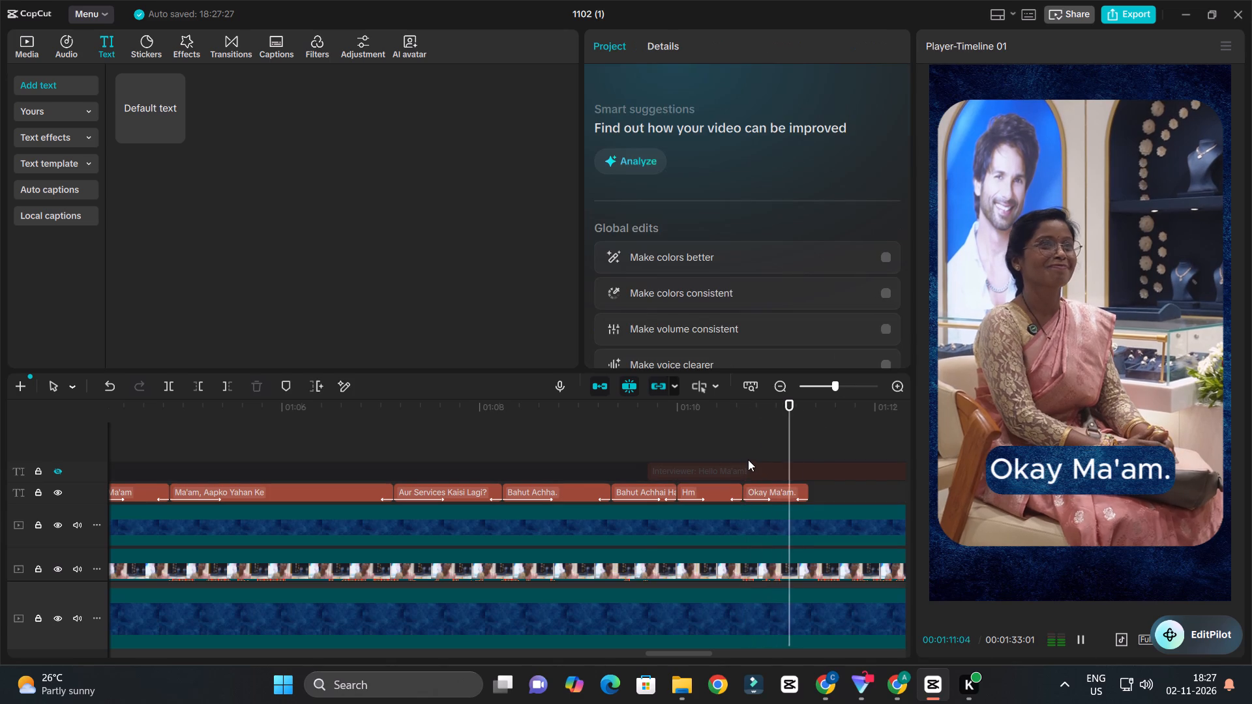
key("space")
left_click(1035, 467)
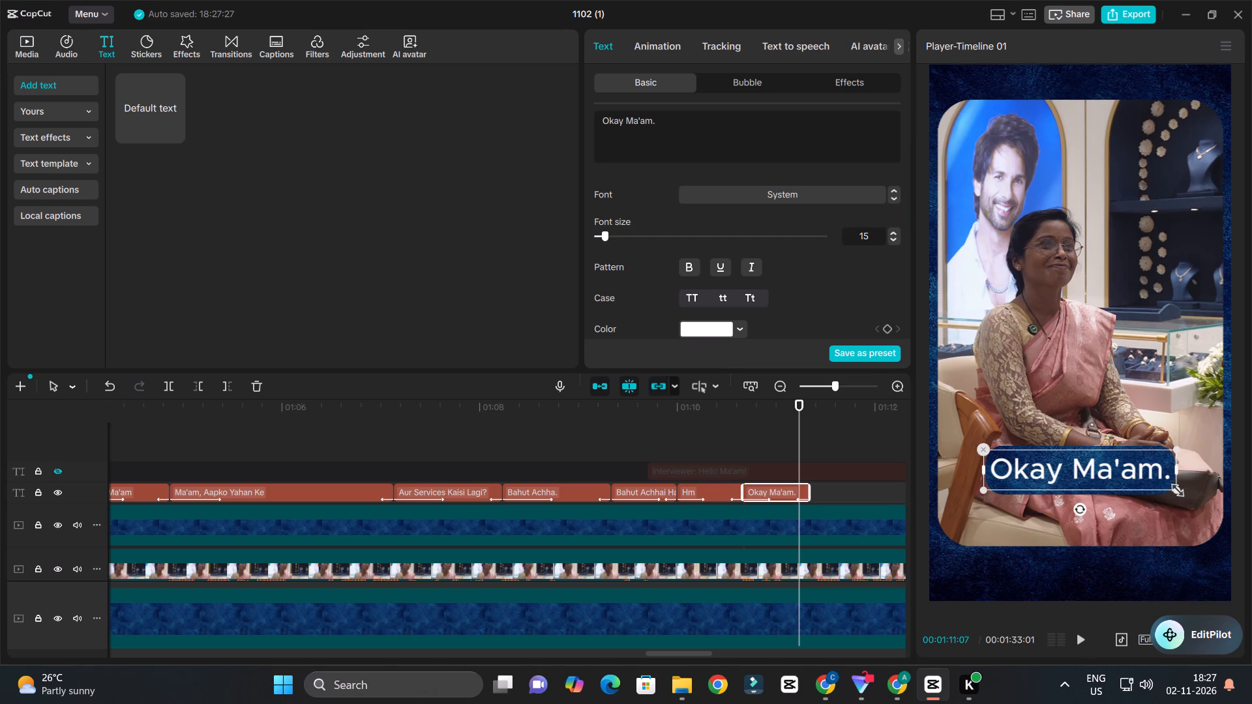
left_click_drag(1176, 488, 1130, 470)
key("space")
key("space")
Duplicate the "Okay Ma'am." caption and place the copy directly after it on the same caption track.
scroll(791, 403, "down", 4, "ctrl")
left_click_drag(786, 496, 856, 502, "alt")
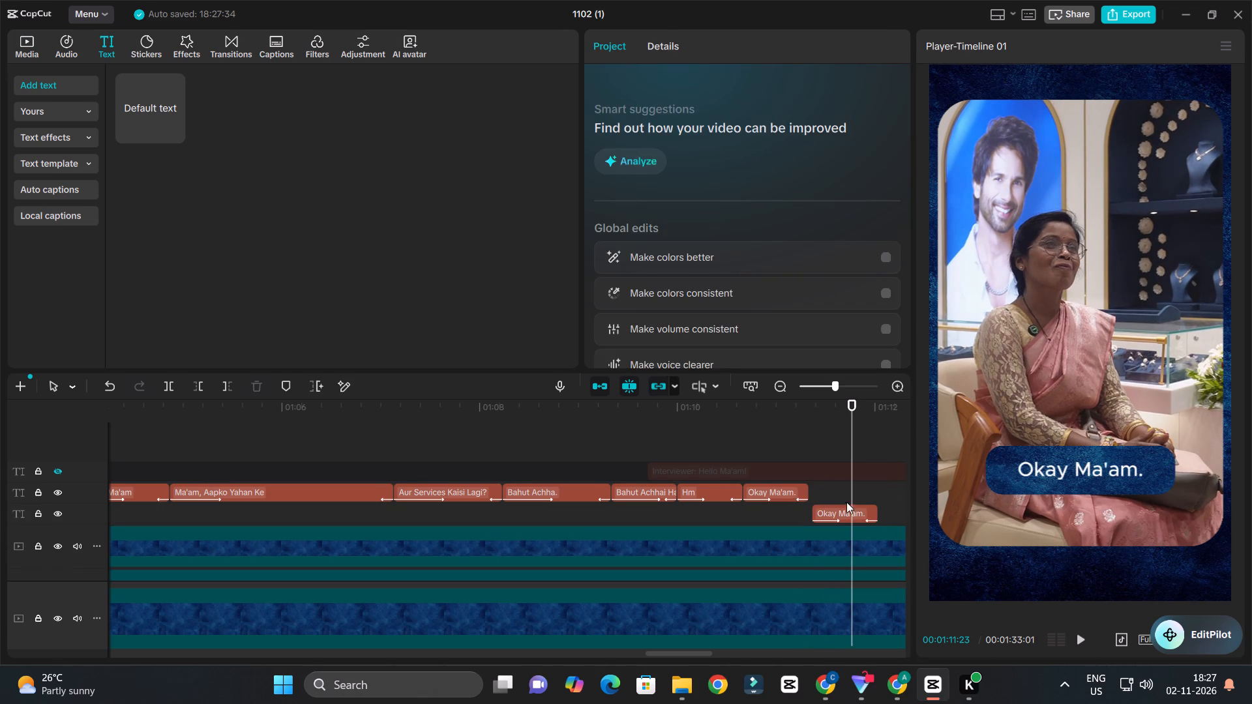
left_click_drag(844, 508, 844, 483)
left_click_drag(842, 493, 844, 494)
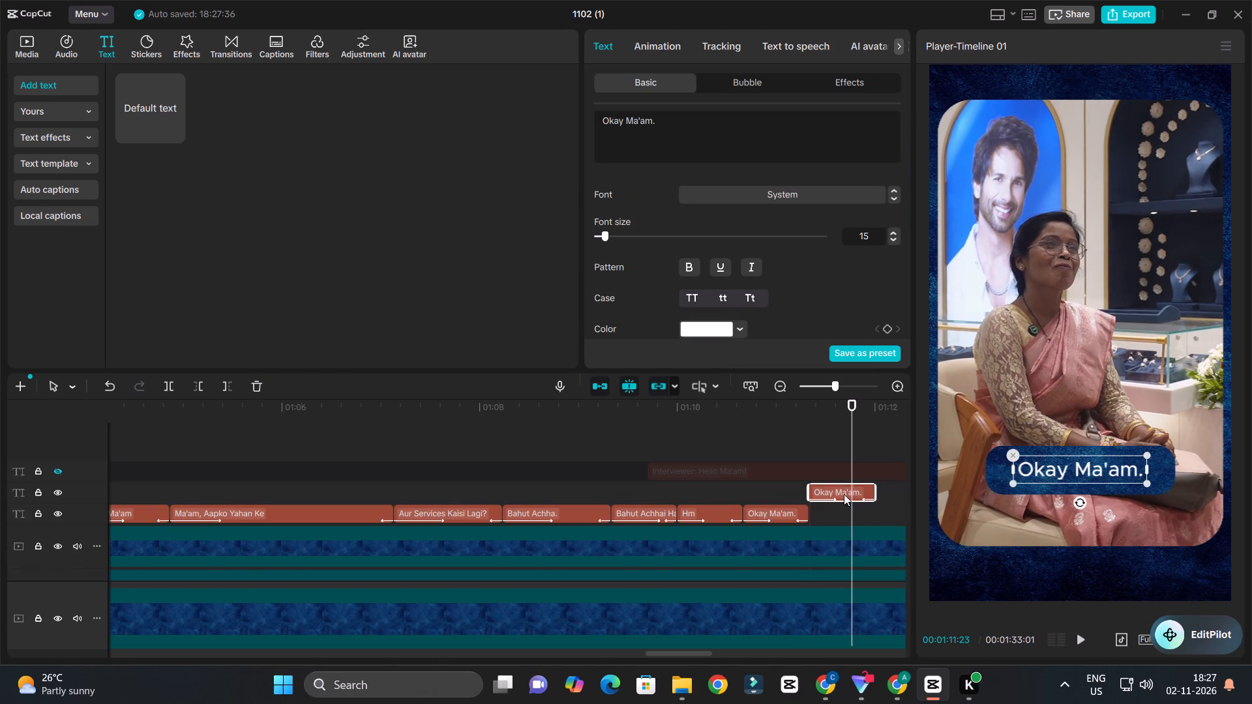
left_click_drag(844, 494, 846, 511)
Play the speech following "Okay Ma'am." and extend the end of the duplicated caption to about 00:01:13.
left_click(812, 409)
key("space")
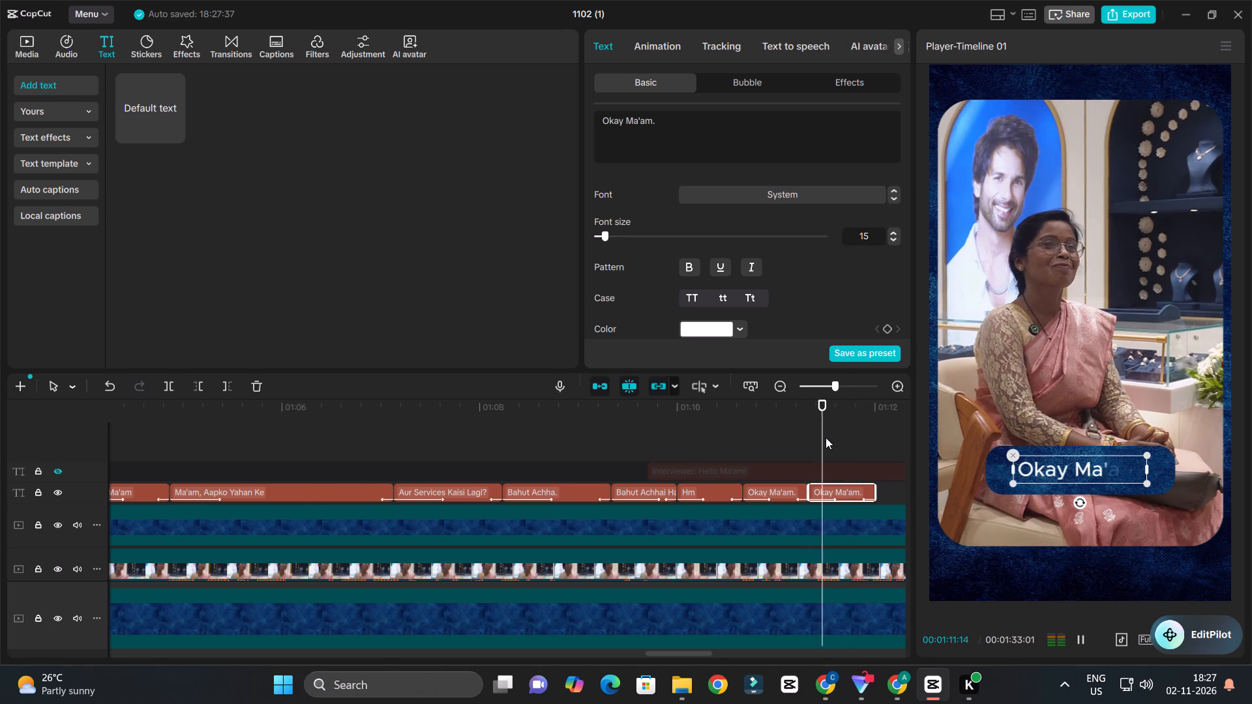
scroll(804, 453, "down", 16, "ctrl")
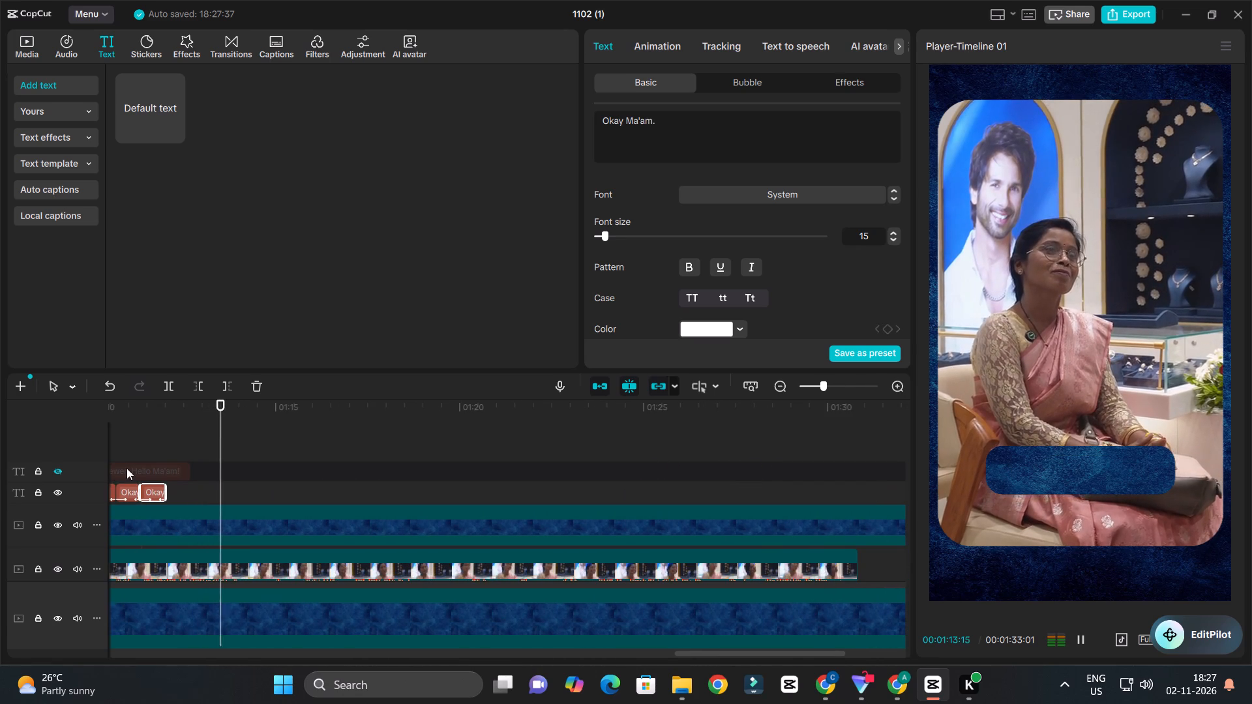
scroll(130, 462, "up", 5, "ctrl")
key("space")
left_click_drag(156, 415, 232, 484)
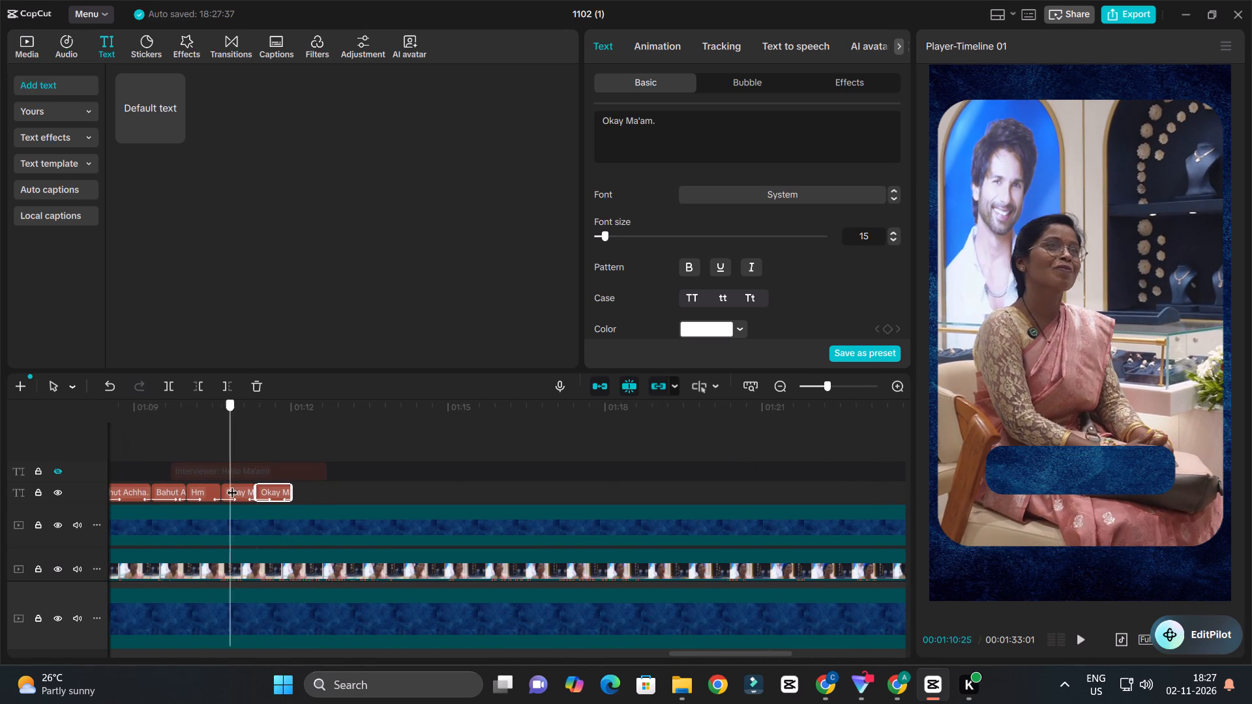
left_click_drag(232, 484, 239, 485)
left_click_drag(289, 494, 346, 505)
left_click(324, 497)
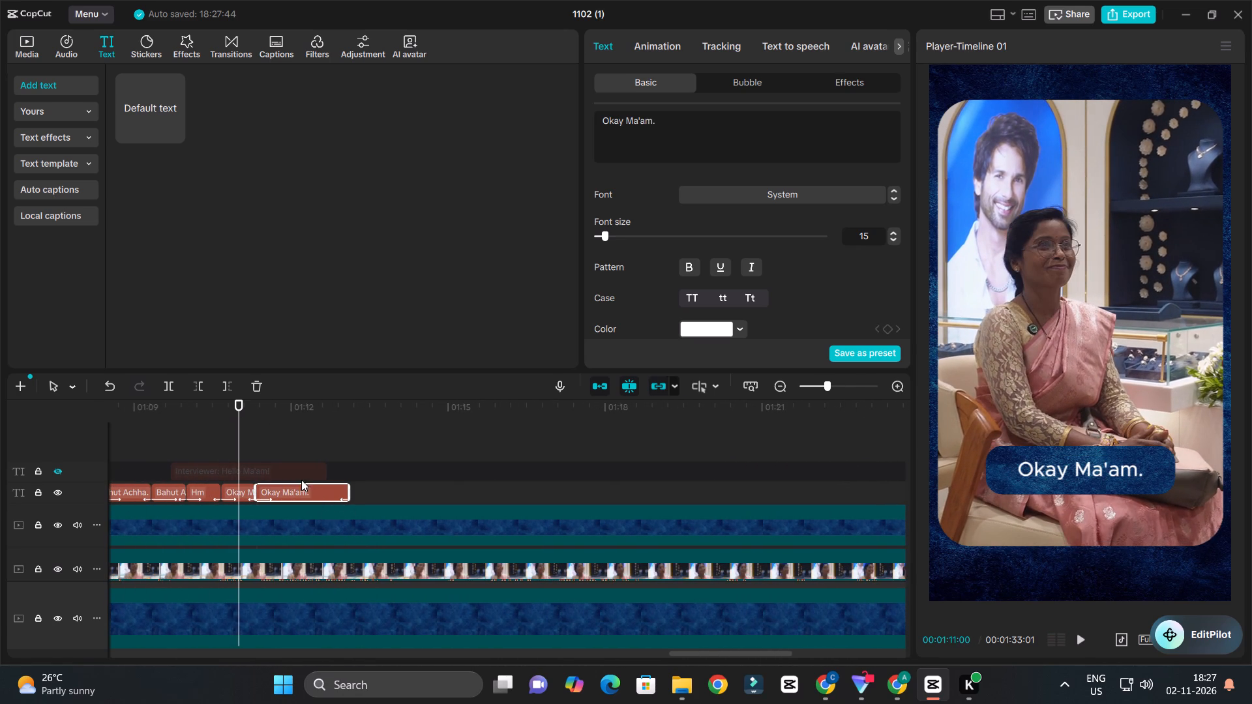
Replace the duplicated caption's text with "Ma'am, aap doosre logon ko KISNA aane ke liye kya kahengi?" copied from the transcript.
left_click(297, 477)
left_click(813, 136)
scroll(811, 133, "down", 3)
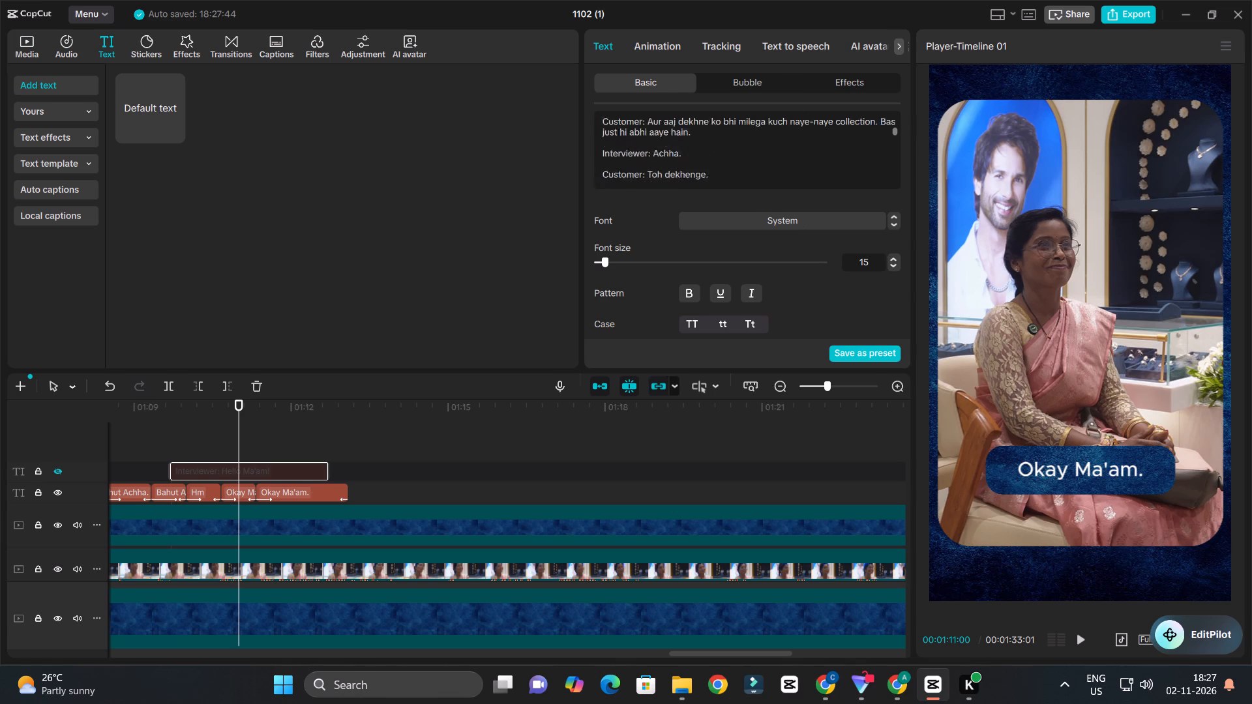
scroll(811, 133, "down", 7)
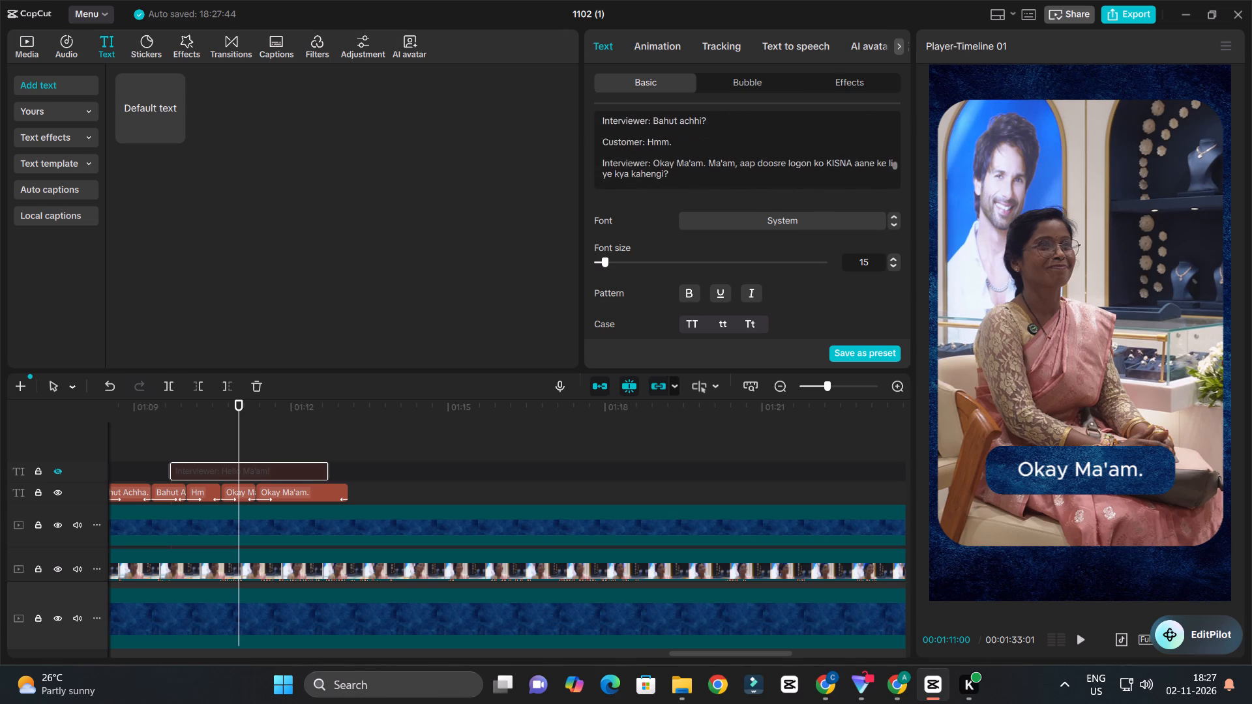
scroll(811, 134, "down", 3)
scroll(811, 134, "up", 1)
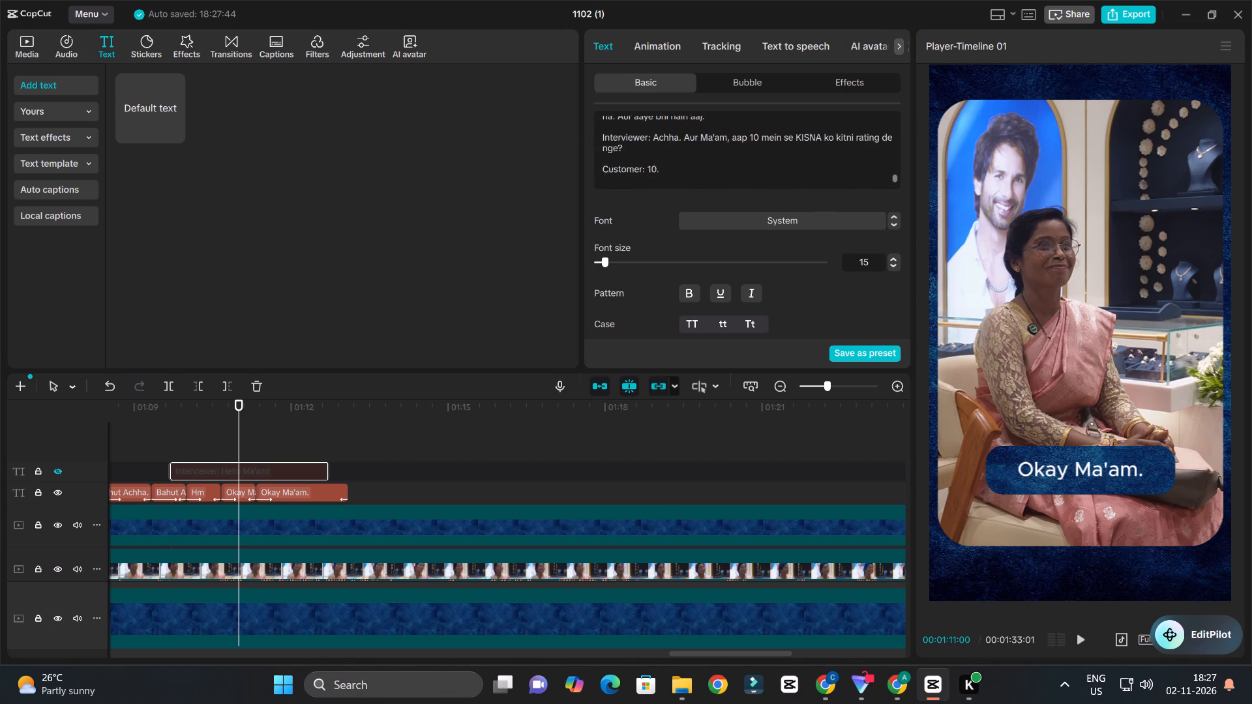
scroll(700, 160, "up", 1)
scroll(698, 160, "down", 1)
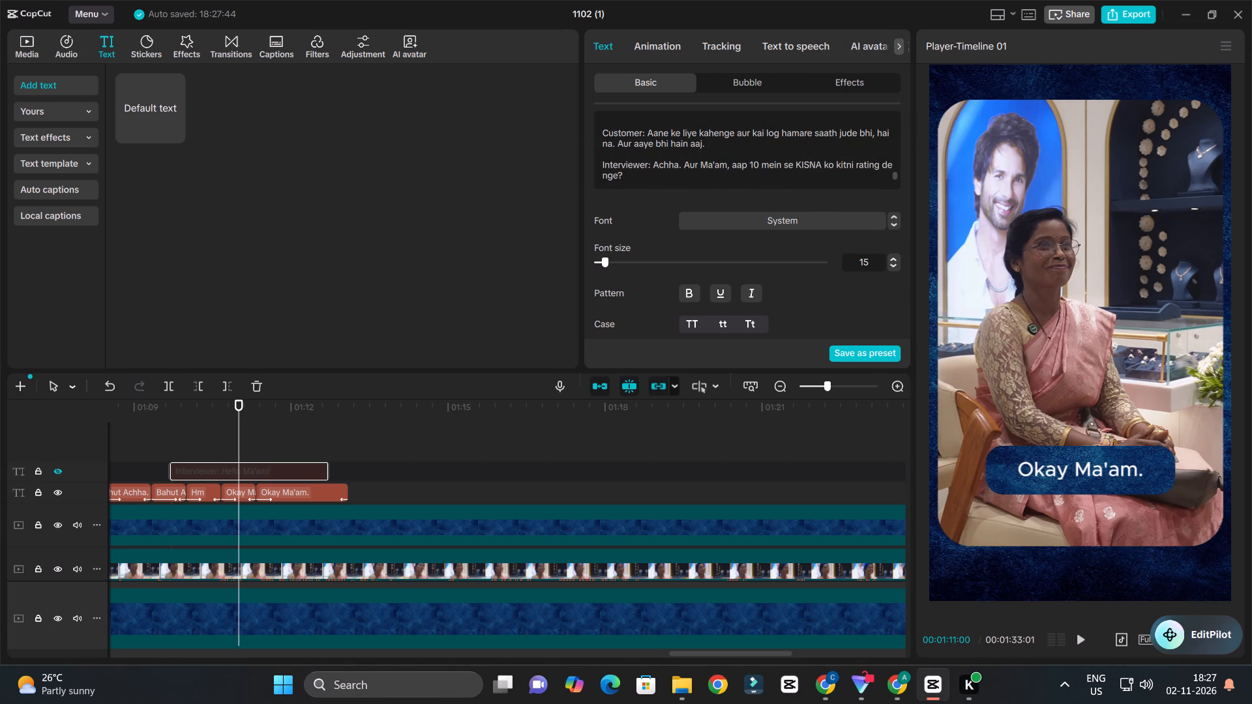
scroll(698, 160, "up", 1)
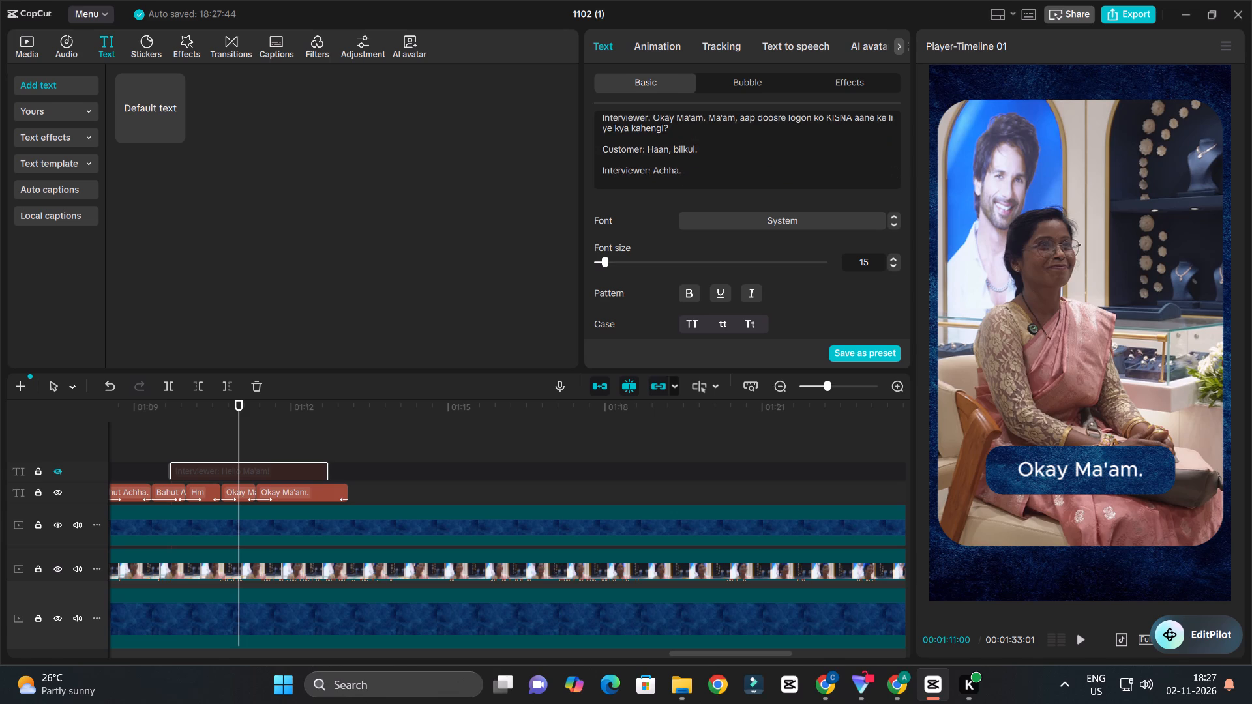
left_click_drag(709, 119, 878, 136)
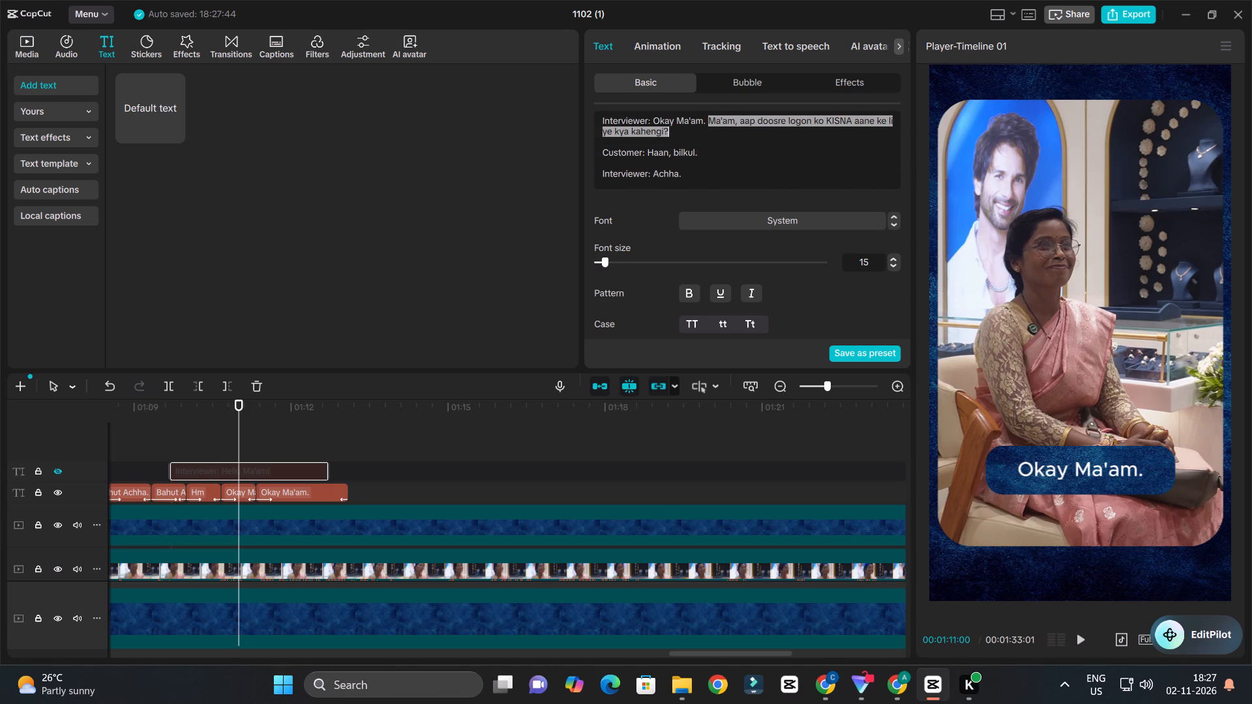
key("ctrl+c")
left_click(302, 489)
left_click(657, 143)
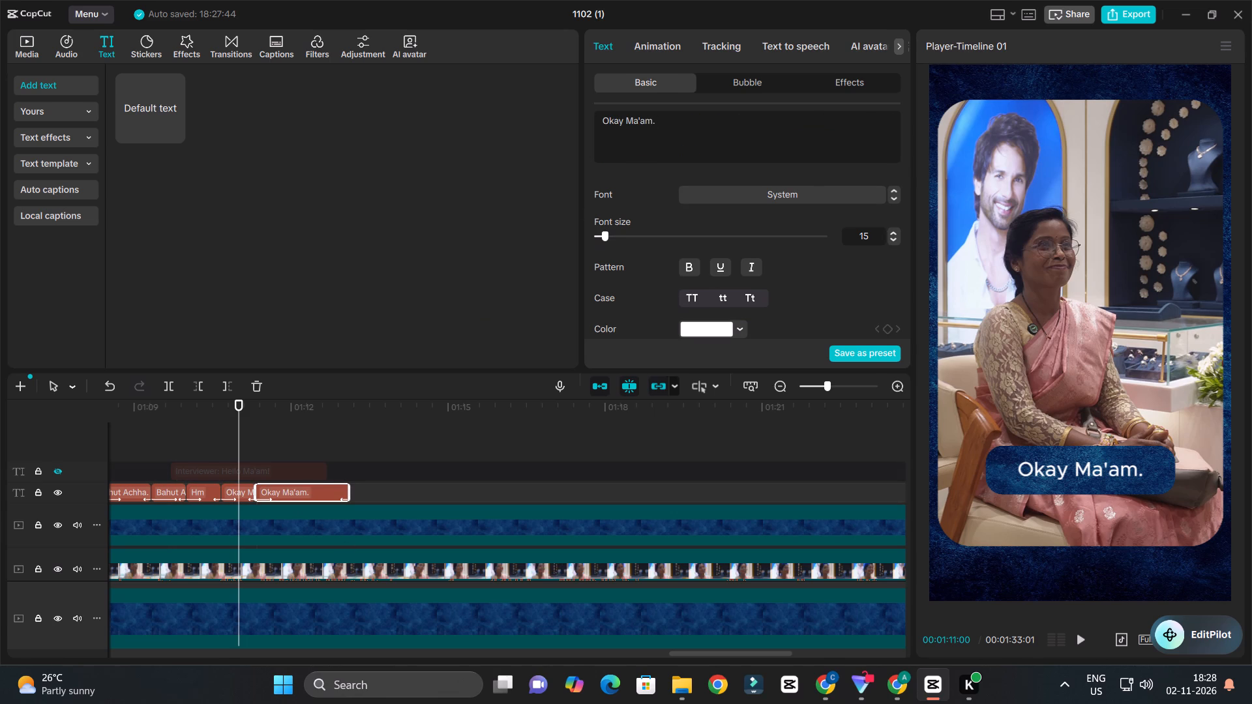
key("ctrl+a")
key("ctrl+v")
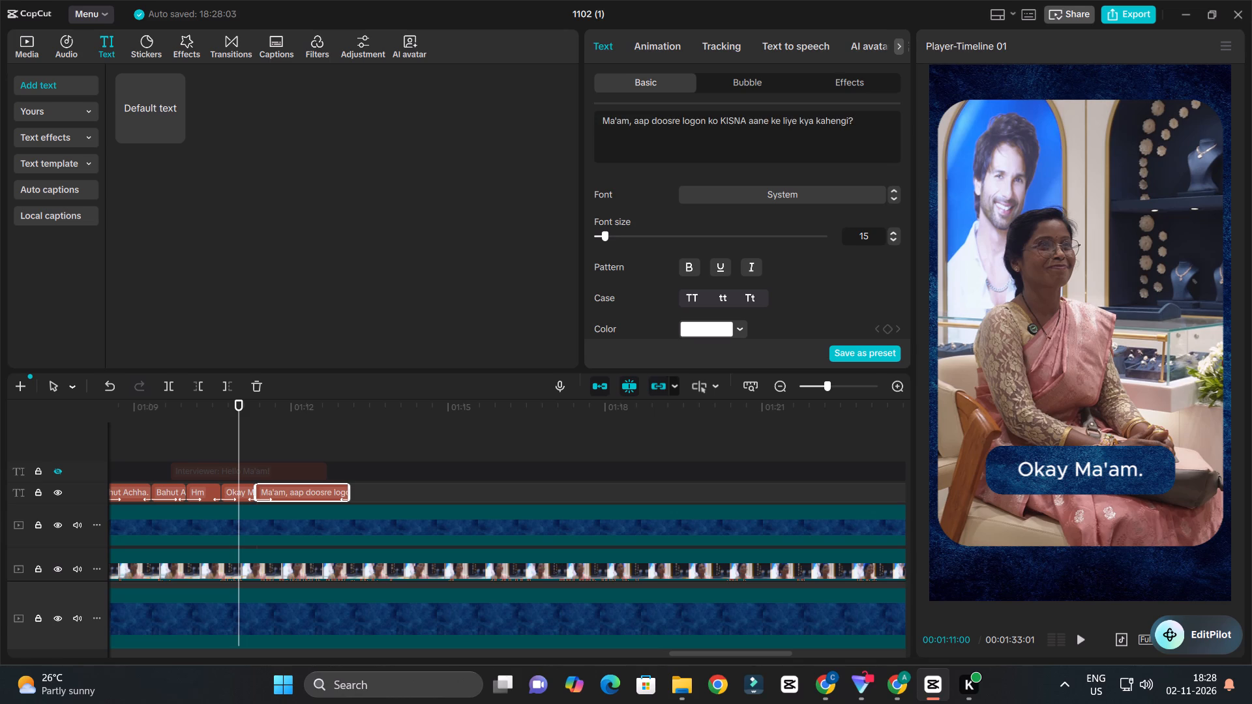
Fit the new caption in the blue box by breaking the line before "KISNA" and setting the font size to 8.
left_click(718, 121)
key("Return")
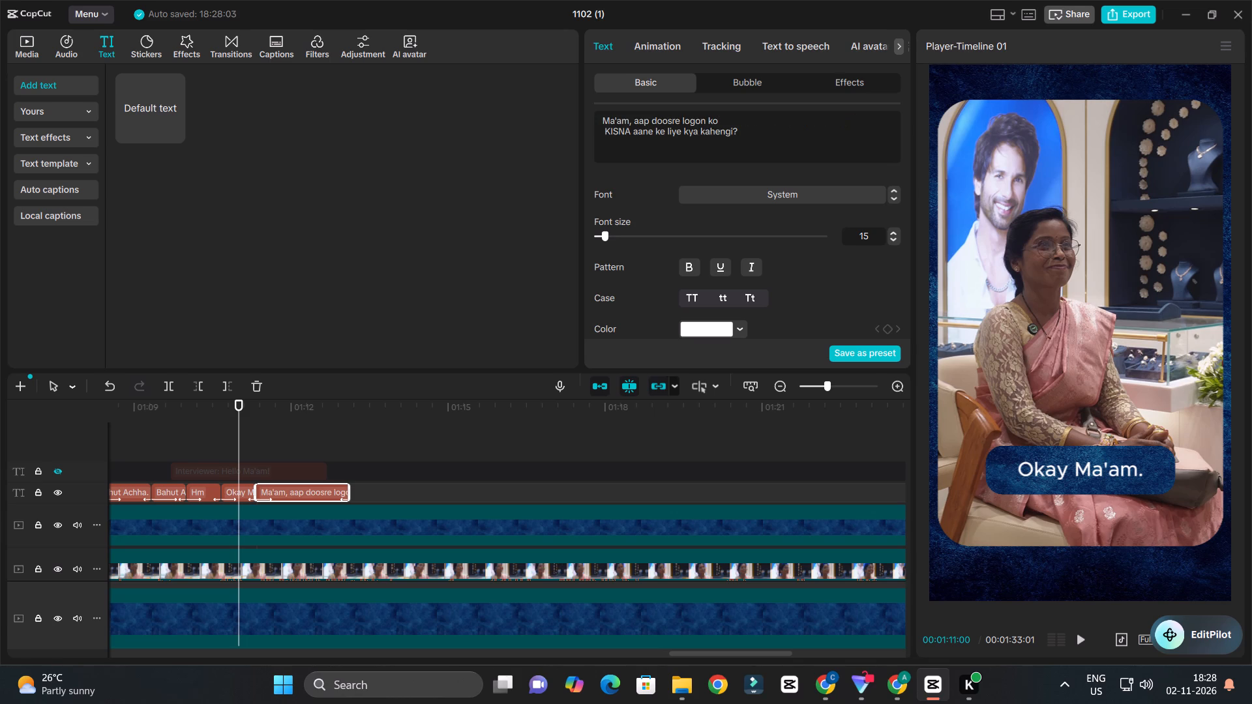
left_click_drag(286, 413, 299, 421)
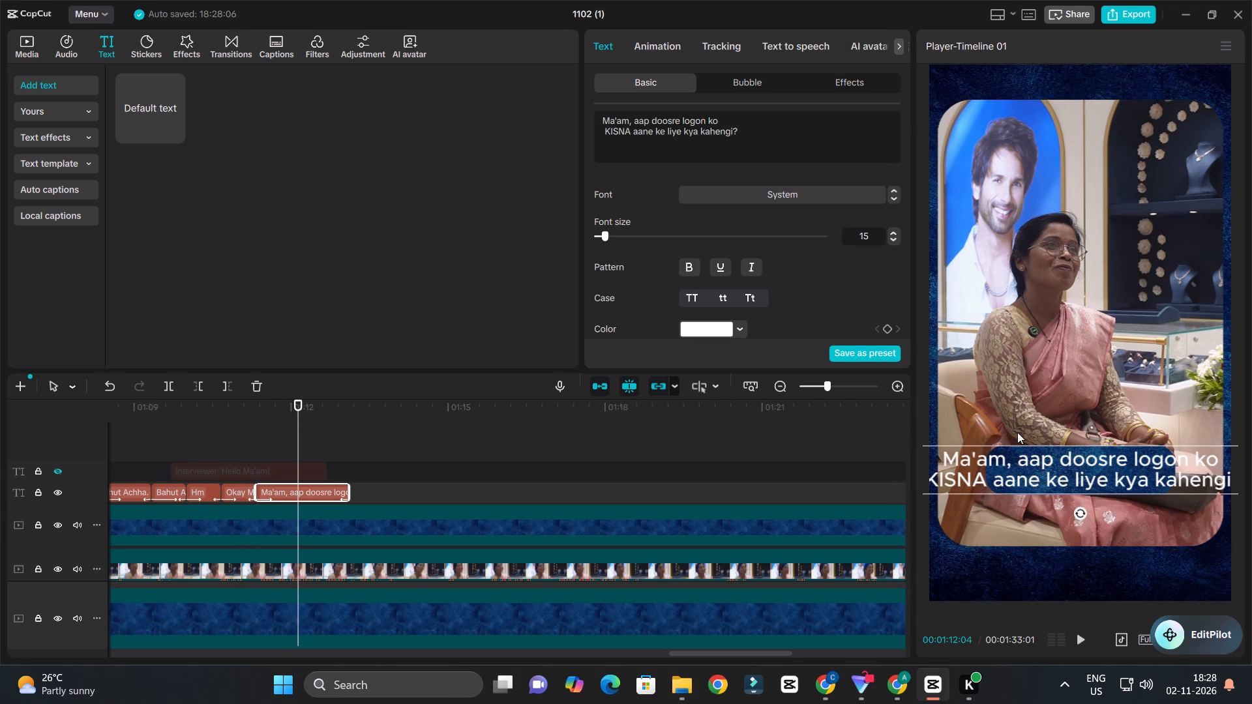
left_click(606, 234)
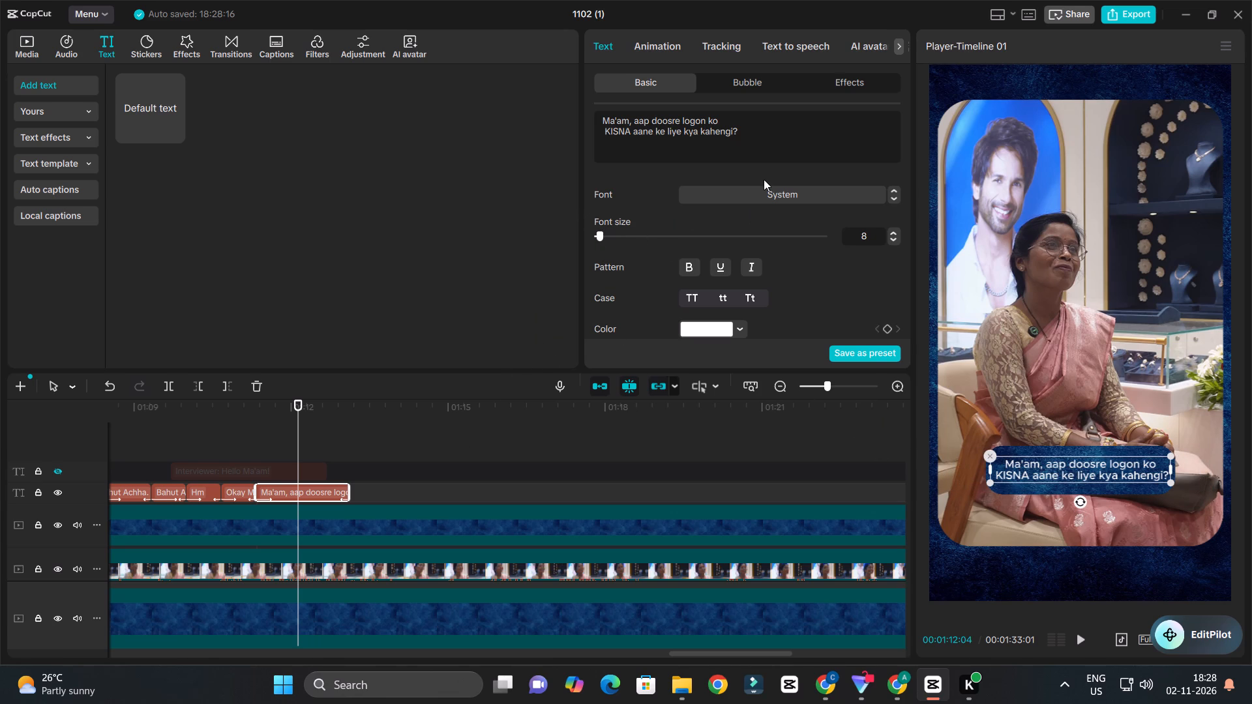
Play the "Ma'am, aap doosre logon ko" caption against the speech and extend its end to about 00:01:14:06.
left_click_drag(310, 434, 290, 434)
left_click(250, 417)
key("space")
scroll(438, 462, "up", 4, "ctrl")
scroll(445, 458, "down", 3, "ctrl")
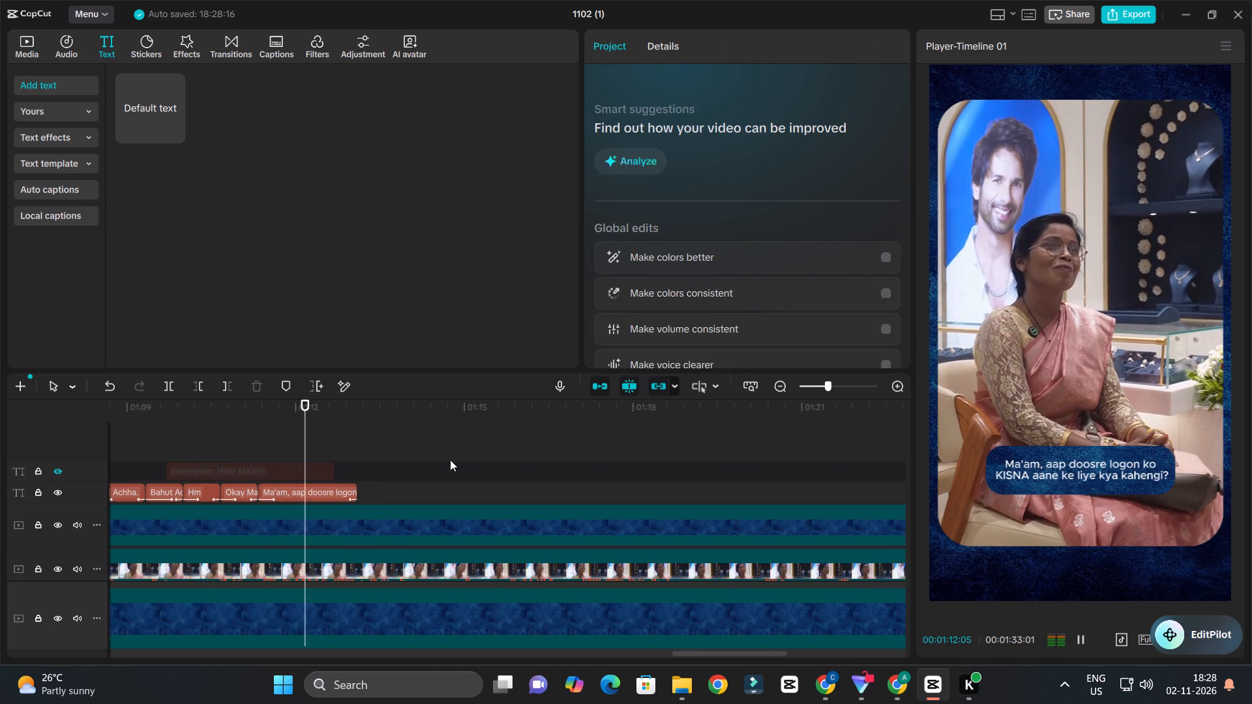
scroll(458, 463, "up", 3, "ctrl")
scroll(465, 463, "down", 3)
scroll(477, 471, "up", 3, "ctrl")
key("space")
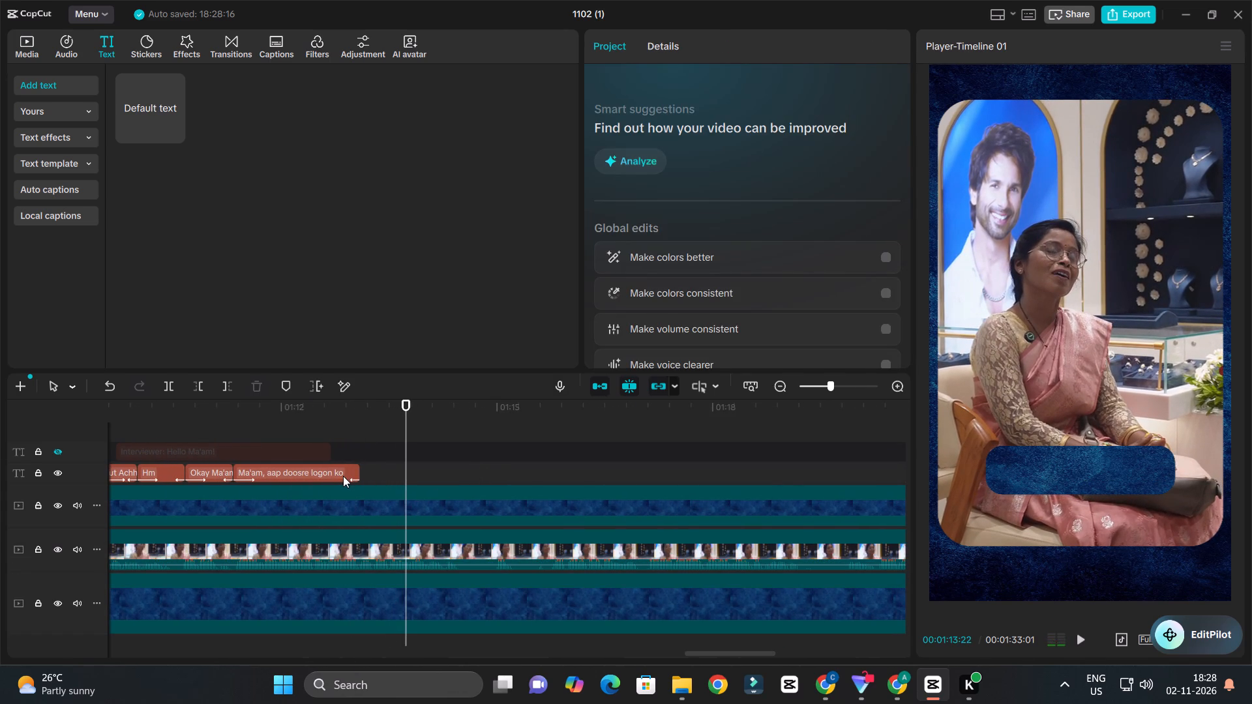
left_click(343, 476)
left_click_drag(360, 473, 440, 475)
key("space")
scroll(494, 467, "up", 3, "ctrl")
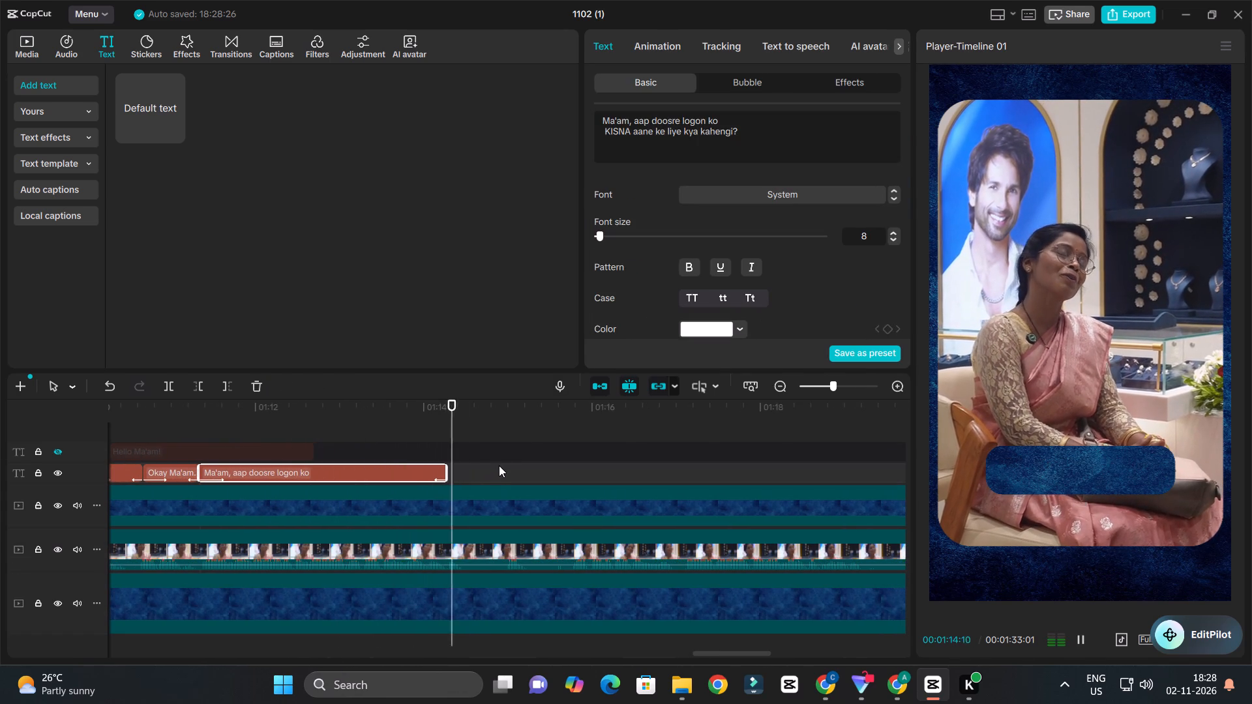
key("space")
left_click_drag(413, 412, 398, 414)
key("space")
key("space")
scroll(395, 450, "down", 3, "ctrl")
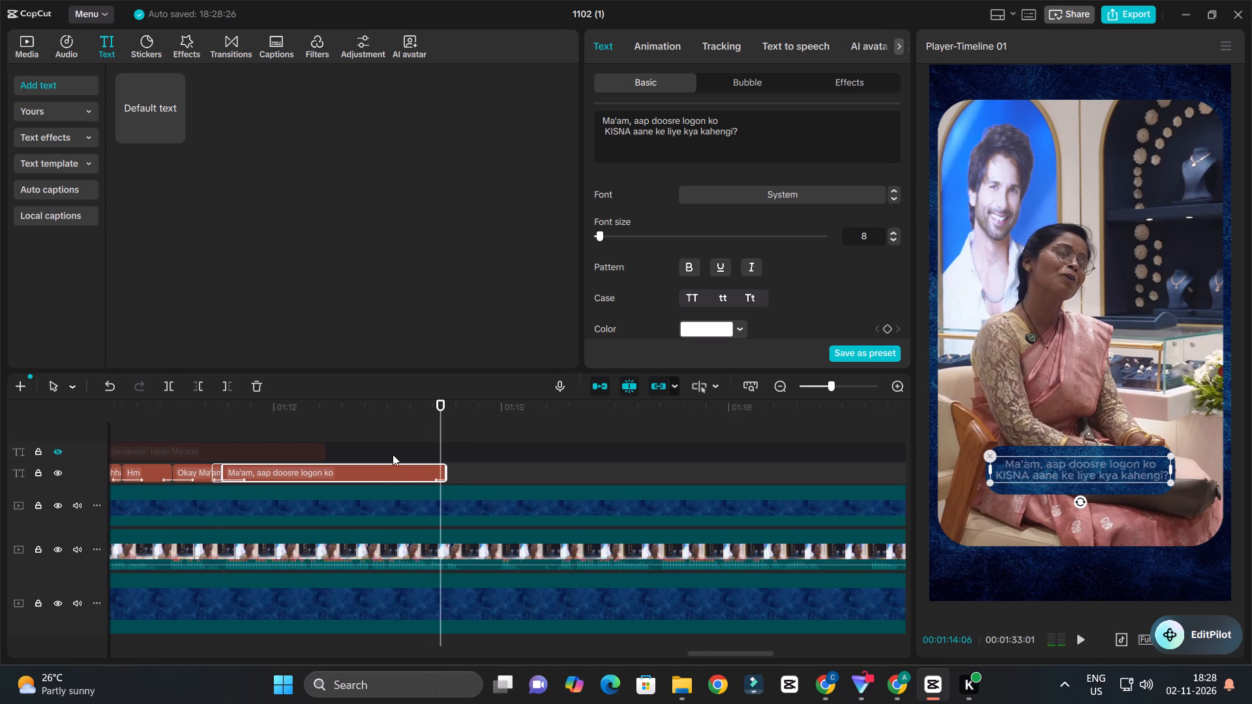
Duplicate the "Ma'am, aap doosre logon ko" caption a short gap after the original on the same track.
left_click_drag(358, 477, 592, 476, "alt")
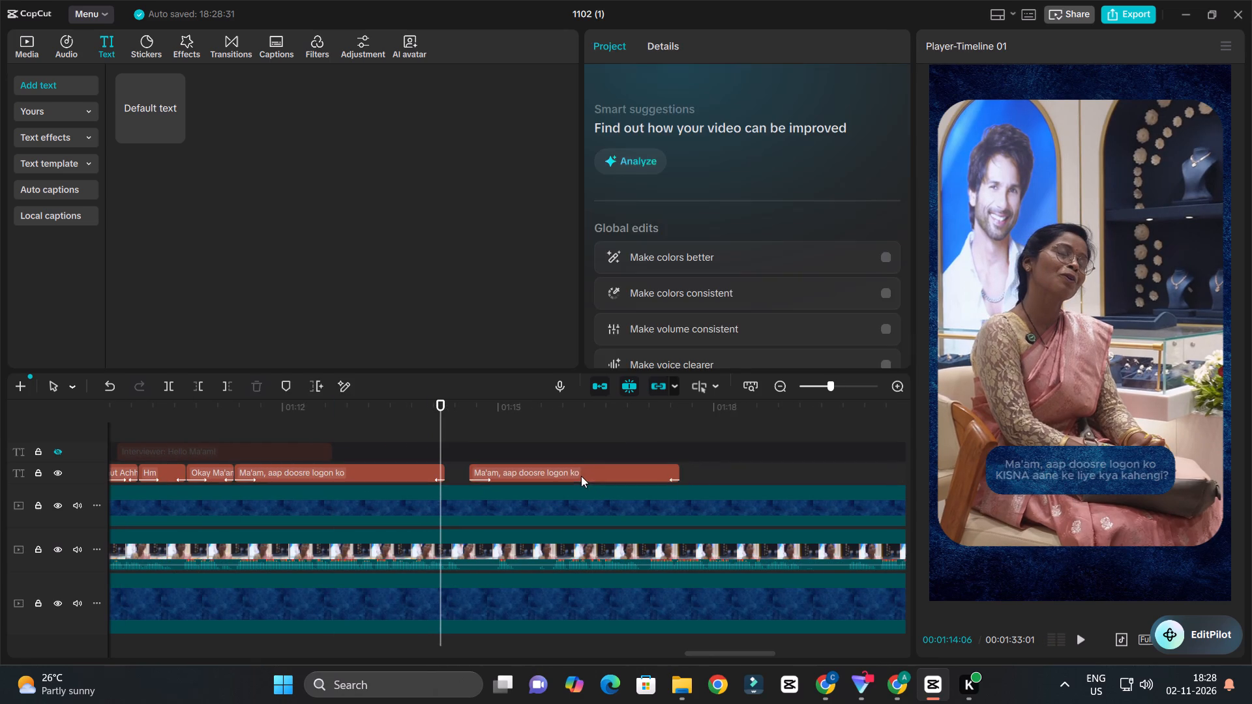
Trim the "Ma'am, aap doosre logon ko" caption's end to 00:01:13:26 to match the speech, and move its duplicate directly against it.
left_click_drag(571, 475, 549, 475)
left_click(417, 402)
key("space")
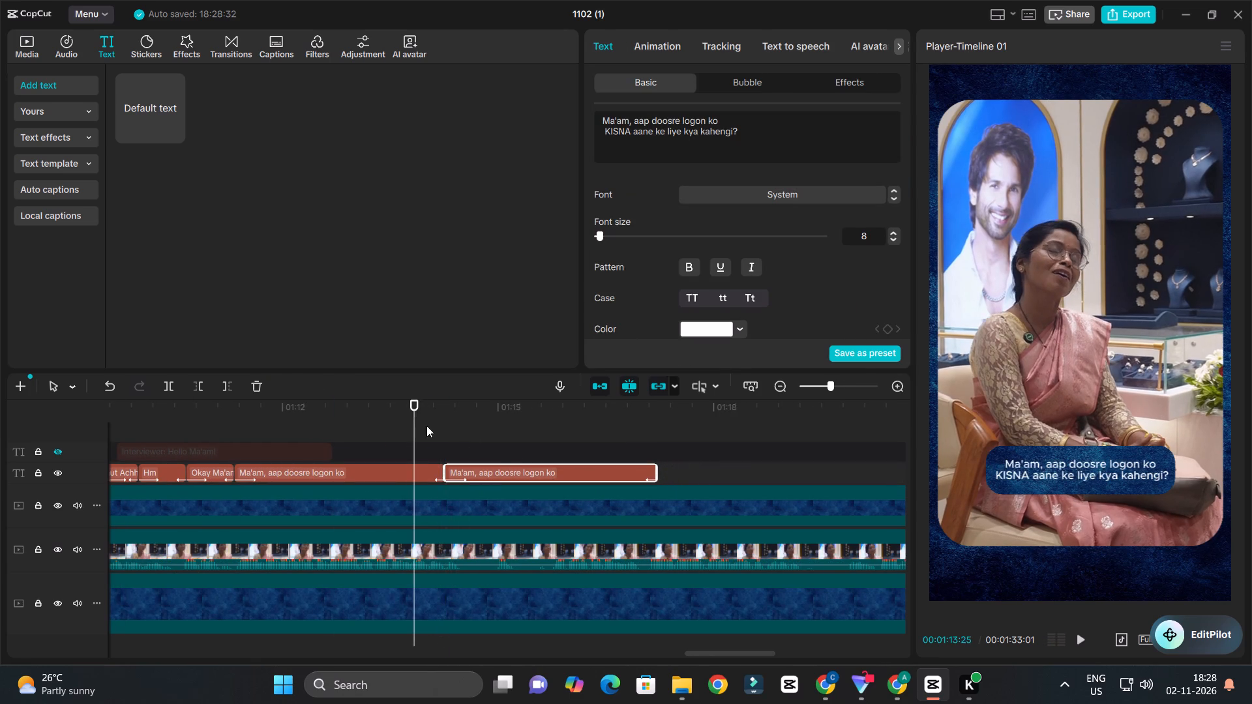
scroll(447, 439, "up", 2, "ctrl")
key("space")
left_click_drag(409, 413, 413, 432)
left_click(413, 467)
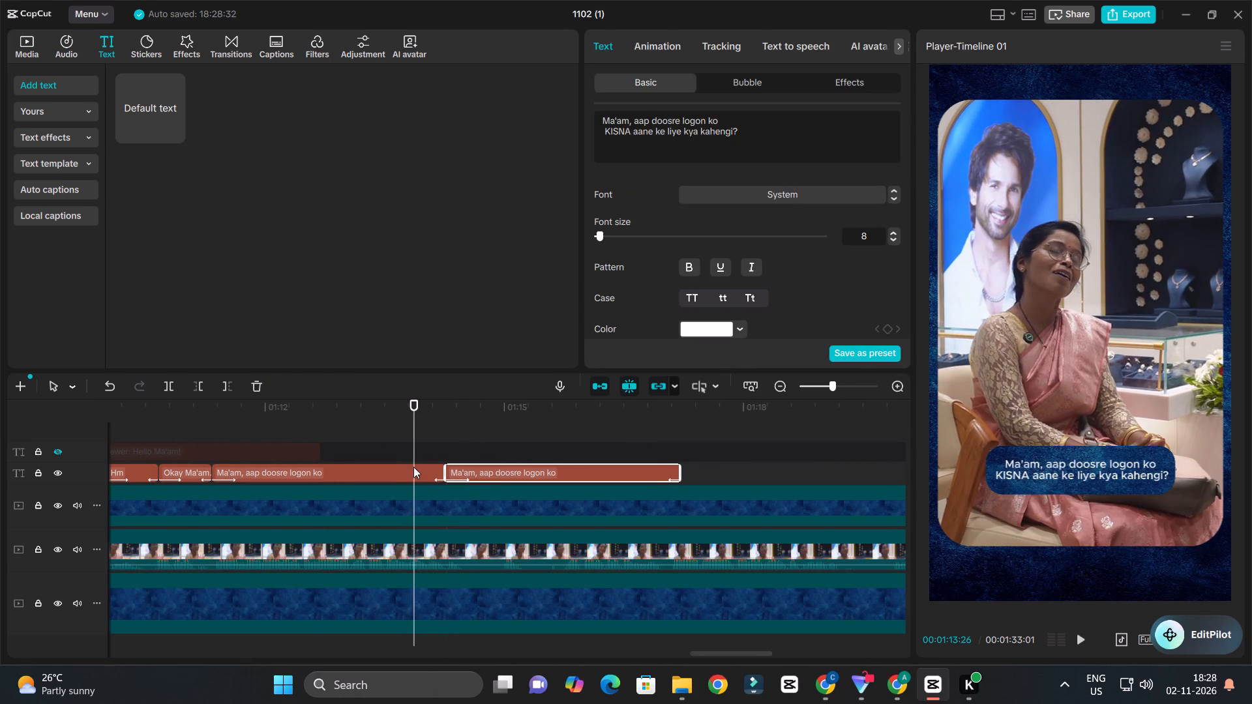
key("w")
left_click_drag(488, 473, 460, 473)
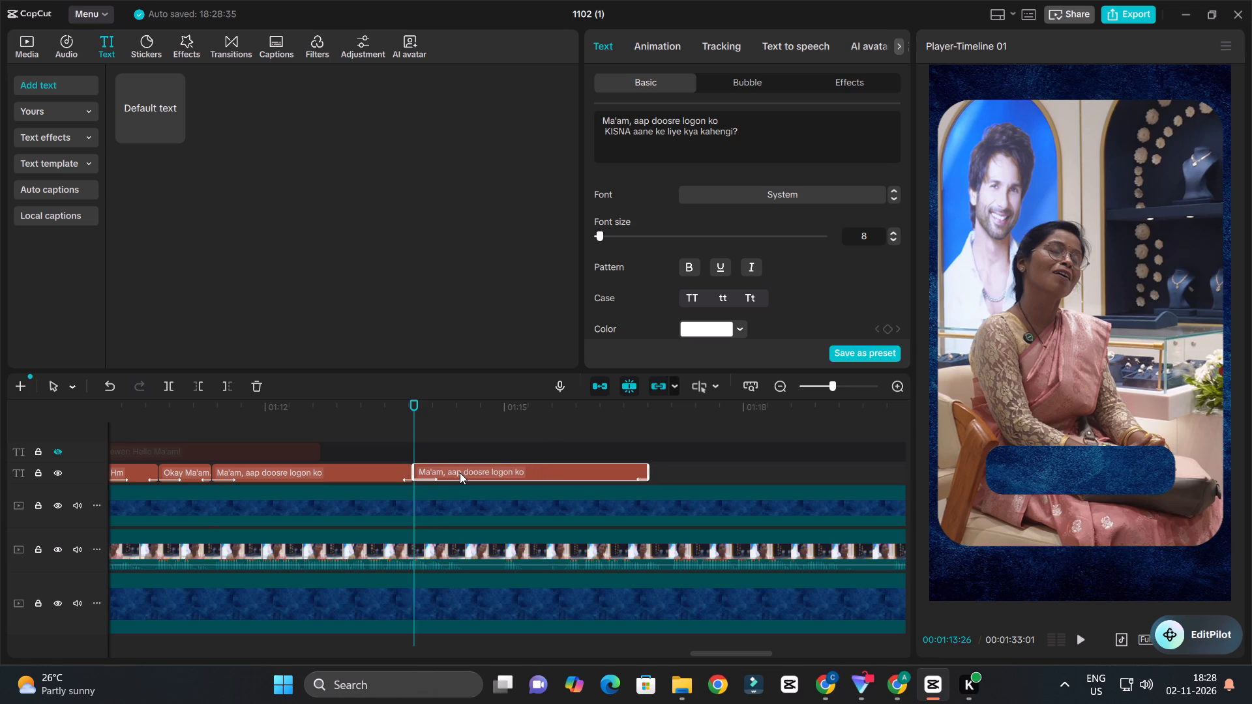
left_click_drag(460, 473, 458, 473)
Replace the duplicated caption's text with "Haan, bilkul." copied from the customer's line in the transcript.
left_click(304, 453)
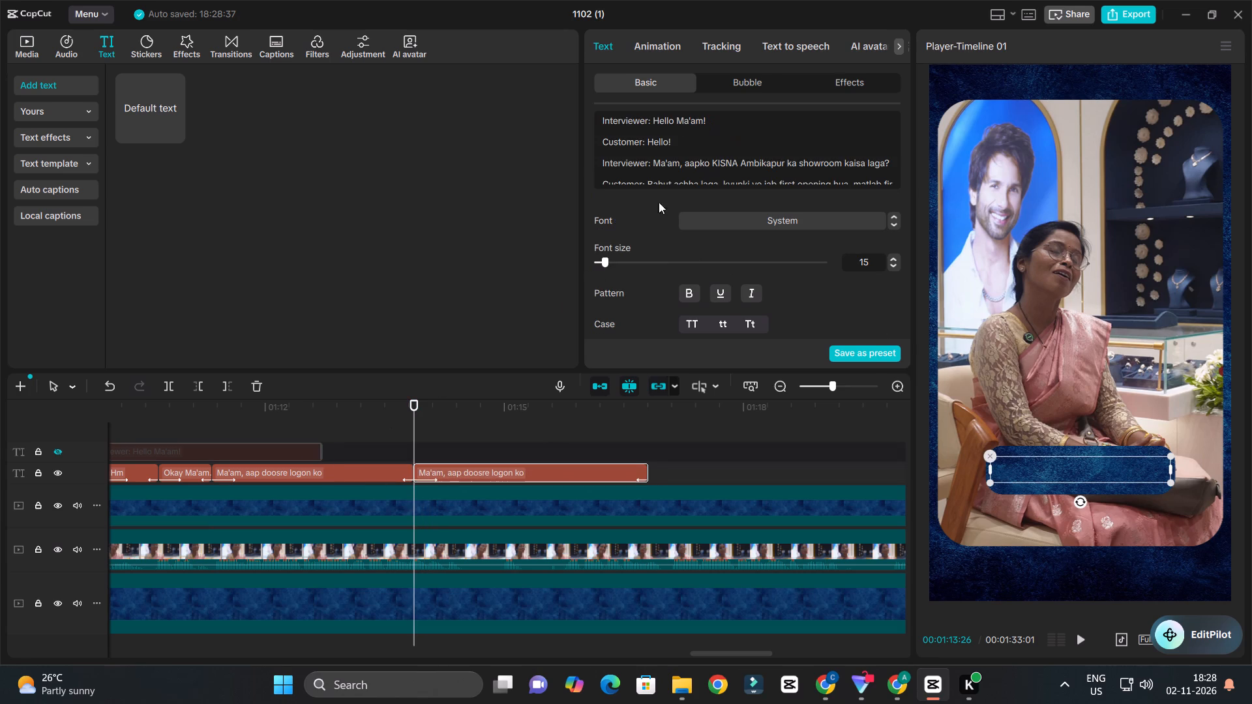
left_click(675, 165)
scroll(657, 169, "down", 16)
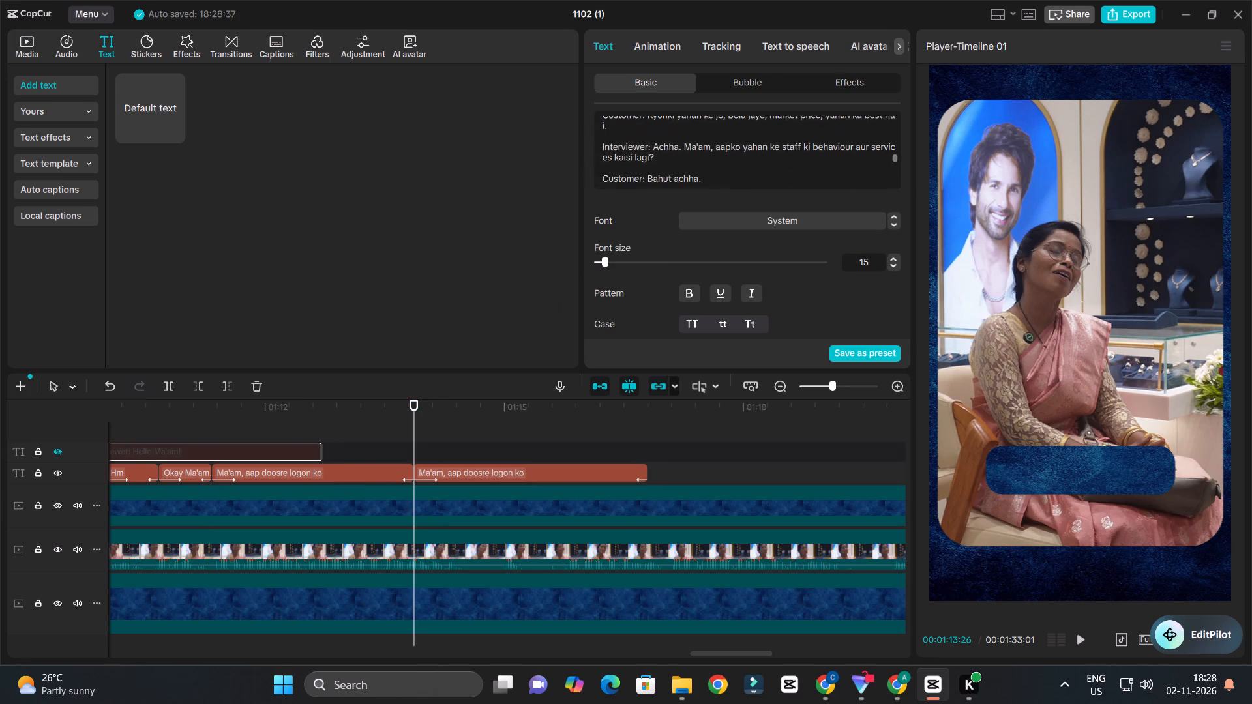
scroll(656, 179, "down", 3)
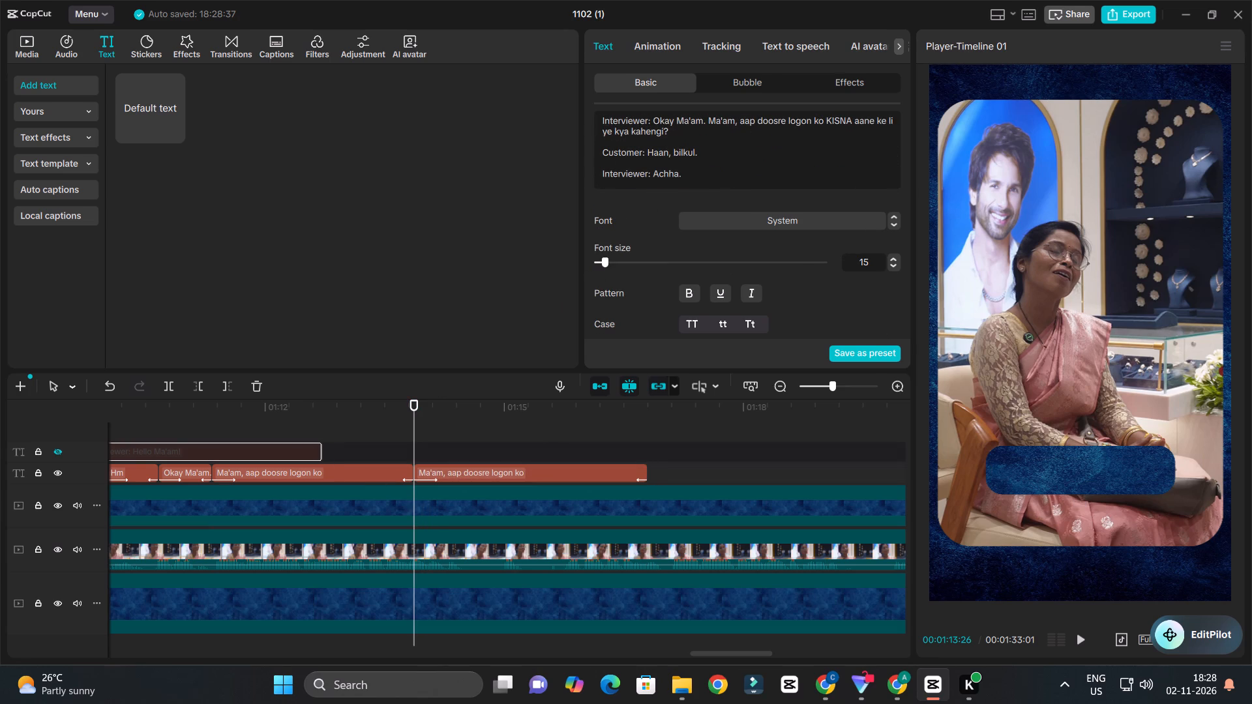
left_click_drag(648, 153, 713, 156)
key("ctrl+c")
left_click(544, 473)
left_click_drag(748, 136, 607, 106)
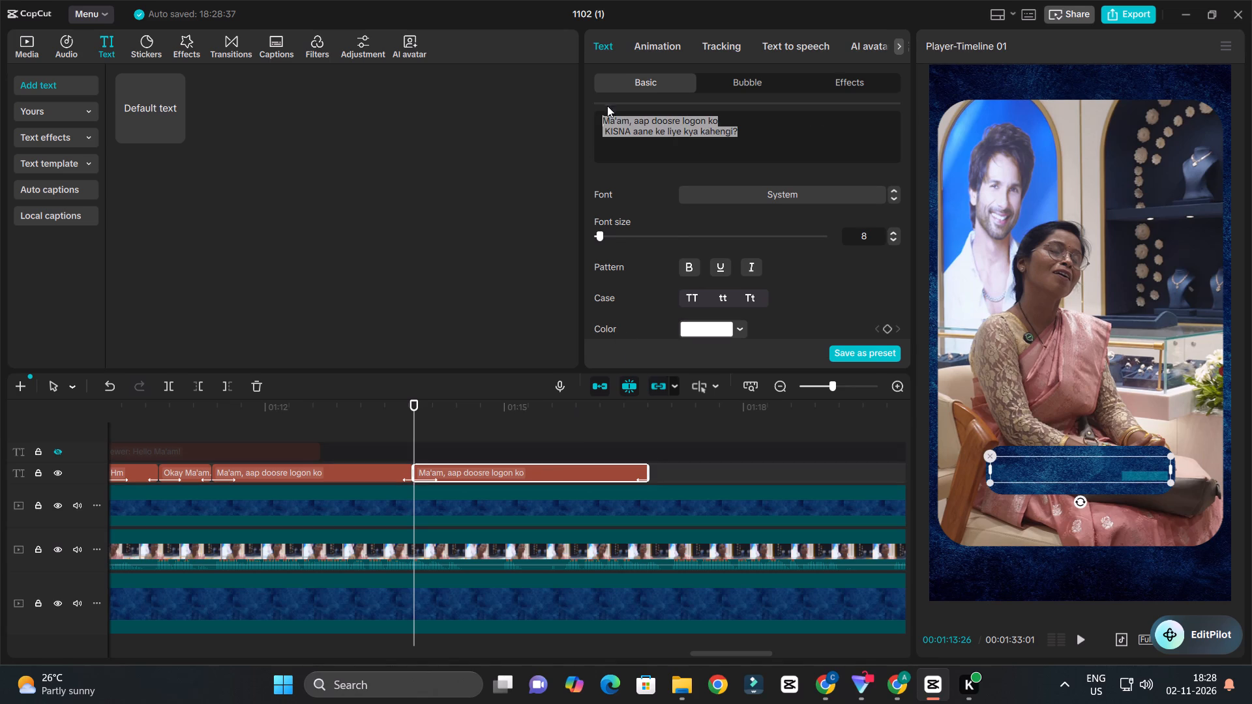
left_click_drag(607, 106, 602, 104)
key("ctrl+v")
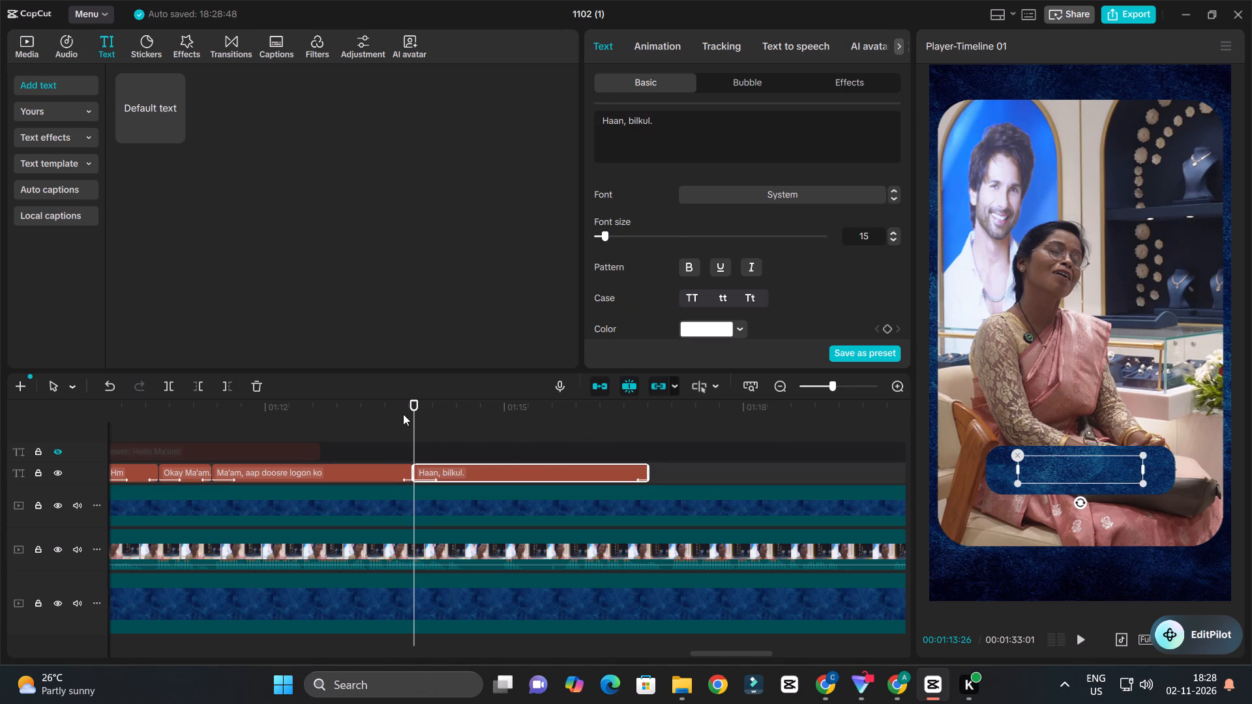
Play the "Haan, bilkul." caption against the speech and trim its end to 00:01:14:29.
left_click(398, 413)
key("space")
scroll(478, 422, "down", 4, "ctrl")
scroll(505, 425, "up", 3, "ctrl")
key("space")
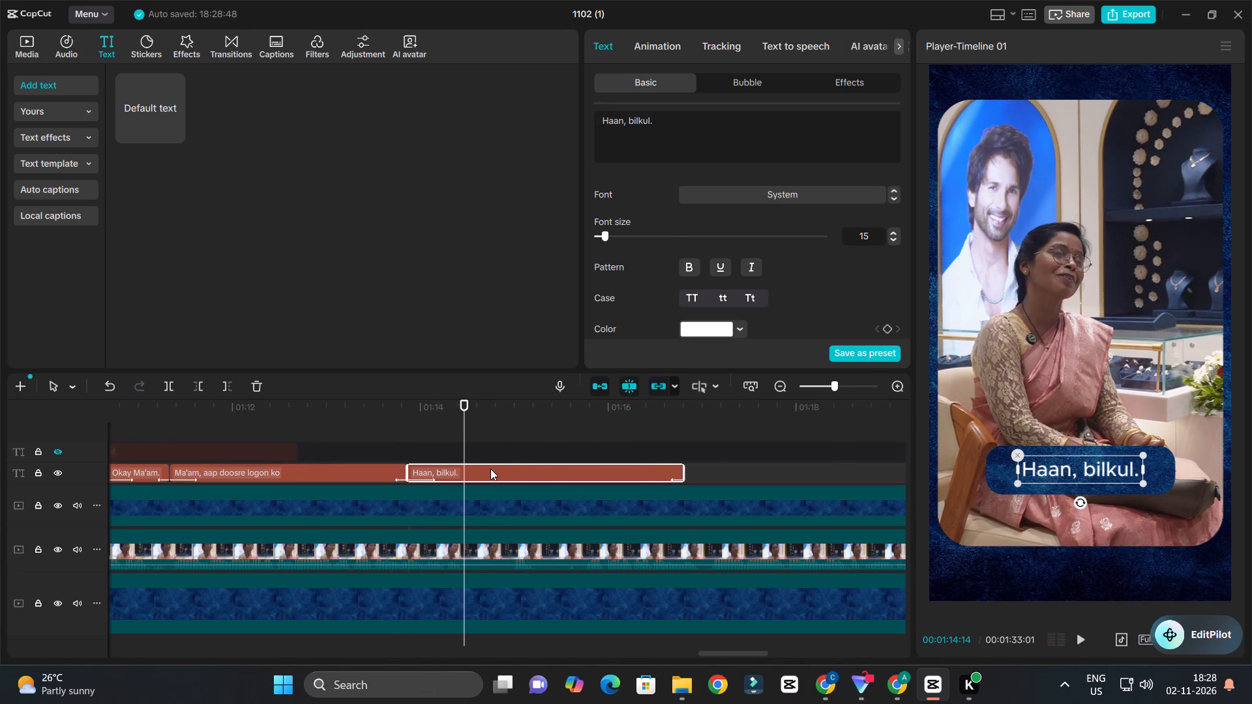
key("space")
key("space")
left_click(513, 471)
key("w")
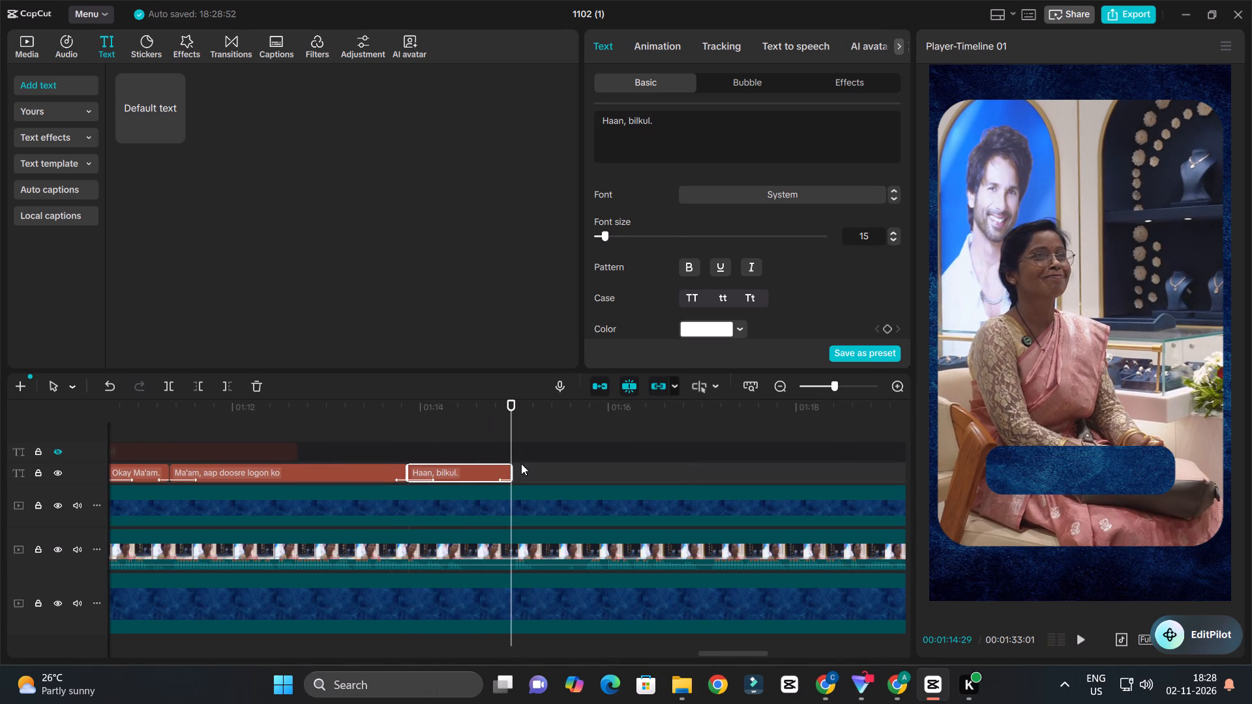
Play the footage around and after the "Haan, bilkul." caption to check the speech that follows it.
key("space")
key("space")
left_click(502, 416)
key("space")
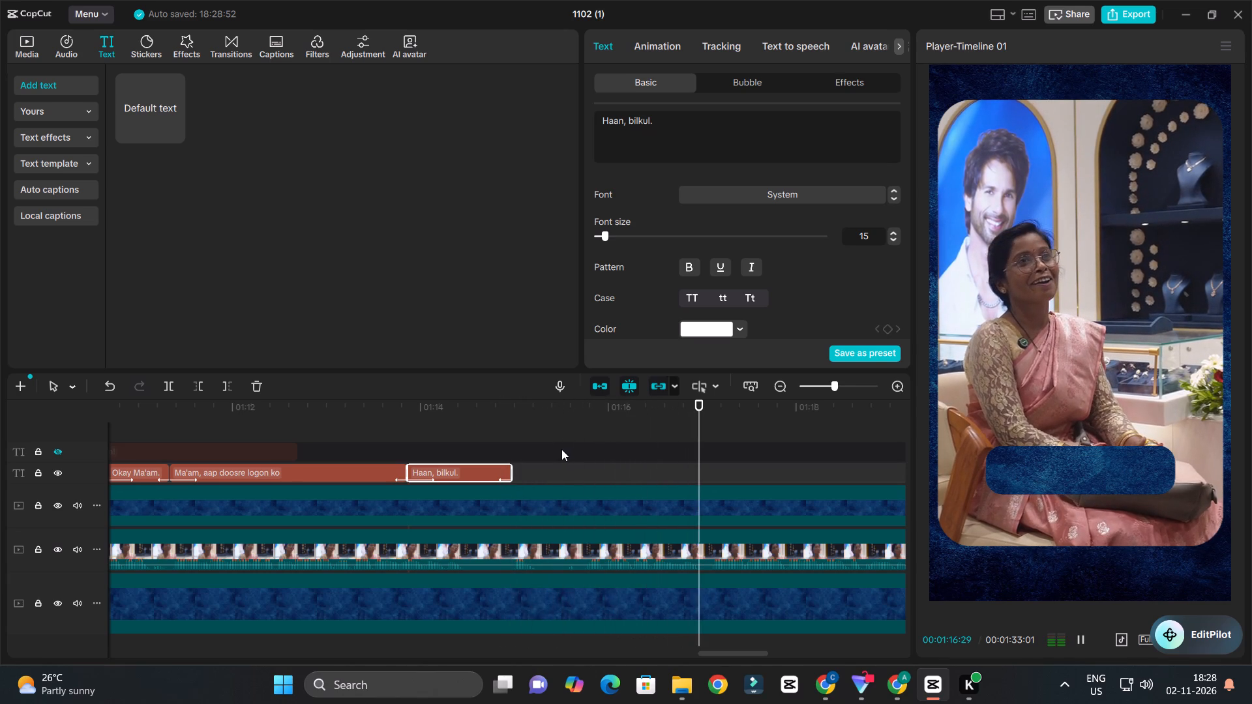
key("space")
scroll(561, 443, "down", 6, "ctrl")
left_click(527, 415)
key("space")
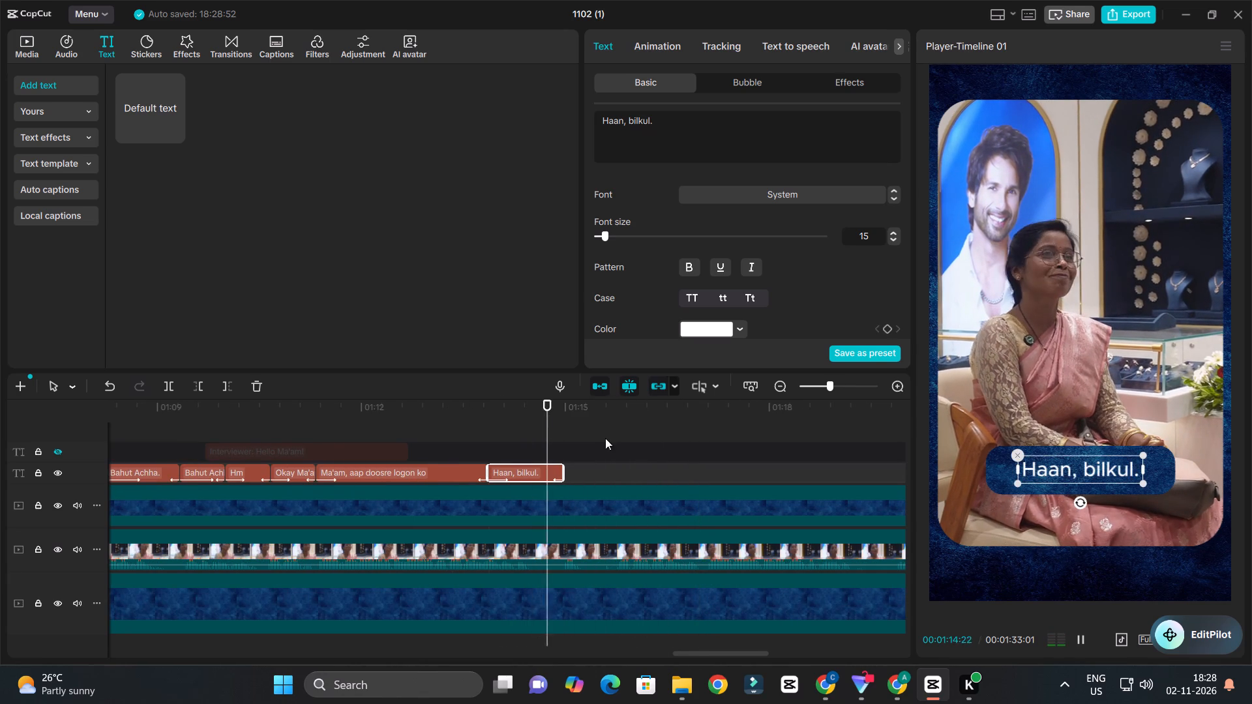
scroll(614, 439, "up", 4, "ctrl")
key("space")
Cut the interview clip between 00:01:14:27 and 00:01:15:19 after "Haan, bilkul." and close the resulting gap.
left_click_drag(557, 411, 529, 479)
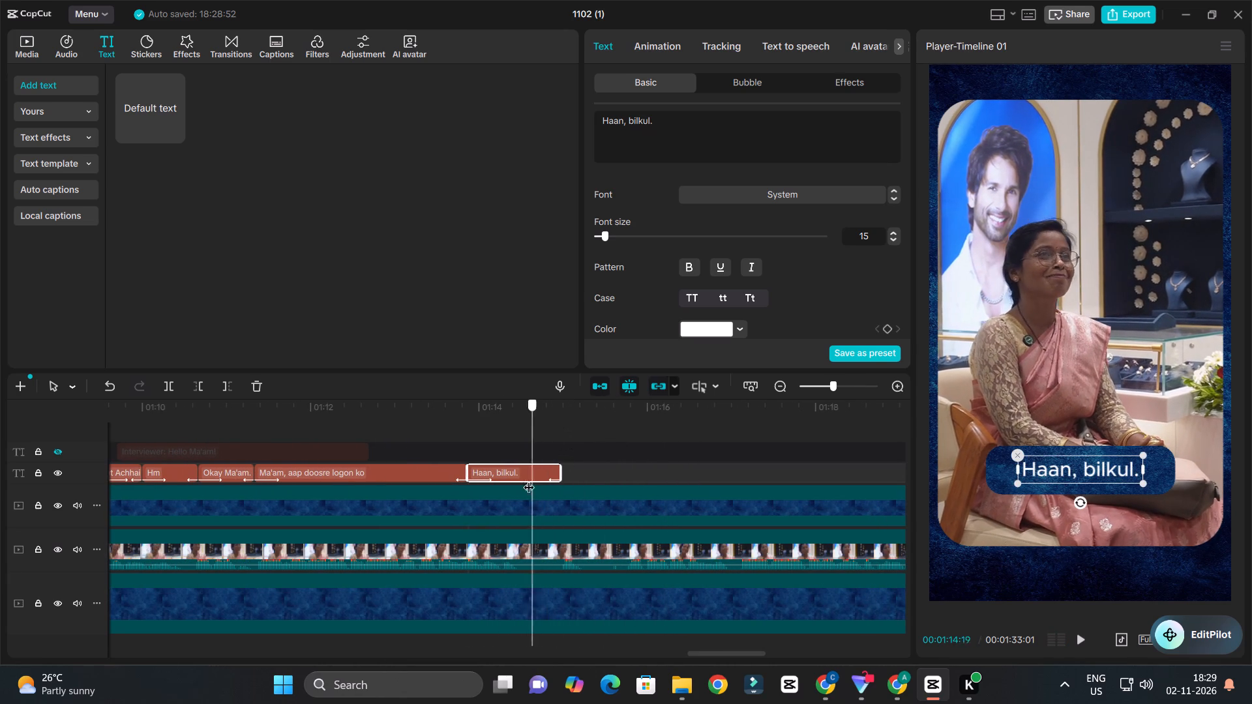
left_click_drag(529, 479, 500, 495)
key("space")
key("space")
left_click(544, 536)
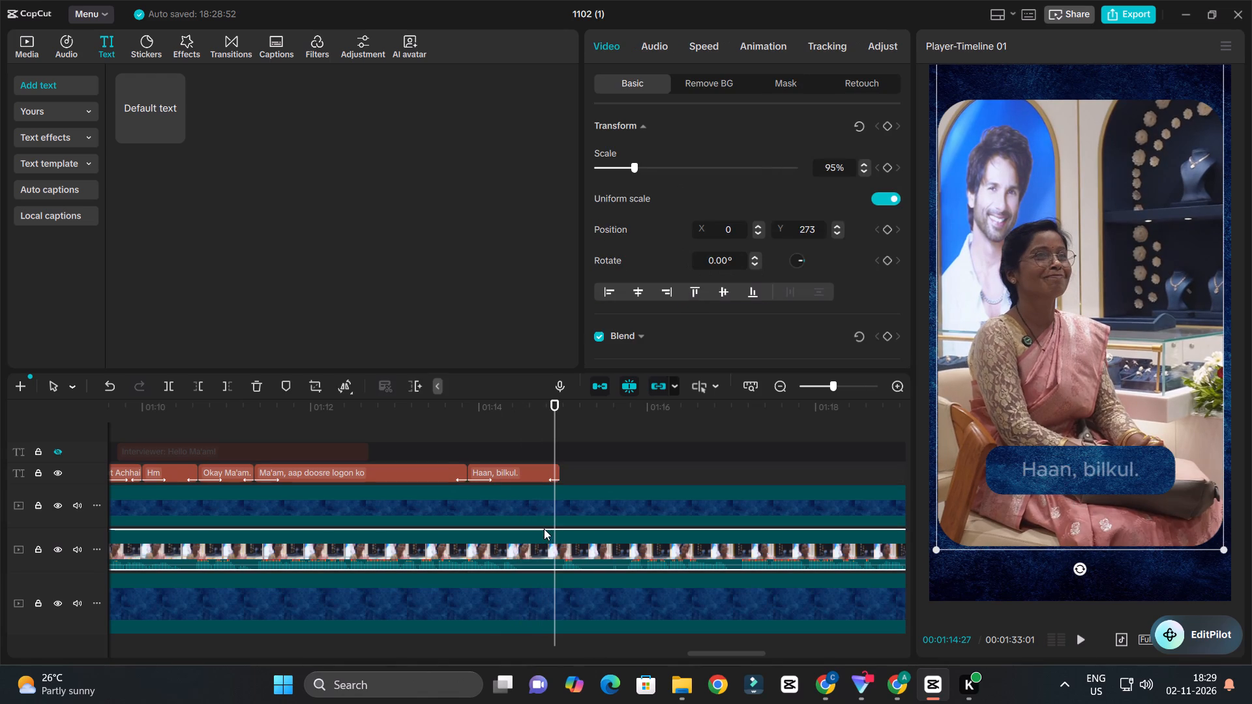
key("c")
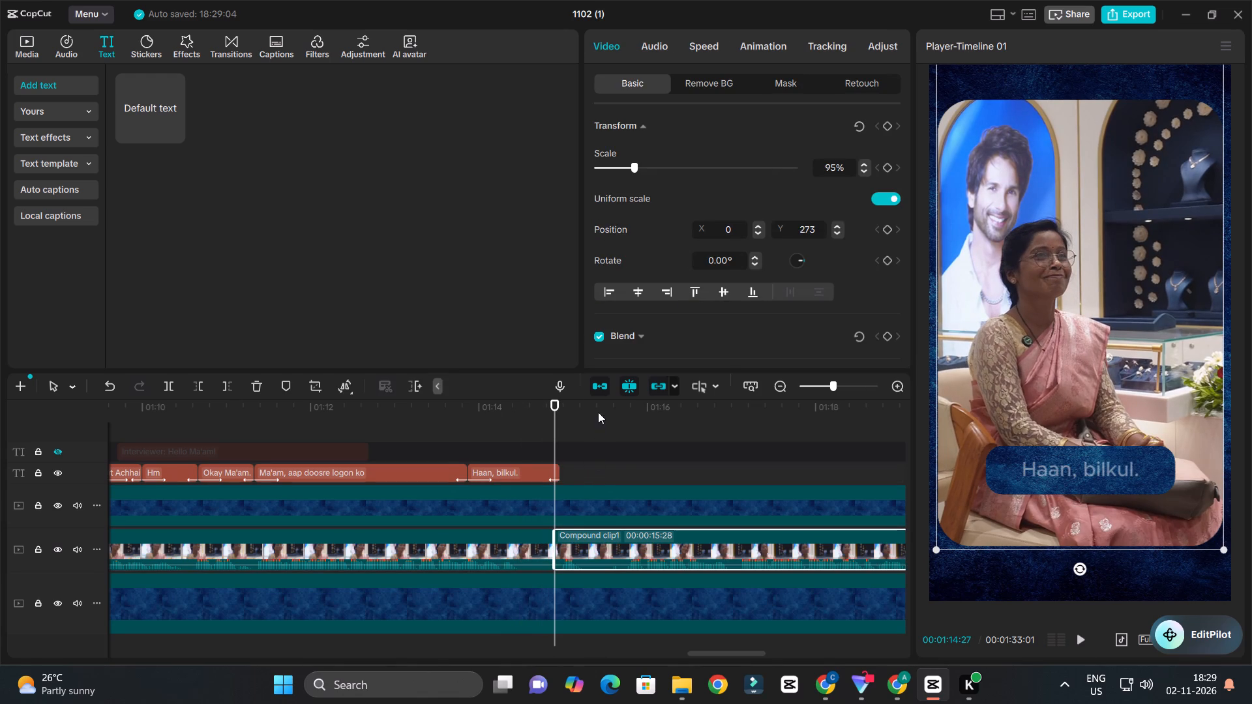
left_click_drag(600, 411, 618, 458)
key("q")
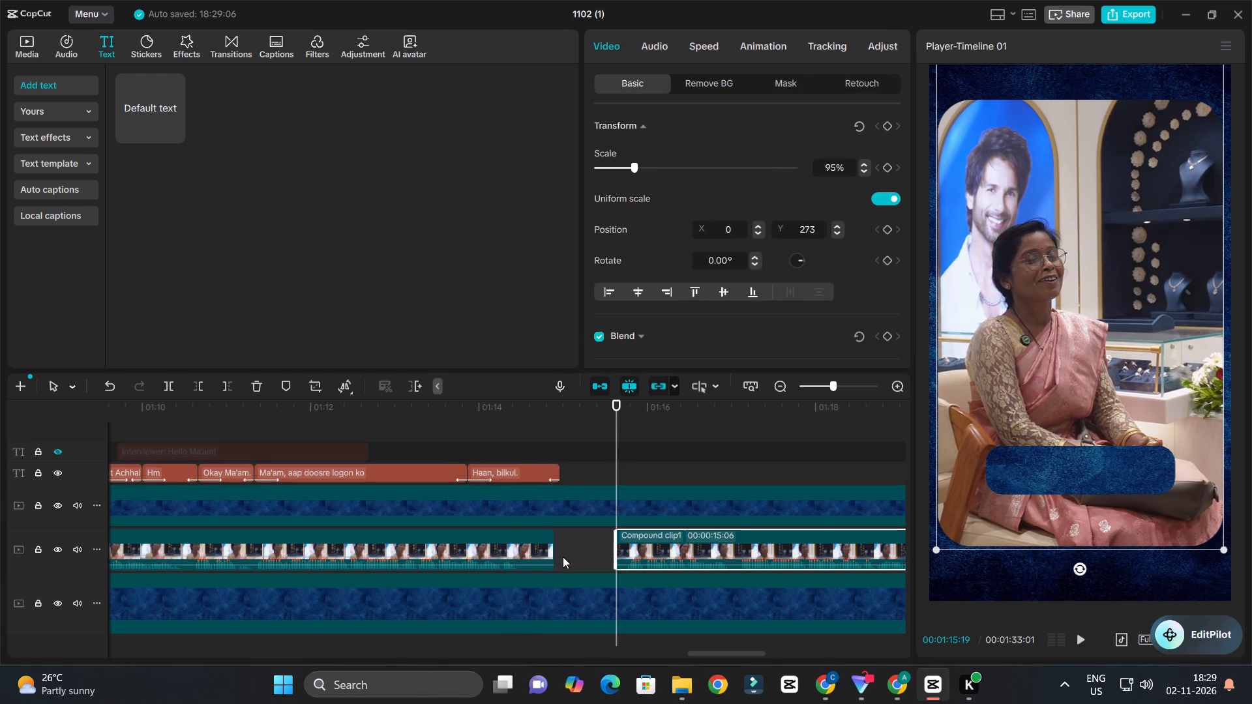
left_click(563, 557)
right_click(563, 556)
left_click(584, 534)
Play the interview from just before the new cut through the customer's following sentence to check the join and the speech.
left_click(533, 417)
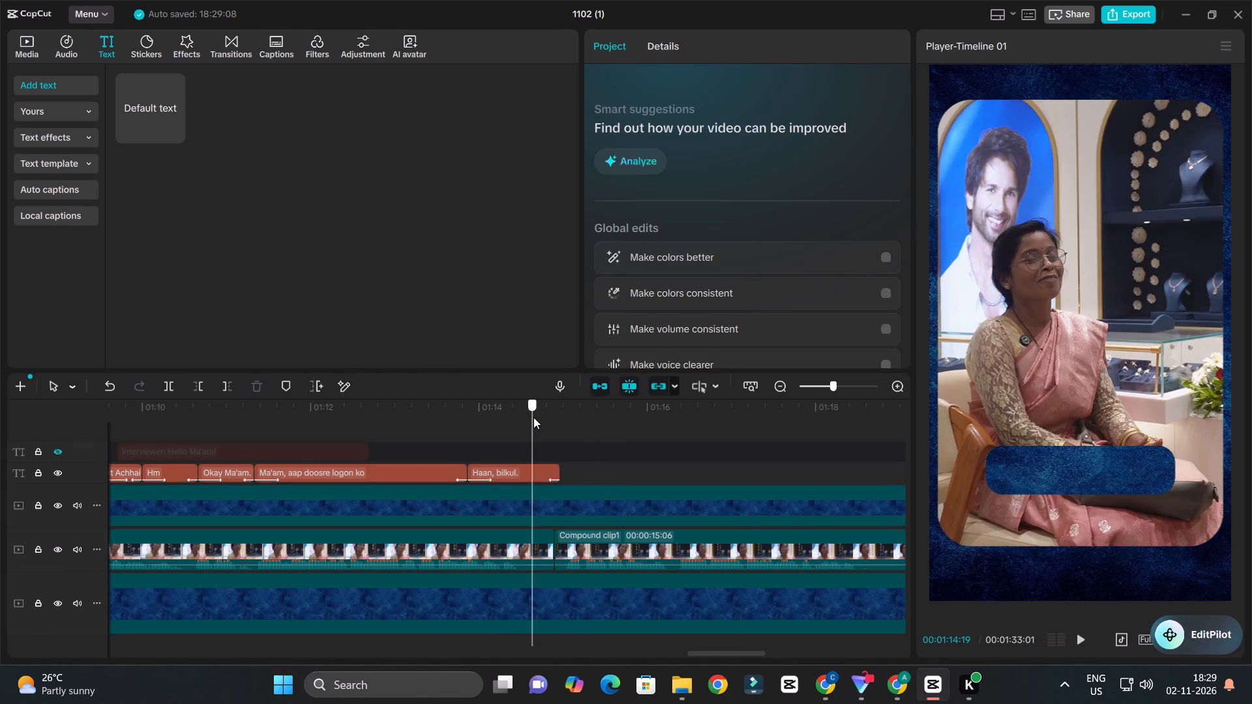
key("space")
scroll(584, 456, "down", 3, "ctrl")
scroll(586, 469, "up", 3, "ctrl")
scroll(587, 466, "down", 7, "ctrl")
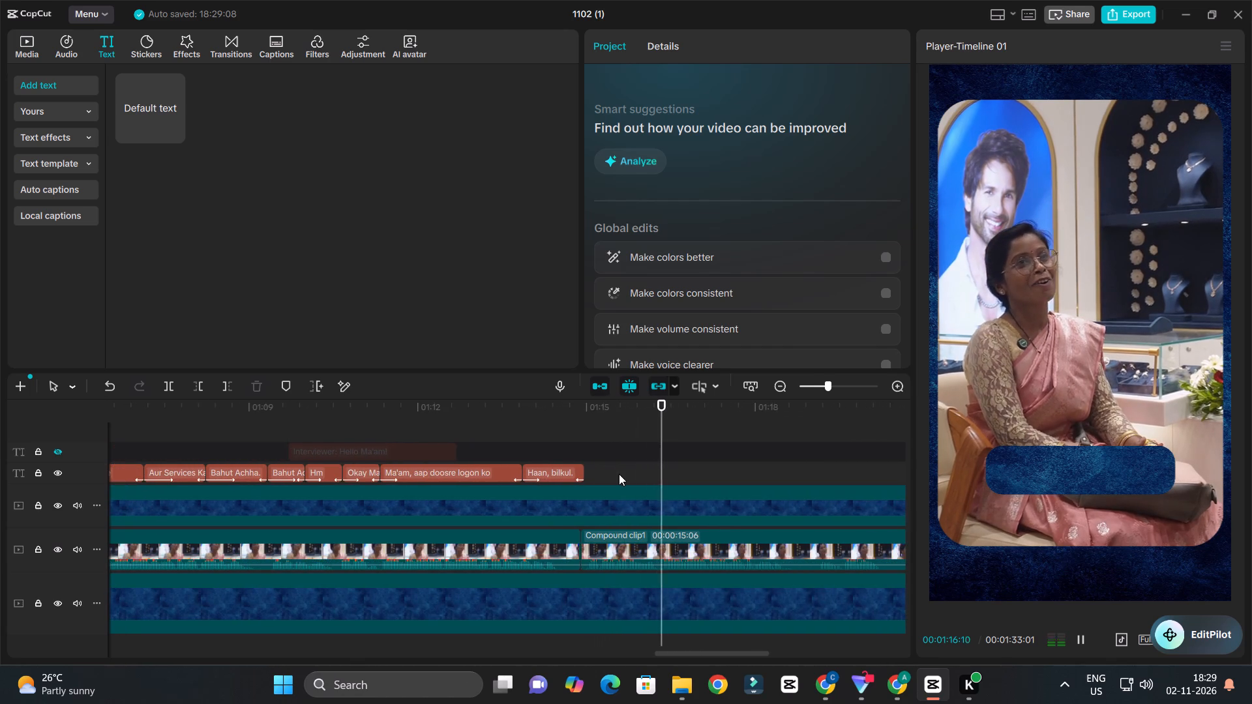
scroll(623, 471, "down", 7, "ctrl")
scroll(712, 466, "up", 3, "ctrl")
scroll(713, 463, "down", 2, "ctrl")
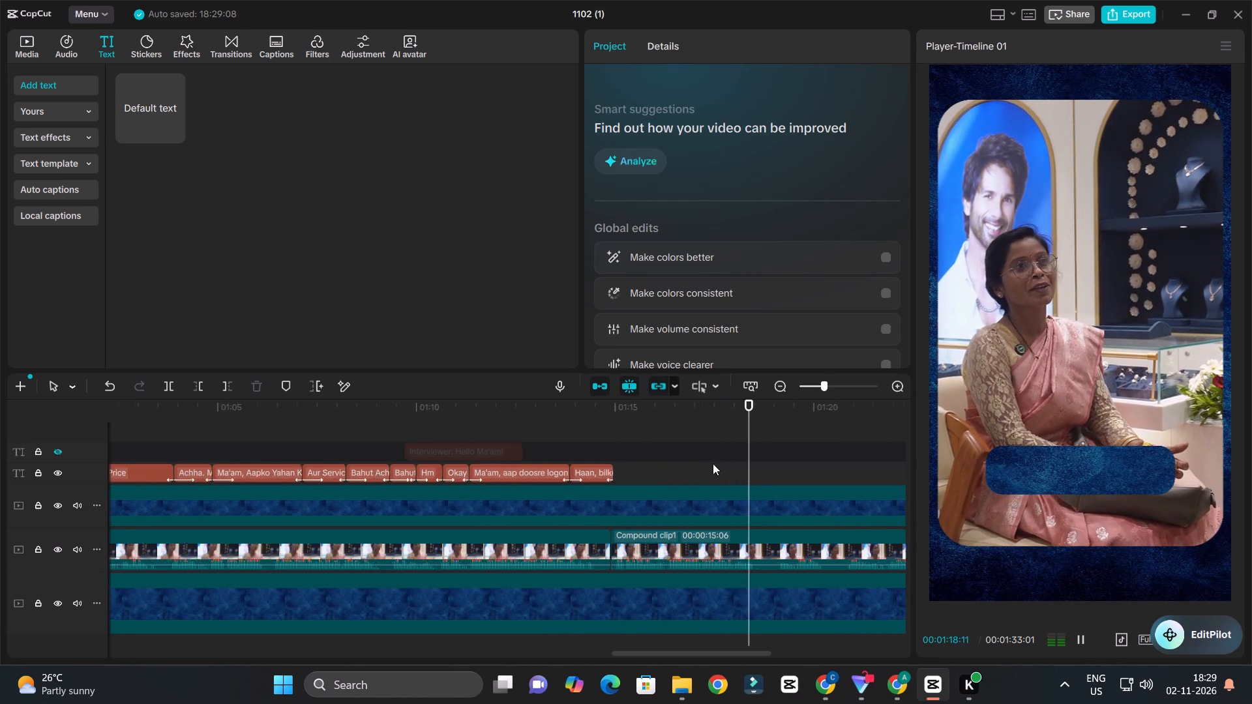
scroll(713, 463, "down", 1, "ctrl")
key("space")
Duplicate the "Haan, bilkul." caption and place the copy directly after the original on the same track.
left_click_drag(610, 473, 651, 470, "alt")
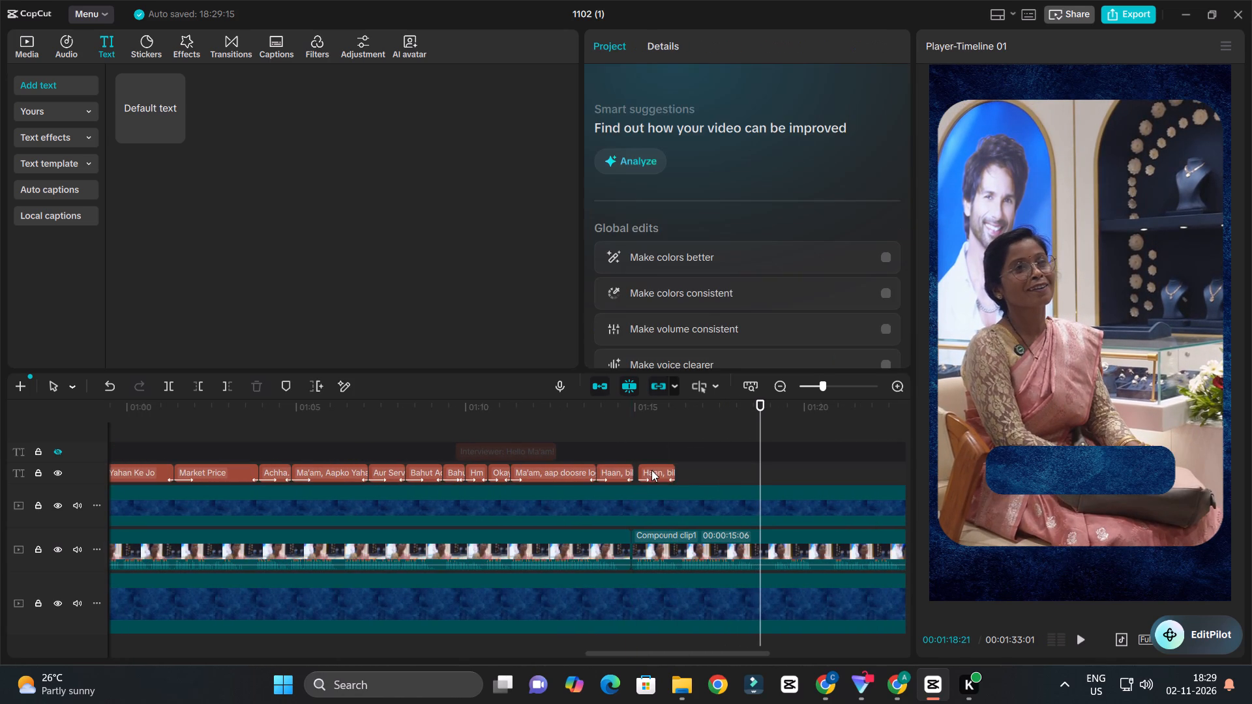
scroll(652, 470, "up", 5, "ctrl")
left_click_drag(603, 478, 596, 476)
left_click_drag(599, 454, 601, 475)
left_click_drag(603, 446, 607, 475)
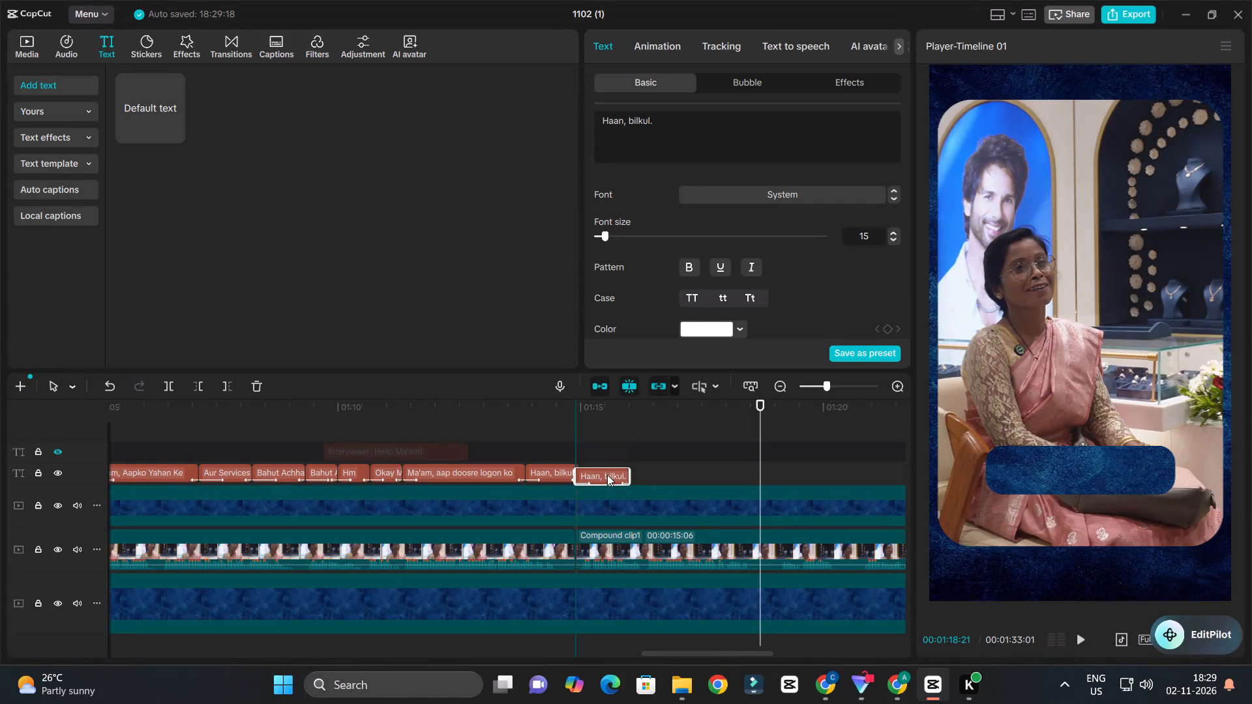
left_click_drag(607, 475, 609, 473)
left_click(609, 473)
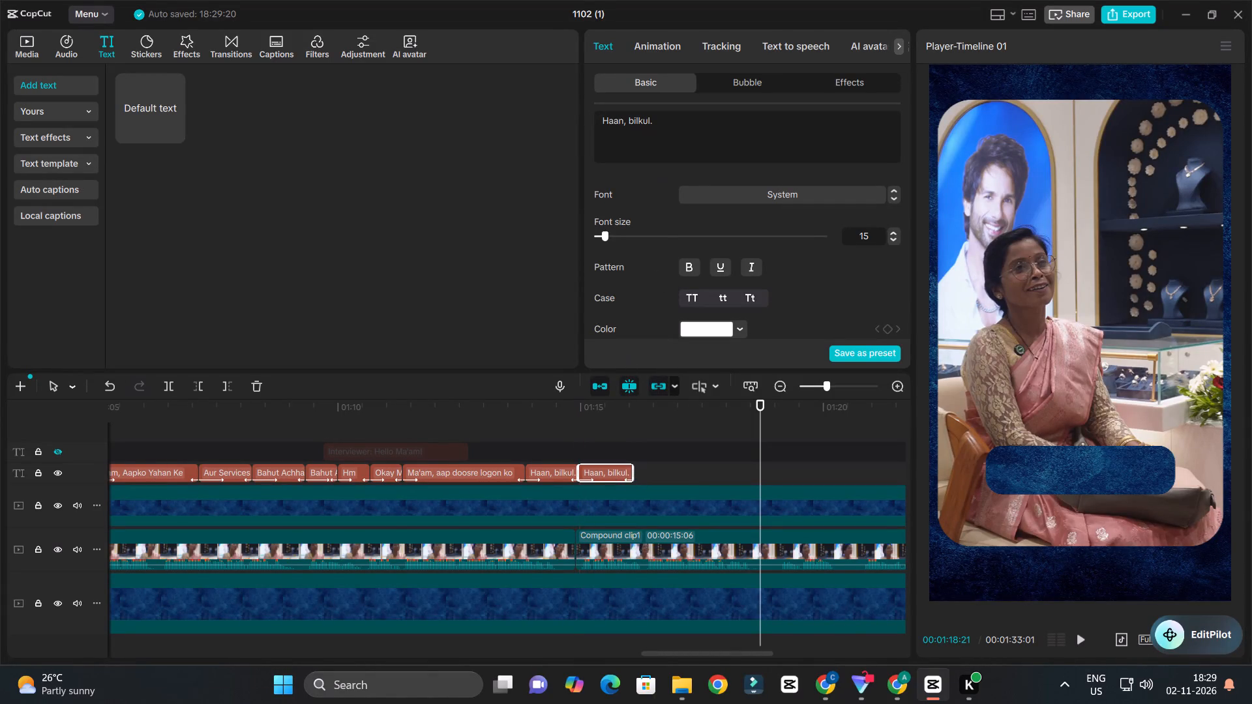
Replace the duplicated caption's text with "Aane ke liye kahenge aur" copied from the customer's line in the transcript.
left_click_drag(672, 130, 470, 110)
scroll(662, 292, "down", 2)
scroll(661, 291, "up", 1)
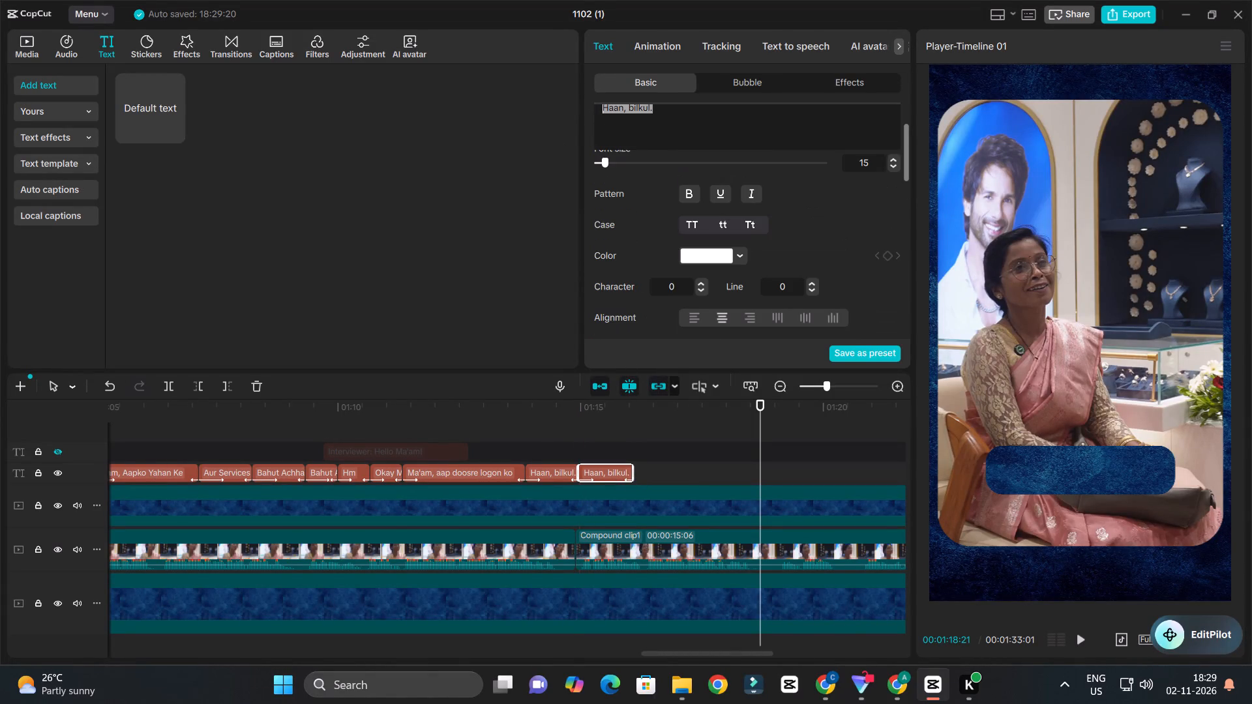
left_click(447, 450)
left_click(679, 132)
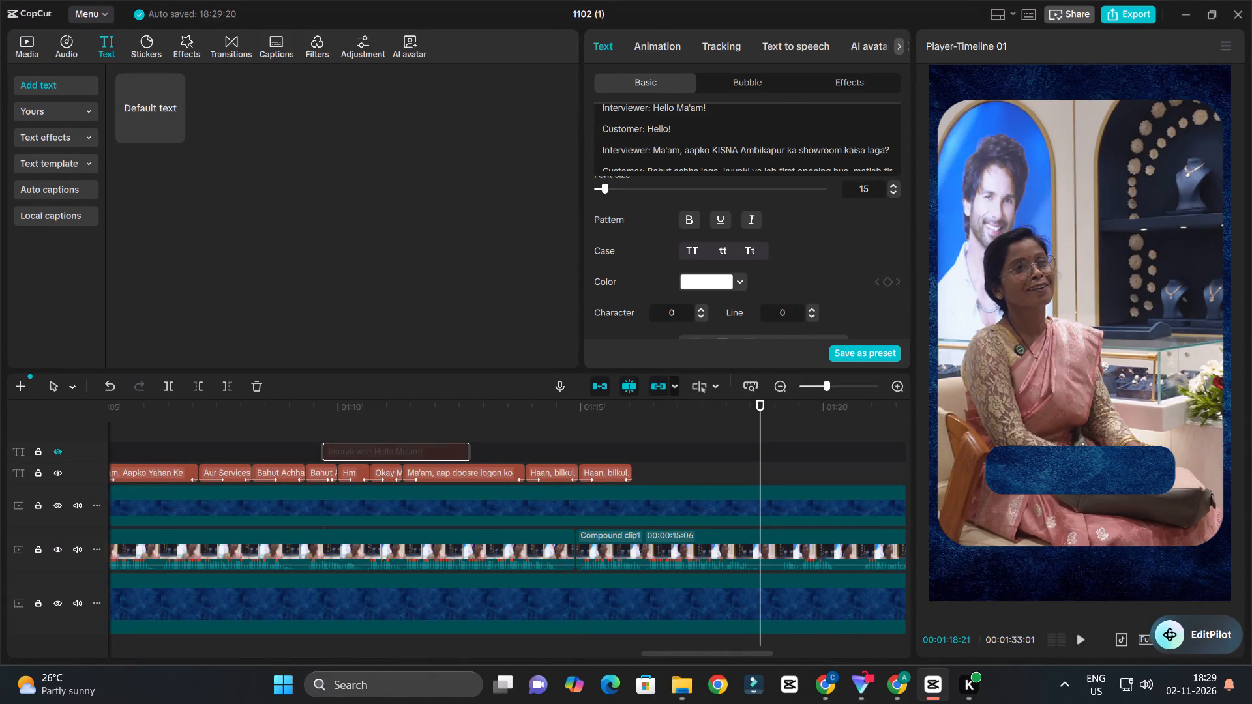
scroll(672, 144, "down", 20)
scroll(672, 144, "down", 2)
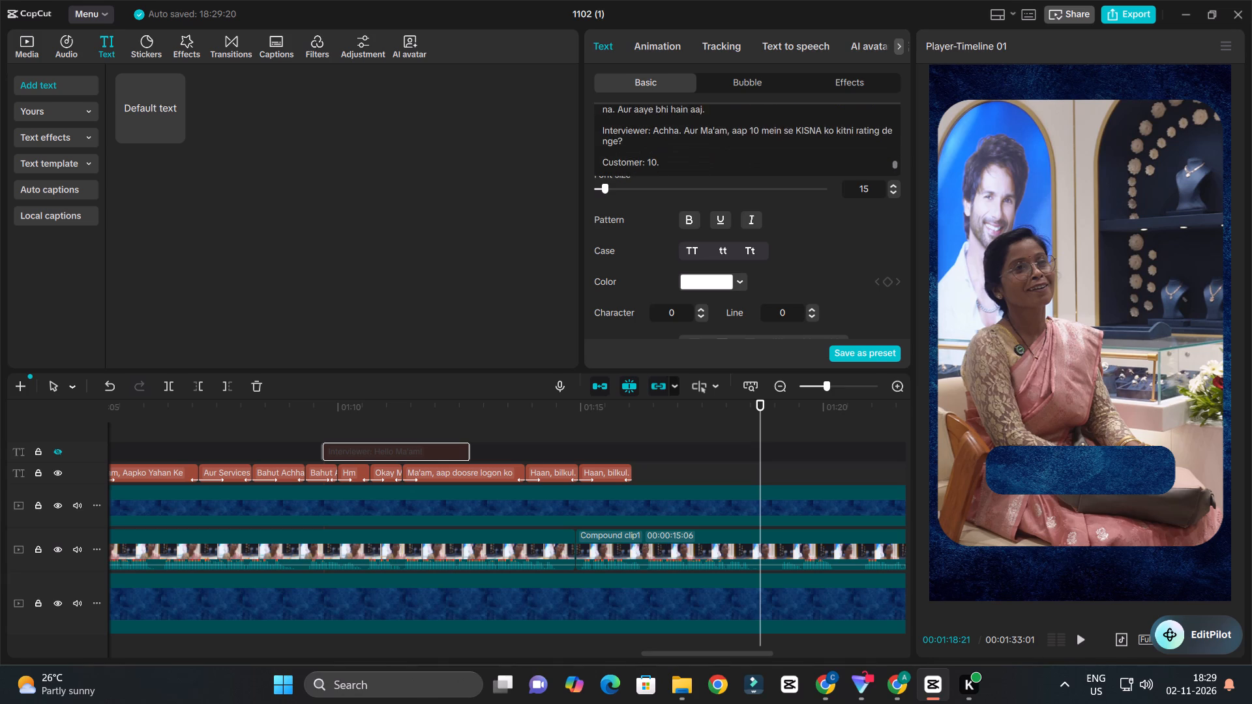
scroll(671, 162, "up", 1)
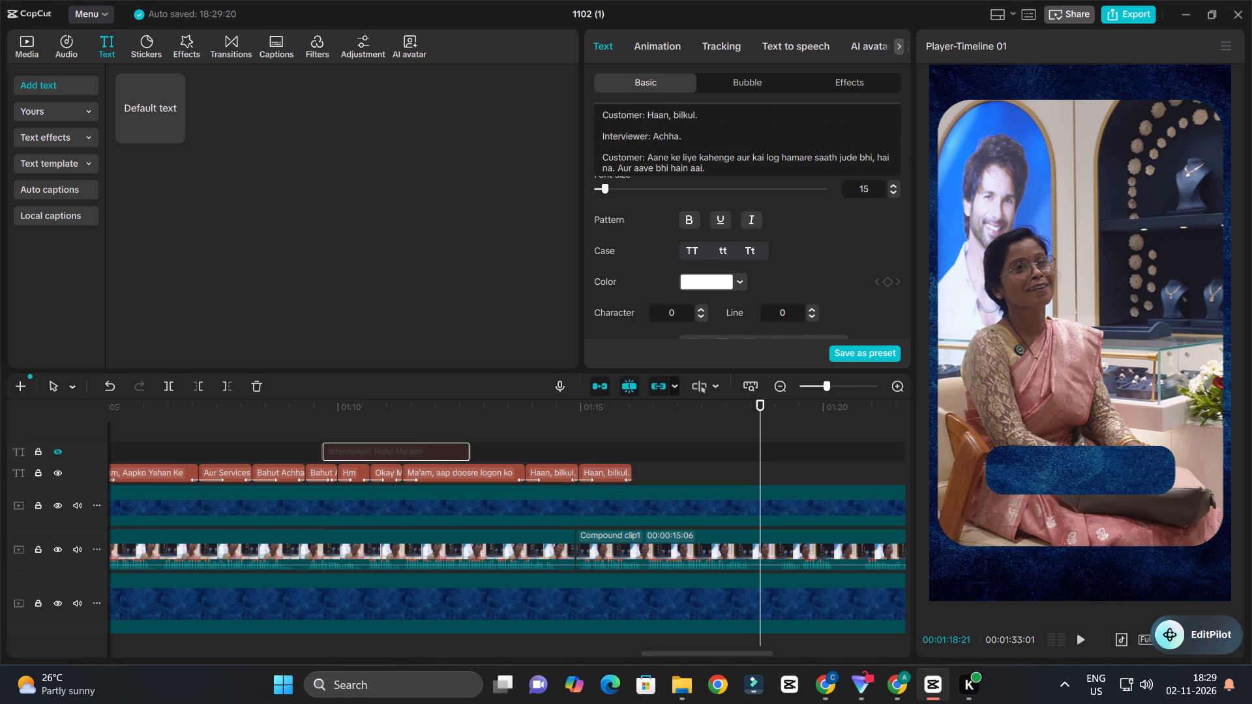
left_click_drag(644, 156, 749, 160)
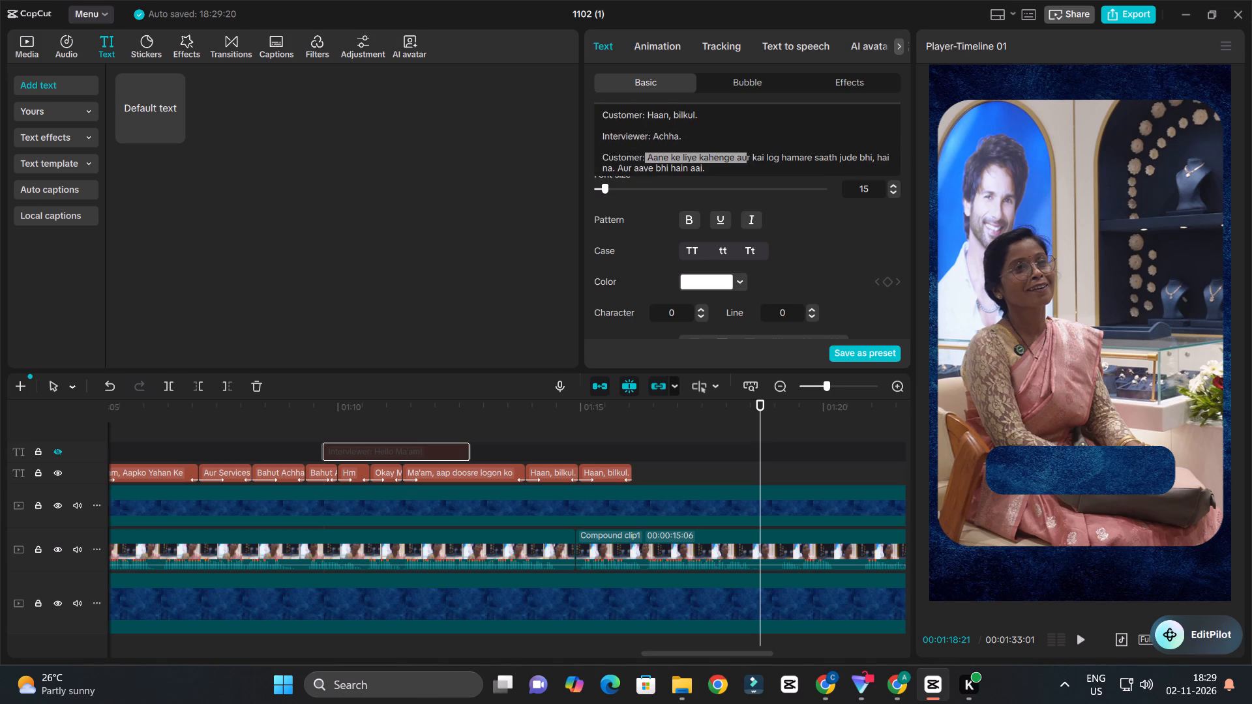
left_click_drag(749, 160, 762, 156)
left_click_drag(762, 156, 751, 161)
left_click_drag(751, 161, 749, 160)
key("ctrl+c")
left_click(609, 467)
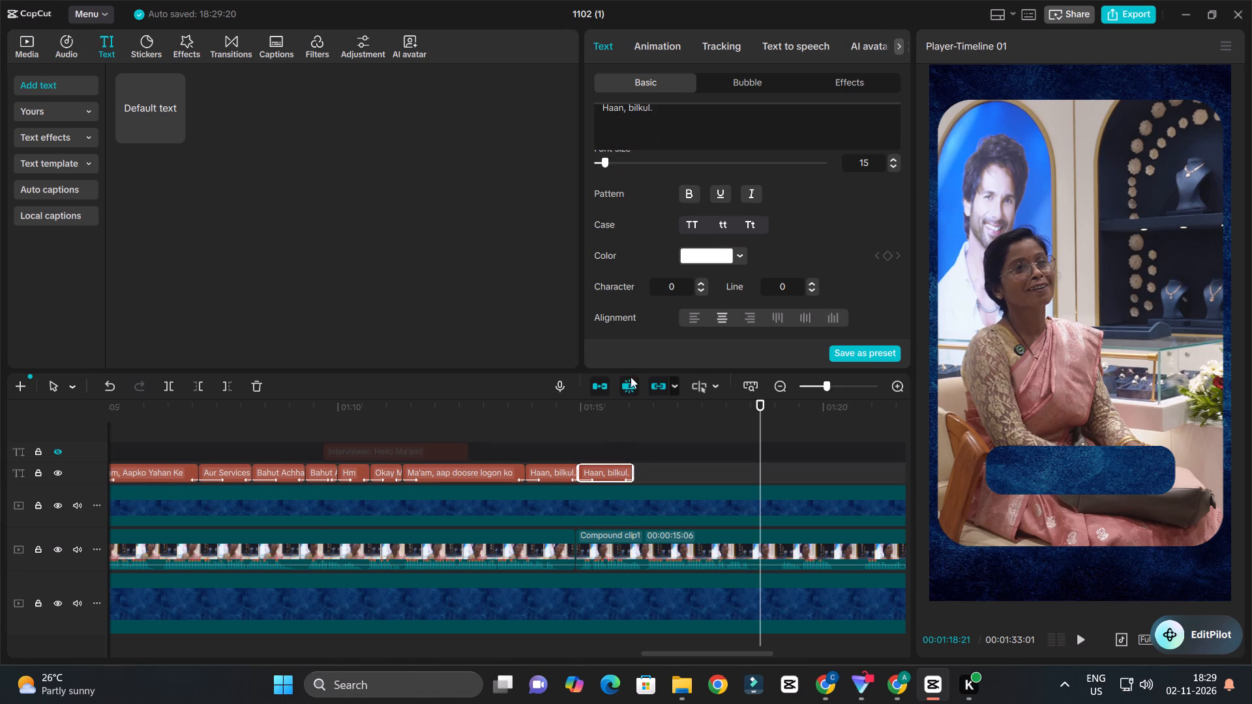
left_click_drag(696, 123, 576, 91)
key("ctrl+v")
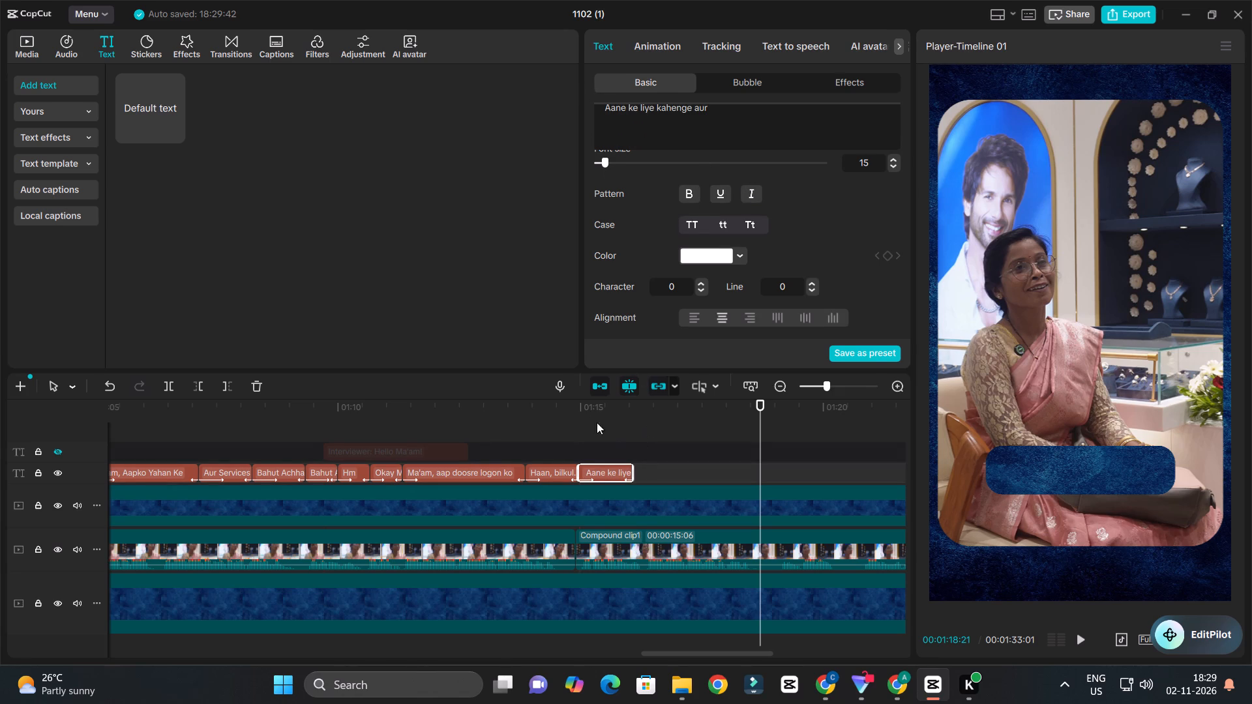
Extend the end of the "Aane ke liye kahenge aur" caption to about 00:01:17:04 to match the customer's speech.
left_click(581, 407)
key("space")
scroll(698, 463, "up", 6, "ctrl")
key("space")
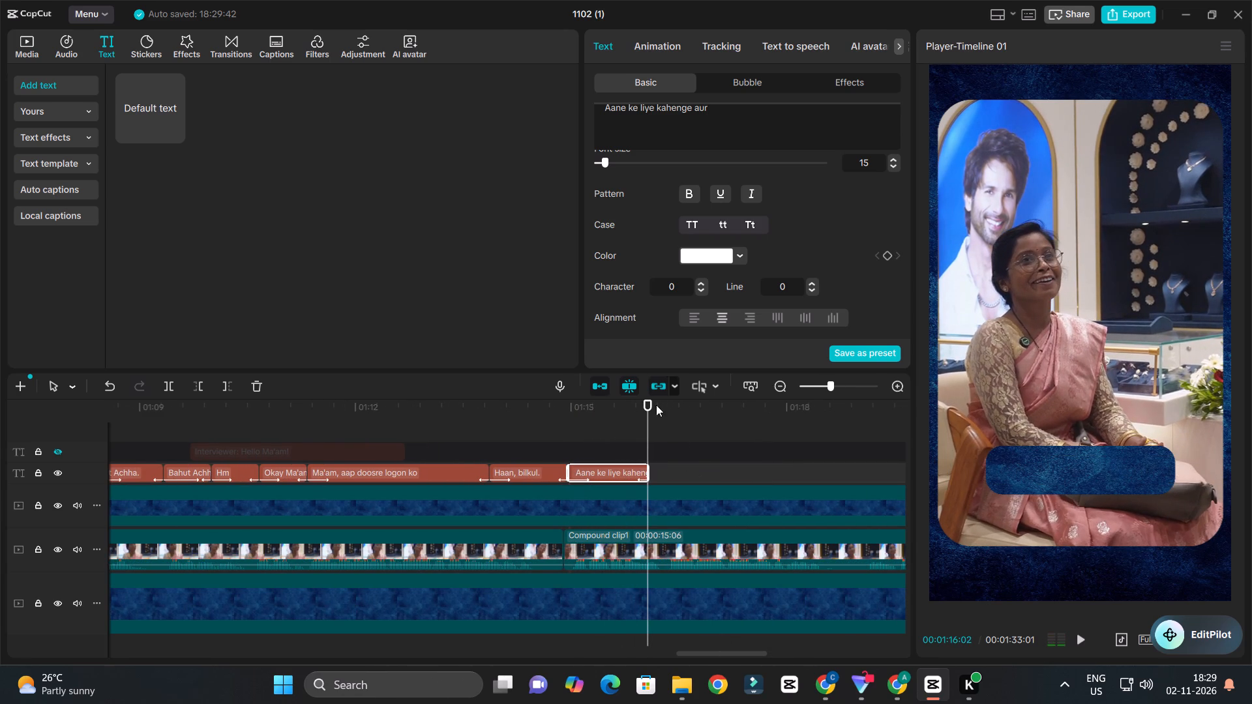
left_click_drag(649, 471, 664, 476)
key("space")
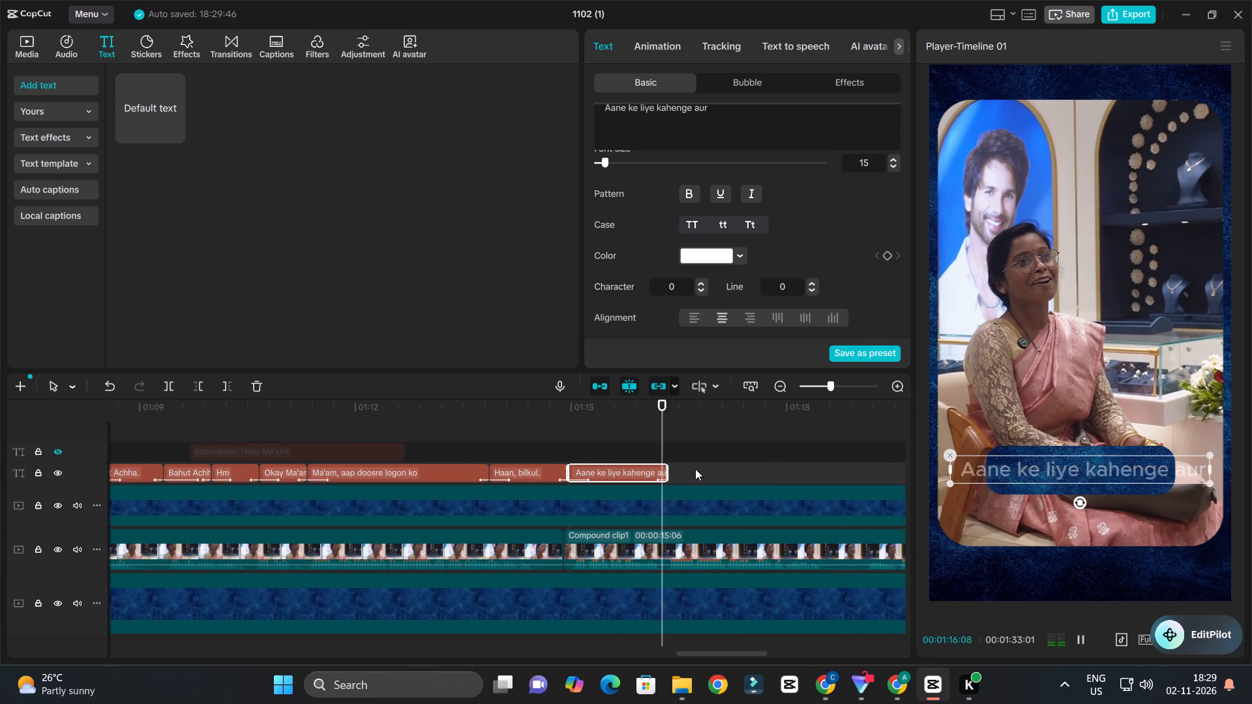
scroll(695, 467, "up", 3, "ctrl")
key("space")
key("space")
key("space")
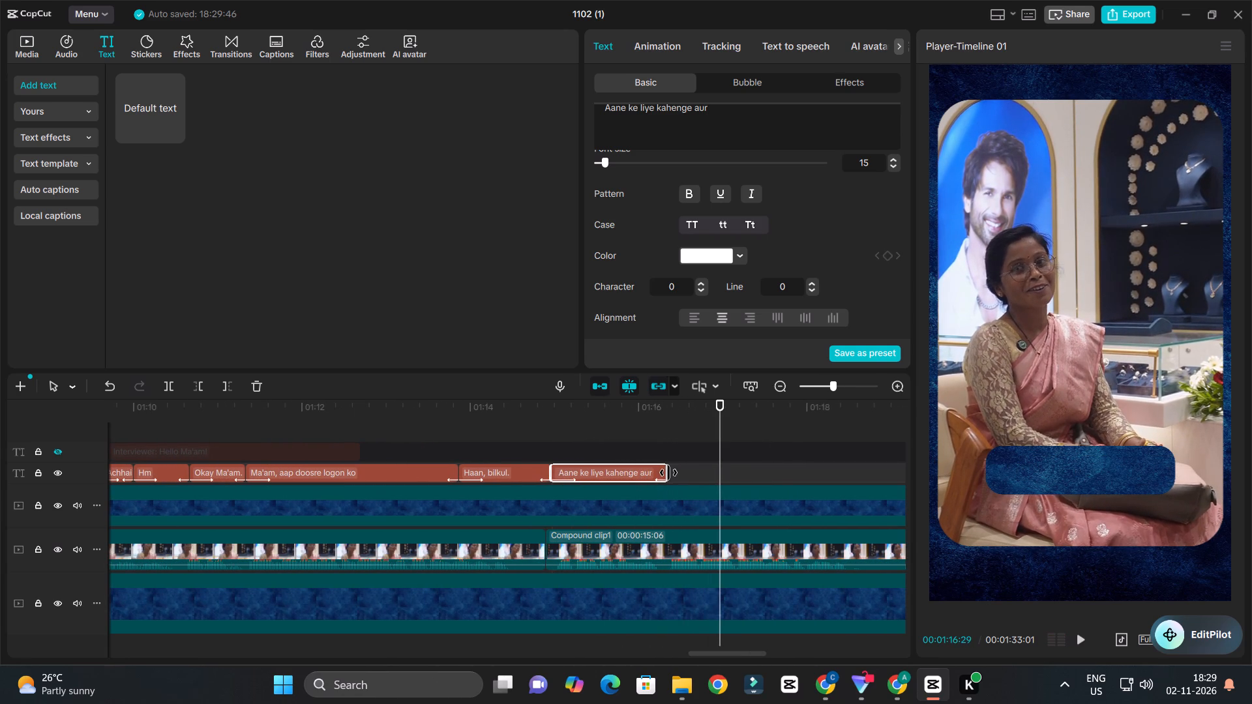
left_click_drag(668, 472, 730, 483)
key("space")
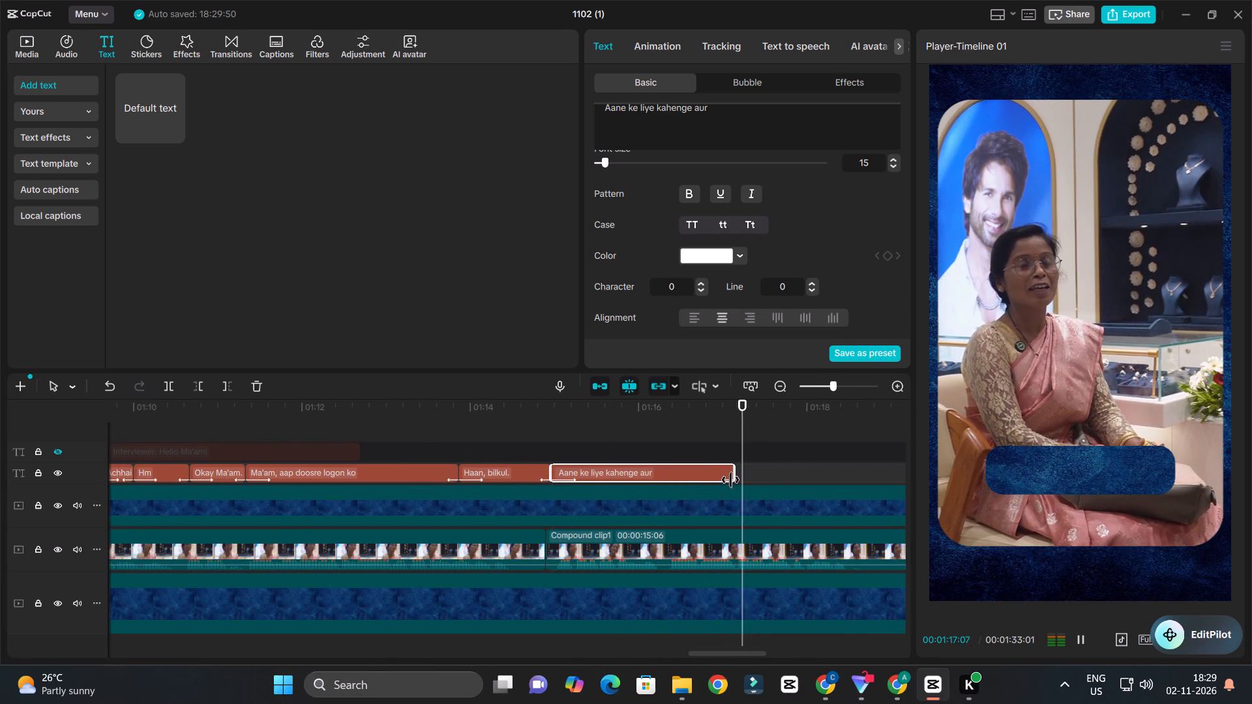
key("space")
left_click_drag(739, 411, 739, 428)
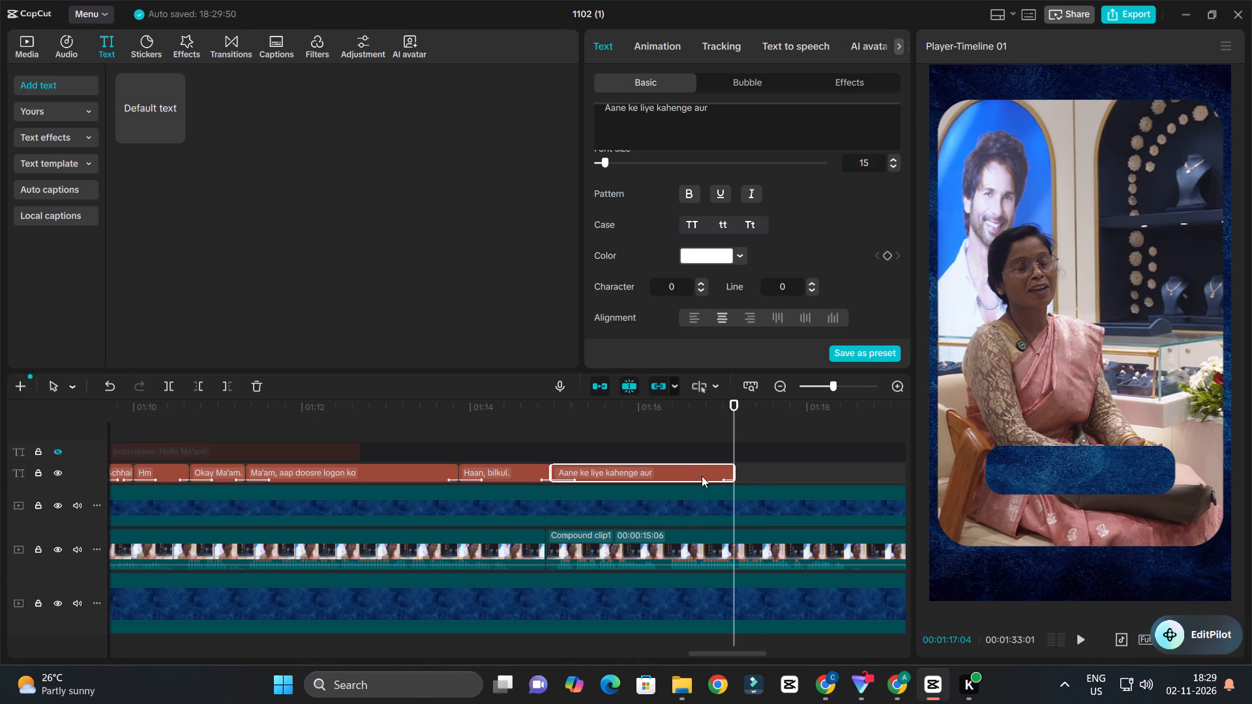
Apply title case to the "Aane ke liye kahenge aur" caption and scale it down to fit inside the blue caption box.
left_click_drag(687, 407, 631, 448)
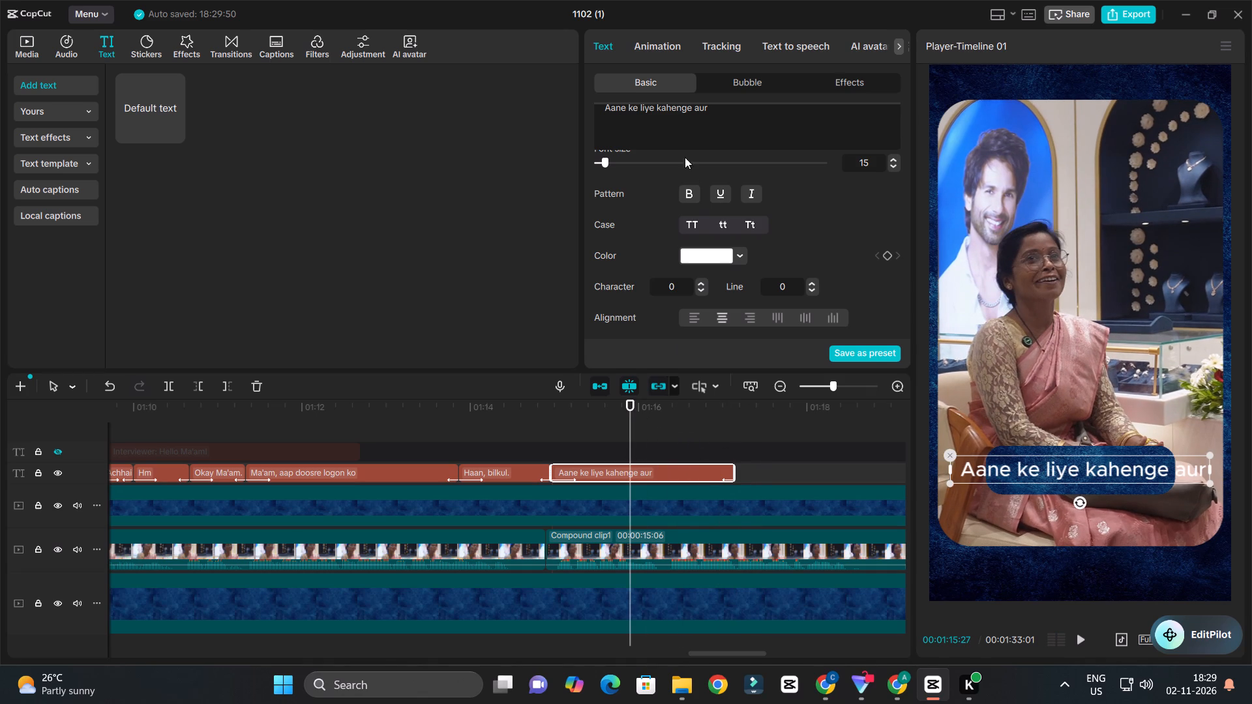
left_click_drag(948, 481, 996, 472)
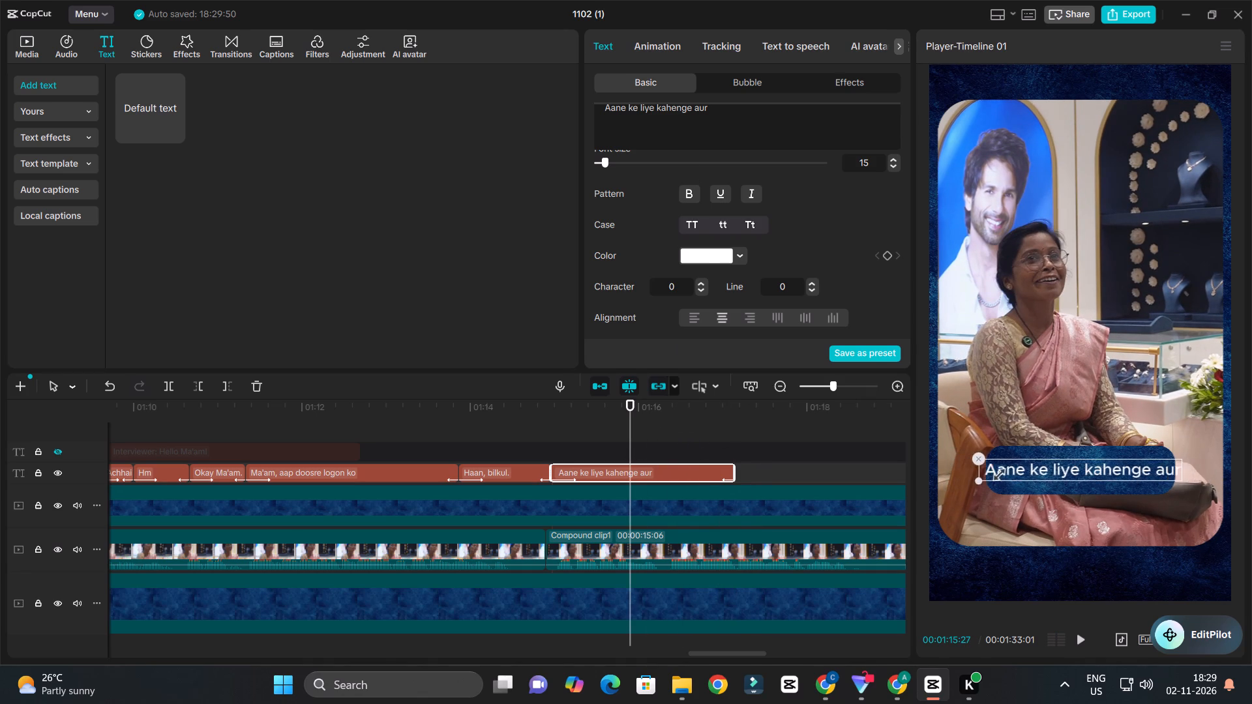
left_click_drag(996, 472, 1014, 469)
left_click(758, 232)
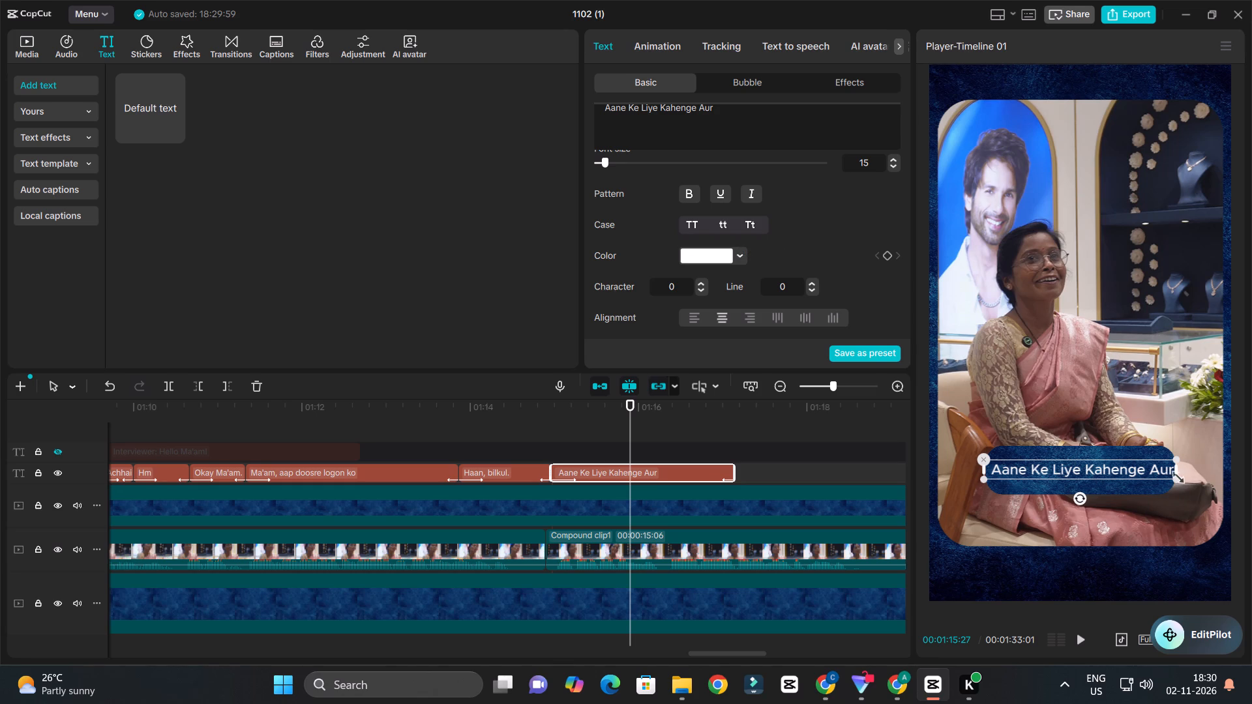
left_click_drag(1174, 475, 1163, 473)
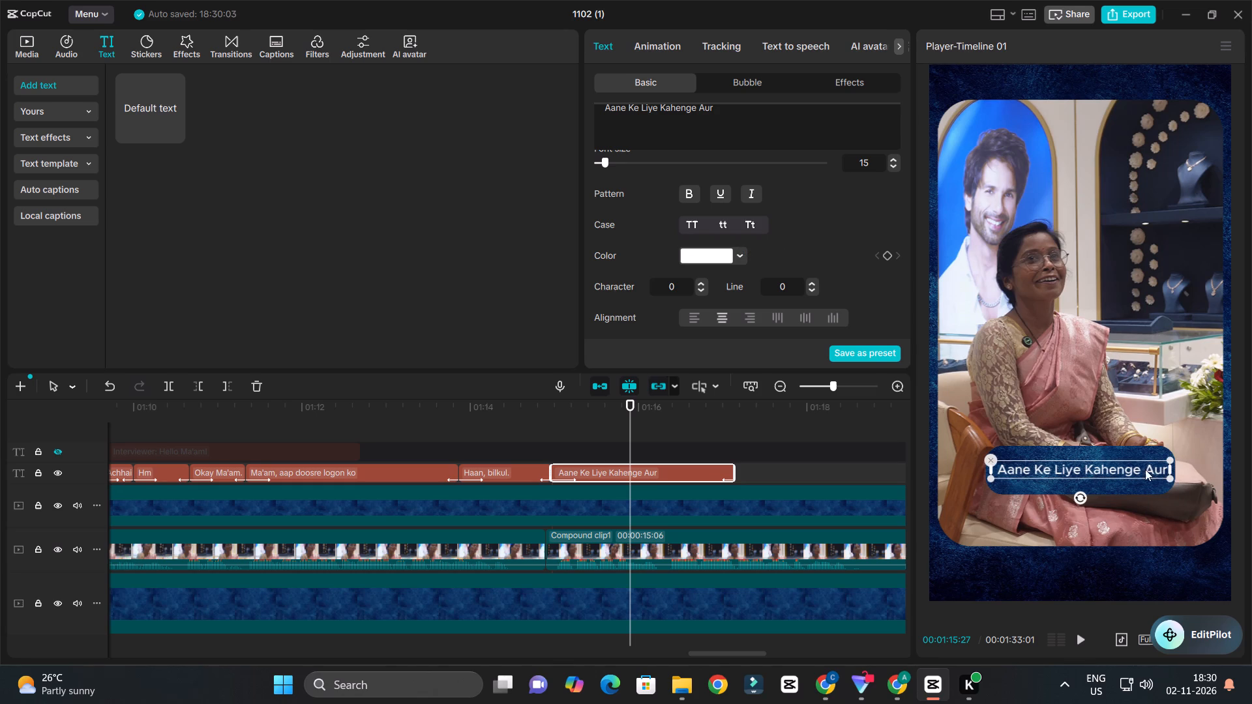
left_click(1140, 467)
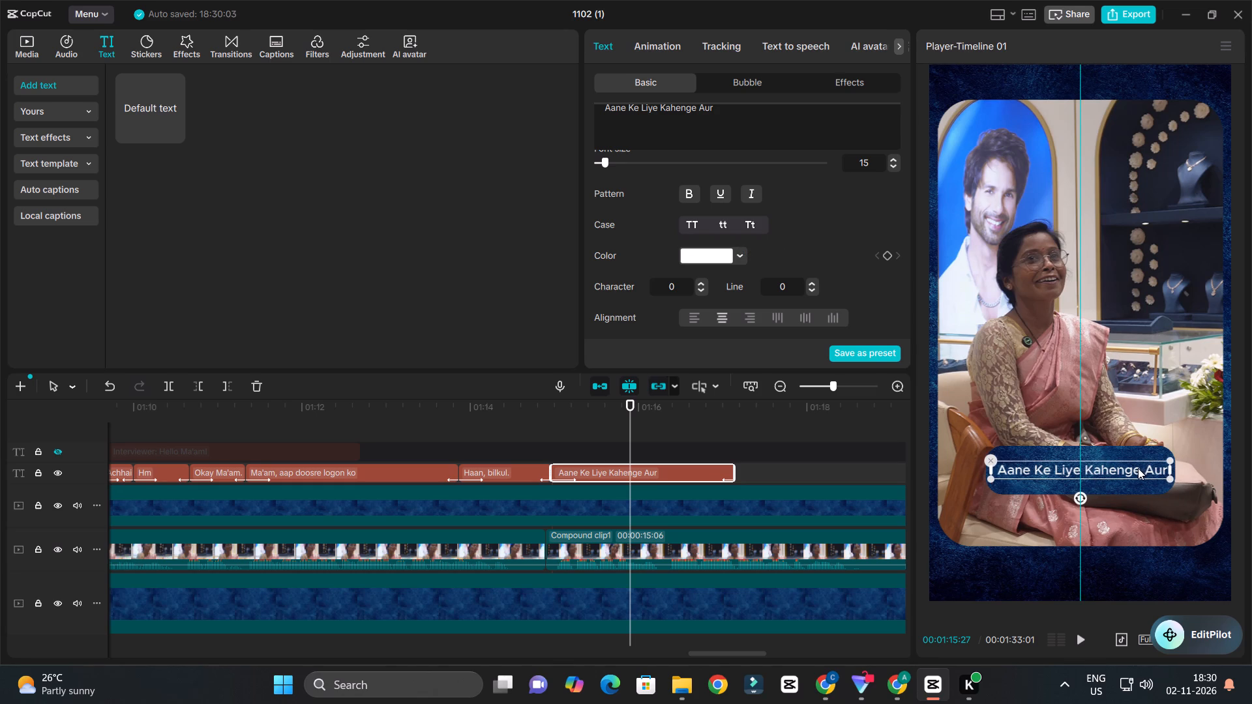
left_click(1169, 479)
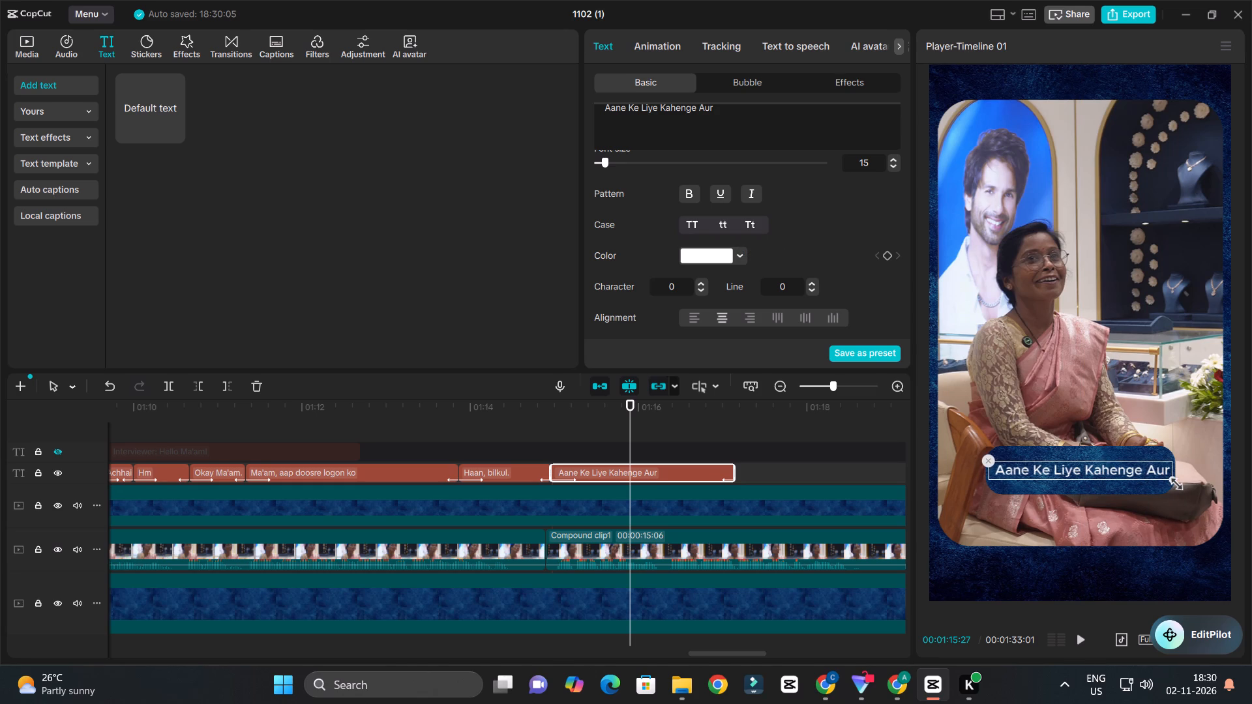
Play the interview from the start of the "Aane Ke Liye Kahenge Aur" caption past its end to check its timing.
left_click(552, 411)
key("space")
scroll(617, 448, "down", 2, "ctrl")
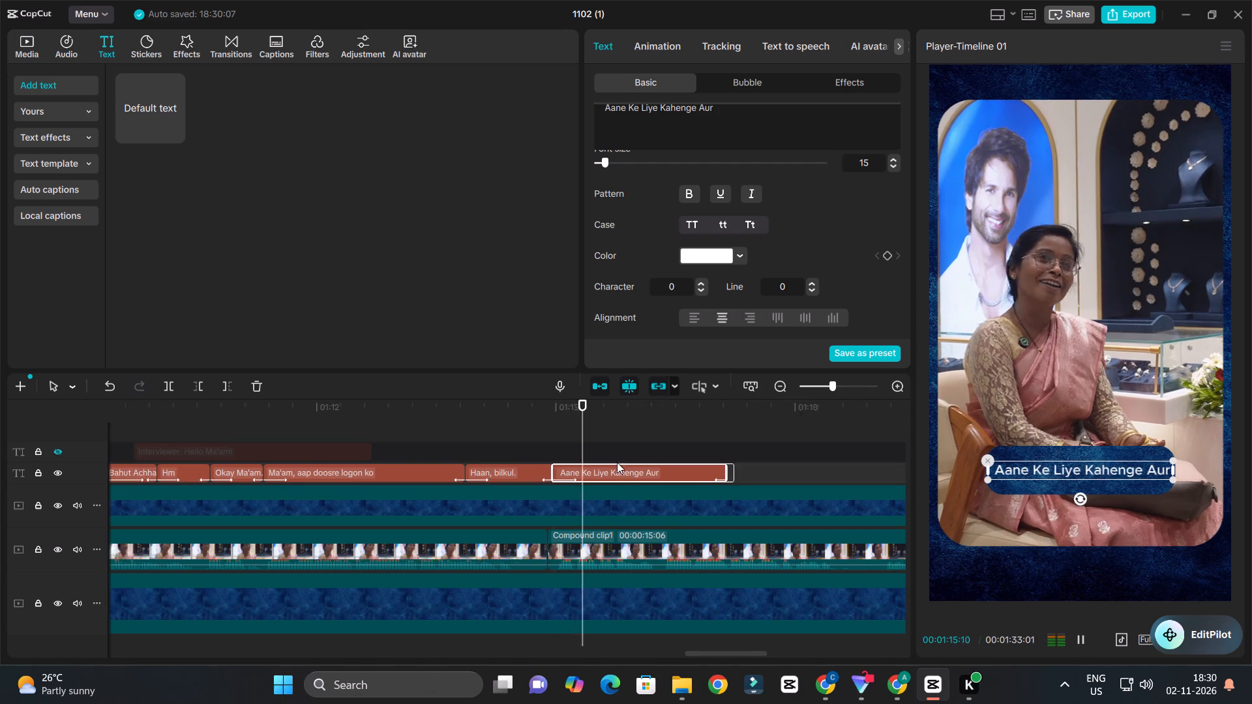
scroll(617, 462, "down", 2, "ctrl")
scroll(699, 478, "up", 5, "ctrl")
key("space")
key("space")
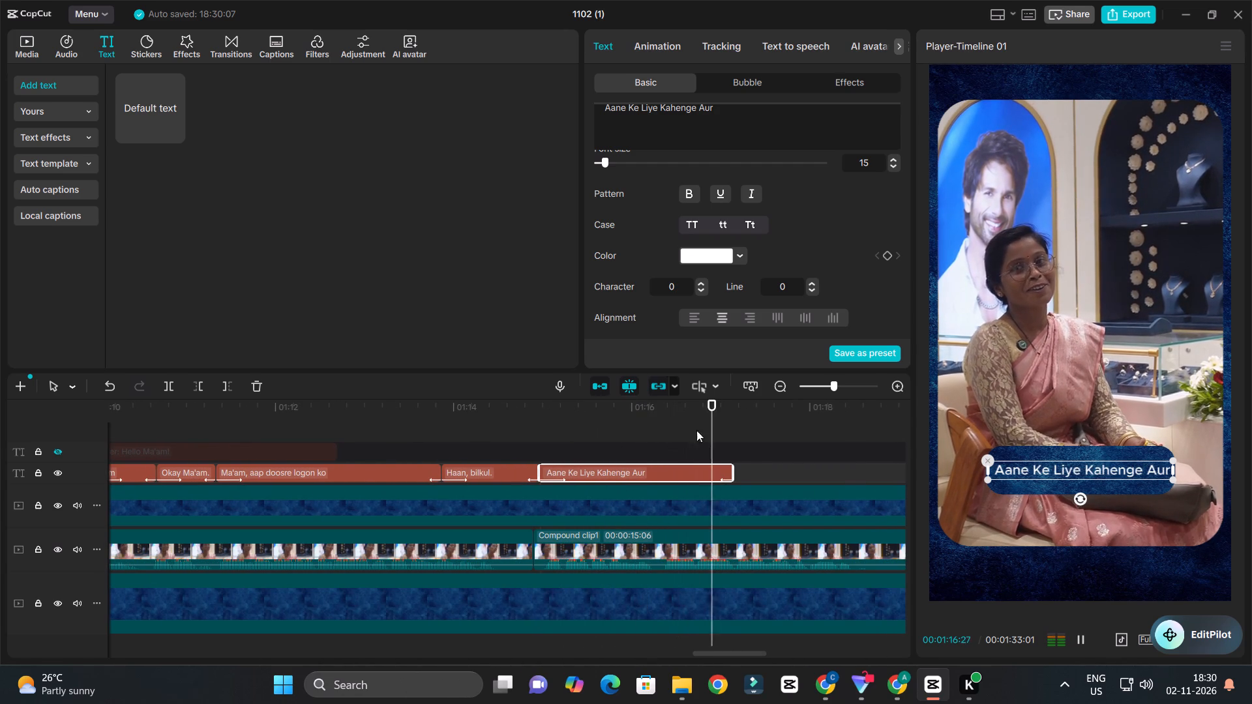
key("space")
scroll(741, 451, "down", 3, "ctrl")
Duplicate the "Aane Ke Liye Kahenge Aur" caption and place the copy directly after the original on the same track.
left_click(693, 478, "alt")
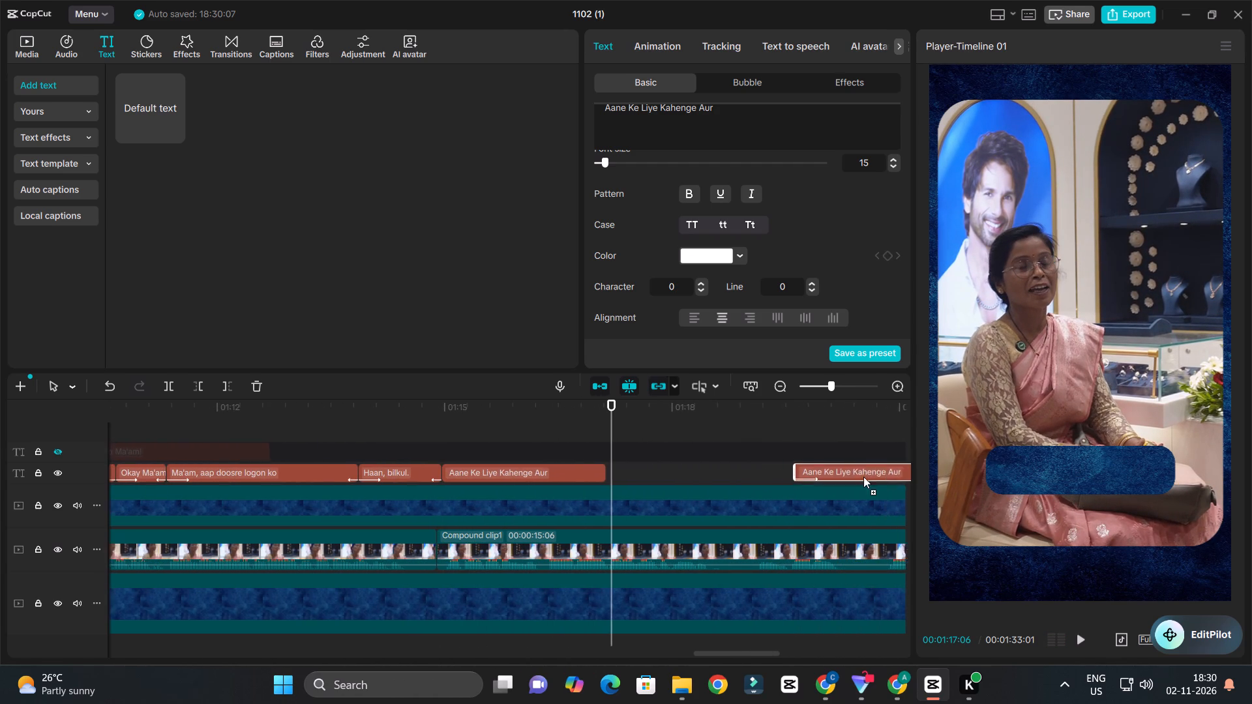
scroll(674, 467, "up", 3, "ctrl")
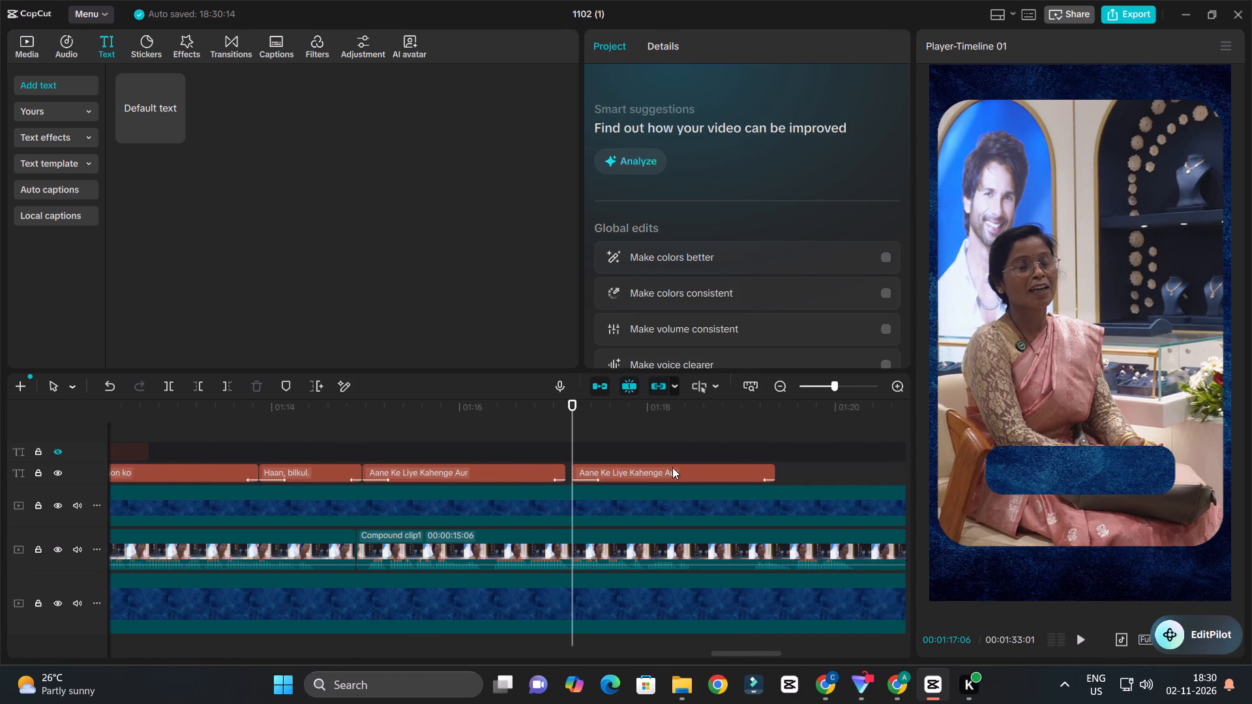
scroll(672, 467, "up", 3, "ctrl")
left_click_drag(660, 477, 654, 477)
left_click(661, 471)
Listen to the customer's next phrase and move the hidden transcript text along its track to just past the duplicated caption.
key("space")
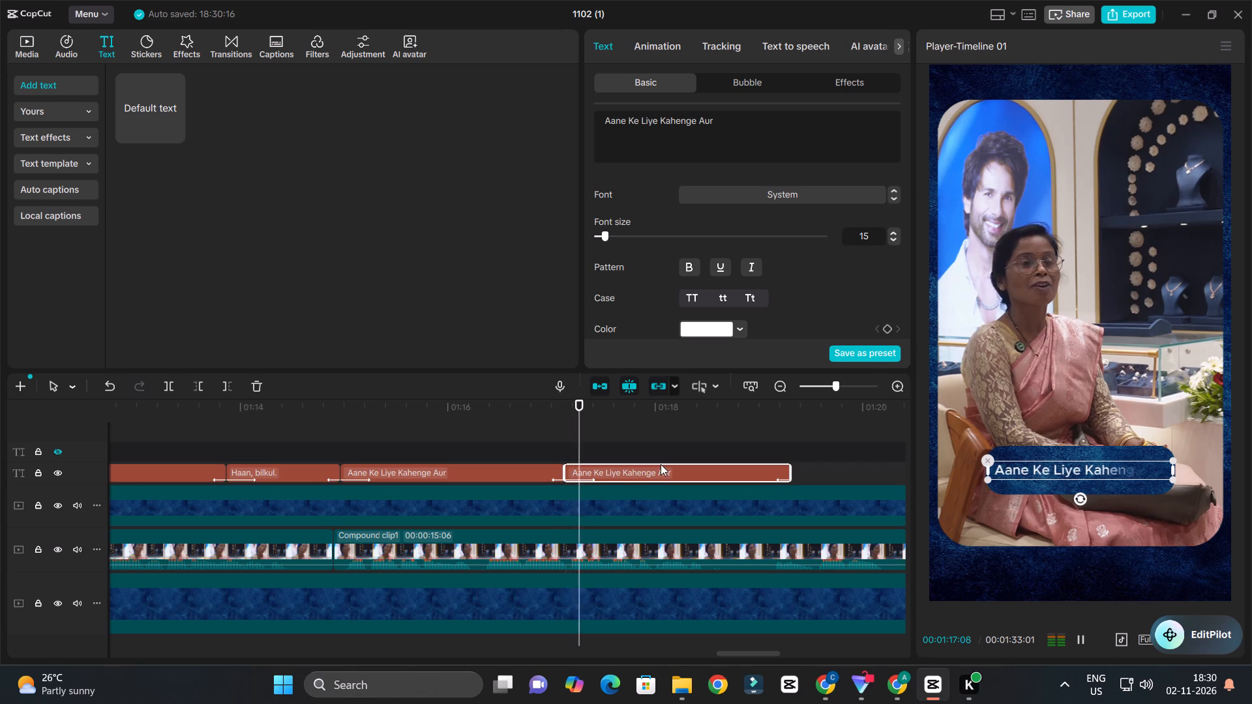
scroll(658, 465, "down", 14, "ctrl")
scroll(673, 472, "up", 2, "ctrl")
key("space")
left_click(678, 475)
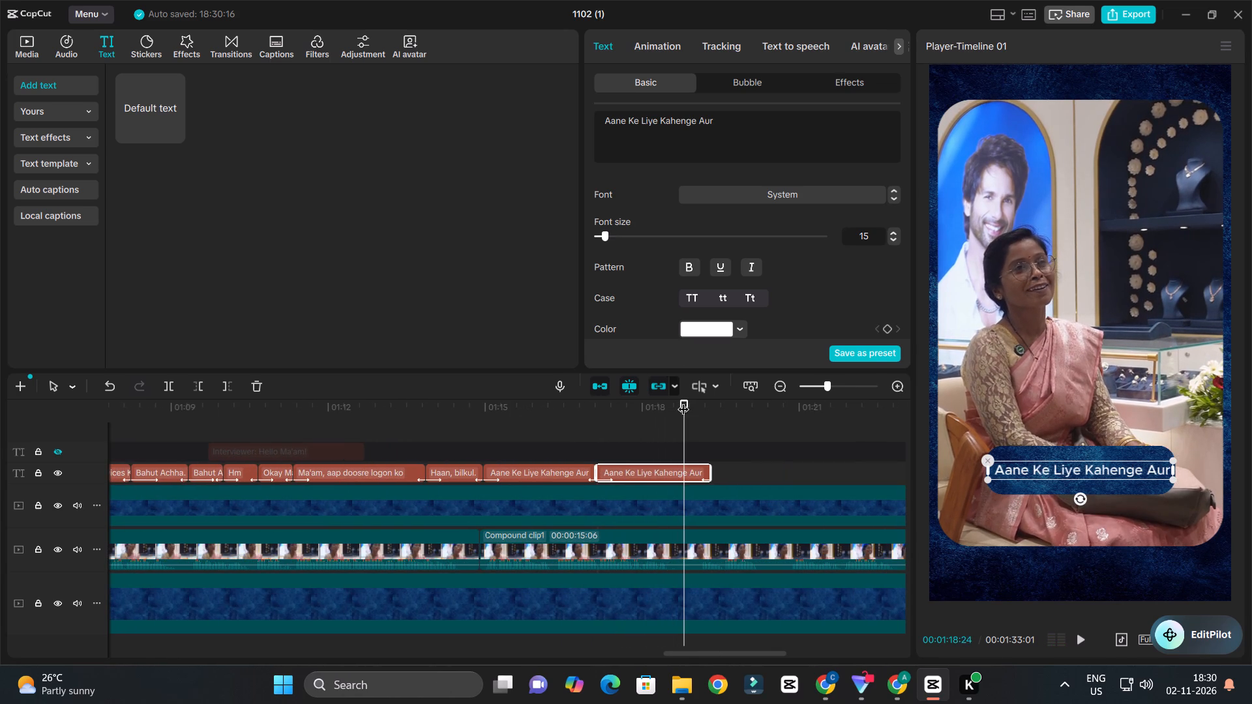
left_click_drag(273, 447, 807, 456)
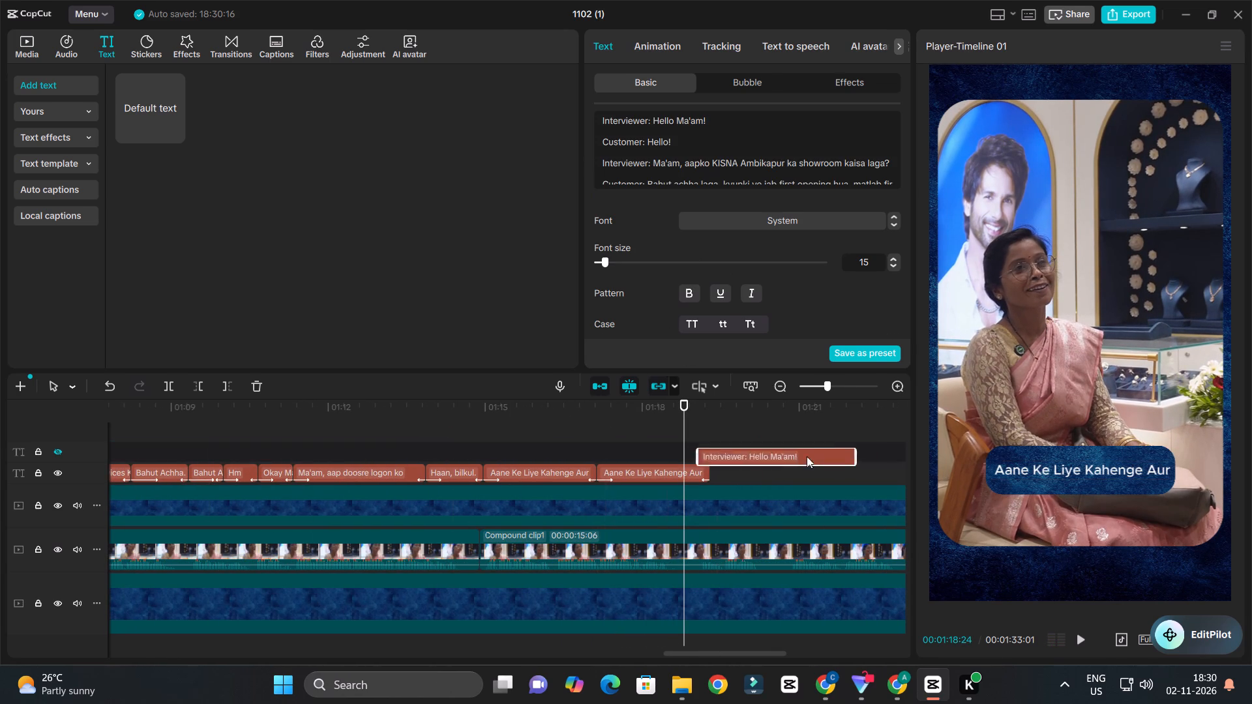
left_click_drag(807, 456, 838, 446)
Copy "kai log hamare saath jude bhi, hai na. Aur aaye bhi hain aaj." from the customer's line near the transcript's end.
scroll(773, 437, "down", 7, "ctrl")
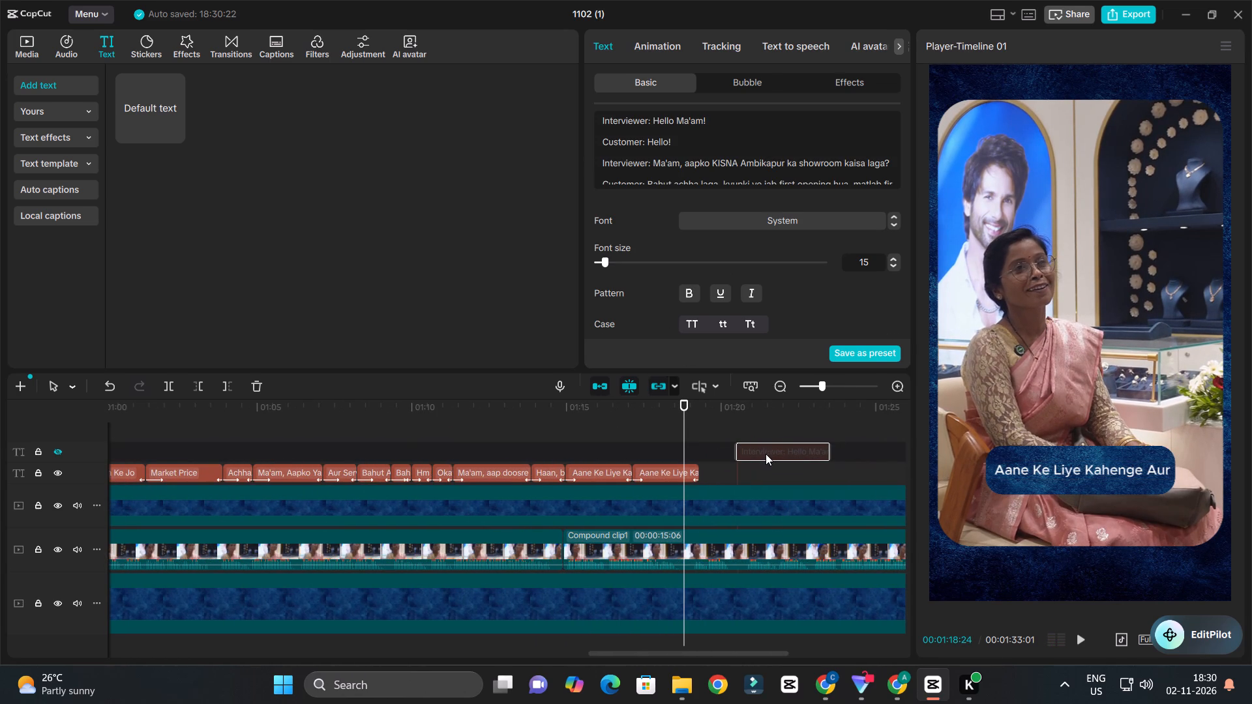
left_click(766, 454)
left_click(694, 166)
scroll(694, 166, "down", 5)
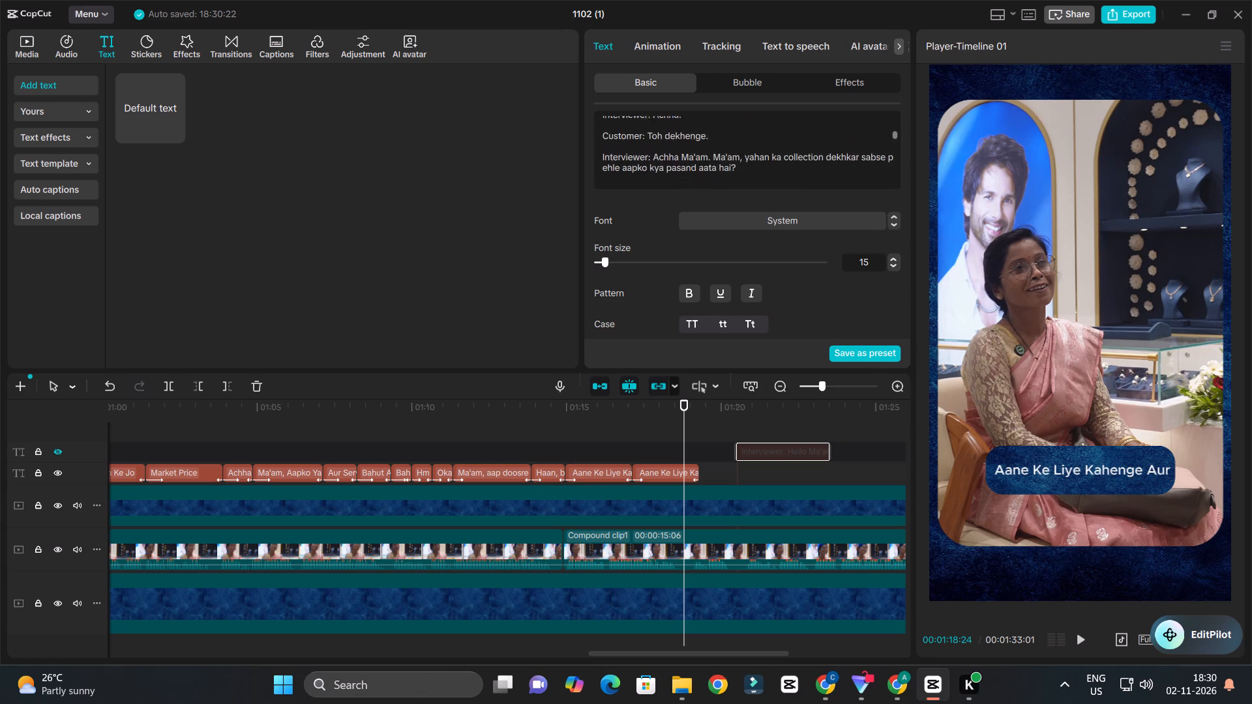
scroll(695, 166, "down", 4)
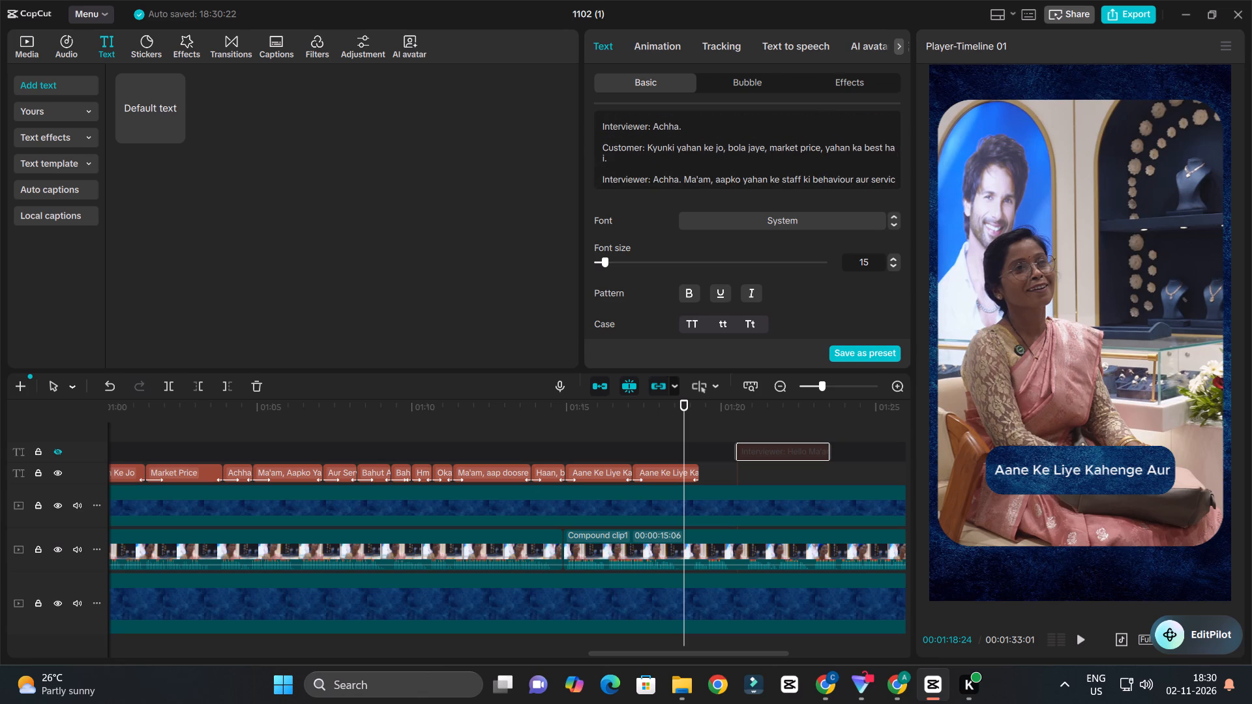
scroll(758, 153, "up", 1)
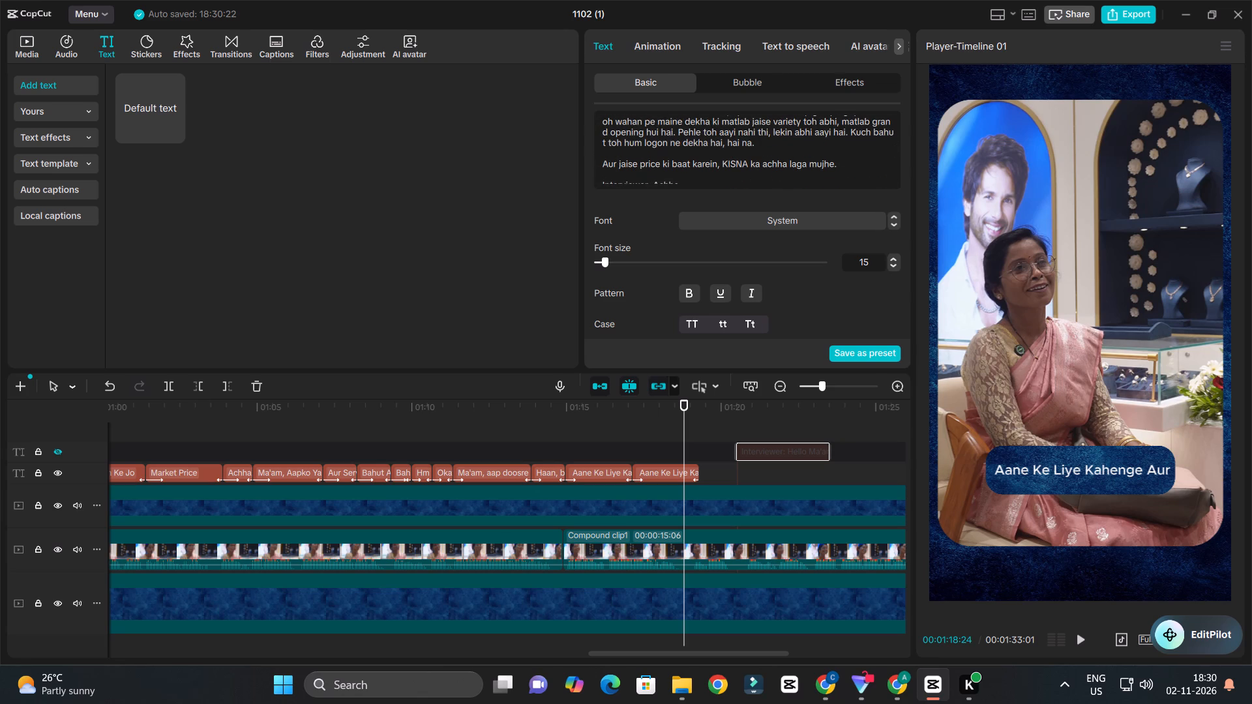
scroll(758, 153, "down", 4)
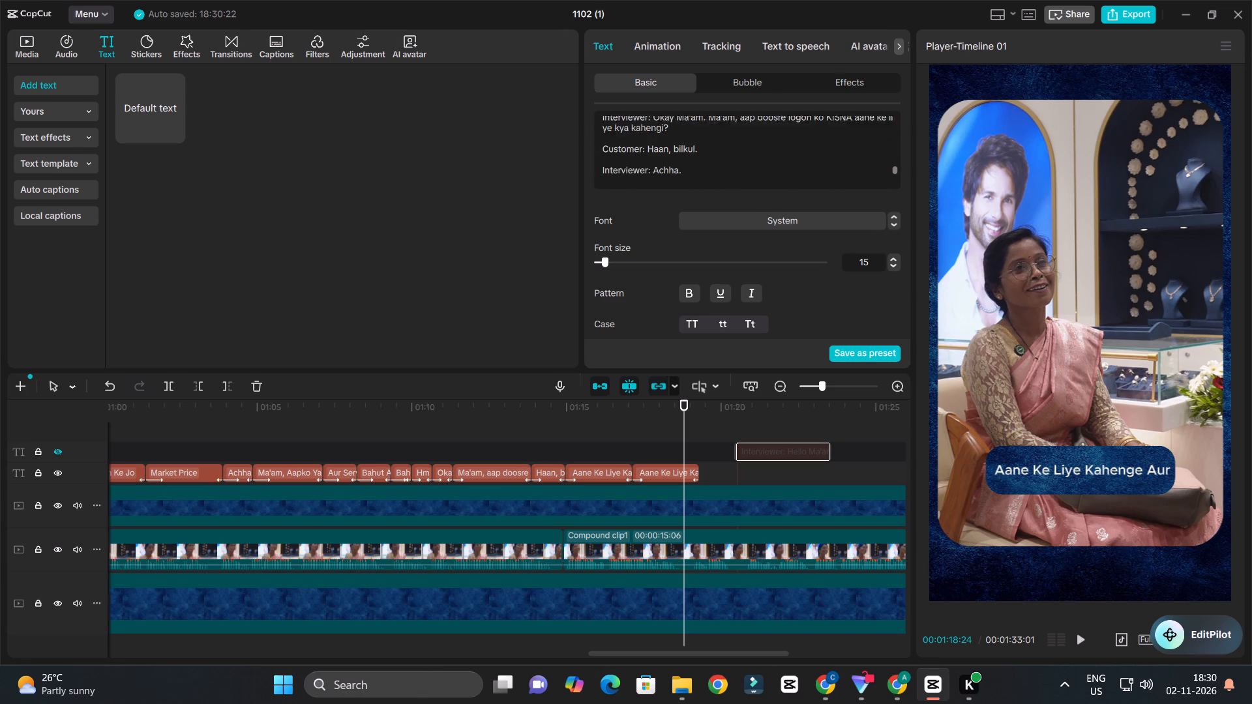
scroll(757, 152, "down", 1)
scroll(756, 152, "up", 1)
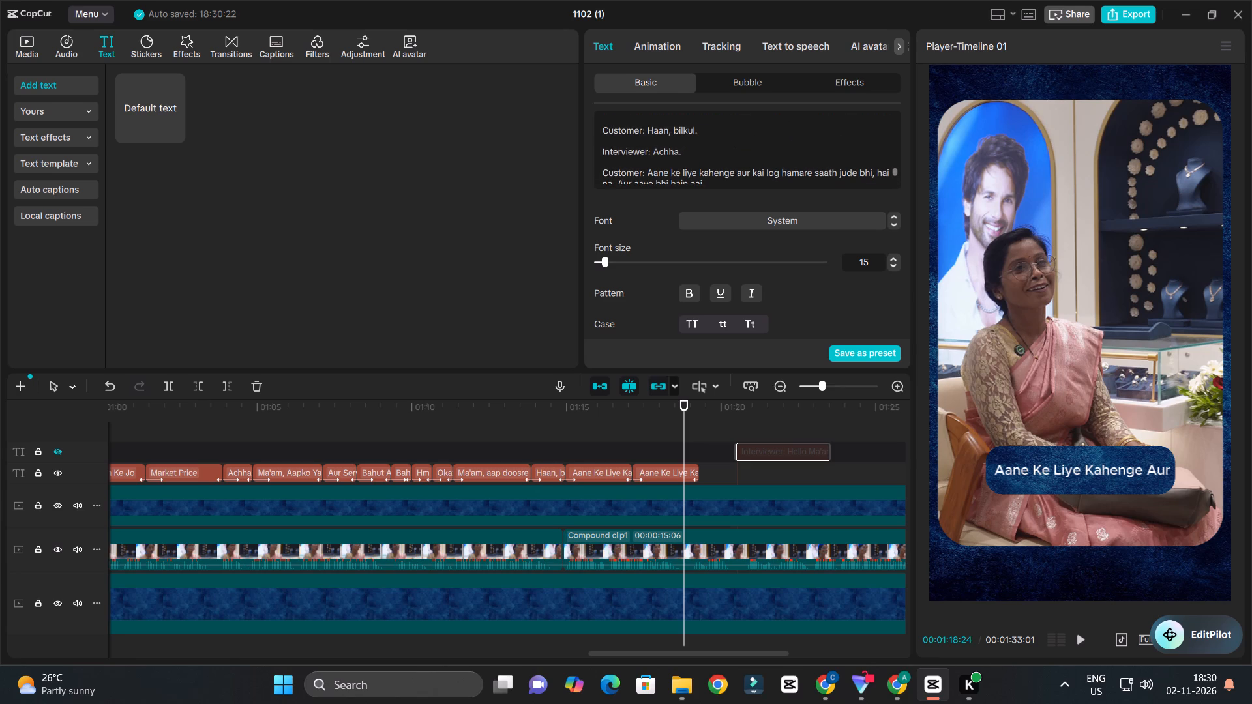
scroll(756, 152, "down", 1)
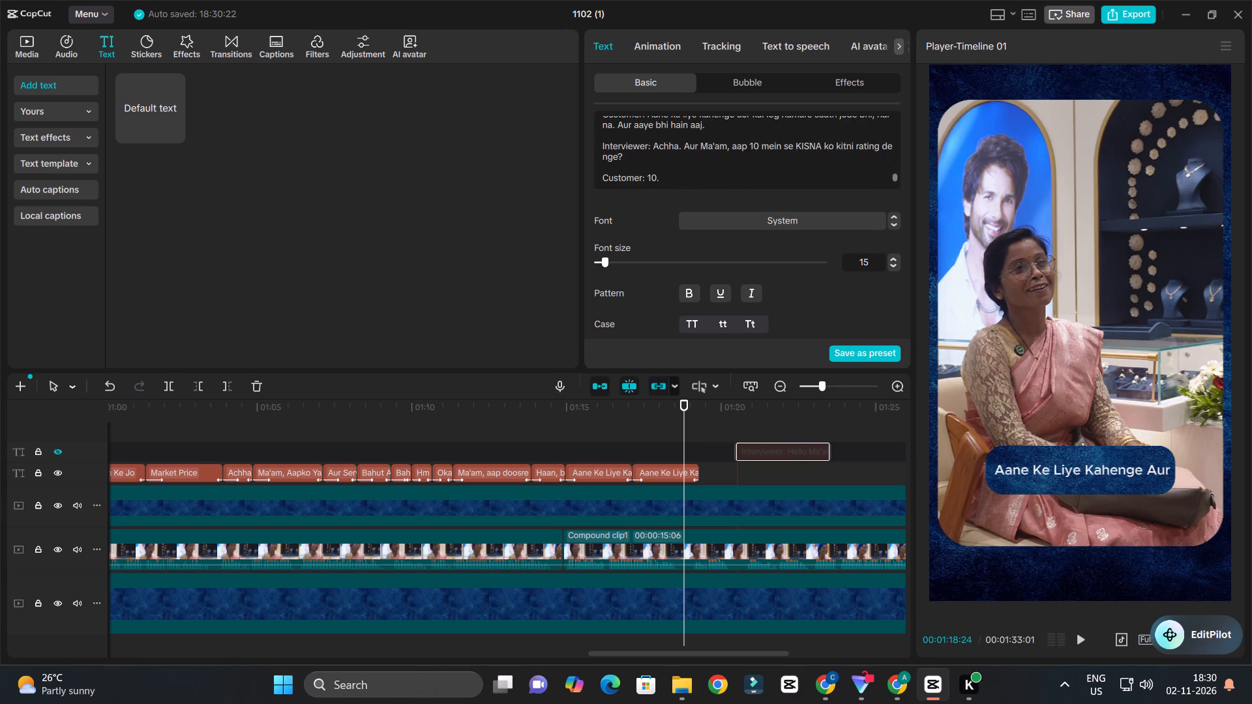
scroll(755, 141, "up", 1)
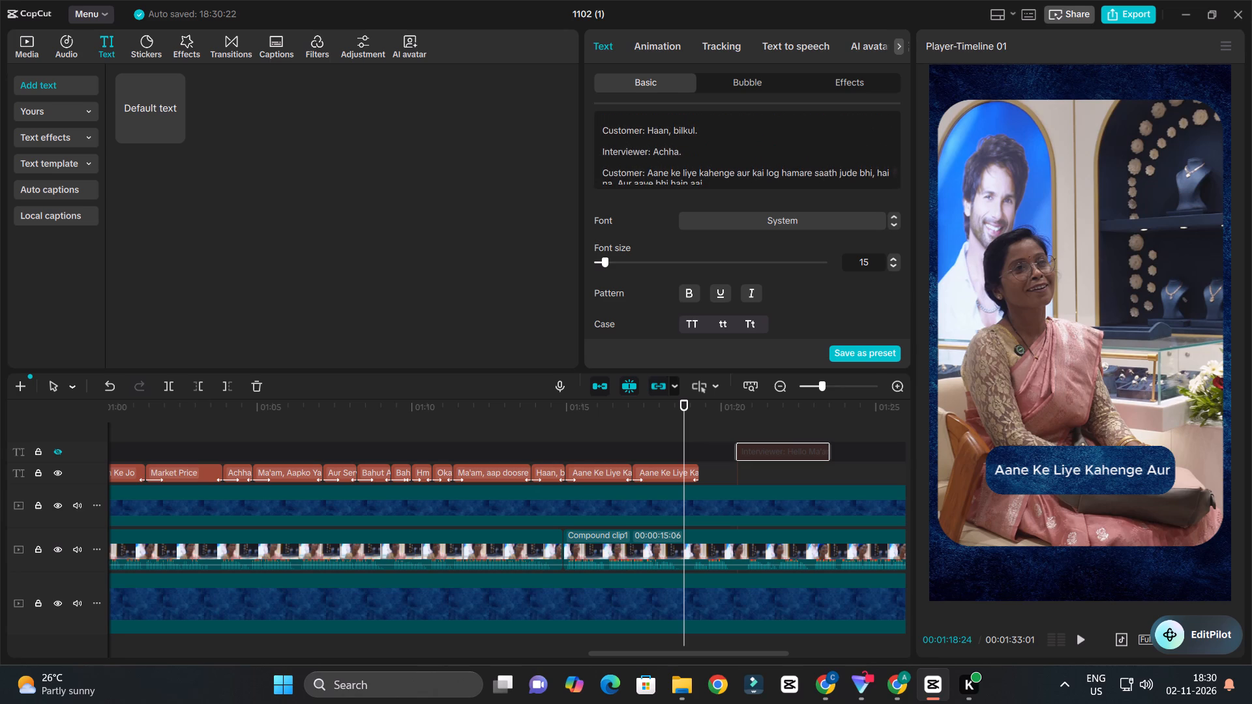
left_click_drag(752, 175, 877, 179)
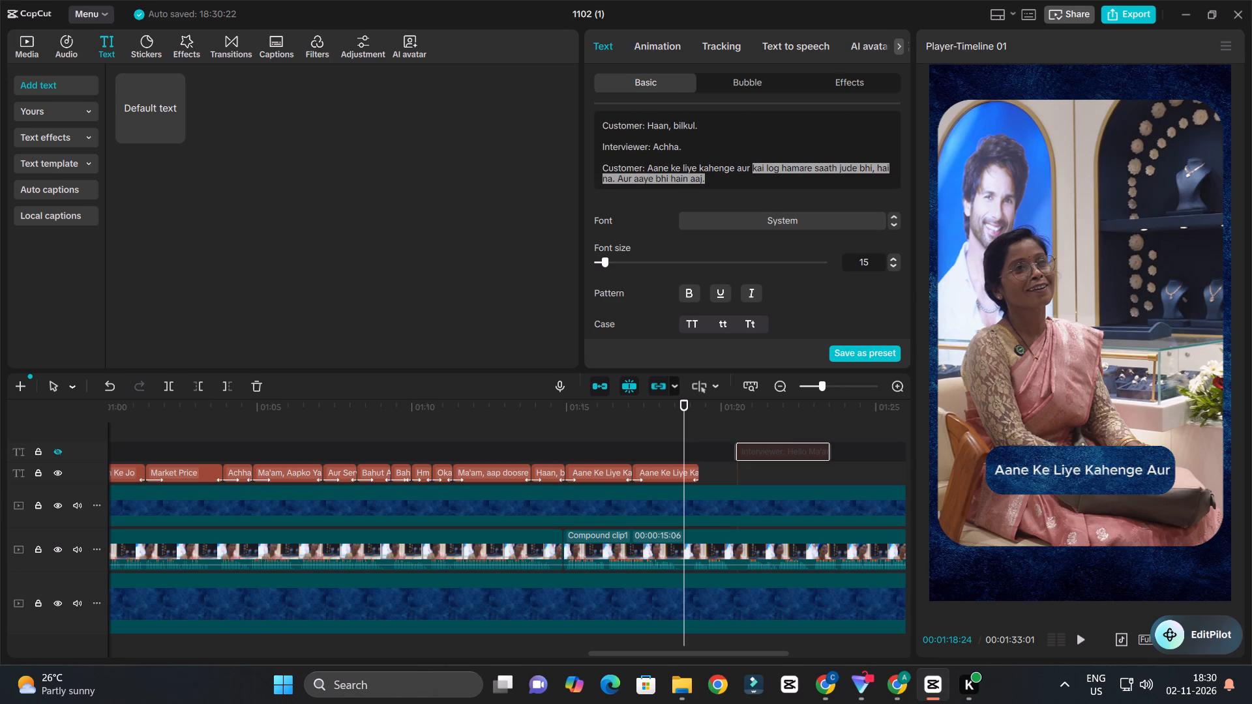
key("ctrl+c")
Replace the duplicated caption's text with the copied words and trim it to "kai log hamare saath jude bhi,".
left_click(692, 475)
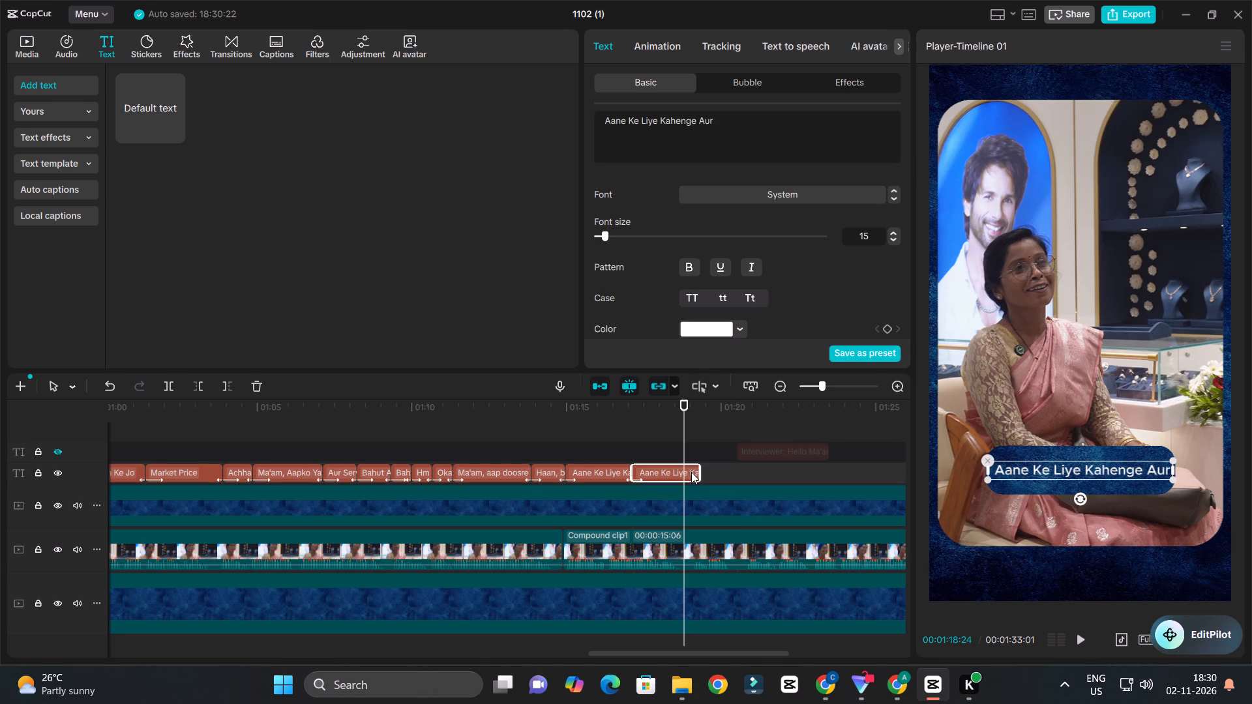
left_click(732, 143)
key("ctrl+a")
key("ctrl+v")
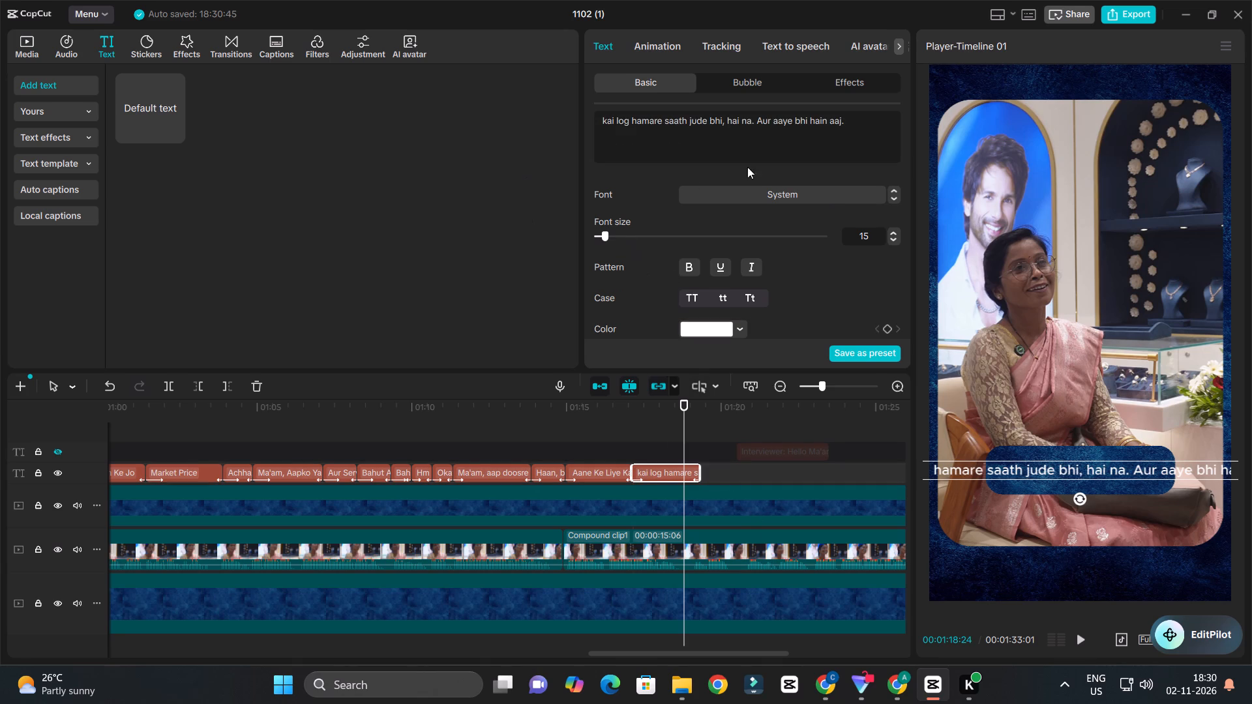
left_click_drag(728, 122, 835, 131)
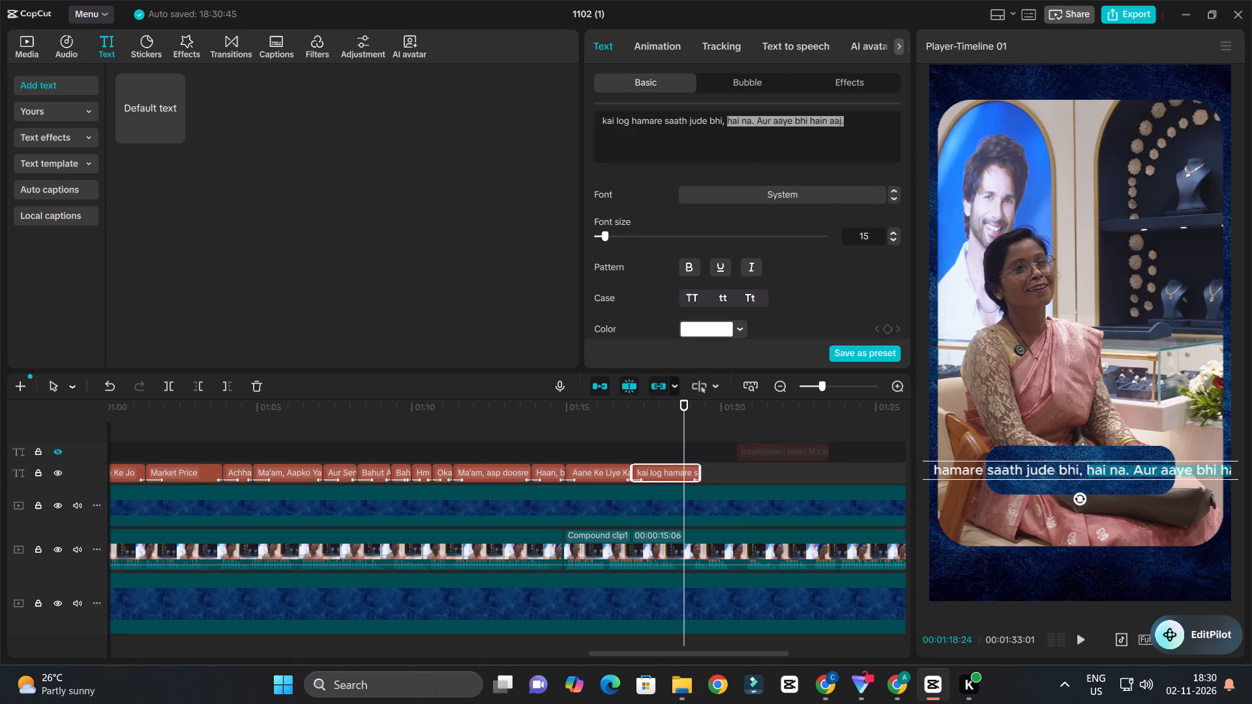
left_click_drag(835, 131, 739, 150)
left_click(745, 146)
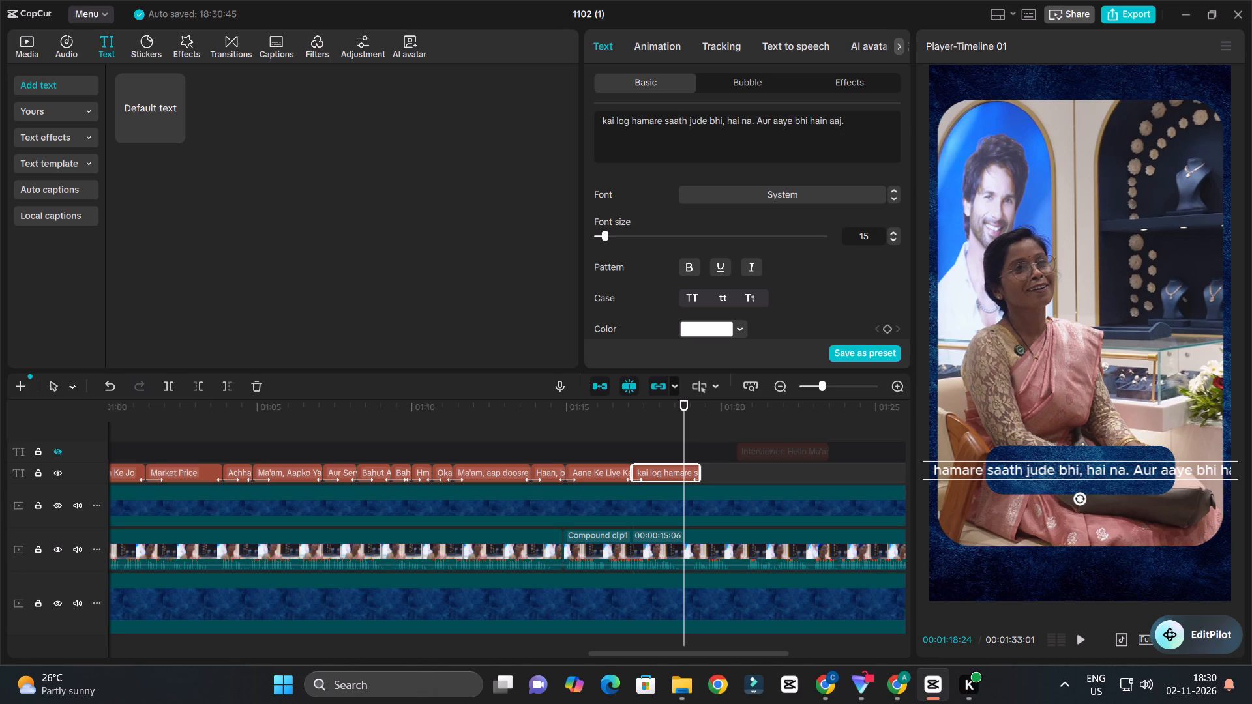
left_click_drag(726, 120, 1027, 130)
key("BackSpace")
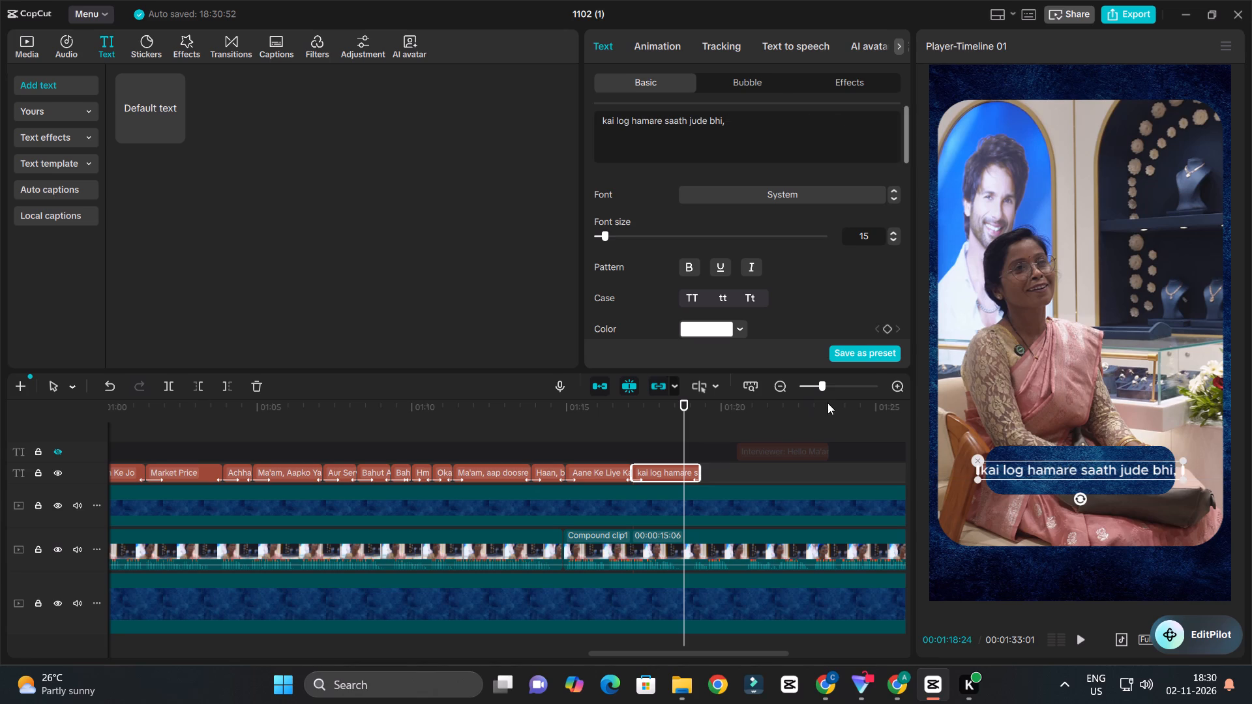
Apply title case to the "kai log hamare saath jude bhi," caption, scale it to fit the blue box and delete its trailing space.
left_click(757, 290)
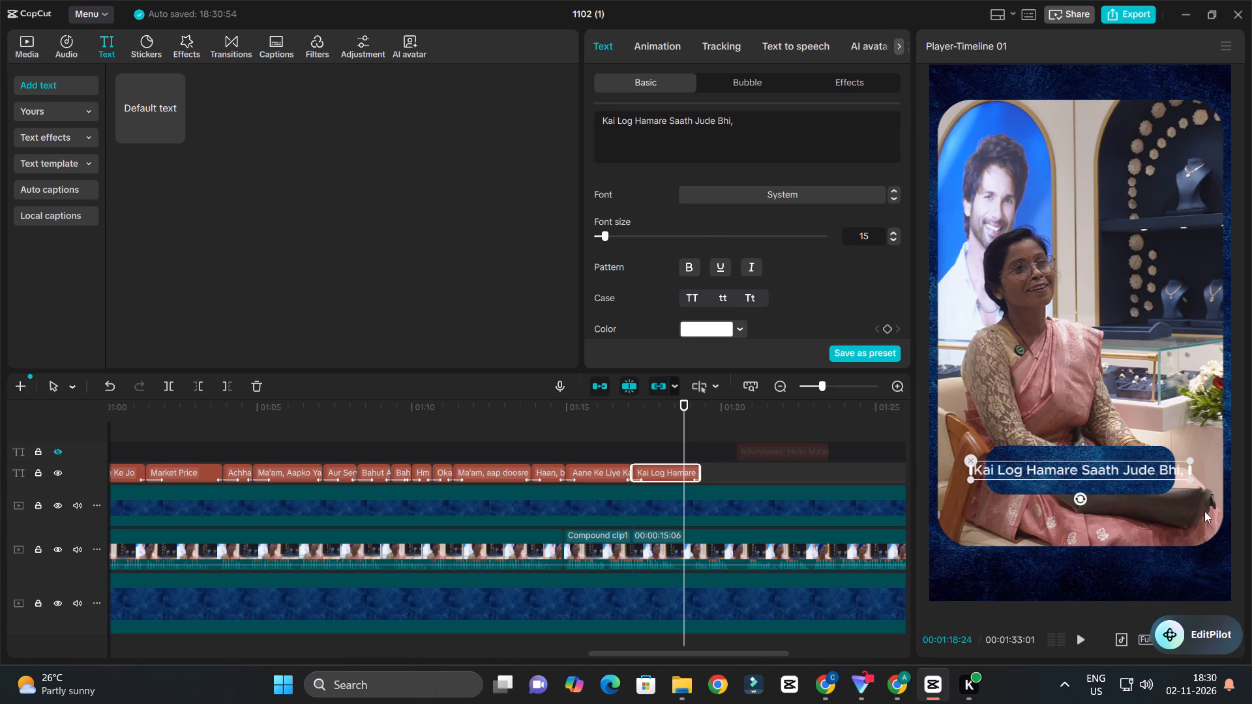
left_click_drag(1193, 478, 1160, 470)
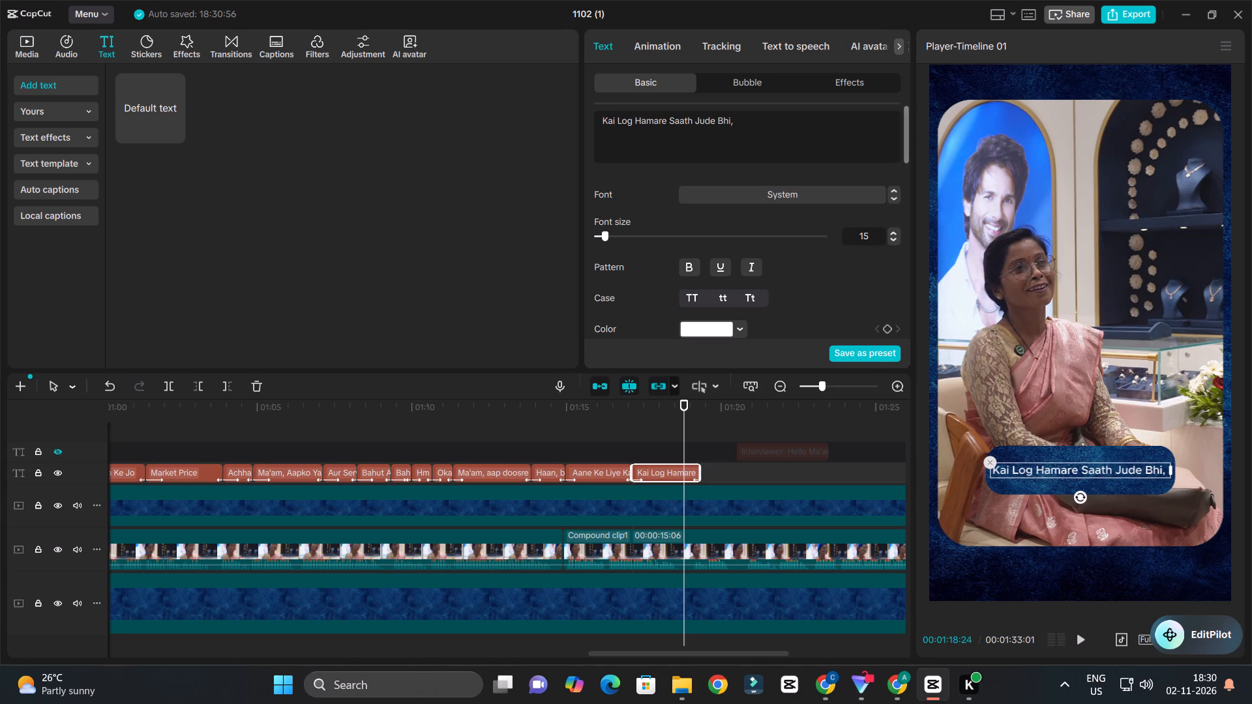
left_click(740, 129)
key("BackSpace")
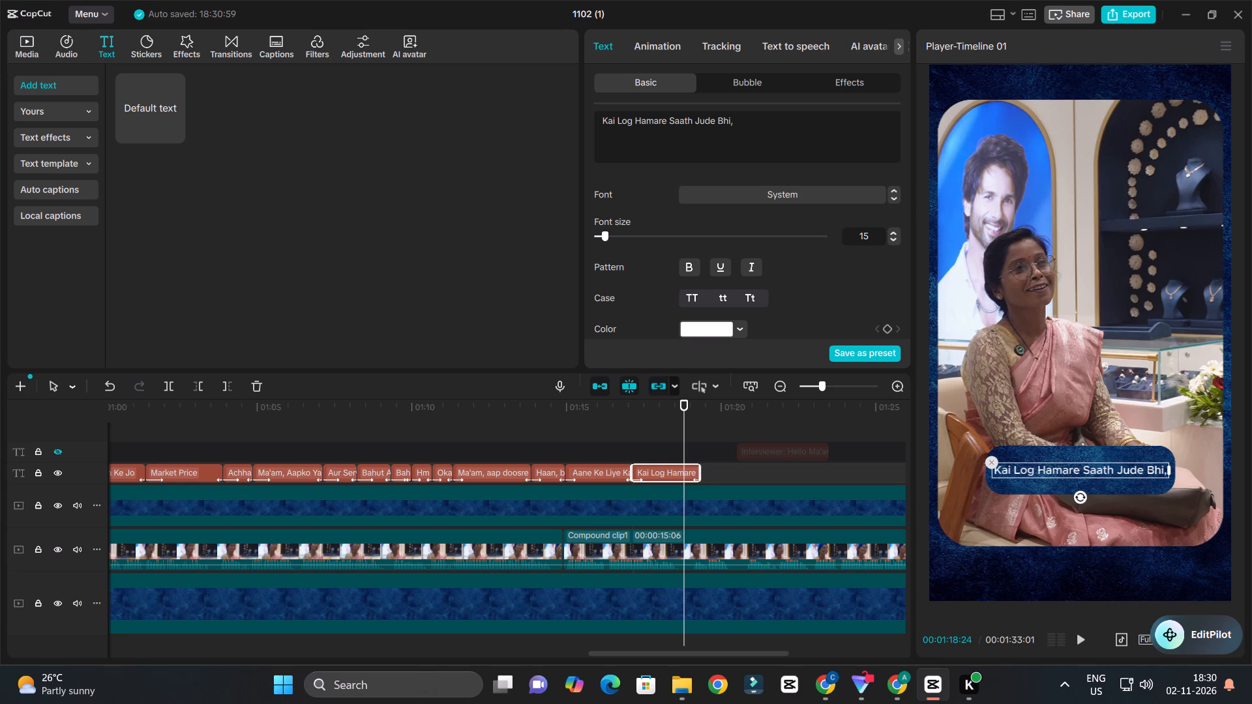
Remove the trailing comma from the "Kai Log Hamare Saath Jude Bhi," caption.
key("BackSpace")
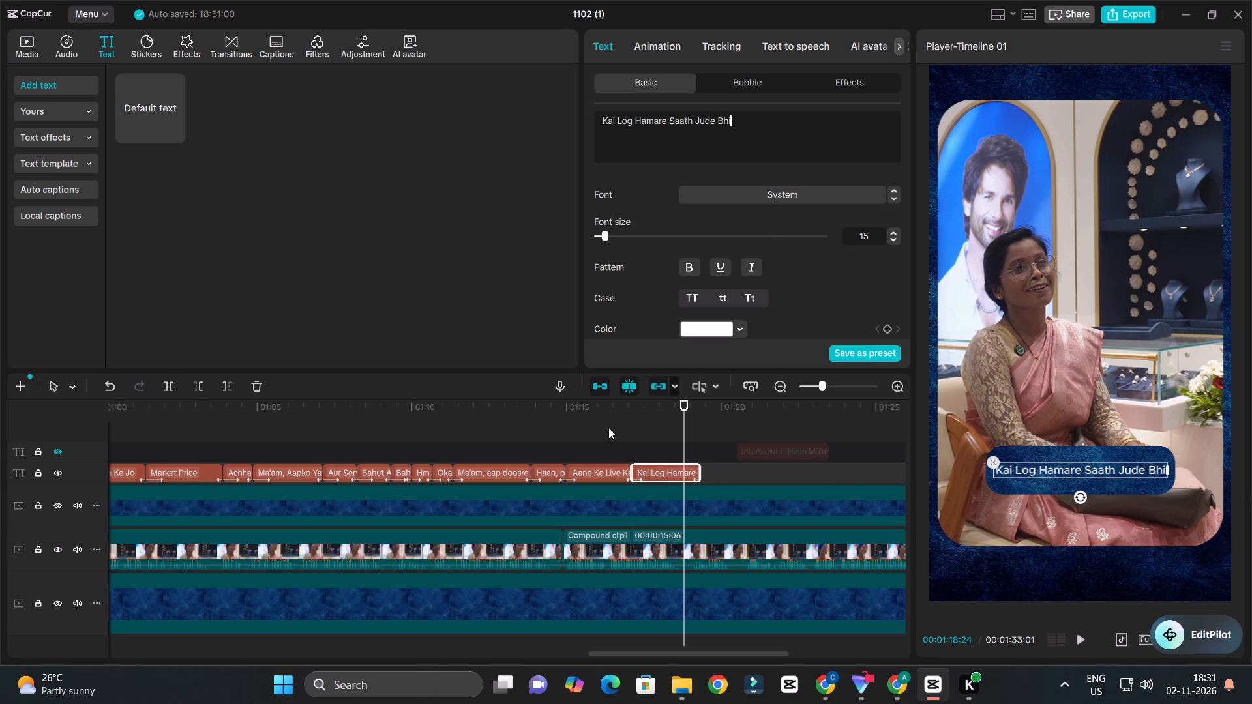
Listen to the speech around the "Kai Log Hamare Saath Jude Bhi" caption and place a duplicate of it directly after it.
left_click(632, 413)
key("space")
key("space")
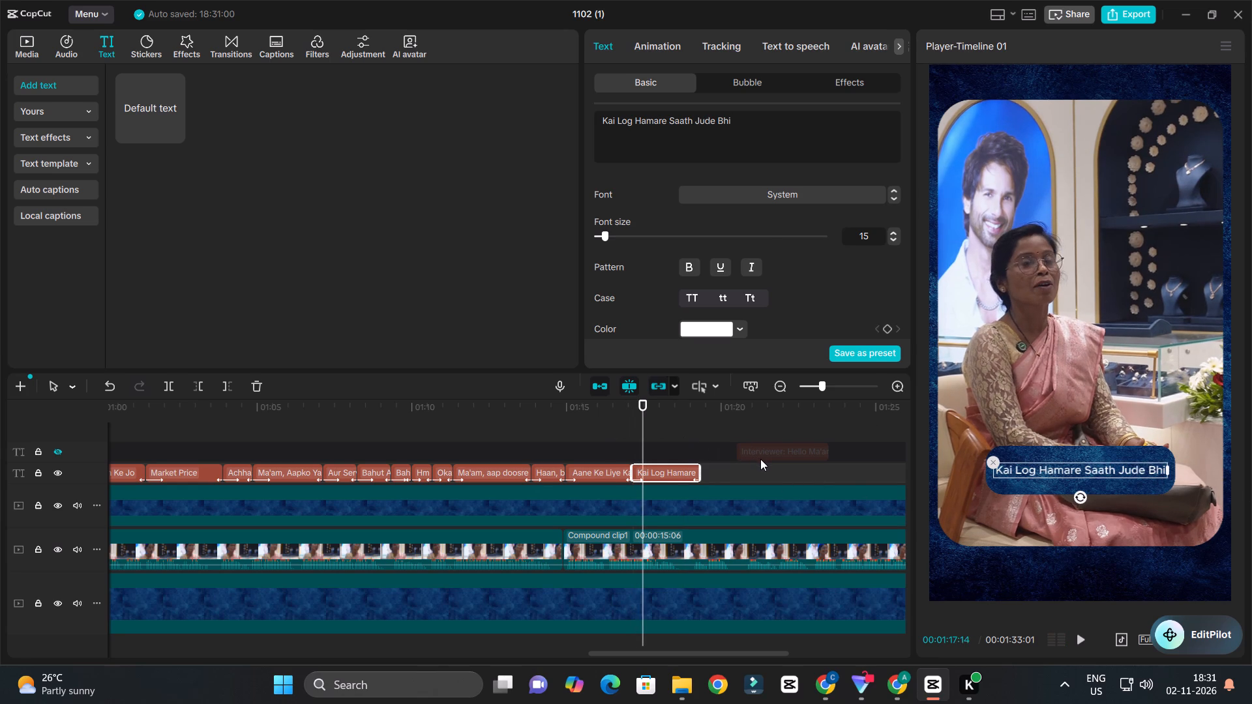
scroll(761, 463, "up", 3, "ctrl")
scroll(762, 463, "down", 4, "ctrl")
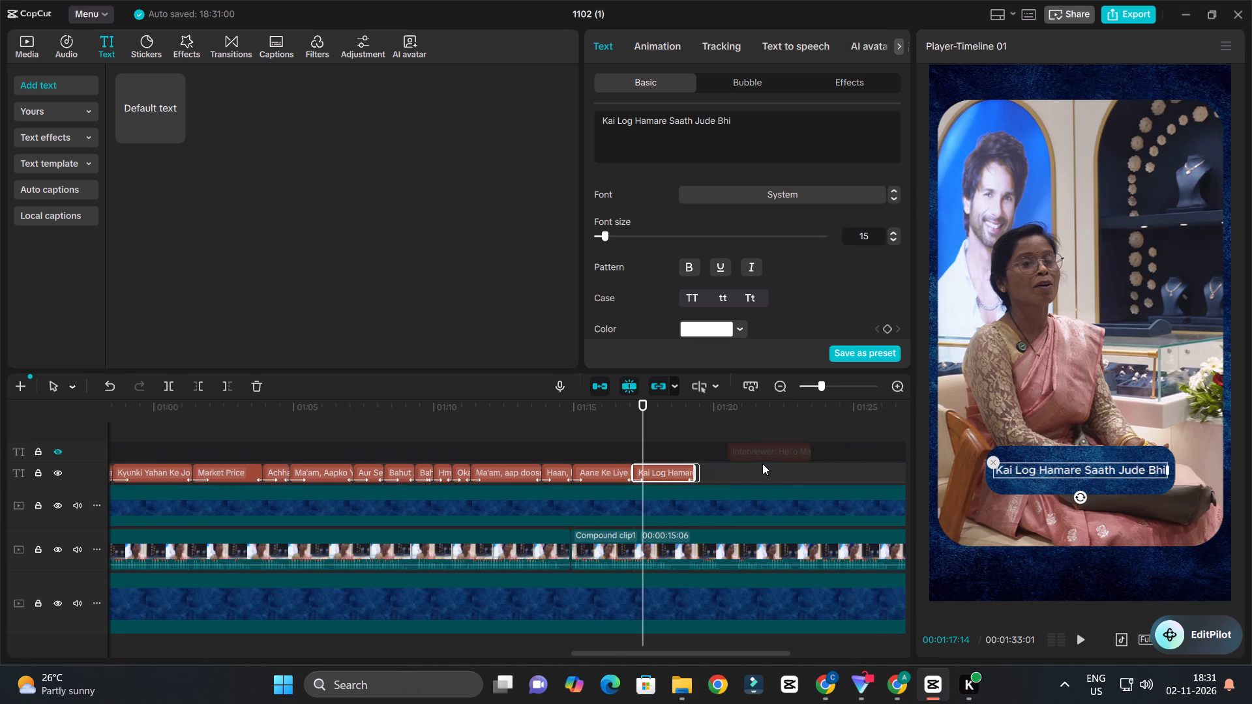
scroll(743, 478, "up", 8, "ctrl")
key("space")
scroll(781, 468, "up", 5, "ctrl")
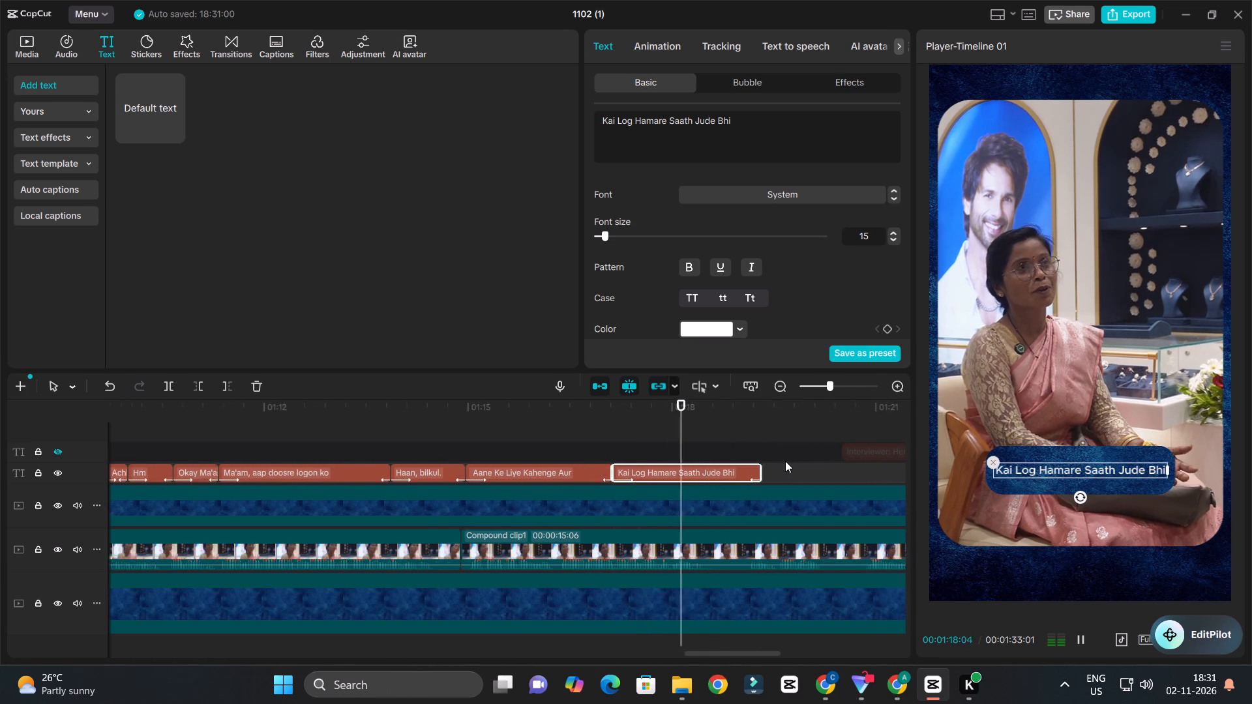
scroll(785, 461, "up", 2, "ctrl")
key("space")
key("space")
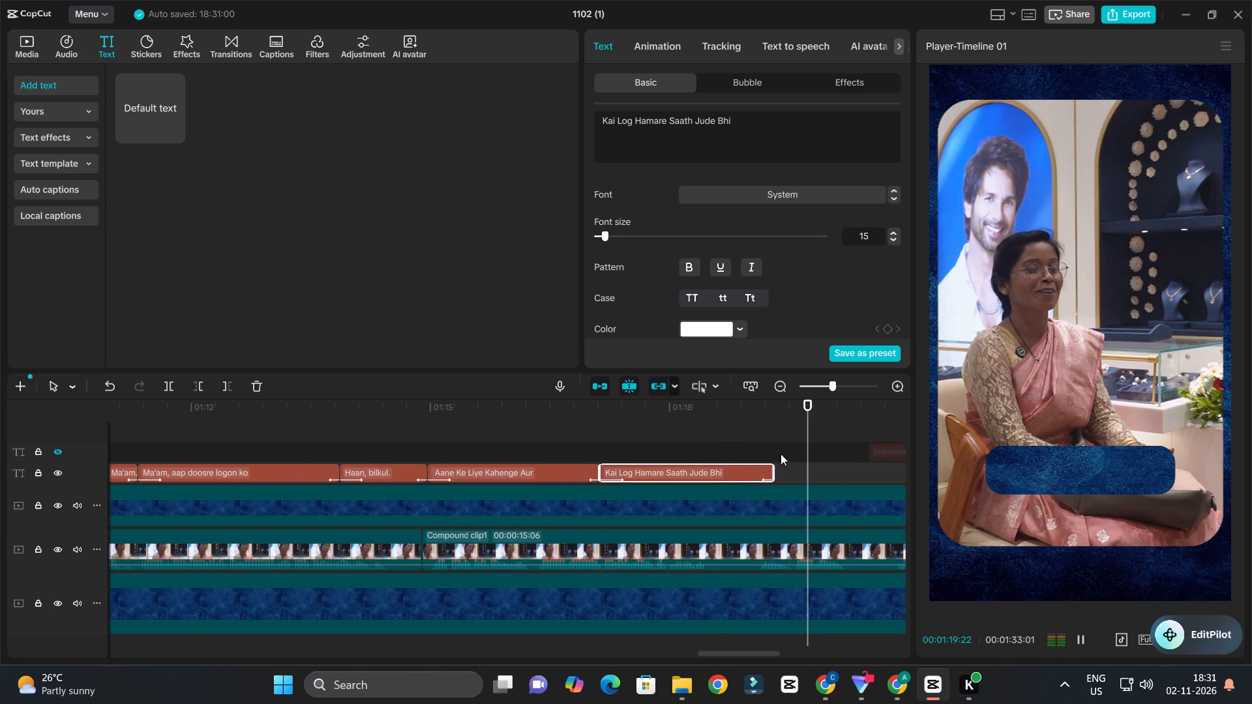
key("space")
left_click(714, 476, "alt")
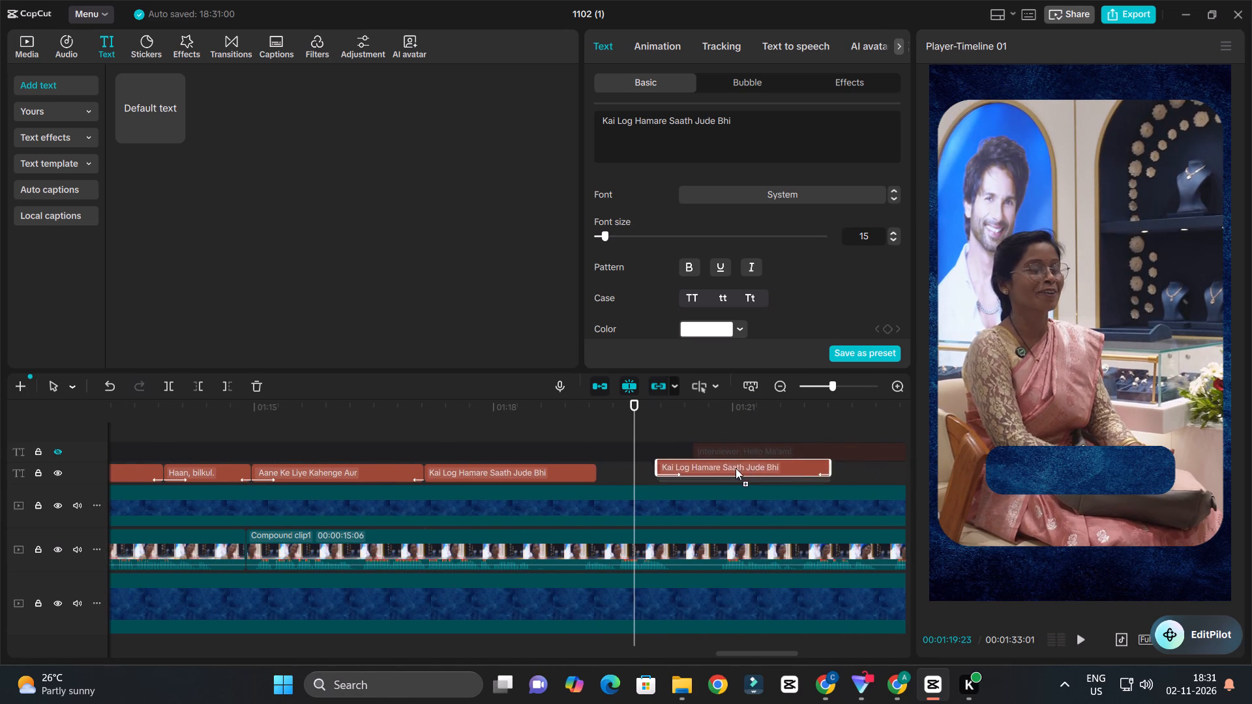
left_click_drag(638, 471, 631, 473)
Replace the duplicate's text with the copied transcript line and delete its opening words "kai log hamare saath jude bhi,".
left_click(576, 420)
key("space")
scroll(674, 430, "up", 3, "ctrl")
key("space")
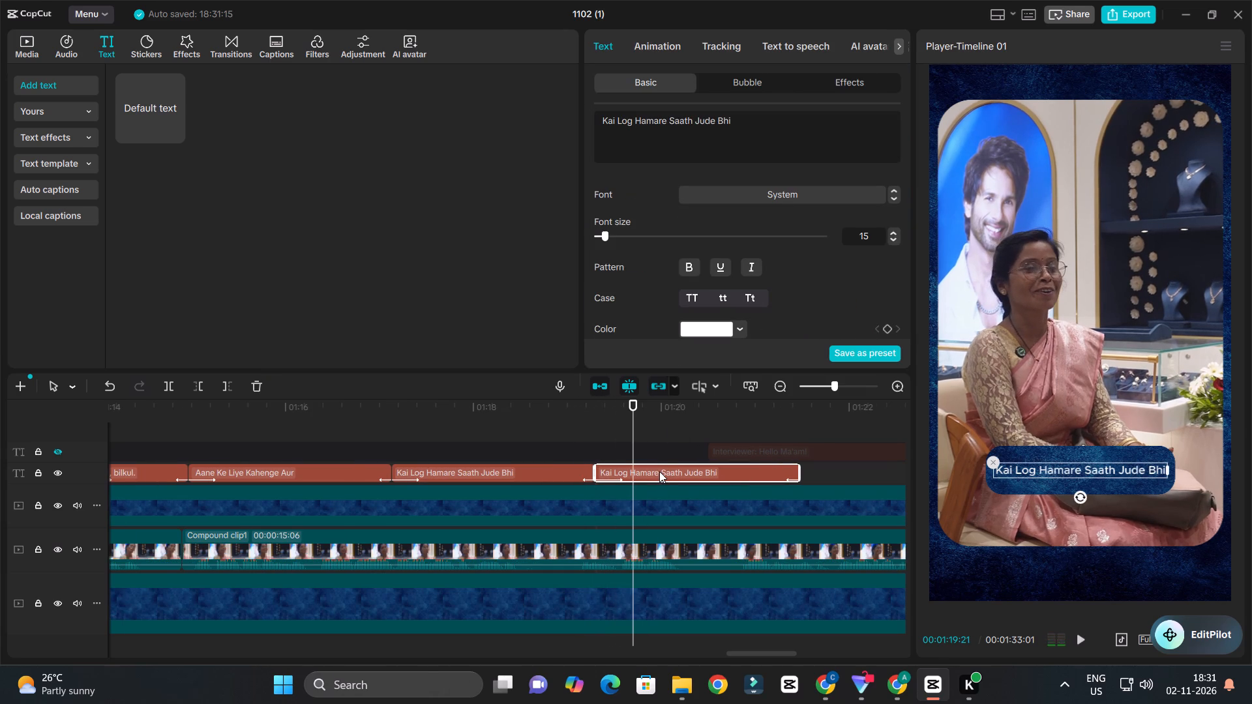
left_click(659, 471)
key("space")
key("space")
left_click_drag(742, 124, 453, 100)
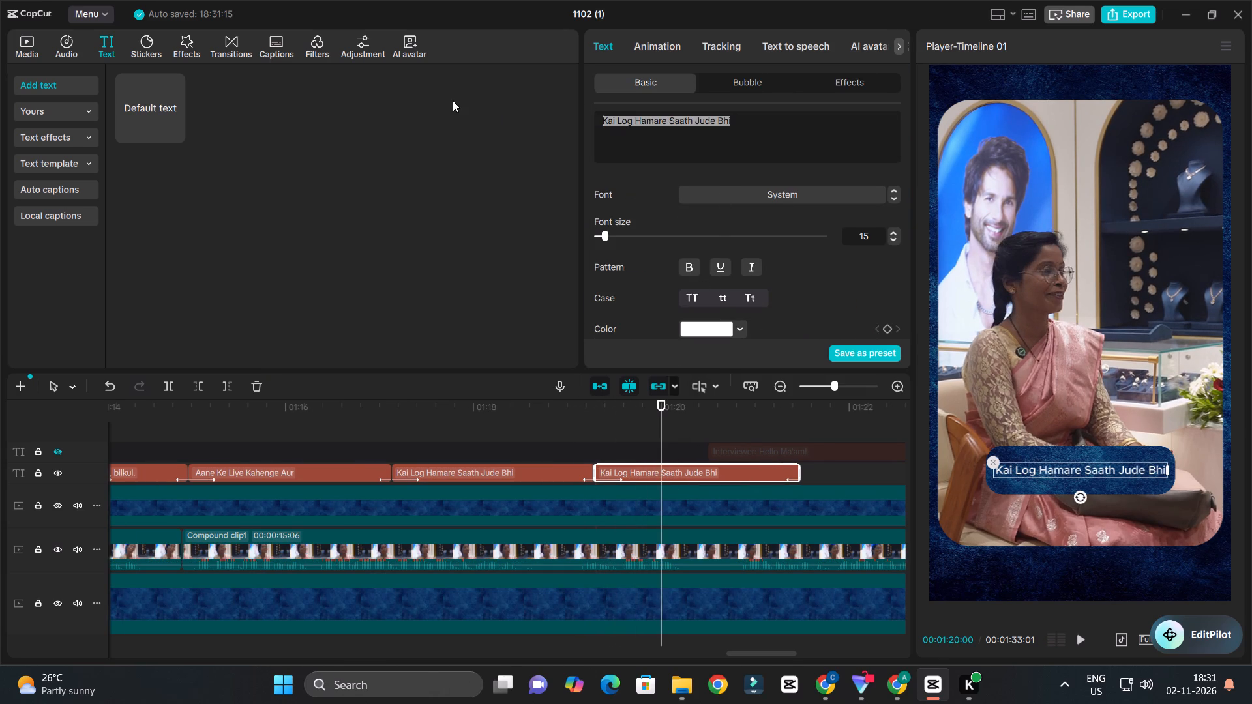
left_click_drag(453, 100, 451, 99)
key("ctrl+v")
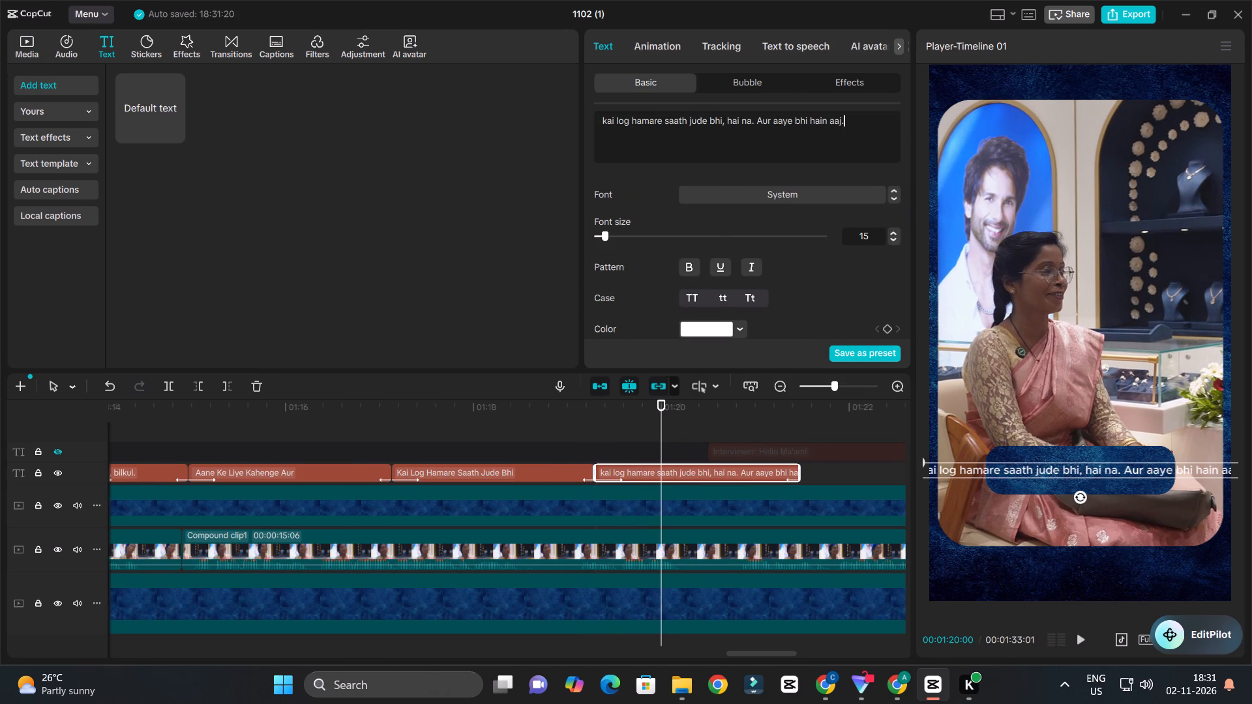
left_click_drag(727, 123, 468, 109)
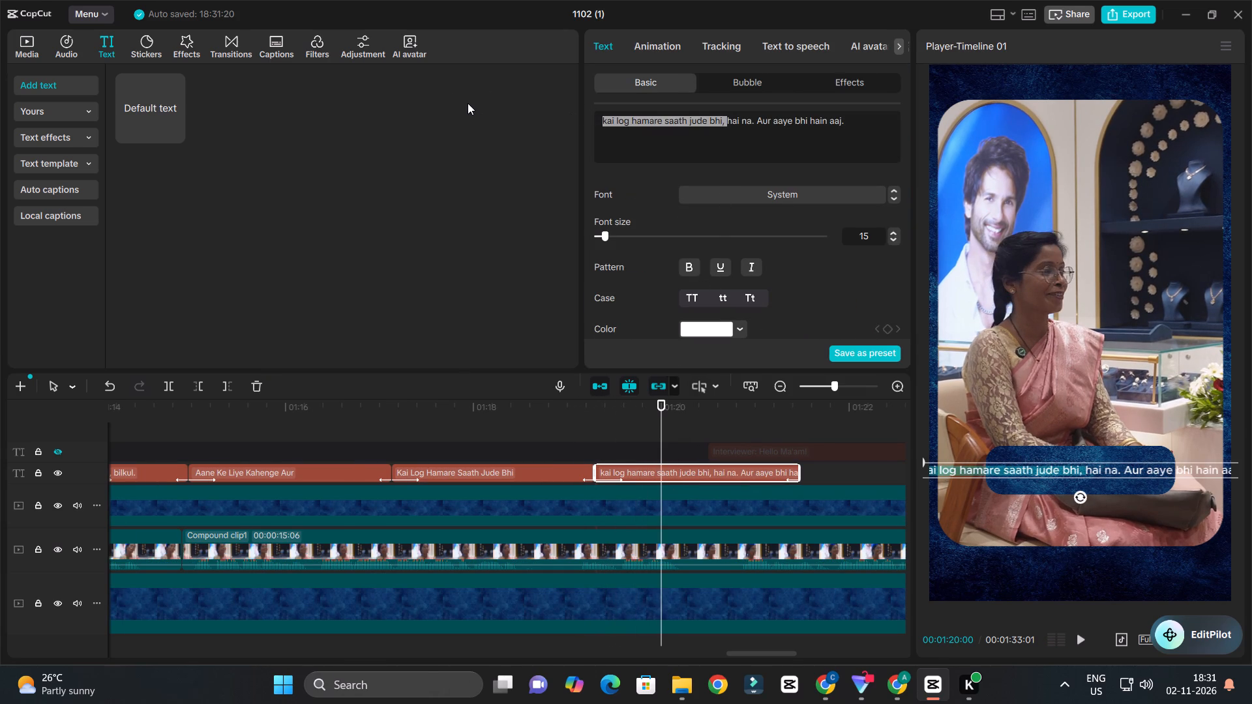
key("BackSpace")
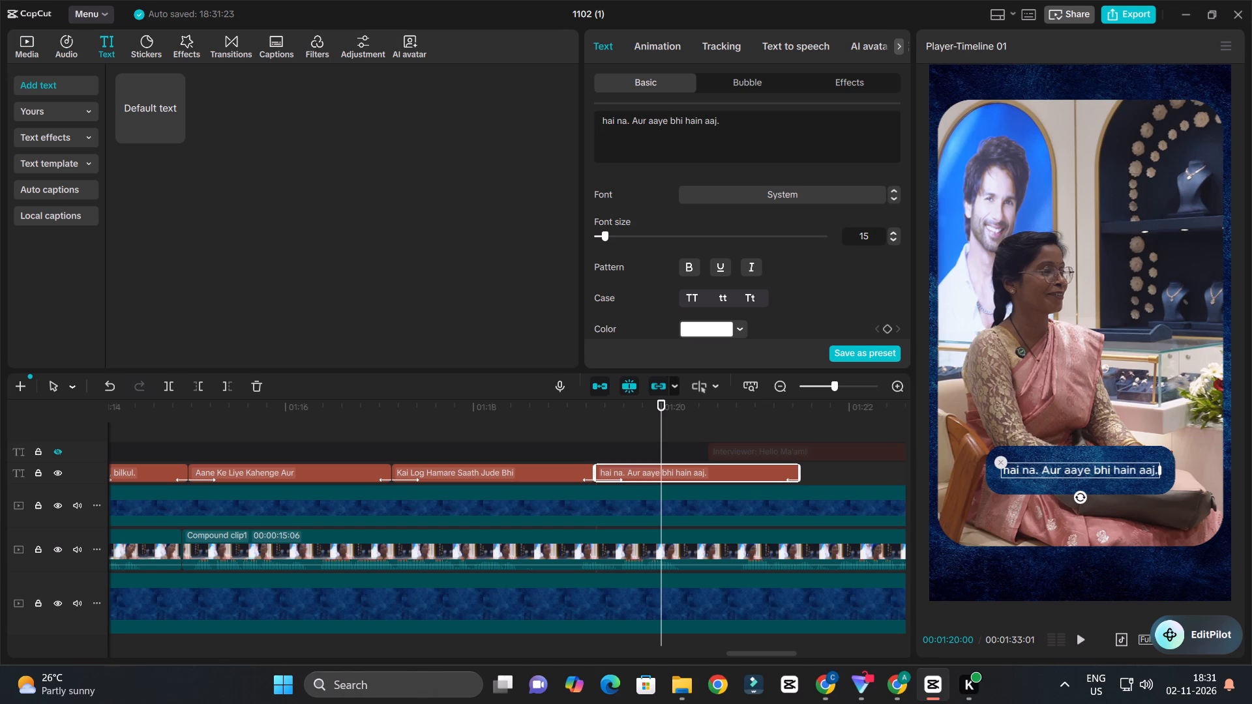
Trim the remaining caption text to "hai na" without the full stop.
left_click_drag(647, 124, 774, 124)
key("BackSpace")
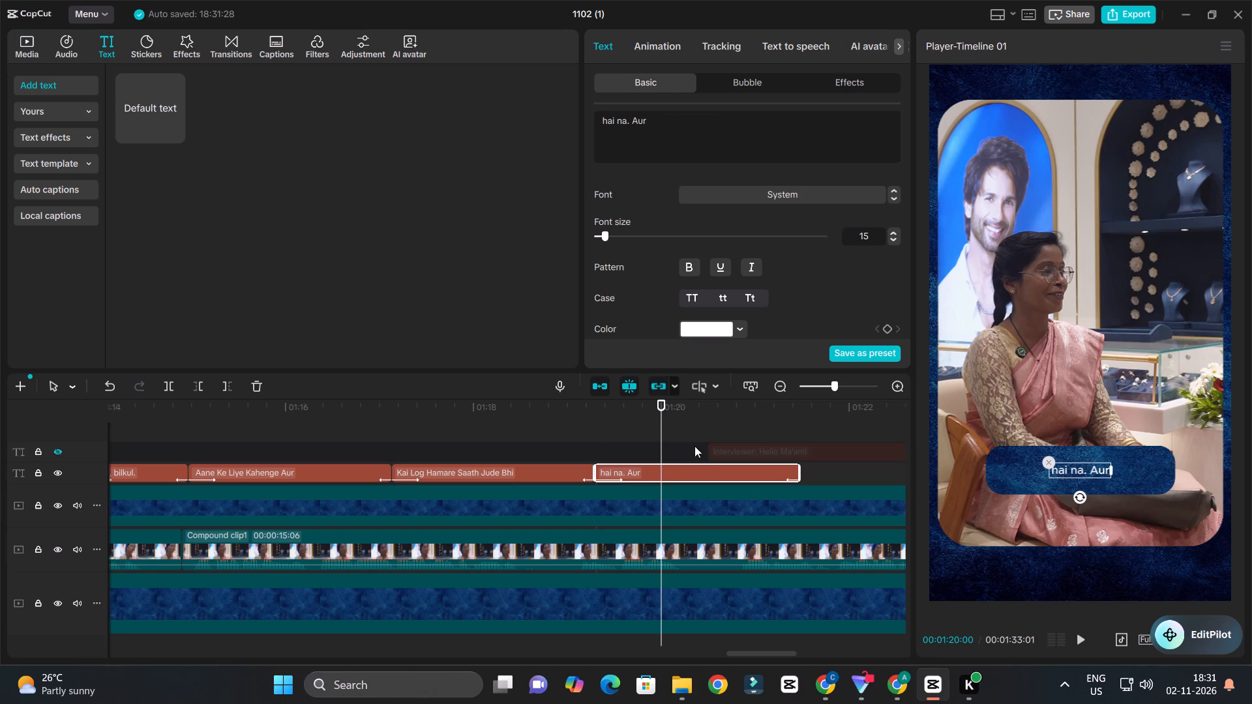
scroll(806, 269, "down", 1)
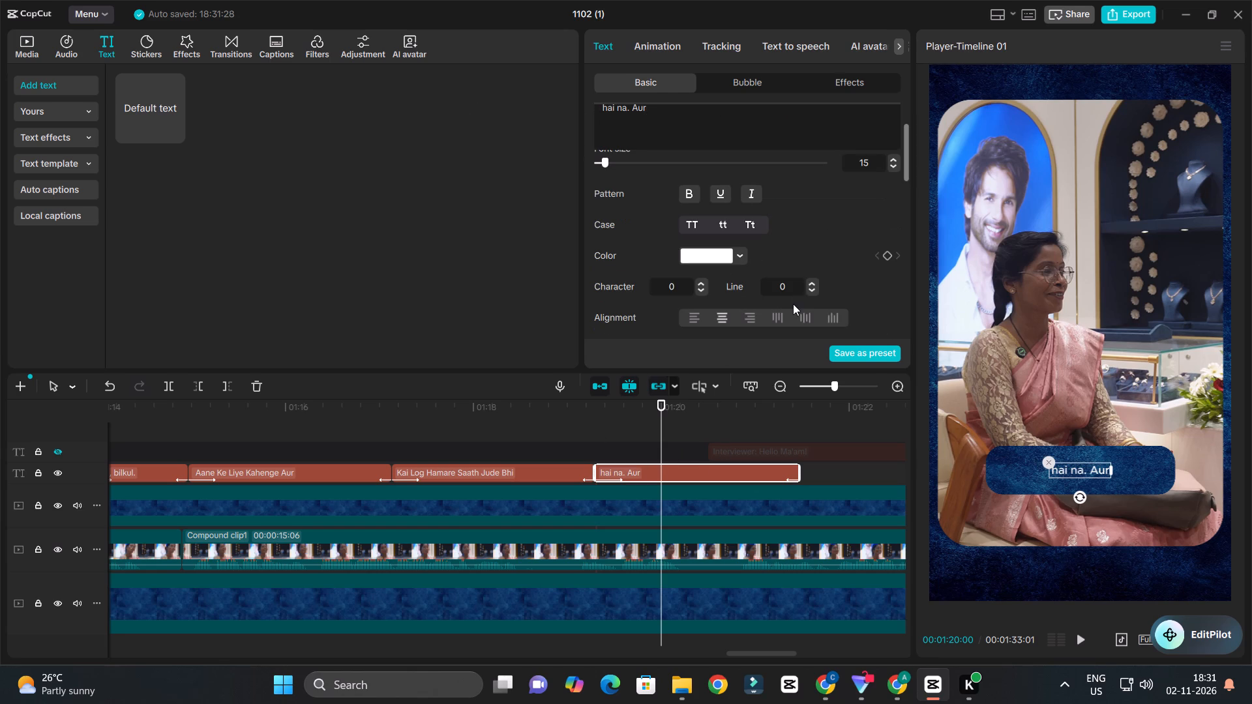
scroll(792, 301, "up", 2)
key("BackSpace")
key("BackSpace")
key("BackSpace")
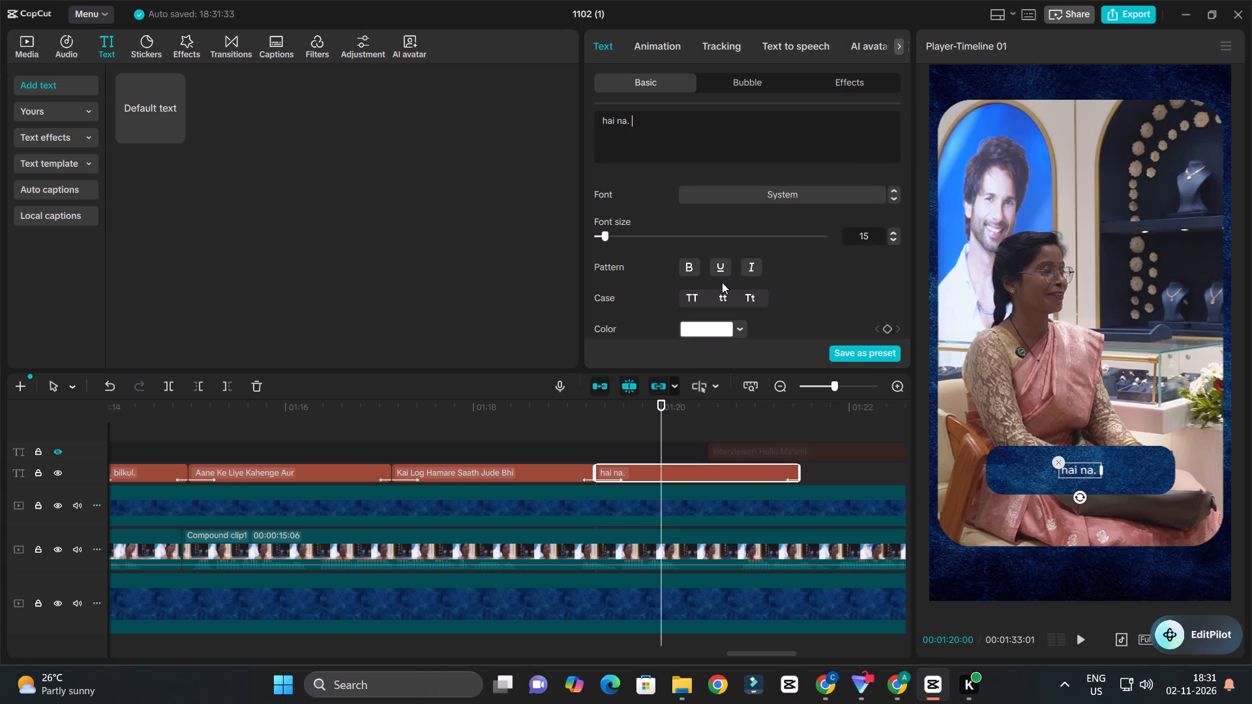
key("BackSpace")
key("BackSpace")
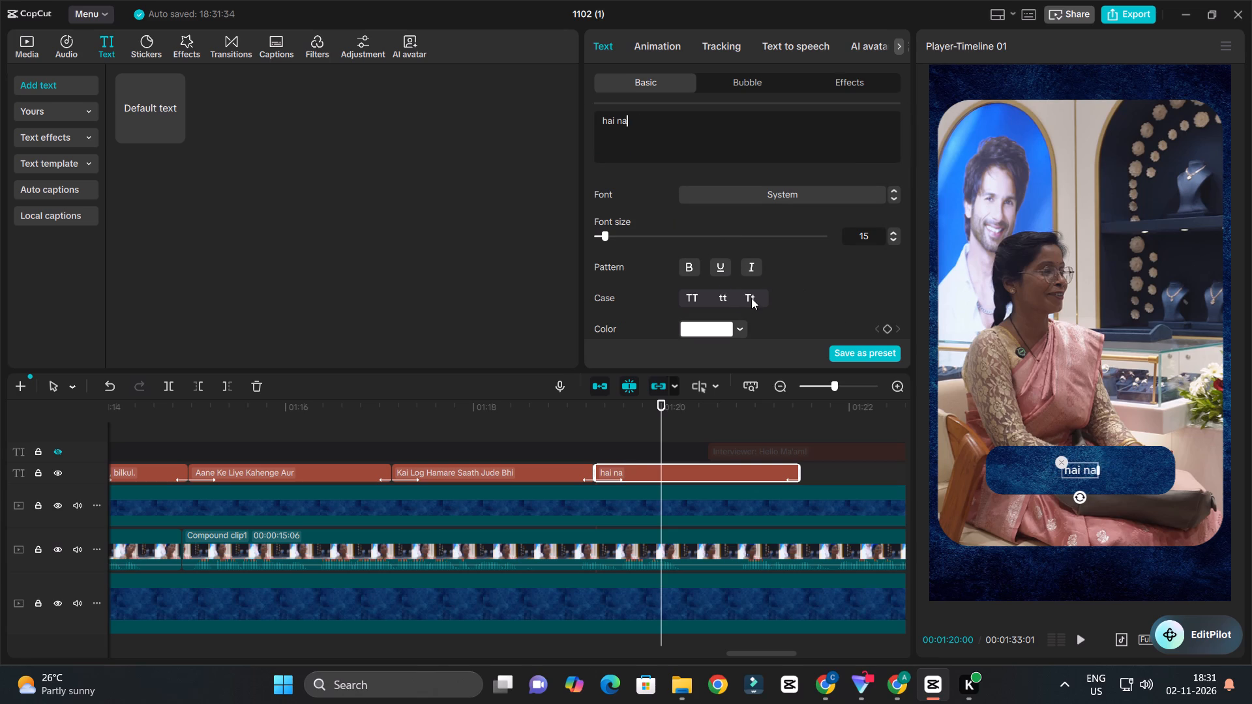
Apply title case to the "hai na" caption, set its font size to 29 and scale it down slightly within the blue box.
left_click(750, 297)
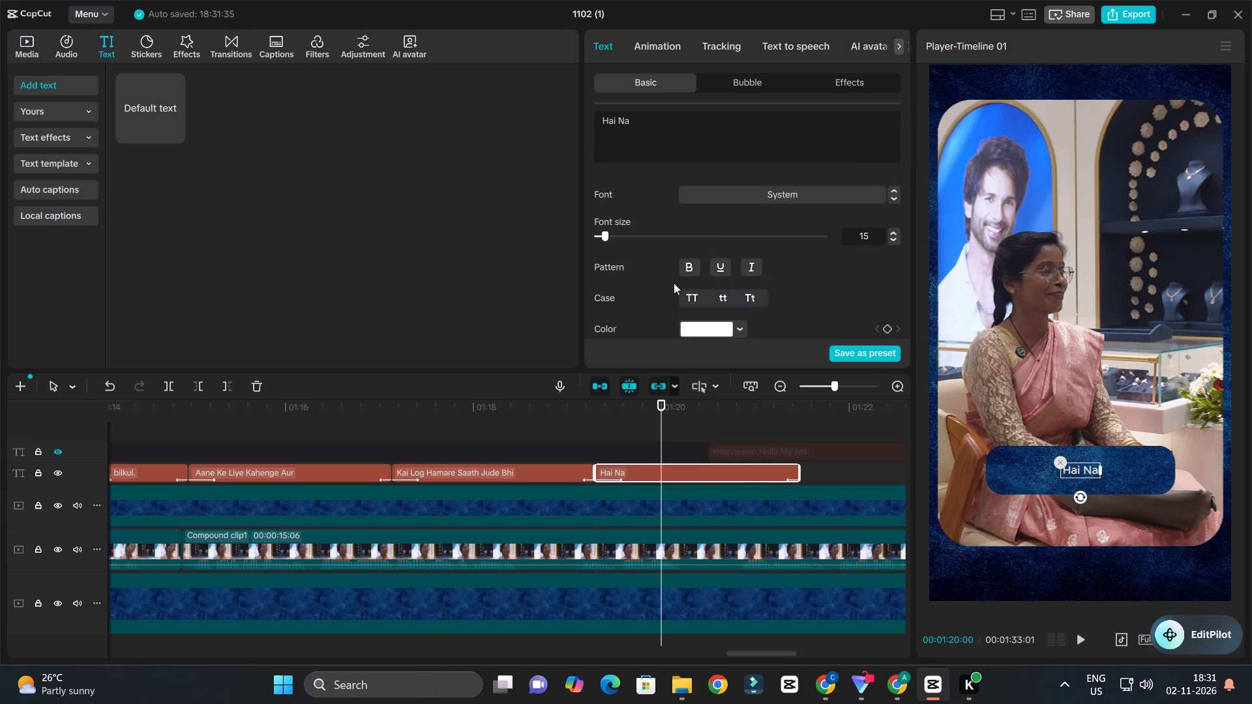
left_click(616, 237)
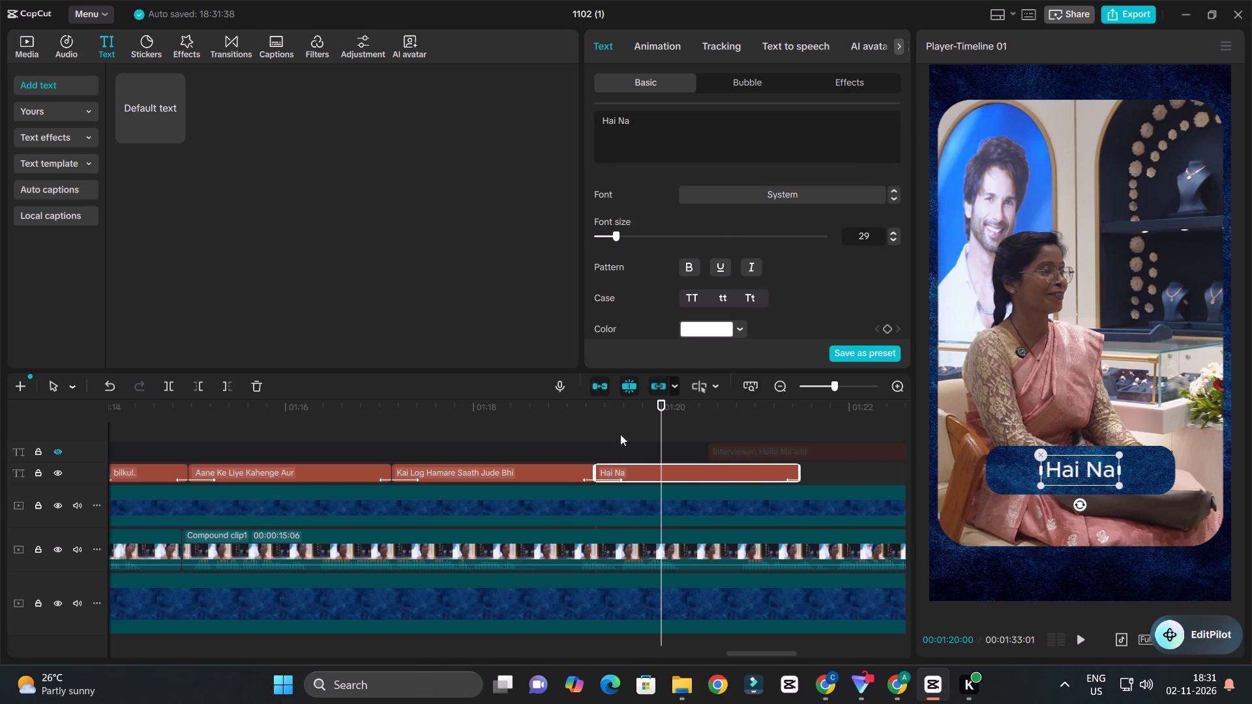
left_click(573, 412)
key("space")
scroll(679, 442, "down", 4, "ctrl")
key("space")
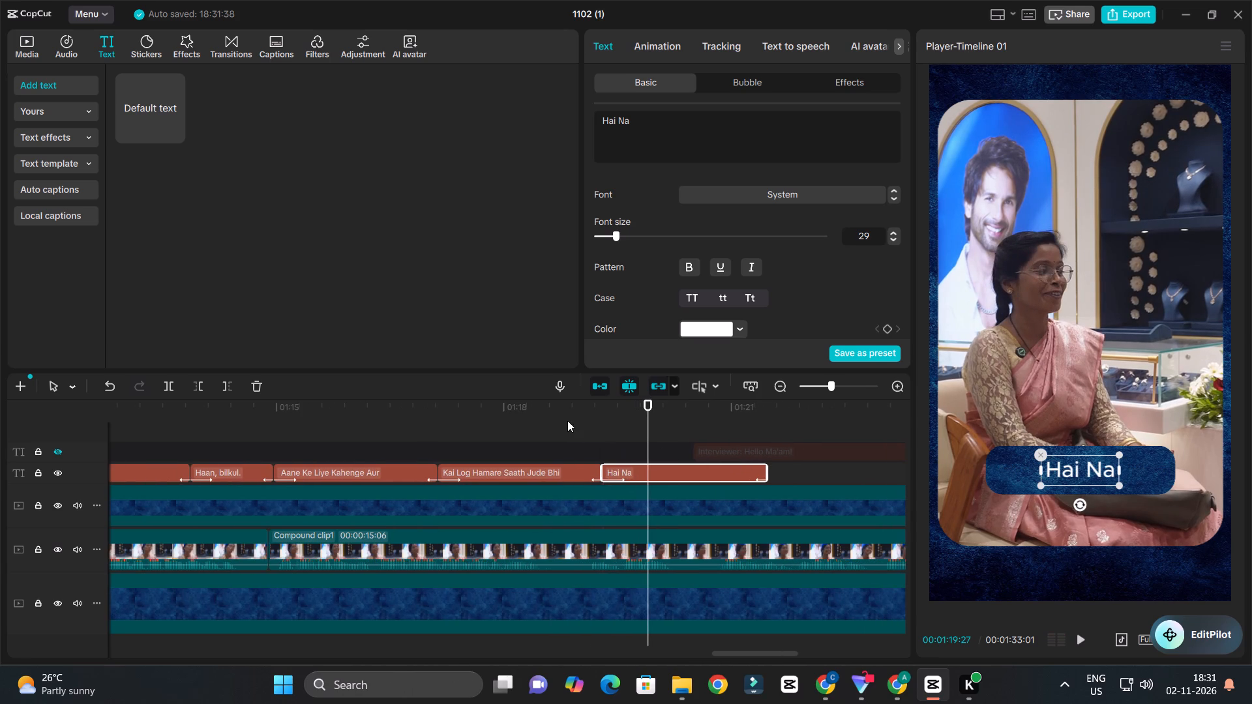
left_click(556, 409)
key("space")
scroll(709, 442, "up", 6, "ctrl")
key("space")
key("space")
key("space")
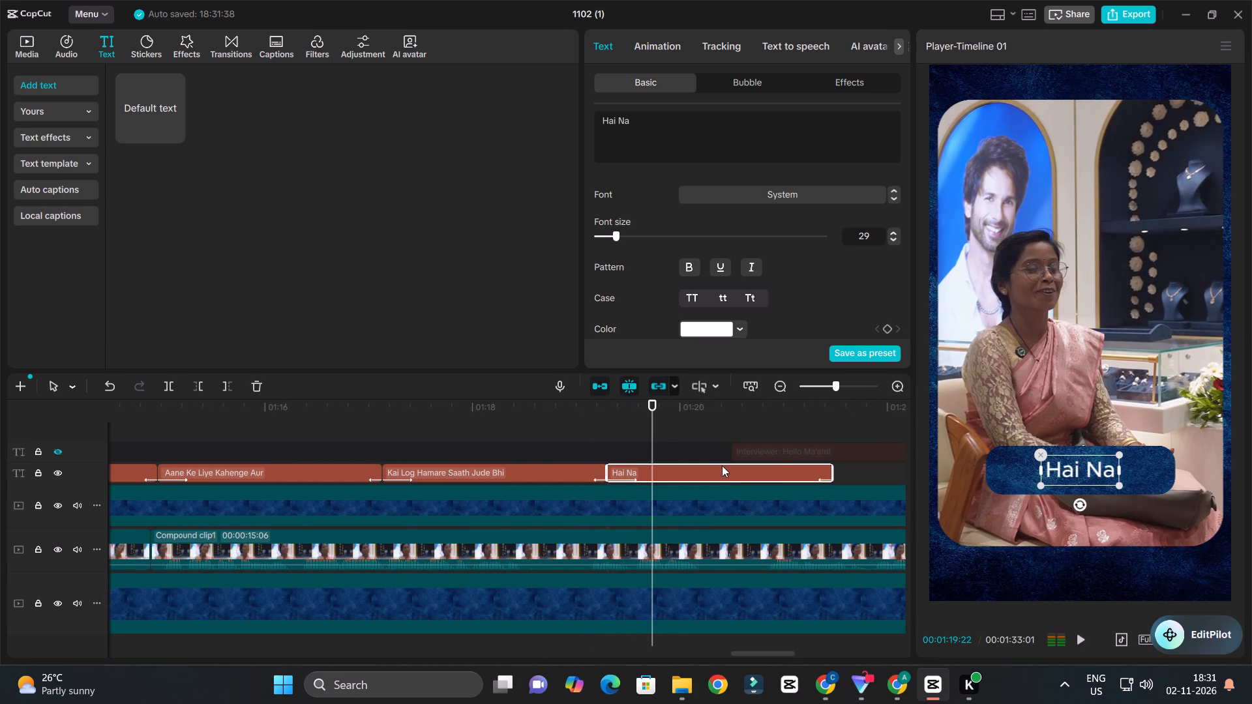
left_click_drag(1116, 489, 1108, 482)
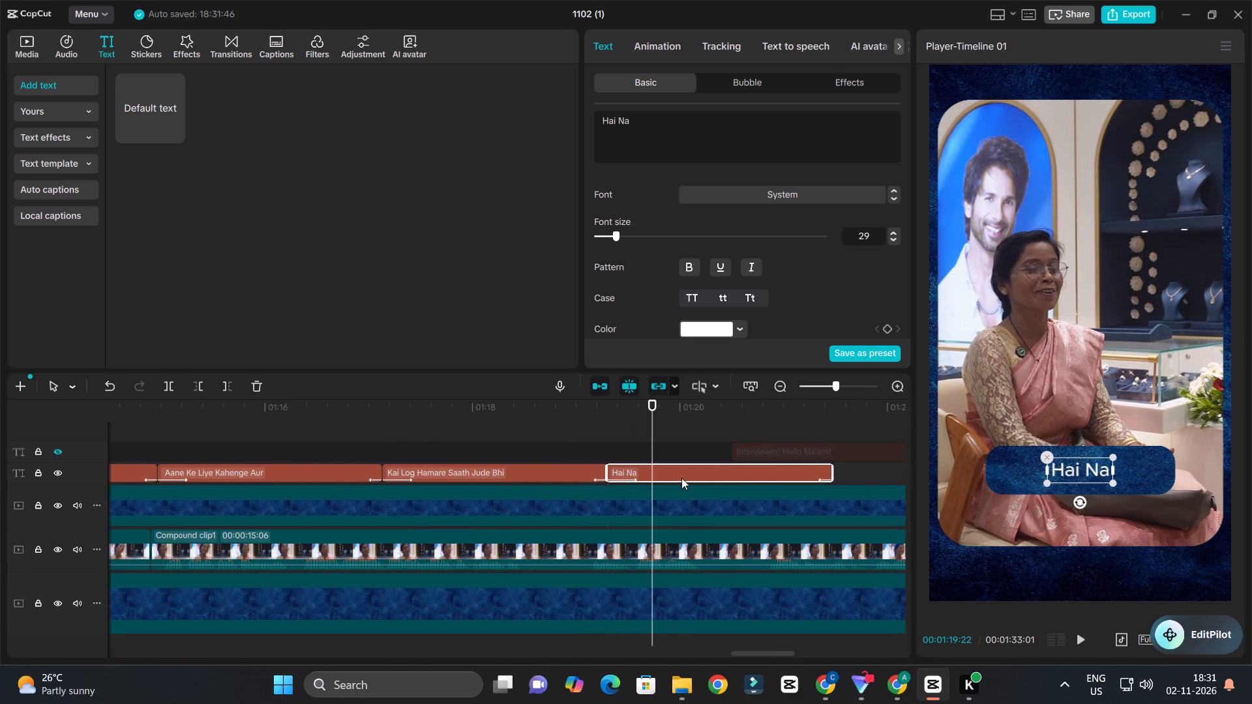
Trim the end of the "Hai Na" caption to the playhead at 01:19:22.
left_click(681, 478)
key("w")
Duplicate the "Hai Na" caption directly after itself and change the copy's text to "Aur" in title case.
left_click_drag(629, 475, 688, 477, "alt")
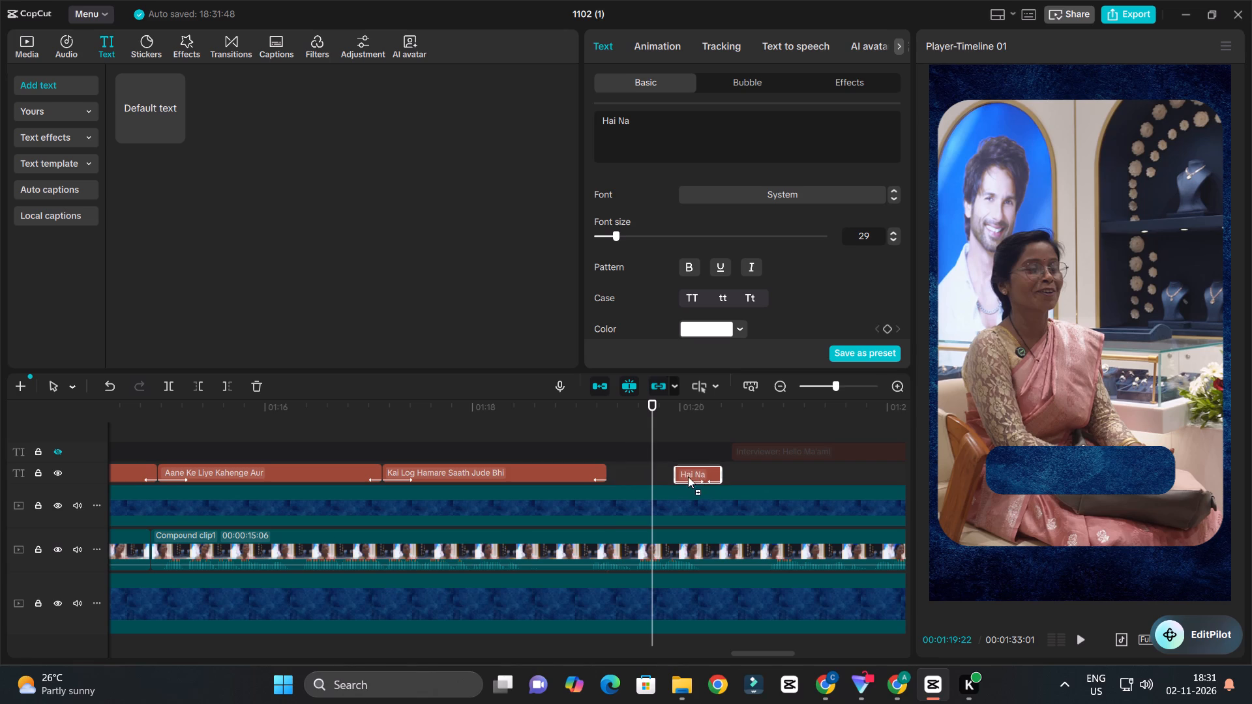
left_click_drag(688, 477, 678, 476, "alt")
left_click(674, 473)
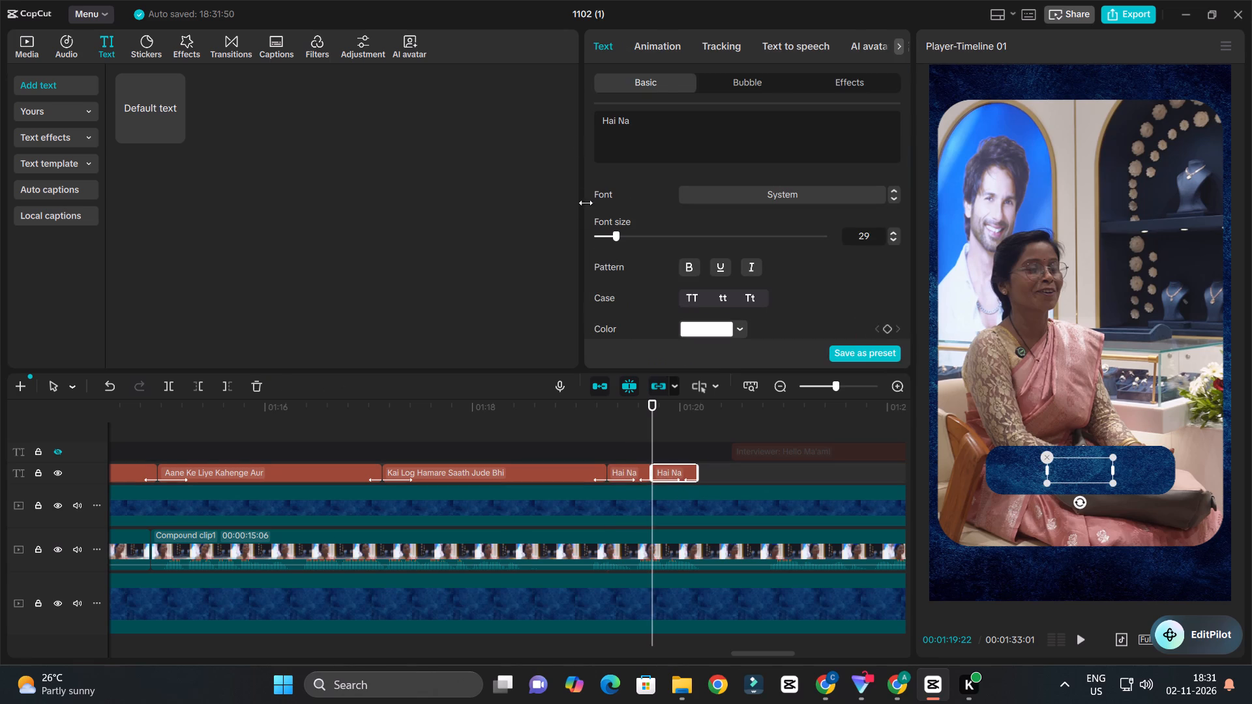
left_click_drag(648, 111, 648, 119)
left_click(646, 121)
key("ctrl+a")
type("aur")
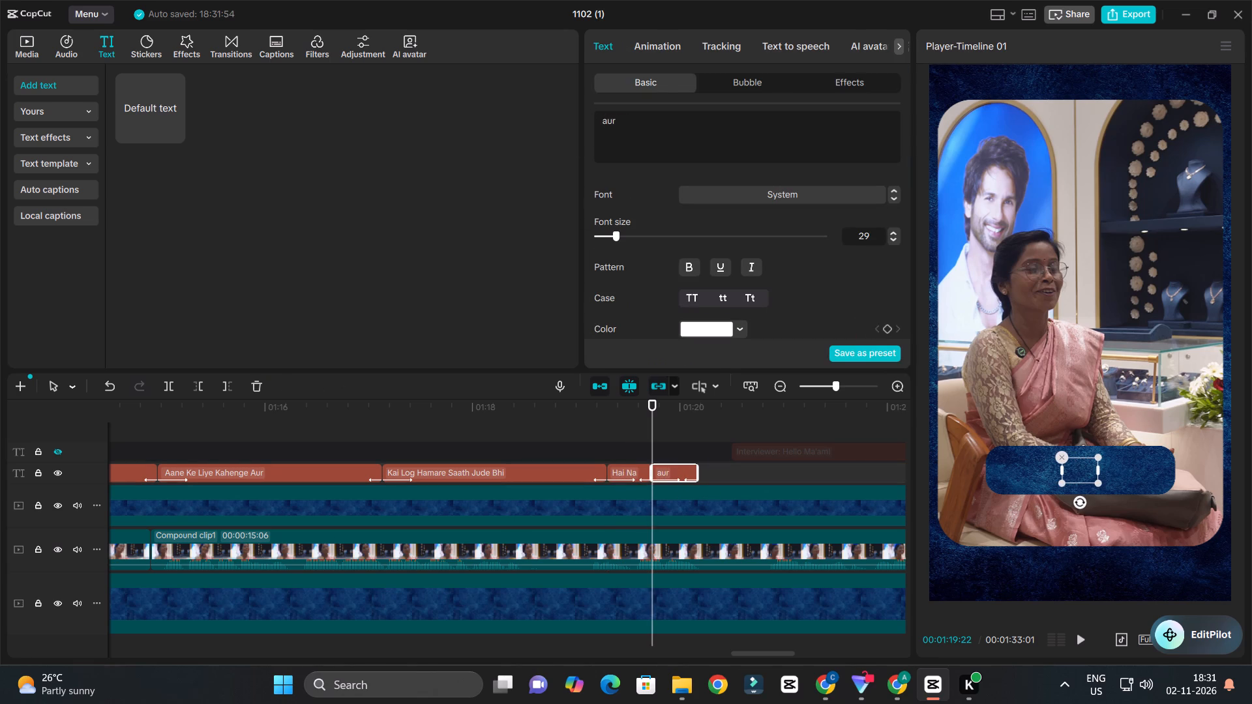
left_click(753, 295)
Play back the speech and extend the end of the "Aur" caption to just before 01:21.
left_click(629, 422)
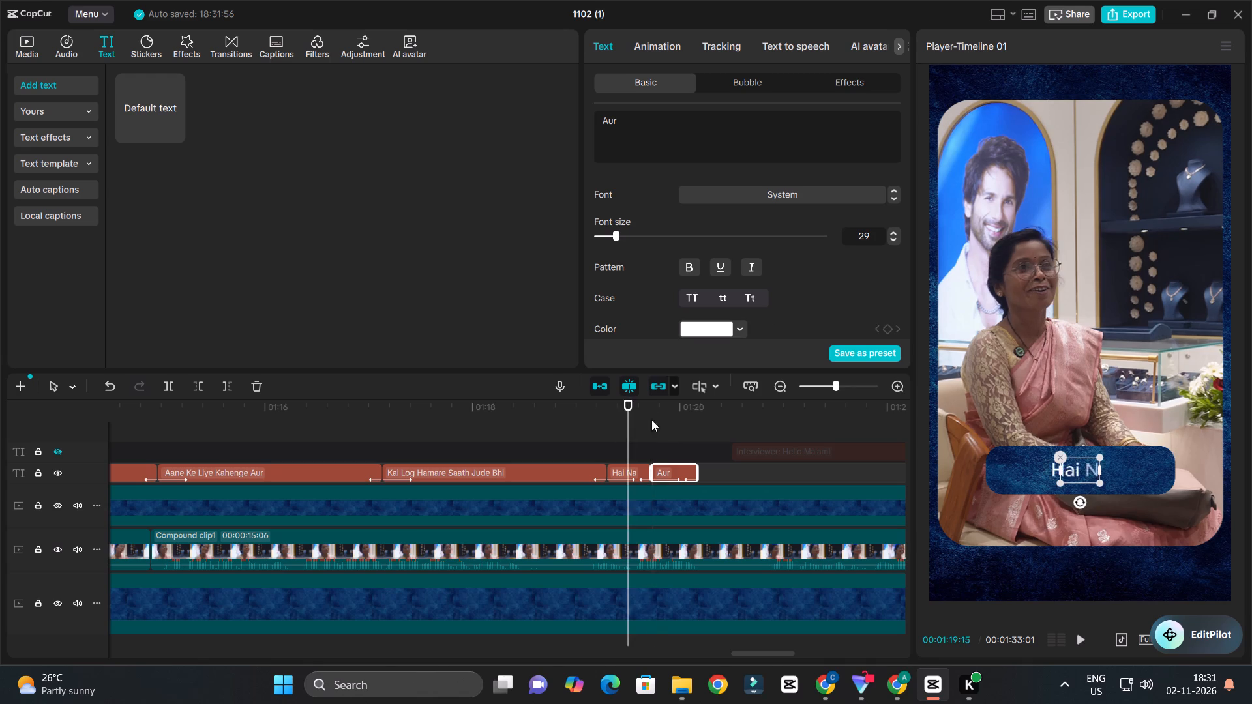
key("space")
scroll(778, 427, "up", 3, "ctrl")
key("space")
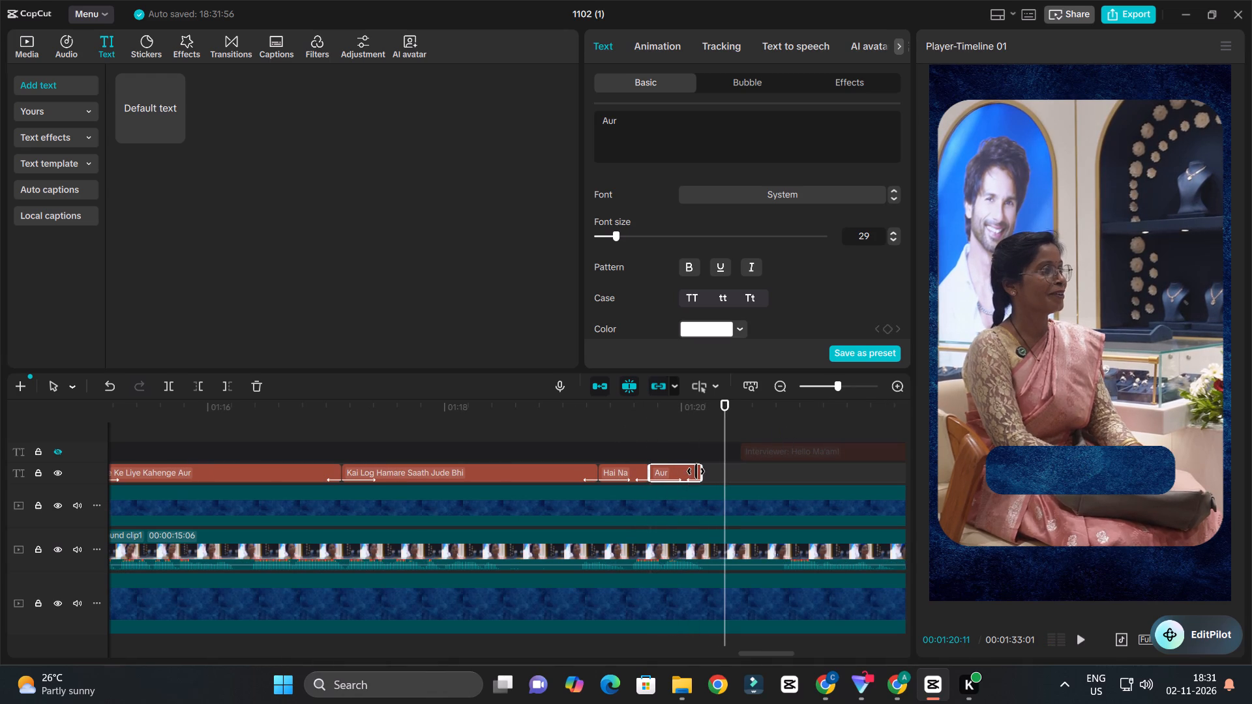
left_click_drag(698, 471, 733, 479)
key("space")
scroll(758, 467, "down", 4, "ctrl")
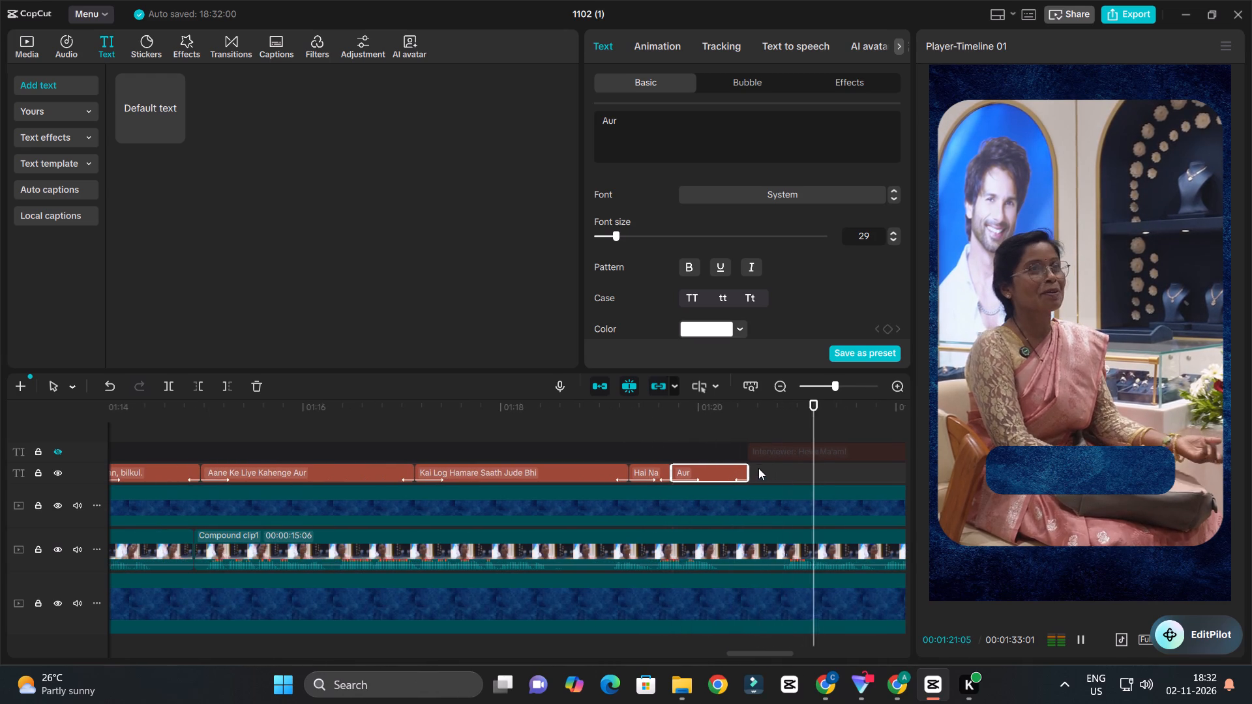
key("space")
left_click_drag(750, 474, 775, 478)
left_click(680, 414)
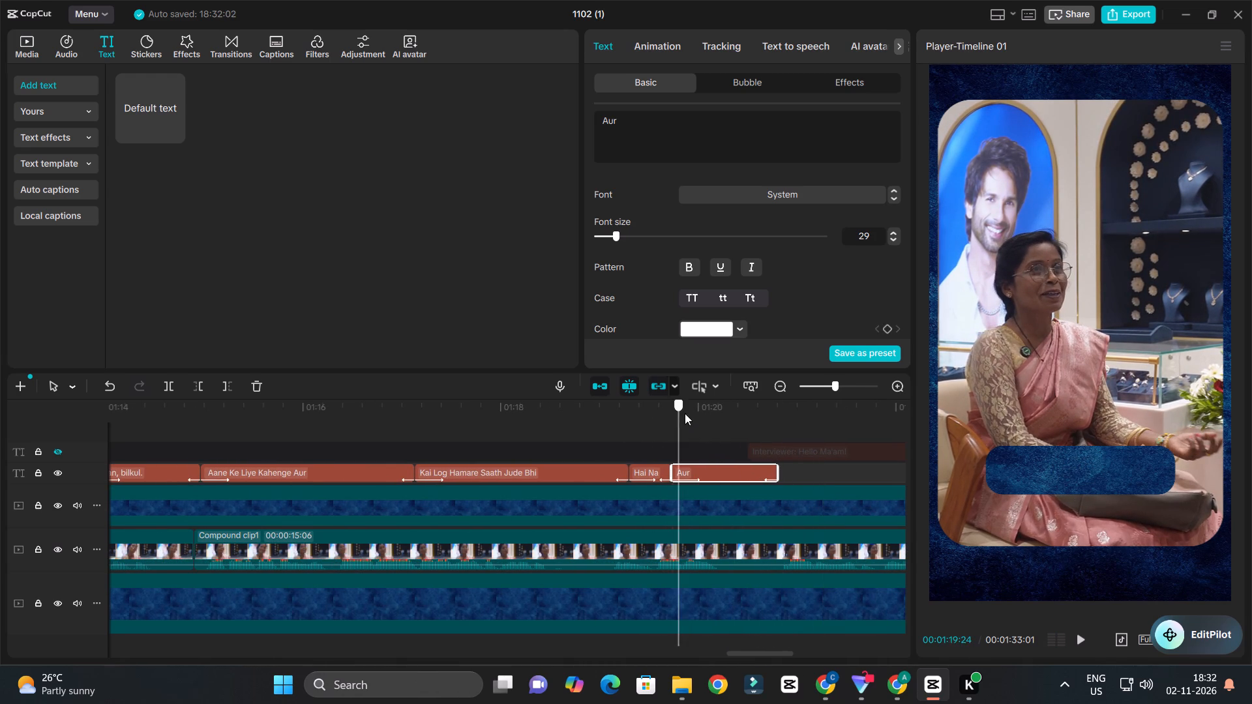
Listen to the customer's next phrase and place a duplicate of the "Aur" caption directly after it.
key("space")
scroll(778, 429, "down", 4, "ctrl")
scroll(889, 465, "up", 3, "ctrl")
scroll(869, 462, "down", 6, "ctrl")
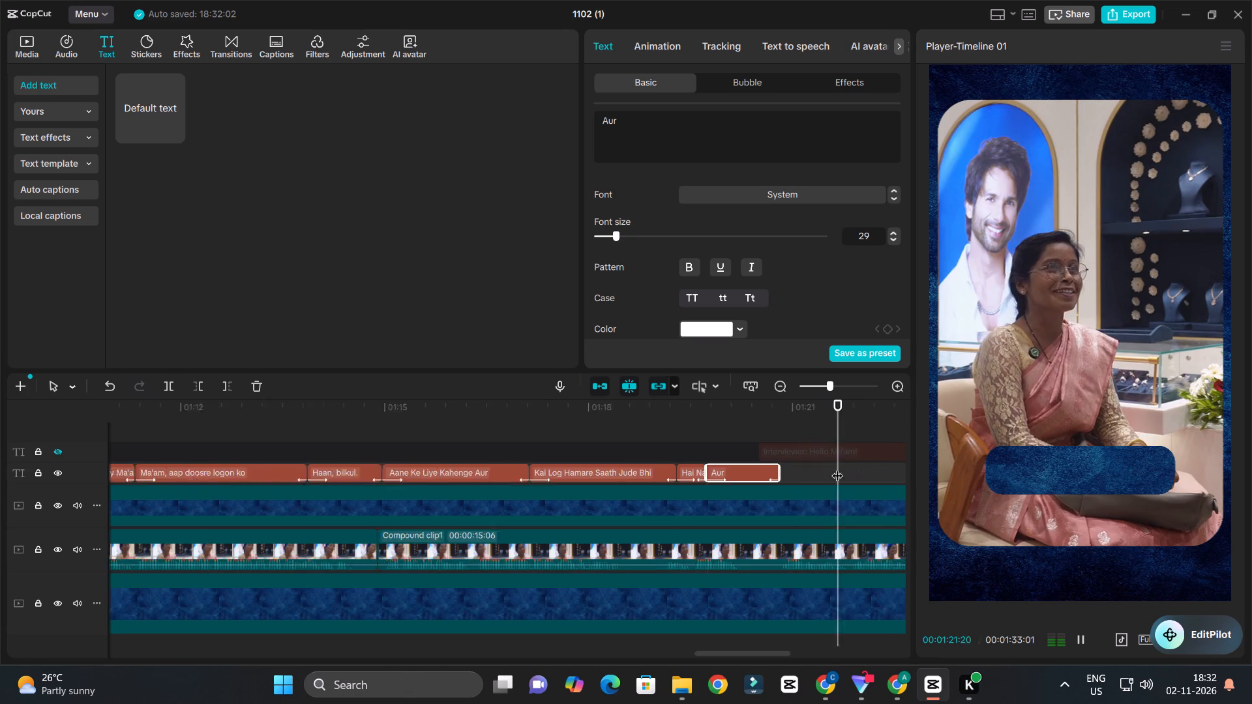
scroll(837, 467, "down", 3, "ctrl")
key("space")
left_click_drag(760, 472, 837, 472, "alt")
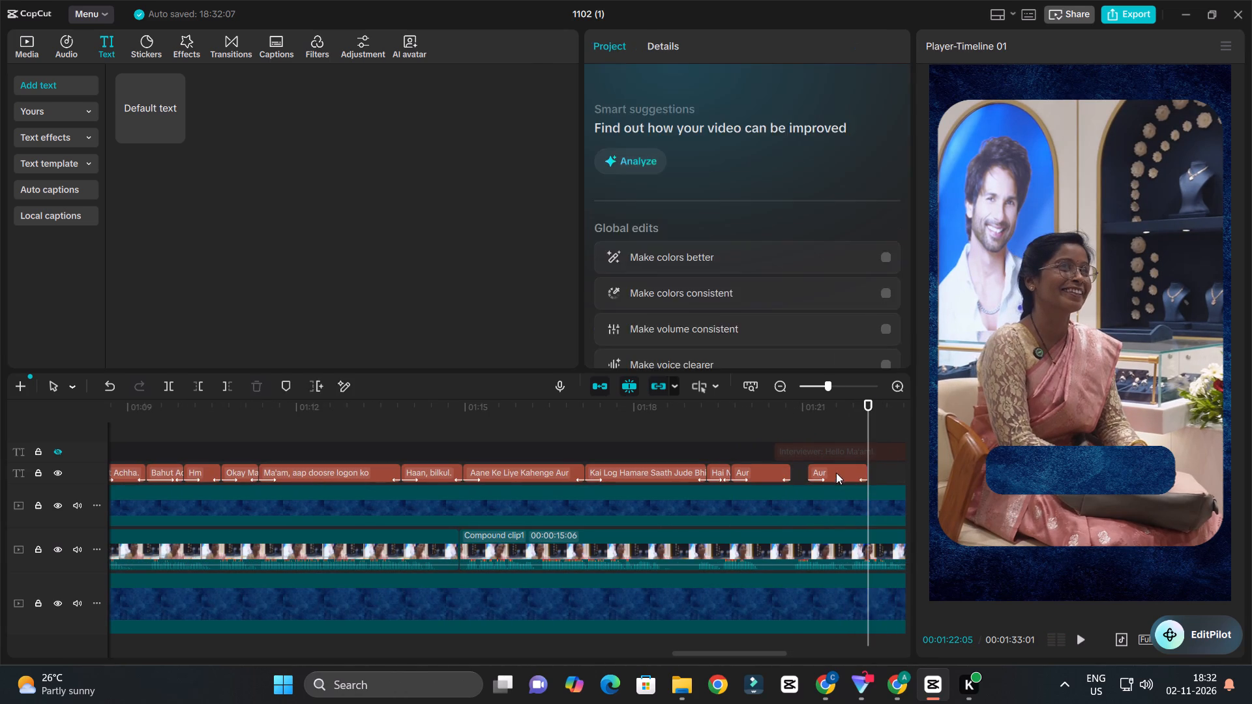
left_click_drag(836, 473, 817, 475)
left_click(816, 475)
Replace the duplicate's text with the copied transcript line and trim it to "Aur aaye bhi hain aaj".
left_click(687, 139)
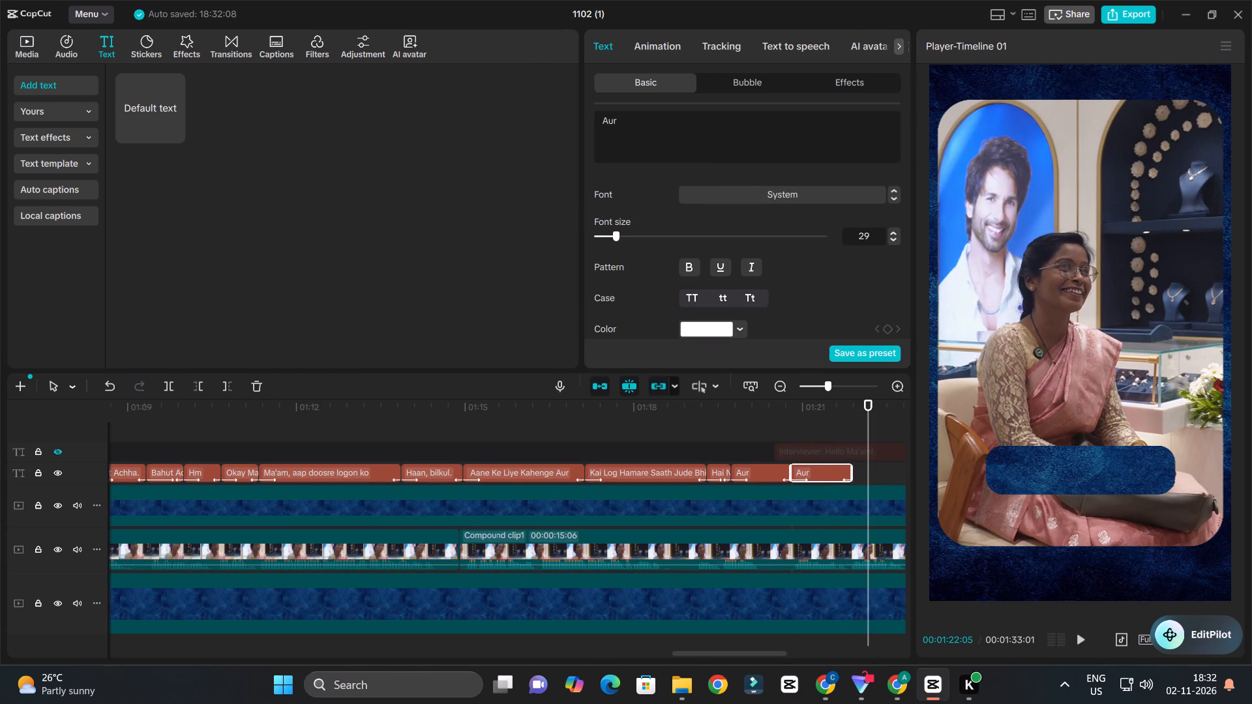
key("ctrl+a")
key("ctrl+v")
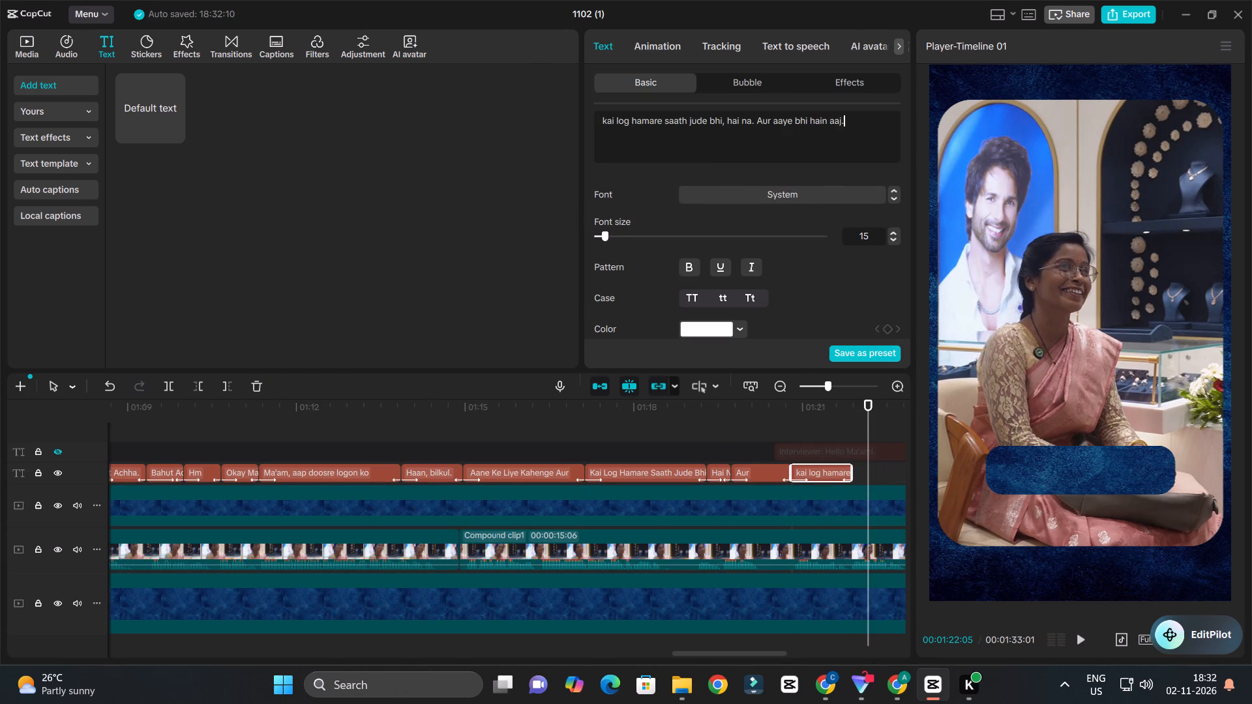
left_click_drag(755, 125, 492, 110)
key("BackSpace")
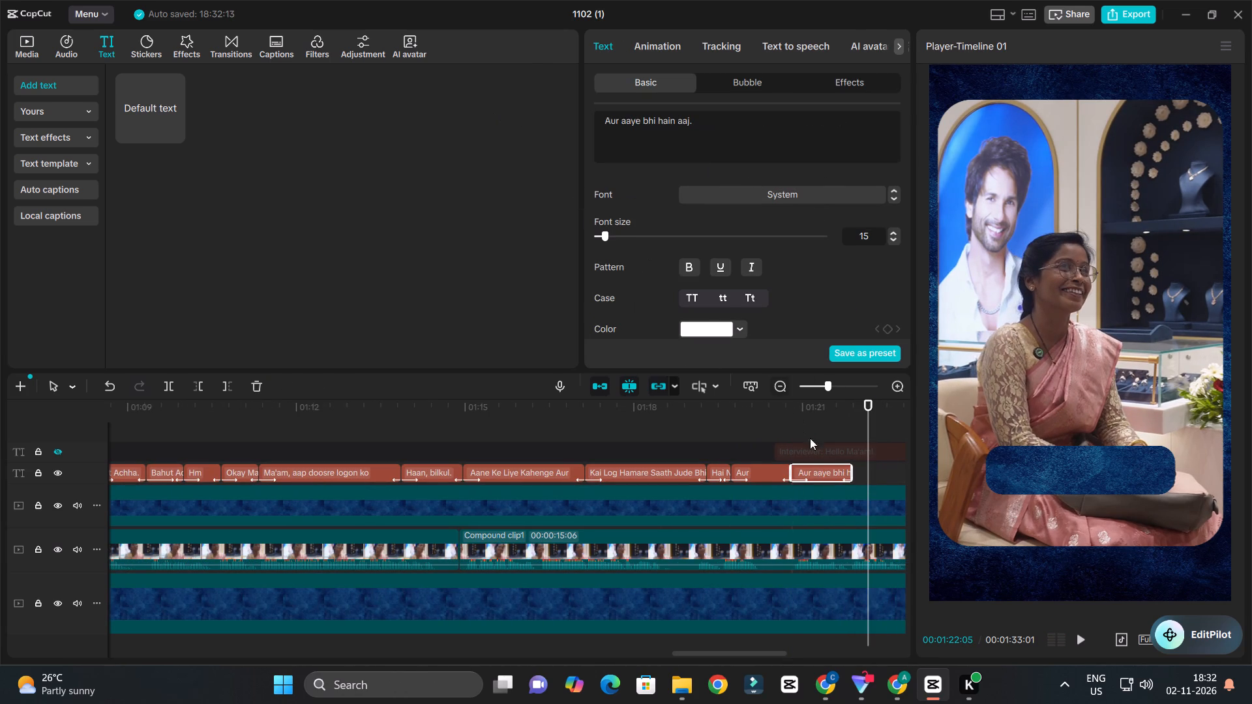
left_click(710, 124)
key("BackSpace")
Set the "Aur aaye bhi hain aaj" caption's font size to 23 and change its text to title case.
left_click(786, 405)
key("space")
scroll(777, 452, "down", 8, "ctrl")
scroll(805, 475, "up", 3, "ctrl")
key("space")
left_click(617, 236)
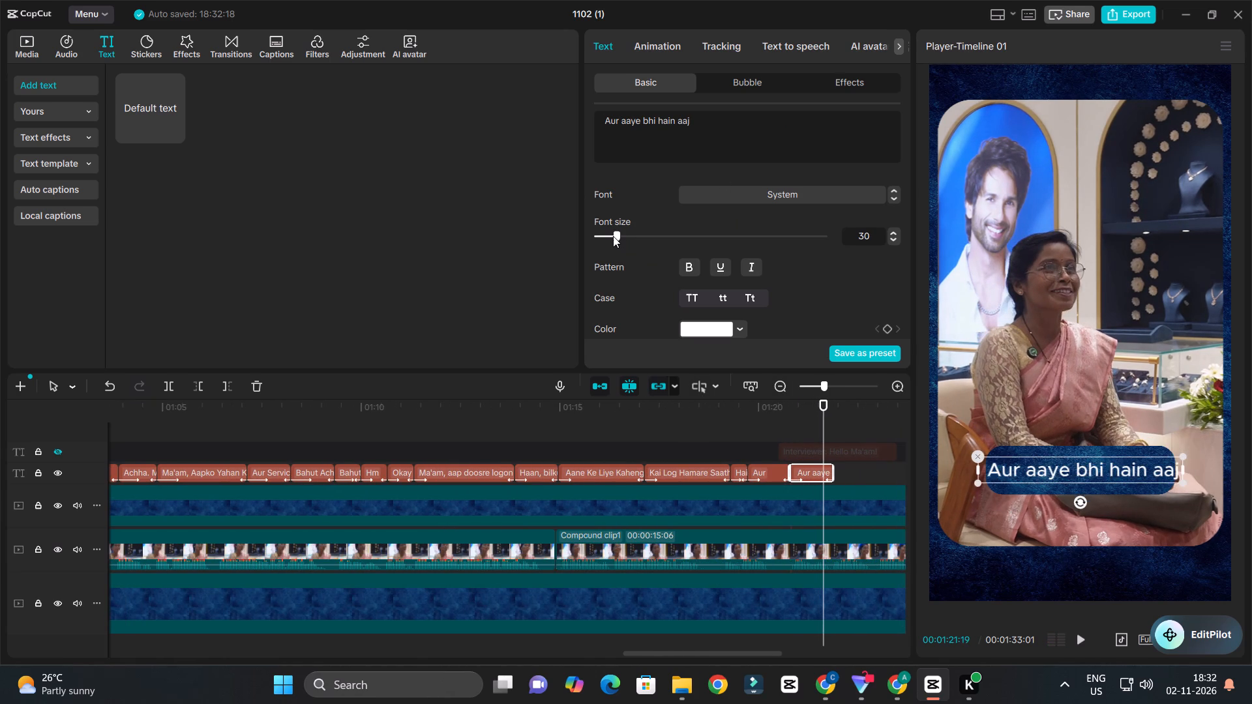
left_click(613, 236)
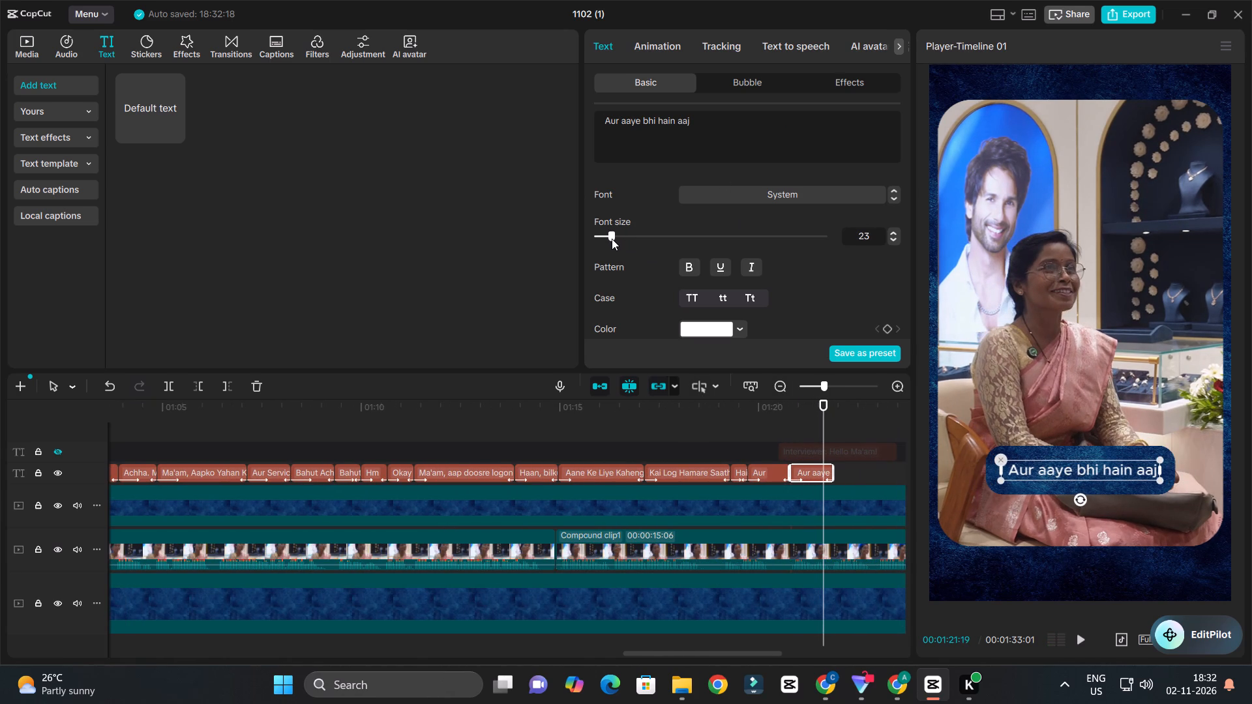
scroll(663, 208, "down", 1)
left_click(752, 228)
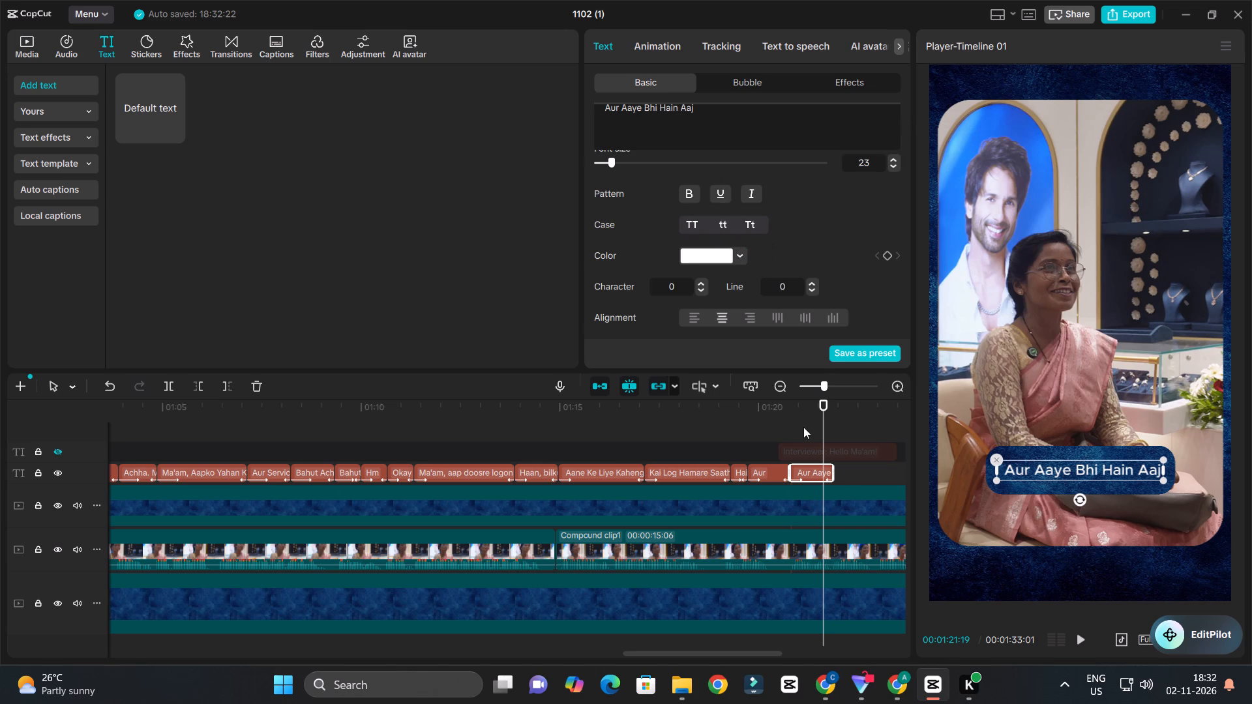
Play back the speech around the "Aur Aaye Bhi Hain Aaj" caption to check its timing and hear what follows.
left_click(786, 402)
key("space")
scroll(795, 443, "down", 8, "ctrl")
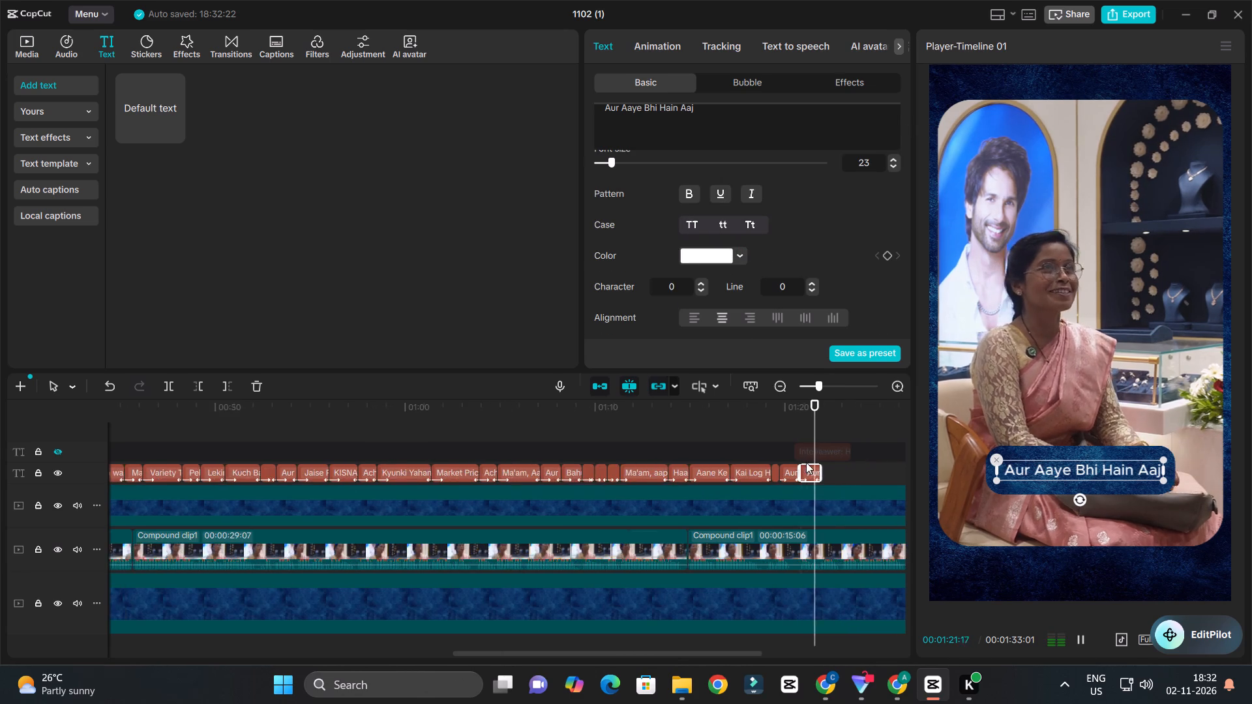
scroll(824, 464, "up", 7, "ctrl")
key("space")
left_click(823, 478)
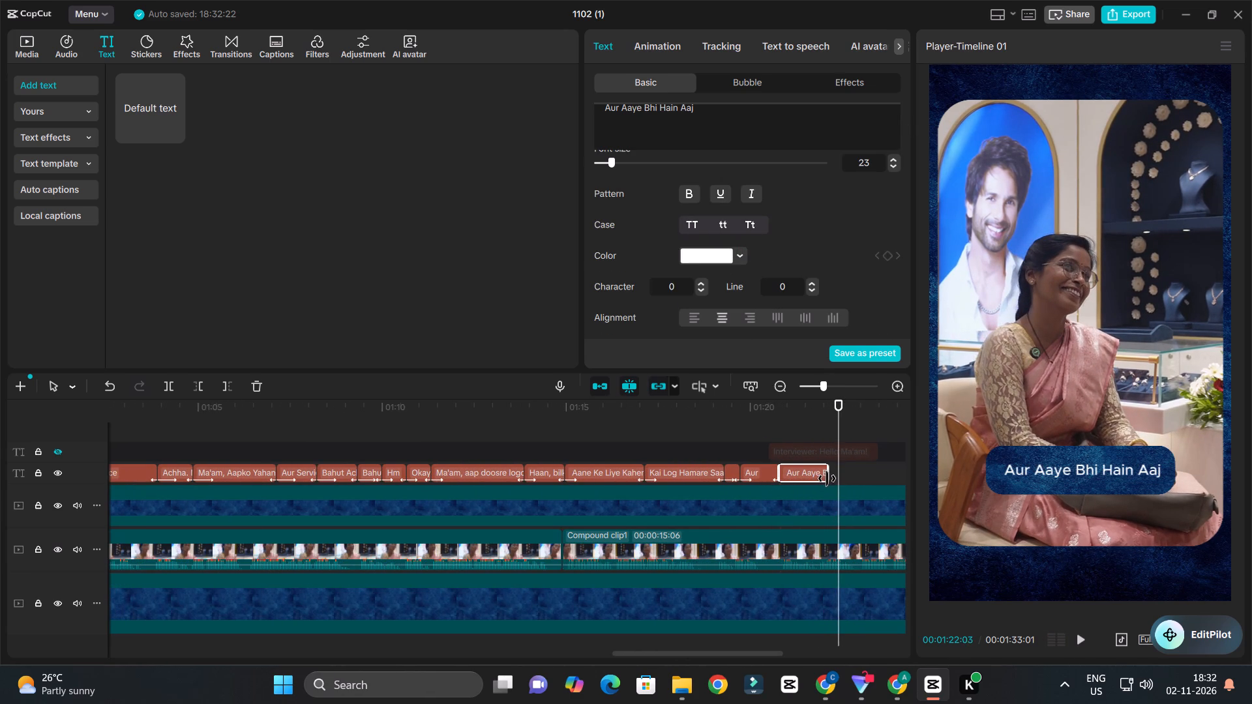
left_click(815, 410)
key("space")
key("space")
scroll(835, 448, "down", 2, "ctrl")
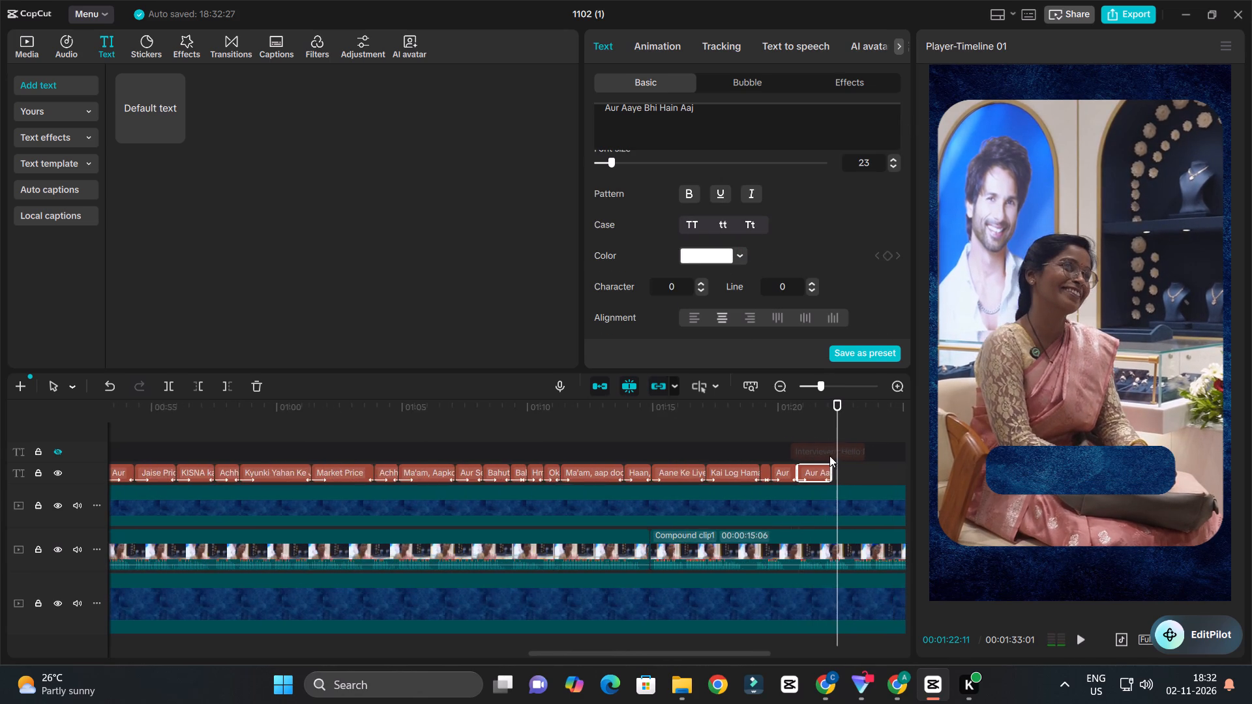
Place a duplicate of the "Aur Aaye Bhi Hain Aaj" caption directly after it on the caption track.
scroll(829, 456, "down", 3, "ctrl")
left_click_drag(816, 473, 848, 477, "alt")
scroll(849, 477, "up", 3, "ctrl")
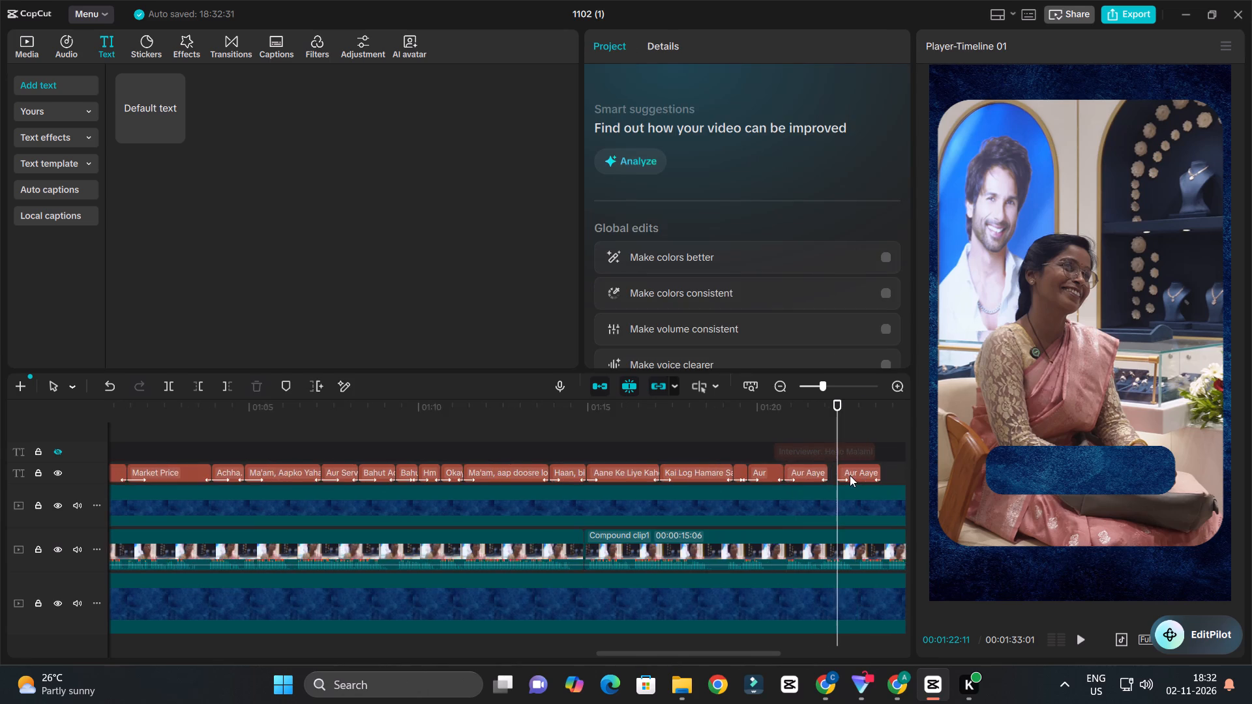
scroll(850, 475, "up", 8, "ctrl")
left_click_drag(866, 470, 852, 469)
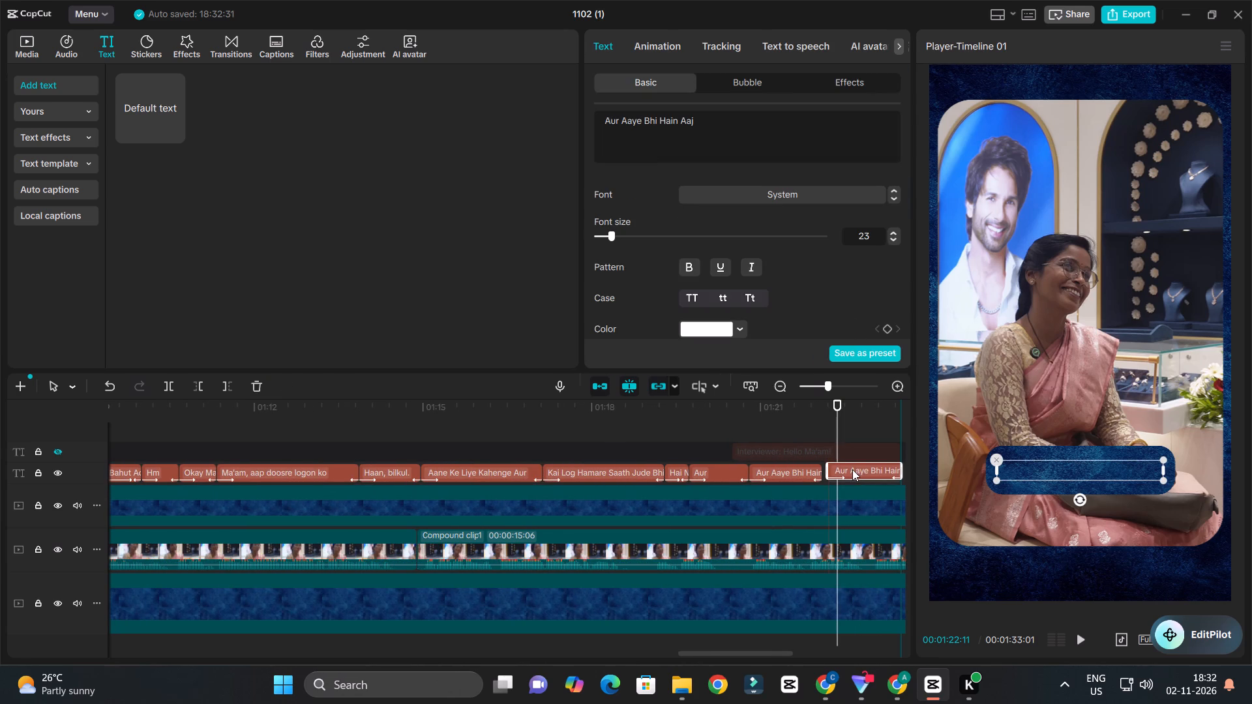
left_click_drag(852, 469, 851, 471)
left_click(851, 471)
Copy the interviewer's line "Achha. Aur Ma'am, aap 10 mein se KISNA ko kitni rating denge?" from the transcript text.
left_click(718, 127)
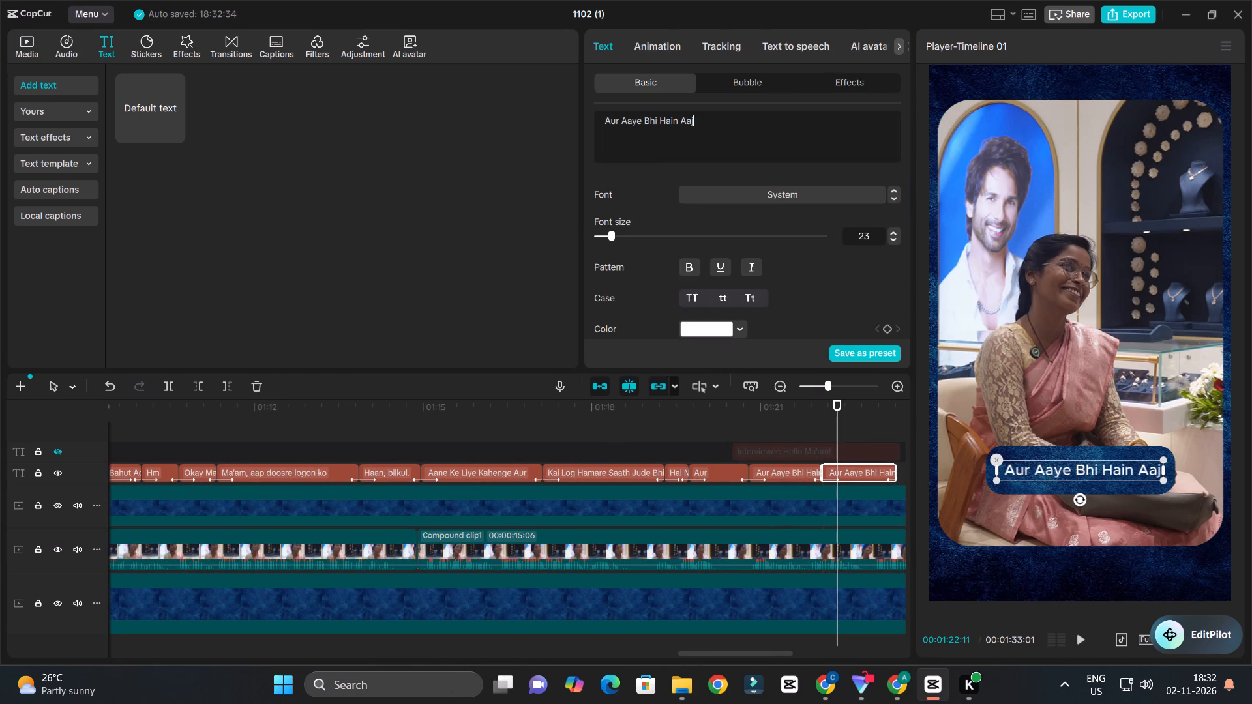
key("ctrl+a")
scroll(655, 469, "down", 6, "ctrl")
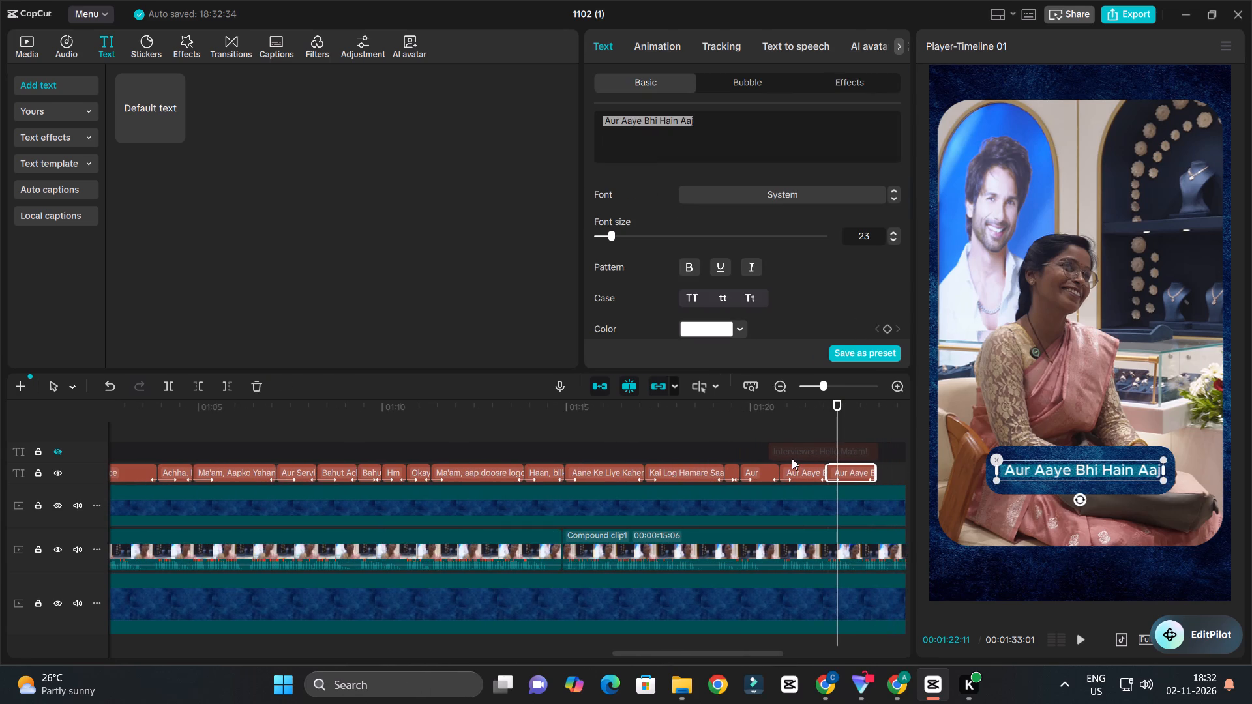
double_click(792, 456)
left_click(723, 157)
scroll(722, 160, "down", 3)
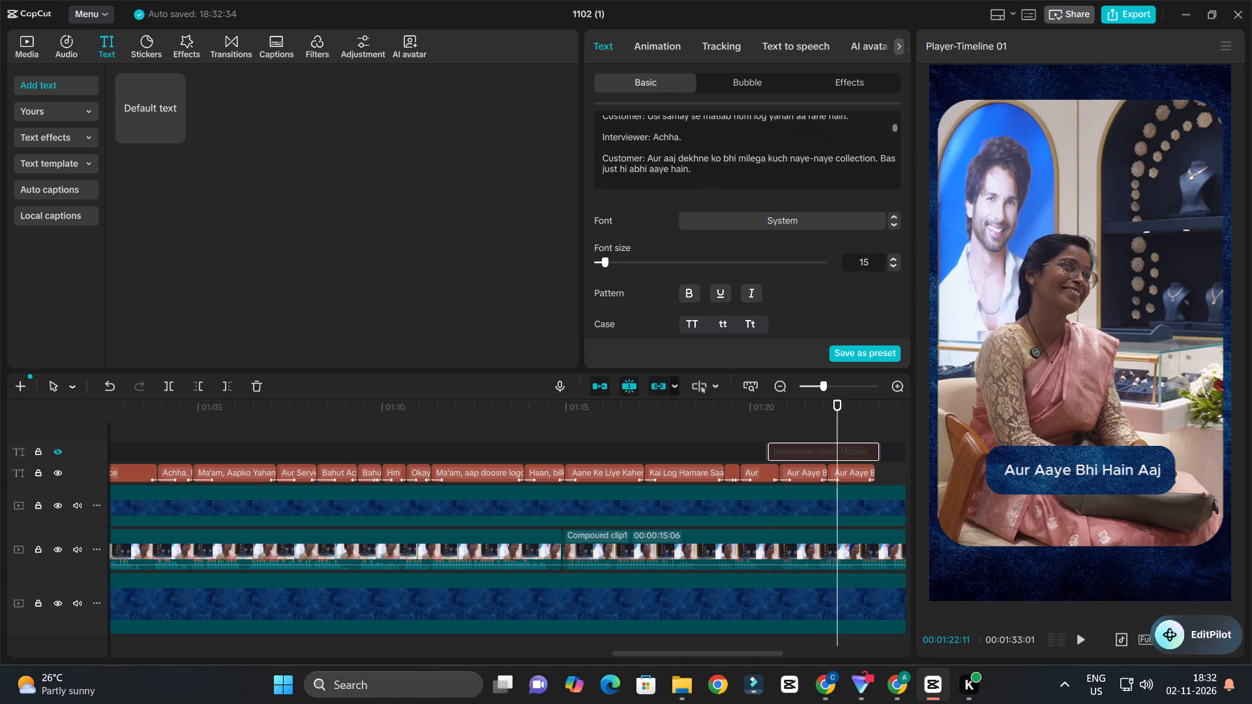
scroll(720, 164, "down", 5)
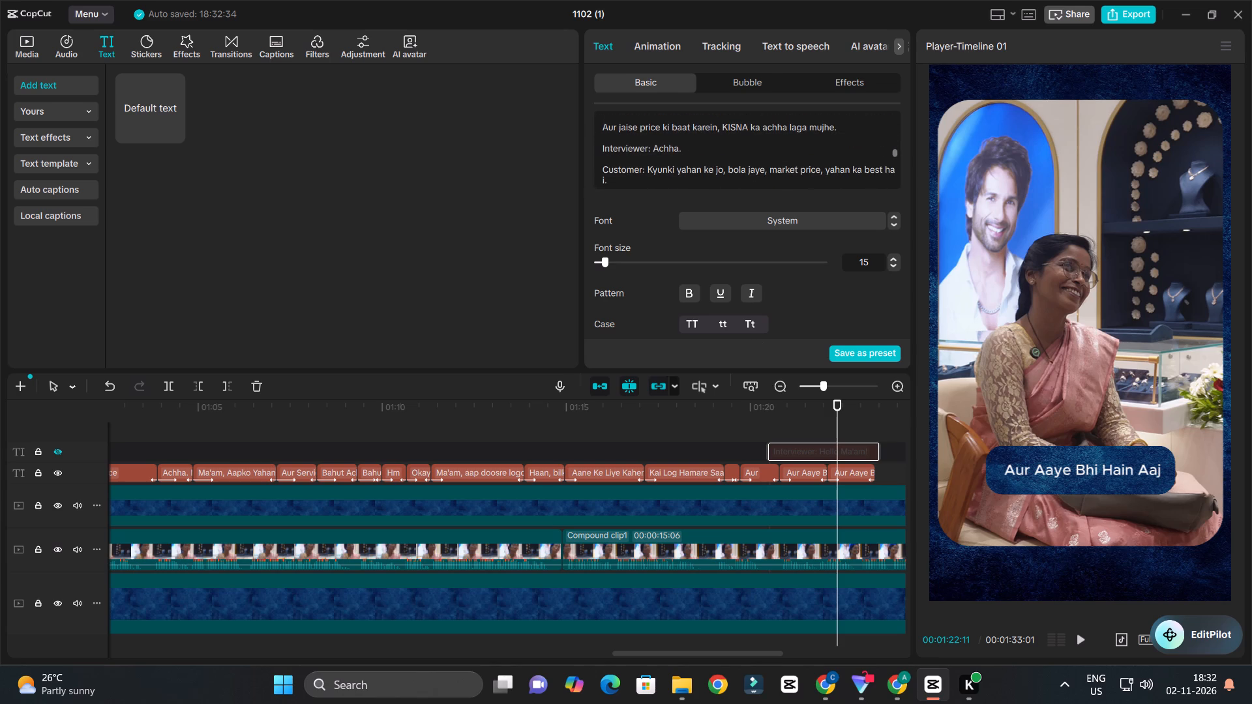
scroll(708, 158, "down", 2)
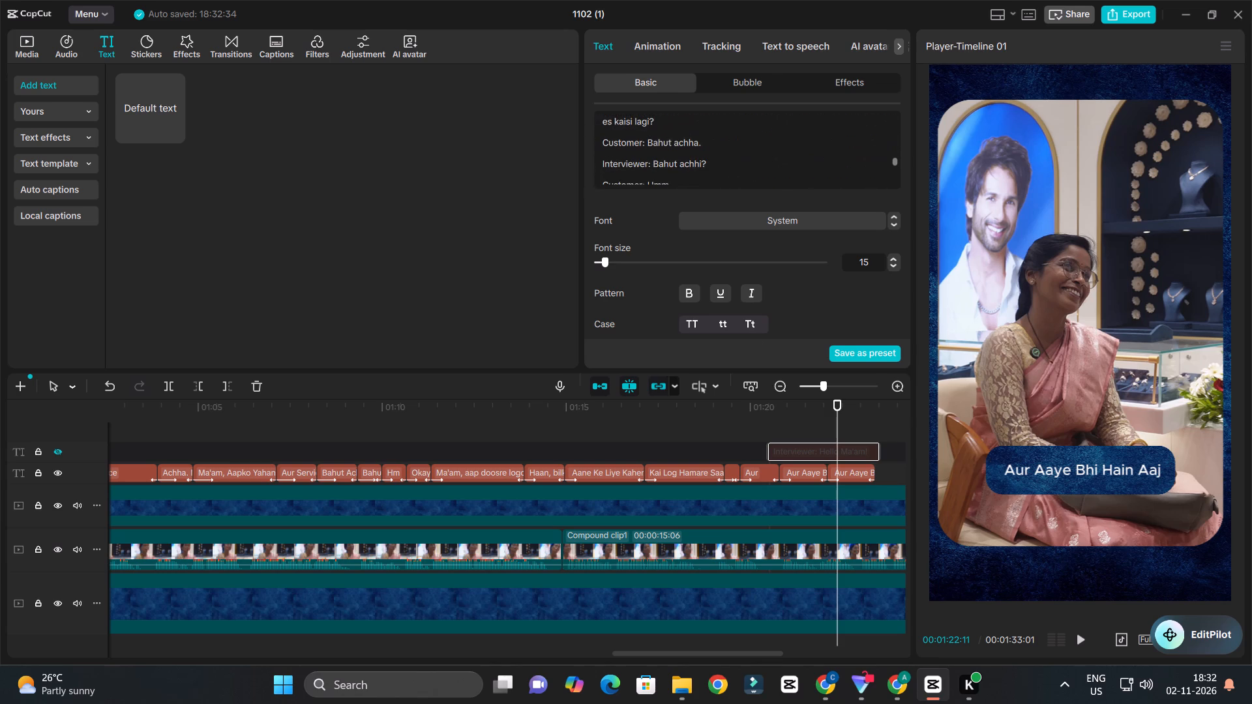
scroll(715, 175, "down", 1)
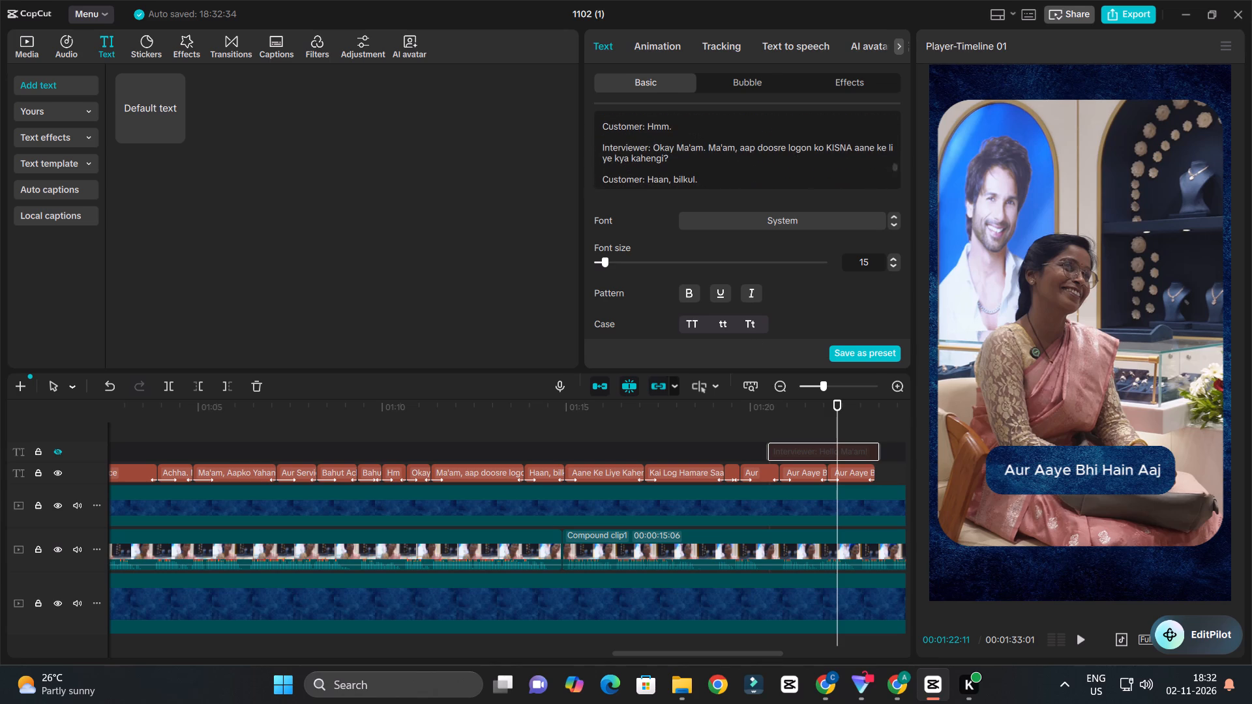
scroll(717, 175, "down", 1)
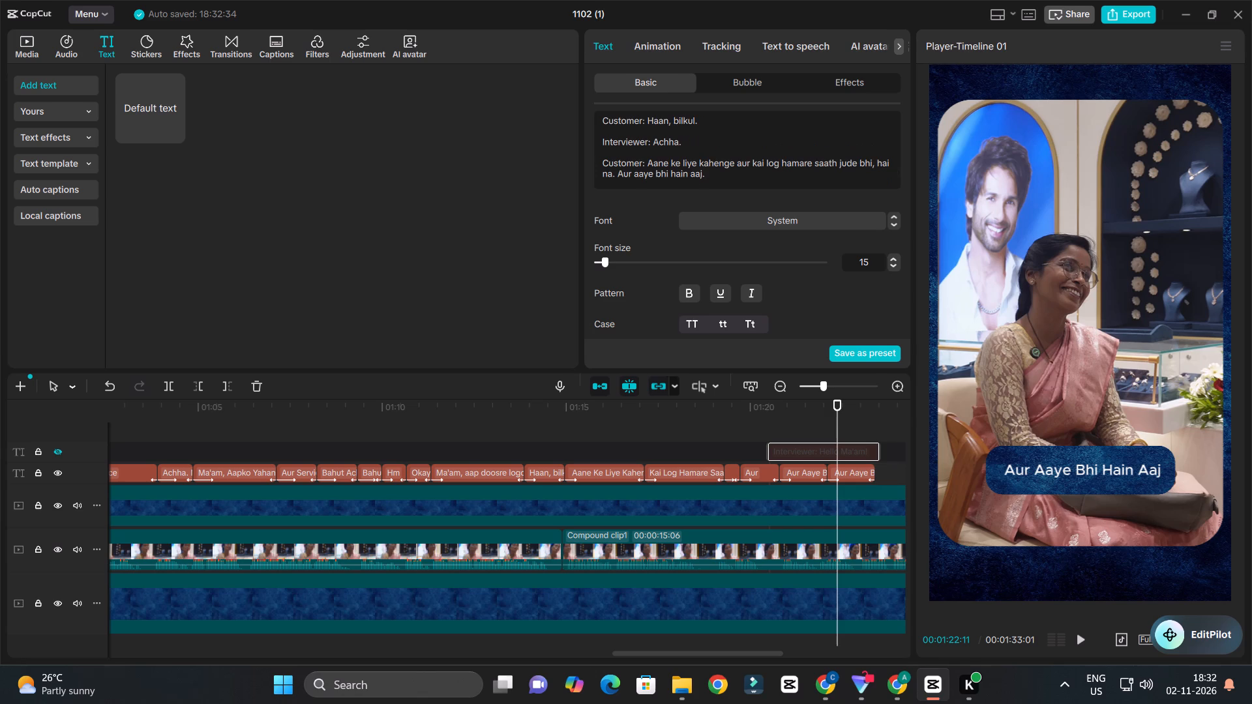
scroll(717, 174, "down", 1)
scroll(718, 170, "up", 2)
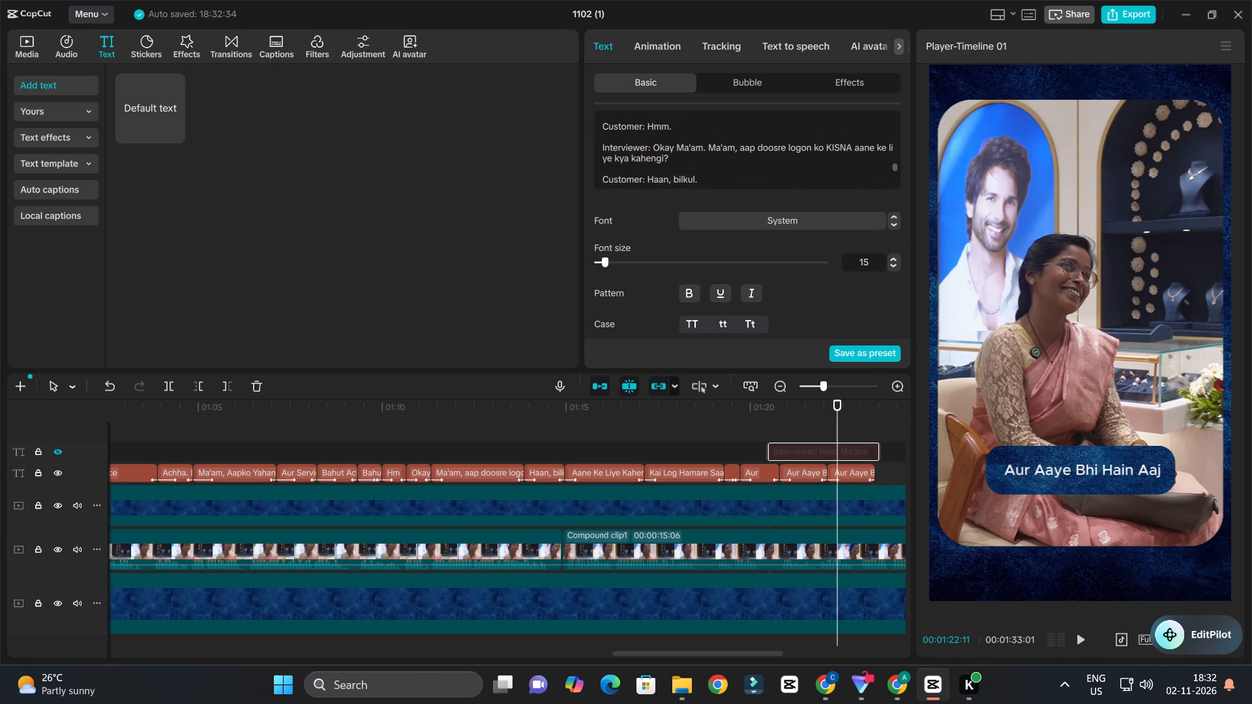
scroll(711, 157, "down", 2)
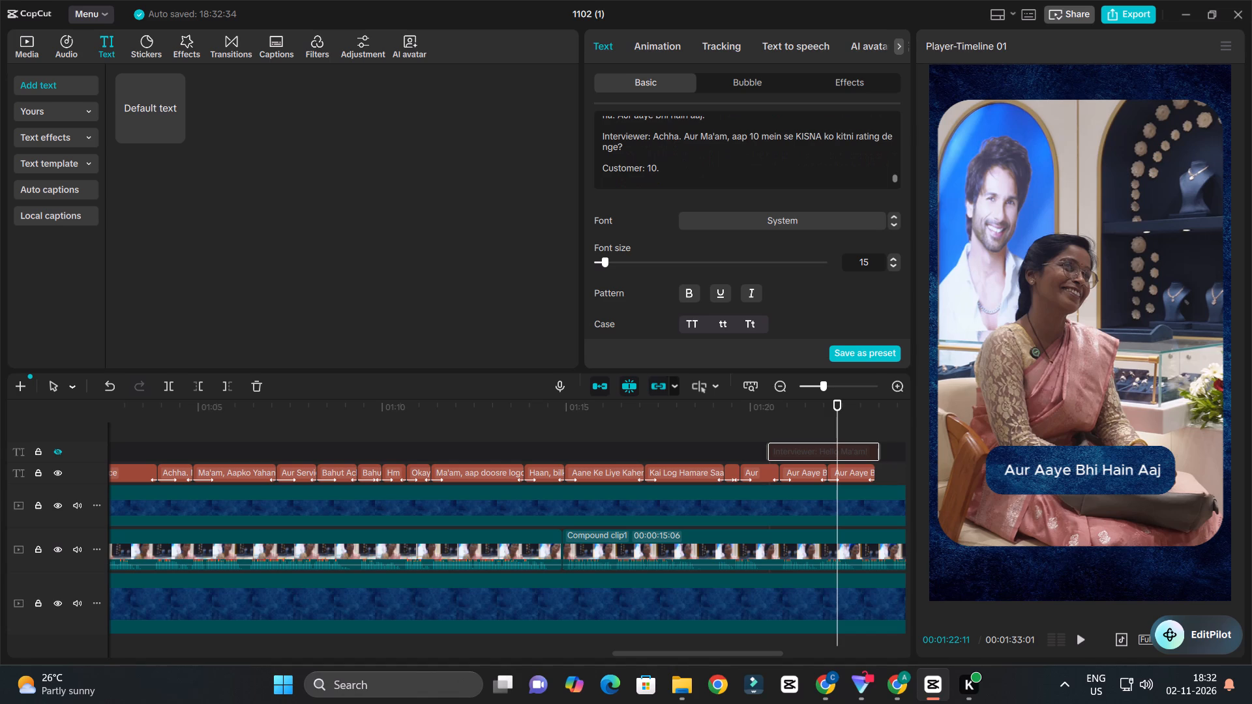
left_click_drag(653, 138, 670, 147)
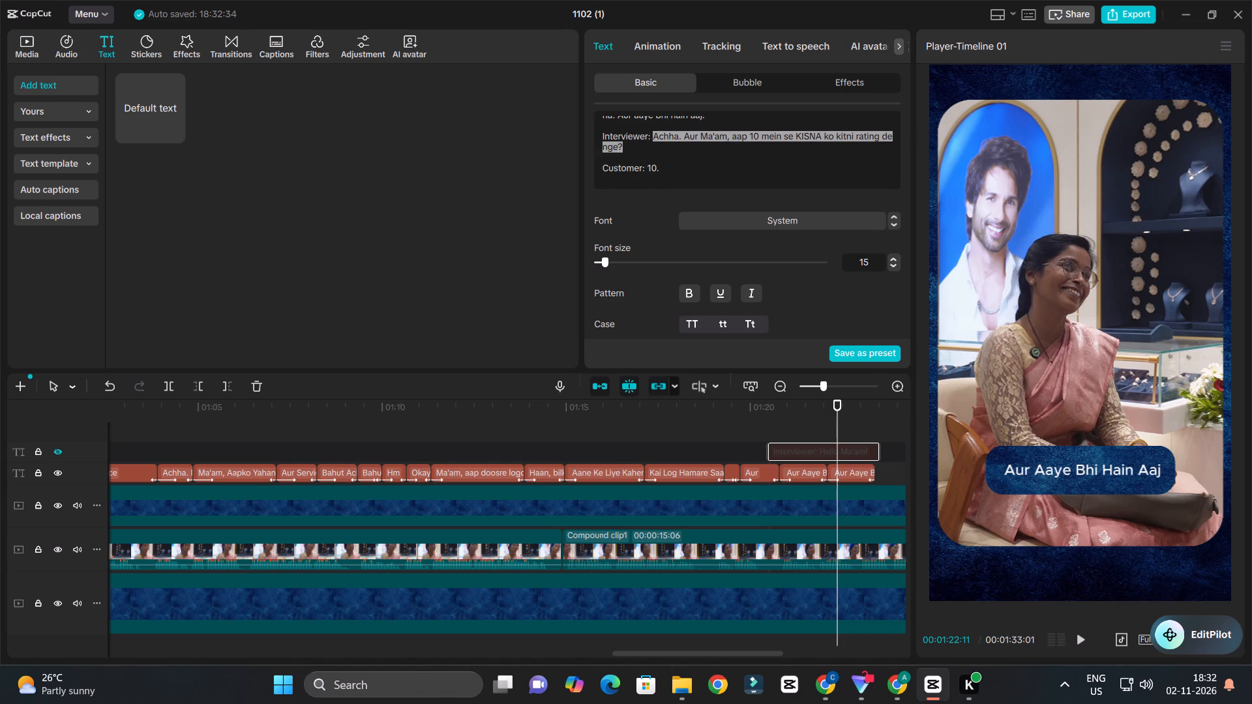
left_click_drag(670, 147, 674, 147)
key("ctrl+c")
Replace the duplicate's text with the copied line, cut it down to "Achha." and set its font size to 31.
left_click(842, 473)
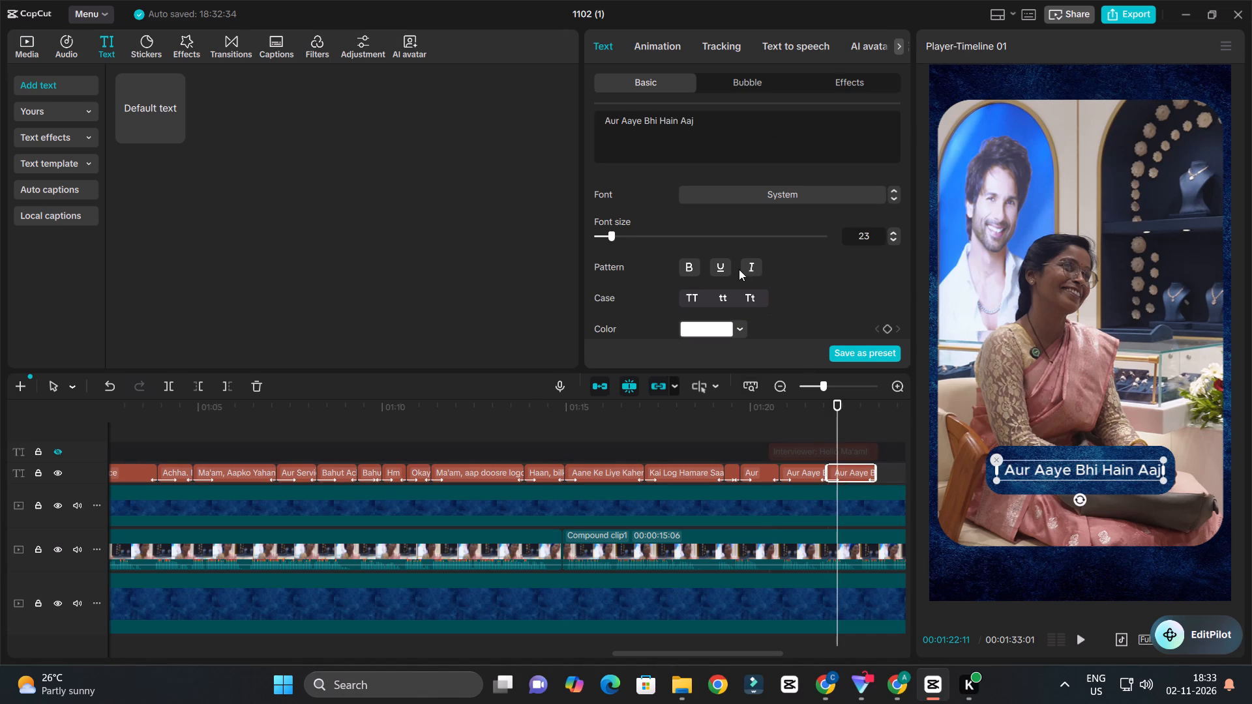
left_click(734, 126)
key("ctrl+a")
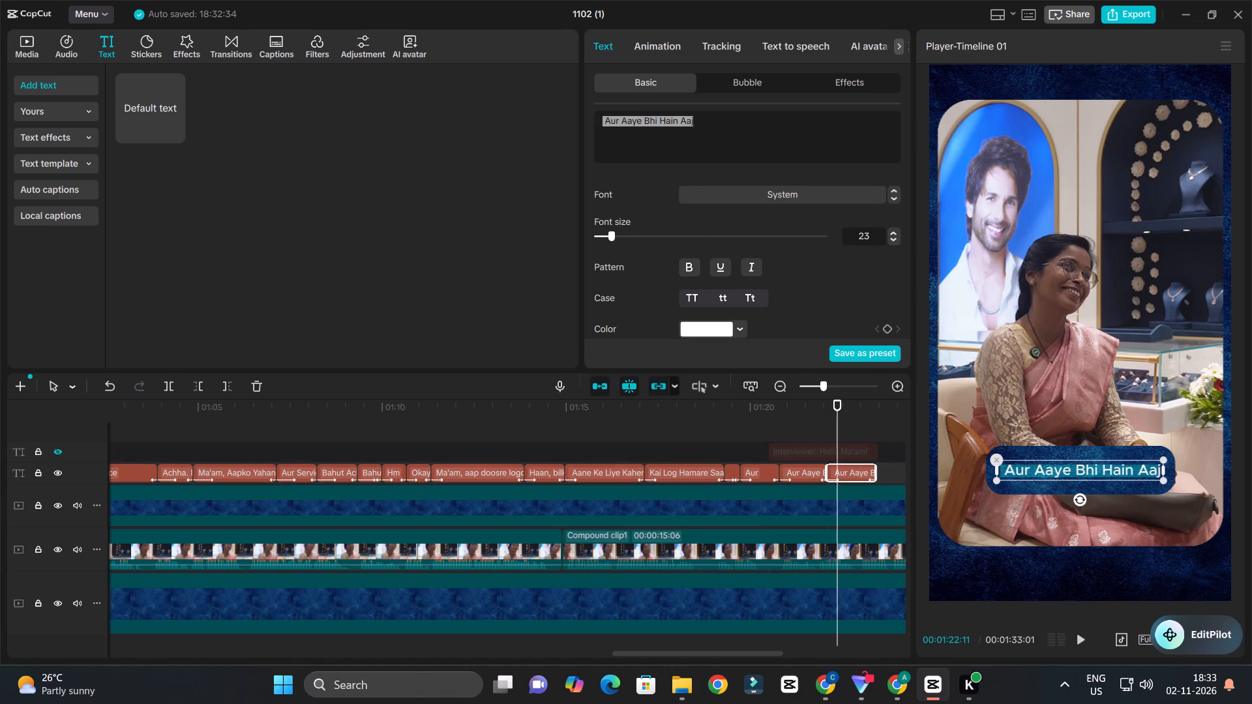
key("ctrl+v")
left_click_drag(634, 123, 974, 131)
key("BackSpace")
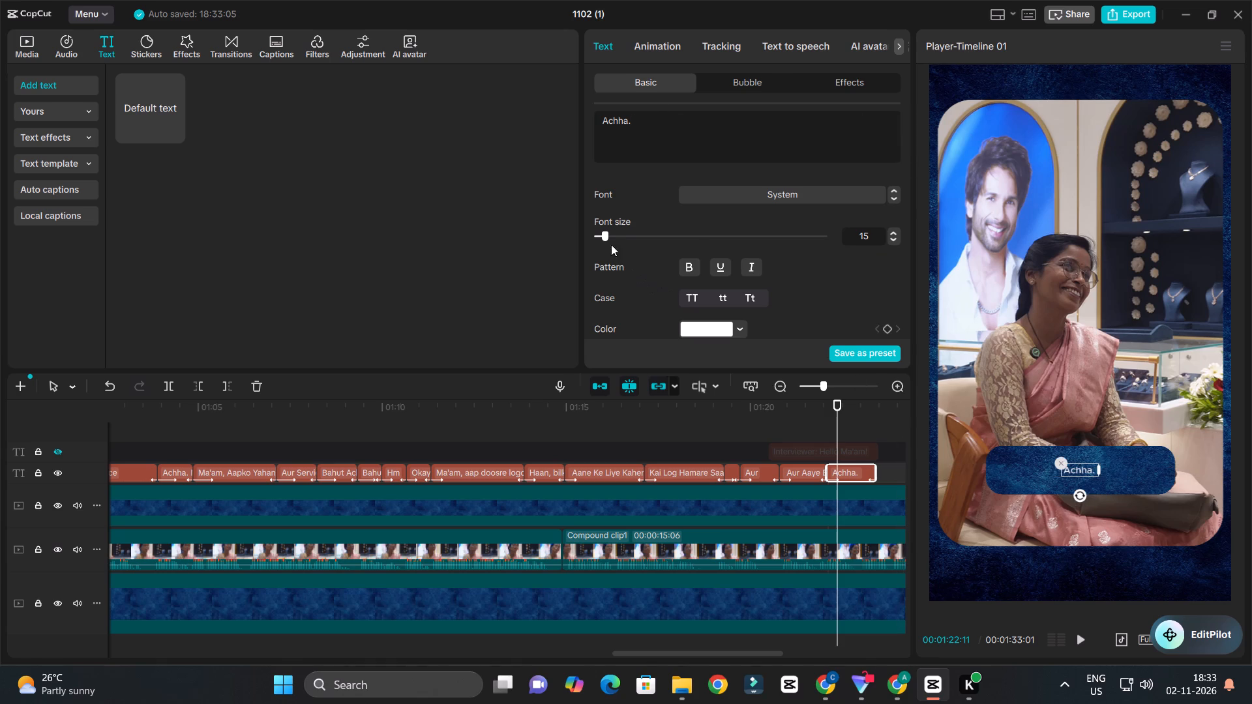
left_click(611, 237)
left_click(618, 237)
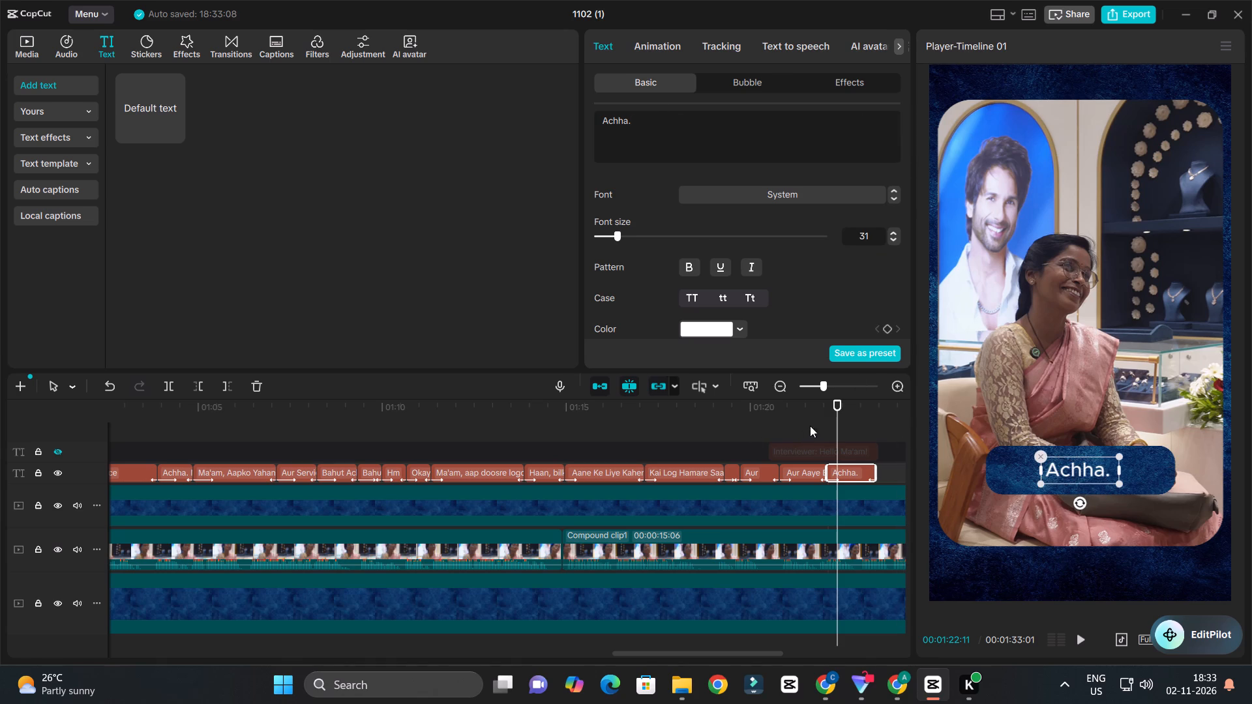
Play back the speech and trim the end of the new "Achha." caption to 00:01:23:02.
left_click(810, 419)
key("space")
scroll(751, 433, "down", 4, "ctrl")
scroll(884, 475, "up", 3, "ctrl")
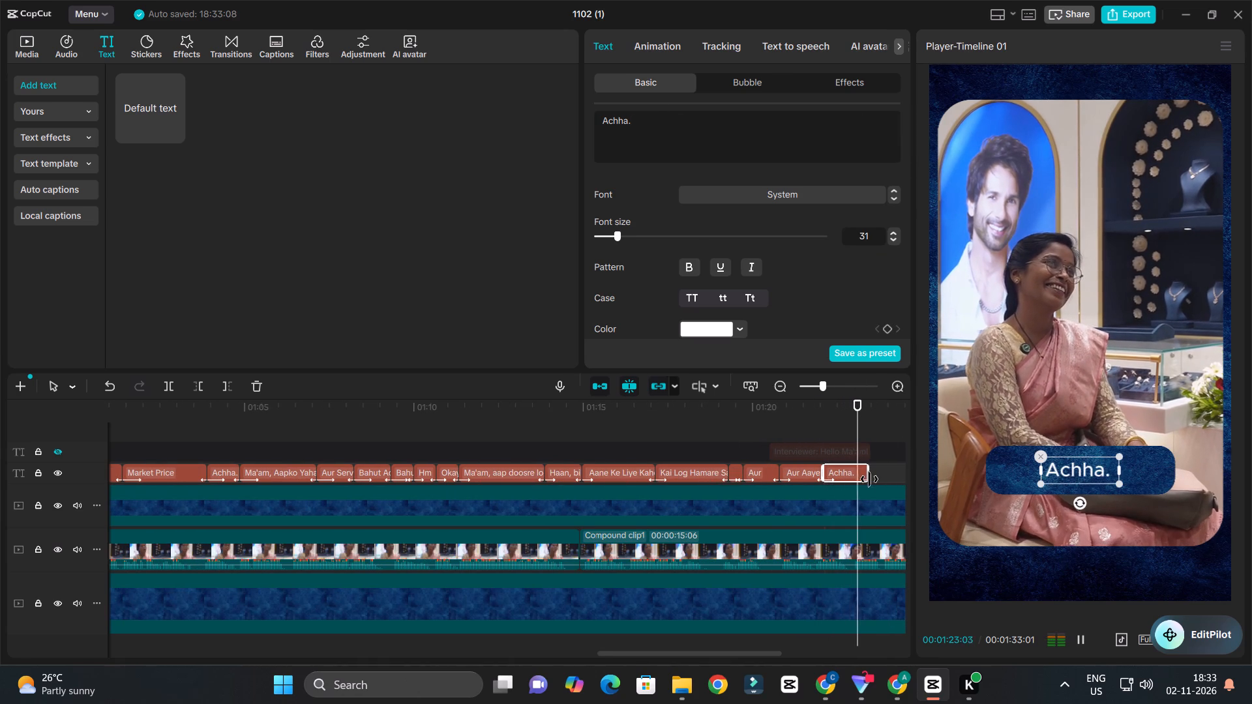
key("space")
scroll(876, 479, "up", 7, "ctrl")
left_click_drag(849, 406, 852, 426)
left_click(857, 467)
key("w")
Listen to the next phrase and place a duplicate of the last "Achha." caption directly after it.
scroll(811, 450, "down", 10, "ctrl")
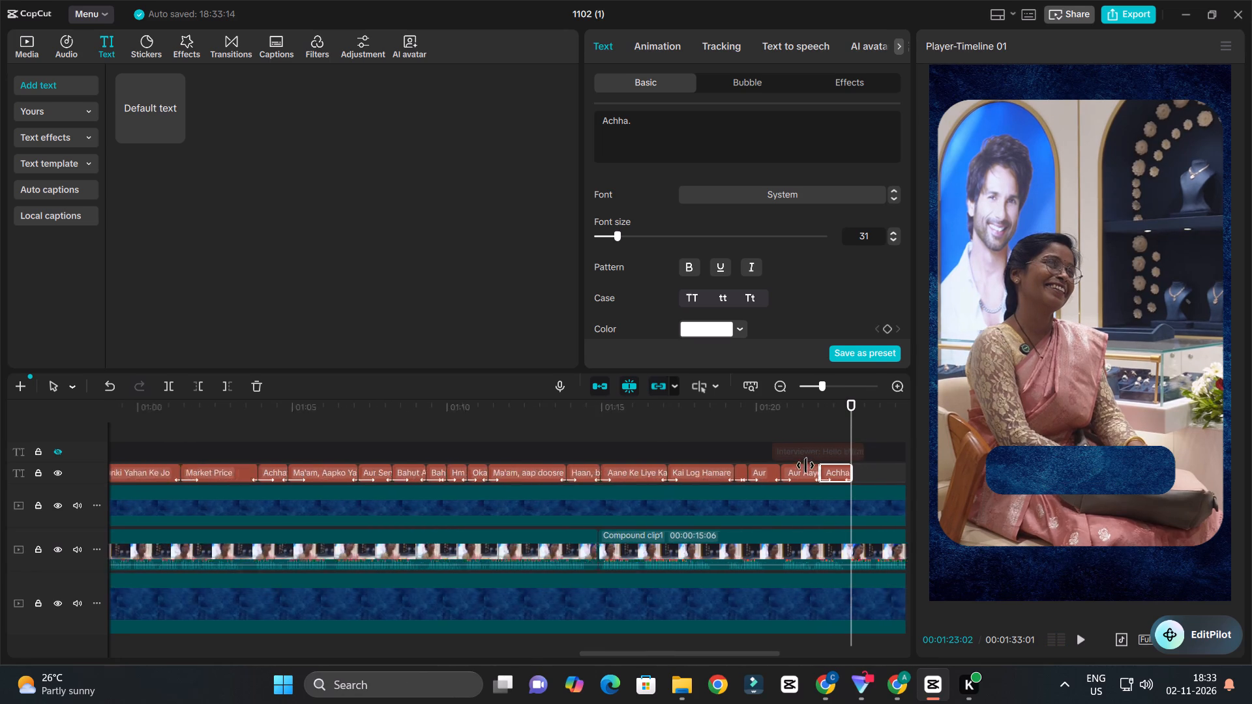
scroll(805, 465, "down", 1, "ctrl")
key("space")
scroll(898, 469, "up", 11, "ctrl")
scroll(869, 469, "down", 6, "ctrl")
key("space")
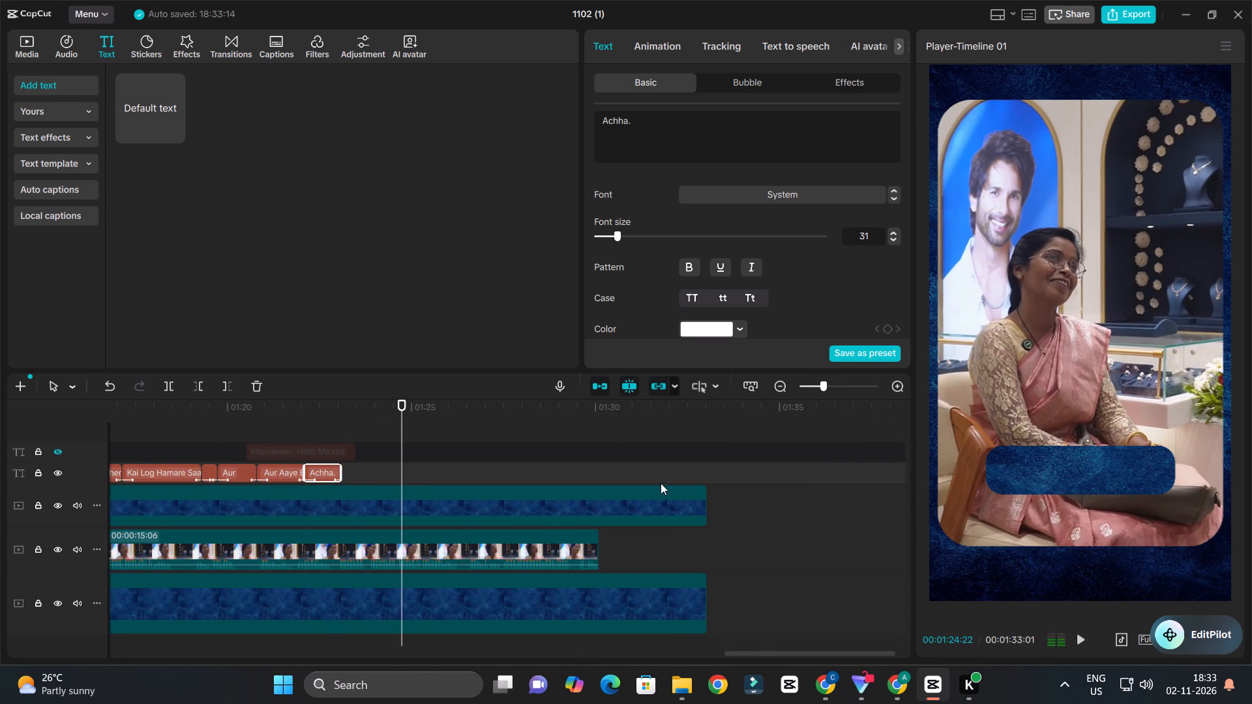
left_click_drag(320, 473, 355, 477, "alt")
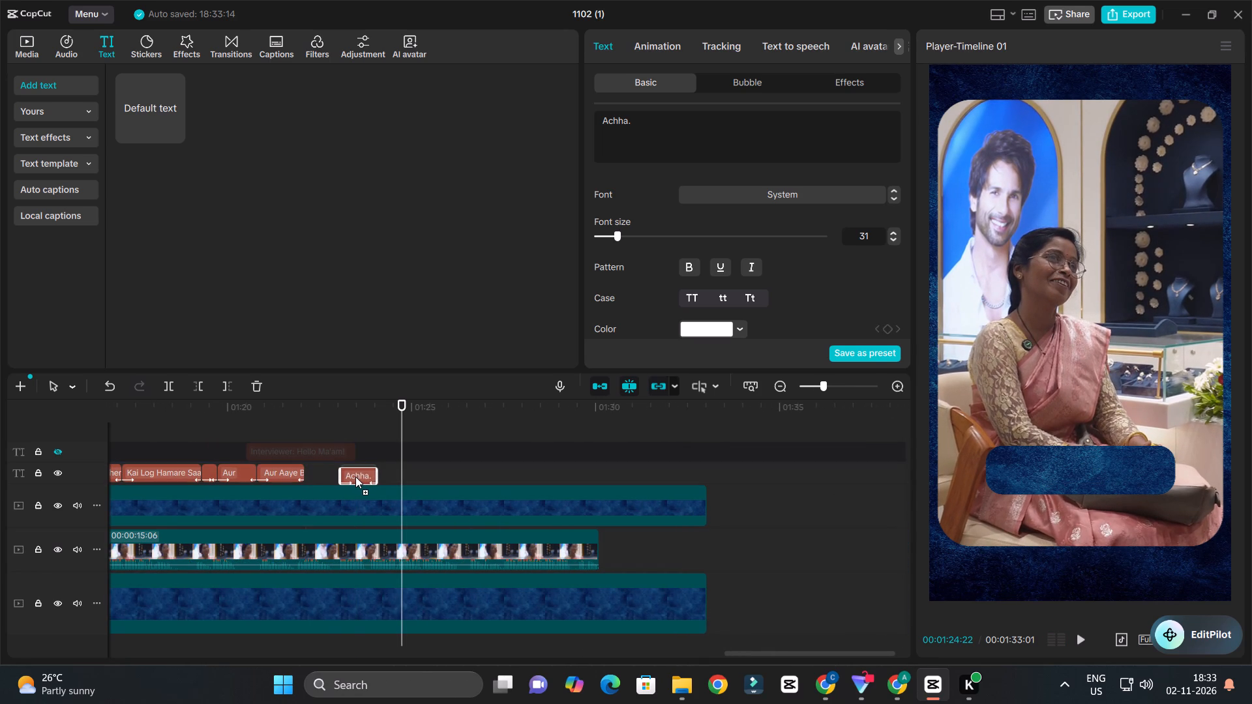
left_click_drag(355, 477, 357, 476, "alt")
scroll(359, 475, "up", 5, "ctrl")
left_click(359, 471)
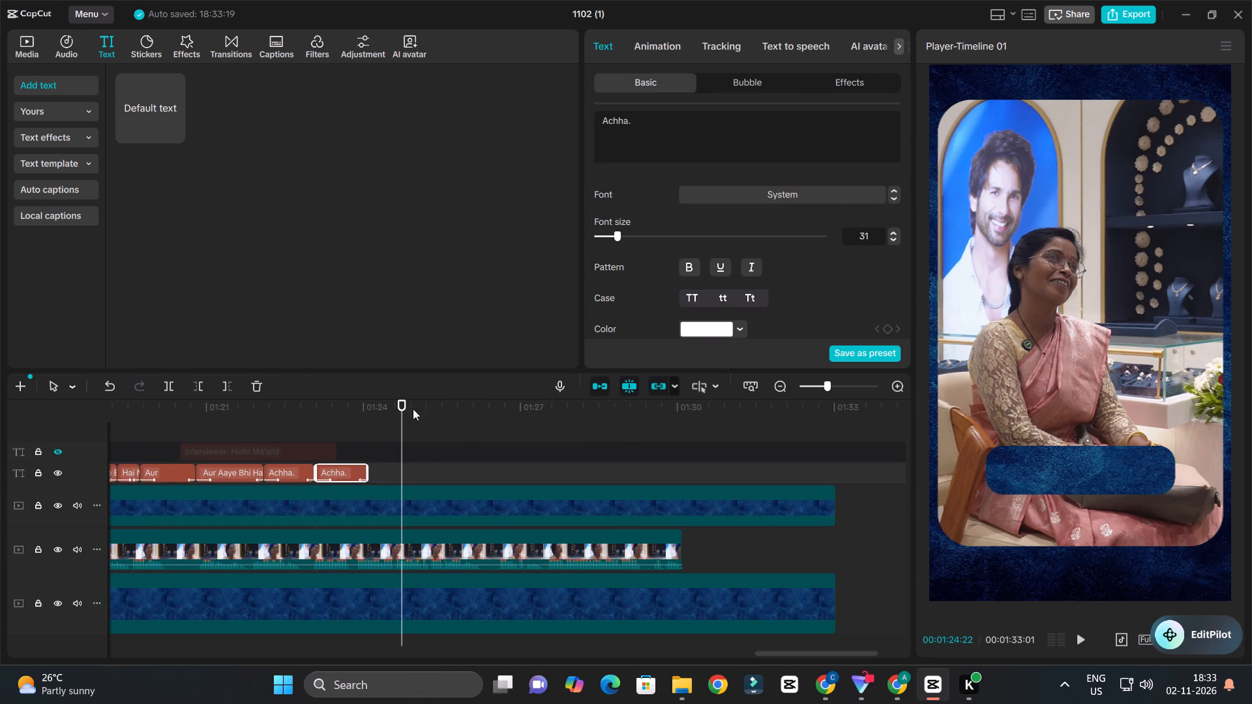
Select all of the duplicate caption's "Achha." text for replacement.
left_click_drag(680, 131, 509, 114)
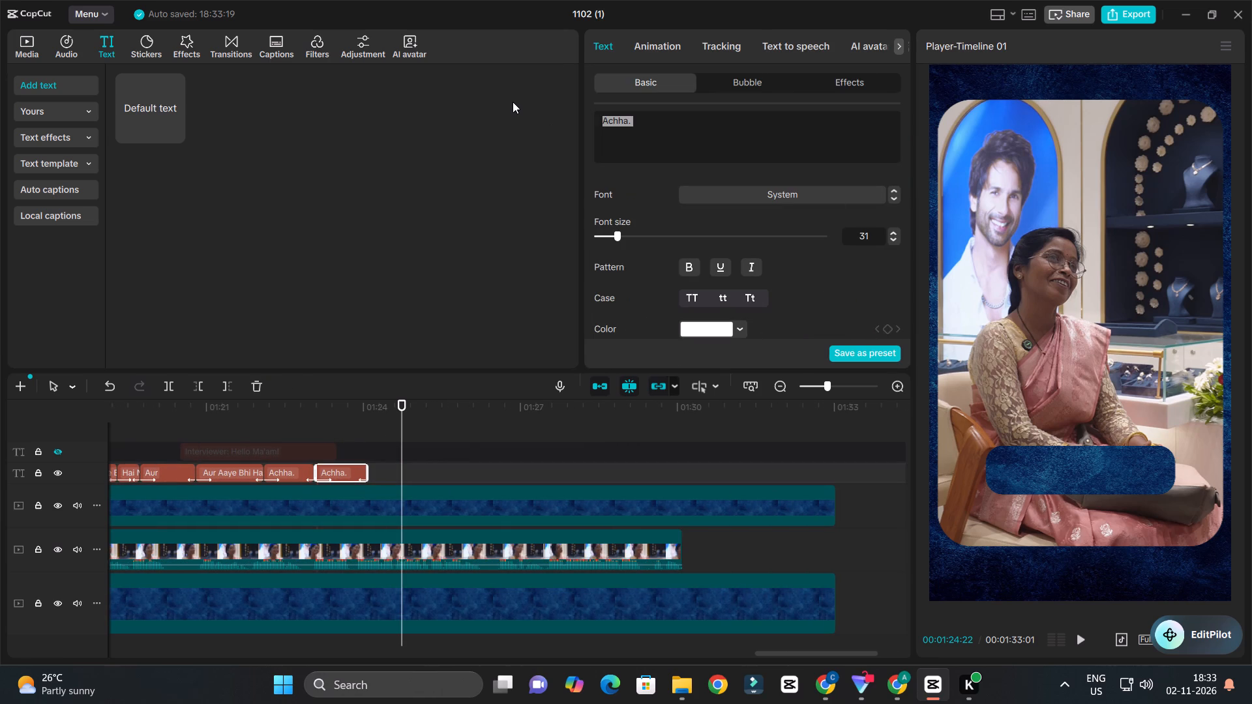
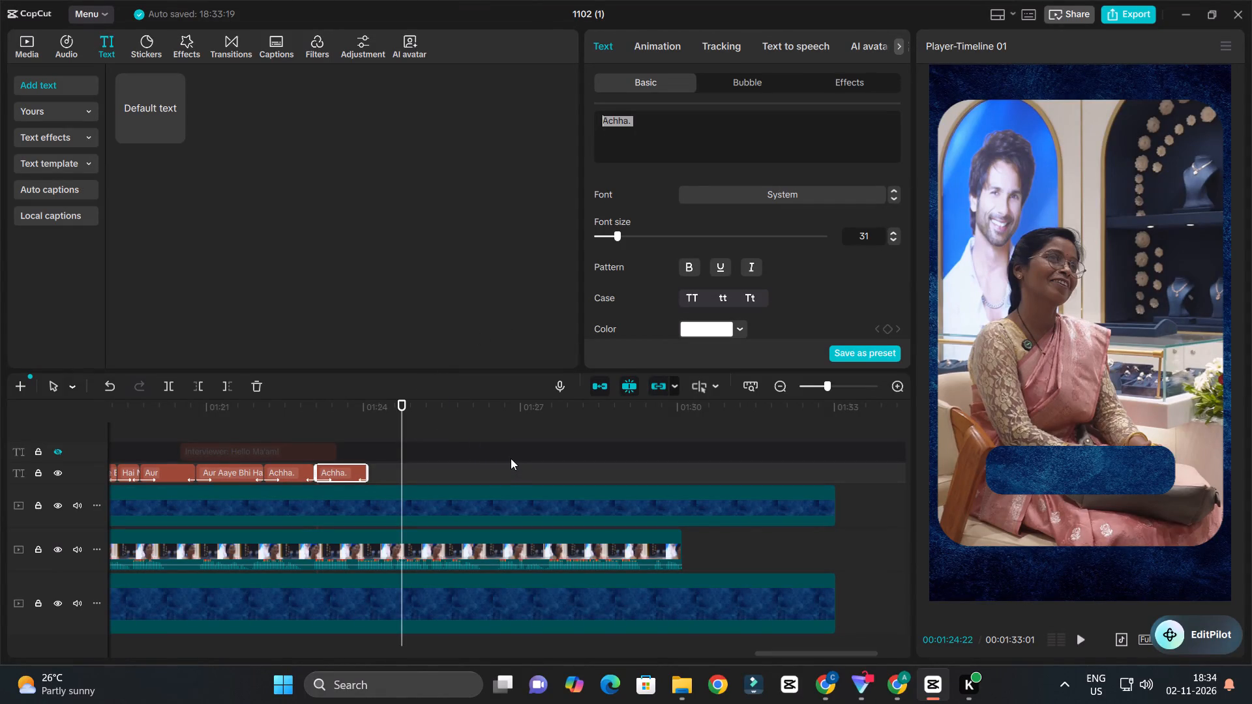
Listen to the speech under the last two "Achha." captions and the phrase that follows them.
left_click(318, 428)
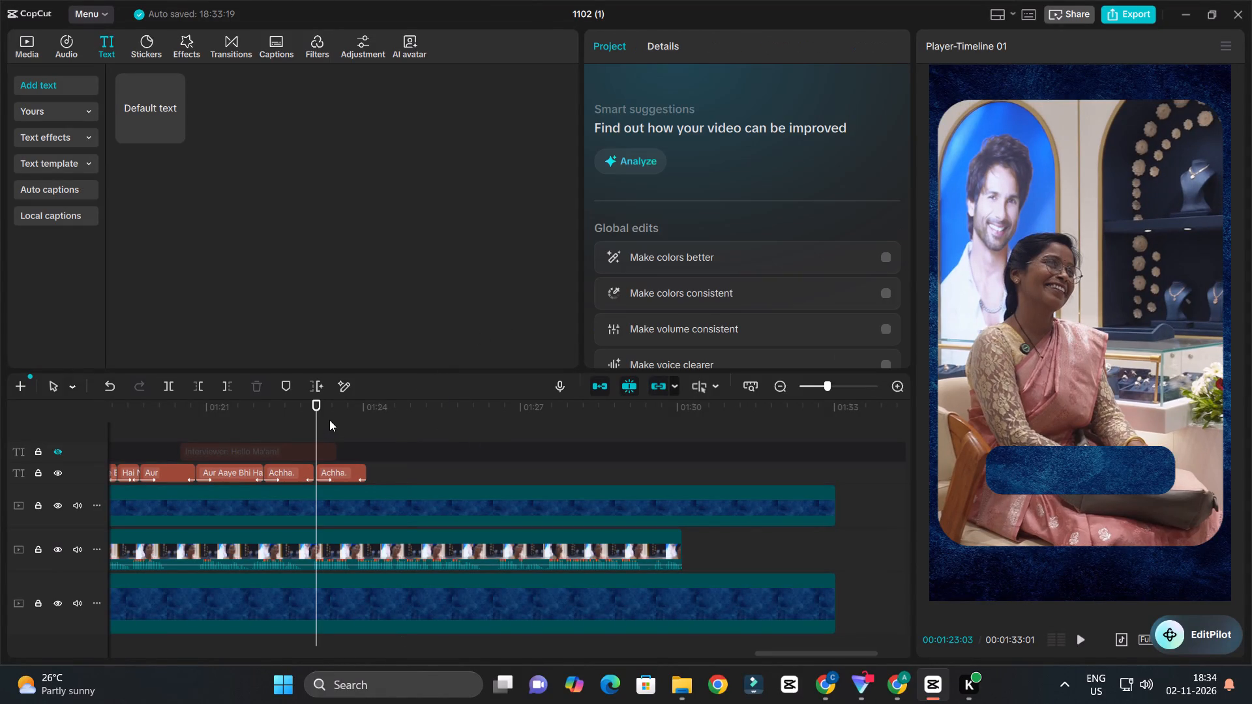
key("space")
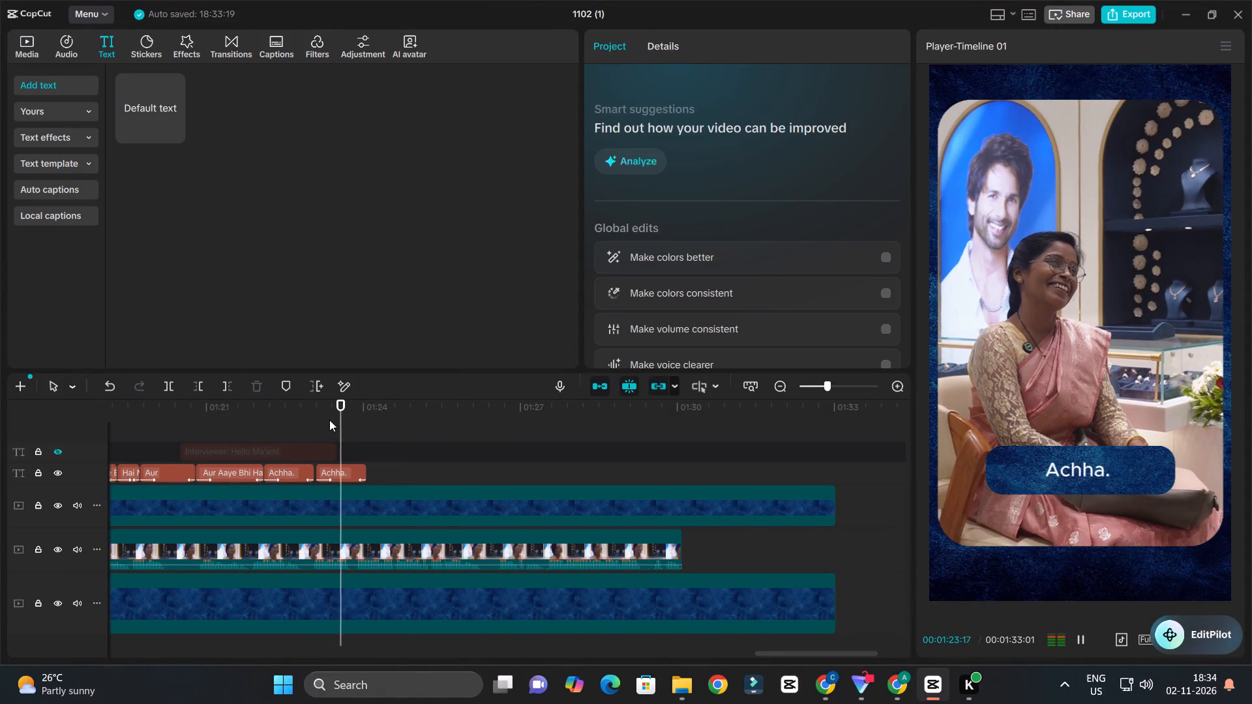
scroll(404, 471, "up", 6, "ctrl")
key("space")
left_click(278, 428)
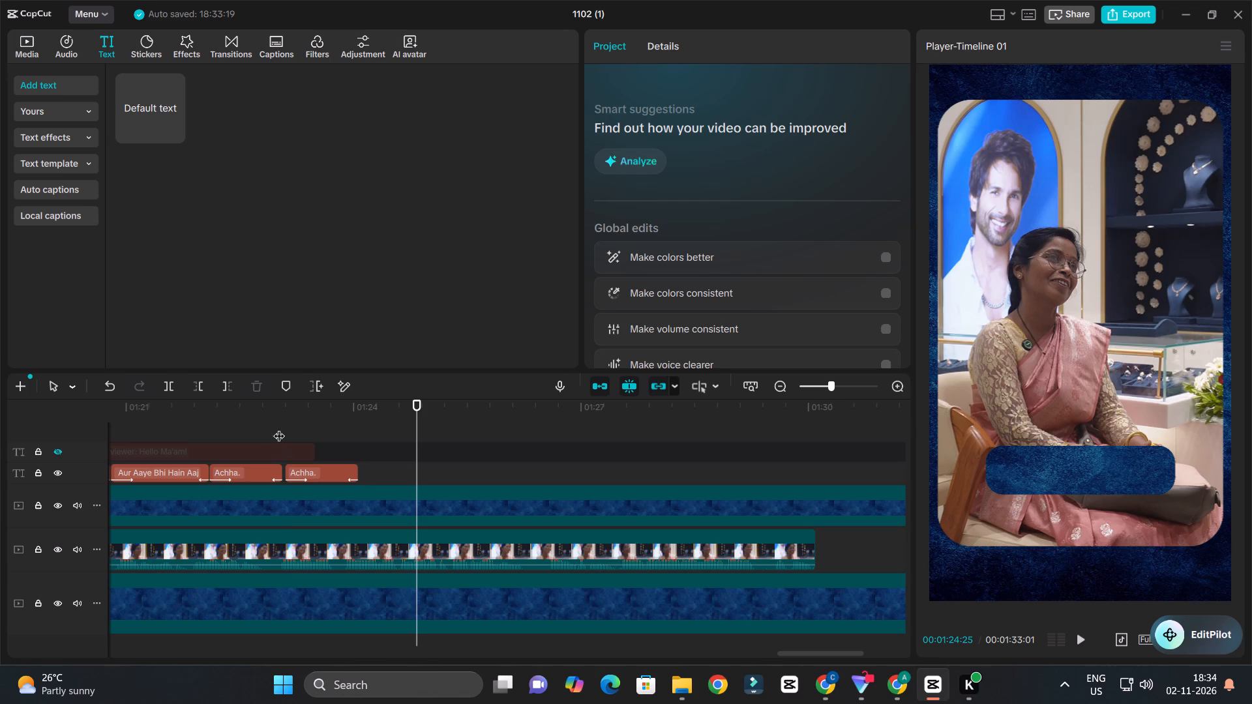
key("space")
scroll(299, 452, "up", 4, "ctrl")
key("space")
left_click(190, 422)
key("space")
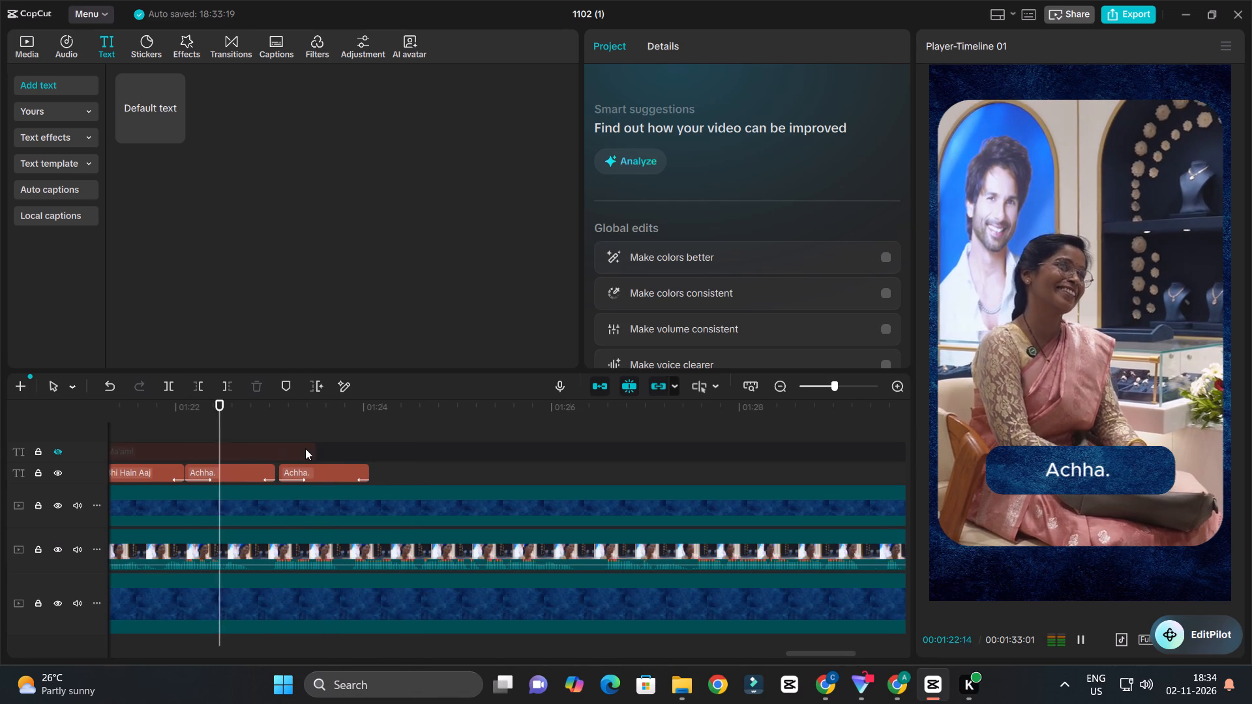
key("space")
scroll(331, 447, "down", 3, "ctrl")
key("space")
key("space")
Read the final interviewer and customer lines in the hidden transcript text to find the next caption's wording.
double_click(248, 454)
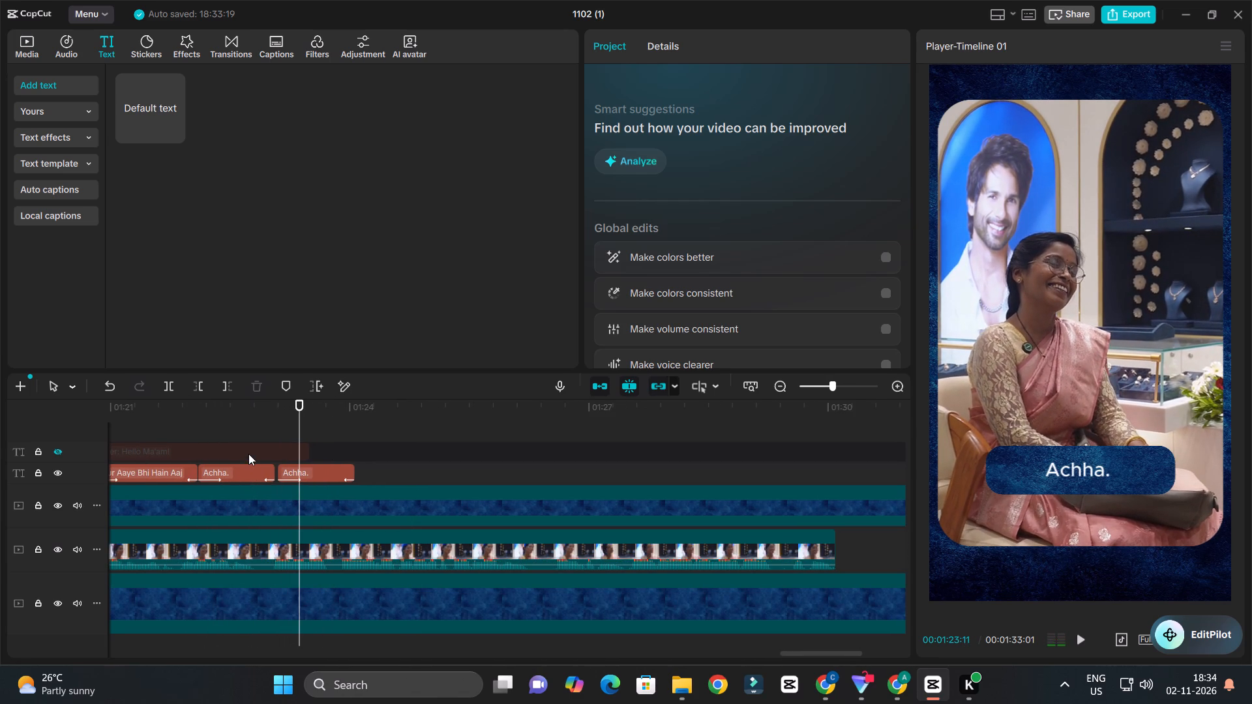
left_click(721, 157)
scroll(721, 155, "down", 18)
scroll(713, 168, "up", 1)
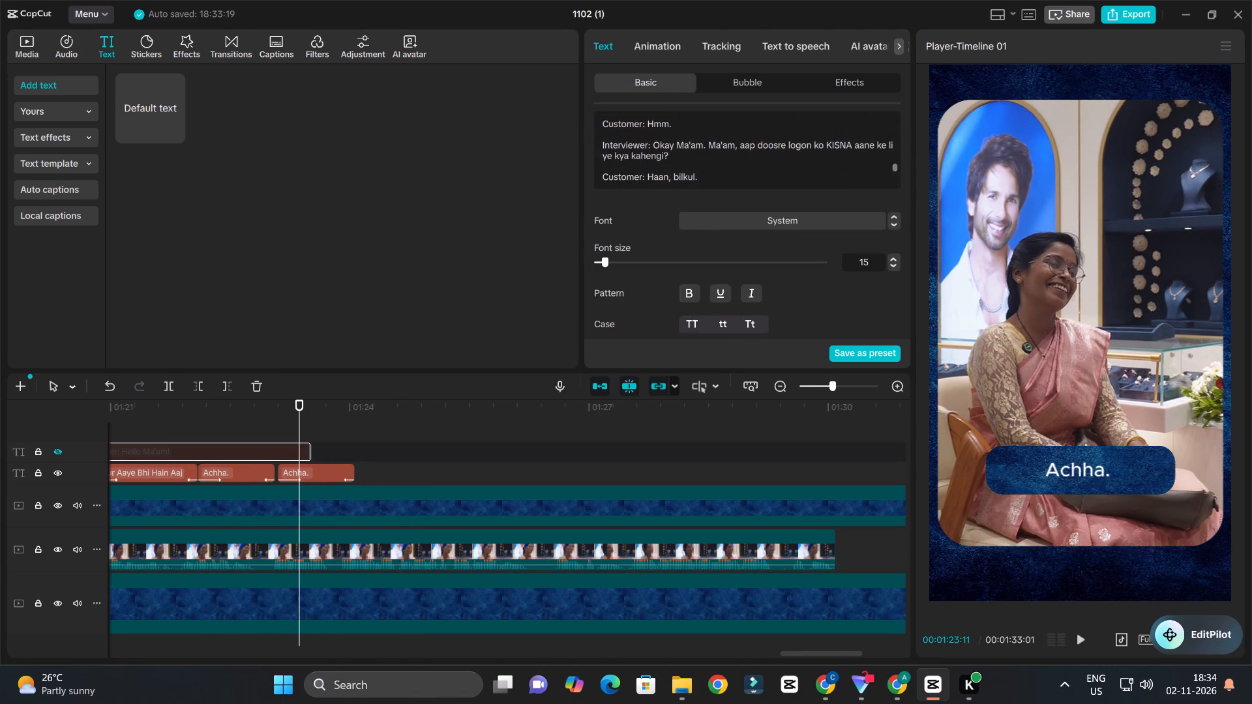
scroll(713, 168, "down", 2)
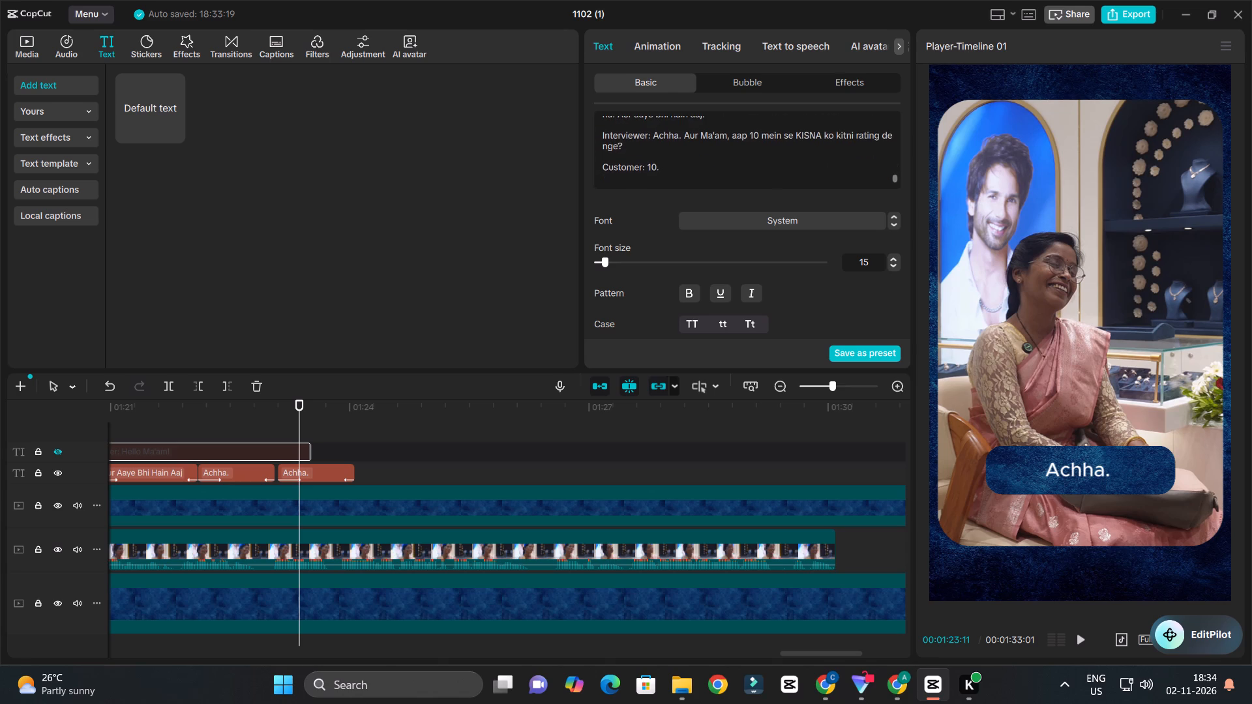
scroll(711, 168, "up", 1)
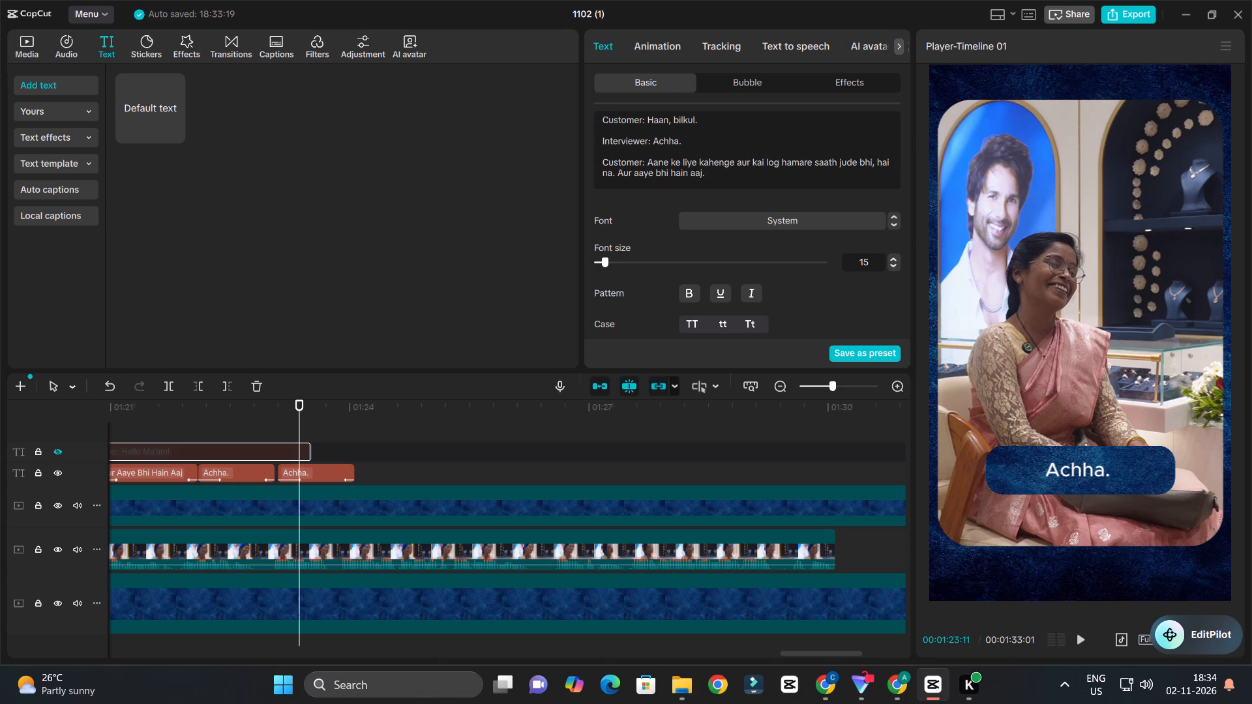
scroll(704, 172, "down", 1)
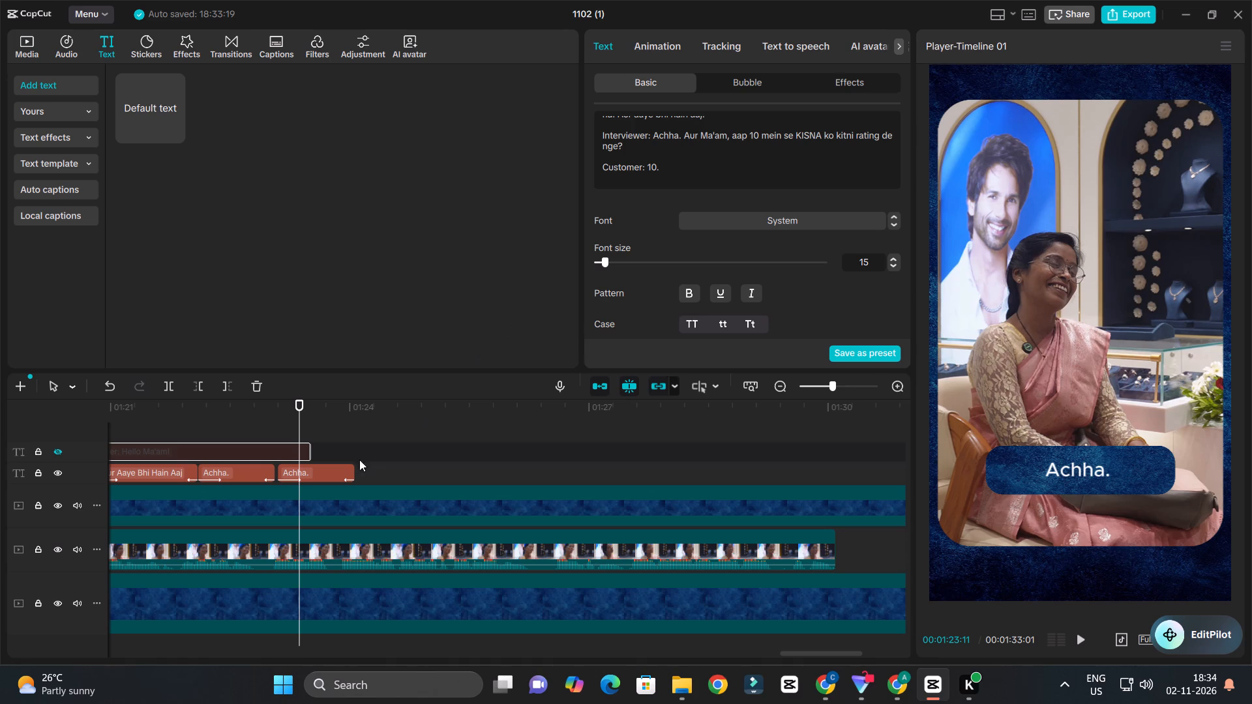
Replace the last "Achha." caption's text with the copied line, cut down to "Aur Ma'am, aap 10 mein se KISNA ko kitni rating denge?".
left_click(332, 473)
left_click_drag(671, 121, 447, 108)
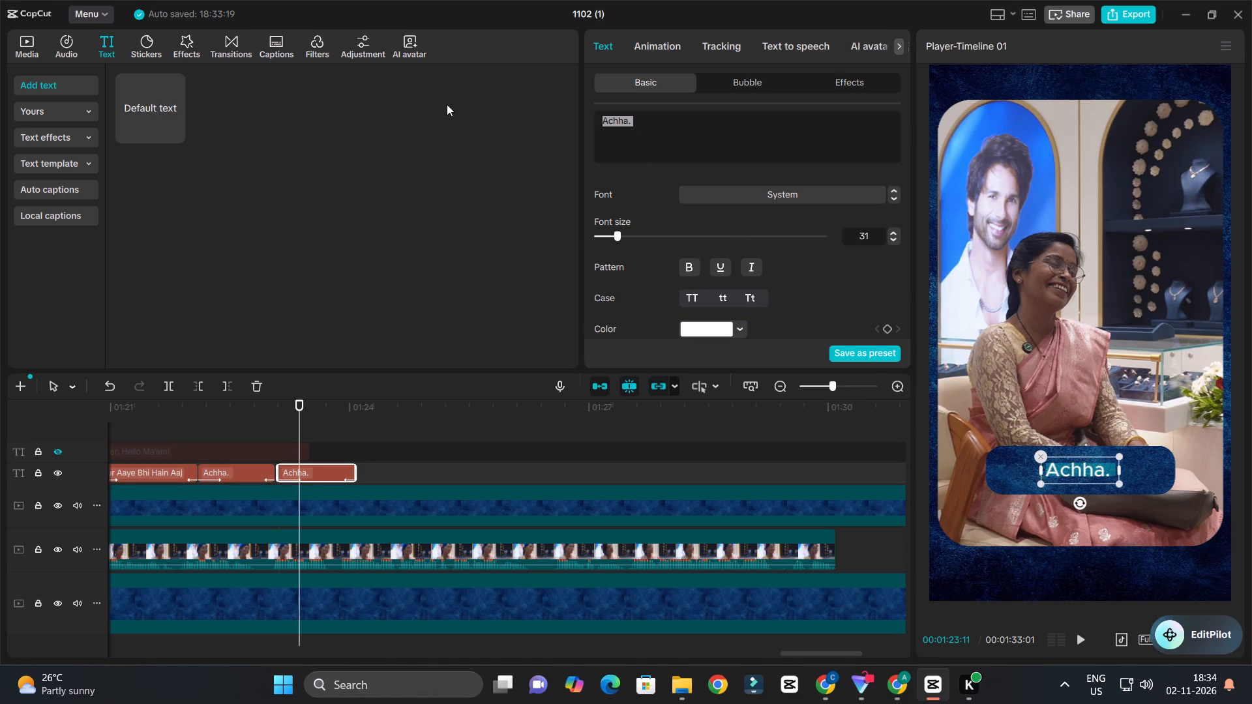
key("ctrl+v")
left_click_drag(630, 122, 487, 108)
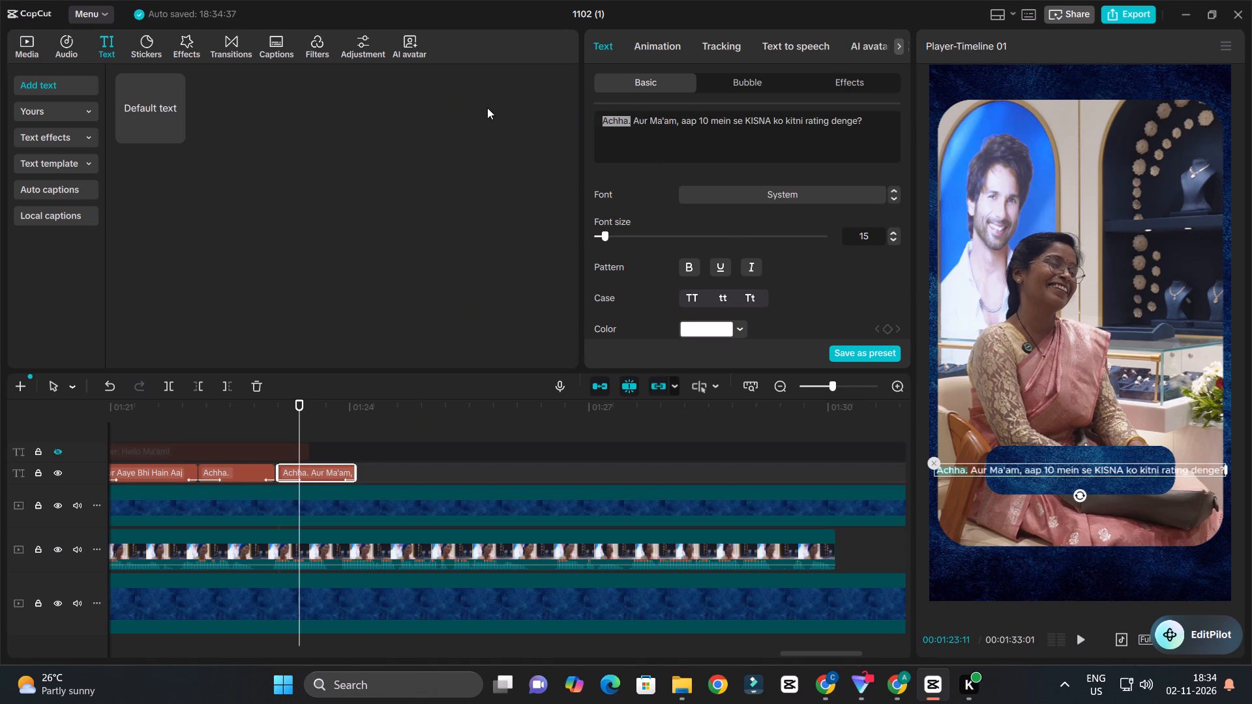
key("BackSpace")
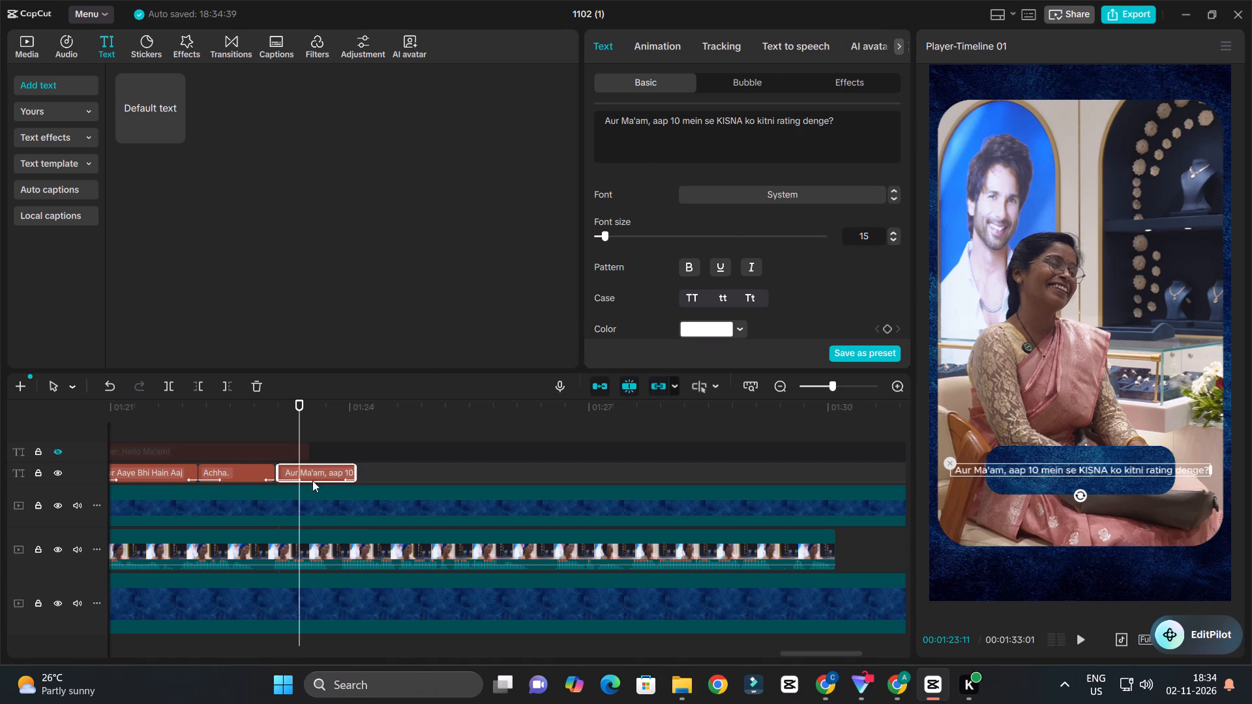
scroll(344, 452, "up", 6)
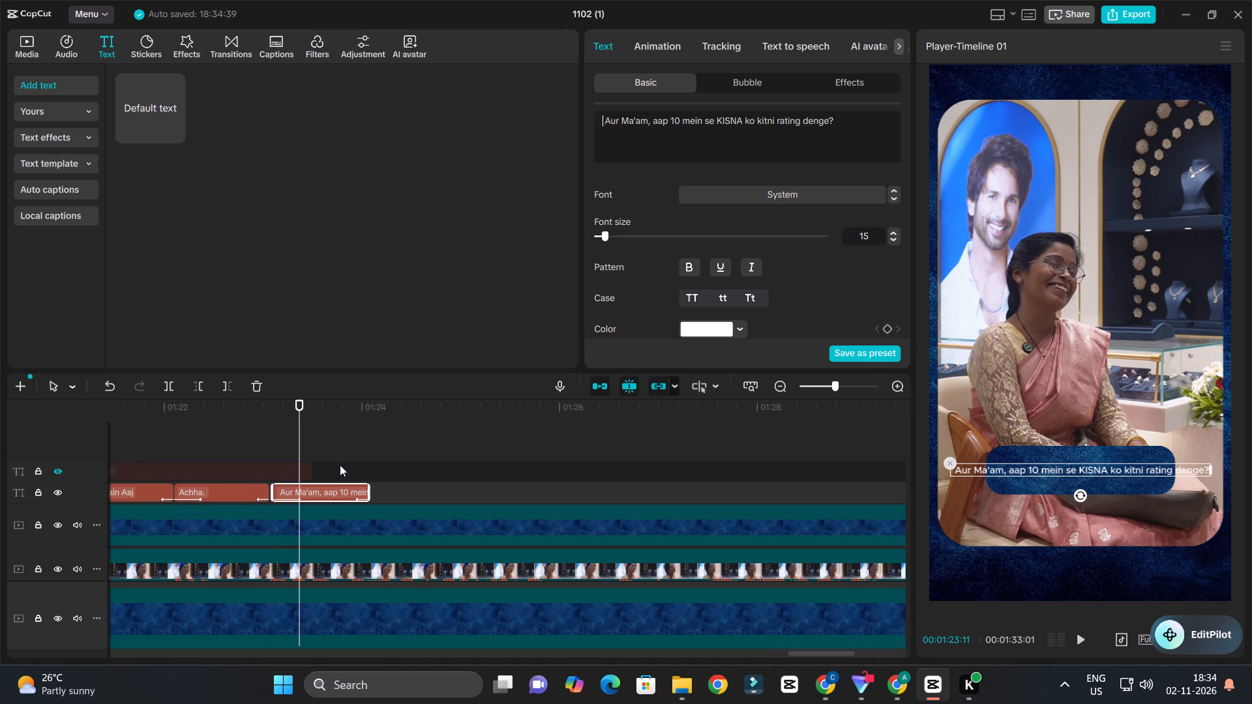
key("BackSpace")
key("Right")
key("BackSpace")
Listen to the rating question from the start of the new caption to decide where to split its text.
left_click(326, 470)
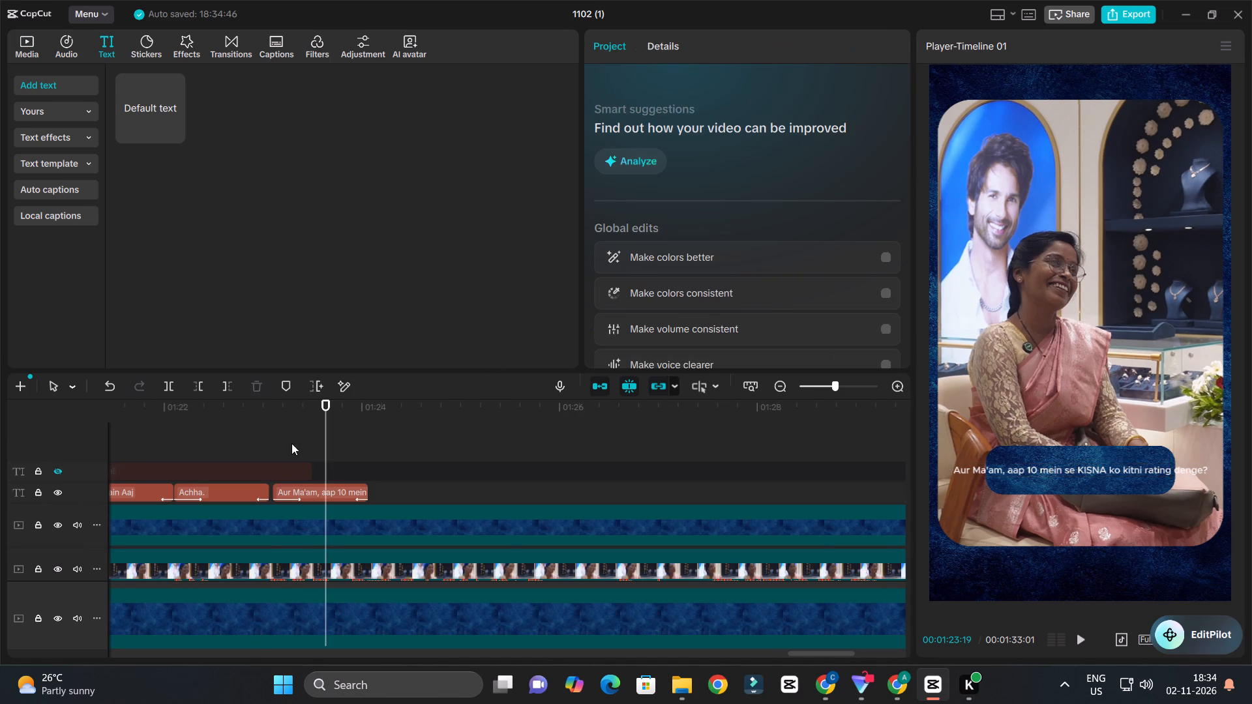
left_click(268, 418)
key("space")
scroll(384, 440, "down", 2, "ctrl")
scroll(402, 454, "up", 2, "ctrl")
key("space")
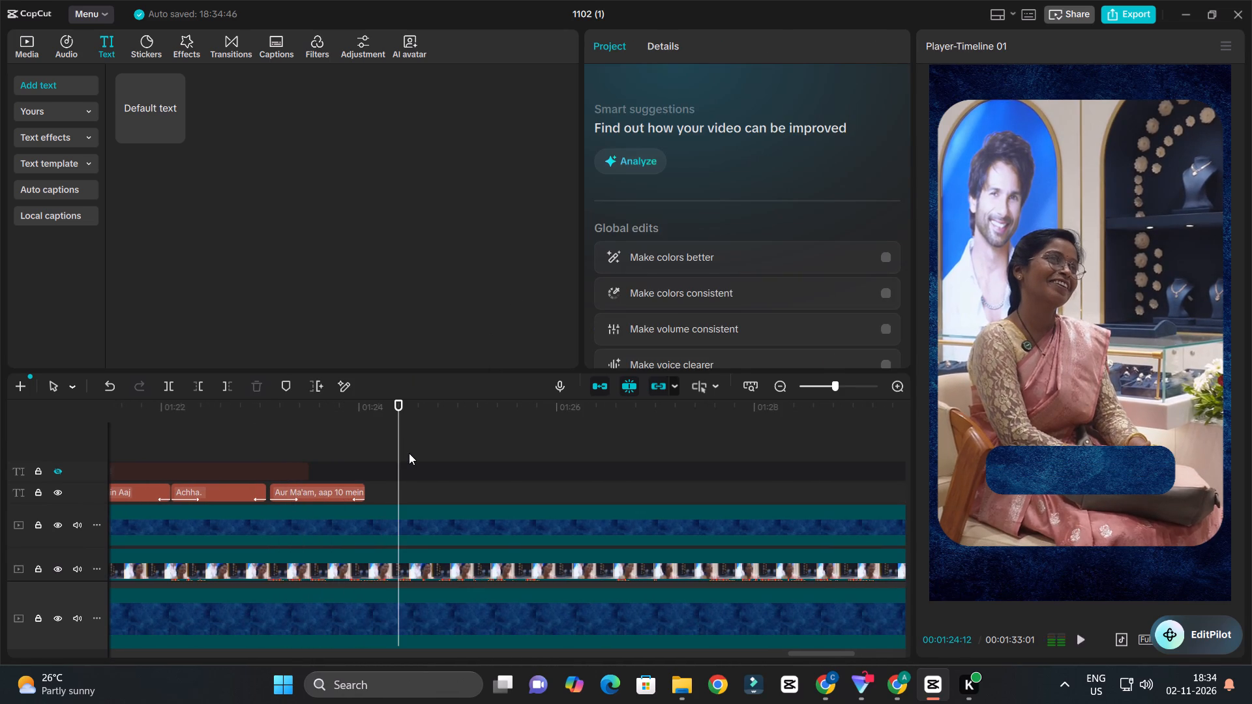
key("space")
scroll(378, 482, "down", 6, "ctrl")
scroll(376, 480, "up", 3, "ctrl")
key("space")
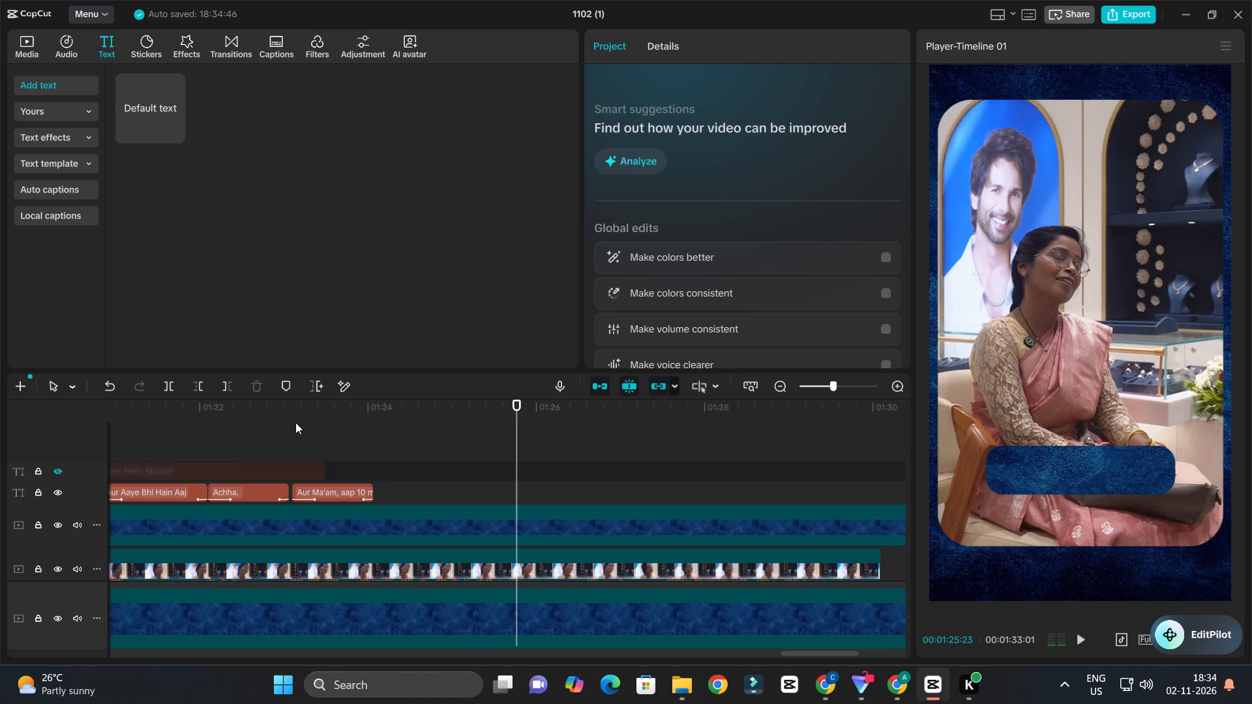
left_click(295, 408)
key("space")
scroll(369, 460, "up", 3, "ctrl")
key("space")
Shorten the new caption to "Aur Ma'am, aap 10 mein se" and set its font size to 21.
left_click(356, 493)
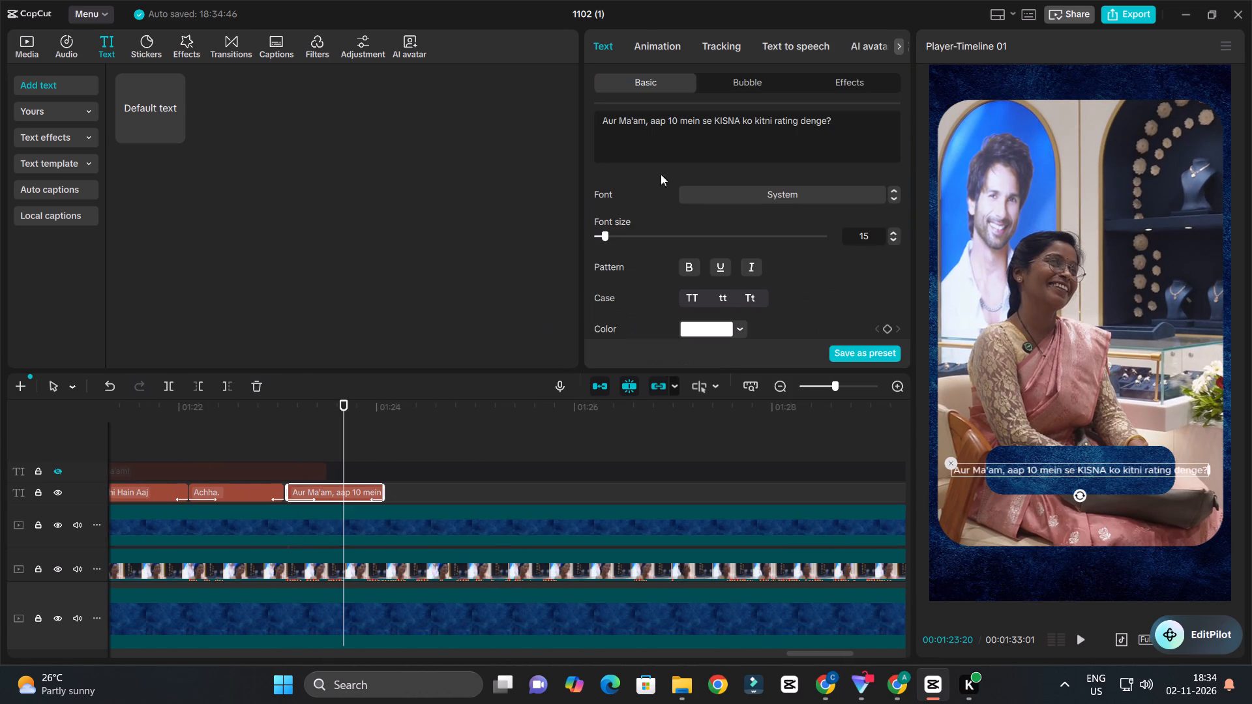
left_click_drag(713, 121, 857, 111)
left_click_drag(842, 123, 715, 118)
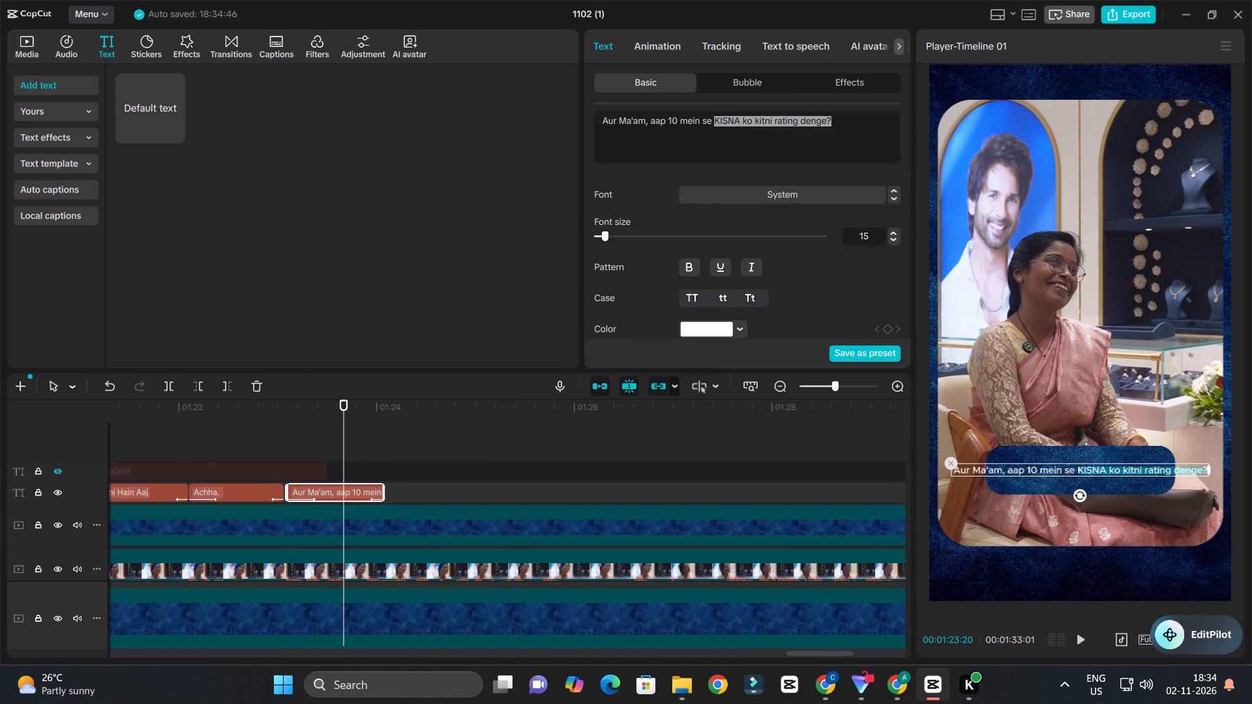
key("BackSpace")
left_click(283, 415)
key("space")
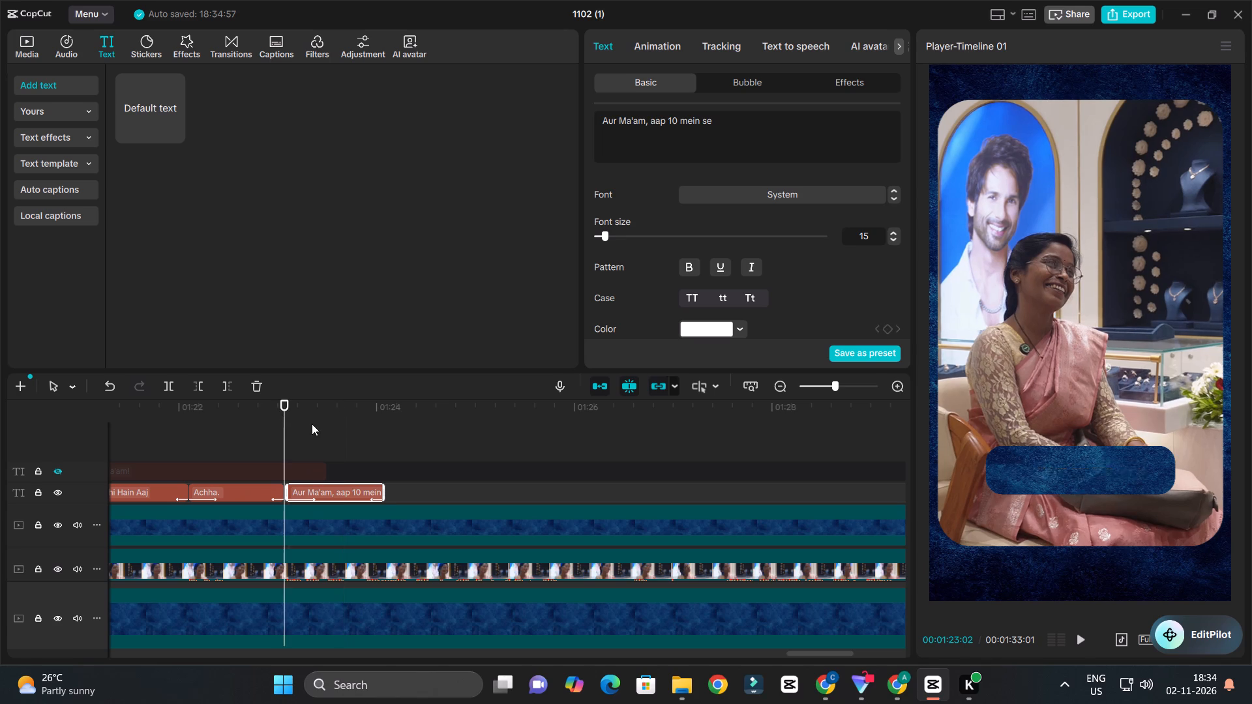
scroll(337, 450, "up", 6, "ctrl")
key("space")
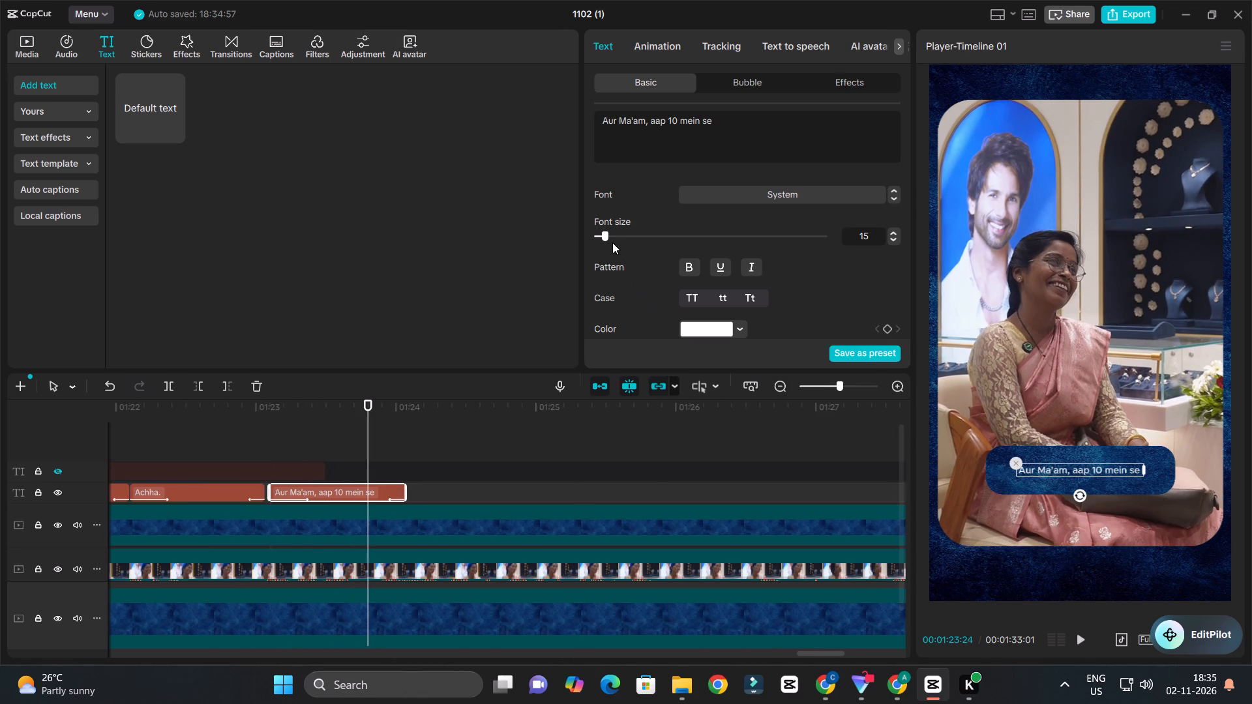
left_click(608, 236)
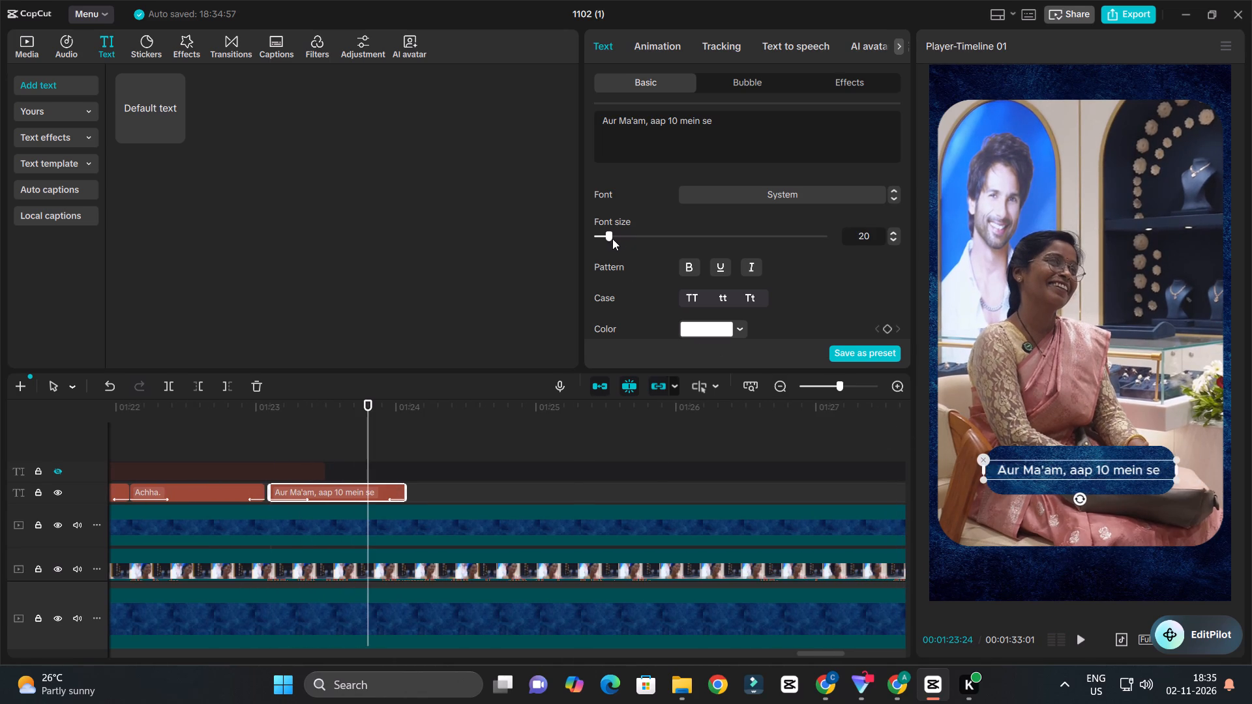
Play back the speech and extend the "Aur Ma'am, aap 10 mein se" caption's end to 00:01:24:22.
key("space")
scroll(516, 490, "up", 6, "ctrl")
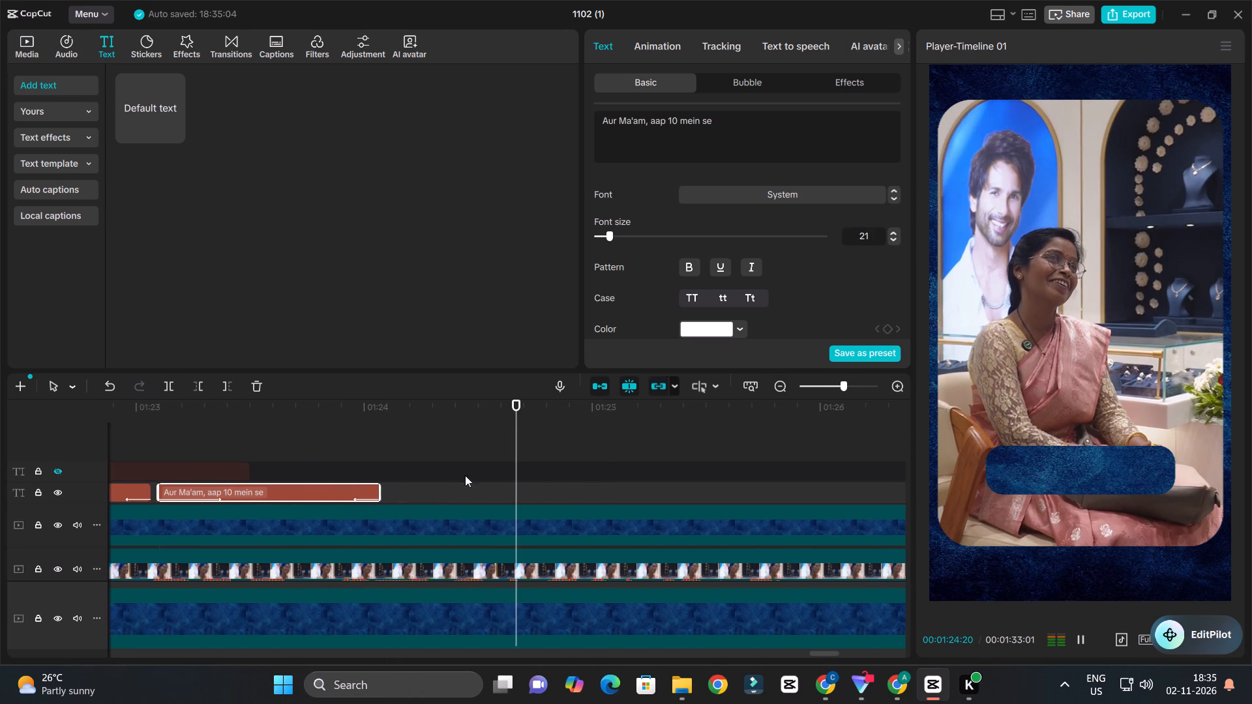
key("space")
left_click_drag(381, 493, 558, 493)
key("space")
scroll(586, 483, "down", 3, "ctrl")
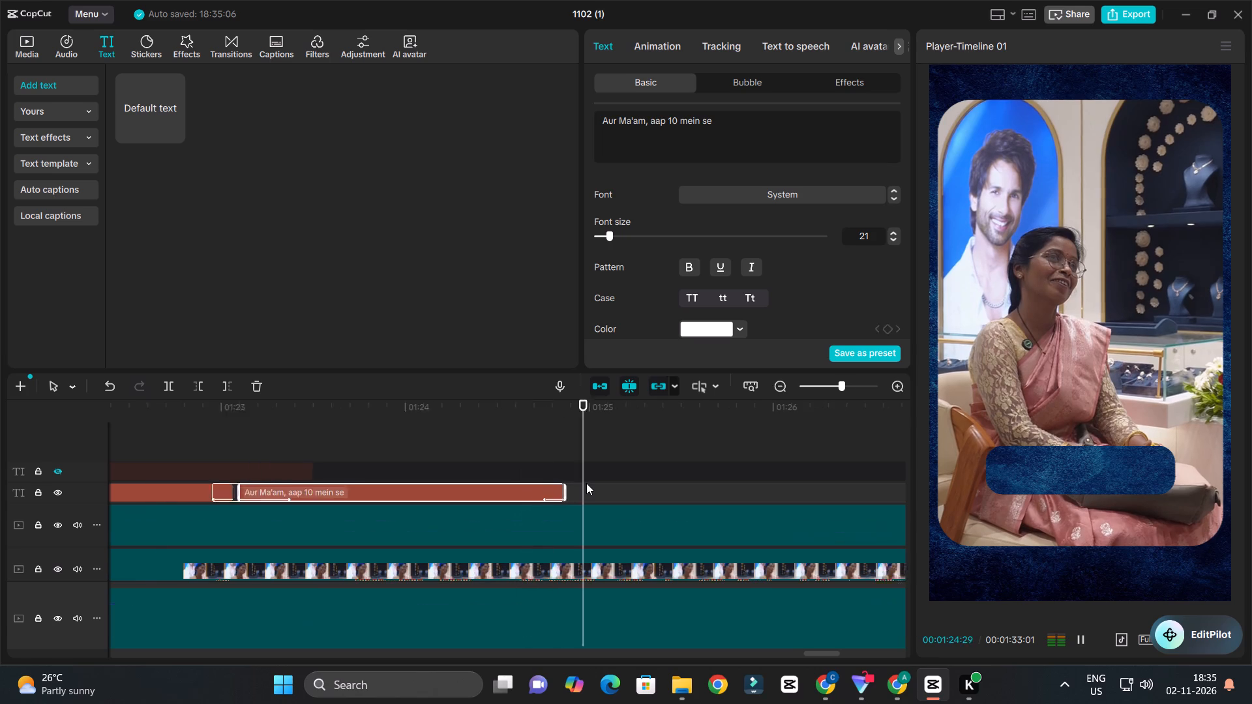
scroll(586, 483, "down", 1, "ctrl")
key("space")
left_click(484, 412)
key("space")
key("space")
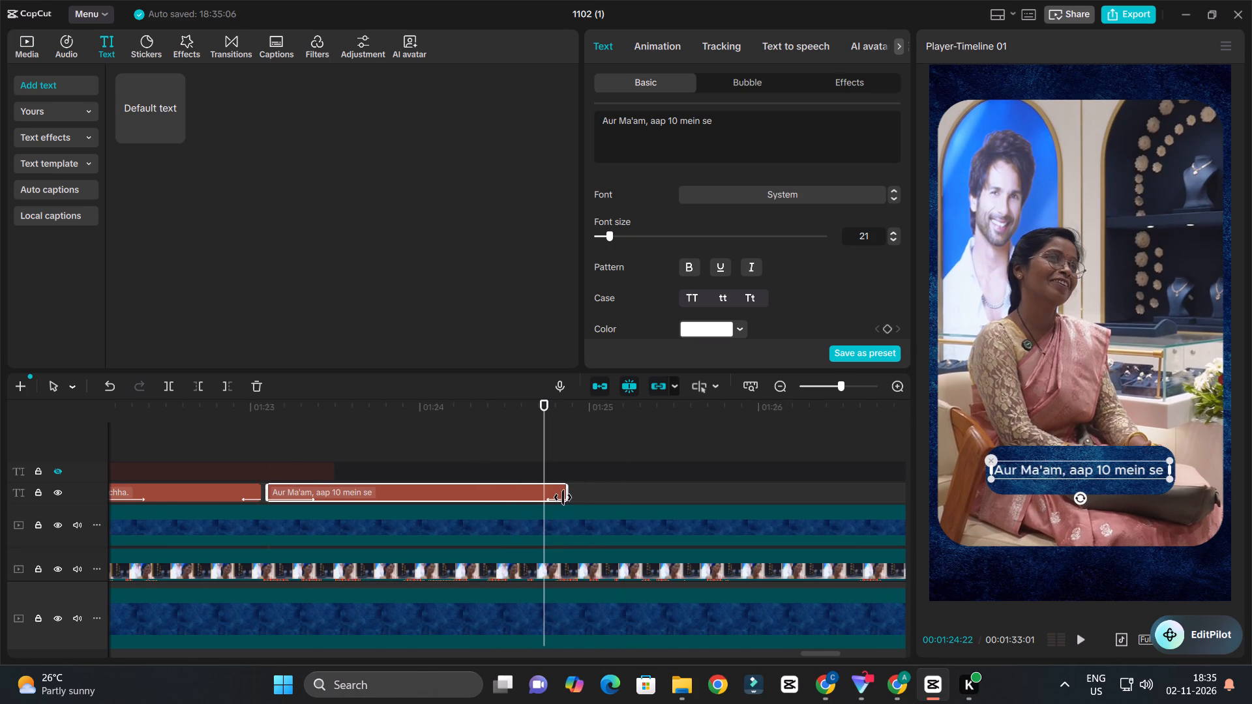
left_click_drag(567, 490, 543, 490)
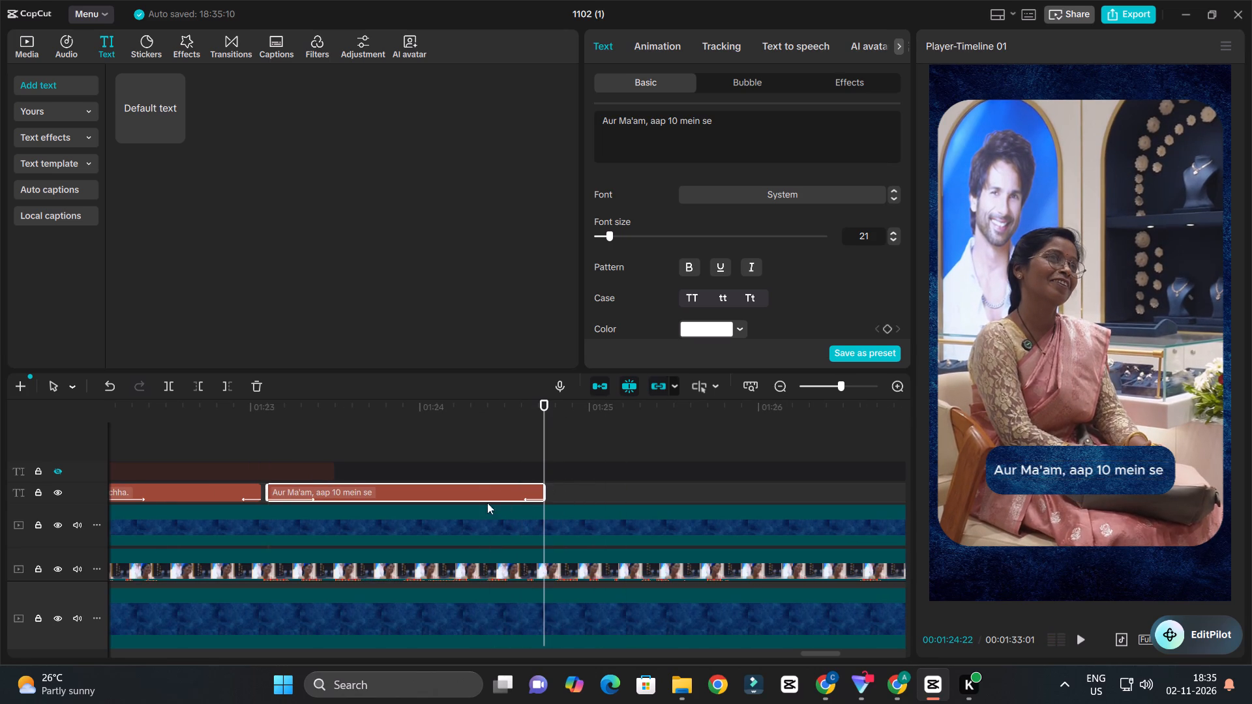
Place a duplicate of the "Aur Ma'am, aap 10 mein se" caption directly after it.
left_click_drag(478, 491, 792, 487, "alt")
left_click_drag(744, 495, 713, 492)
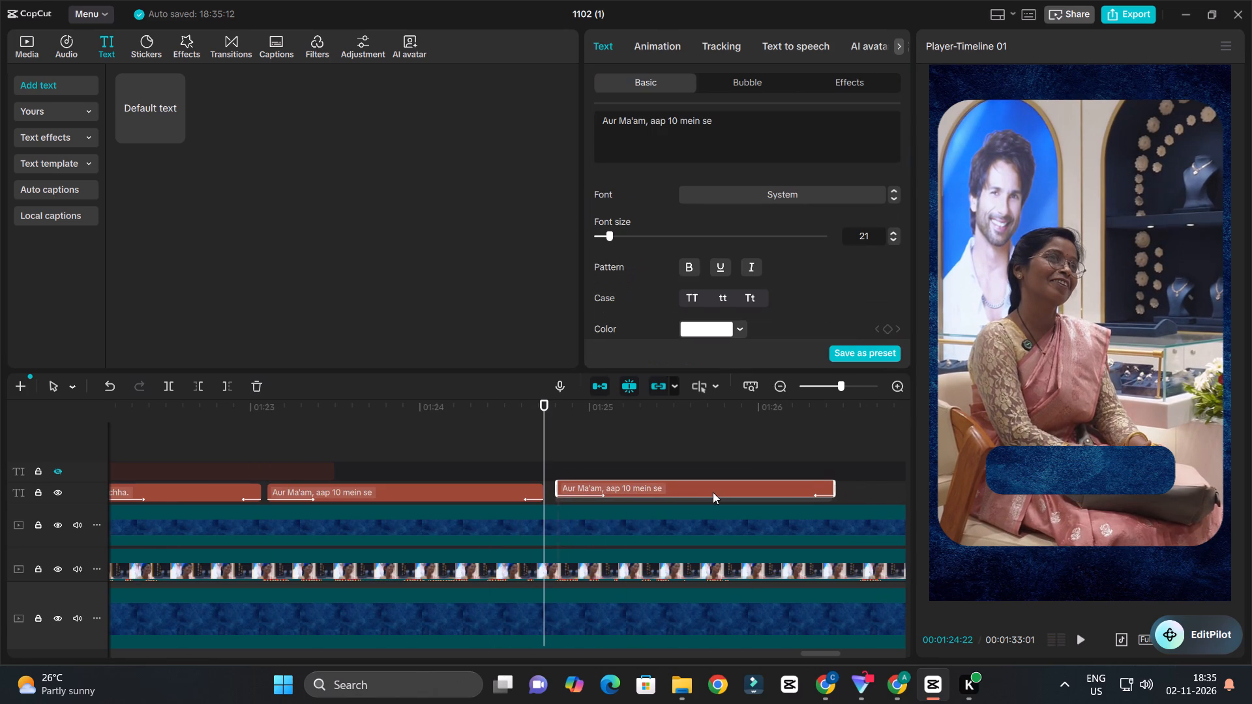
left_click_drag(713, 492, 709, 492)
left_click(708, 493)
Replace the duplicate's text with the copied line and cut it down to "KISNA ko kitni rating denge?".
left_click(747, 123)
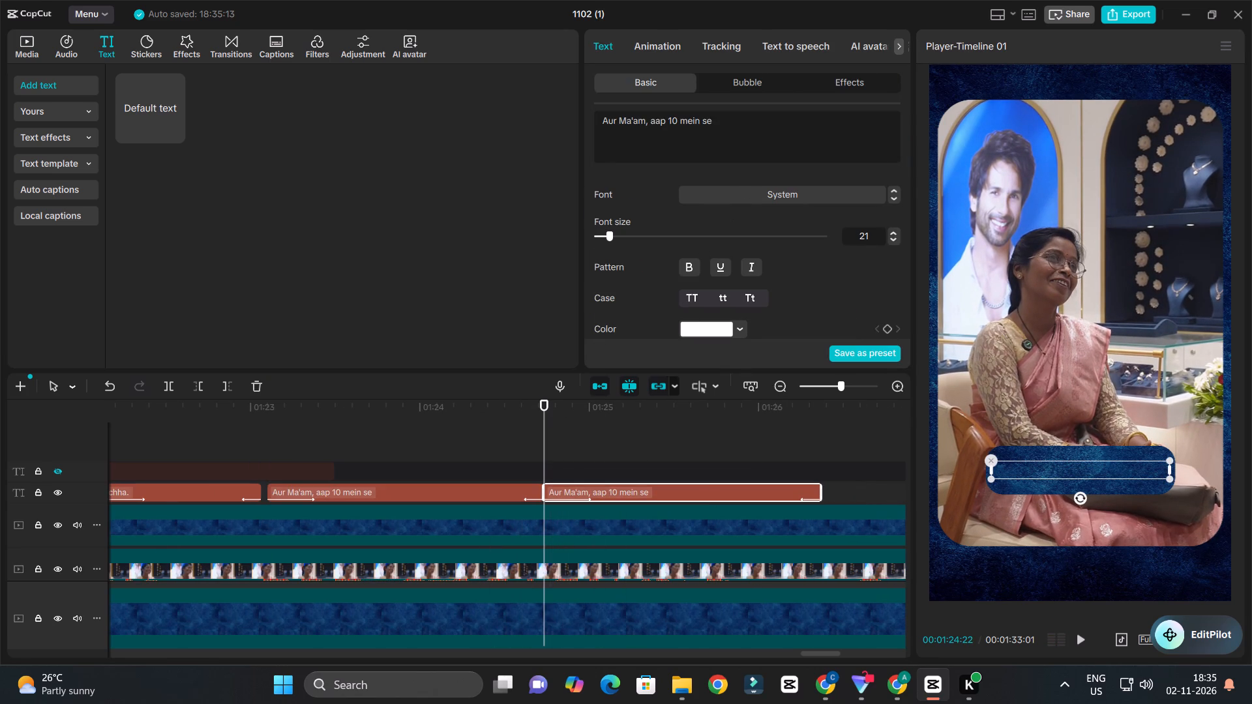
key("ctrl+a")
key("ctrl+v")
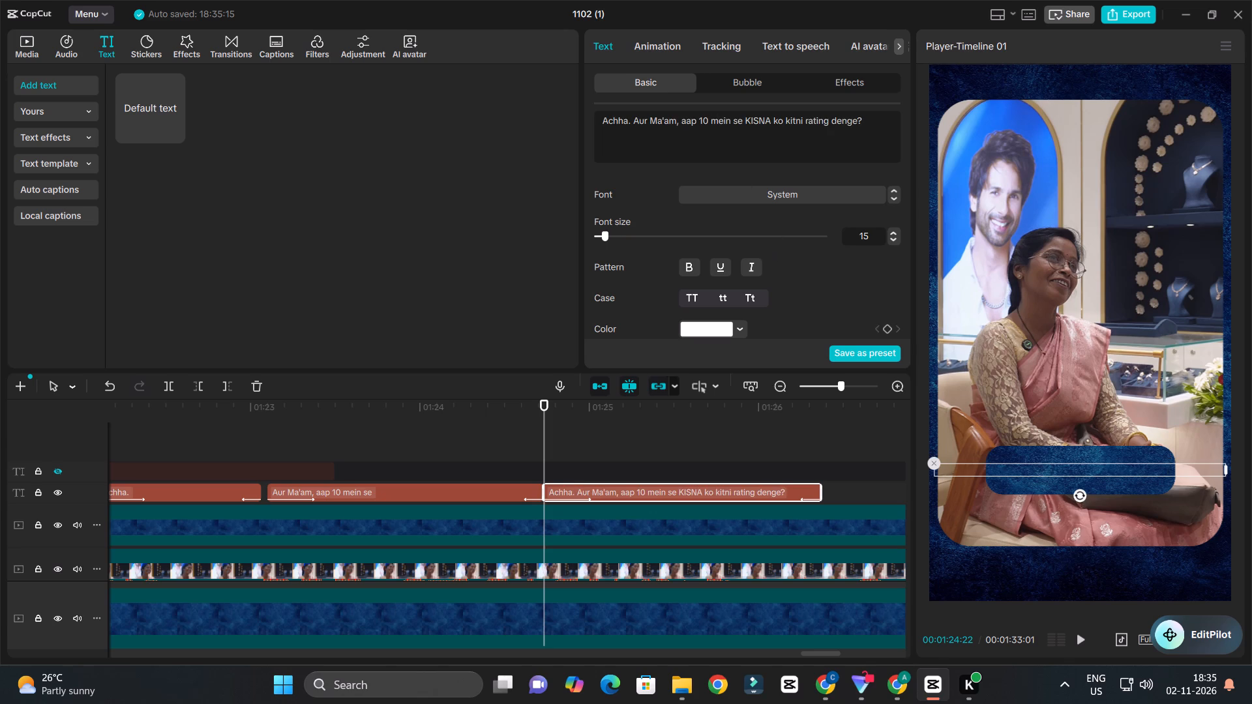
left_click_drag(741, 126, 596, 115)
left_click_drag(640, 147, 662, 150)
left_click_drag(745, 121, 589, 113)
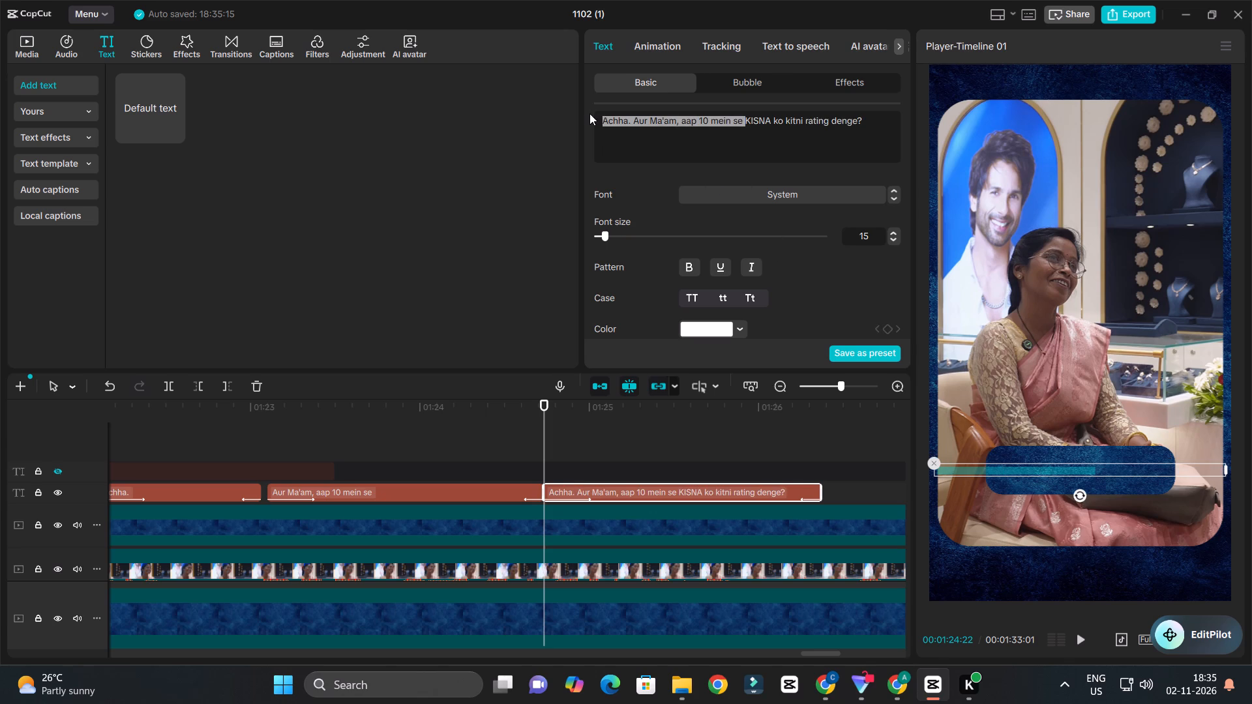
key("BackSpace")
Play back the "KISNA ko kitni rating denge?" caption and set its font size to 21.
left_click(573, 473)
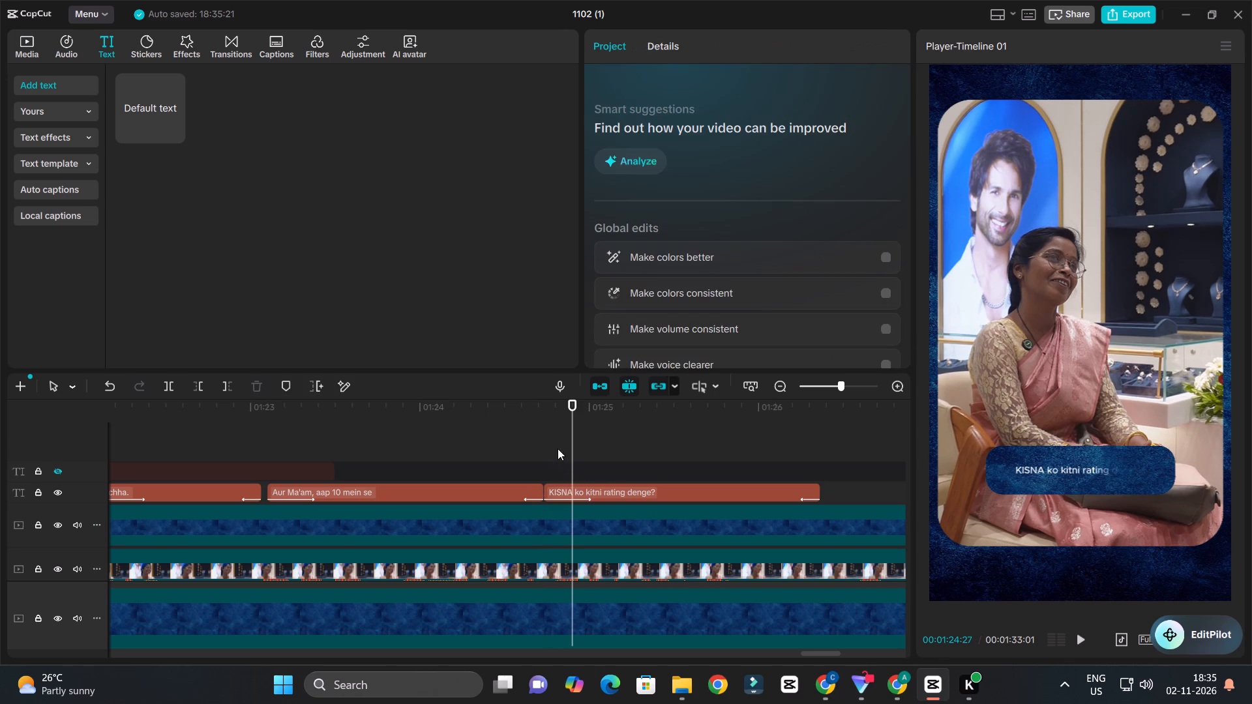
left_click(540, 416)
key("space")
scroll(608, 457, "down", 4, "ctrl")
key("space")
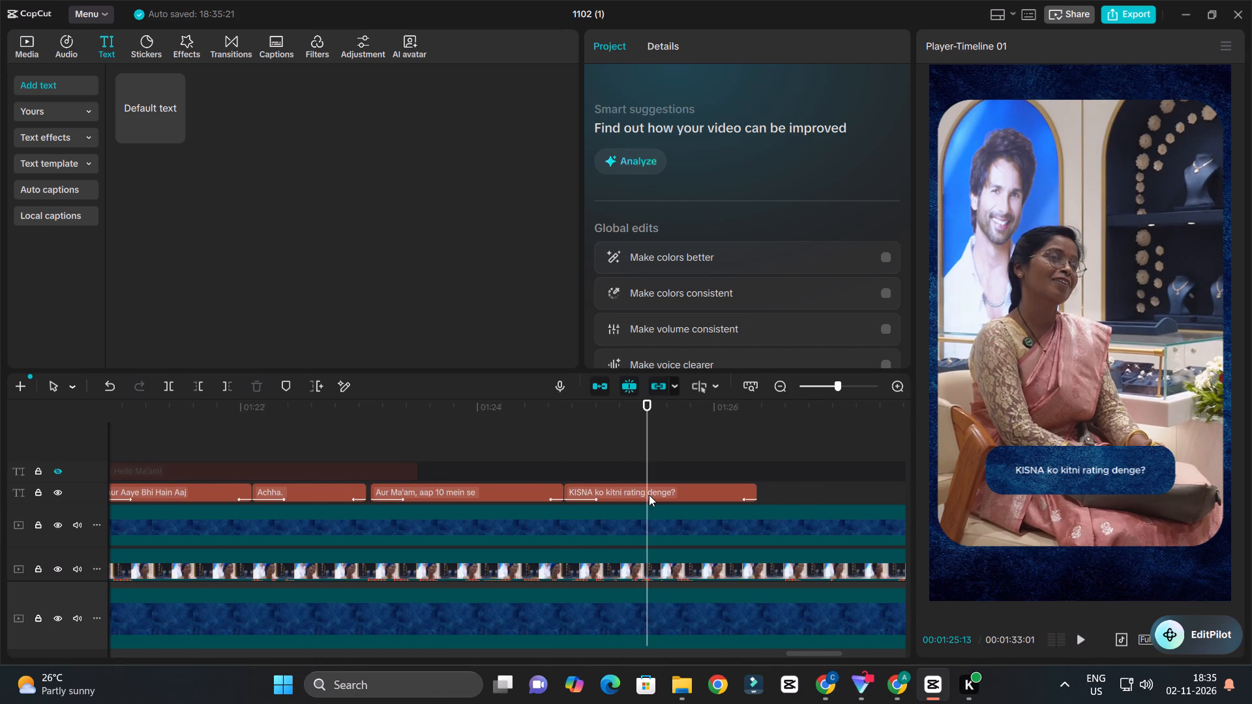
left_click(649, 495)
left_click(603, 234)
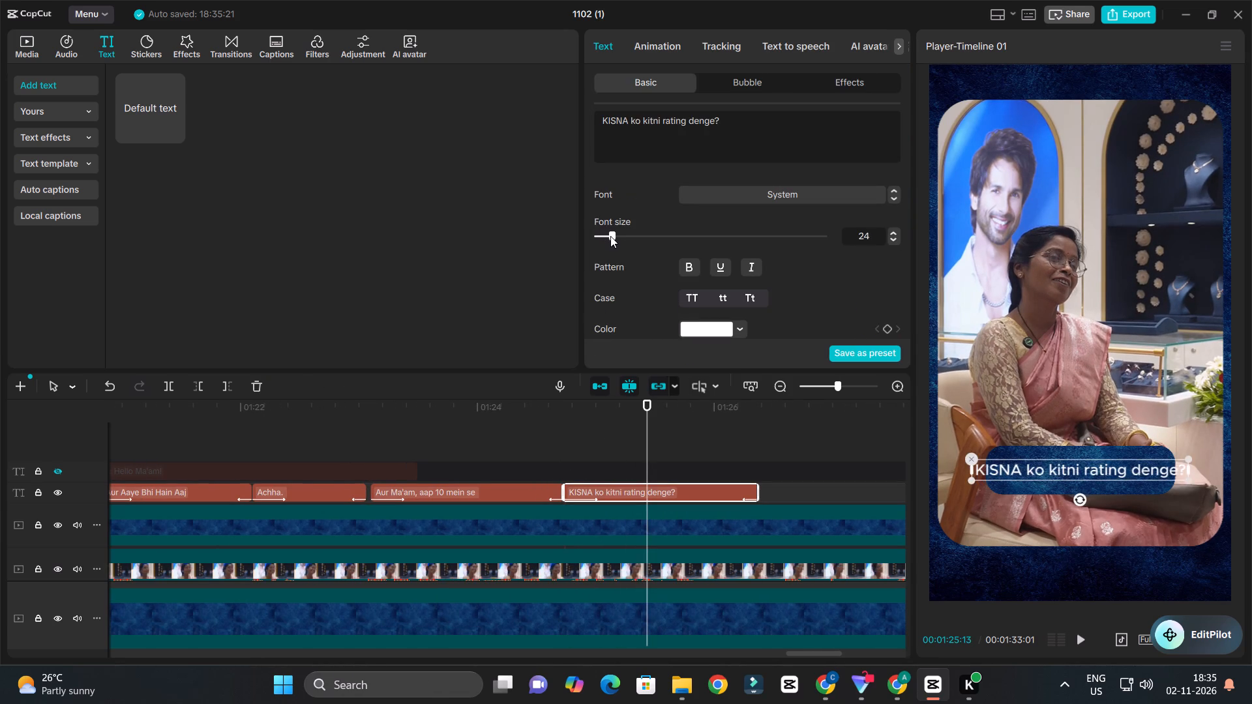
left_click(574, 415)
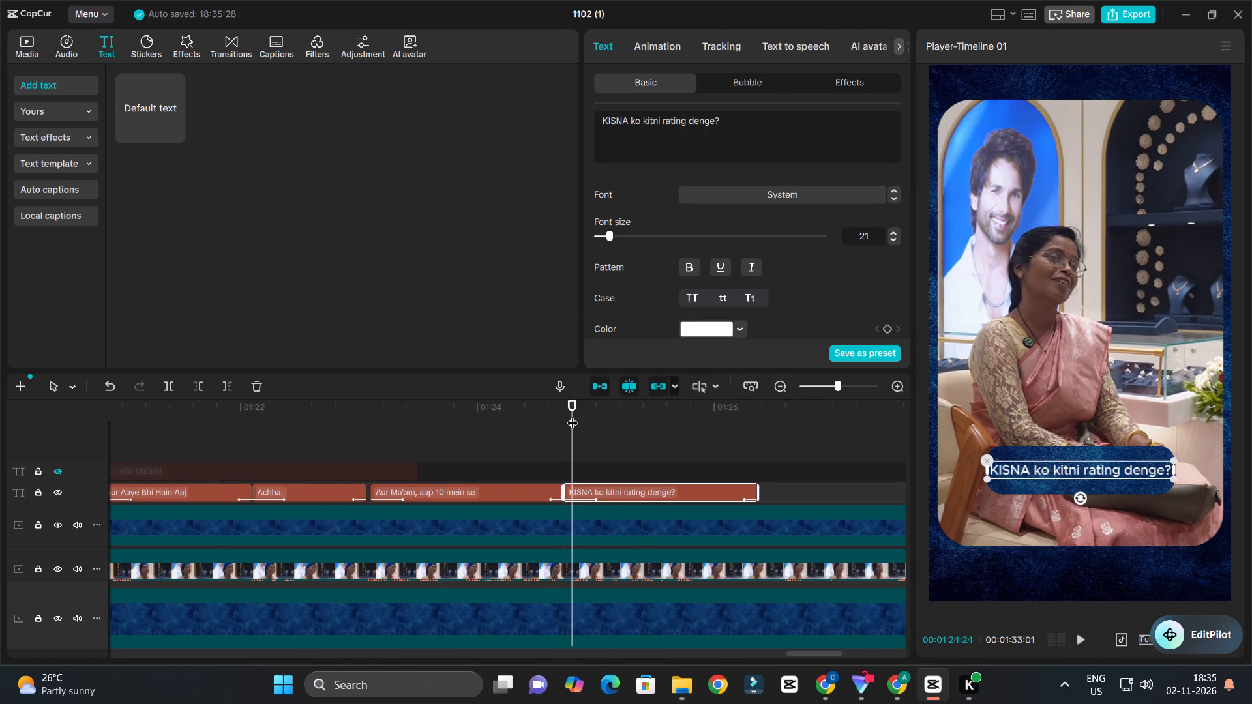
Play back the "KISNA ko kitni rating denge?" caption and change its case so each word starts with a capital.
key("space")
scroll(599, 448, "down", 3, "ctrl")
scroll(668, 465, "up", 5, "ctrl")
key("space")
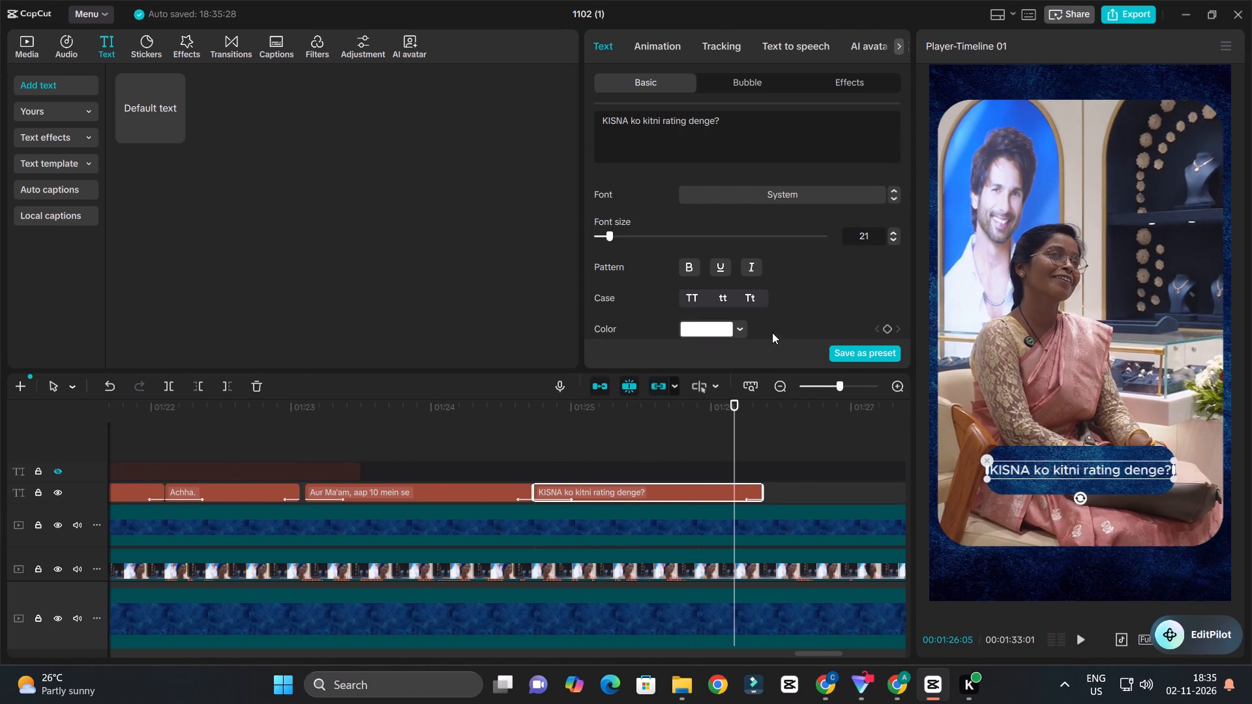
key("space")
key("space")
scroll(814, 269, "down", 1)
left_click(749, 227)
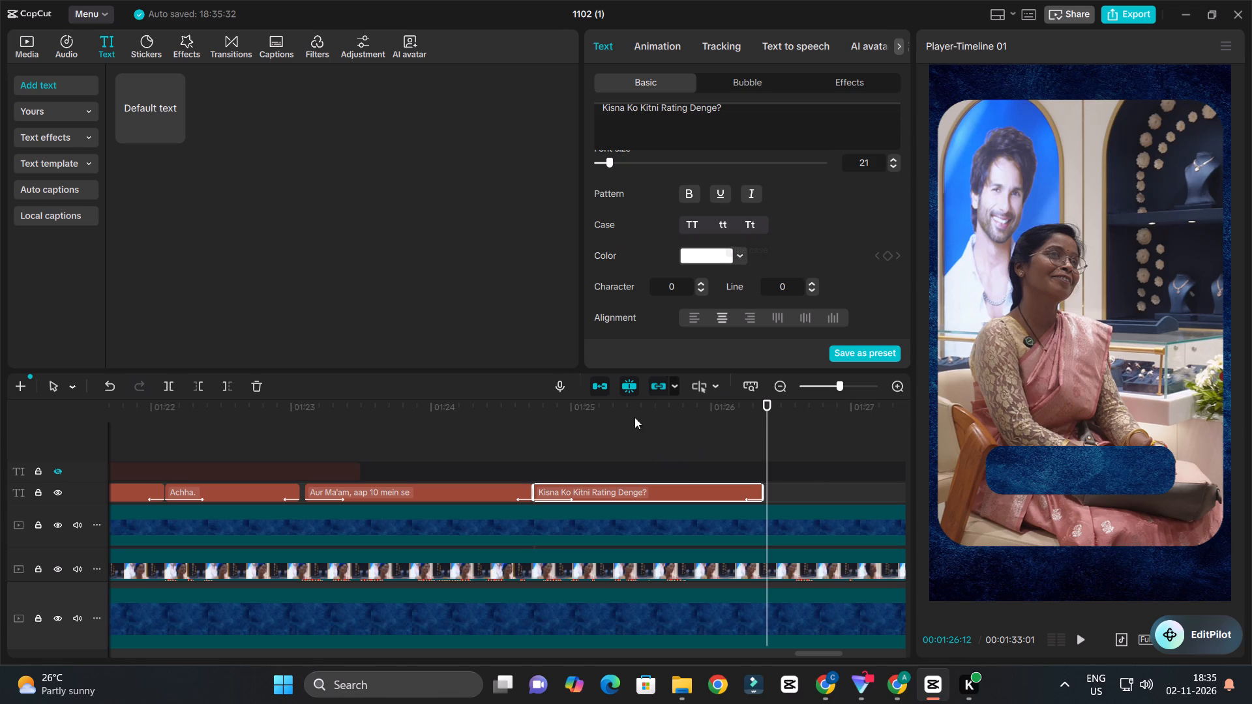
Play back the speech and trim the "Kisna Ko Kitni Rating Denge?" caption's end to 00:01:25:22.
left_click(626, 405)
key("space")
scroll(824, 478, "down", 3, "ctrl")
scroll(826, 481, "up", 3, "ctrl")
key("space")
scroll(824, 500, "up", 4, "ctrl")
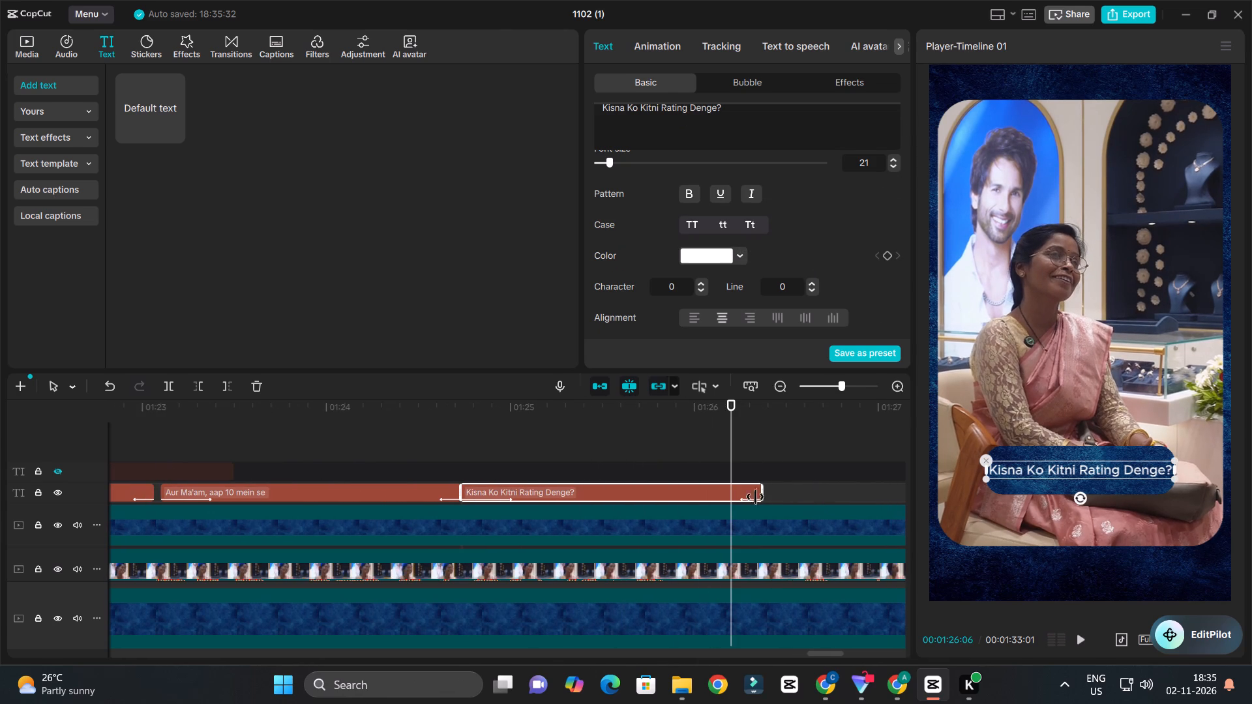
left_click(679, 418)
key("space")
key("space")
left_click(696, 497)
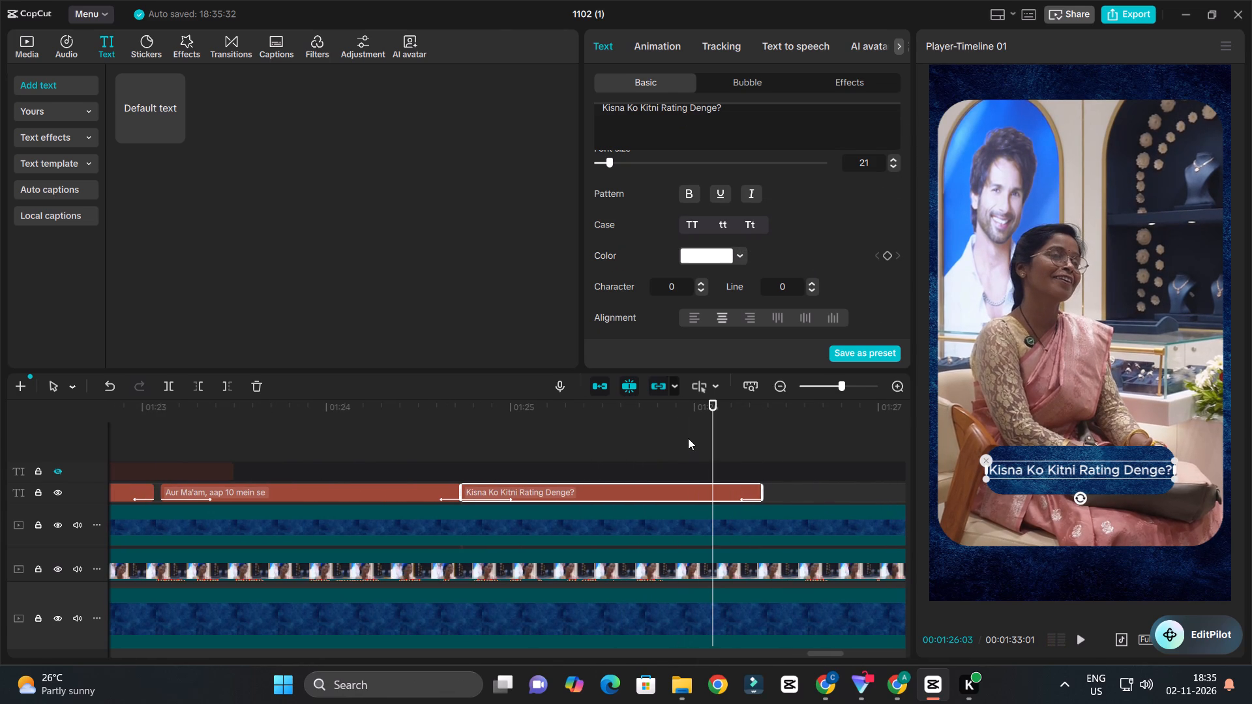
left_click_drag(678, 416, 648, 420)
left_click(662, 491)
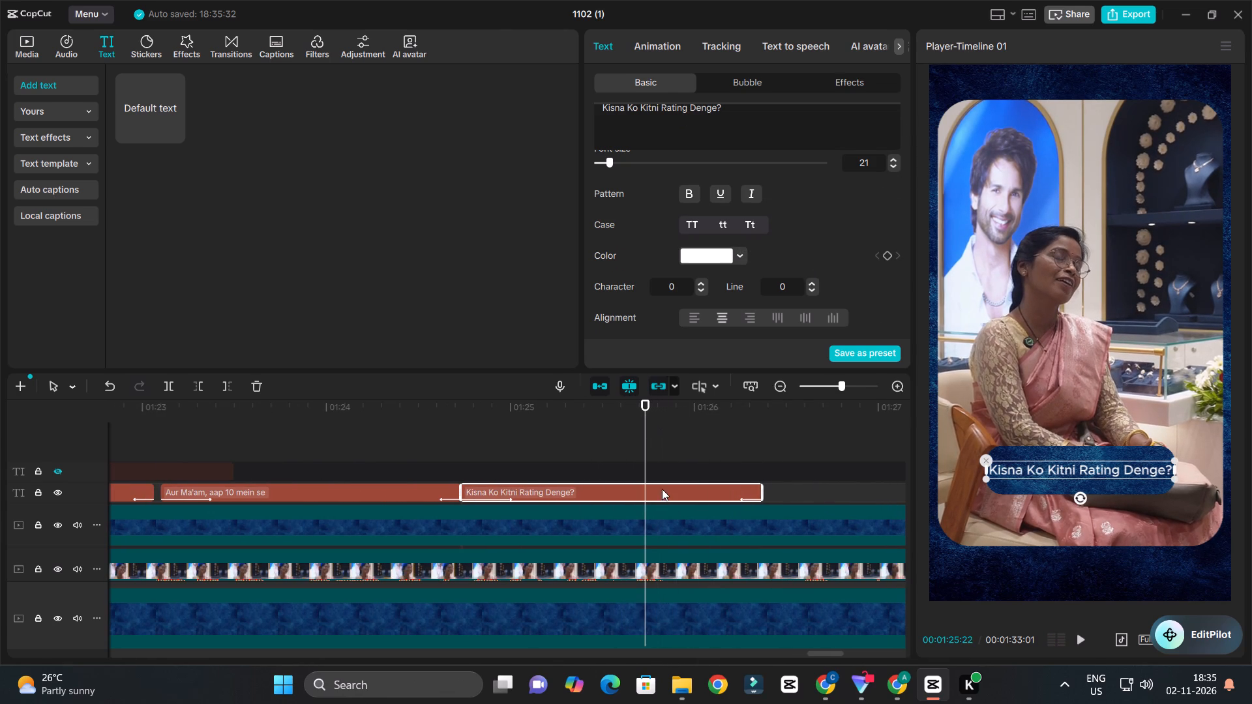
key("w")
Place a duplicate of the "Kisna Ko Kitni Rating Denge?" caption directly after it.
left_click_drag(554, 490, 753, 496, "alt")
left_click_drag(751, 496, 738, 497)
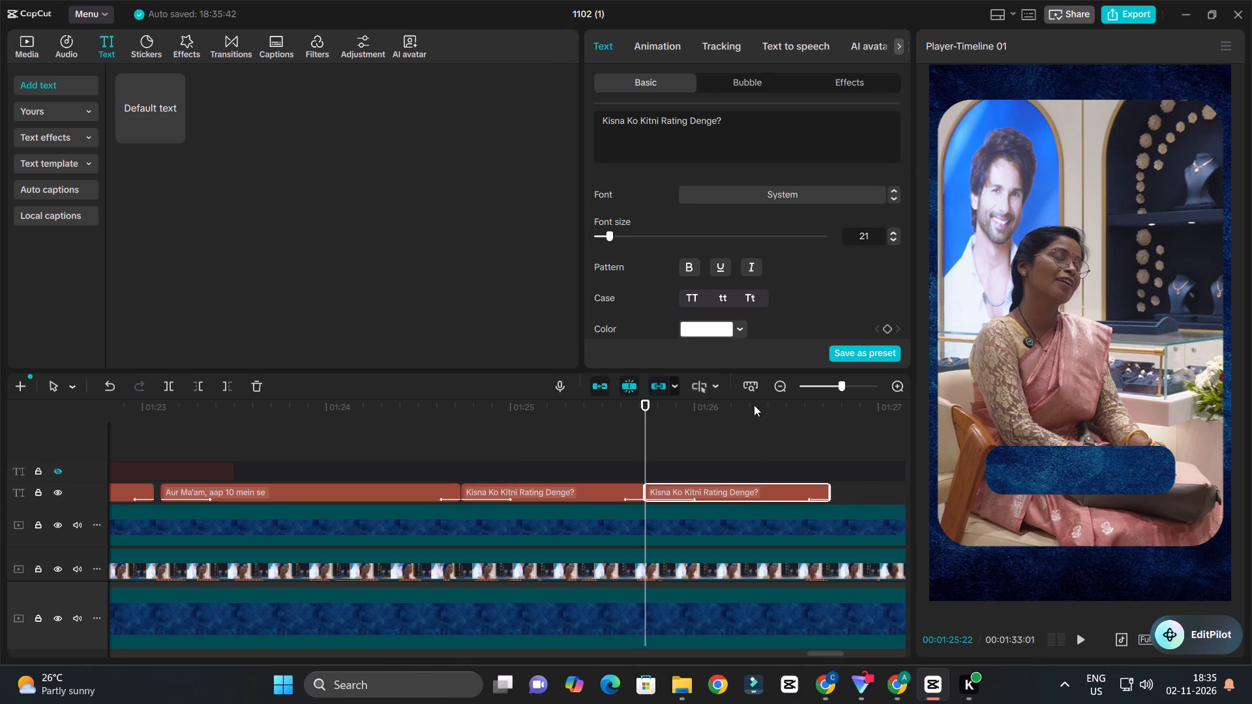
Move the hidden transcript text clip along its track until it starts at the end of the last caption.
scroll(463, 439, "down", 12, "ctrl")
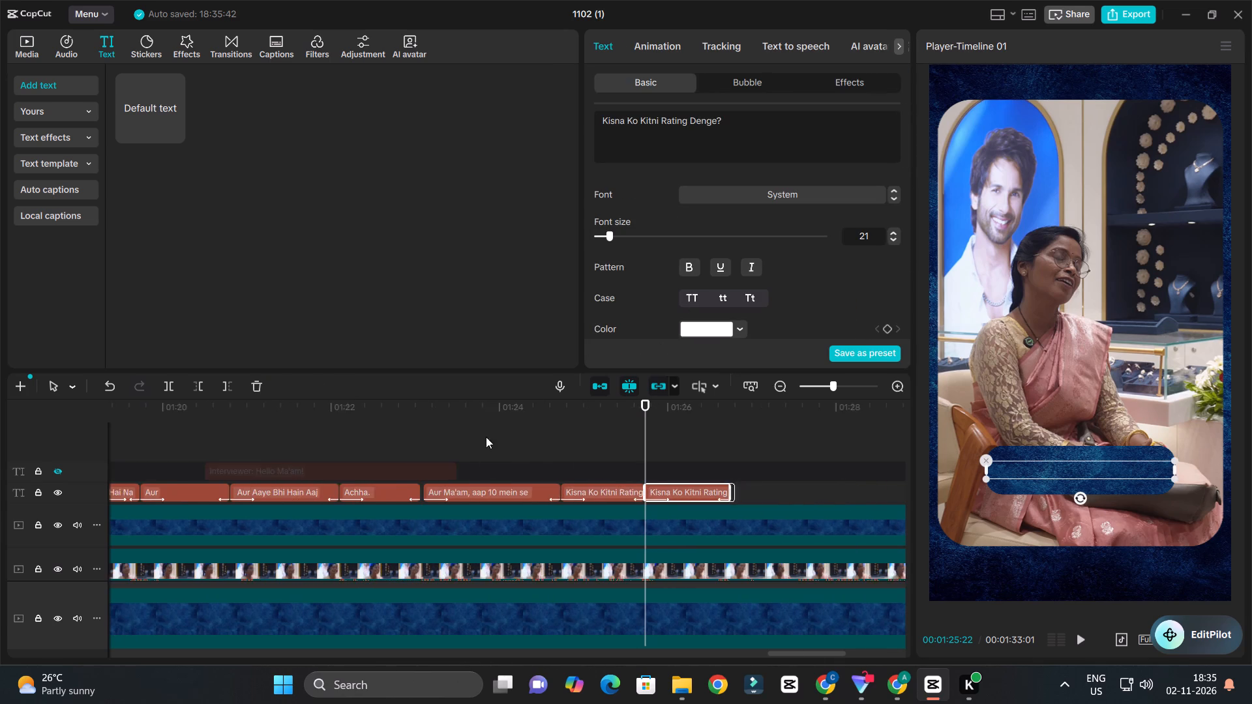
scroll(486, 437, "down", 19, "ctrl")
scroll(856, 479, "up", 3, "ctrl")
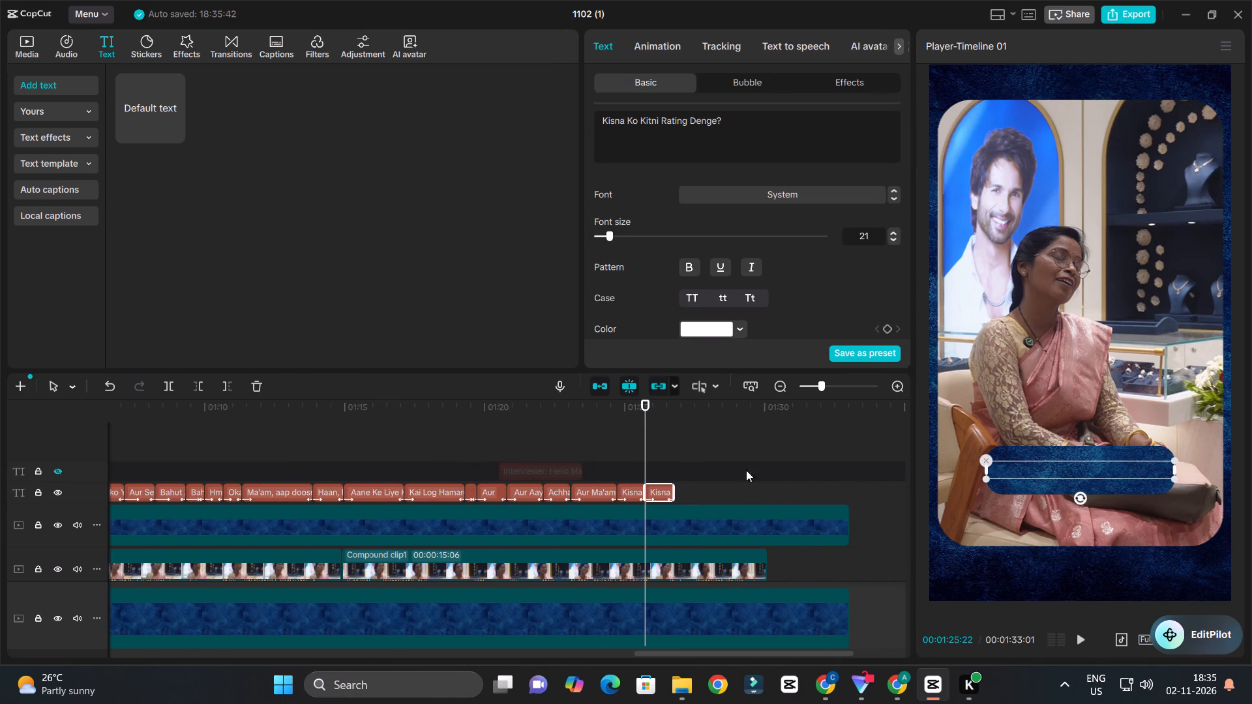
left_click_drag(557, 468, 735, 476)
scroll(763, 476, "up", 3, "ctrl")
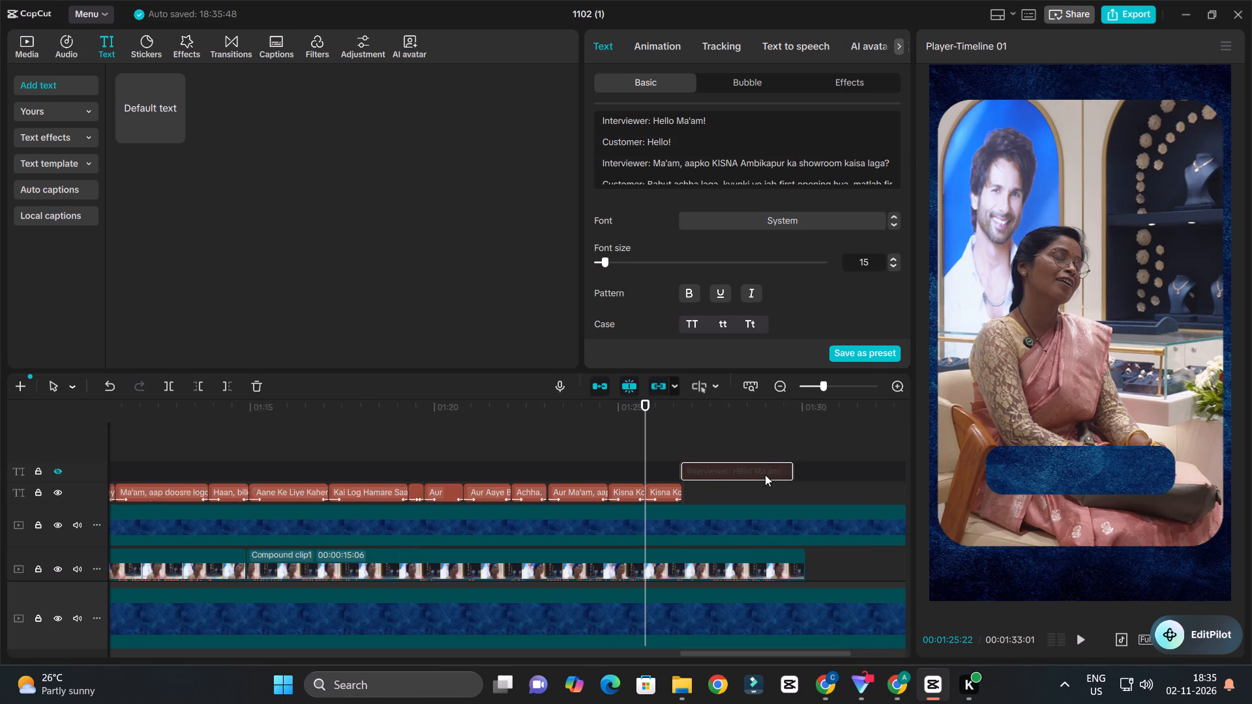
Find the customer's rating answer in the transcript text and copy "10.".
scroll(765, 475, "up", 4, "ctrl")
double_click(777, 472)
left_click(708, 139)
scroll(708, 139, "down", 5)
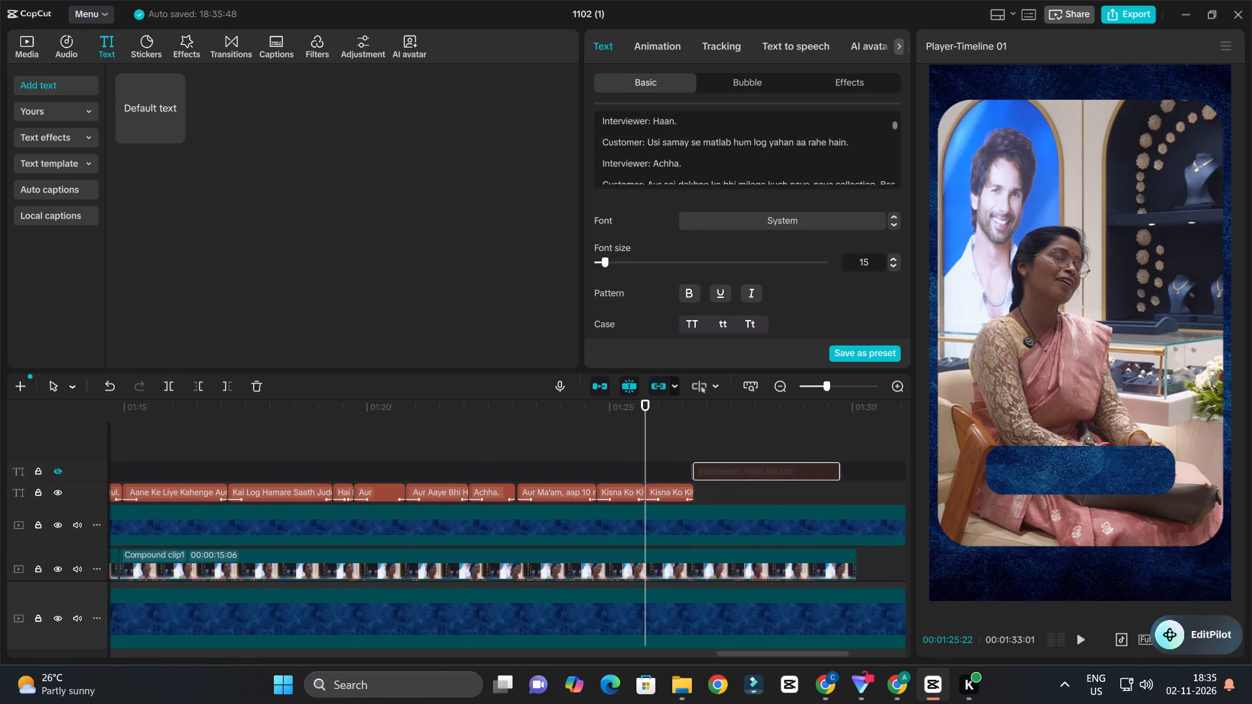
scroll(708, 148, "down", 20)
scroll(708, 148, "down", 2)
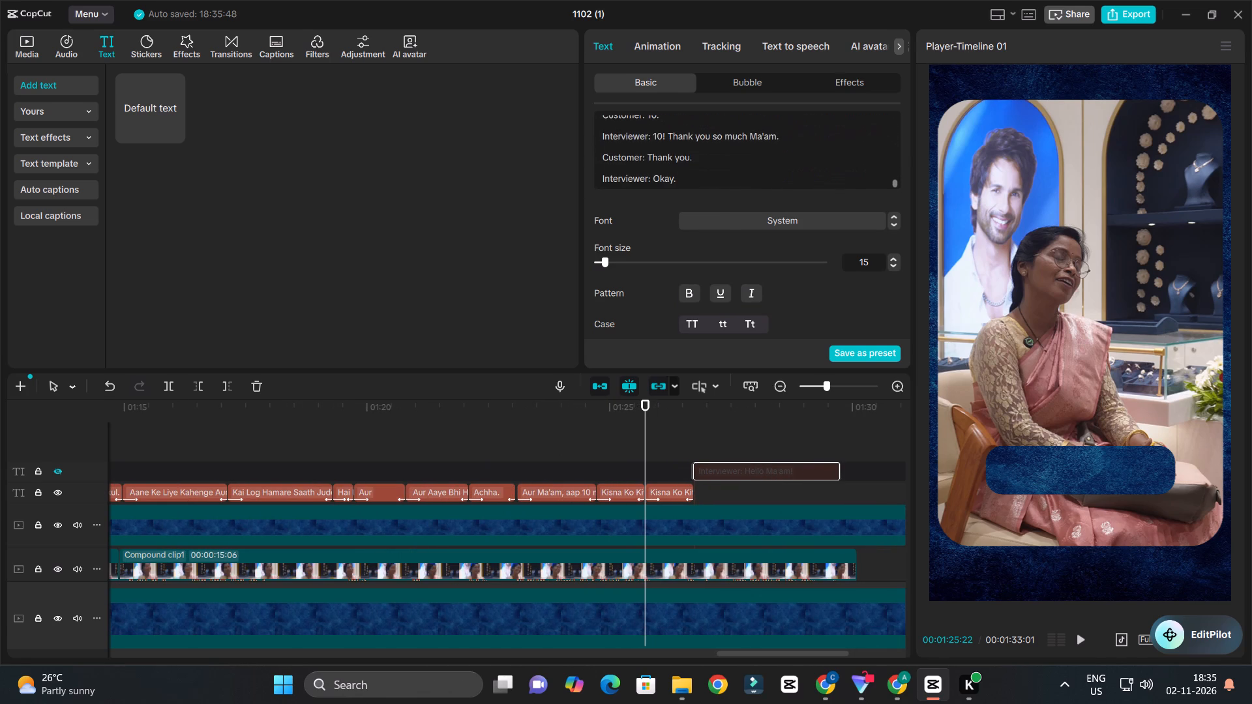
scroll(710, 151, "up", 1)
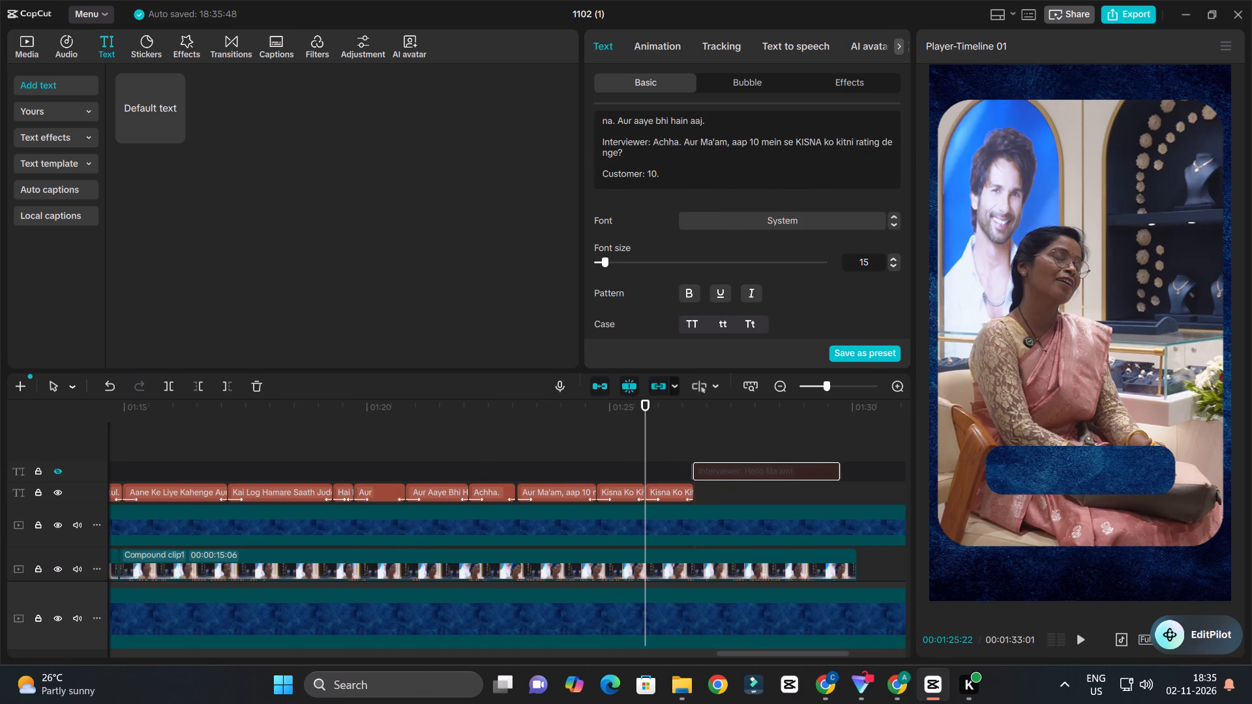
scroll(693, 177, "down", 1)
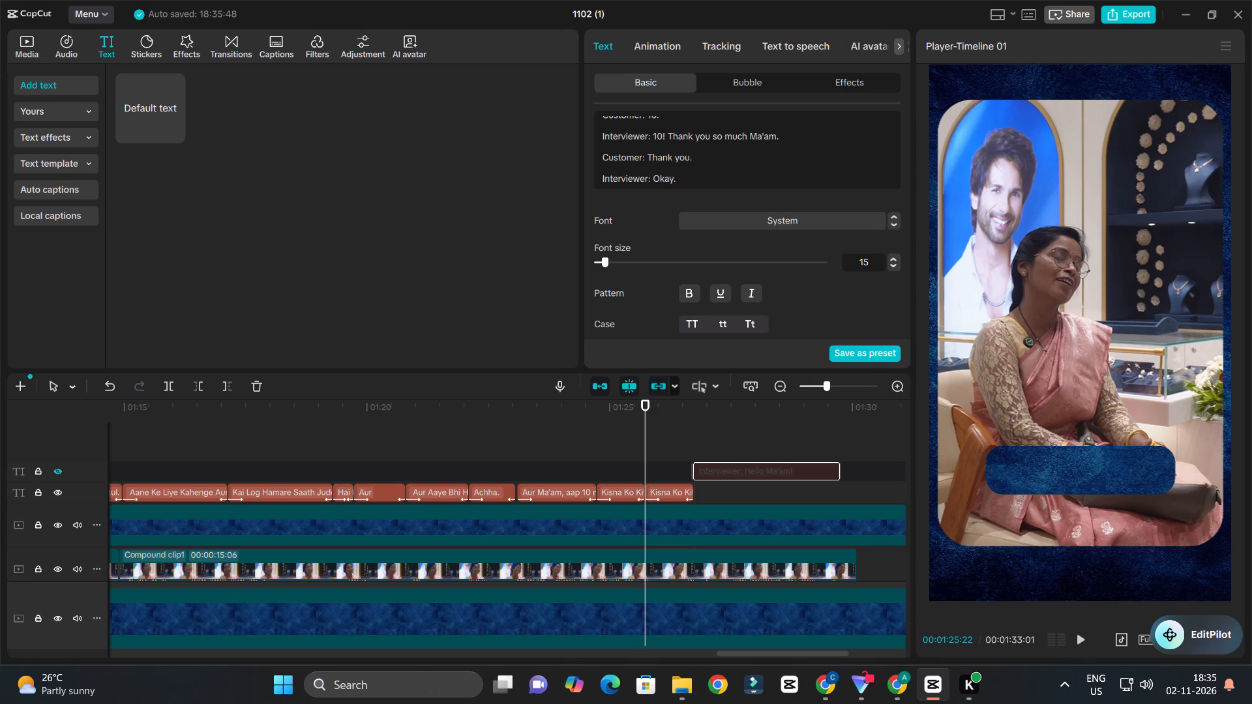
scroll(678, 155, "up", 1)
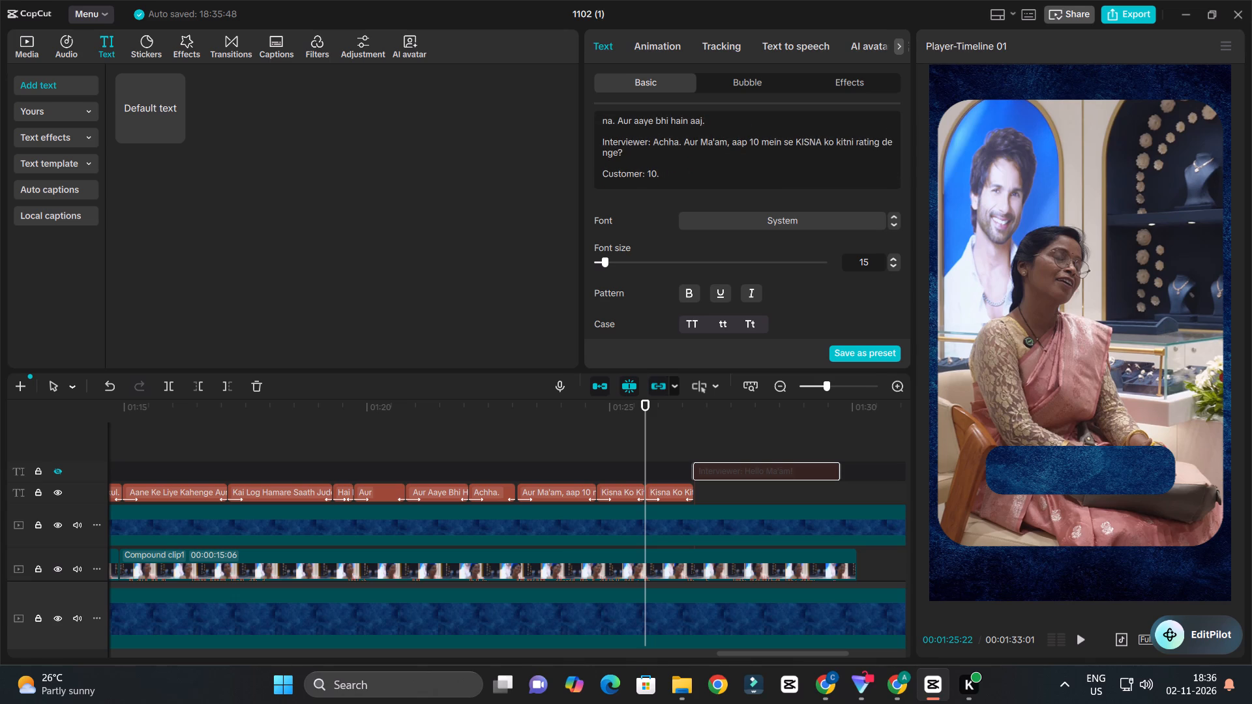
left_click_drag(648, 172, 663, 178)
key("ctrl+c")
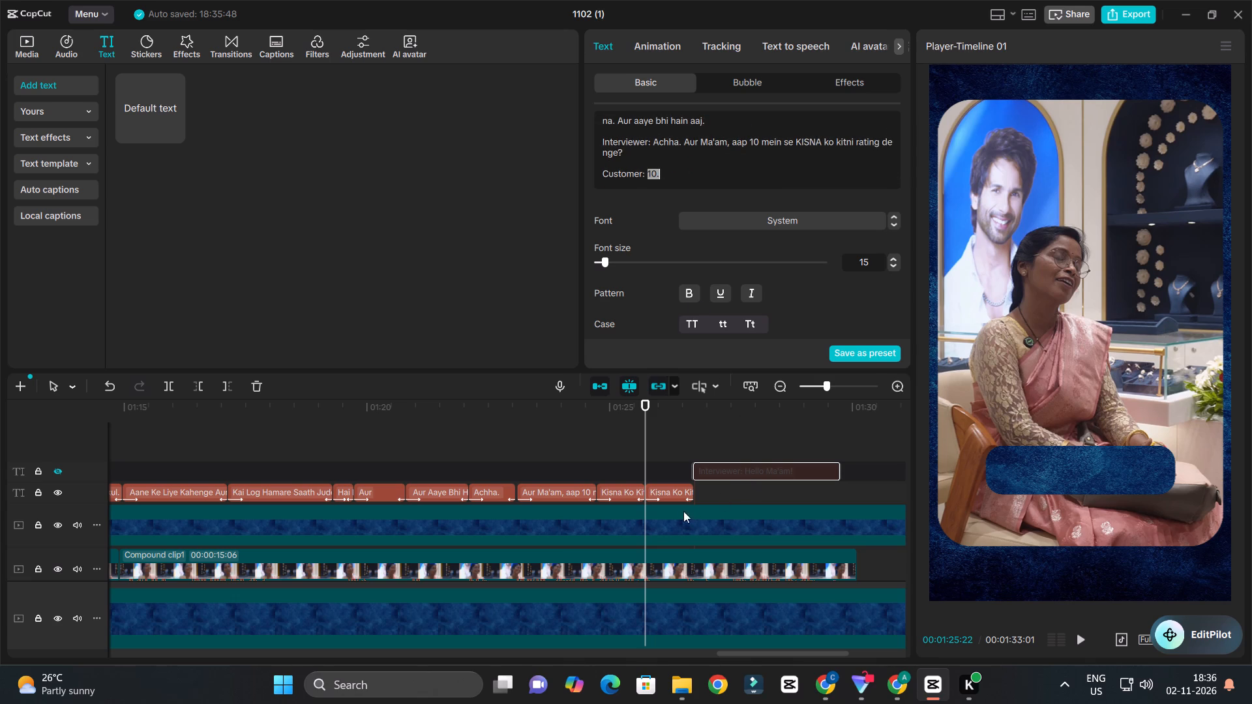
Replace "Kisna Ko Kitni Rating" in the duplicate with the copied text and remove the question mark, leaving "10. Denge".
left_click(673, 499)
left_click_drag(724, 127, 608, 115)
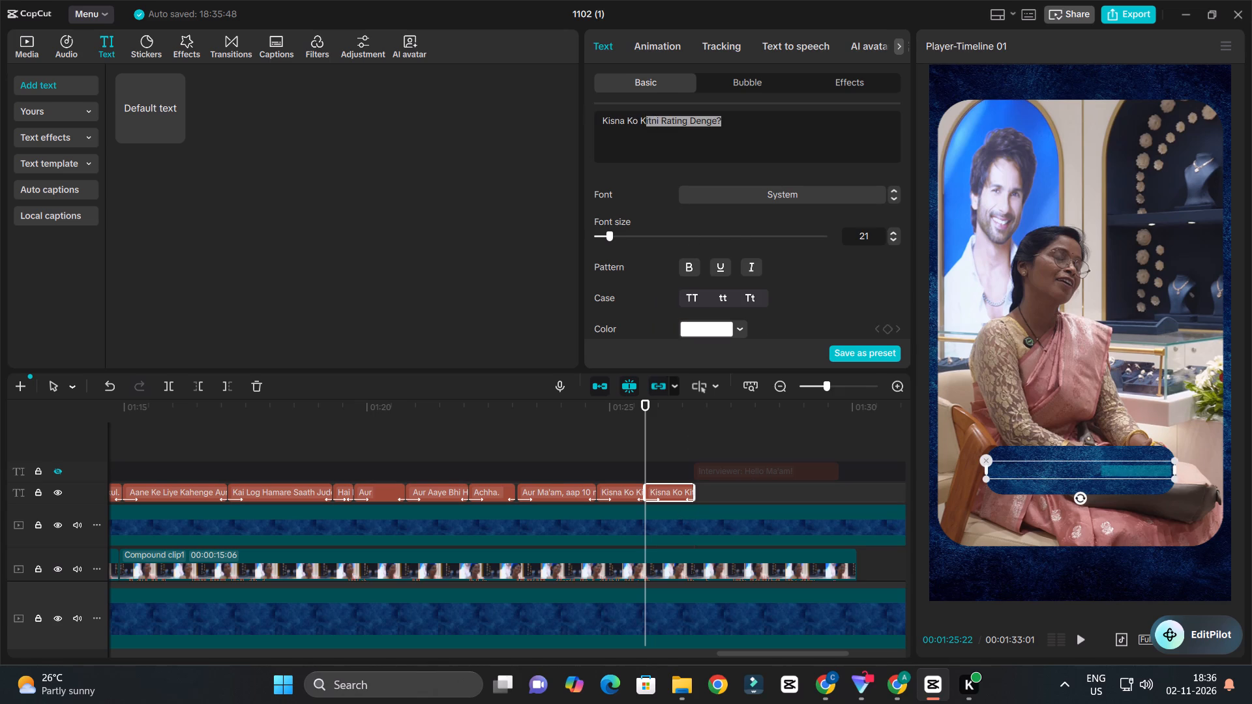
left_click_drag(608, 115, 727, 136)
left_click(725, 142)
left_click_drag(688, 119, 546, 100)
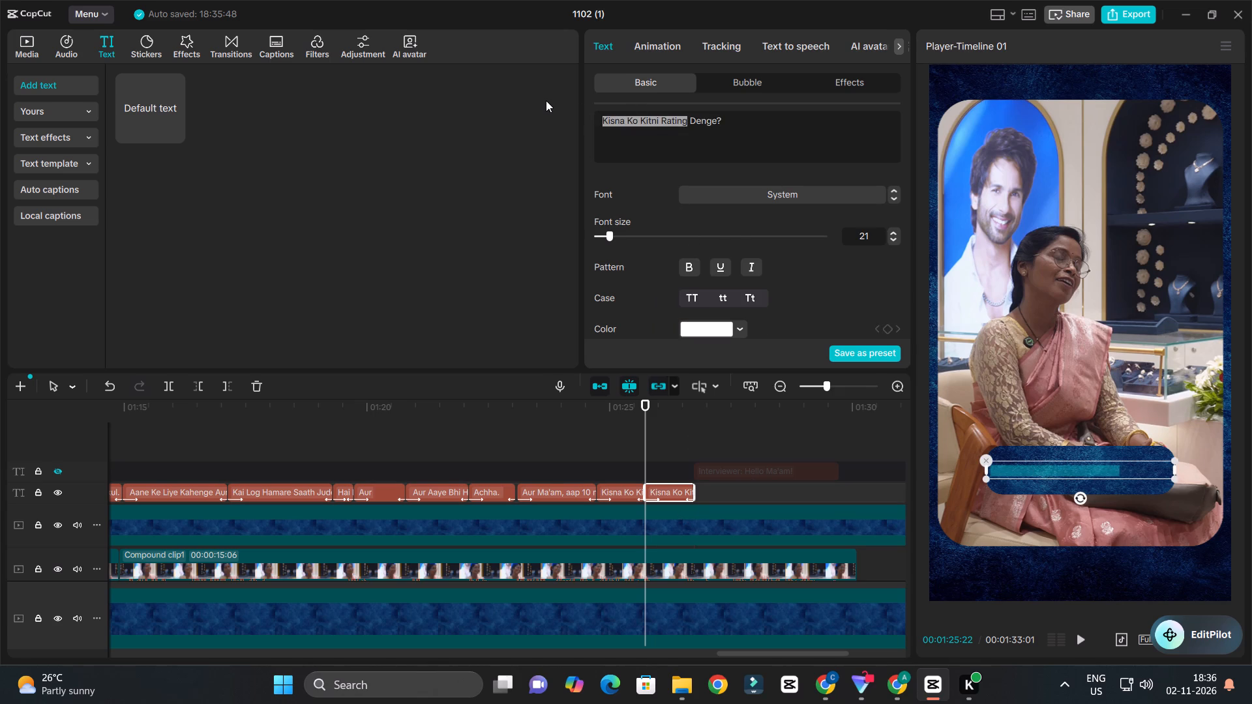
key("ctrl+v")
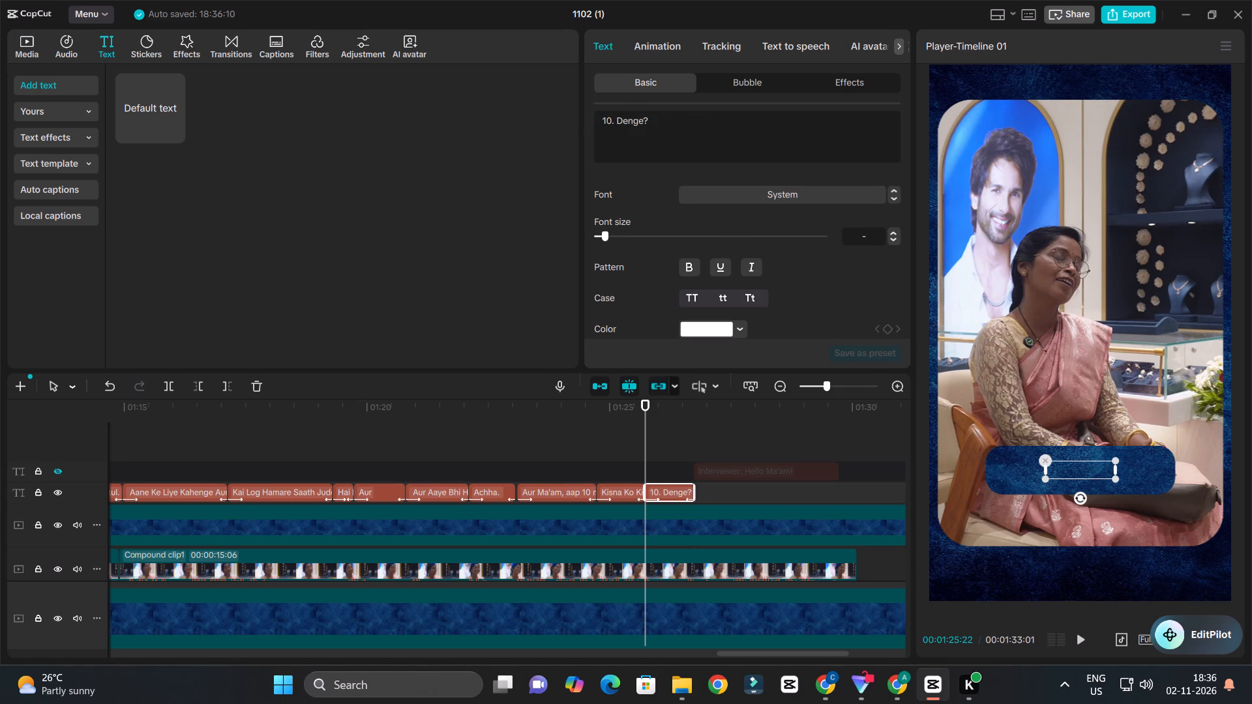
left_click(668, 121)
key("BackSpace")
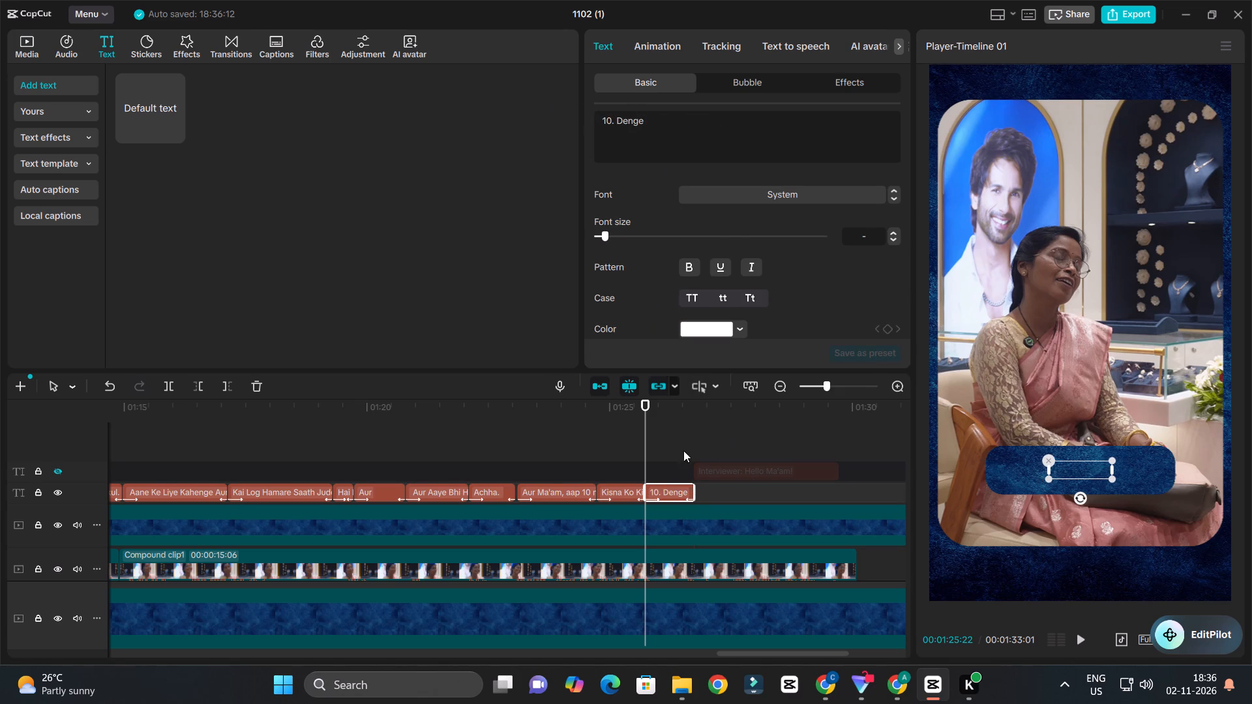
Play back the rating question and the "10. Denge" caption repeatedly to check their timing against the speech.
left_click(612, 411)
key("space")
scroll(744, 448, "up", 6, "ctrl")
key("space")
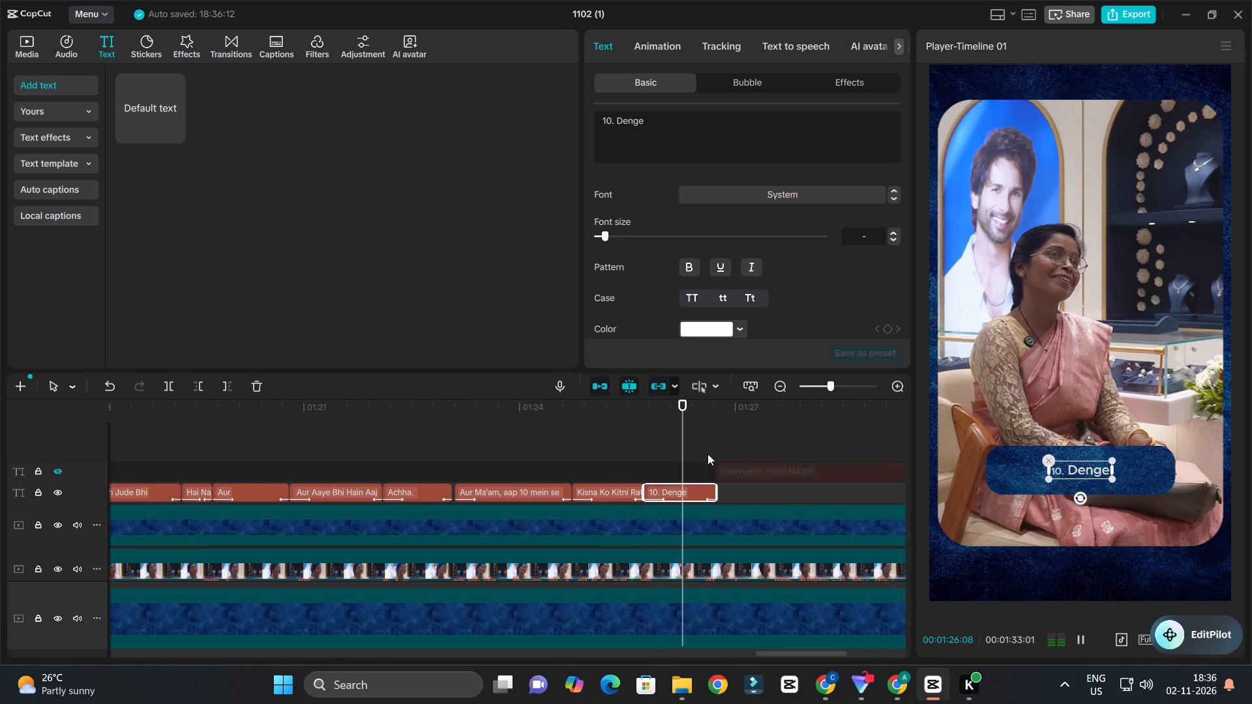
left_click(581, 406)
key("space")
scroll(736, 465, "up", 5, "ctrl")
key("space")
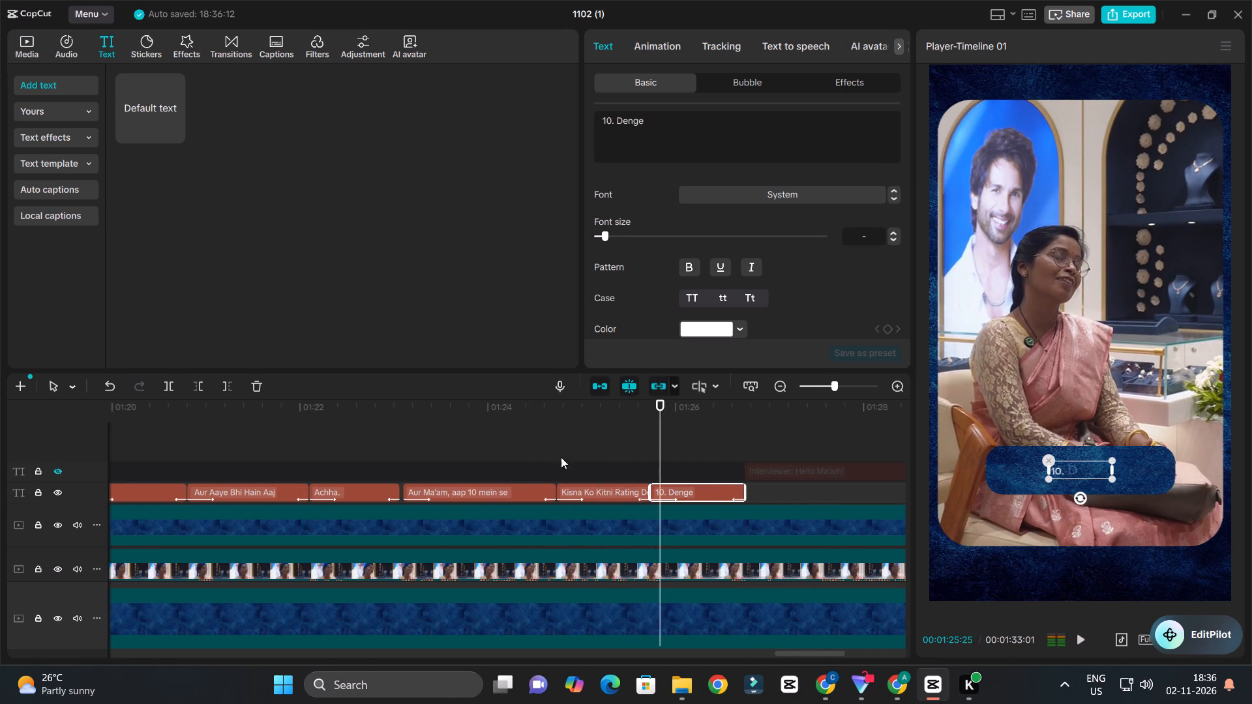
left_click(432, 417)
key("space")
scroll(659, 465, "up", 2, "ctrl")
scroll(672, 465, "down", 2, "ctrl")
scroll(743, 471, "up", 2, "ctrl")
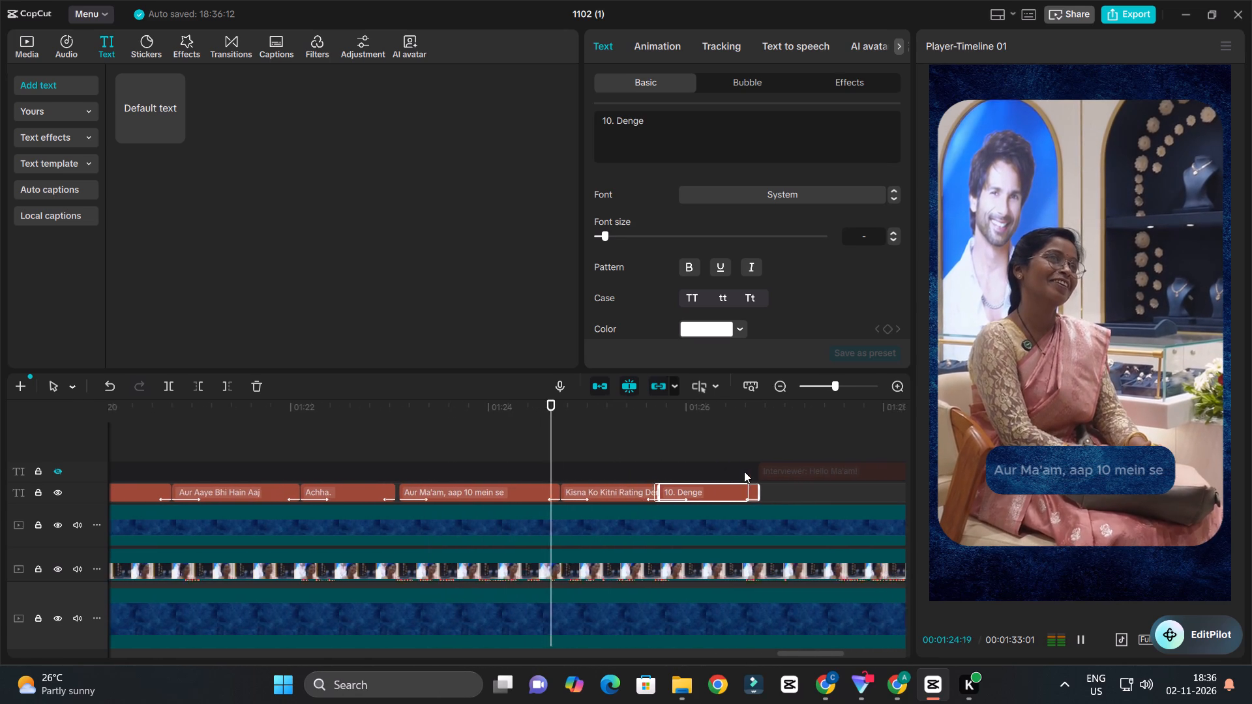
scroll(745, 471, "down", 2, "ctrl")
scroll(754, 474, "up", 2, "ctrl")
key("space")
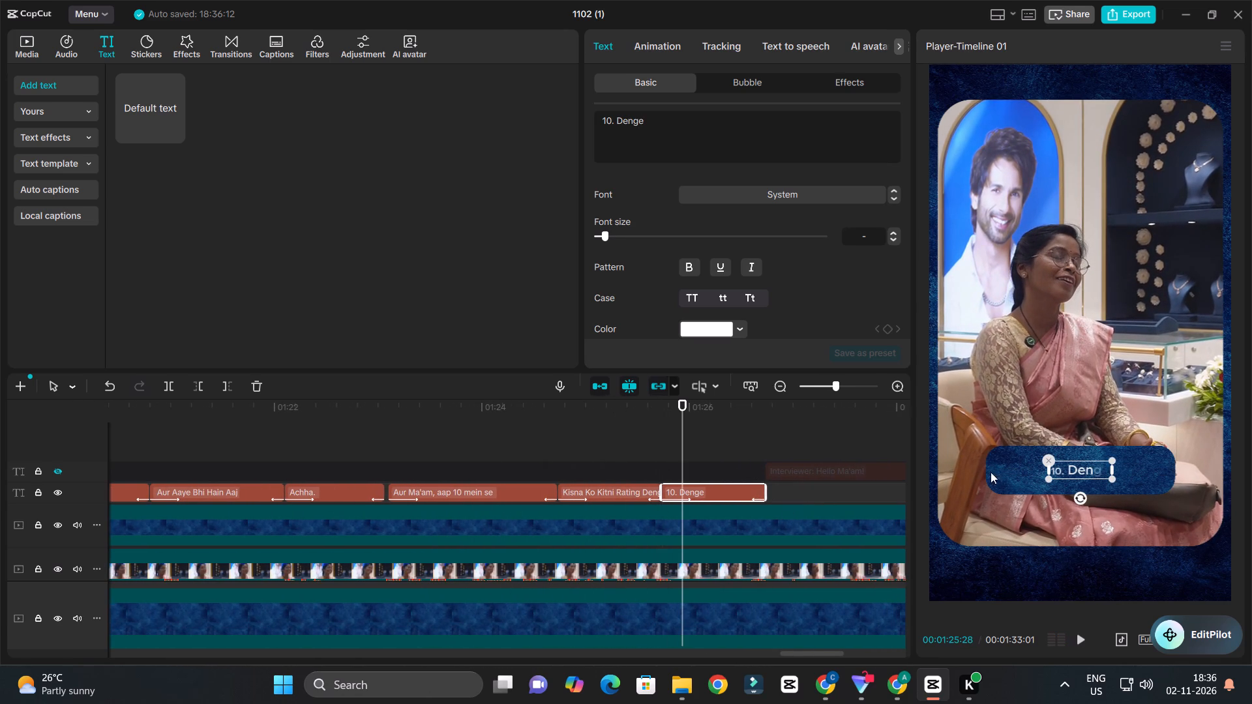
Enlarge the "10. Denge" caption within the blue box and raise the font size of its "10" to match "Denge".
left_click_drag(1049, 479, 1019, 494)
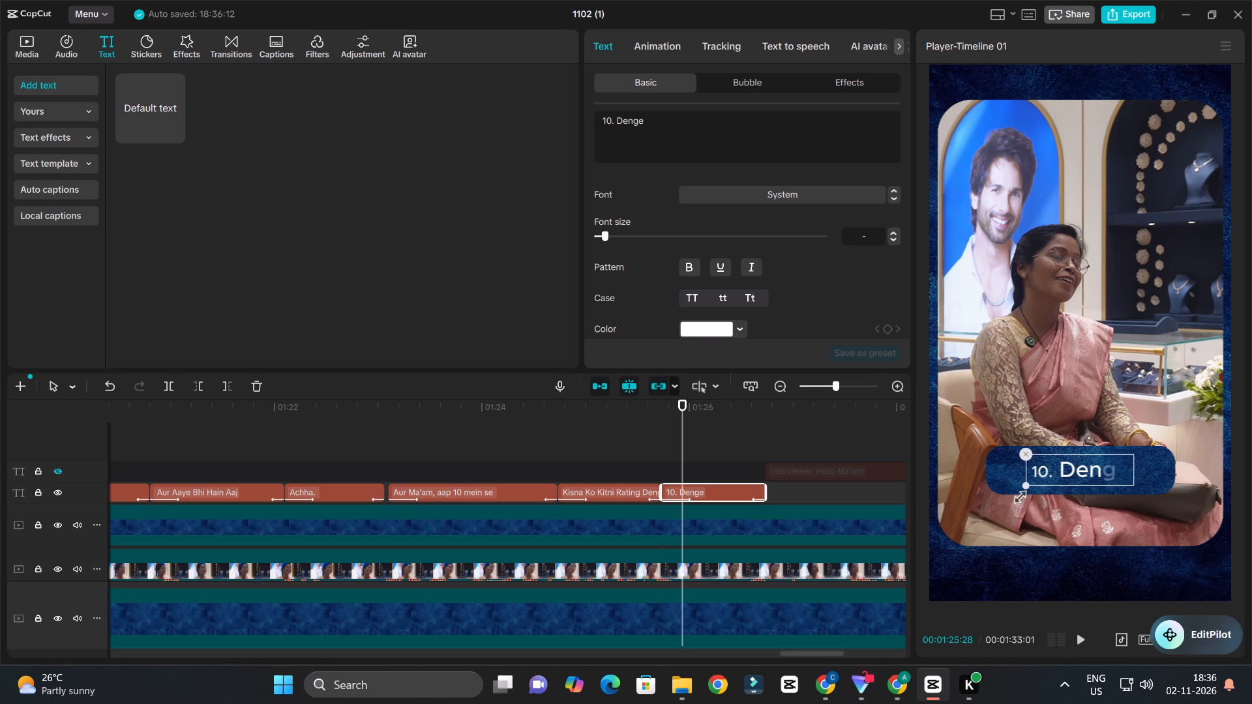
left_click_drag(1019, 494, 1017, 496)
key("space")
key("space")
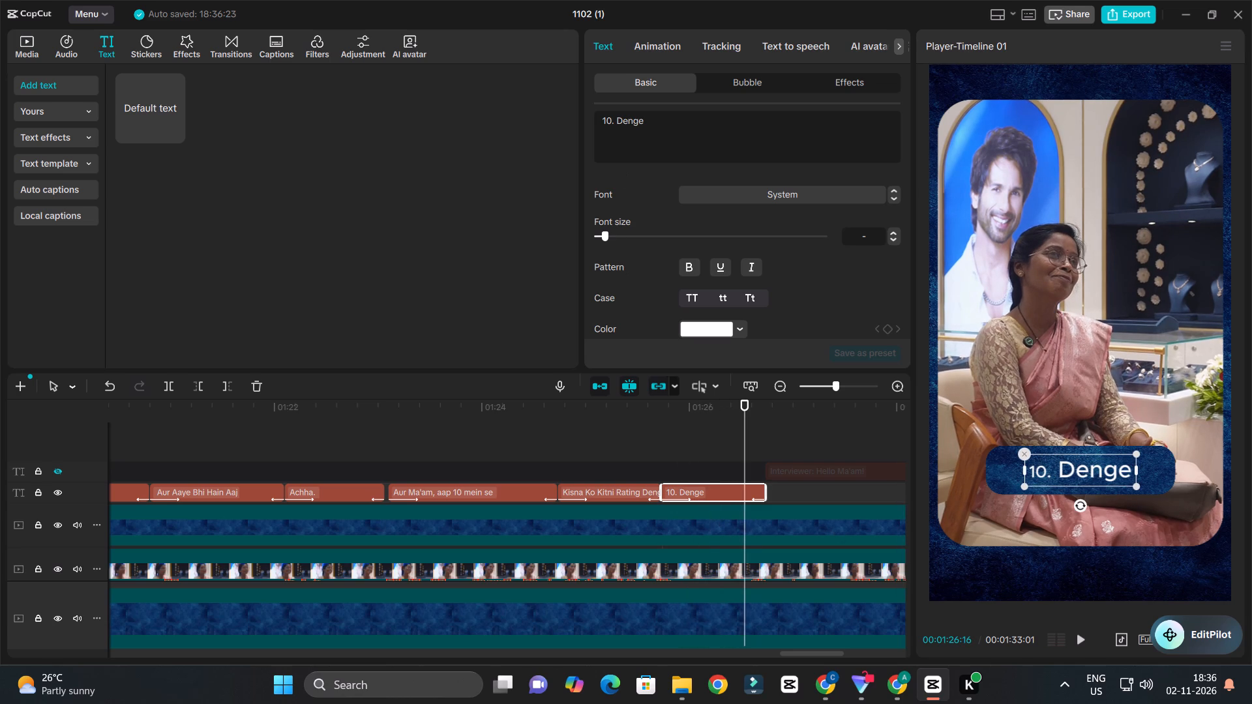
left_click_drag(612, 121, 588, 120)
left_click_drag(602, 233, 614, 237)
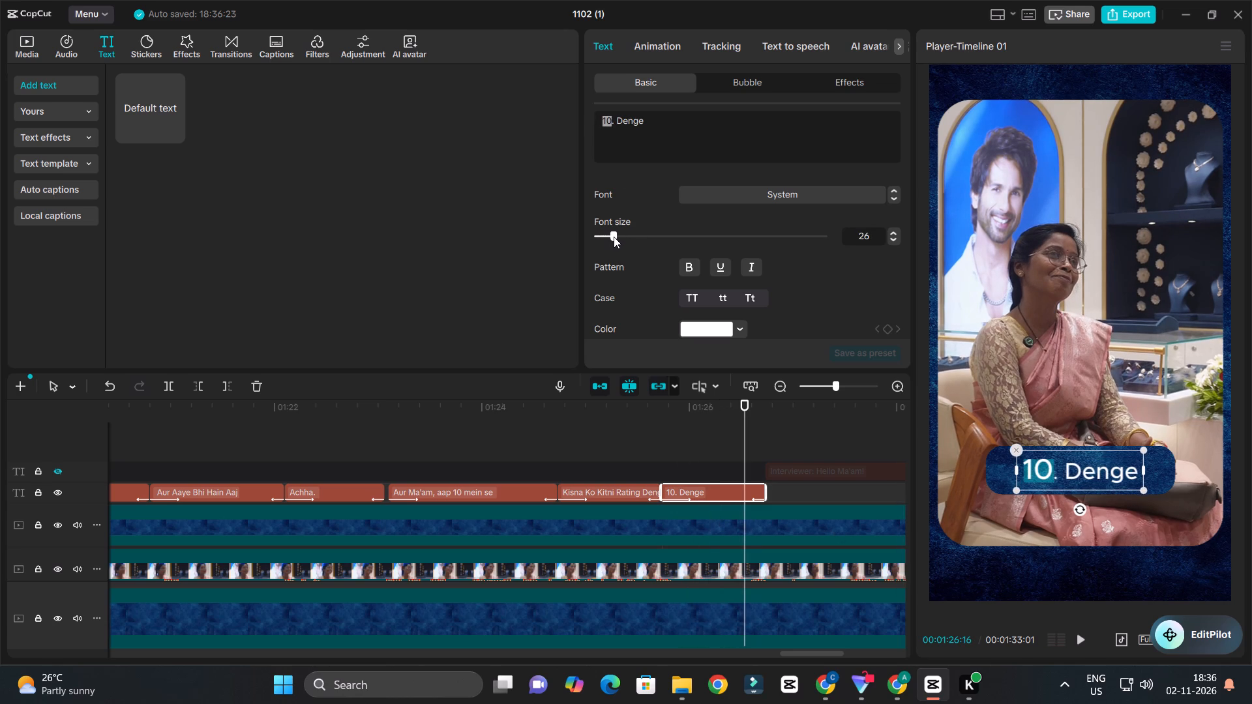
left_click_drag(614, 237, 612, 237)
left_click(666, 433)
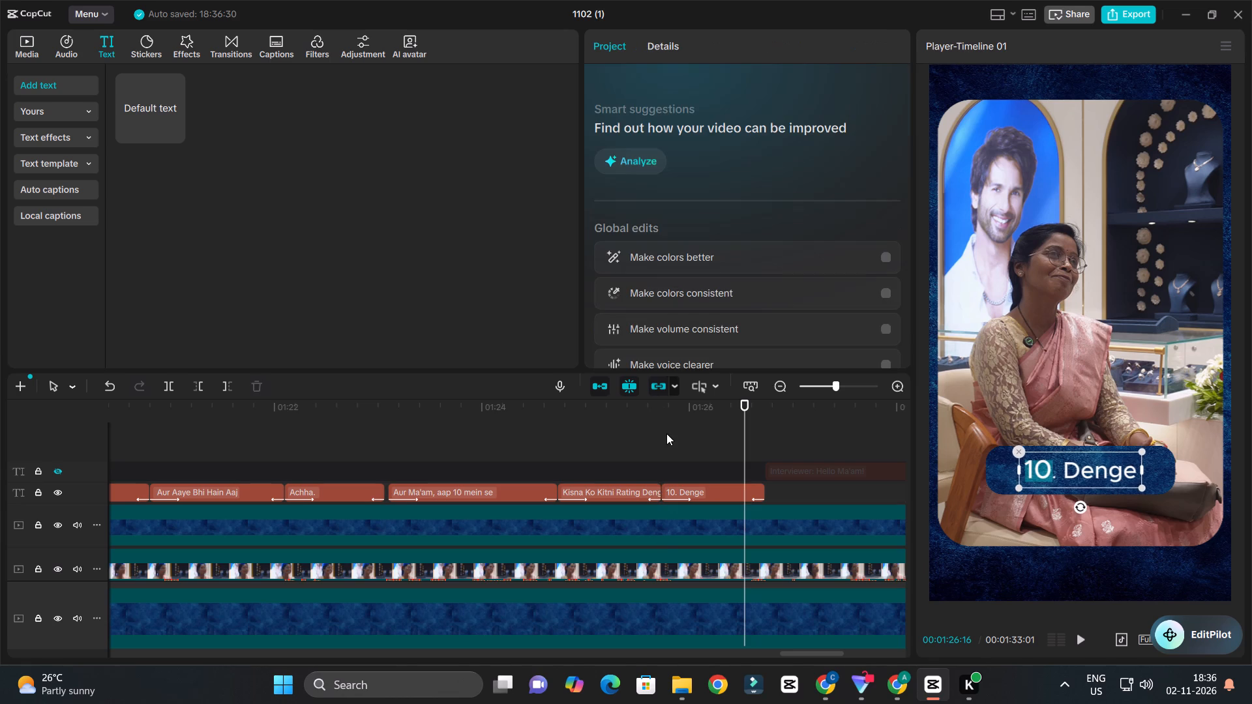
Play past the "10. Denge" caption and place a duplicate of it shortly after, starting at about 00:01:26:24.
key("space")
scroll(724, 441, "down", 2, "ctrl")
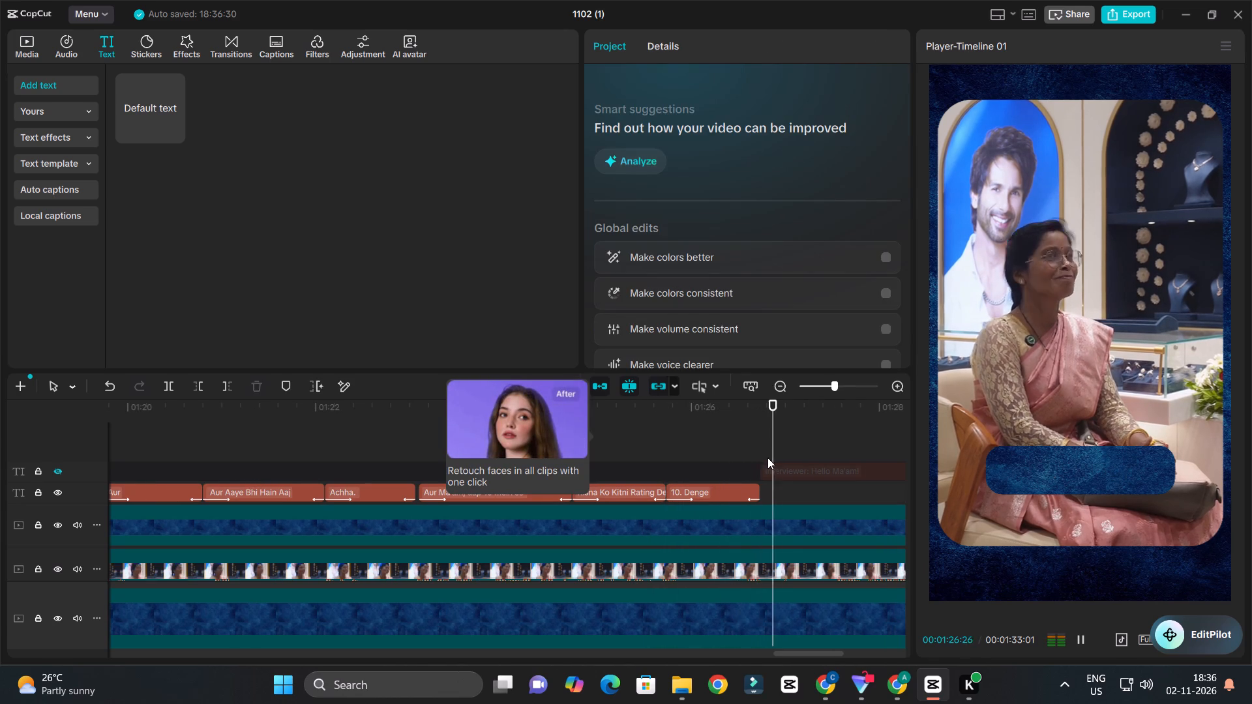
key("space")
key("space")
key("space")
left_click_drag(717, 494, 817, 497, "alt")
left_click(771, 411)
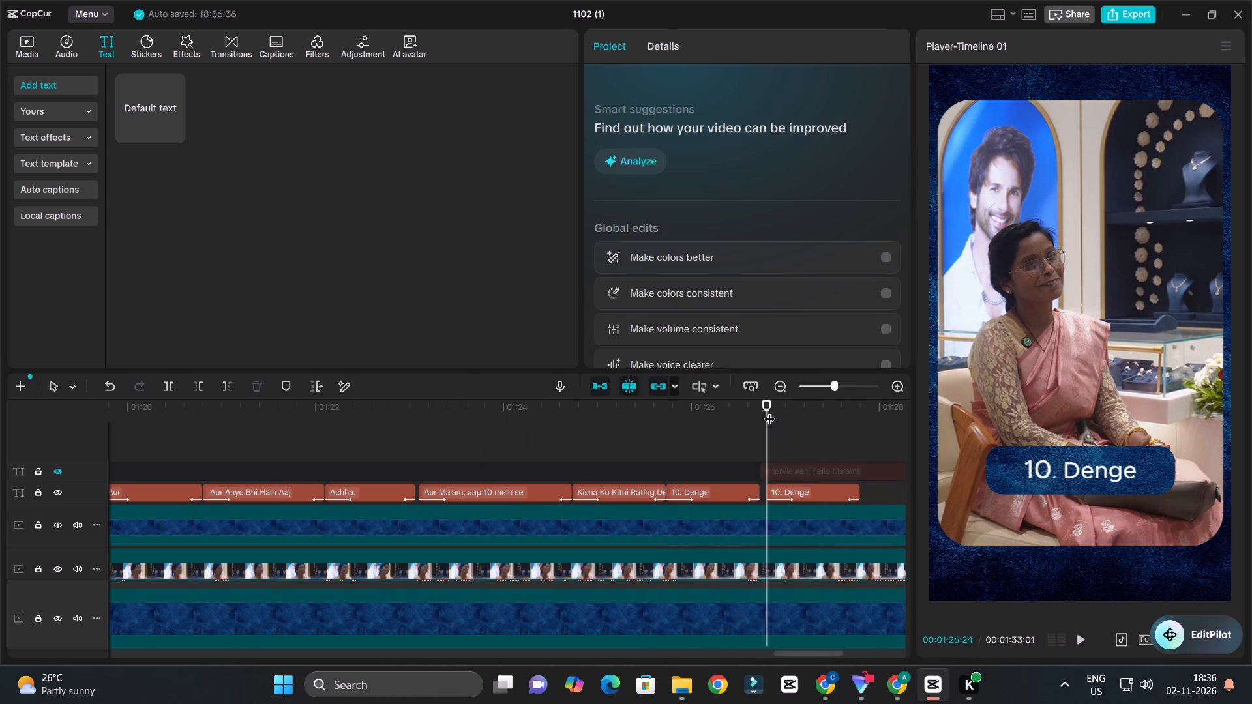
Play back the duplicate caption and cut its text down to "10.".
key("space")
key("space")
left_click(811, 498)
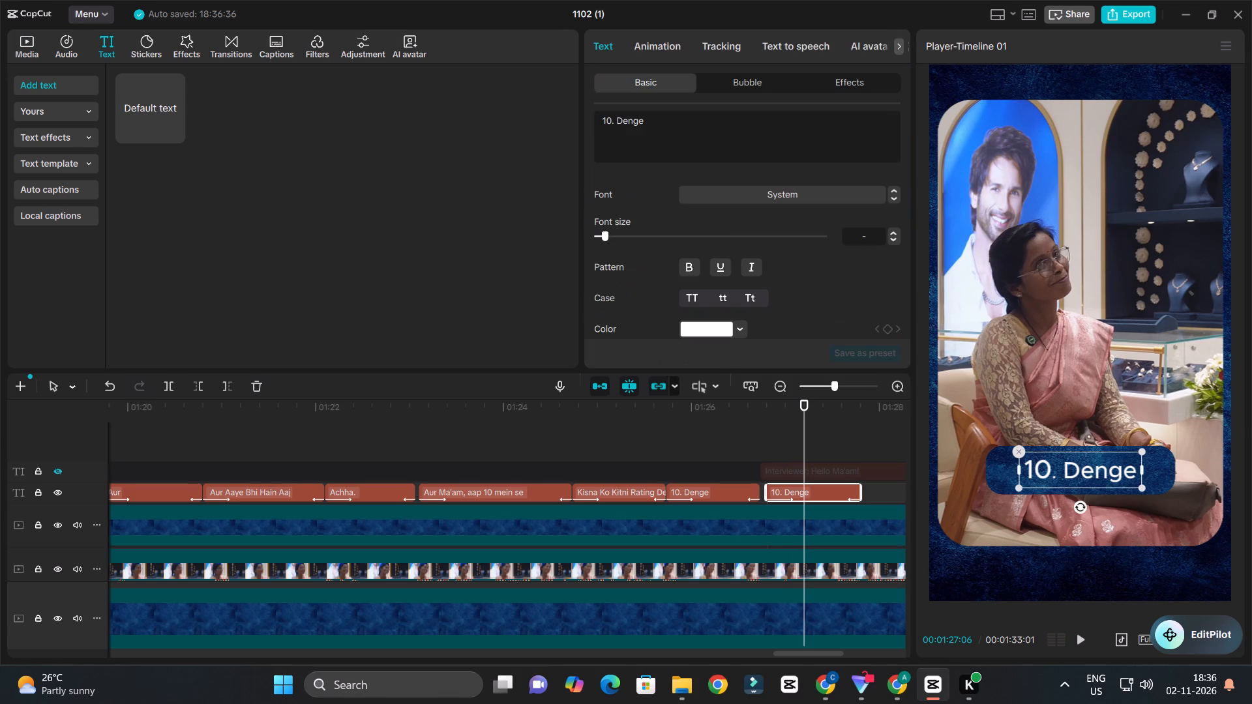
left_click_drag(652, 122, 619, 120)
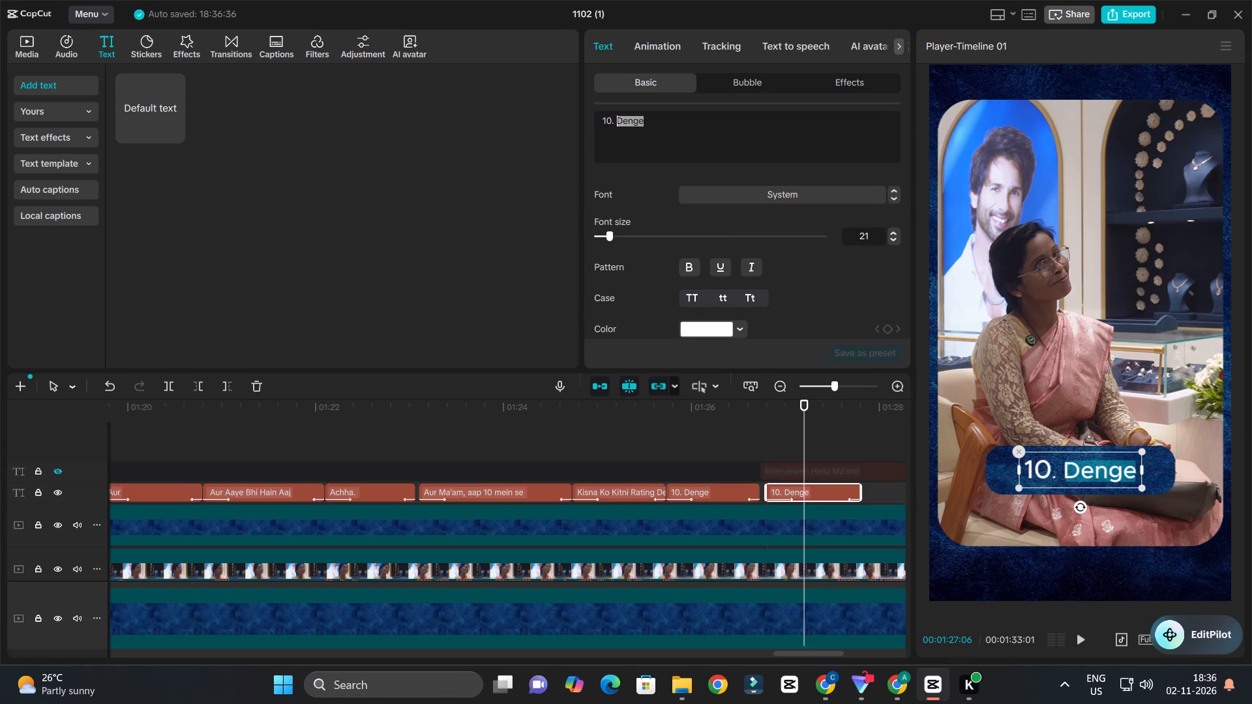
left_click_drag(619, 120, 618, 120)
key("BackSpace")
left_click_drag(814, 494, 807, 491)
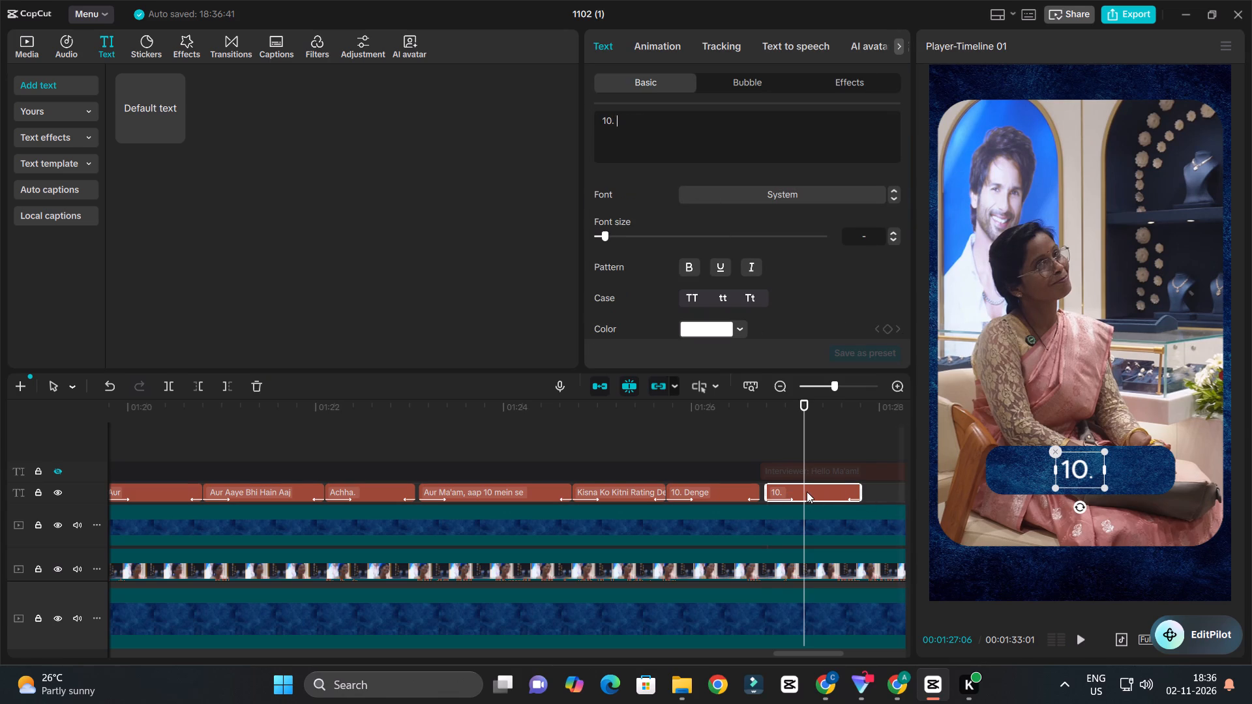
left_click_drag(807, 491, 806, 491)
Play back the "10." caption against the speech and trim its end to 00:01:27:14.
left_click_drag(686, 410, 693, 415)
key("space")
scroll(764, 432, "down", 4, "ctrl")
scroll(773, 434, "up", 2, "ctrl")
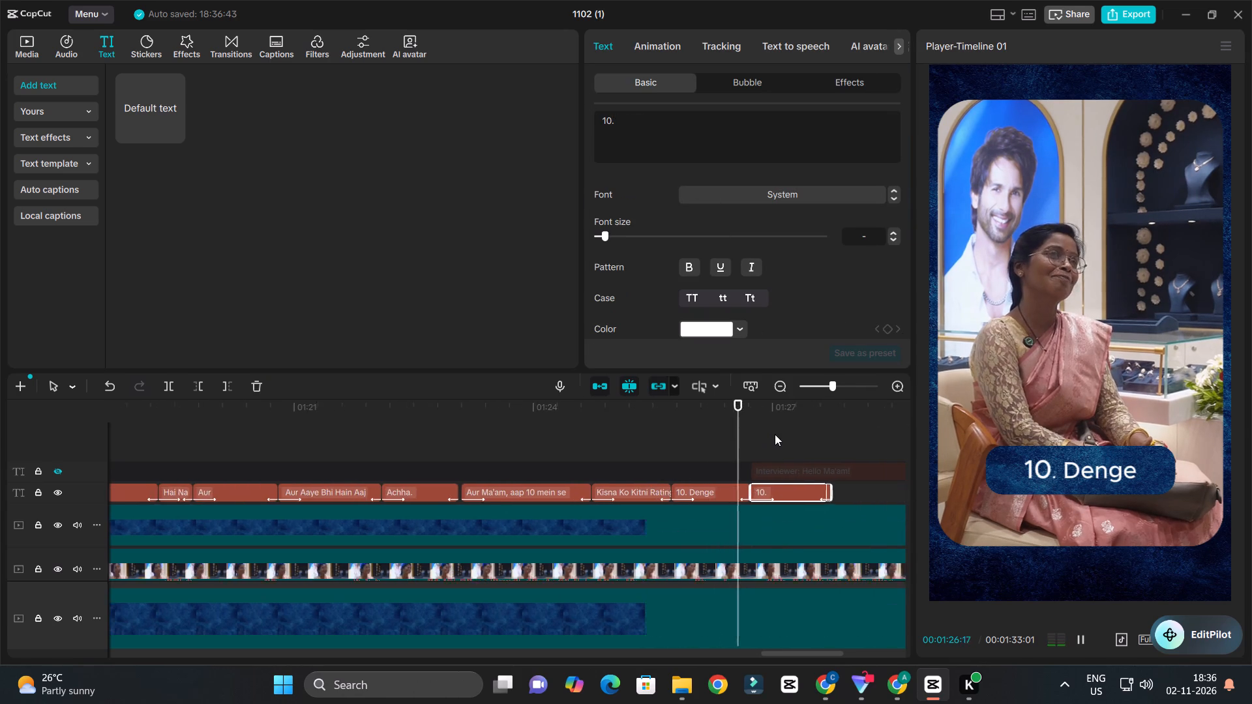
scroll(773, 443, "down", 5, "ctrl")
key("space")
scroll(834, 468, "up", 4, "ctrl")
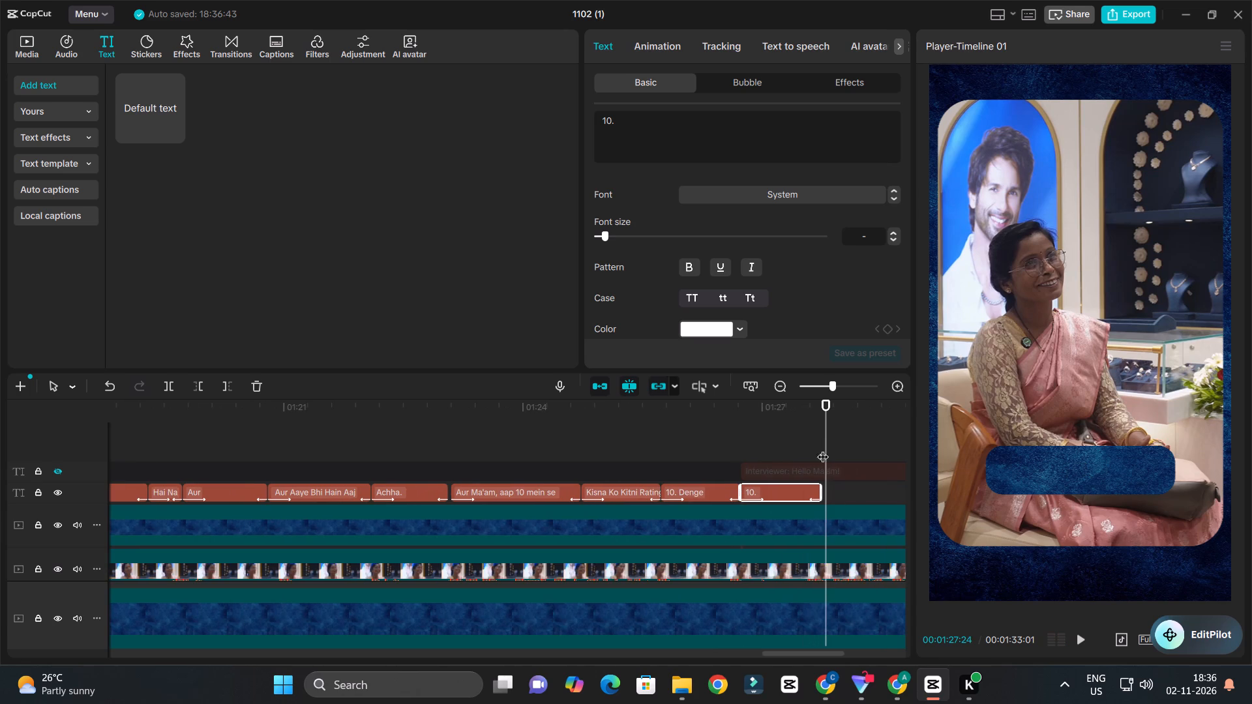
left_click_drag(817, 407, 799, 435)
left_click(812, 495)
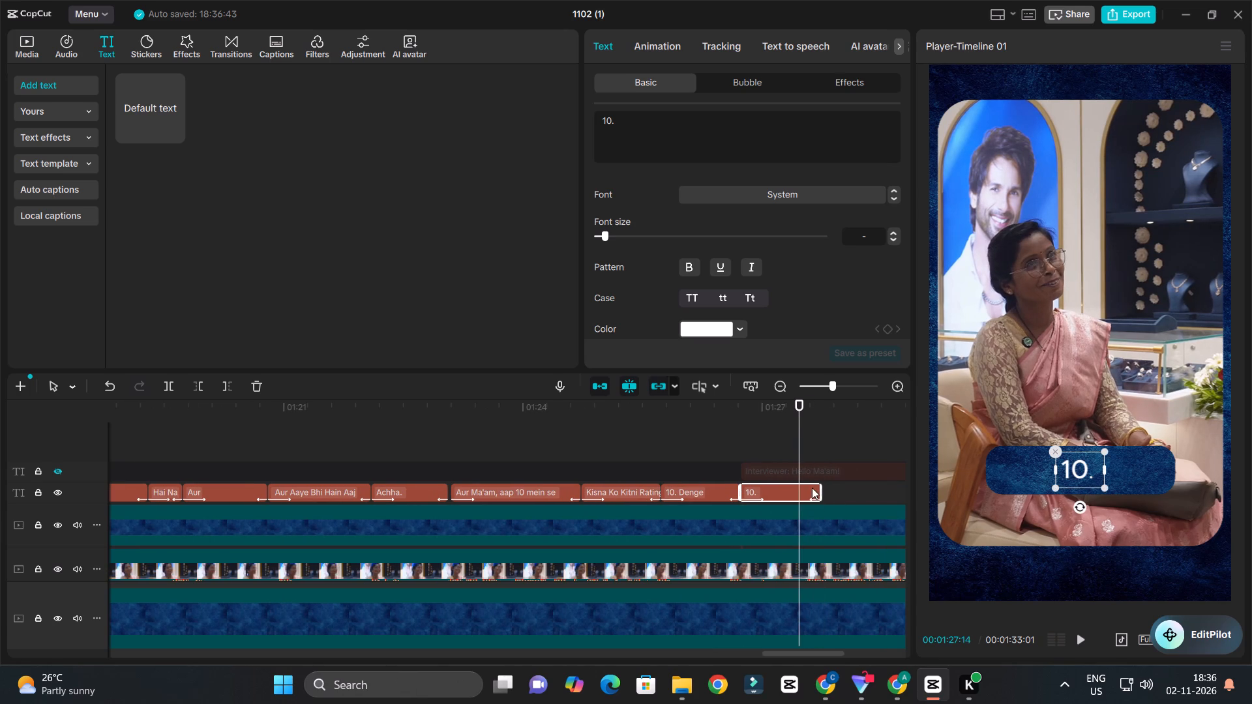
key("w")
Place a duplicate of the rating question caption right after "10." and replace its text with the transcript's "Thank you so much Ma'am.".
scroll(807, 480, "down", 7, "ctrl")
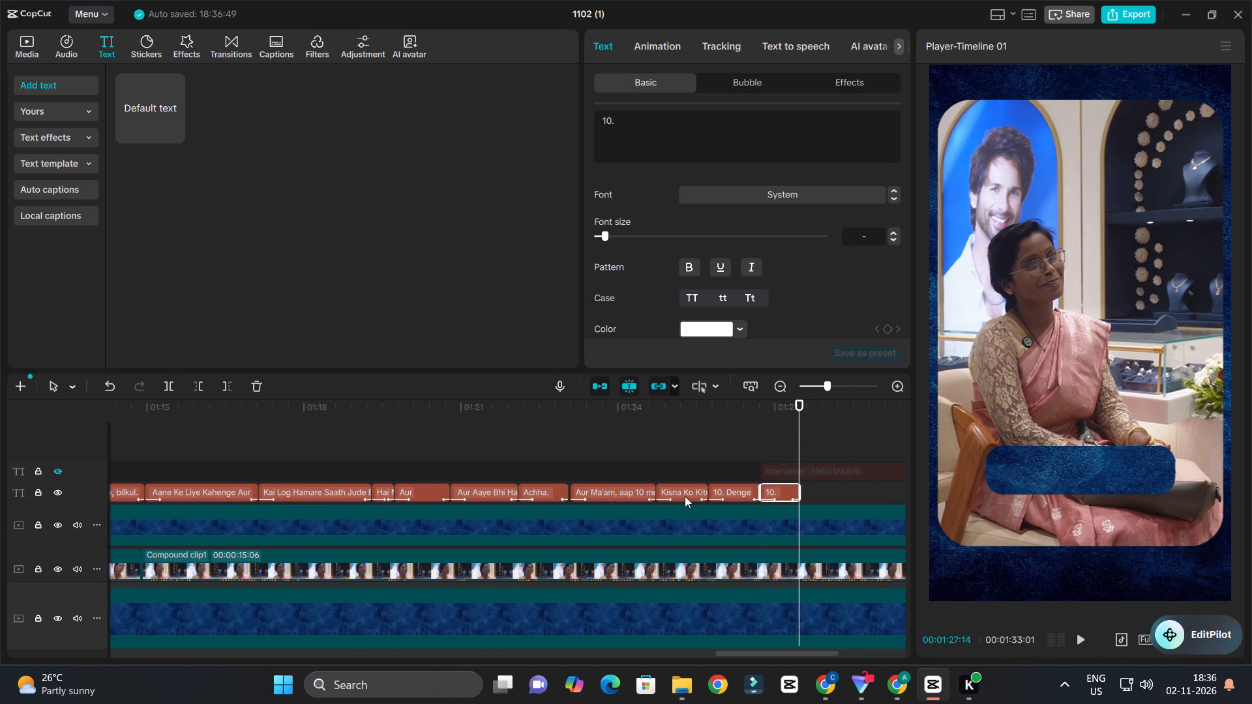
left_click(685, 496)
left_click_drag(685, 496, 825, 494, "alt")
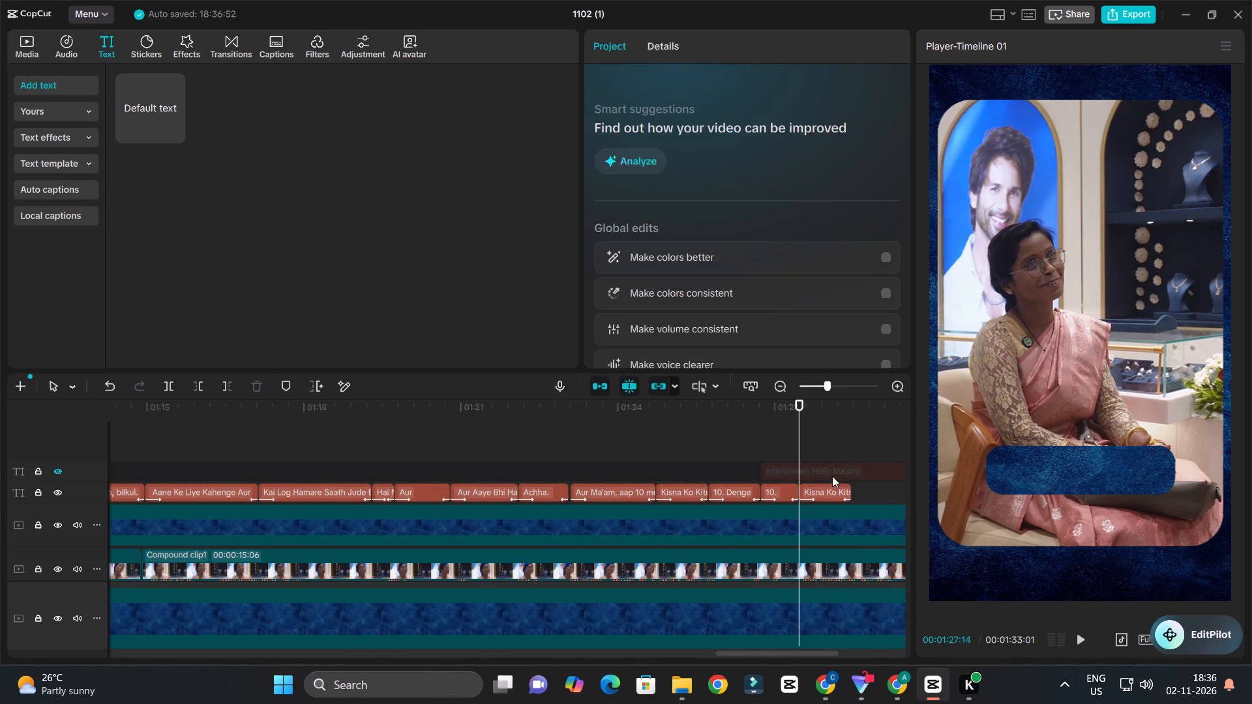
scroll(832, 476, "up", 2, "ctrl")
double_click(831, 475)
left_click(706, 159)
scroll(704, 160, "down", 4)
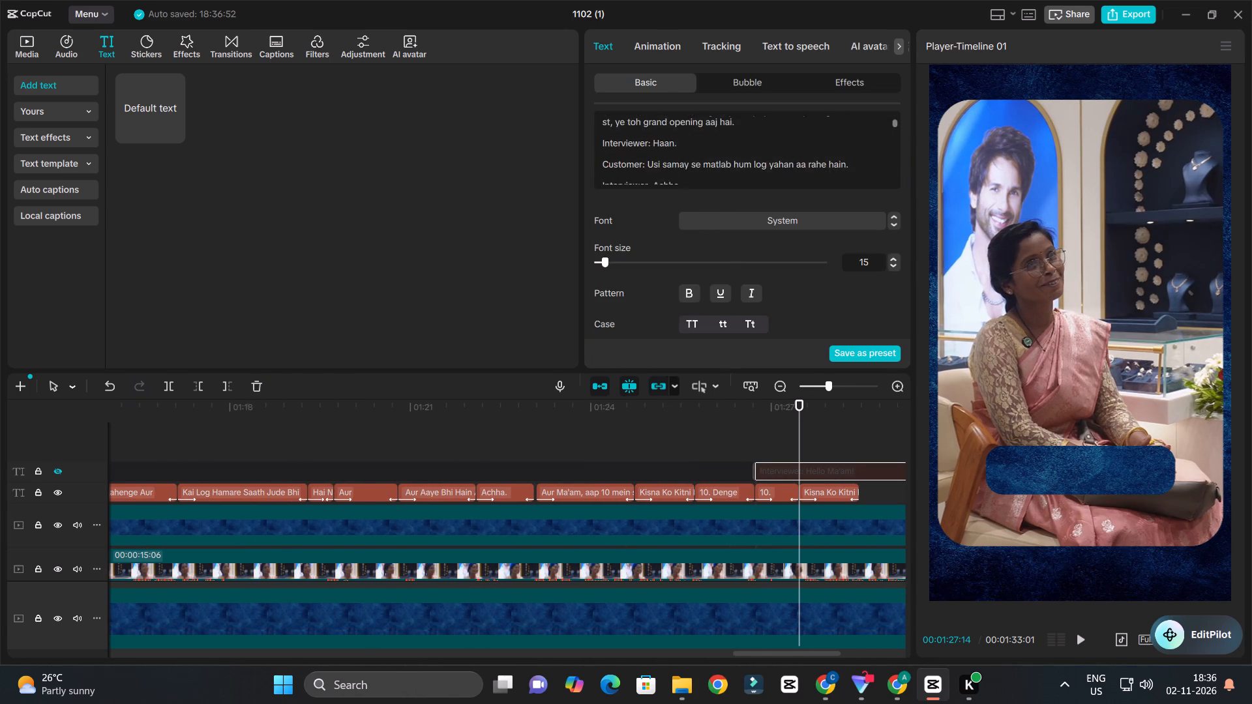
scroll(704, 163, "down", 20)
scroll(704, 163, "down", 19)
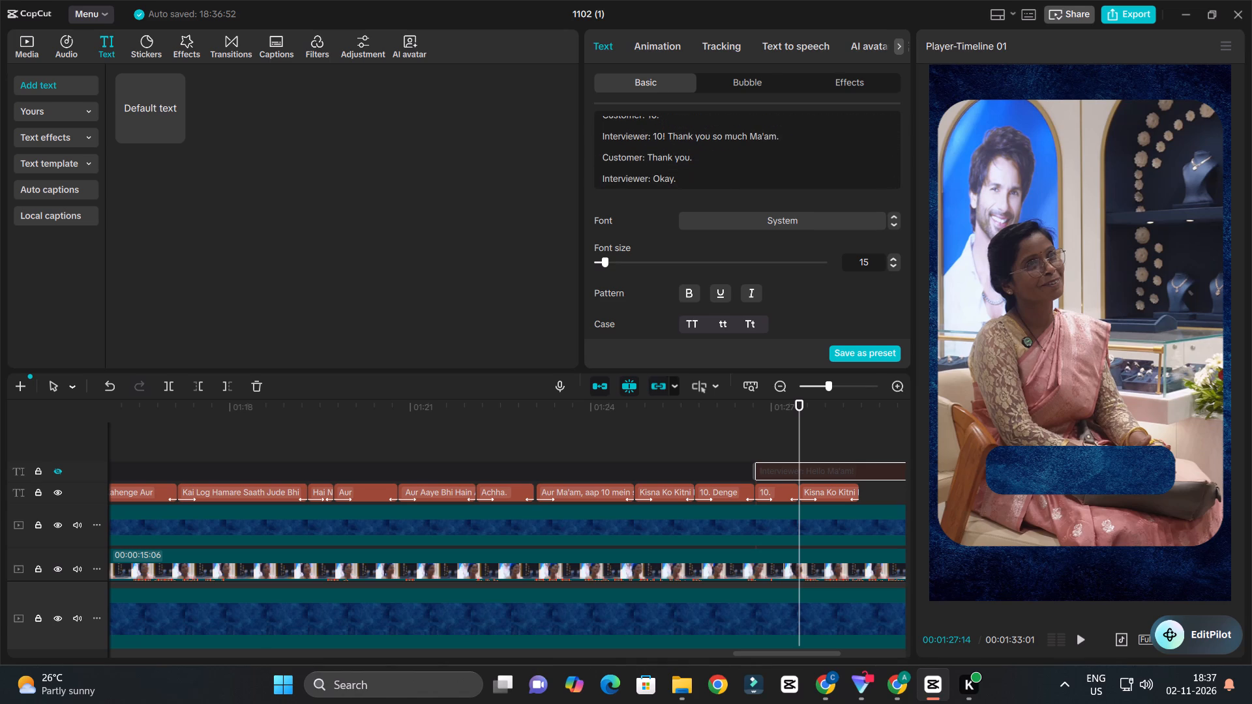
left_click_drag(668, 134, 796, 141)
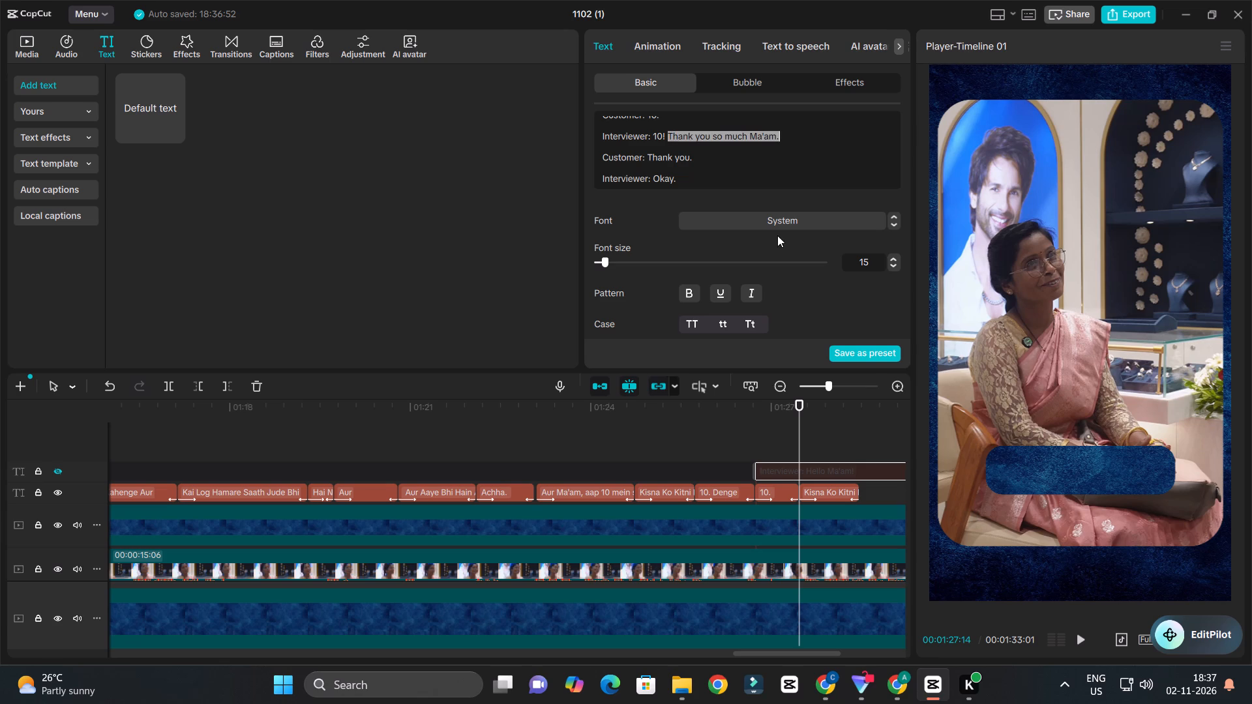
key("ctrl+c")
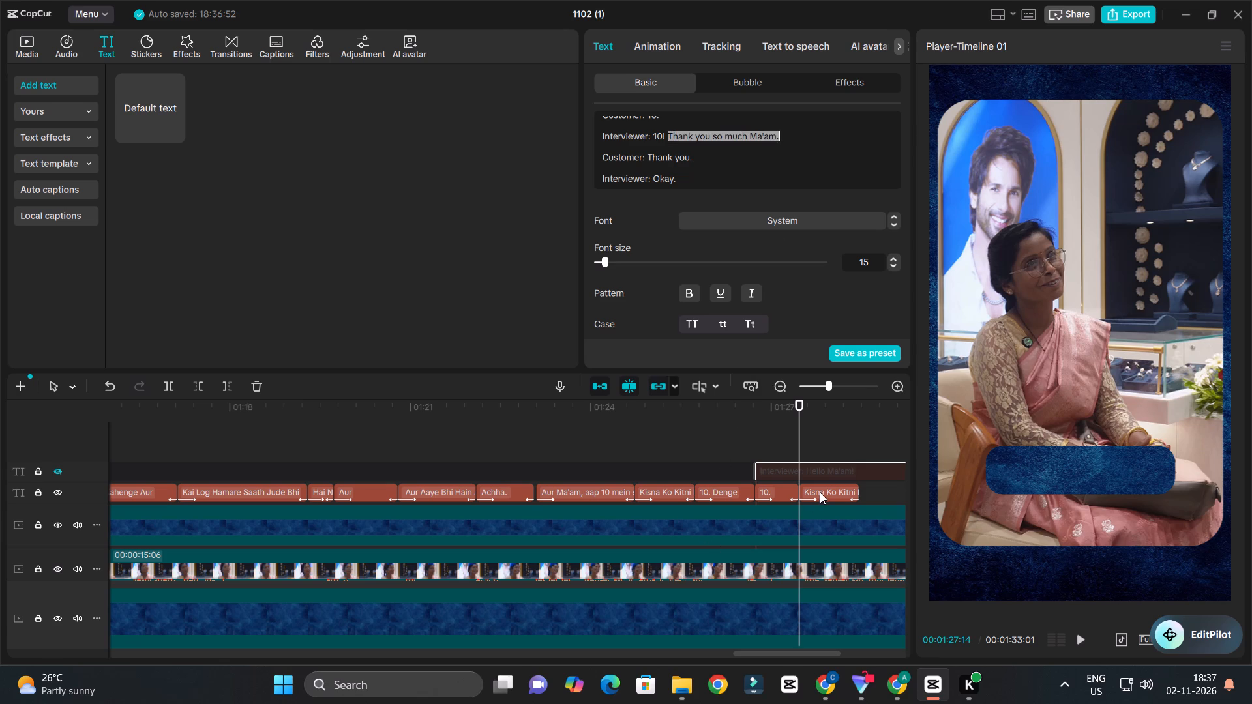
left_click(820, 492)
left_click_drag(744, 115, 741, 104)
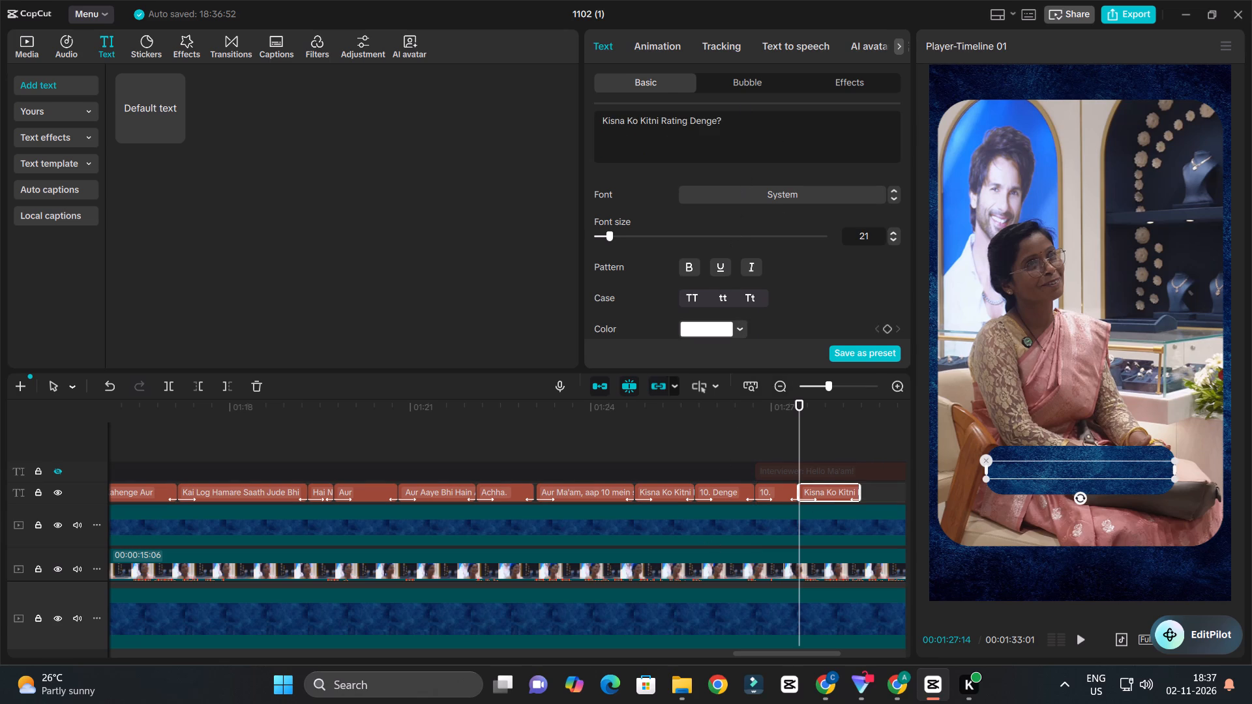
key("ctrl+a")
key("ctrl+v")
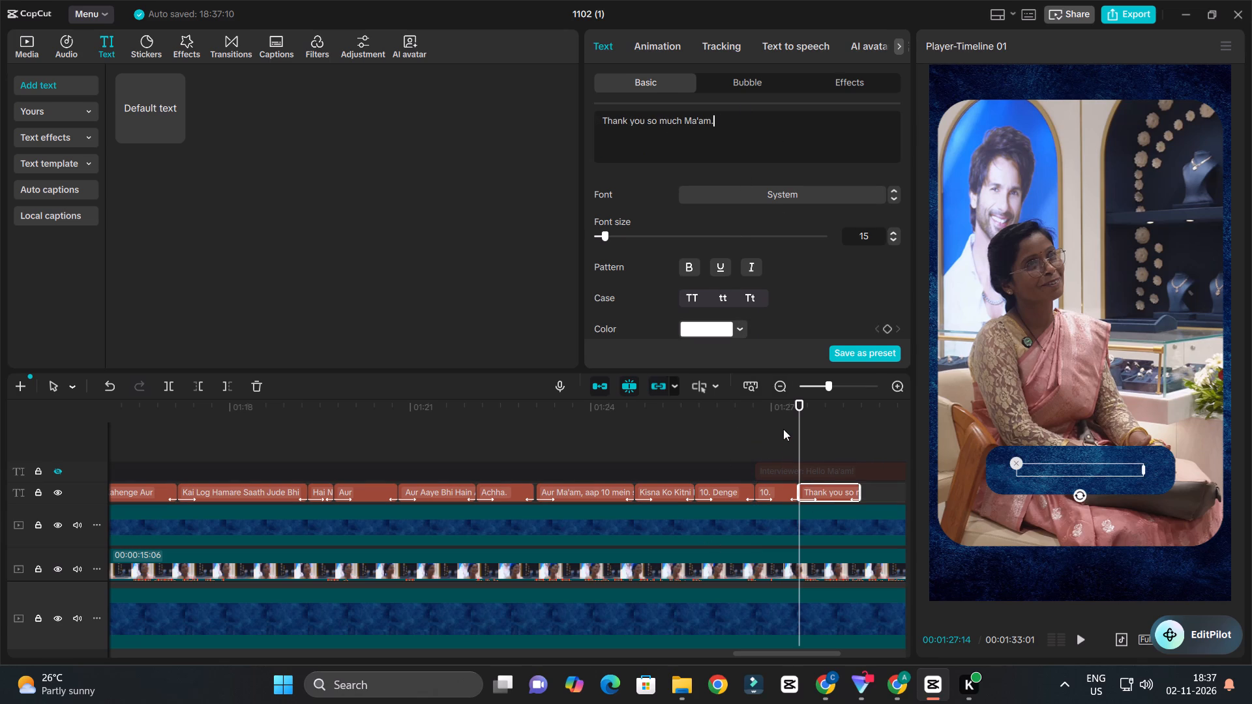
Play through the "Thank you so much Ma'am." line and extend its caption's end to just past 00:01:29:15.
left_click(779, 418)
key("space")
scroll(798, 433, "down", 8, "ctrl")
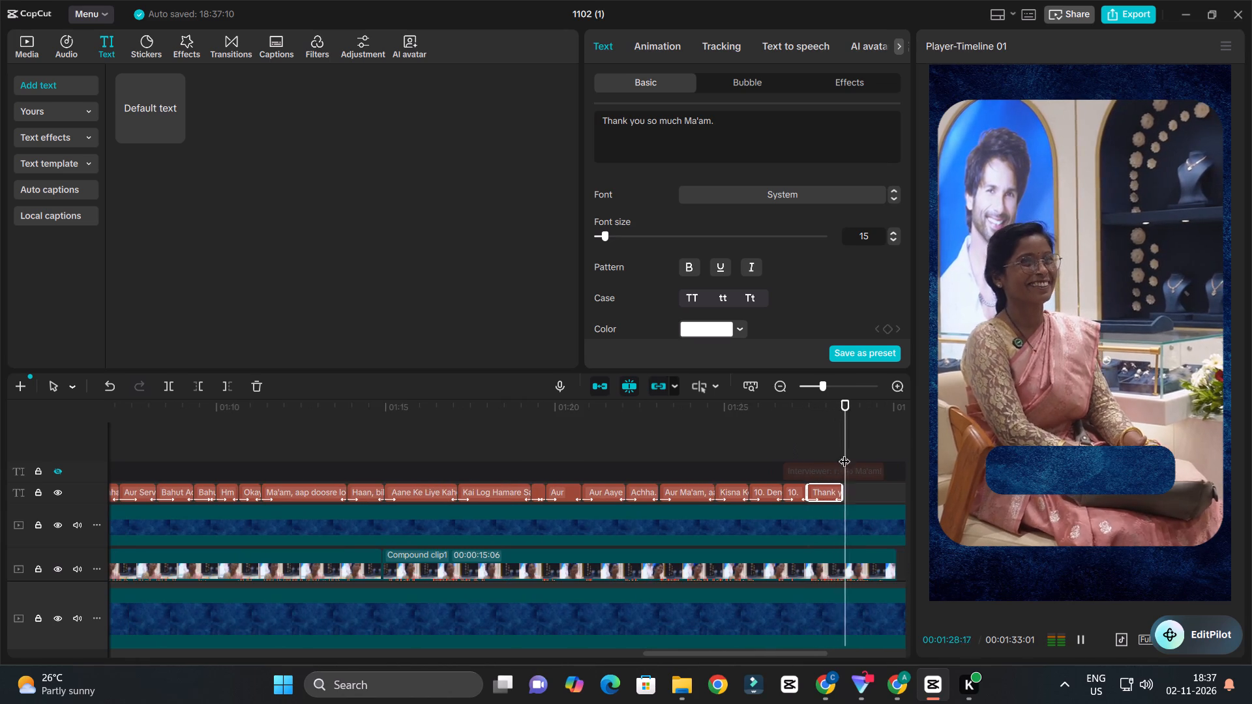
key("space")
scroll(823, 456, "down", 3, "ctrl")
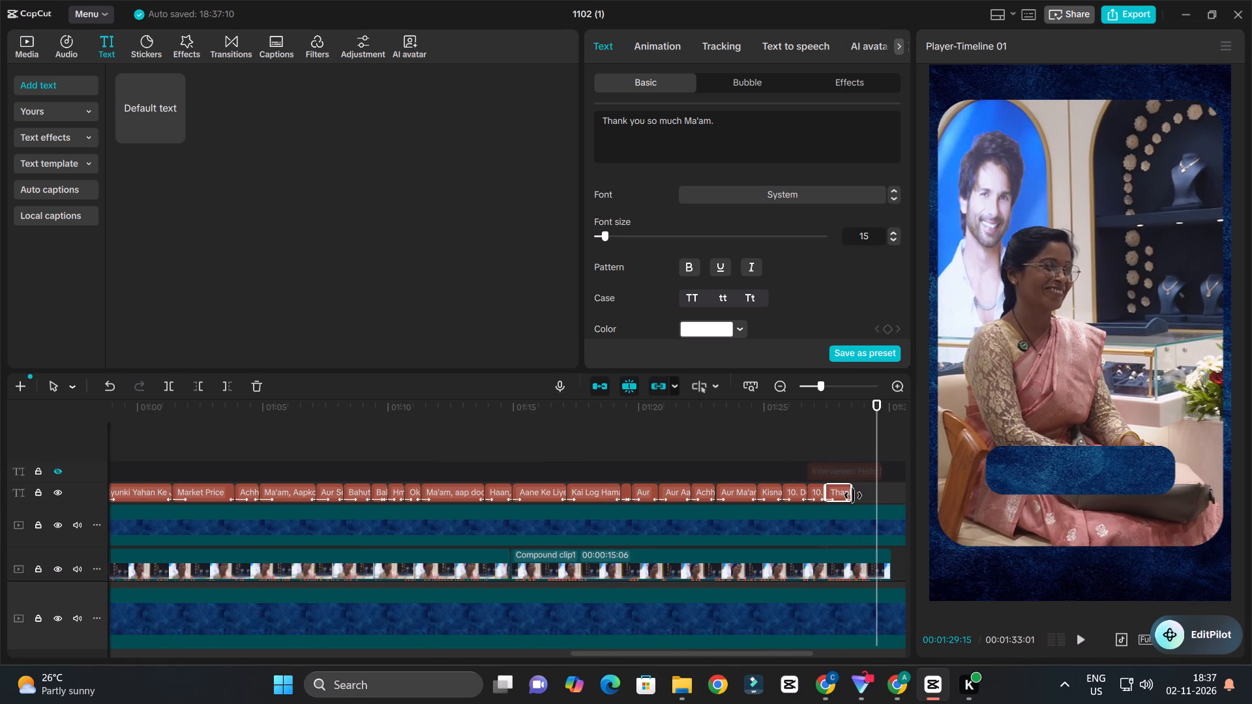
left_click_drag(853, 495, 882, 495)
Play back the "Thank you so much Ma'am." caption and set its font size to 22 to fit the blue box.
left_click(819, 407)
key("space")
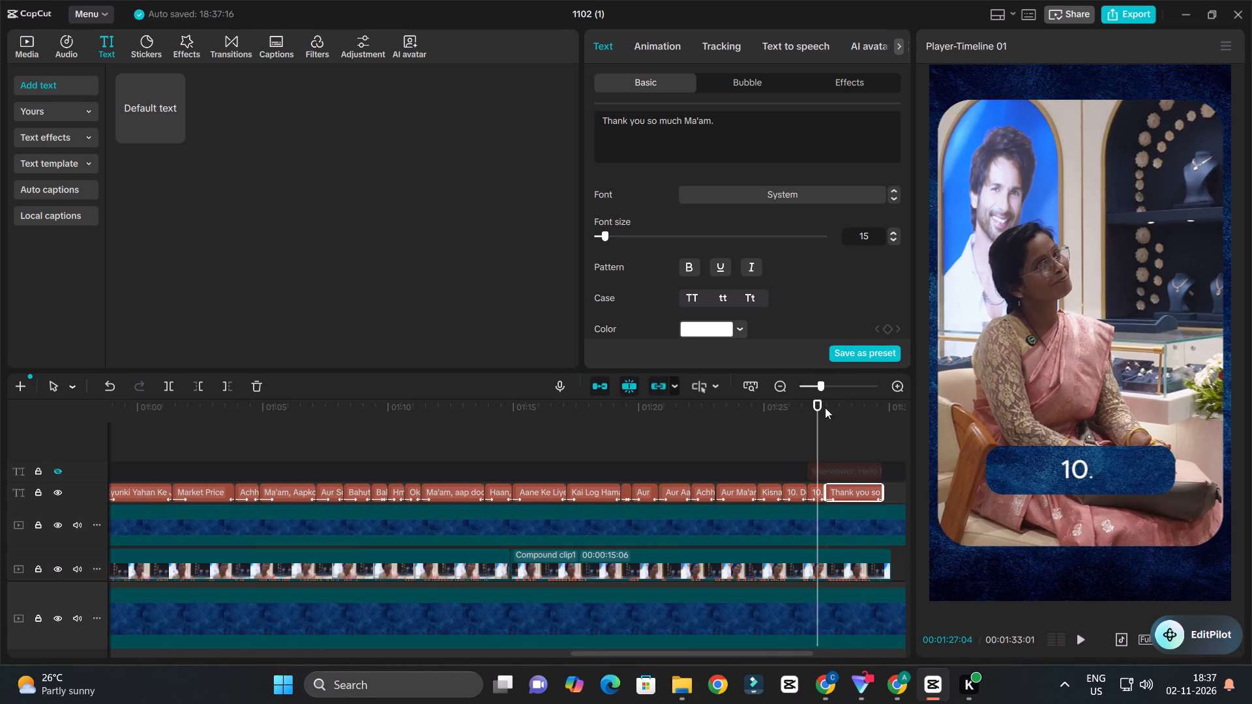
scroll(833, 435, "down", 6, "ctrl")
scroll(833, 447, "up", 5, "ctrl")
key("space")
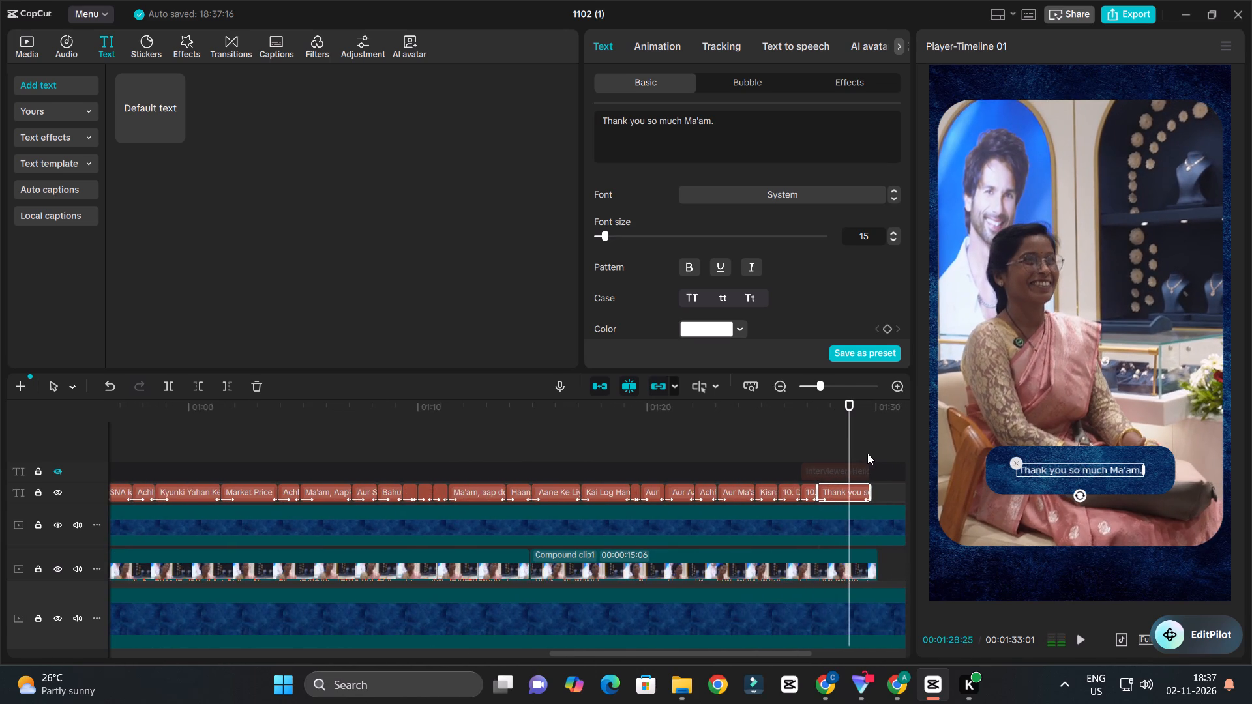
scroll(867, 453, "up", 3, "ctrl")
left_click(616, 241)
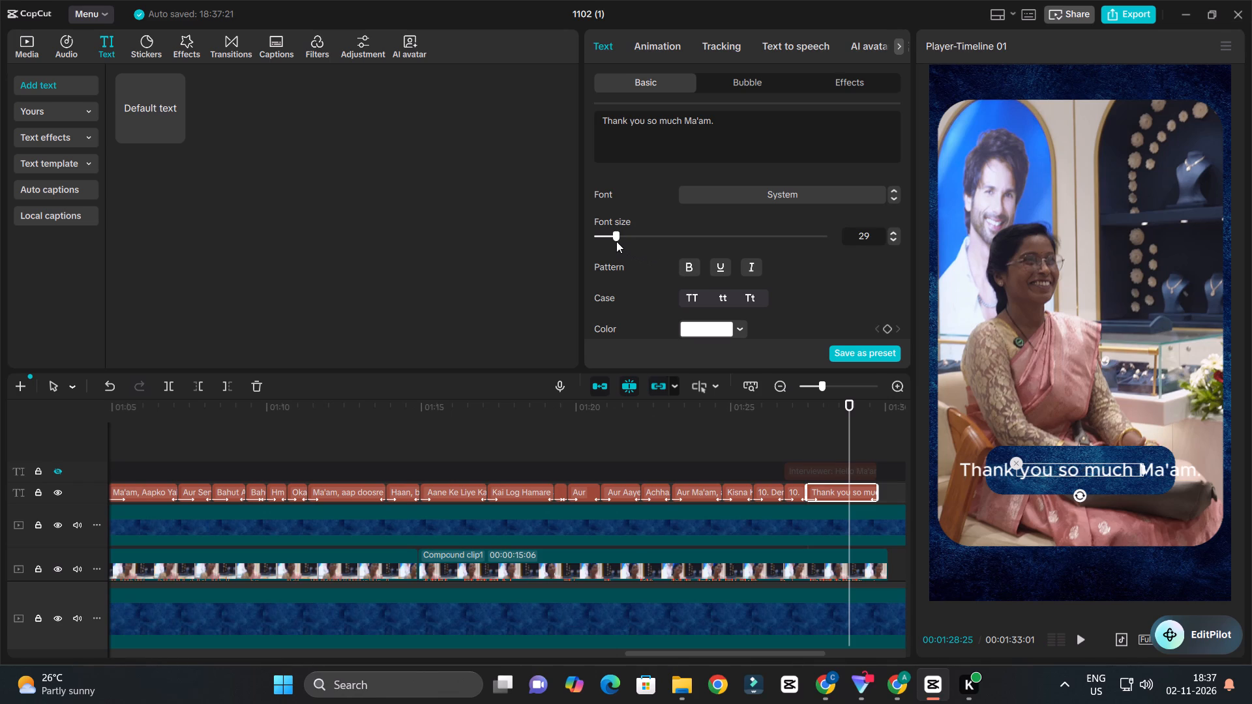
left_click_drag(617, 234, 608, 237)
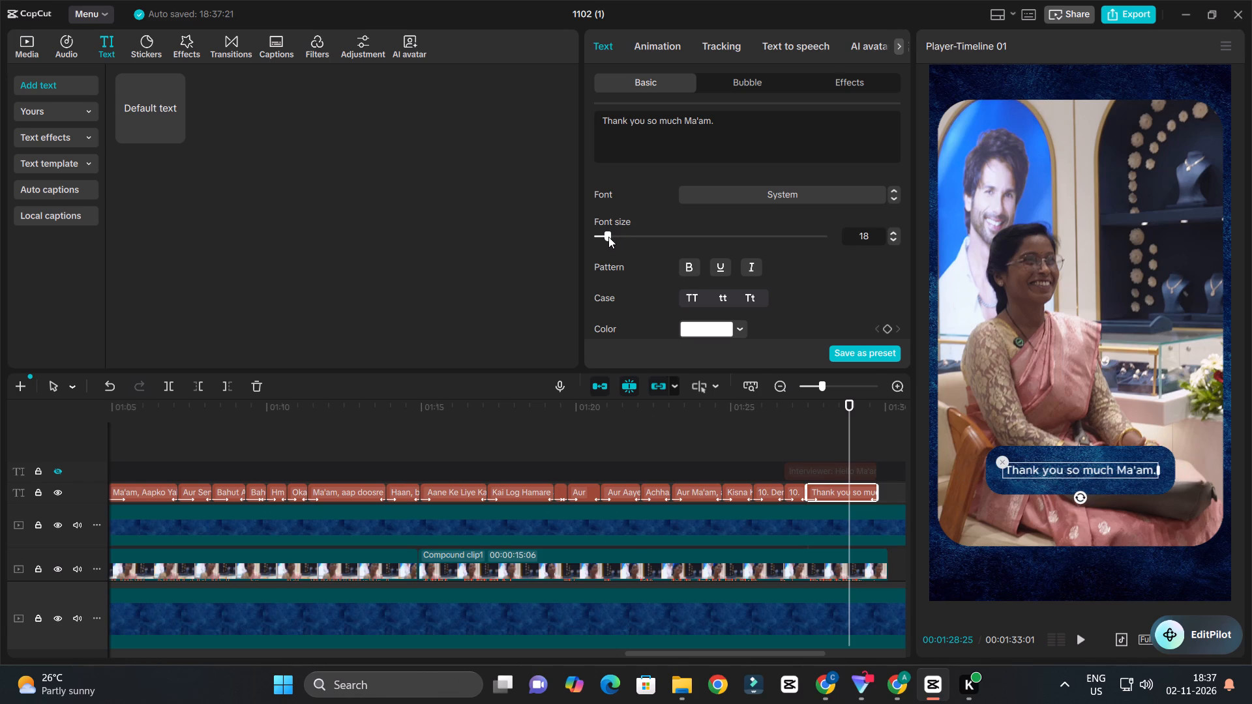
left_click_drag(608, 237, 612, 237)
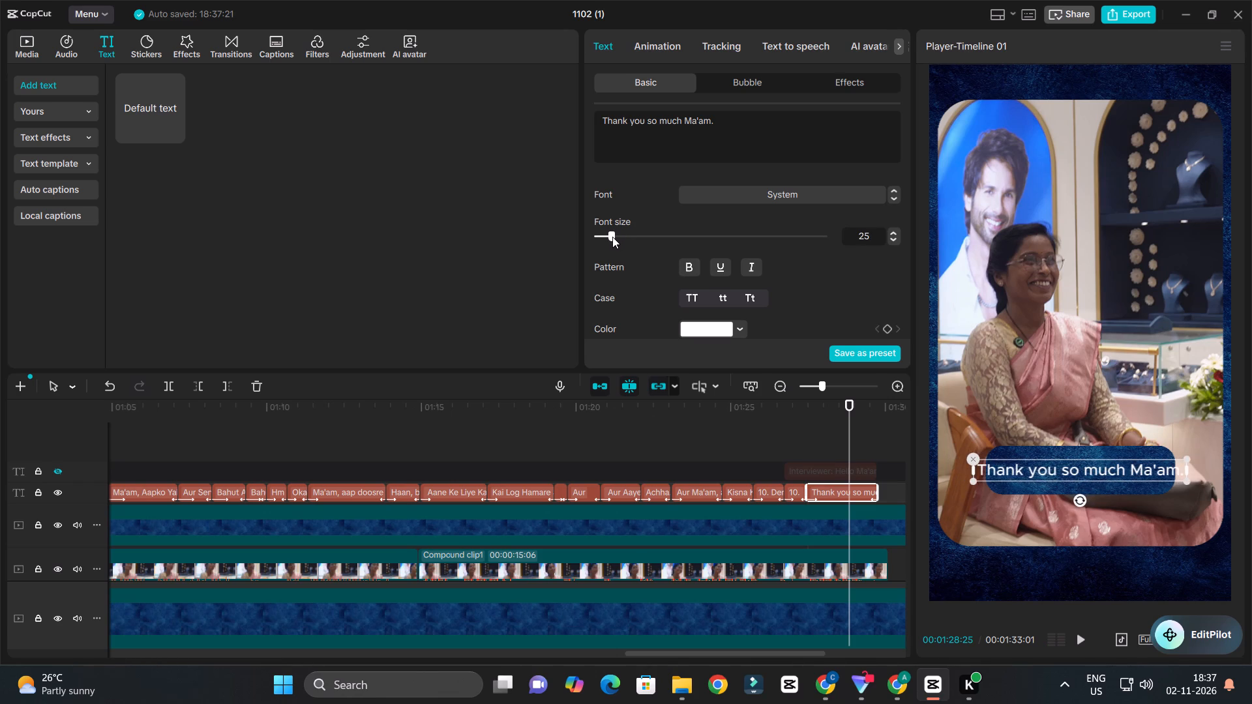
left_click_drag(612, 237, 611, 237)
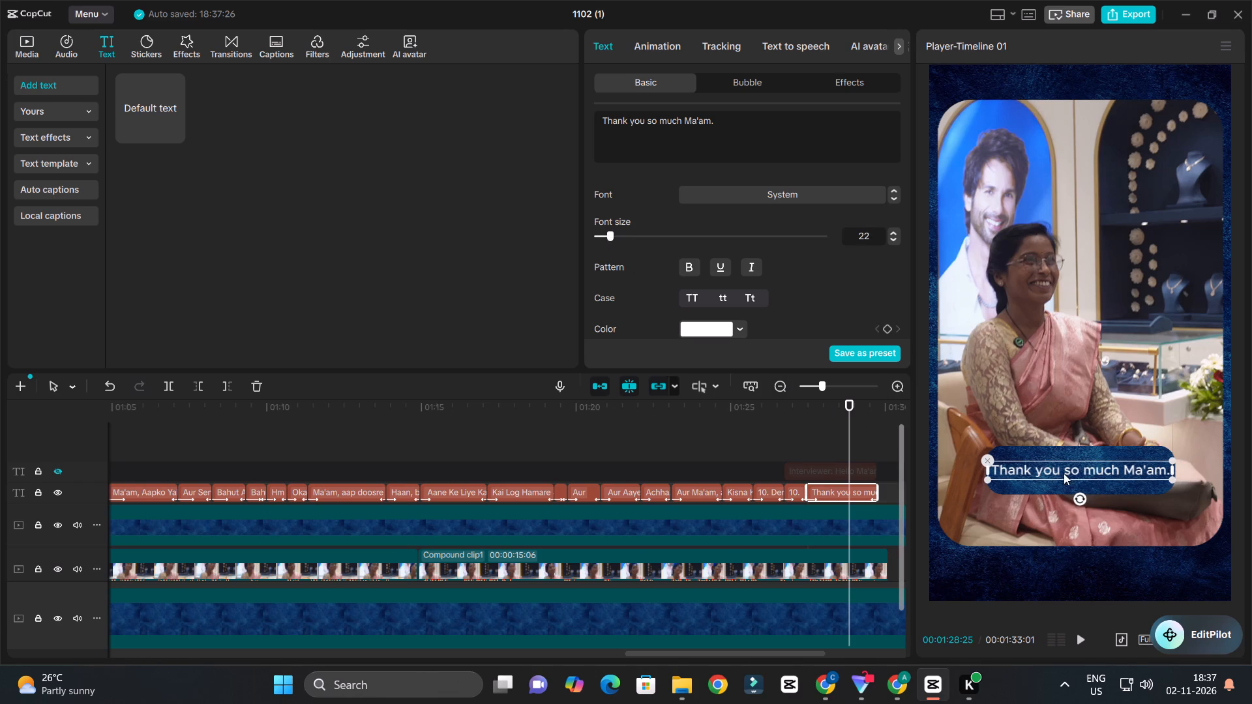
Play through to the interview clip's end and place a duplicate of the "Thank you so much Ma'am." caption directly after the original.
left_click(825, 457)
left_click(805, 413)
key("space")
scroll(813, 451, "down", 4, "ctrl")
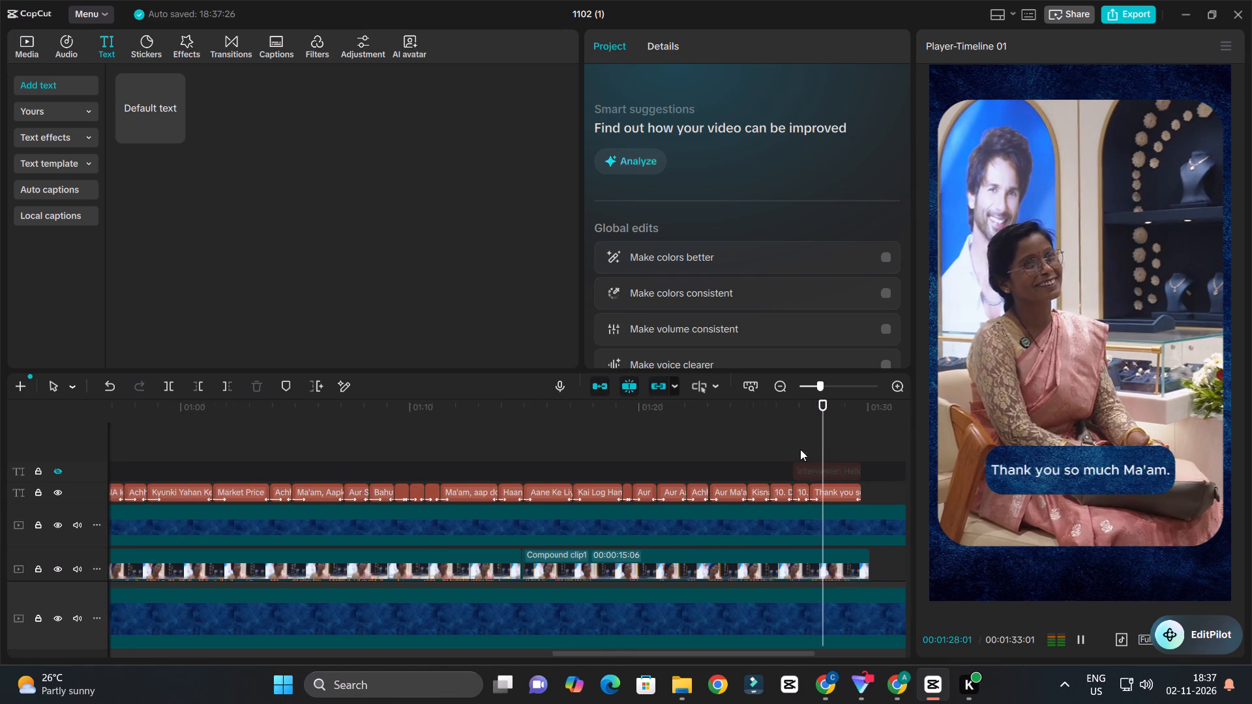
scroll(800, 449, "down", 10, "ctrl")
scroll(773, 500, "up", 11, "ctrl")
key("space")
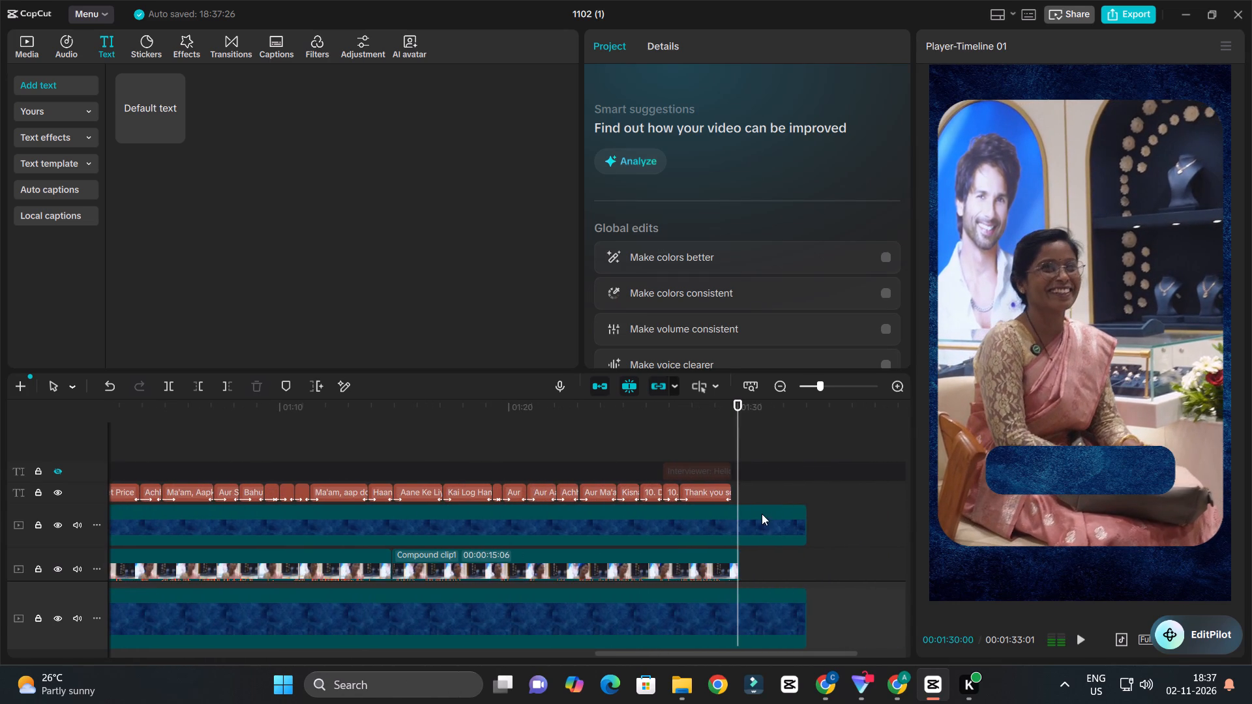
left_click_drag(711, 491, 762, 488, "alt")
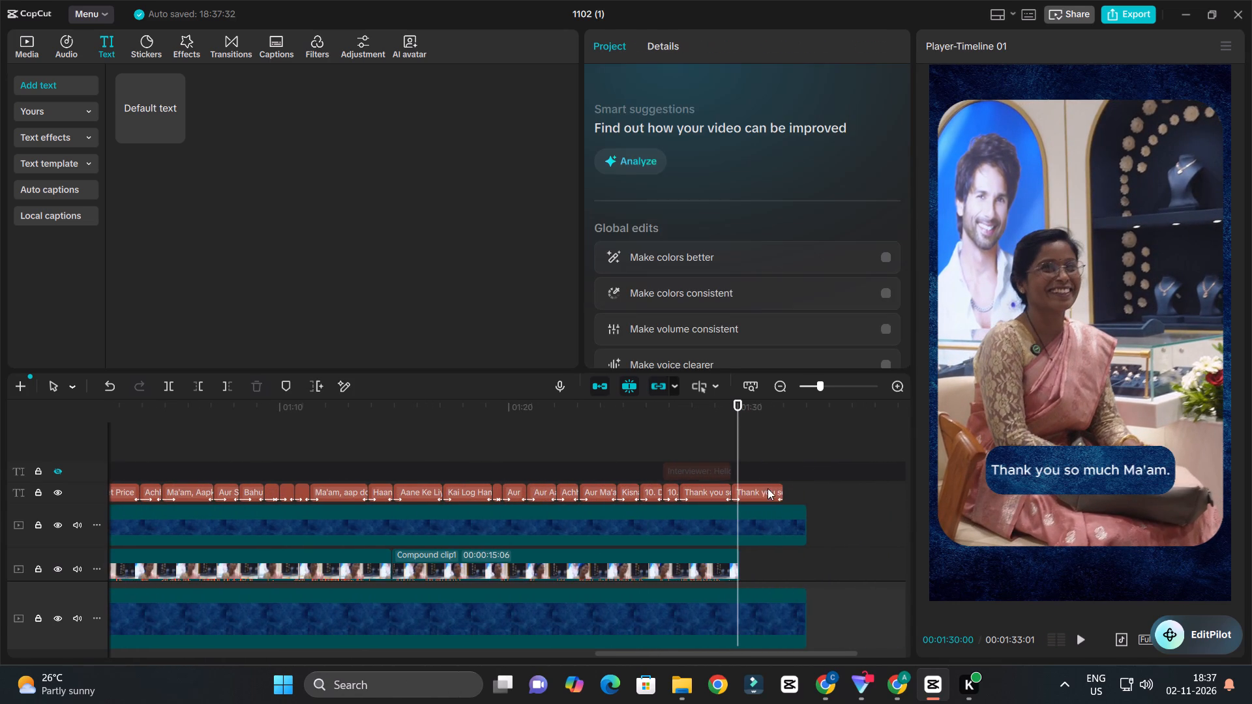
Replace the duplicate caption's text with "ok." and enlarge it within the blue box.
scroll(768, 489, "up", 3, "ctrl")
left_click(768, 490)
left_click_drag(716, 125, 462, 108)
type("ok")
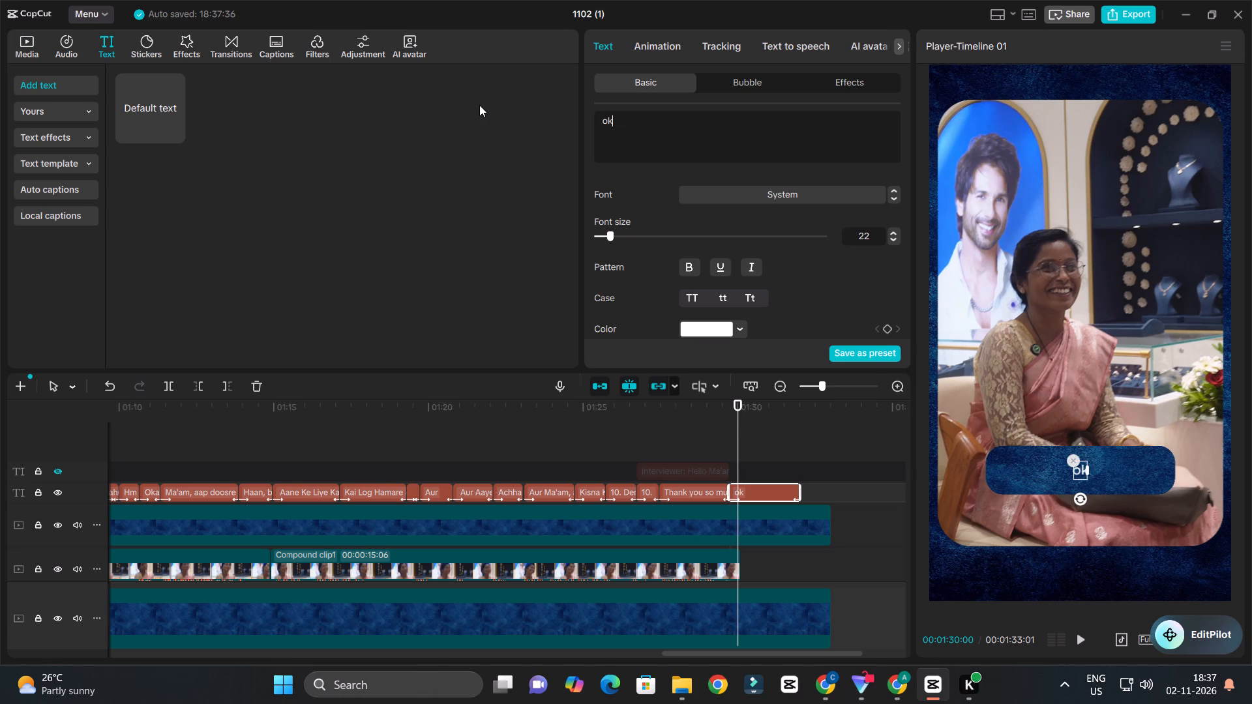
key("comma")
key("BackSpace")
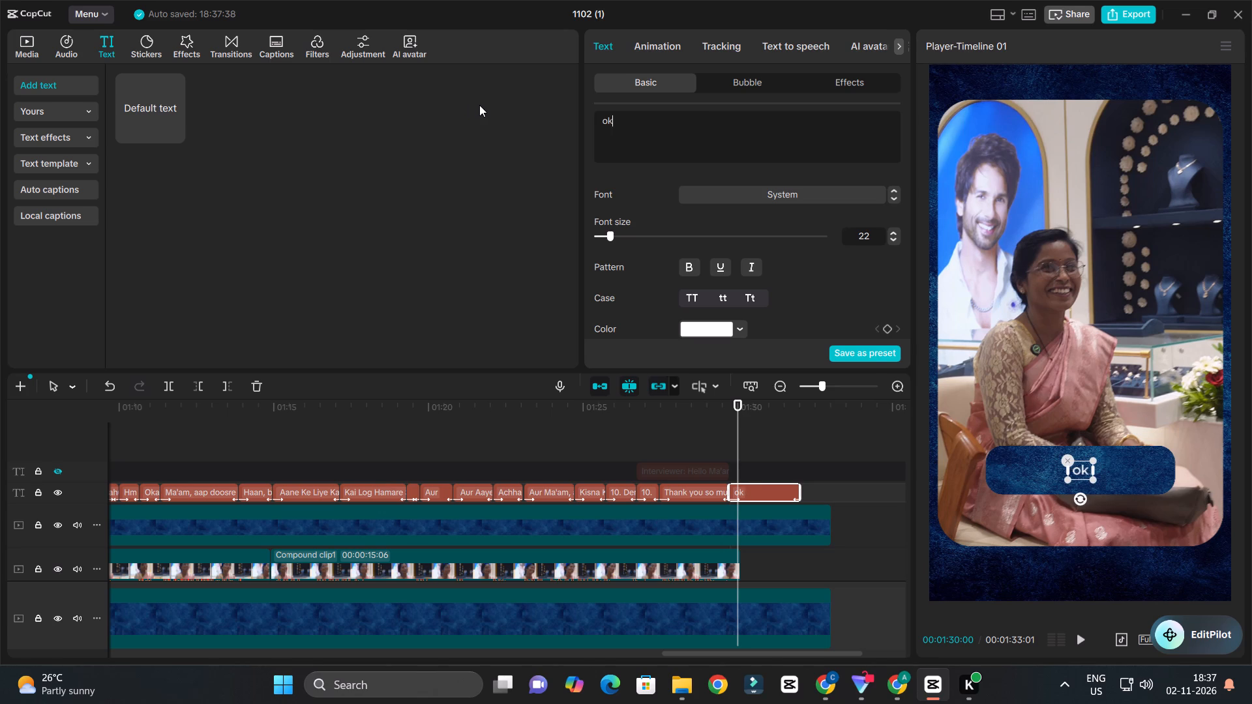
type("...")
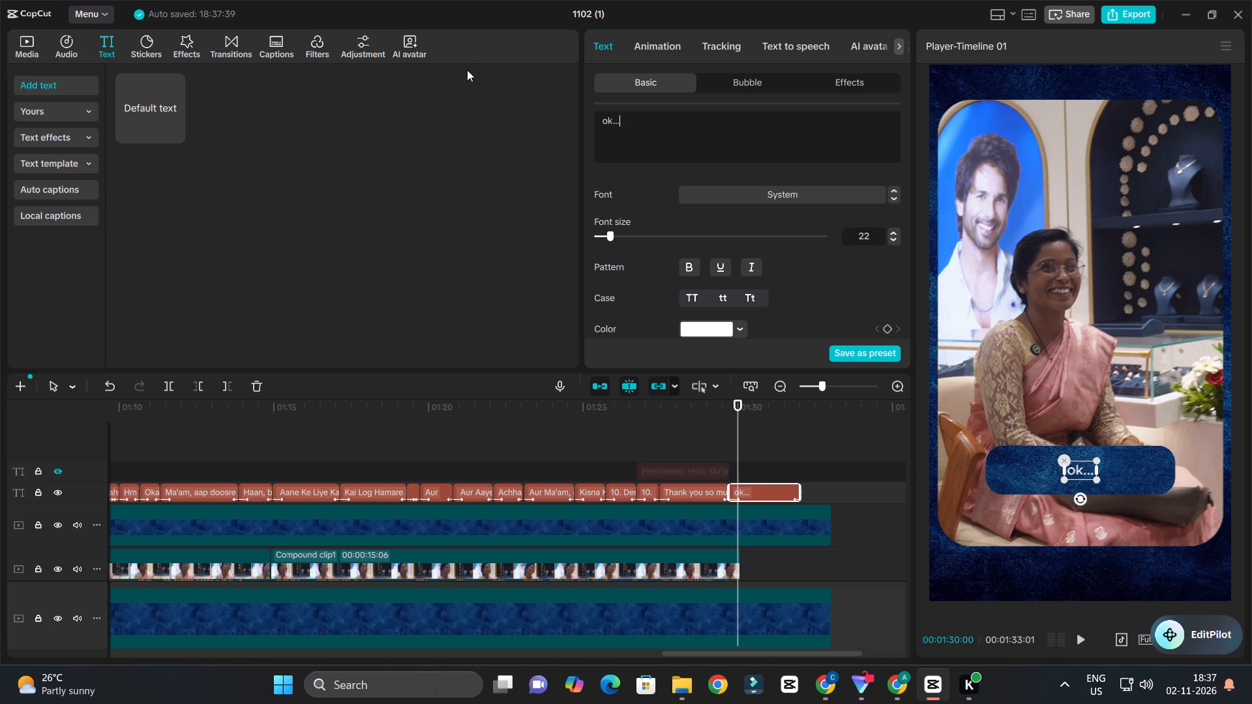
key("BackSpace")
key("BackSpace")
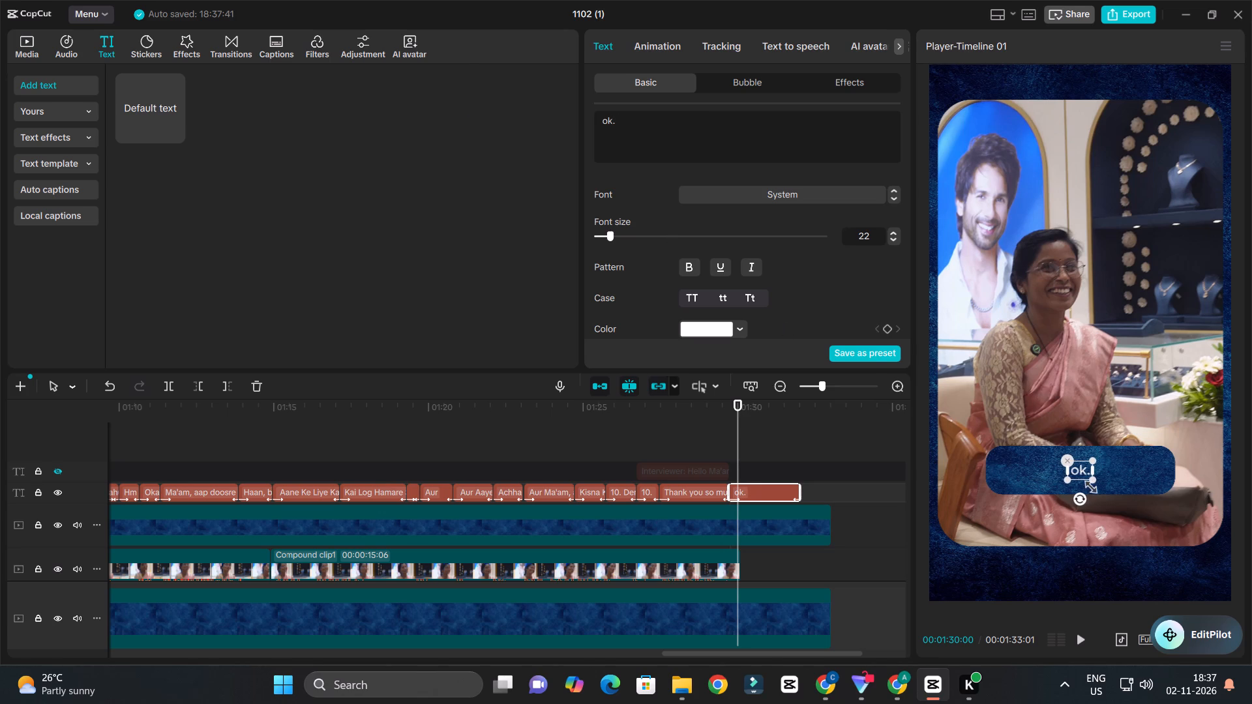
left_click_drag(1088, 484, 1120, 503)
Play back the closing lines and shorten the "ok." caption to end with the interview clip, at about 00:01:30.
key("space")
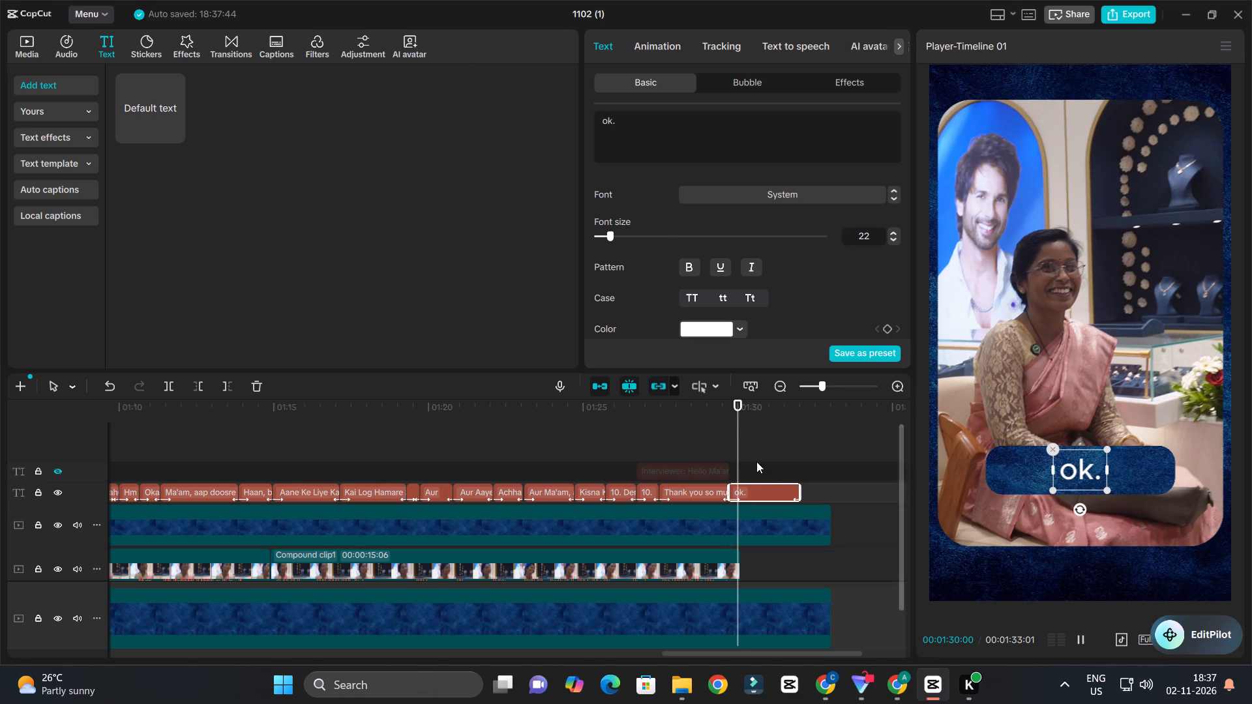
scroll(807, 480, "up", 4)
key("space")
left_click(700, 418)
key("space")
scroll(803, 462, "up", 4, "ctrl")
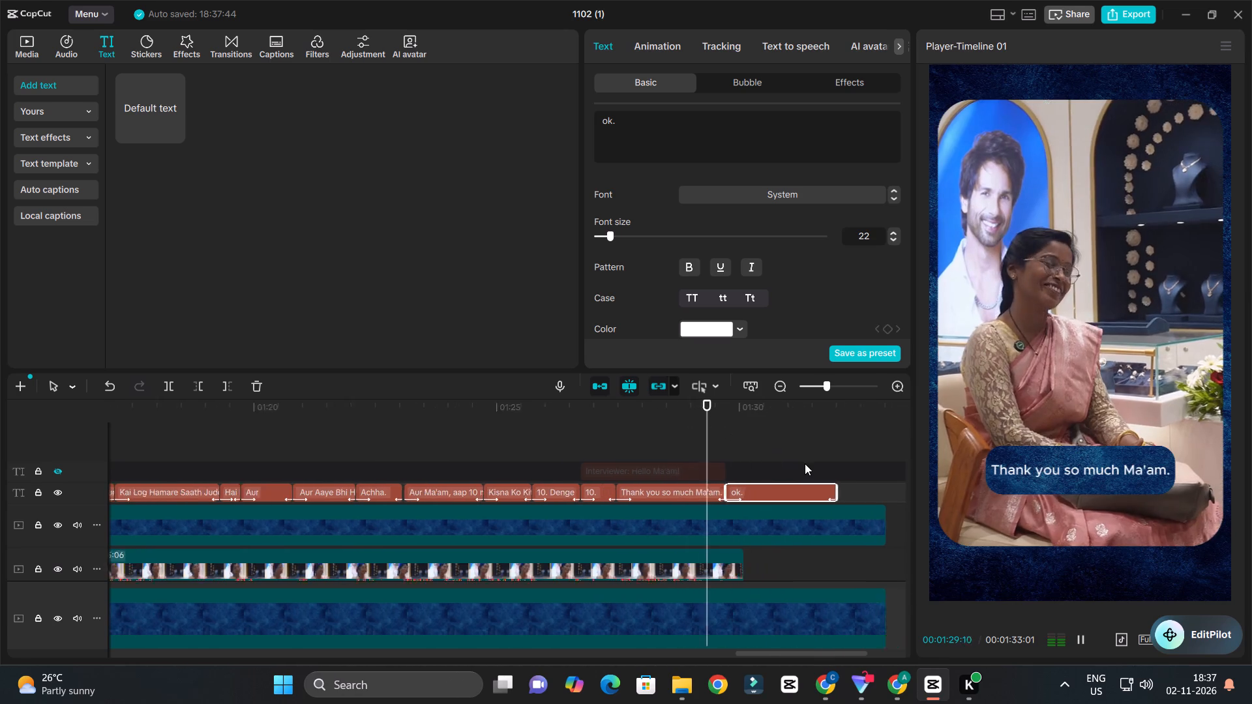
scroll(818, 467, "down", 4, "ctrl")
scroll(818, 474, "up", 3, "ctrl")
key("space")
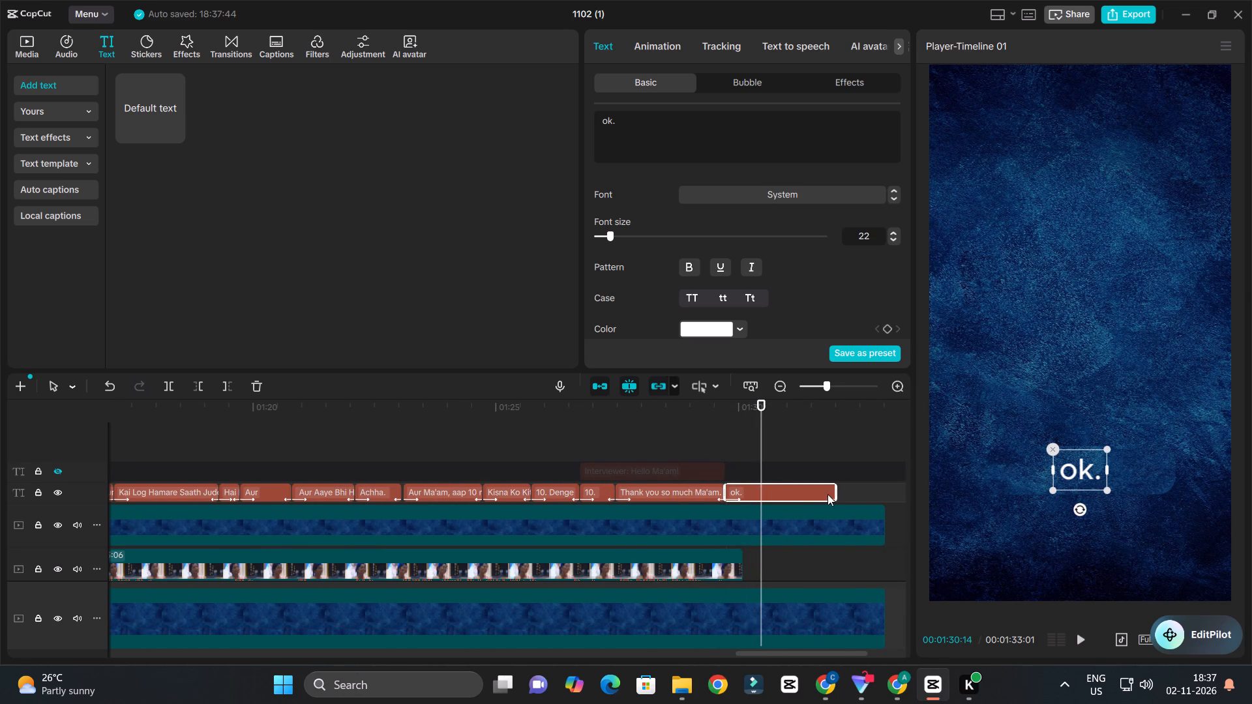
left_click_drag(836, 494, 743, 506)
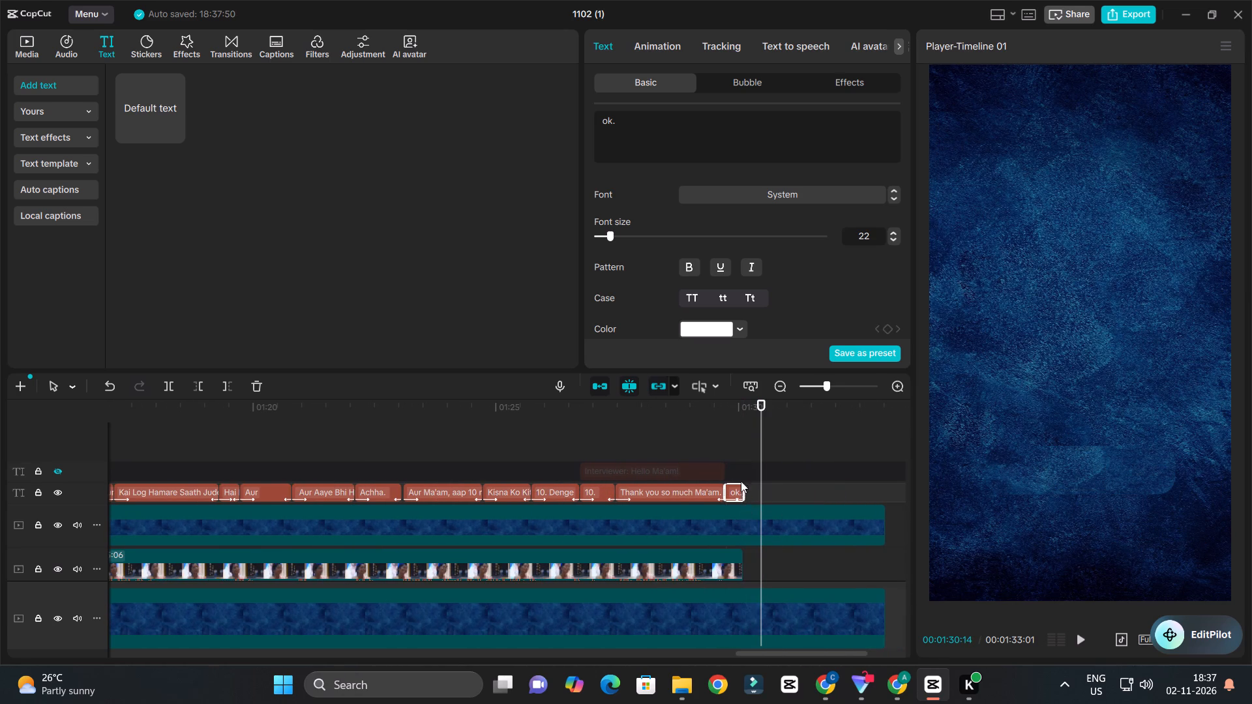
Set the "ok." caption's font size to 16.
left_click(739, 423)
left_click_drag(744, 405, 733, 415)
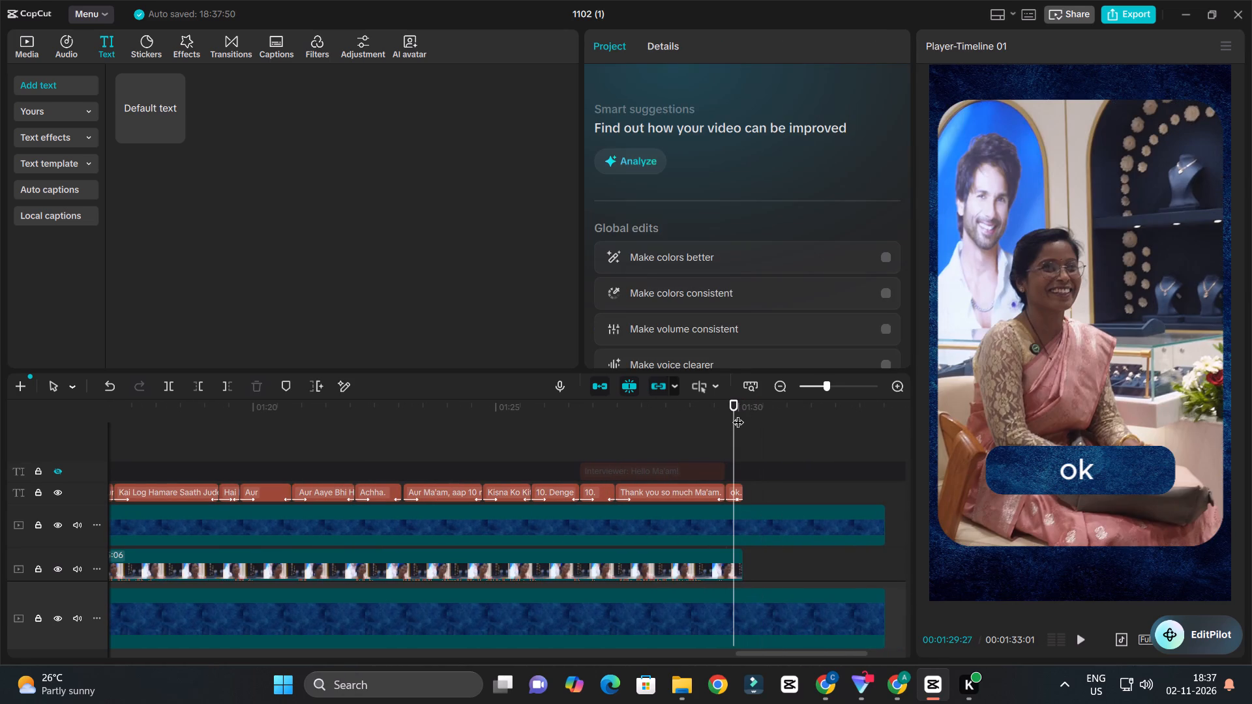
left_click(732, 490)
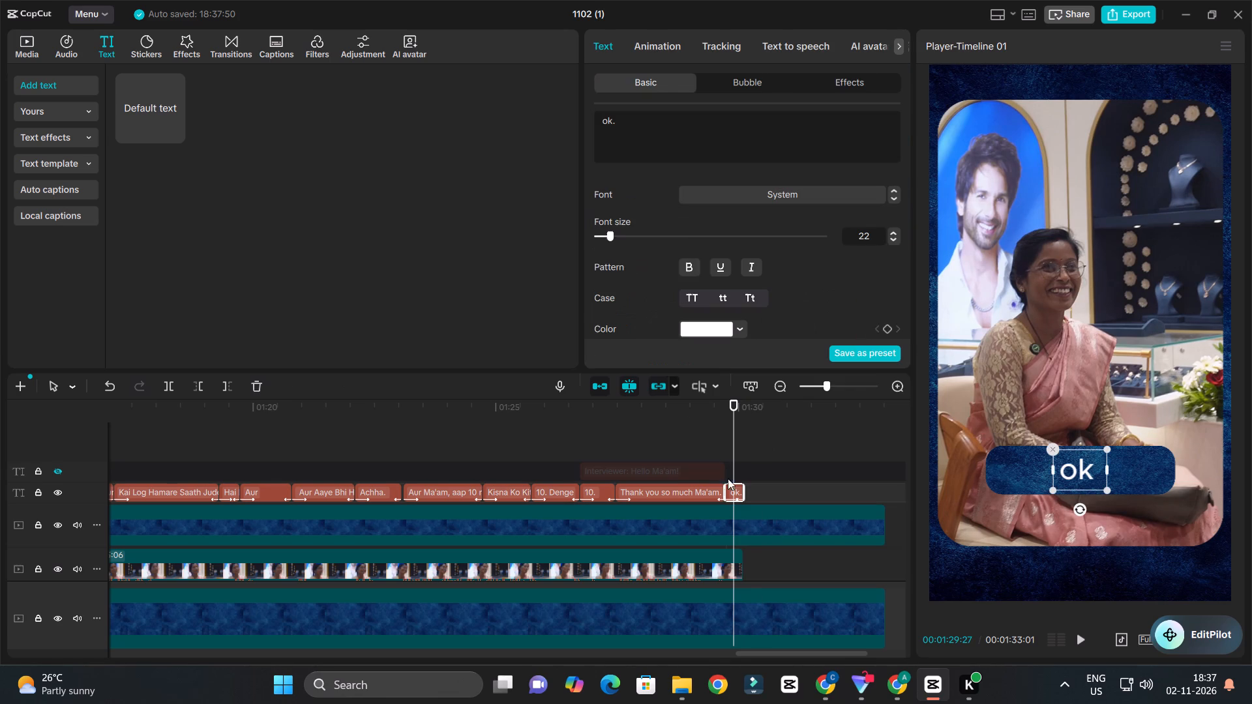
left_click(608, 236)
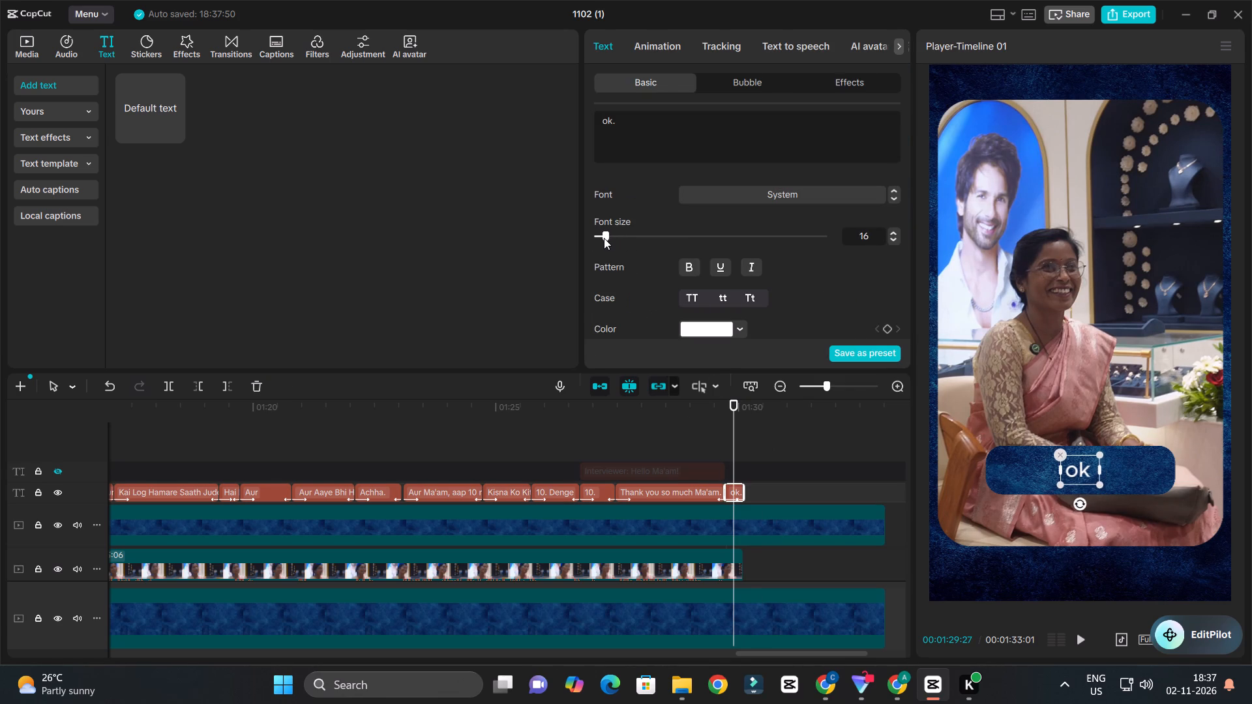
Play the ending and trim the blue caption box clip and the full-frame background clip to end at 00:01:30:03 with the interview.
left_click(777, 433)
key("space")
scroll(756, 463, "up", 3, "ctrl")
key("space")
left_click_drag(738, 410, 729, 463)
left_click(748, 501)
left_click(745, 528)
left_click_drag(753, 434, 732, 469)
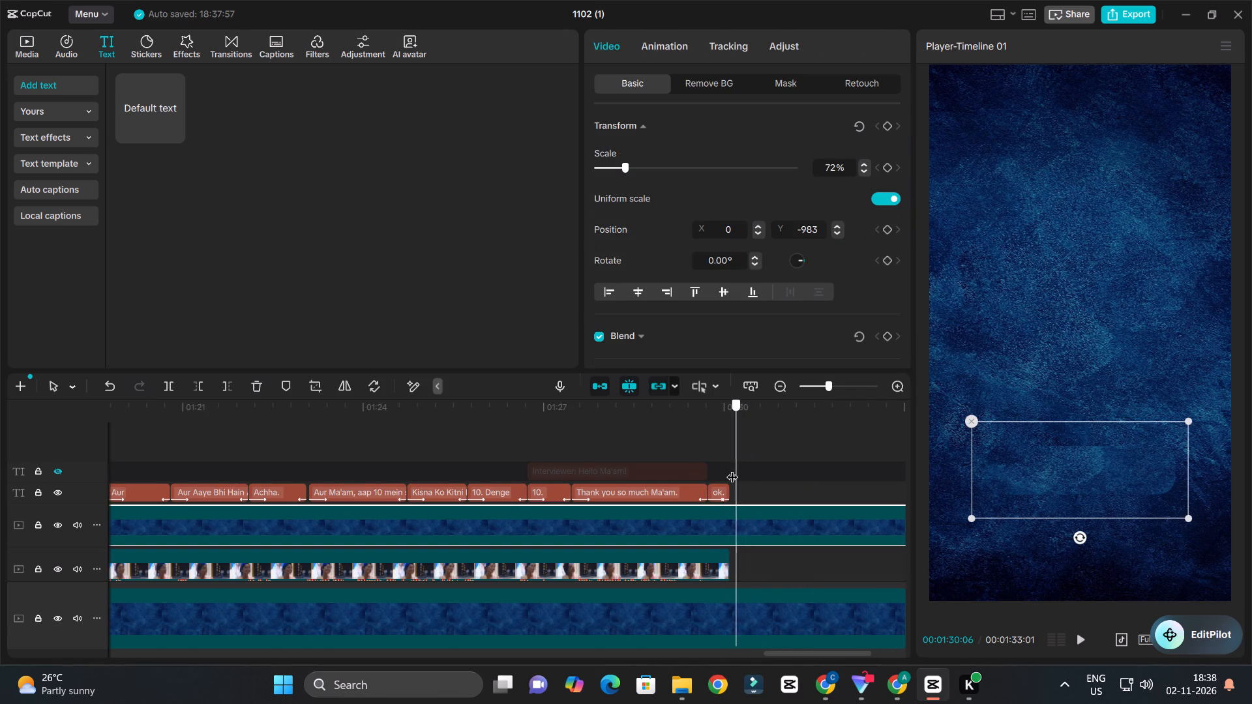
left_click_drag(732, 469, 731, 470)
key("w")
scroll(764, 467, "down", 3)
left_click(779, 589)
key("w")
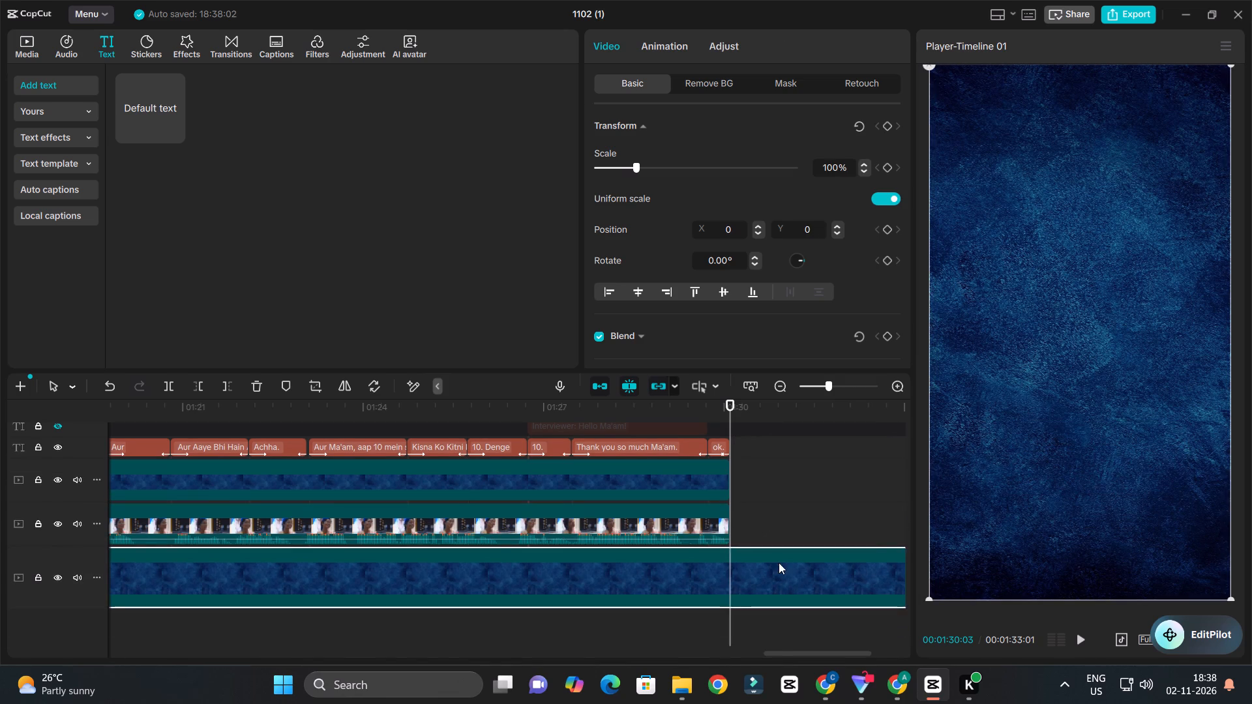
Delete the two leftover text clips on the hidden upper text track, near the end and around 00:16, and save the project.
scroll(775, 505, "down", 9, "ctrl")
scroll(770, 509, "up", 4)
scroll(770, 508, "down", 4, "ctrl")
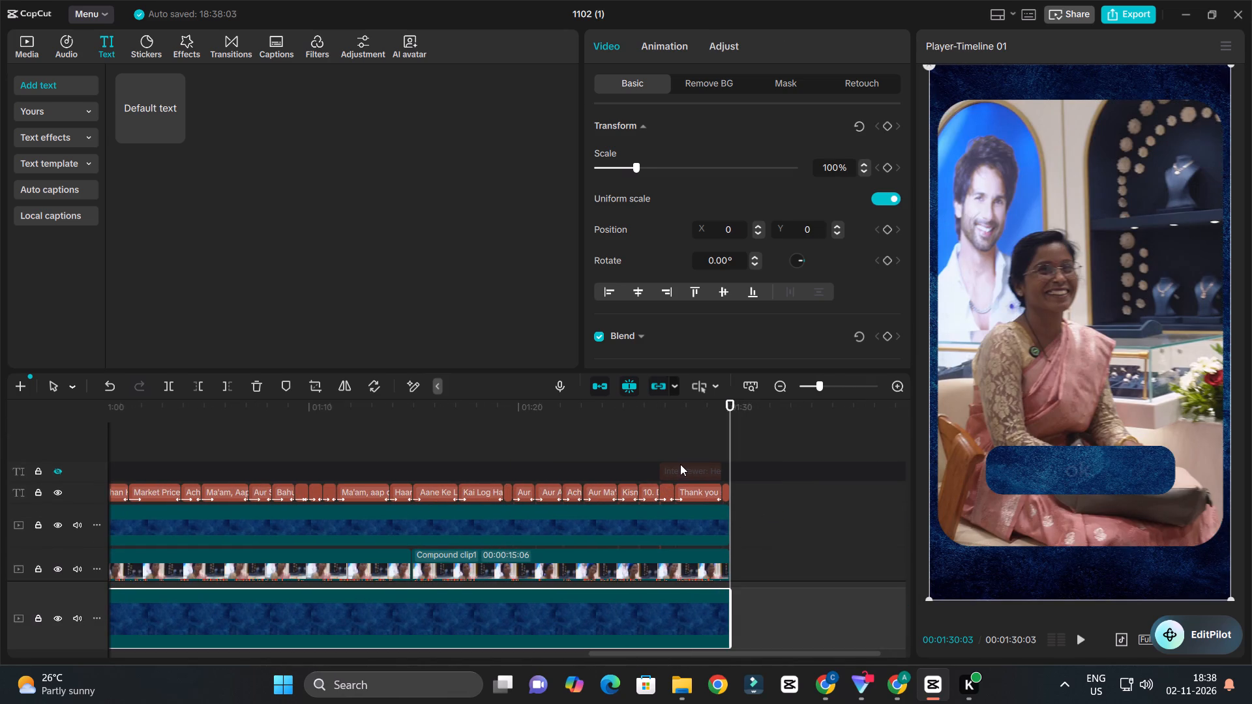
left_click(680, 464)
left_click(685, 469)
key("Delete")
left_click_drag(621, 409, 0, 309)
key("ctrl+s")
scroll(506, 465, "down", 4, "ctrl")
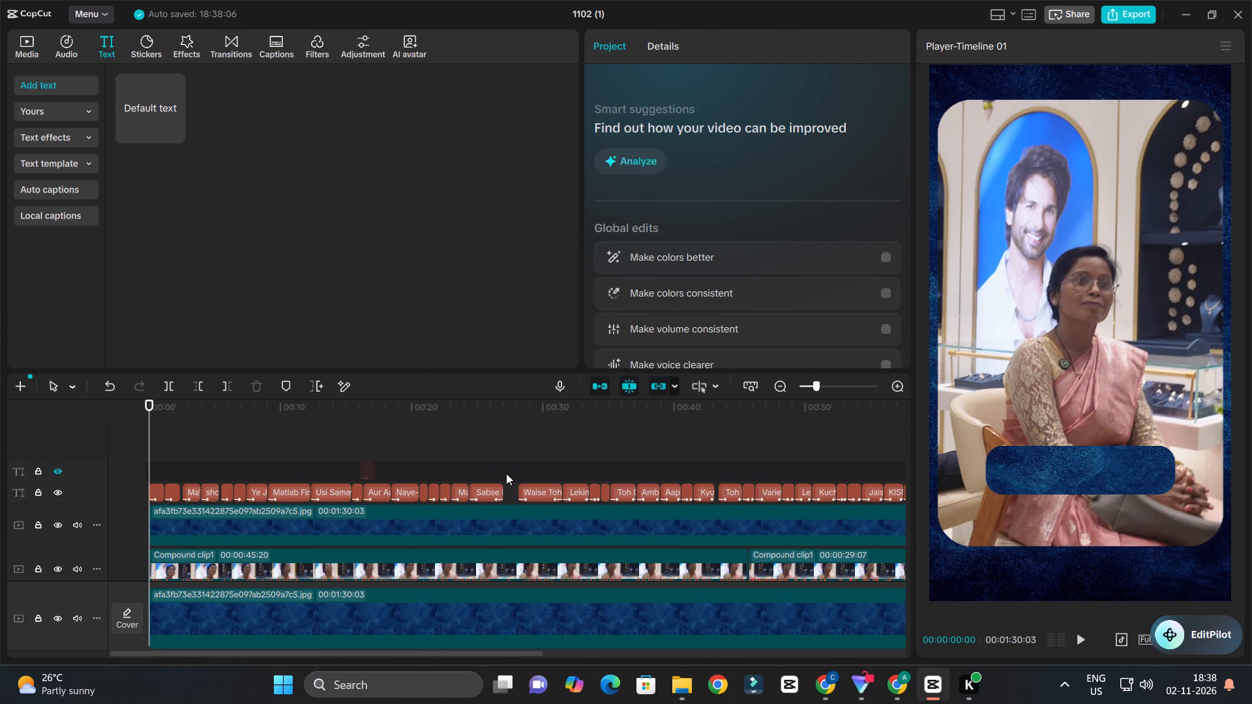
left_click(366, 478)
key("Delete")
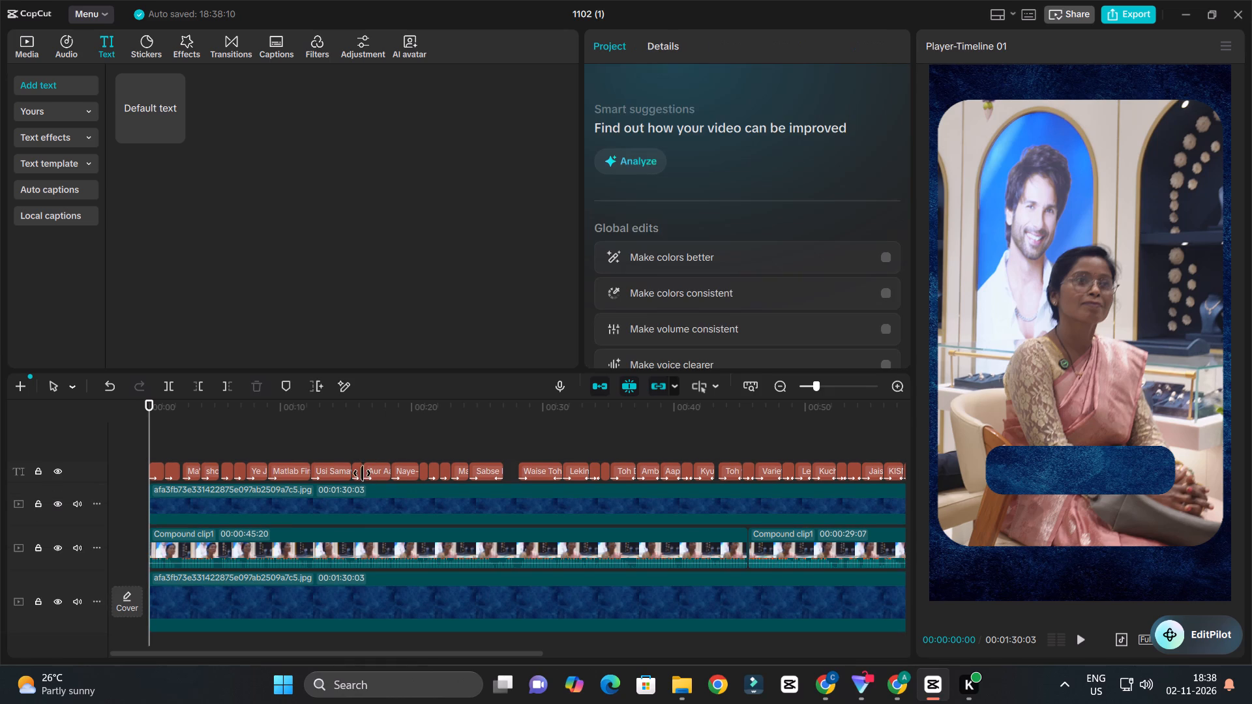
Play back the opening captions from the start of the timeline.
scroll(220, 432, "down", 5, "ctrl")
key("space")
scroll(238, 451, "up", 4, "ctrl")
scroll(239, 450, "down", 2, "ctrl")
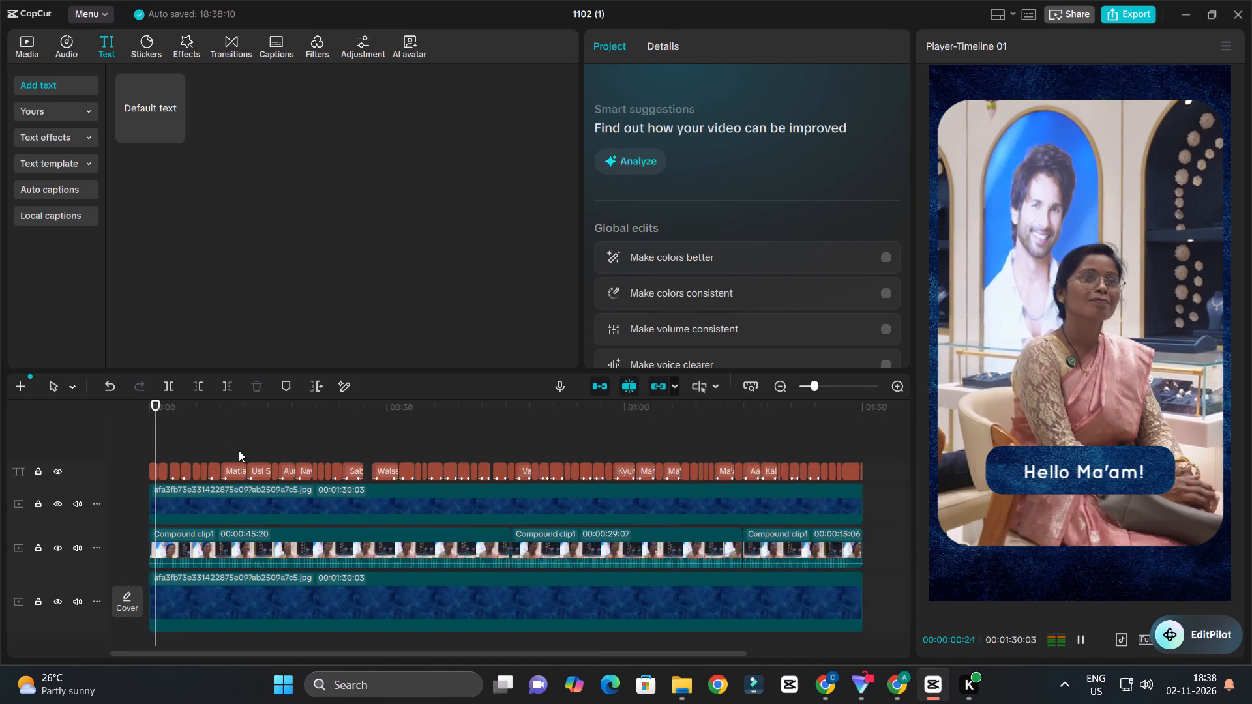
scroll(239, 450, "down", 6, "ctrl")
scroll(241, 448, "up", 4, "ctrl")
key("space")
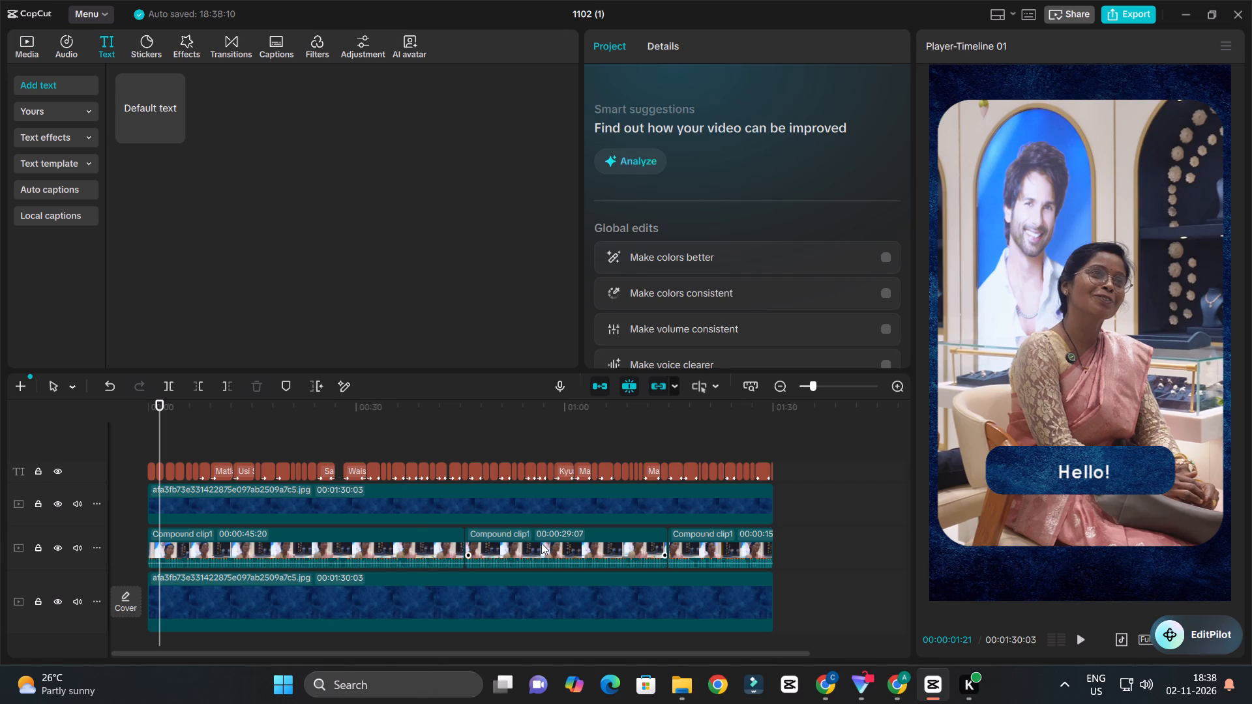
Combine the three interview clips on the main video track into one compound clip.
left_click(415, 547)
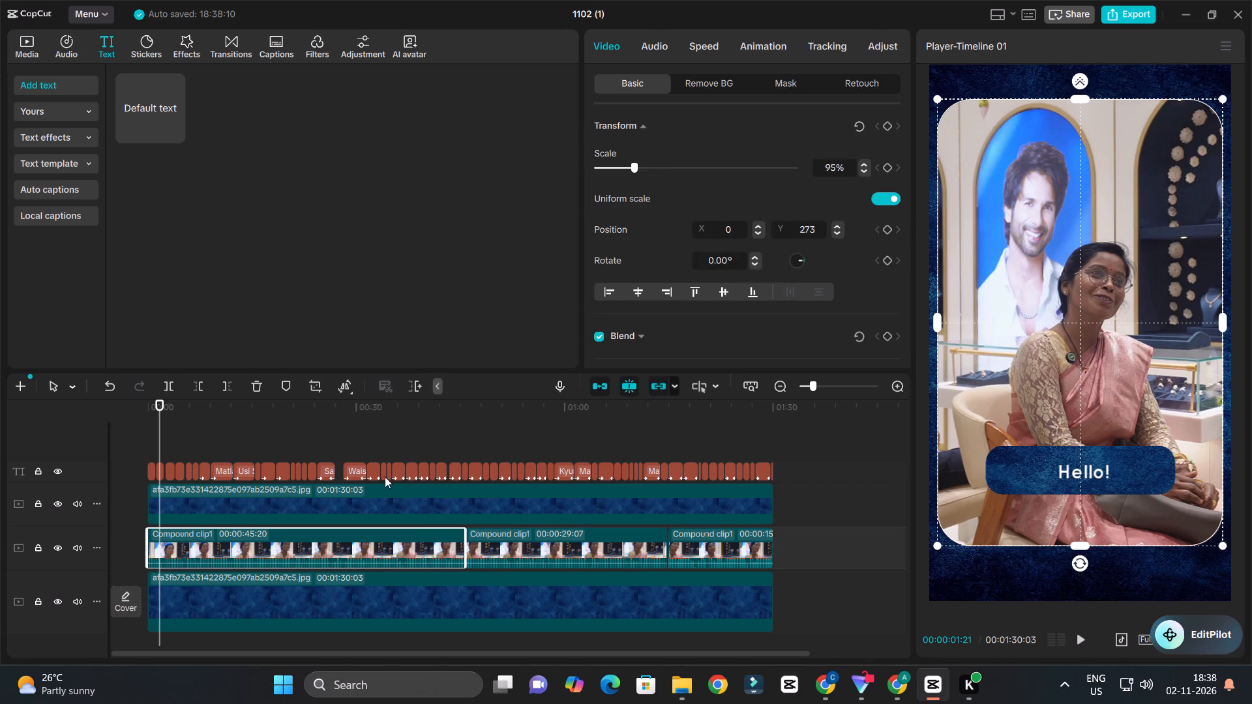
left_click(372, 48)
left_click_drag(837, 542, 576, 571)
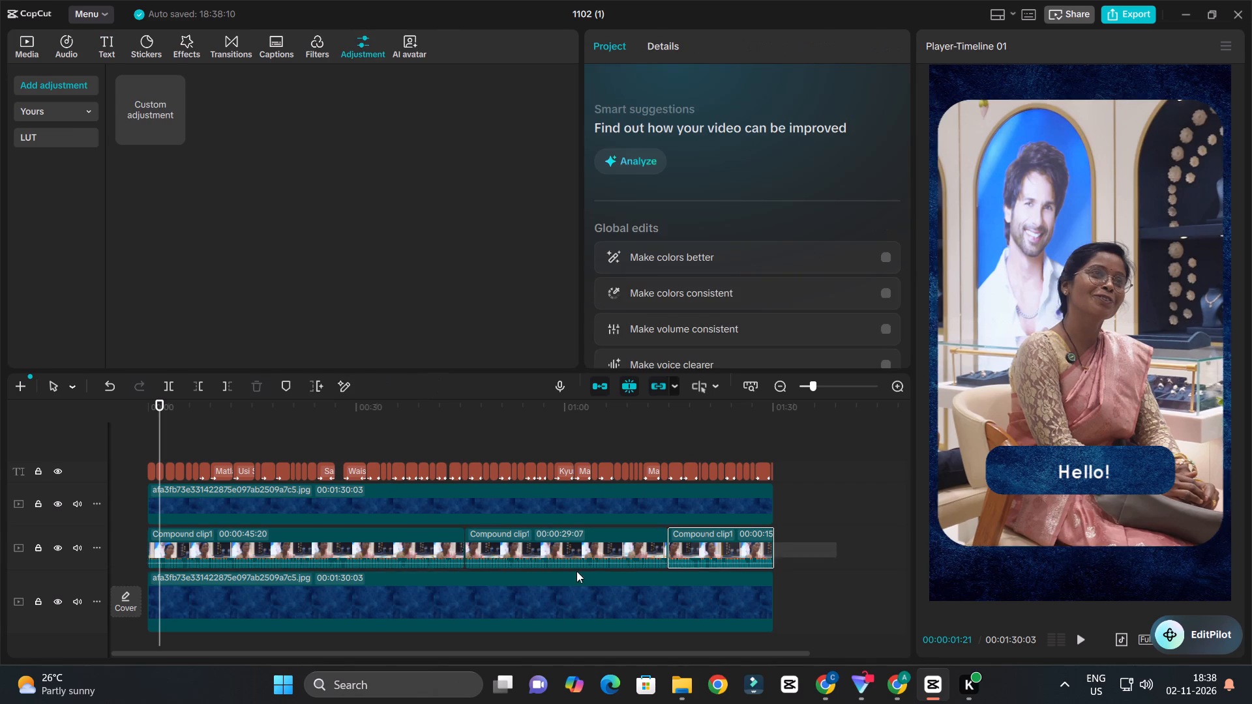
left_click_drag(576, 571, 355, 550)
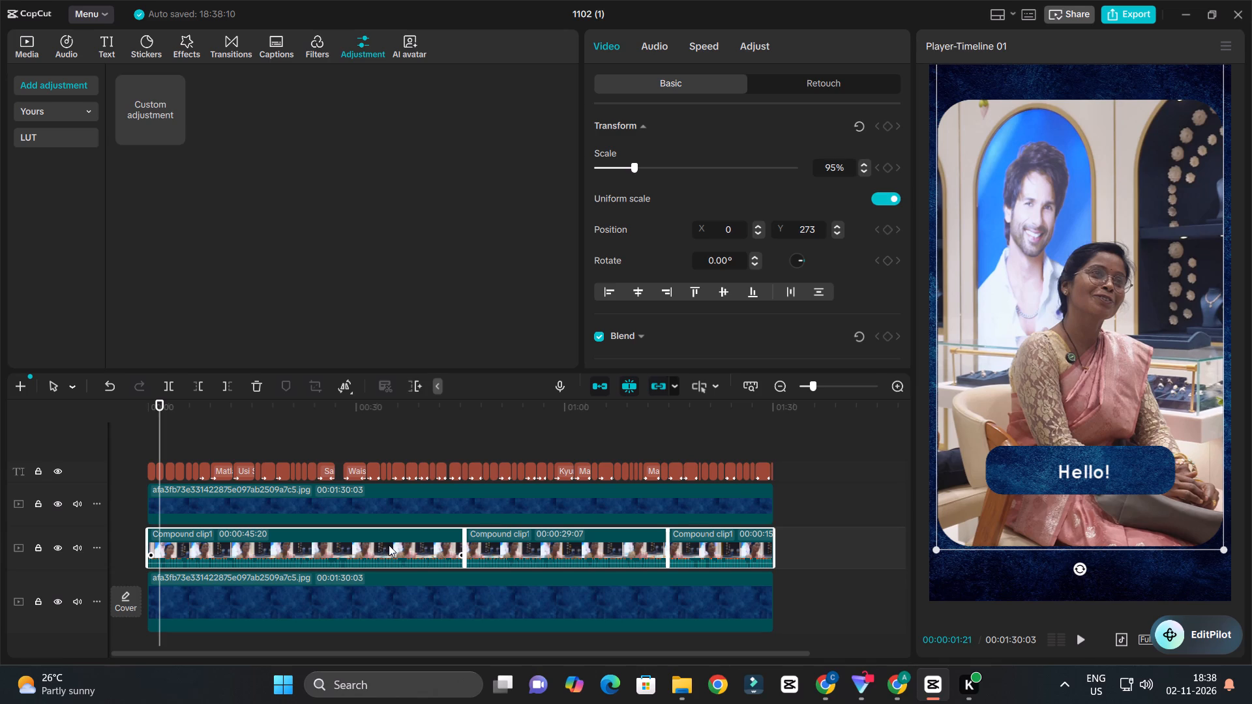
key("alt+n")
left_click(408, 543)
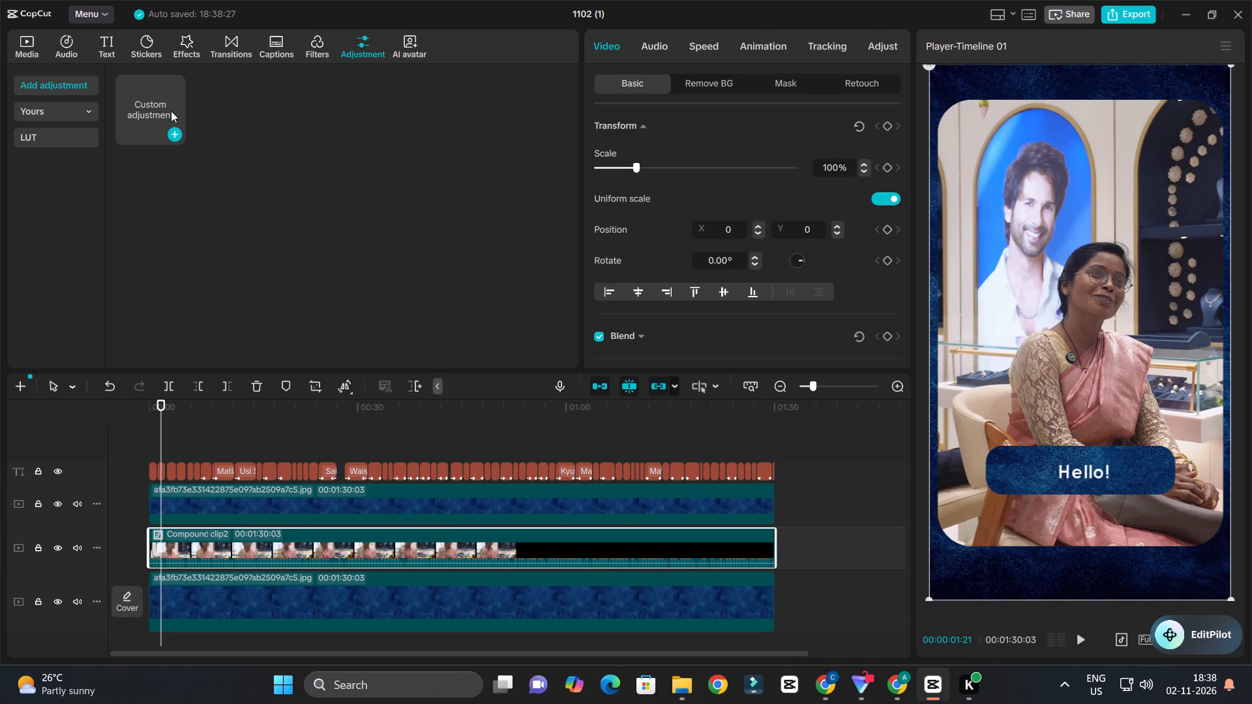
Preview the favorite filters on the interview, including Muted Blues, Sea Sailing, Xmas Shines, Clear II, Poolside Haze, Withered Rose and Fuchsia Coast.
left_click(162, 104)
left_click(221, 205)
left_click(244, 539)
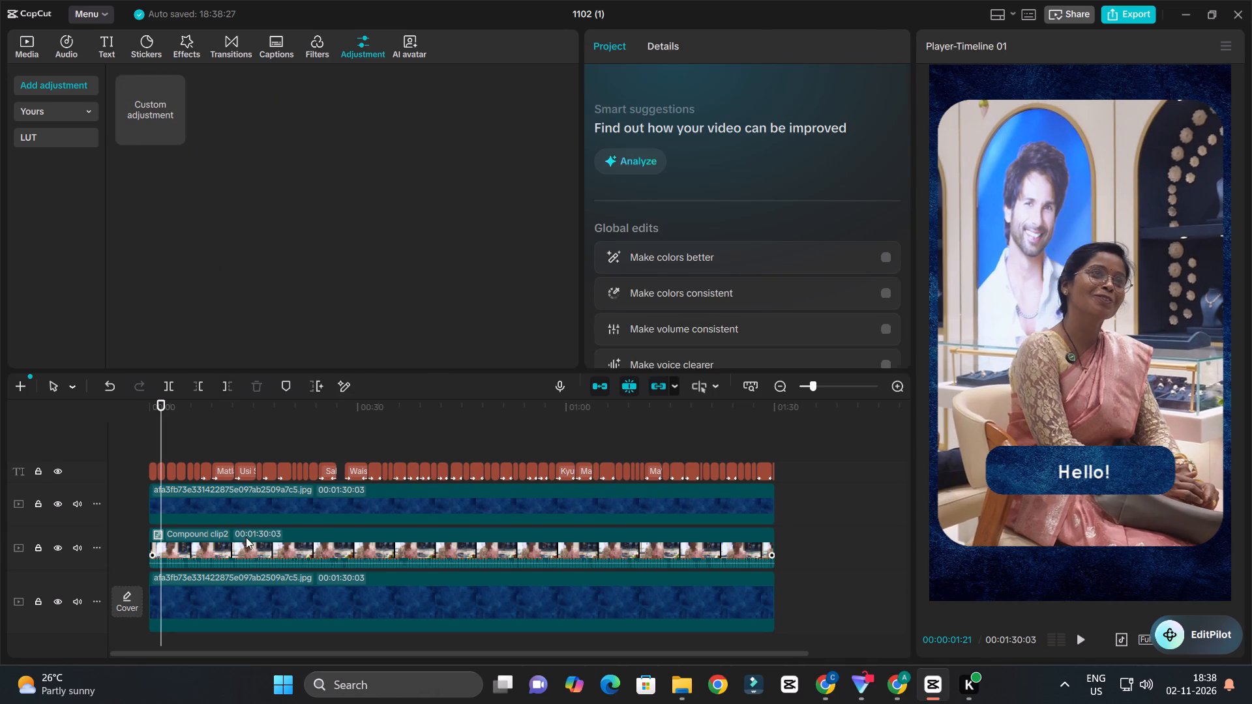
left_click(317, 61)
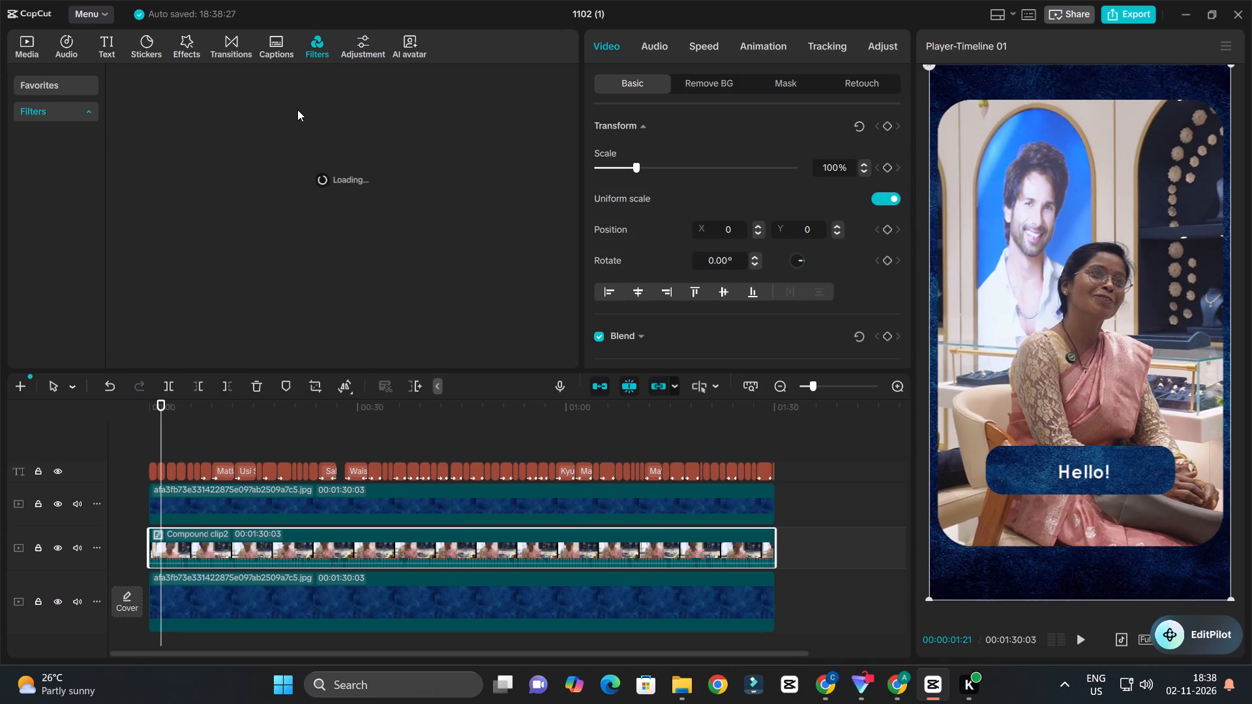
left_click(61, 87)
left_click(158, 135)
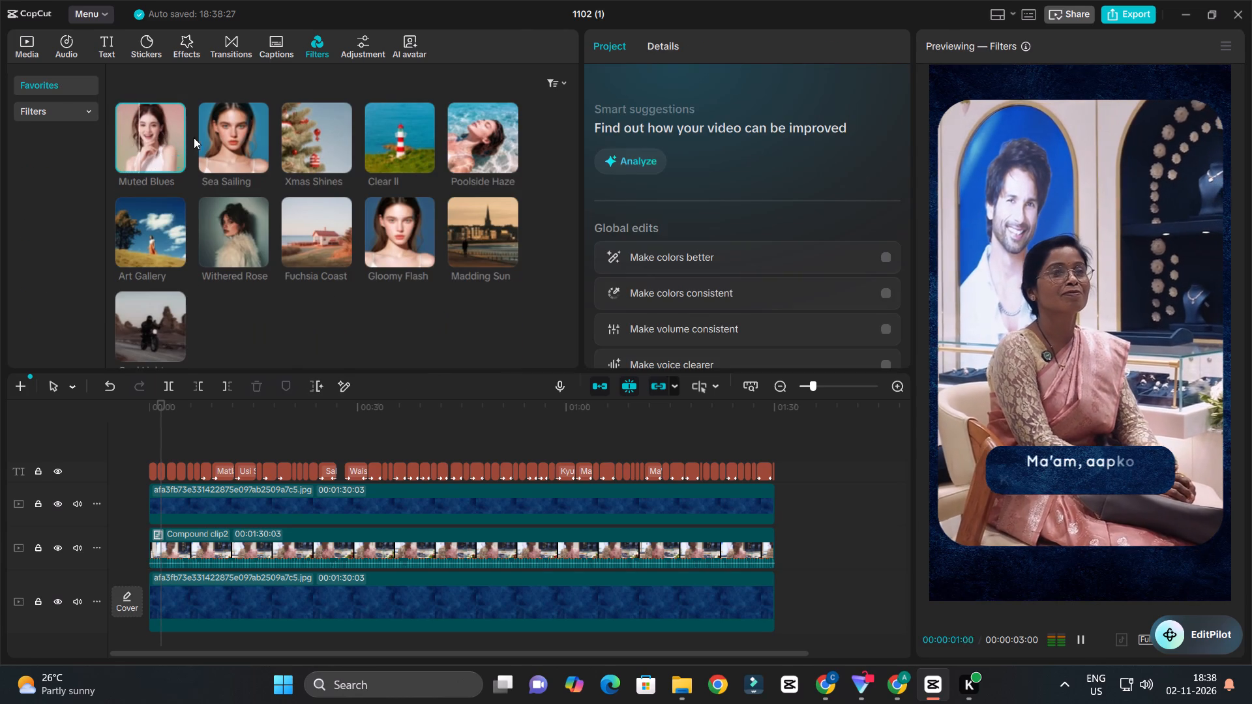
left_click(233, 141)
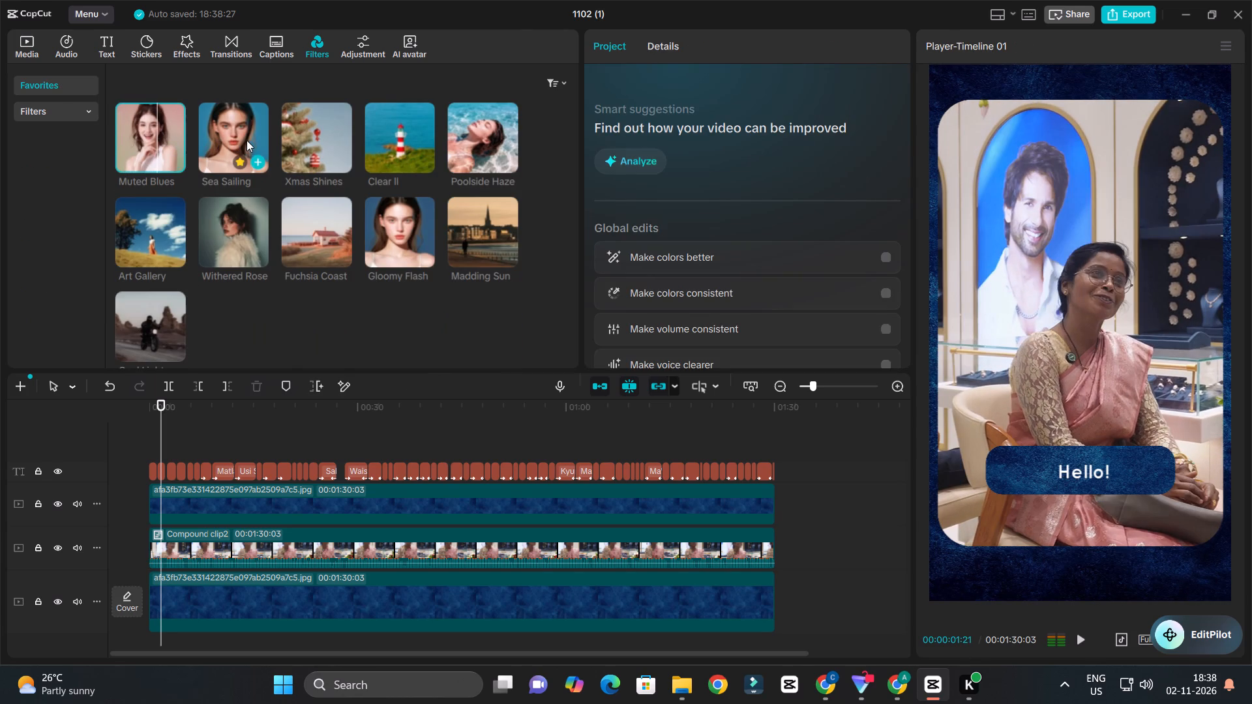
left_click(241, 138)
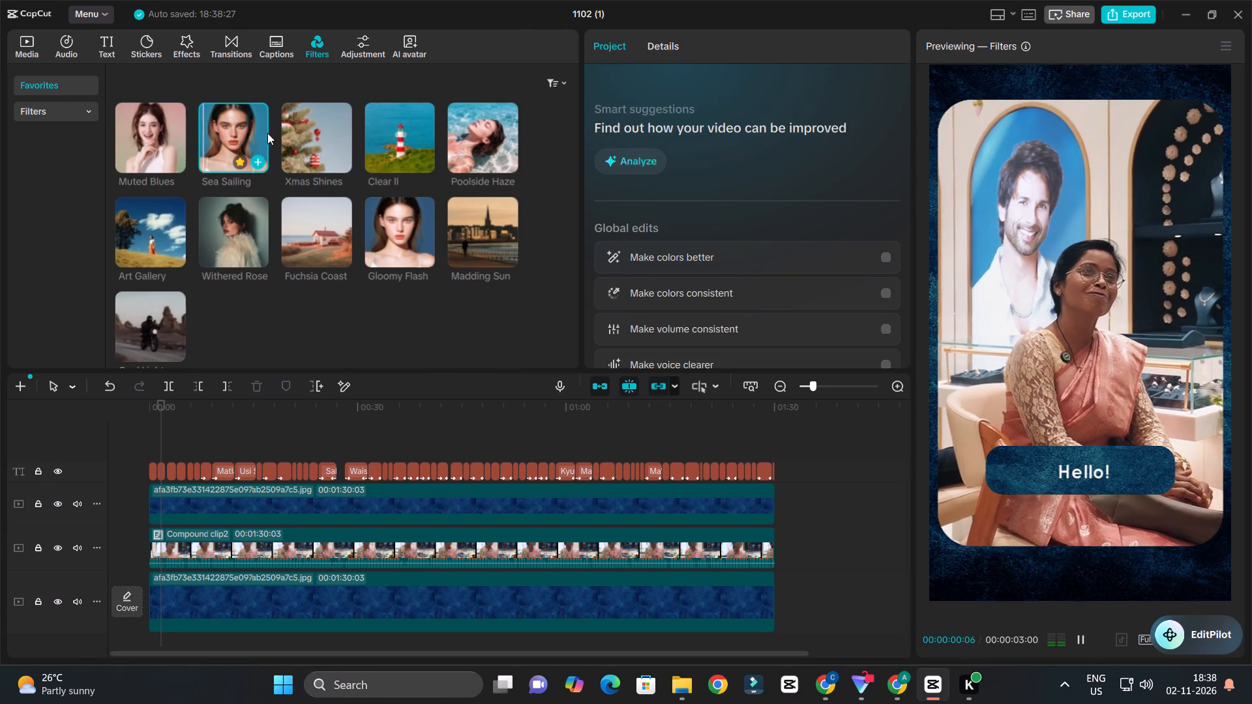
left_click(335, 134)
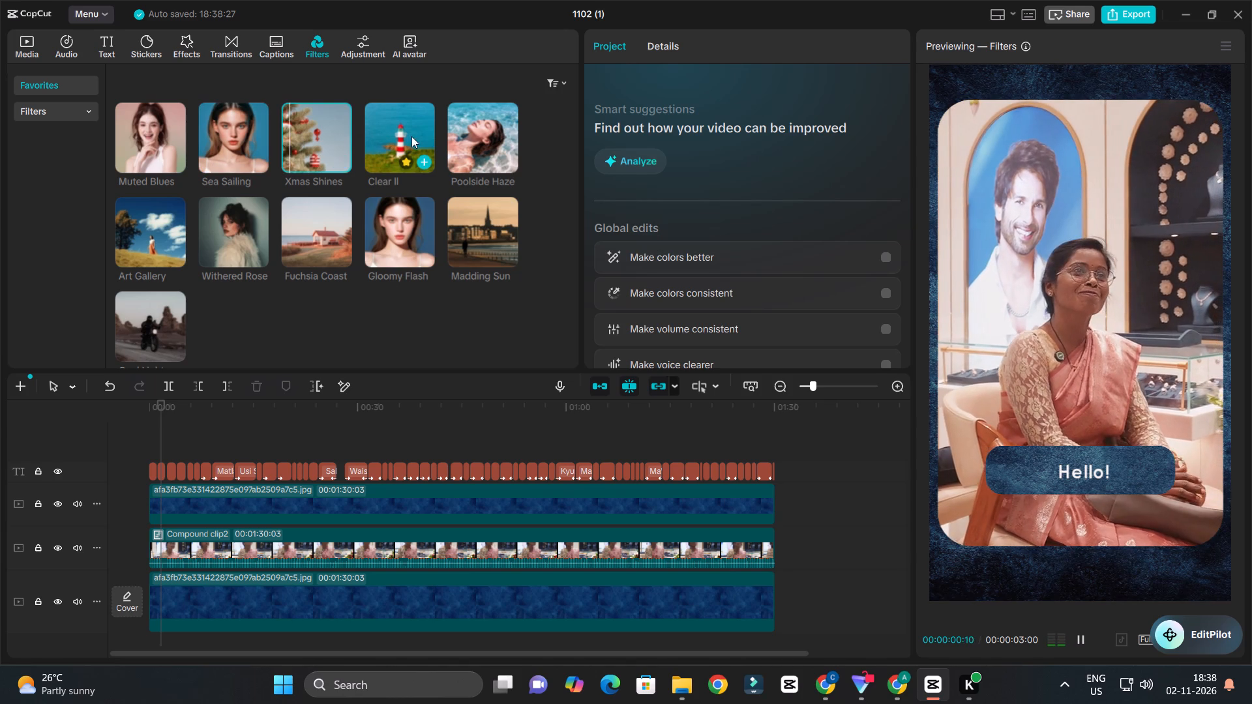
left_click(382, 147)
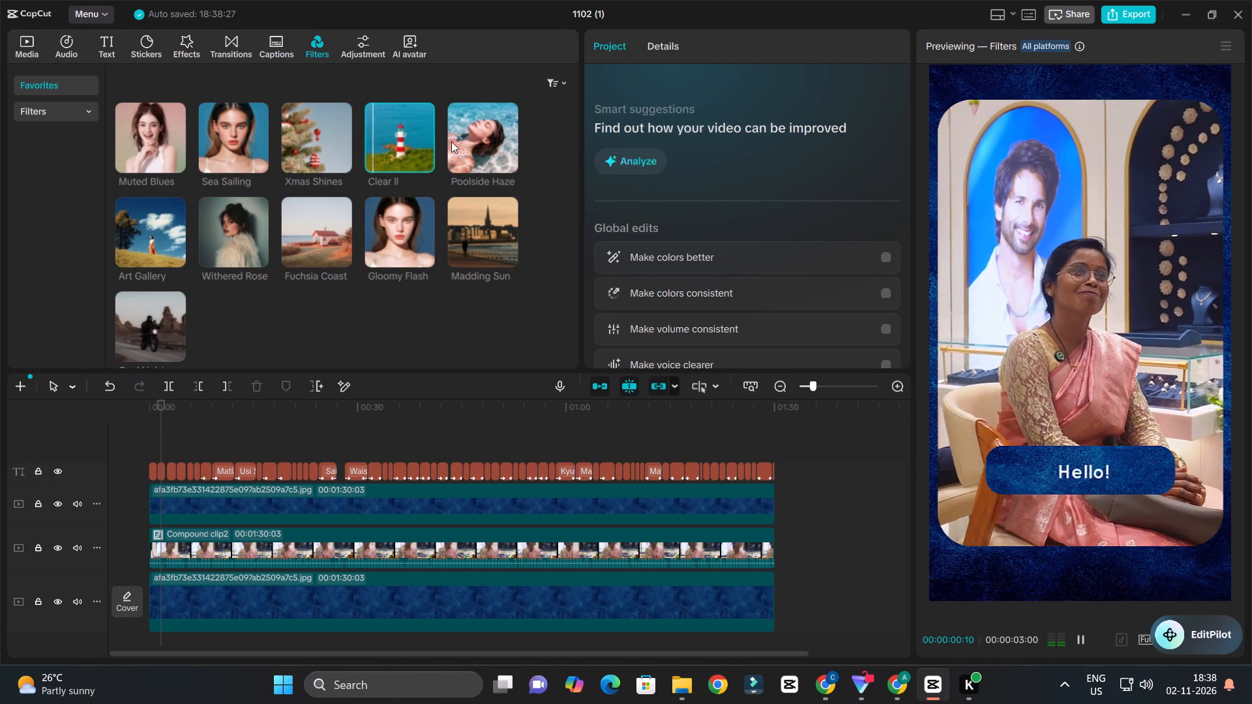
left_click(472, 138)
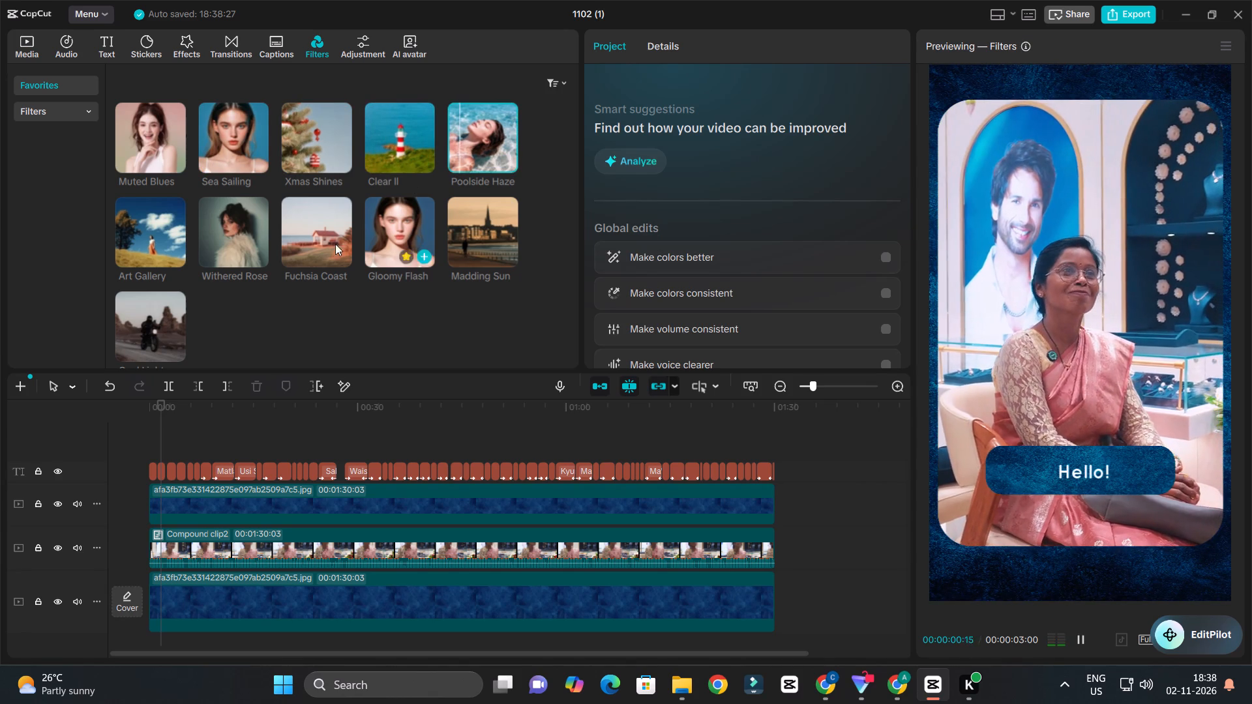
left_click(156, 241)
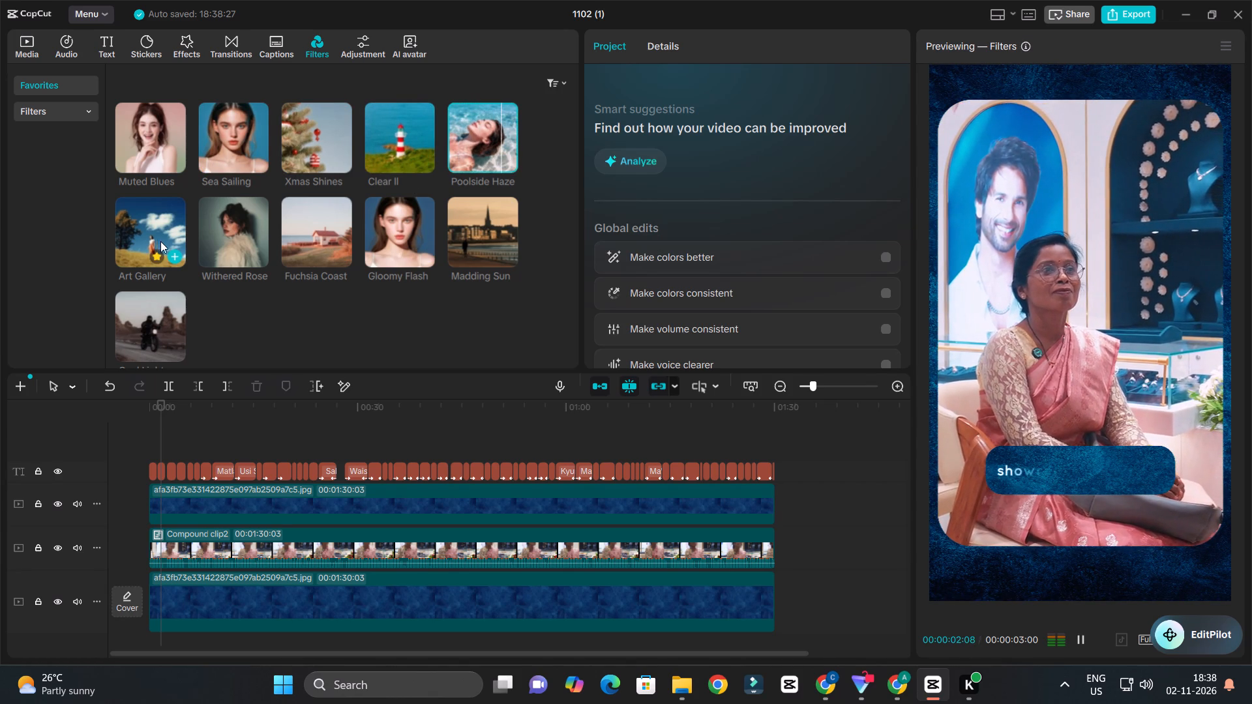
left_click(241, 232)
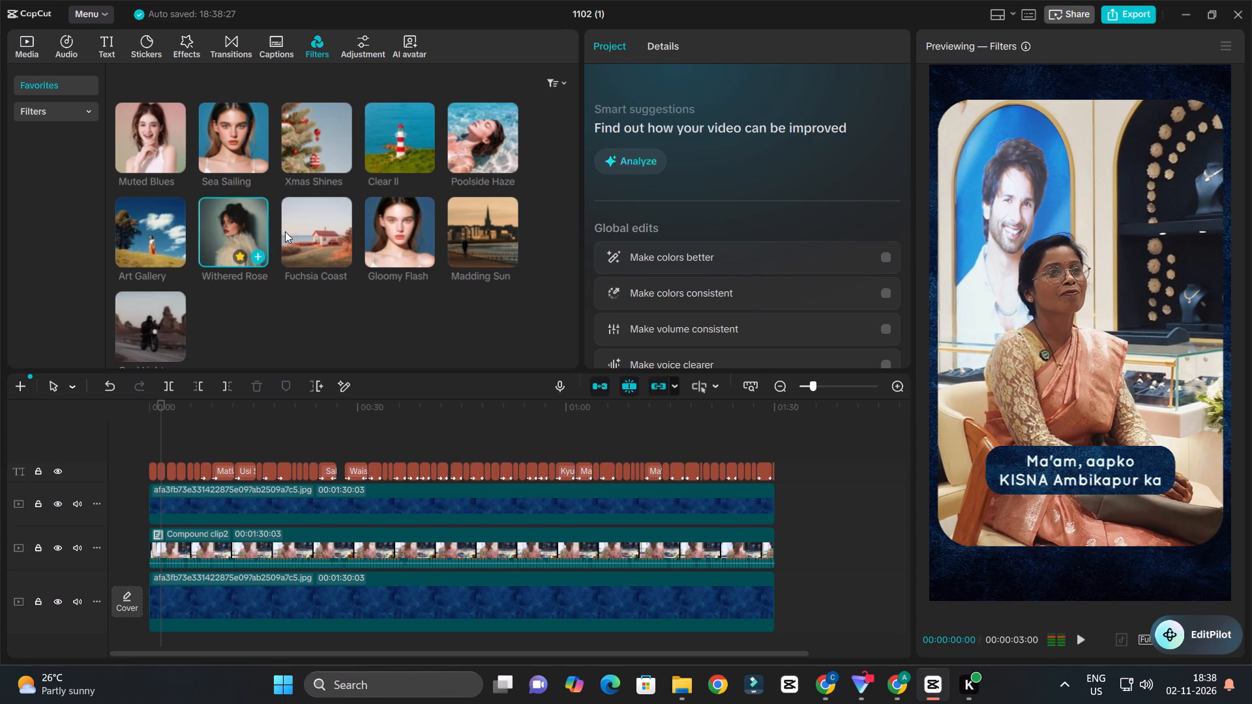
left_click(311, 225)
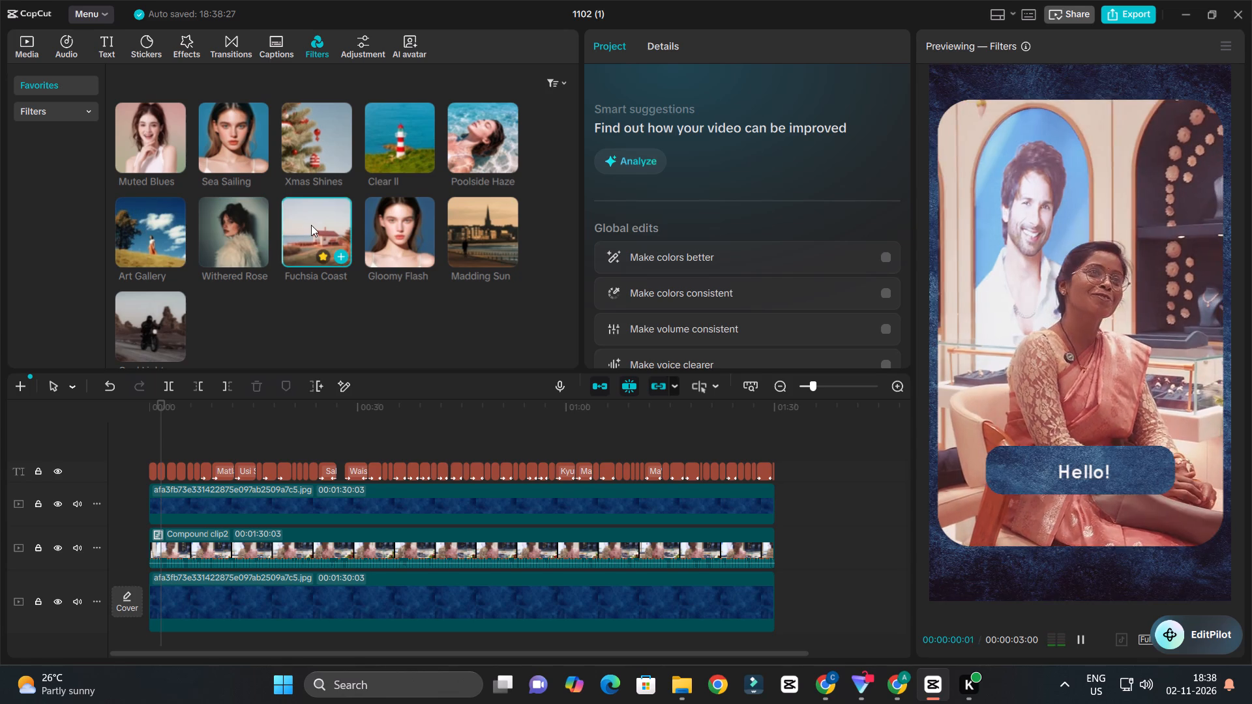
left_click(136, 314)
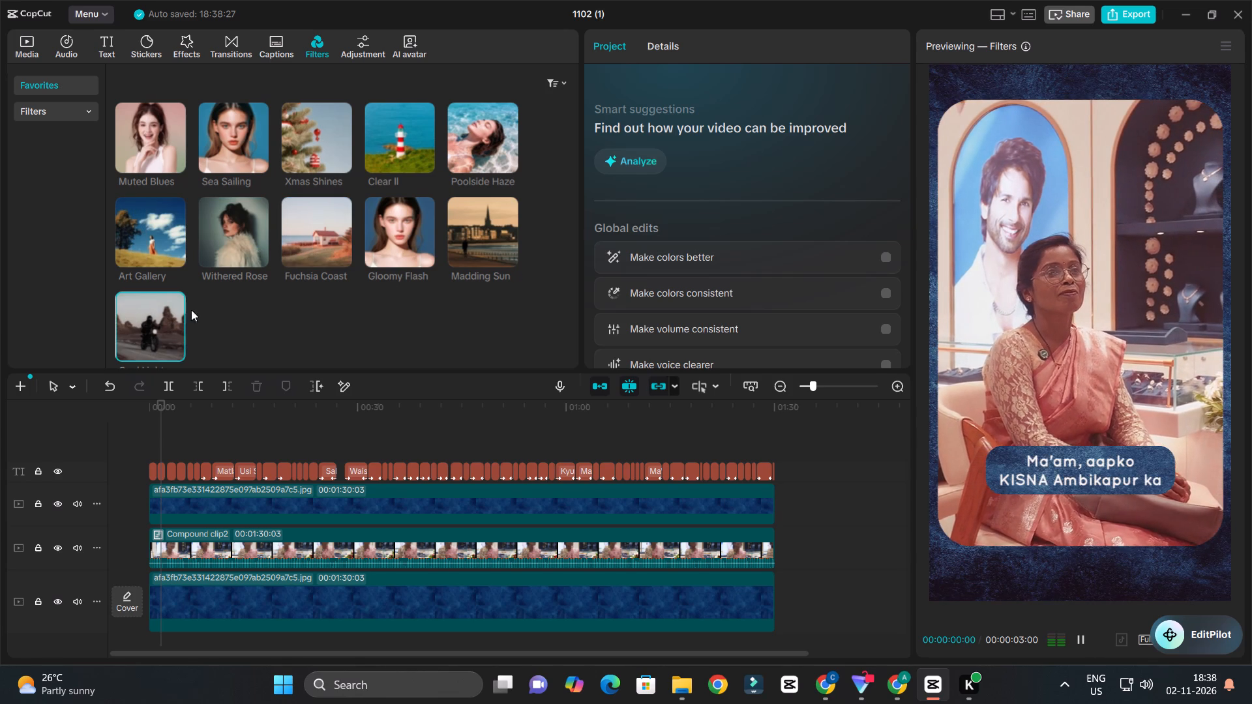
left_click(475, 232)
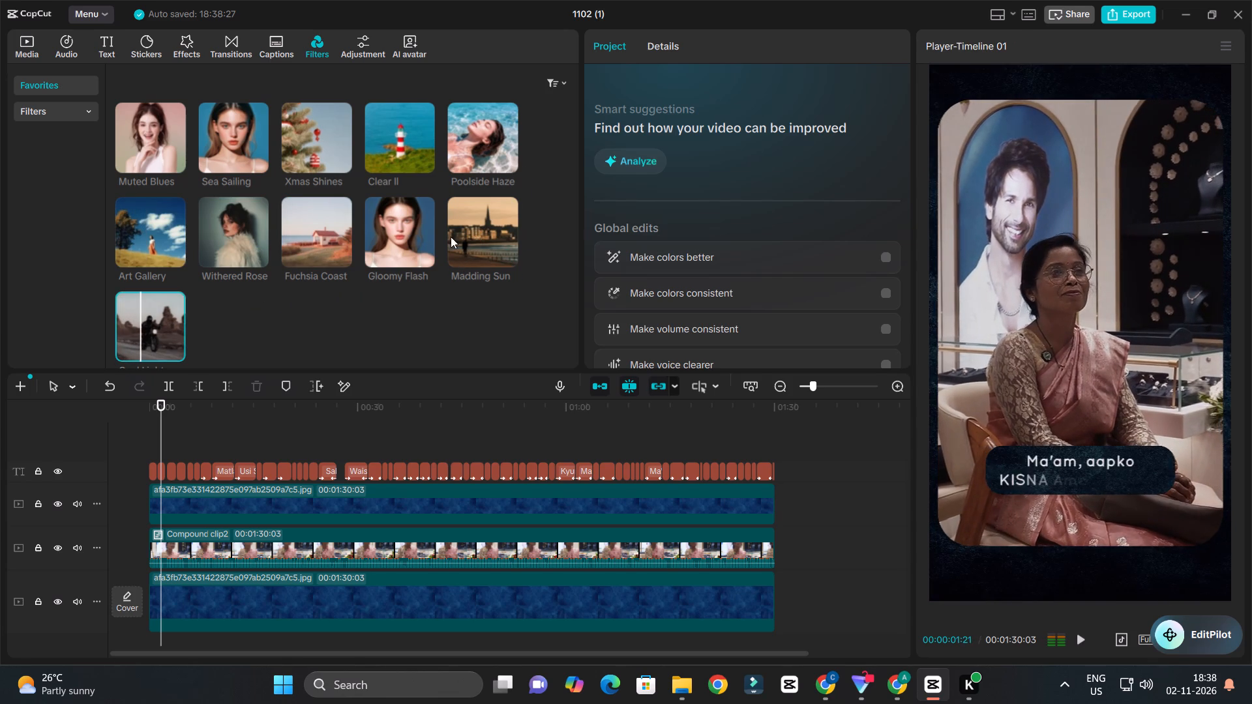
left_click(342, 335)
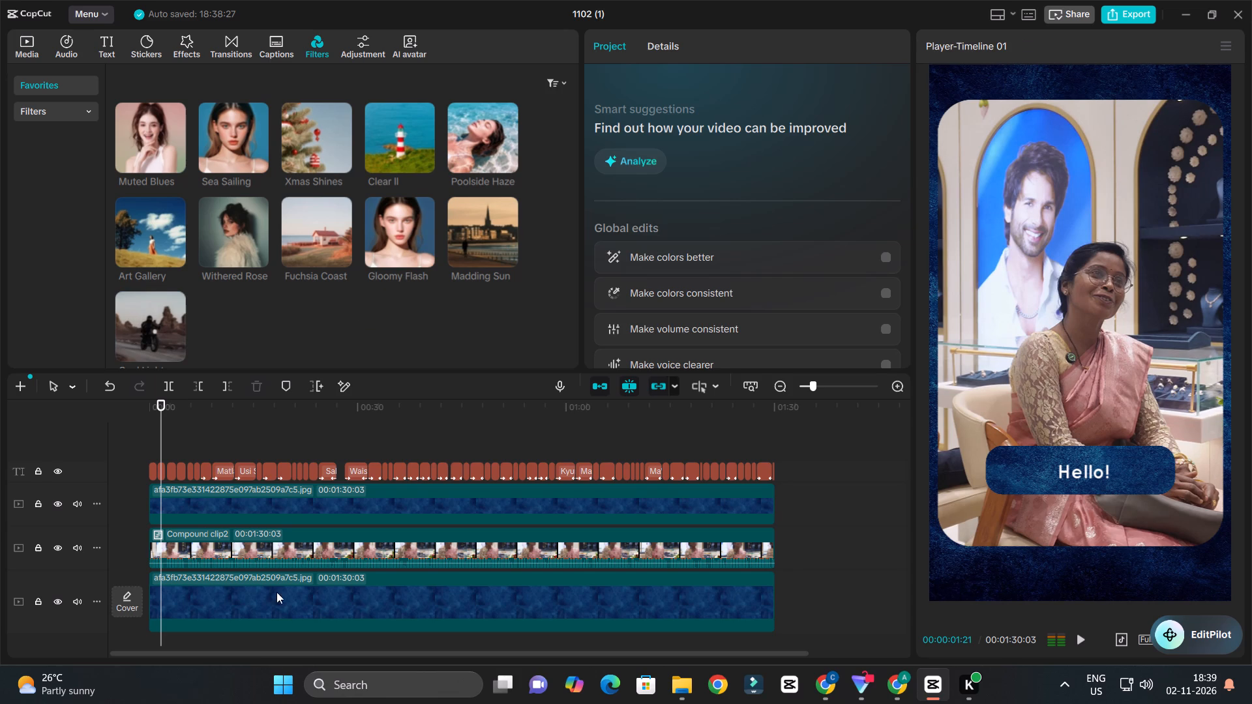
Open the basic color and lightness adjustments of the combined interview clip.
left_click(291, 552)
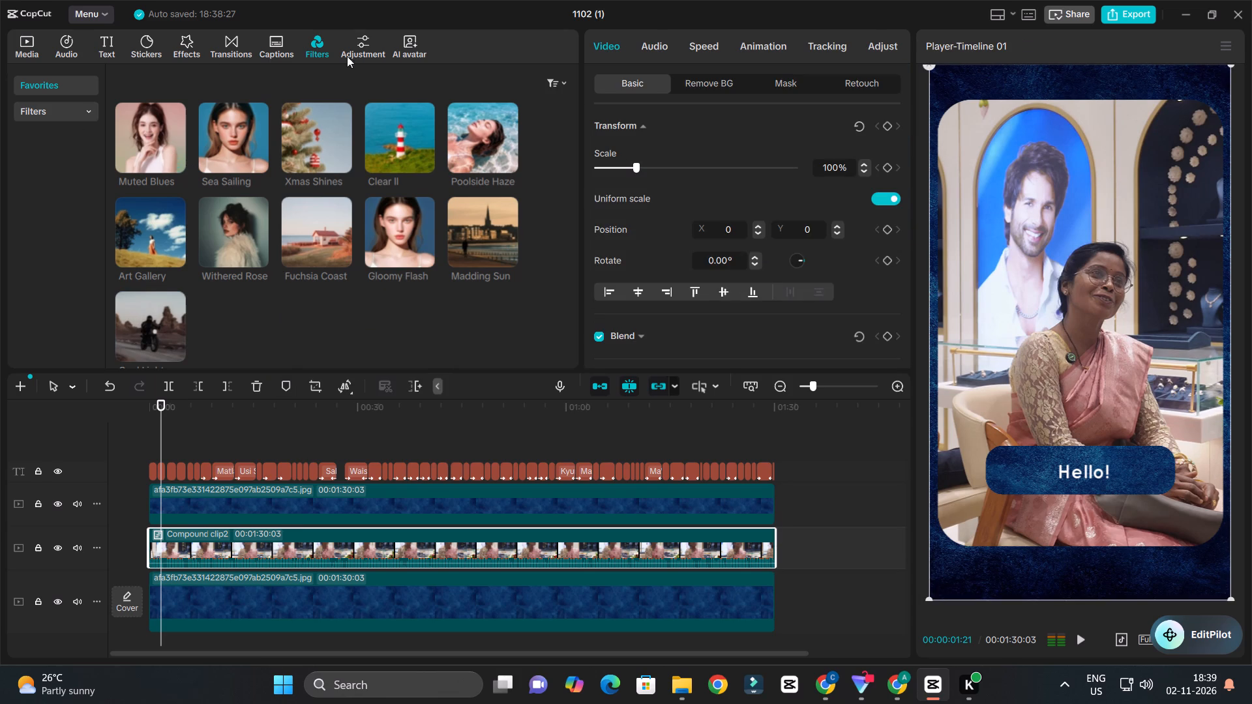
left_click(361, 44)
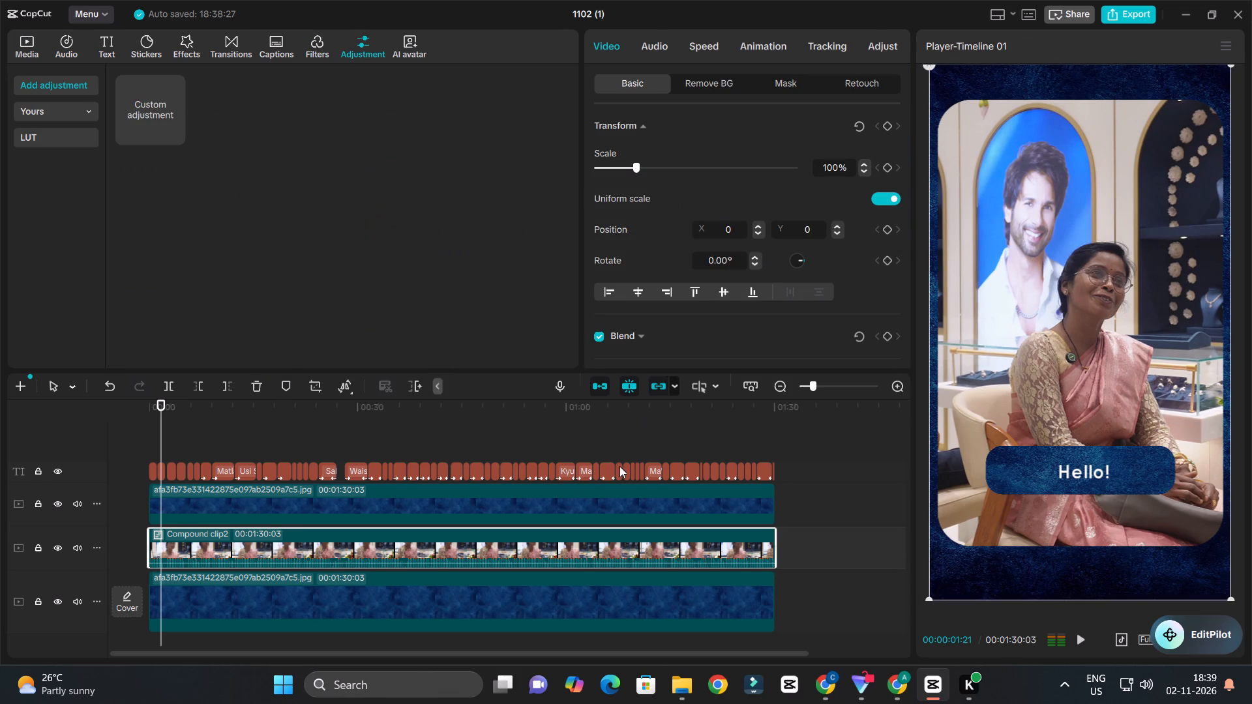
left_click(876, 44)
scroll(637, 152, "down", 3)
scroll(640, 230, "down", 2)
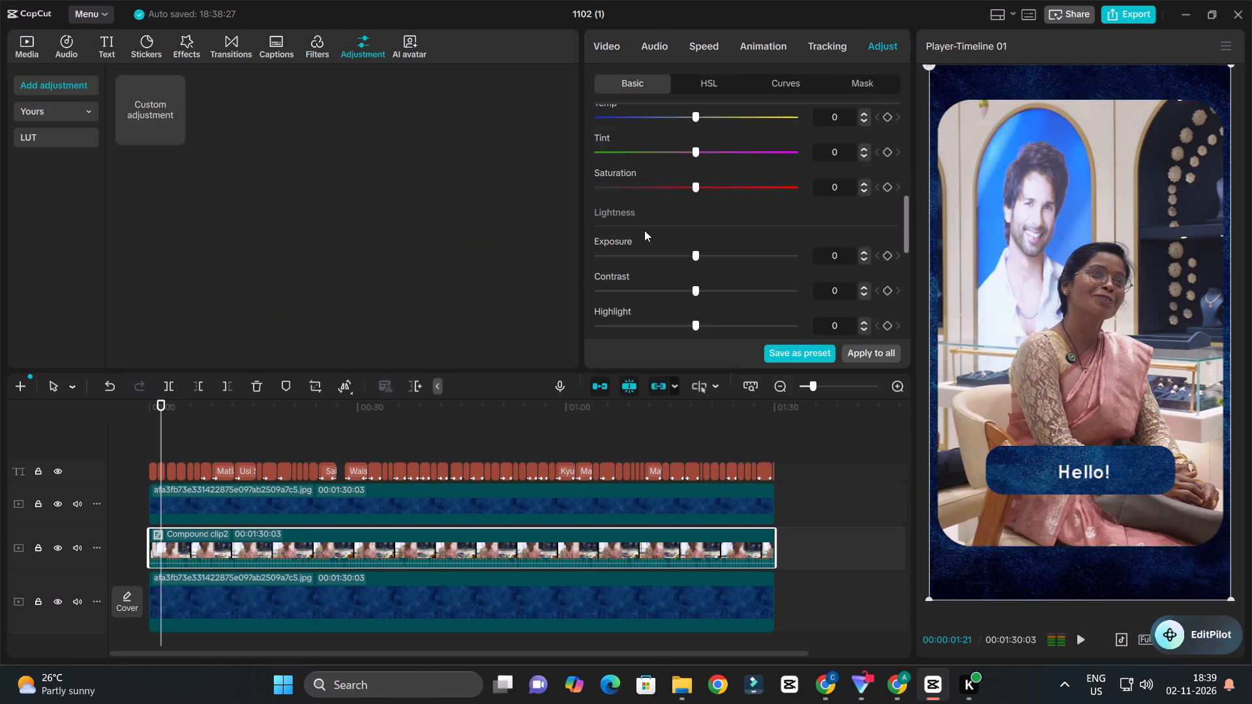
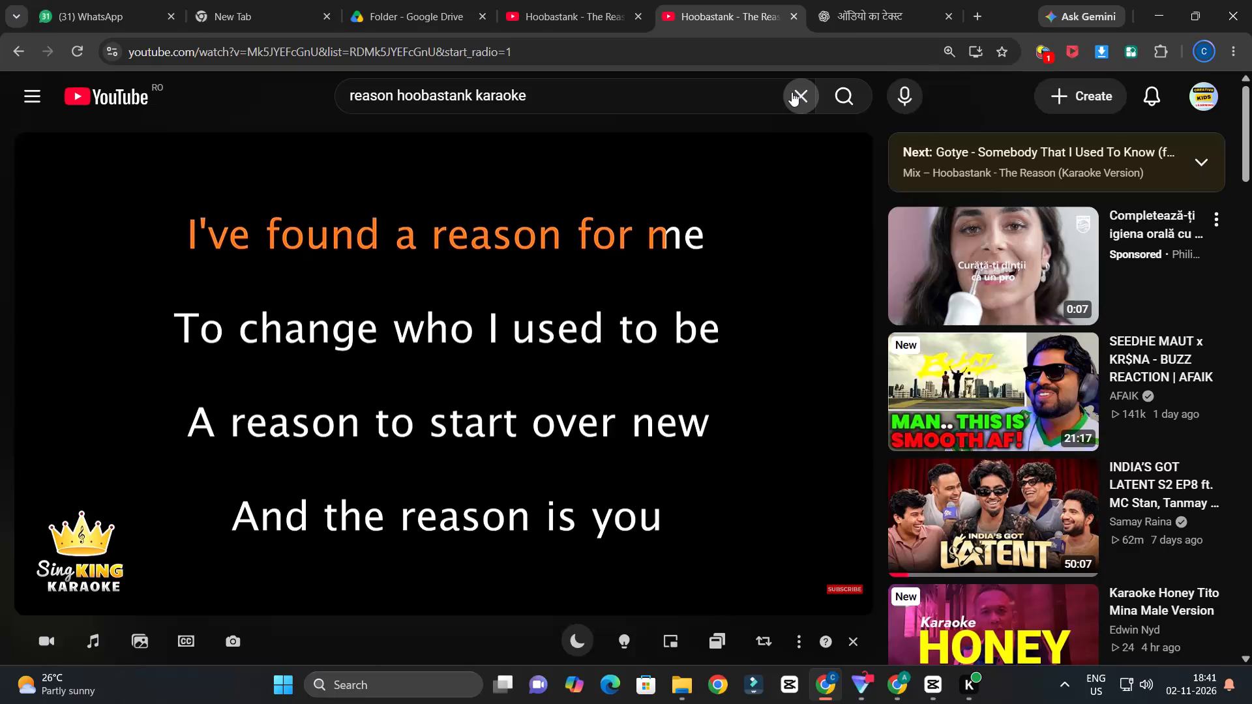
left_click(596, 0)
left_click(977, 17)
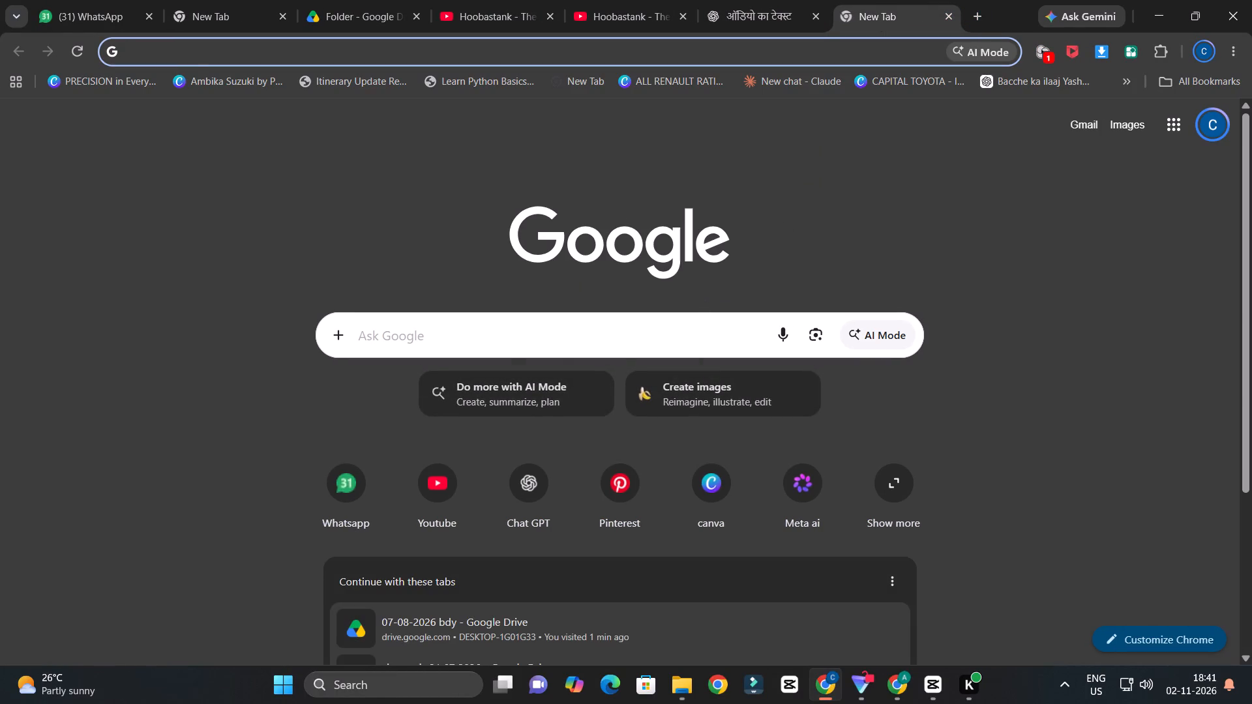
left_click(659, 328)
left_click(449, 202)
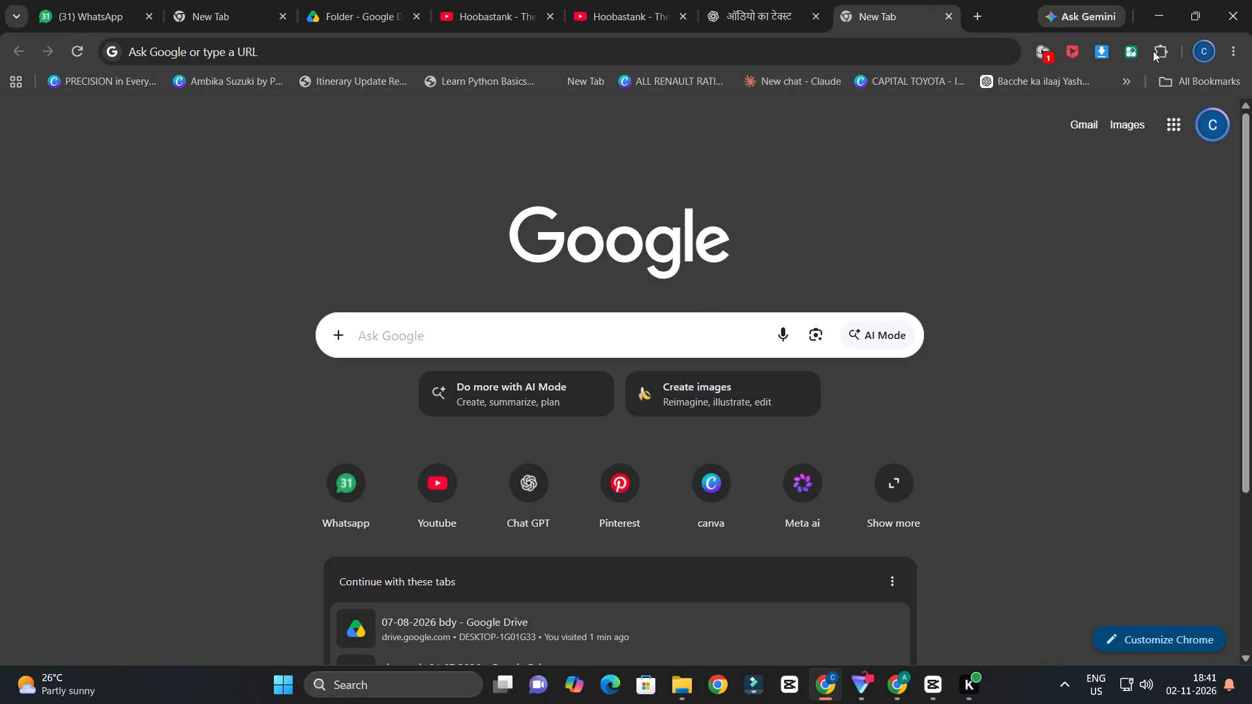
Switch to CapCut and import the Happy Diwali Festival BGM and both NORTHERN LIGHTS instrumental MP3s from the Downloads folder.
left_click(1169, 6)
left_click(314, 280)
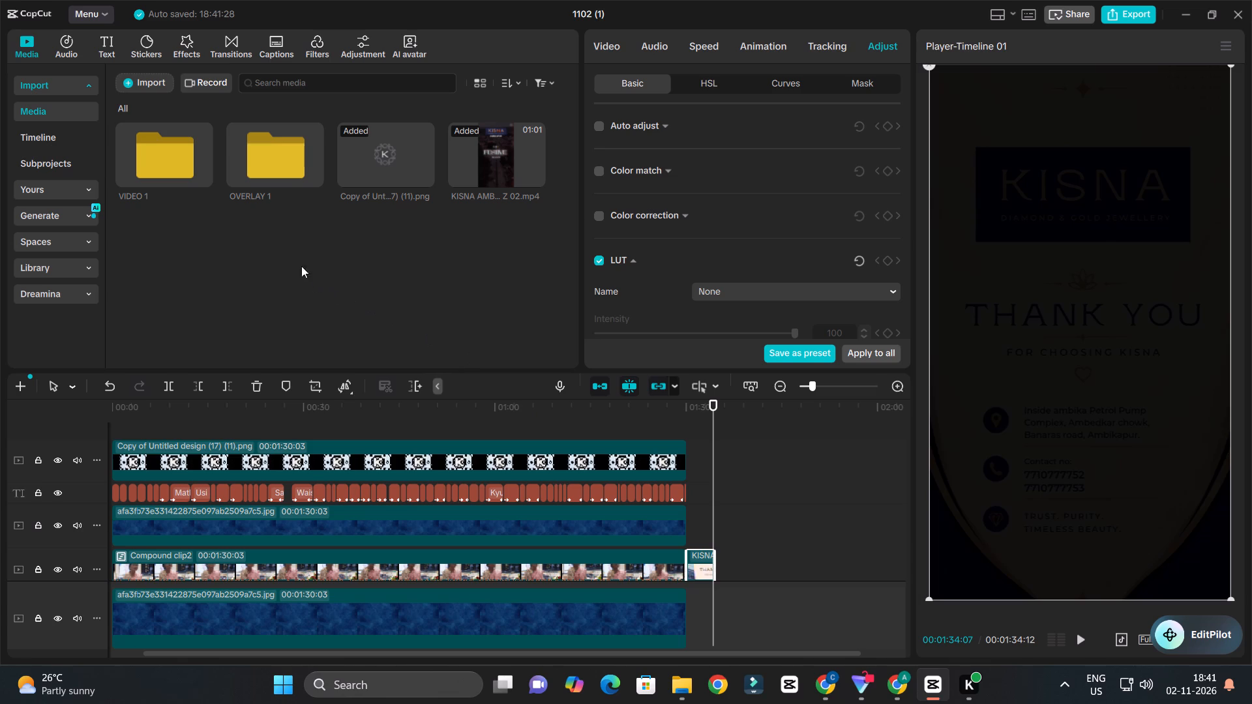
left_click(136, 80)
left_click(140, 110)
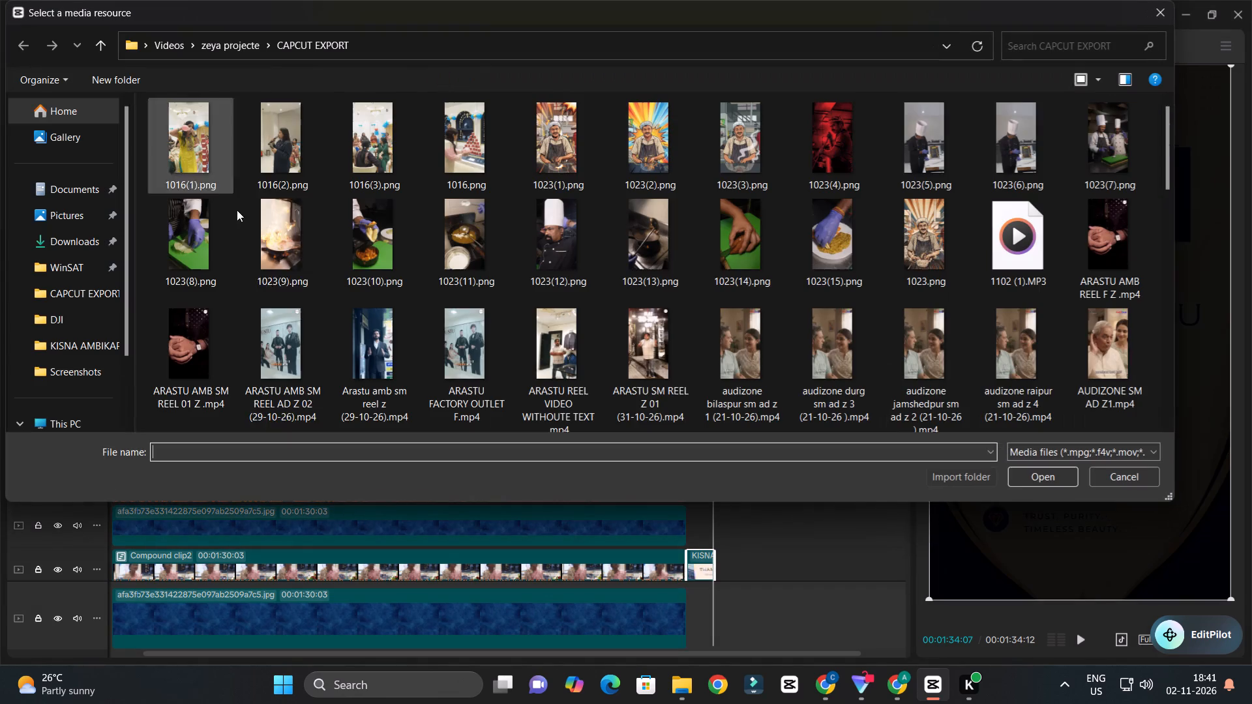
left_click(84, 242)
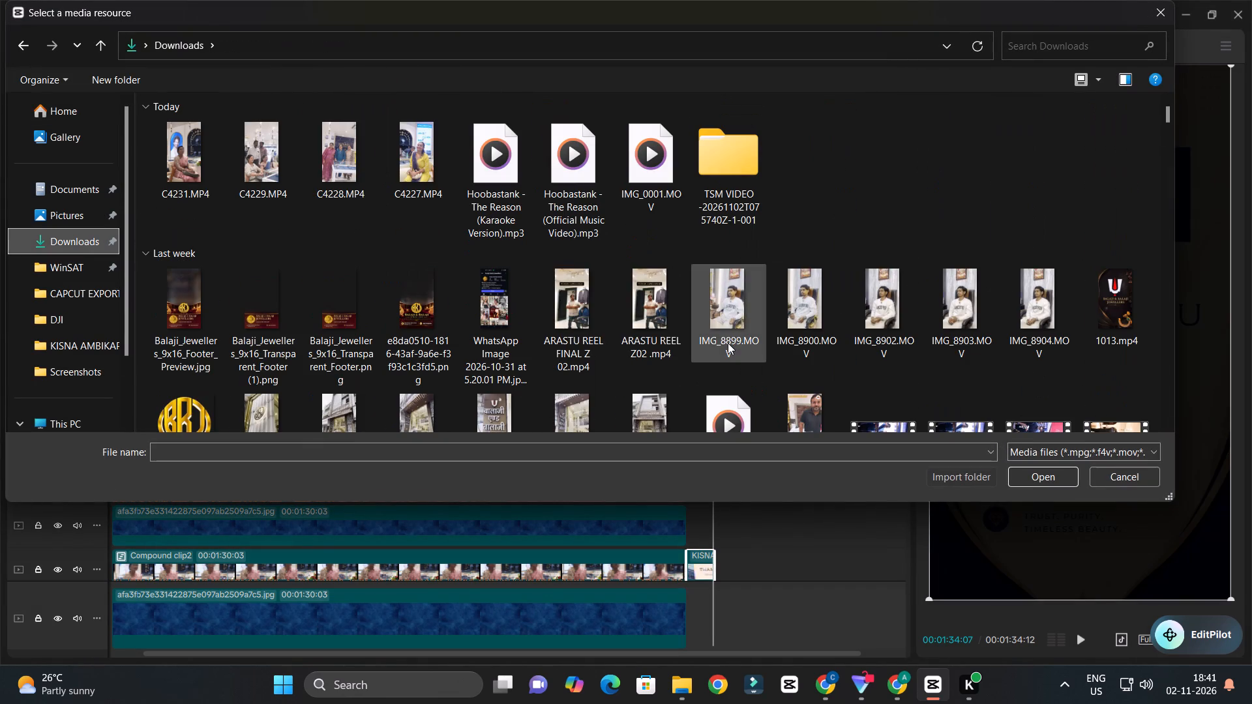
scroll(635, 310, "down", 3)
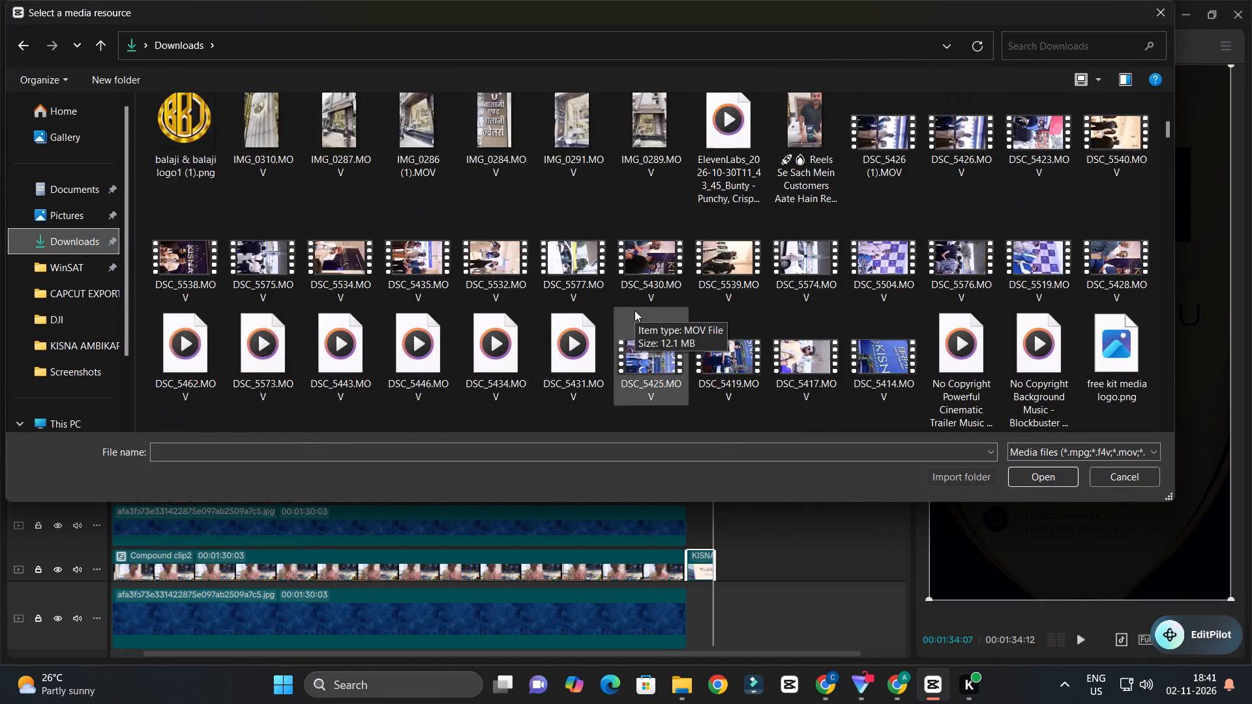
scroll(634, 310, "down", 1)
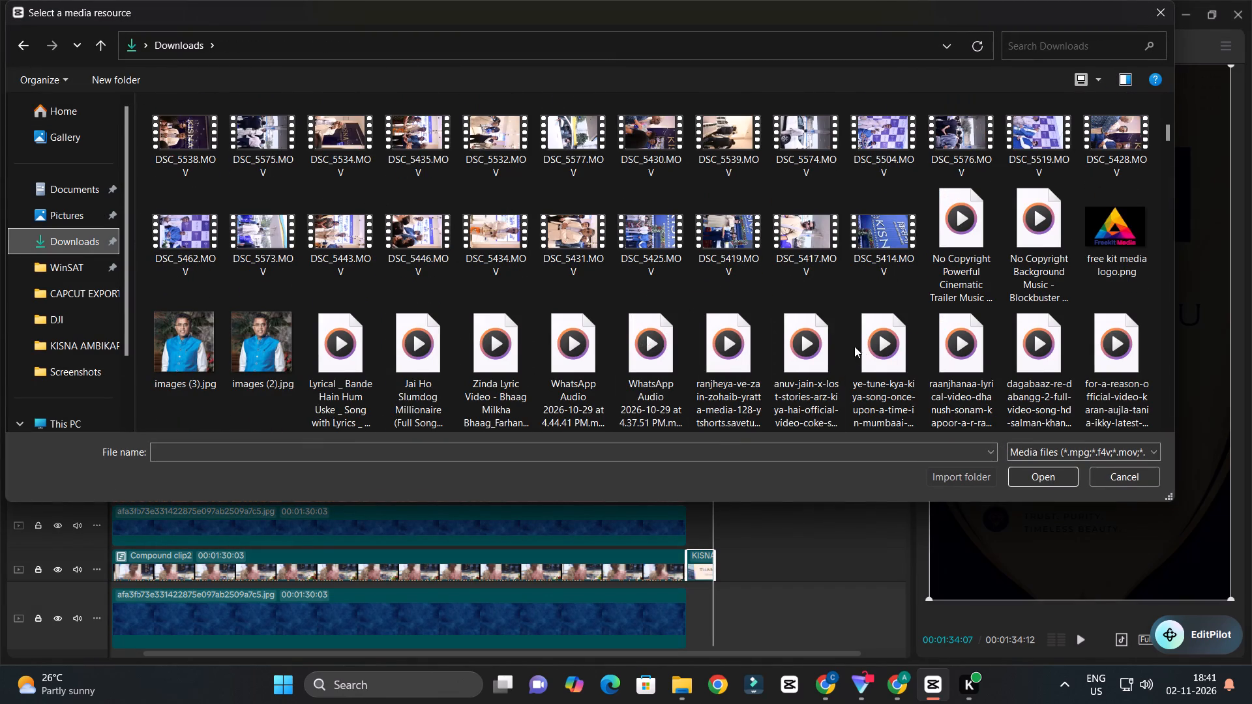
scroll(947, 357, "down", 1)
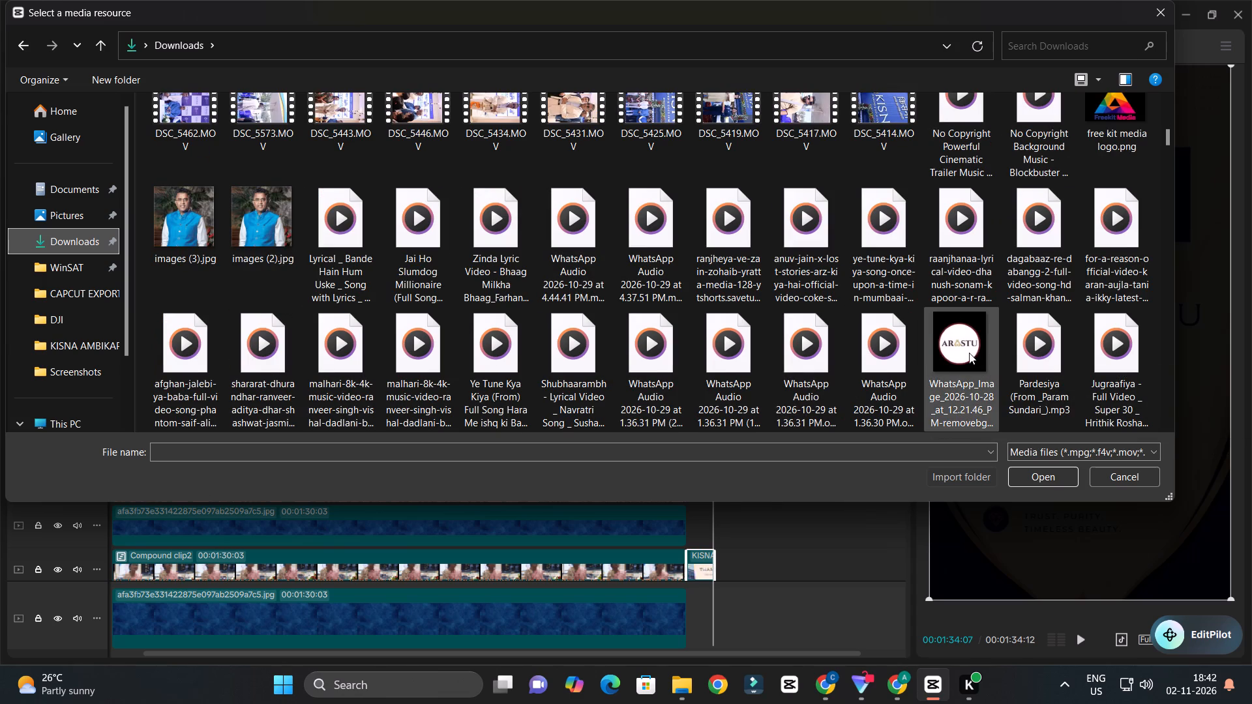
scroll(931, 351, "down", 1)
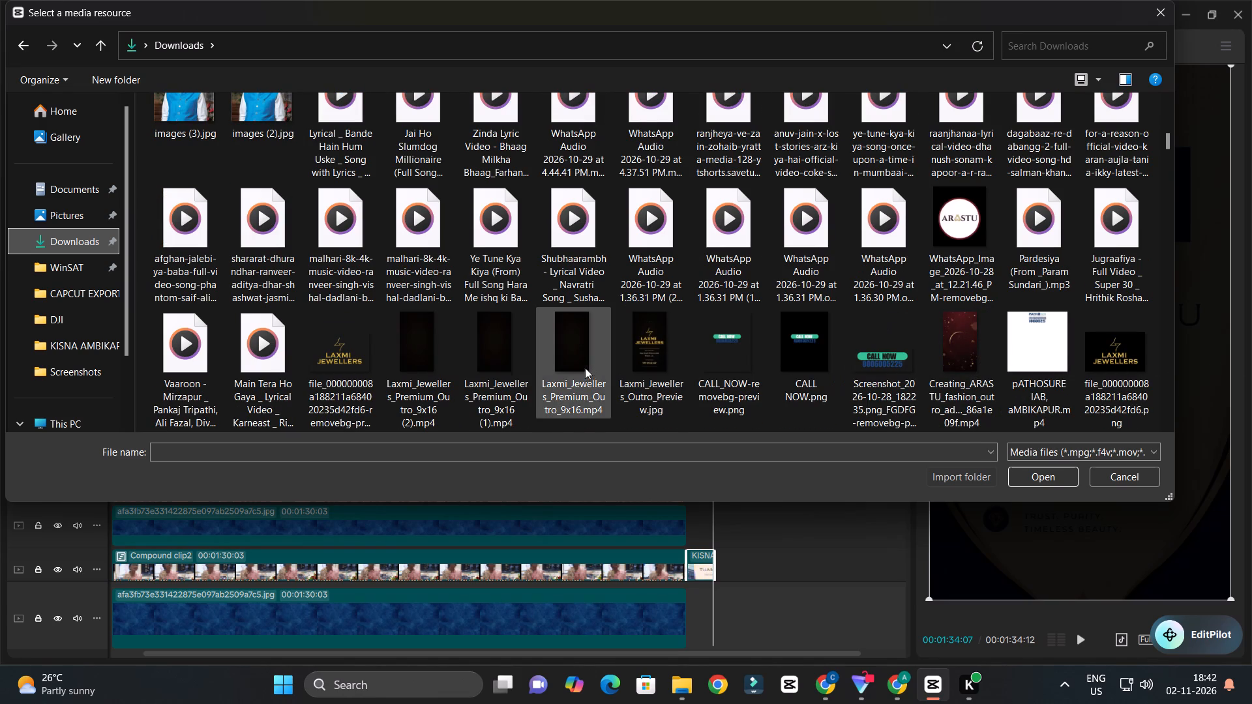
scroll(464, 366, "down", 1)
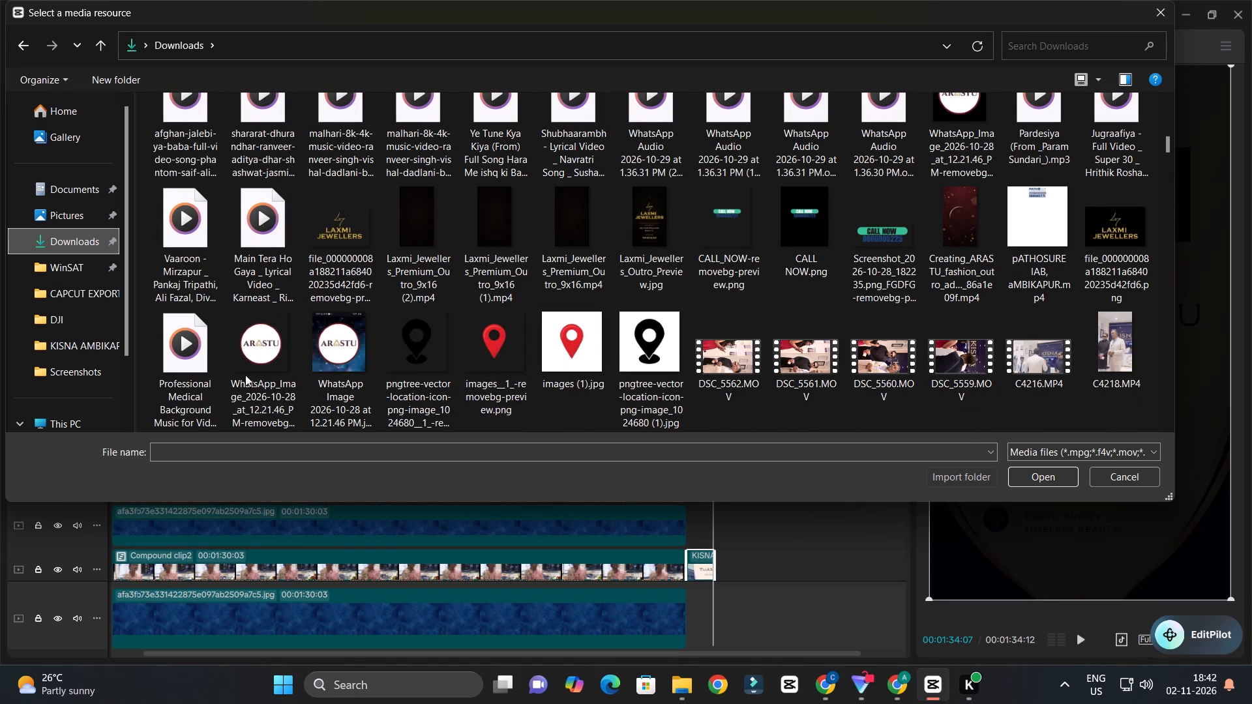
scroll(568, 320, "down", 1)
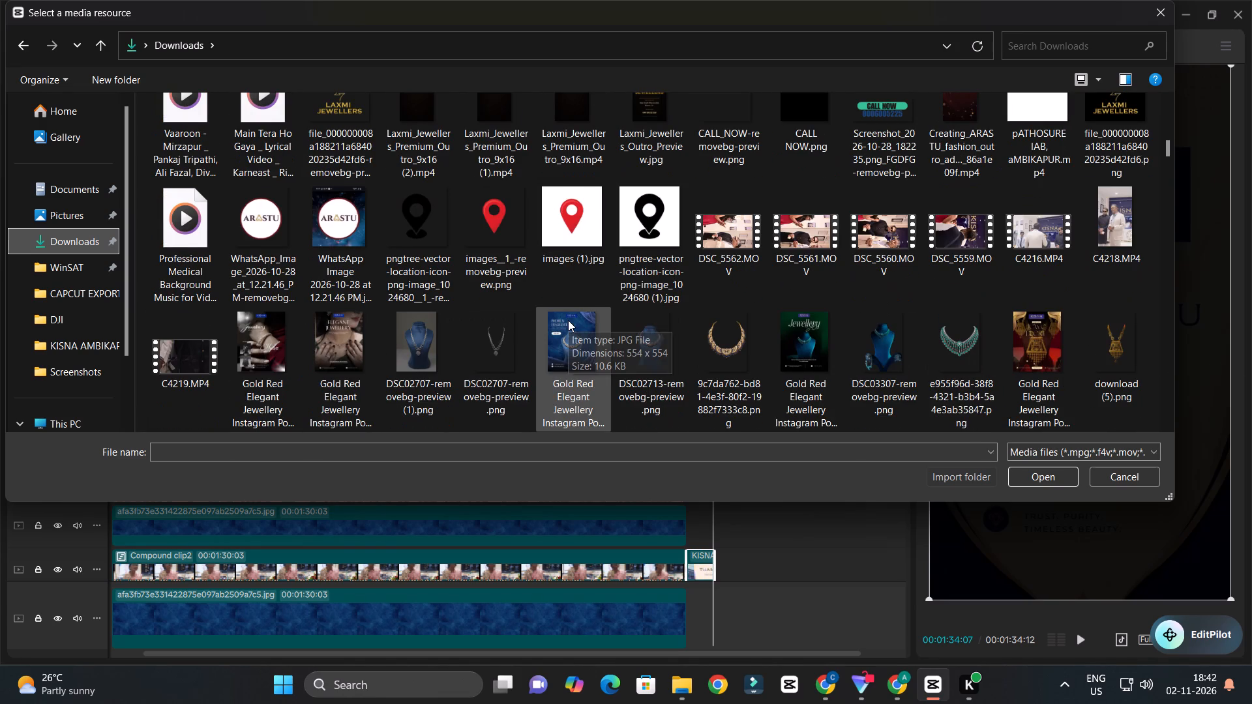
scroll(568, 320, "down", 1)
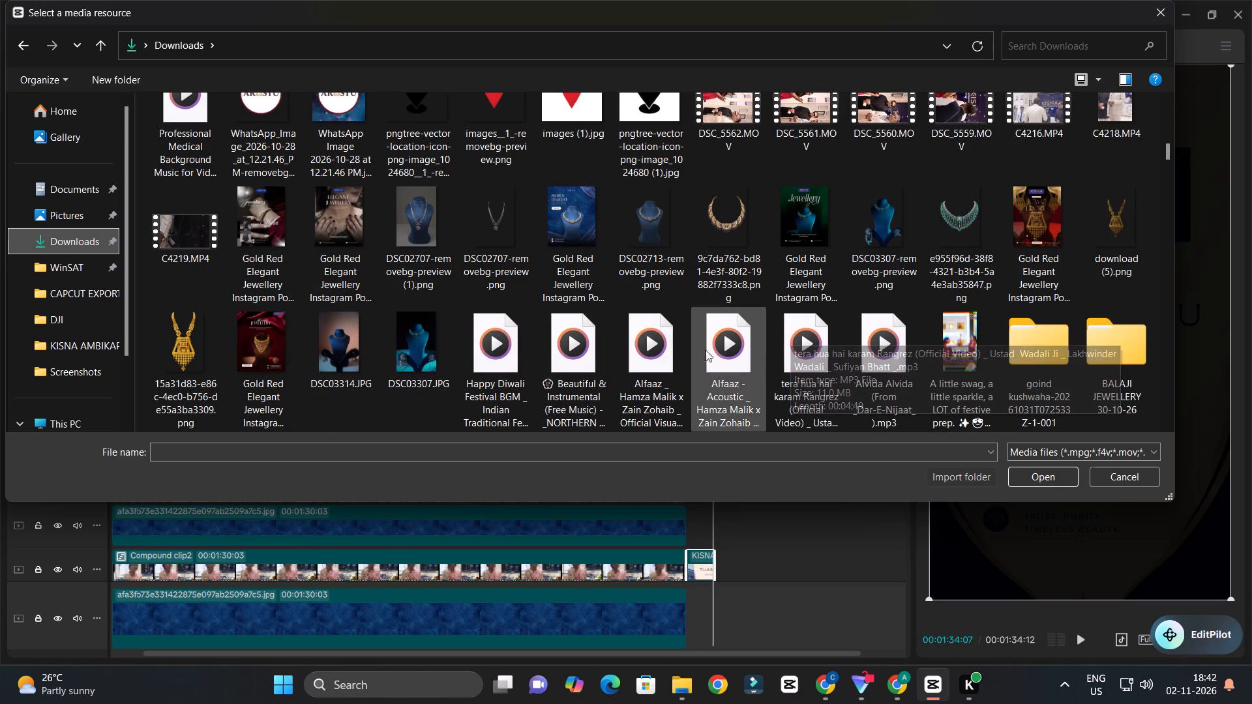
left_click(587, 353, "ctrl")
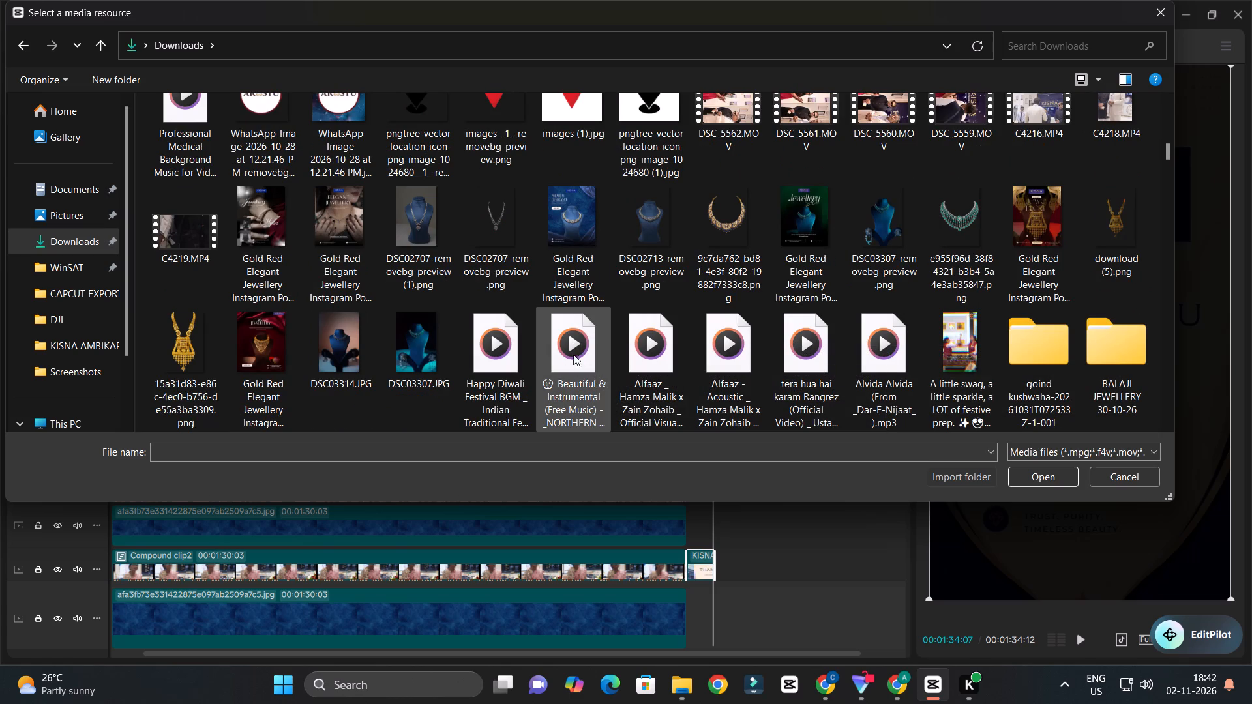
left_click(505, 359, "ctrl")
scroll(791, 291, "down", 1)
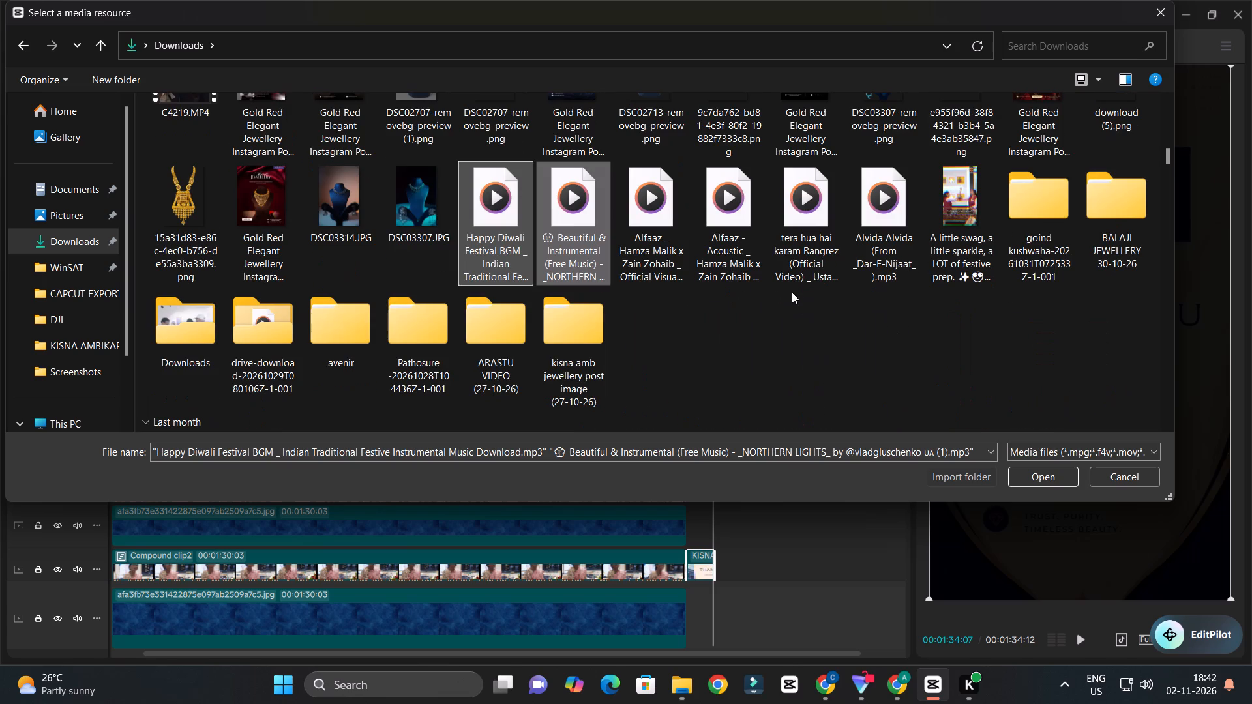
scroll(792, 292, "down", 1)
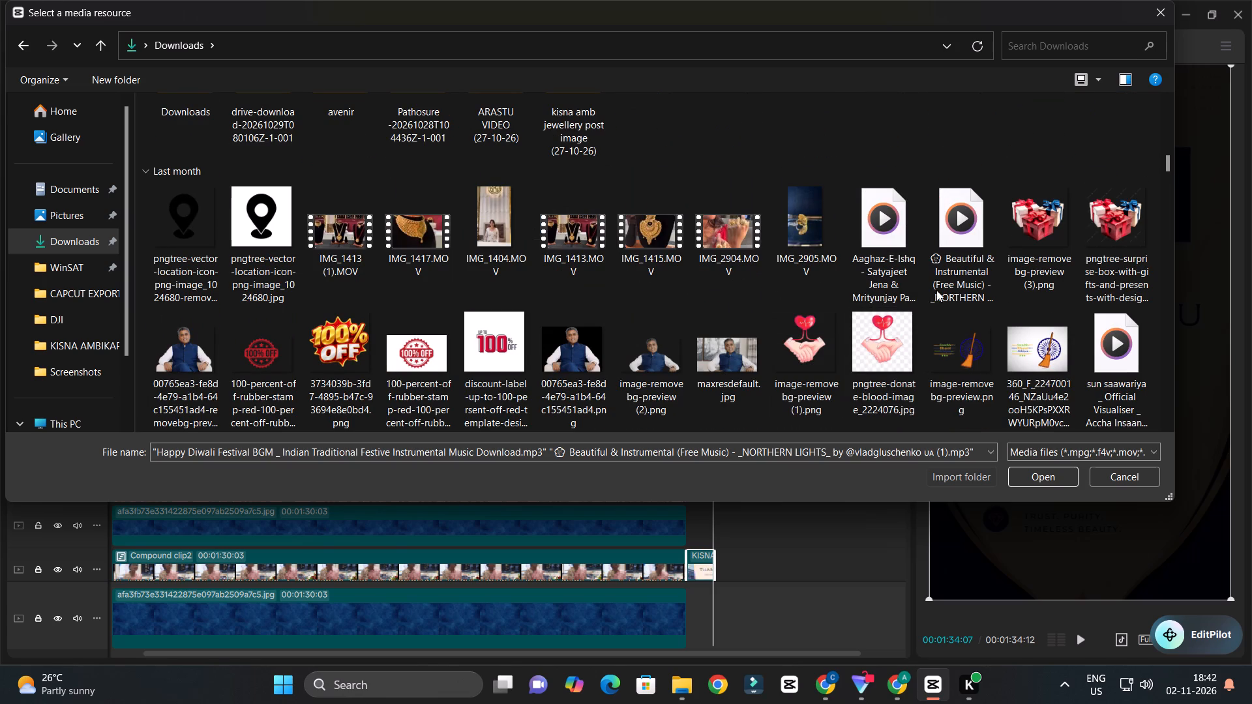
left_click(956, 239, "ctrl")
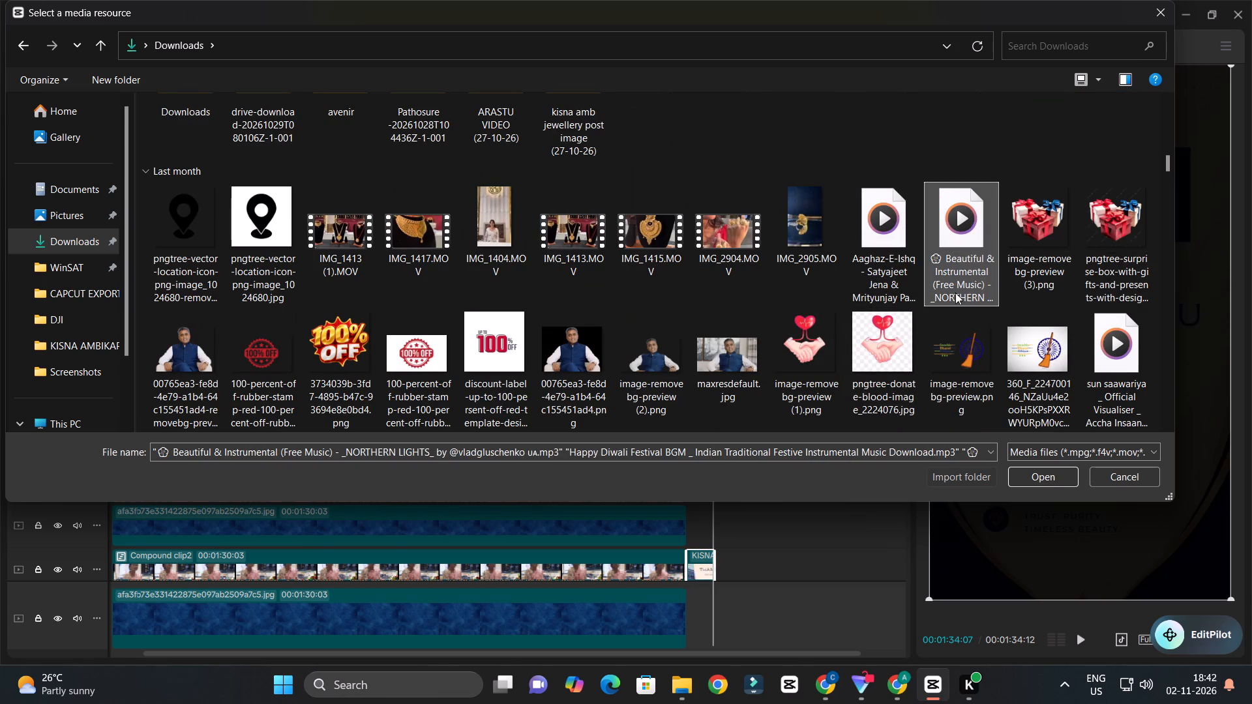
scroll(845, 339, "down", 1)
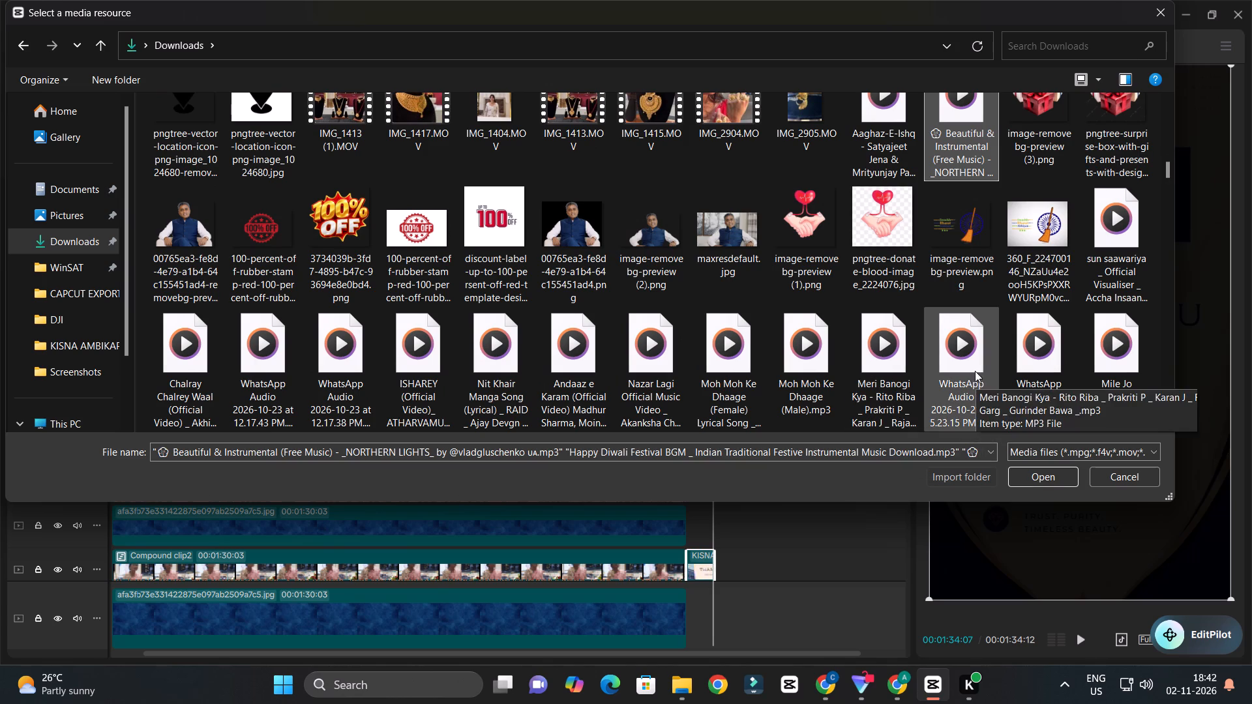
scroll(668, 330, "down", 1)
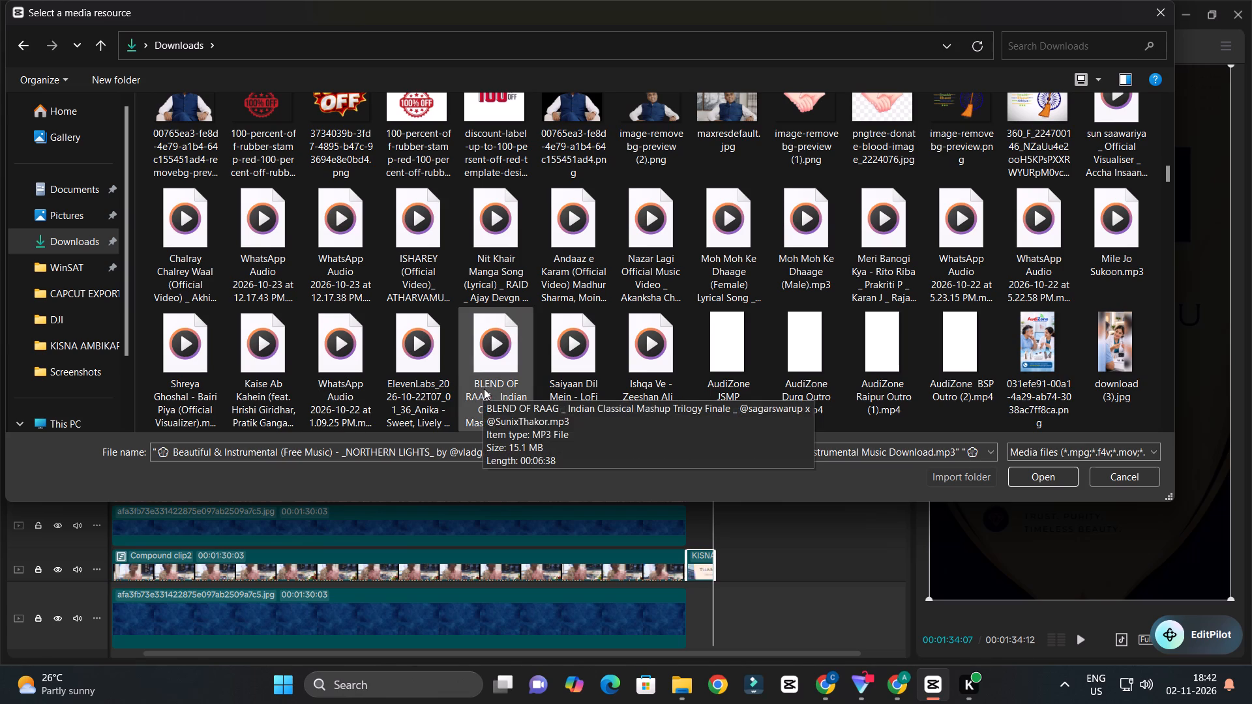
scroll(596, 312, "down", 2)
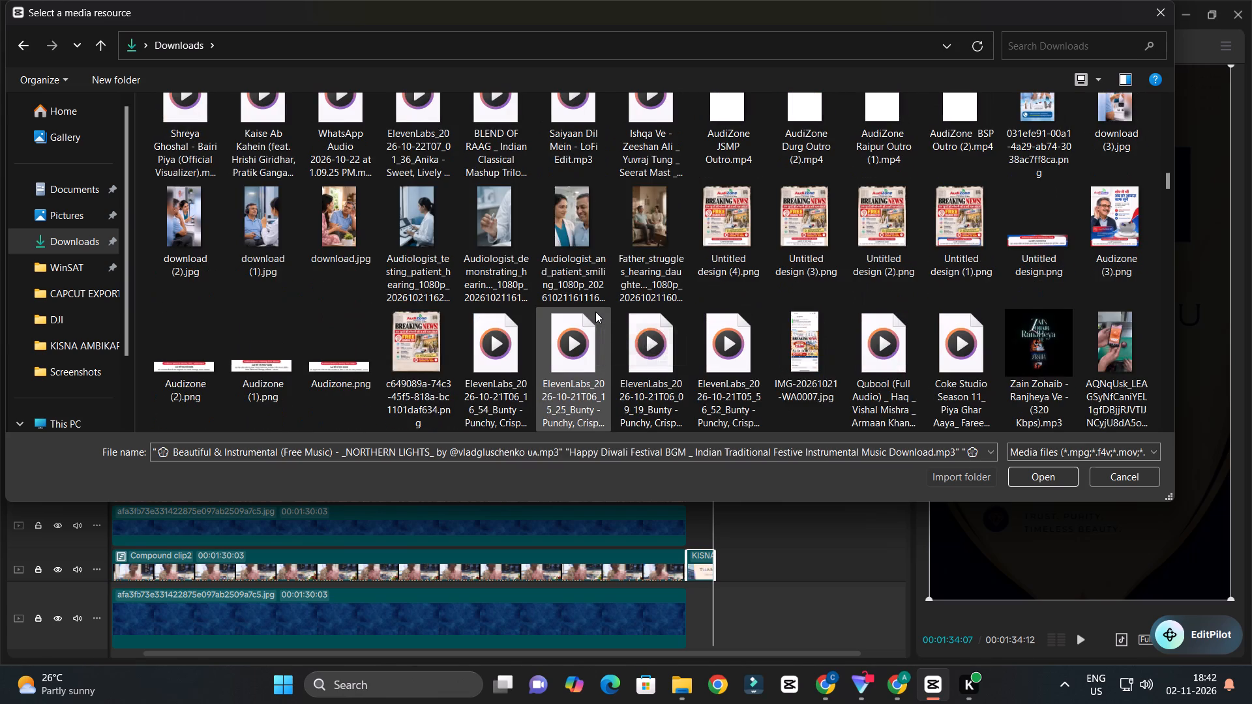
scroll(595, 312, "down", 1)
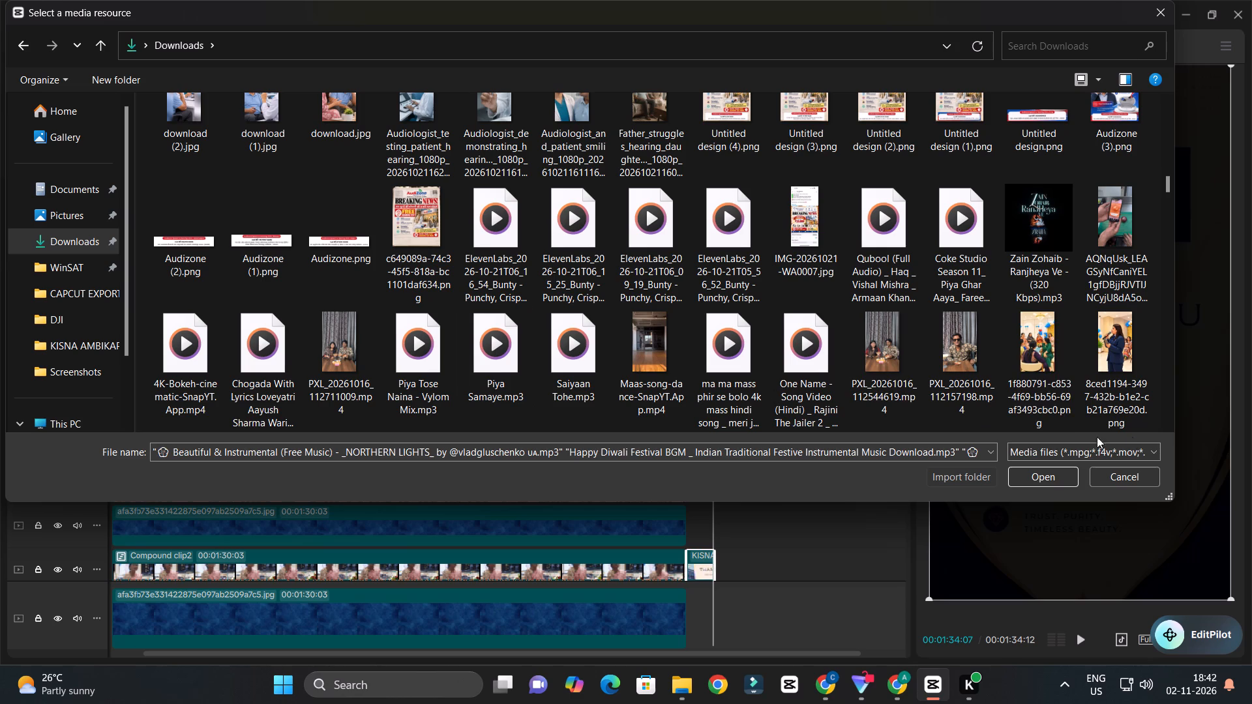
scroll(870, 356, "down", 2)
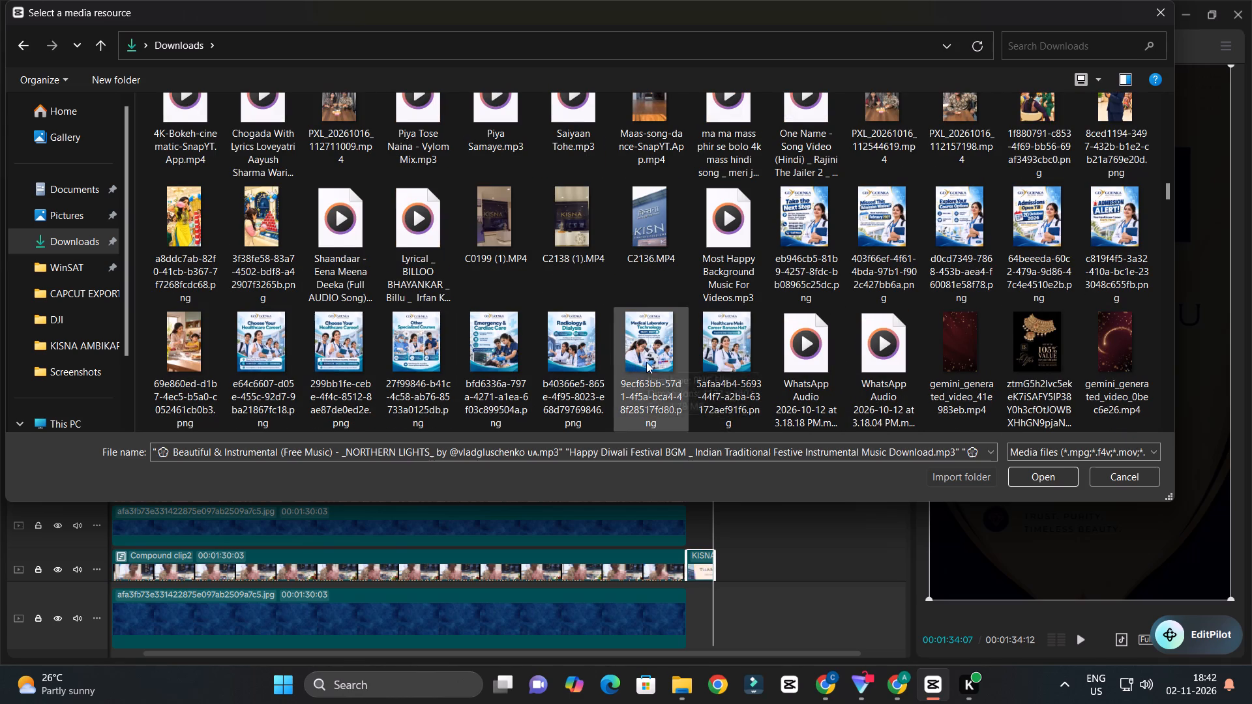
scroll(816, 370, "down", 1)
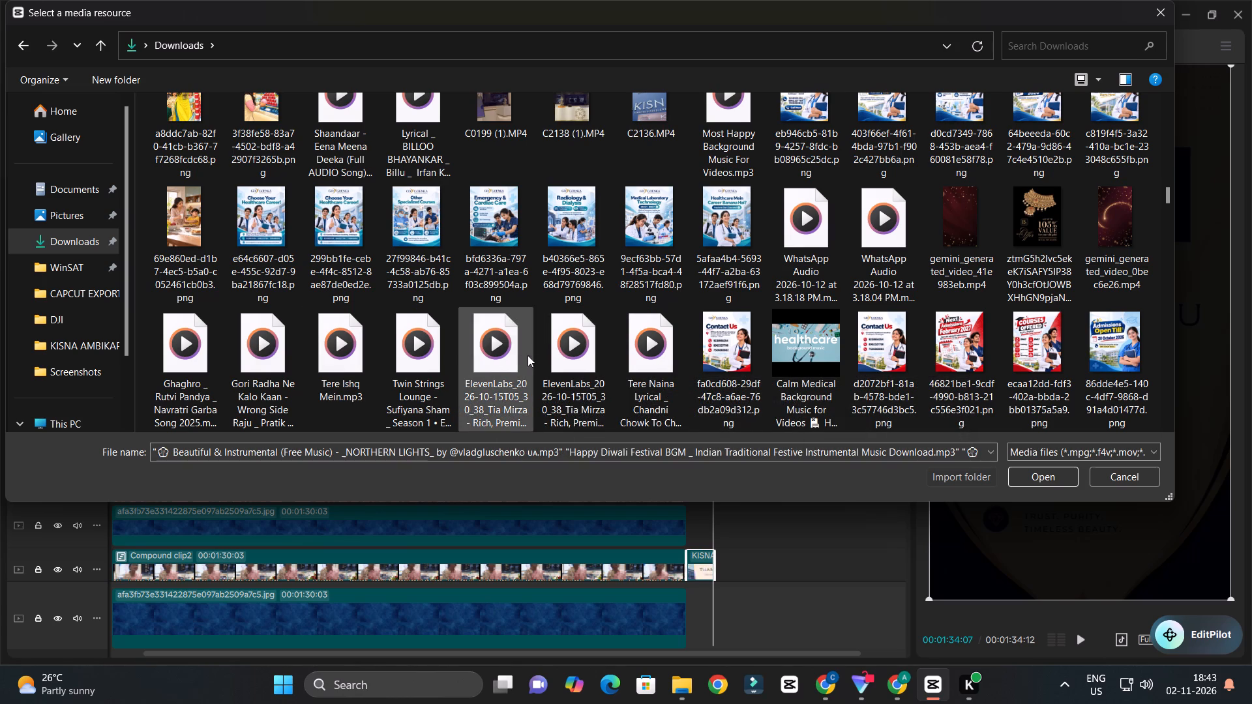
scroll(541, 355, "down", 1)
scroll(620, 338, "down", 1)
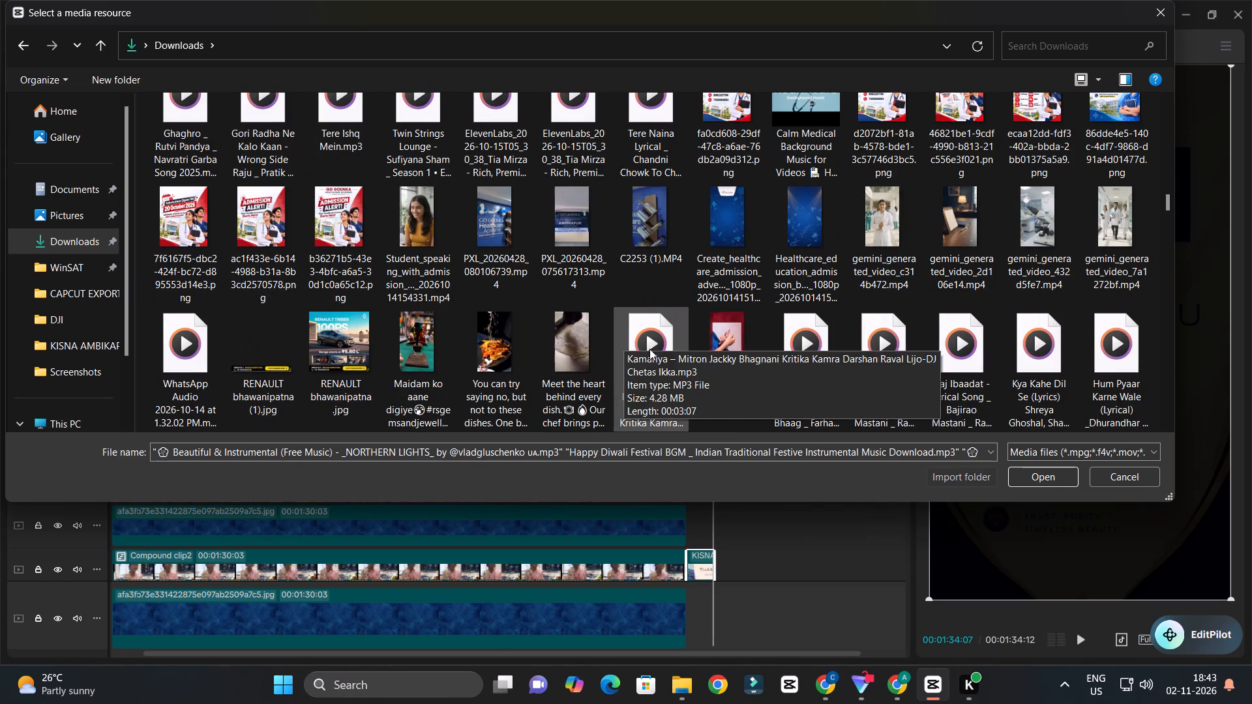
scroll(887, 375, "down", 1)
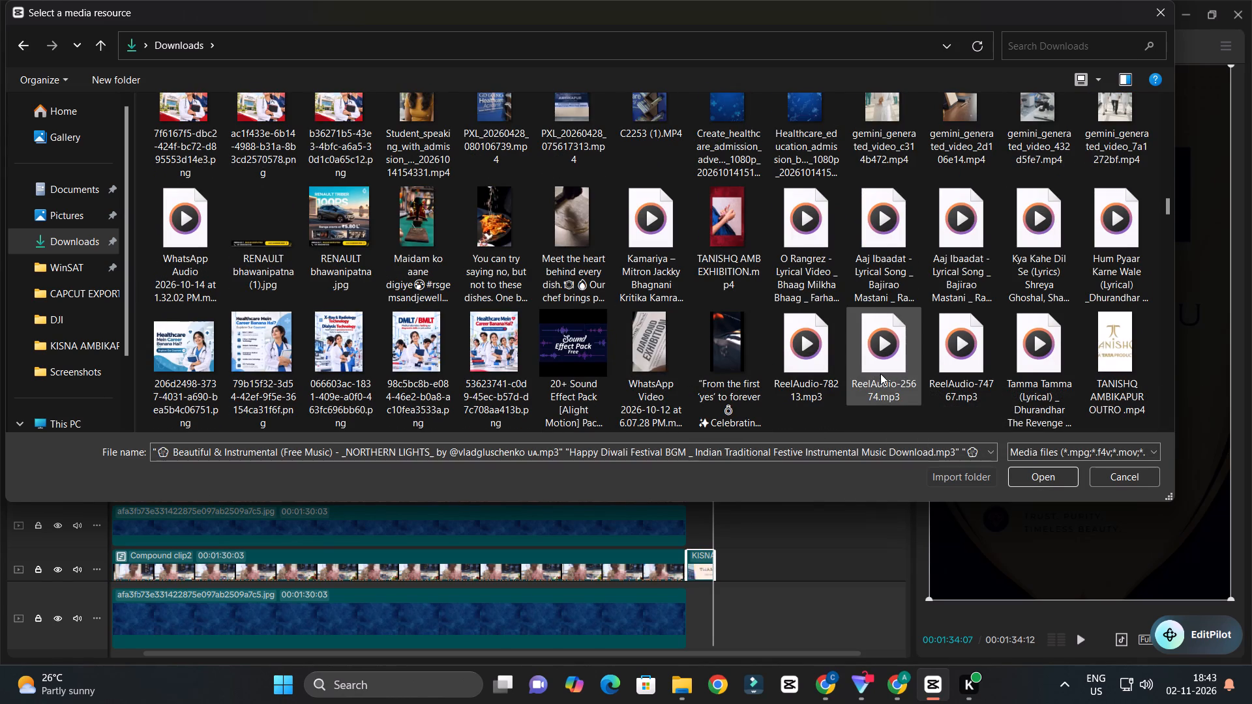
left_click(1053, 469)
Audition the three imported music tracks, sampling the two NORTHERN LIGHTS files and the Happy Diwali Festival BGM.
double_click(380, 260)
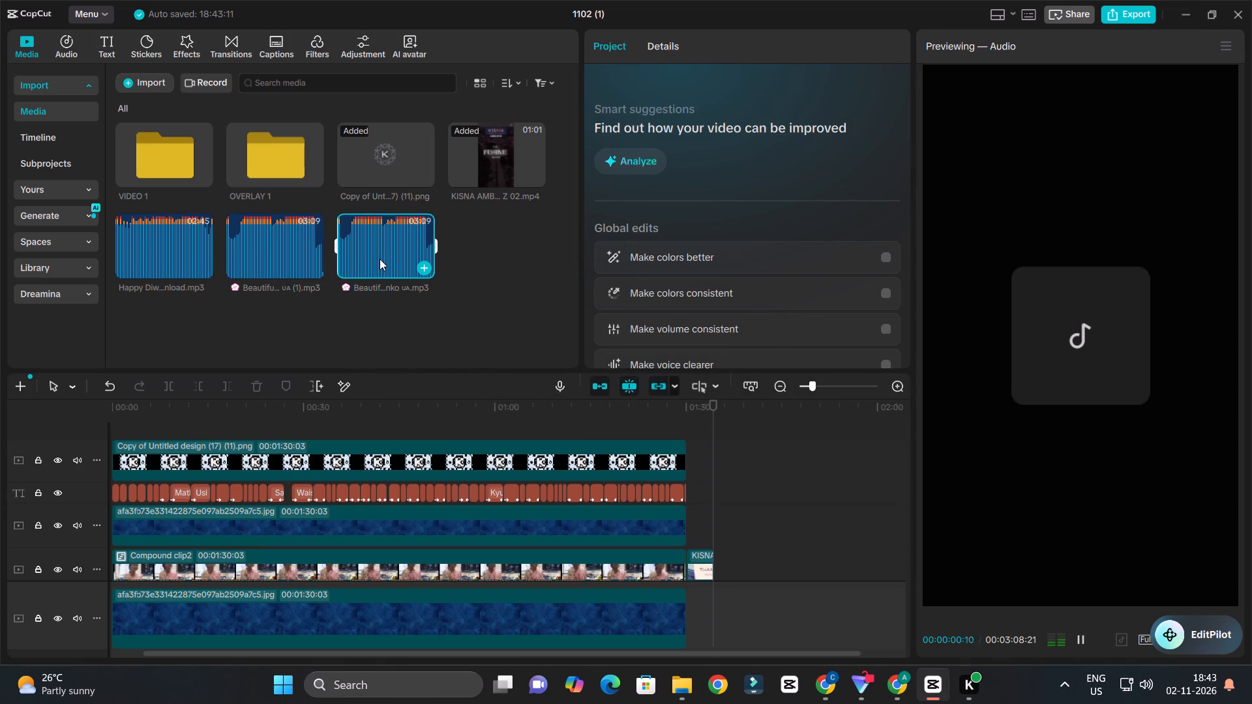
left_click(355, 252)
key("space")
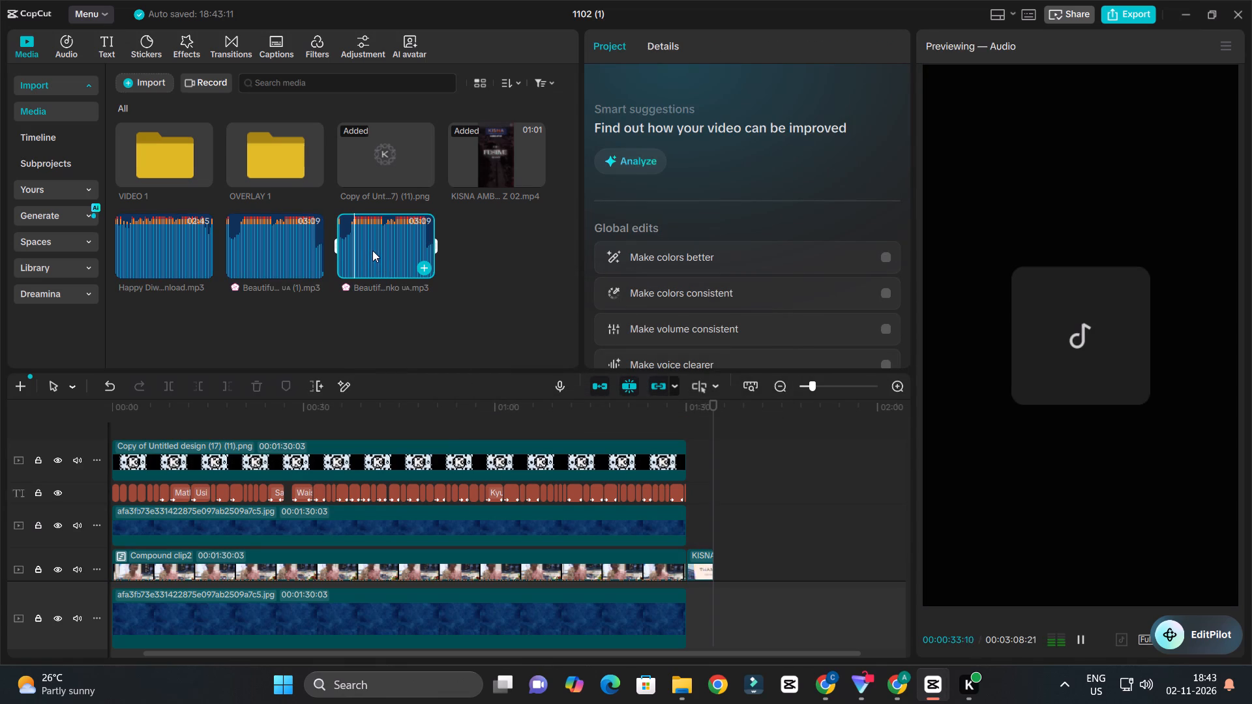
left_click(374, 250)
left_click(251, 254)
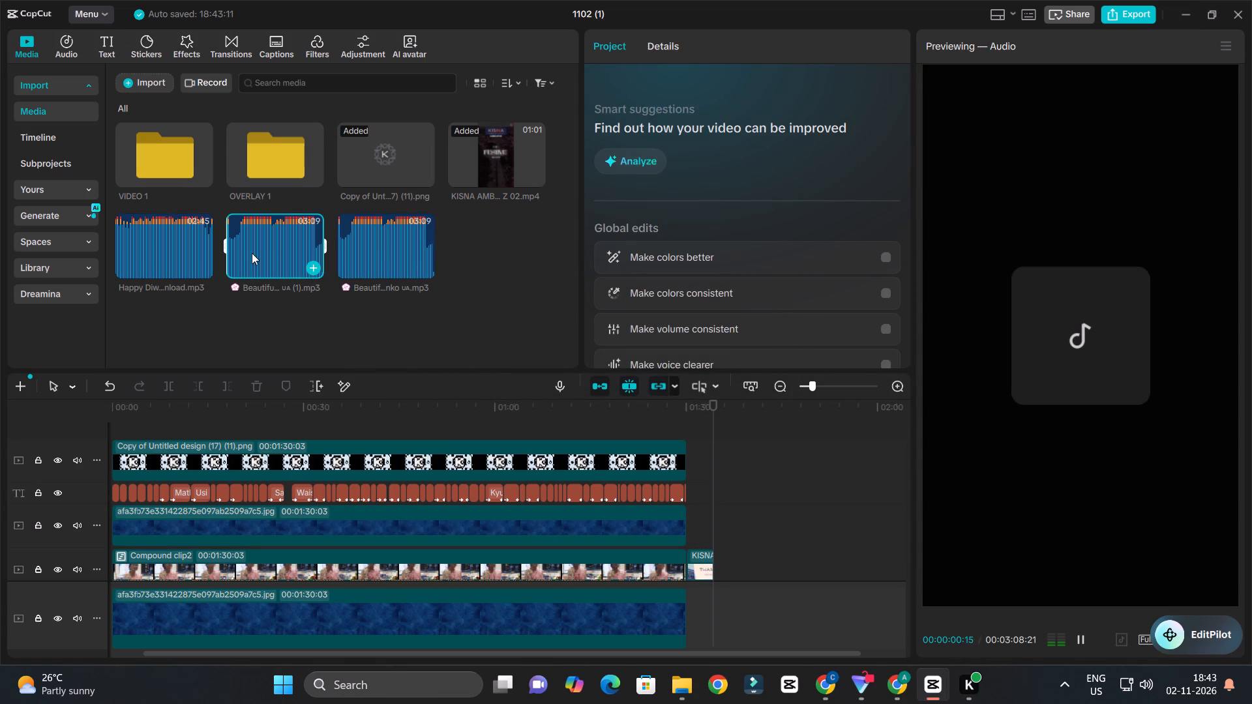
left_click(252, 253)
left_click(148, 256)
left_click(137, 252)
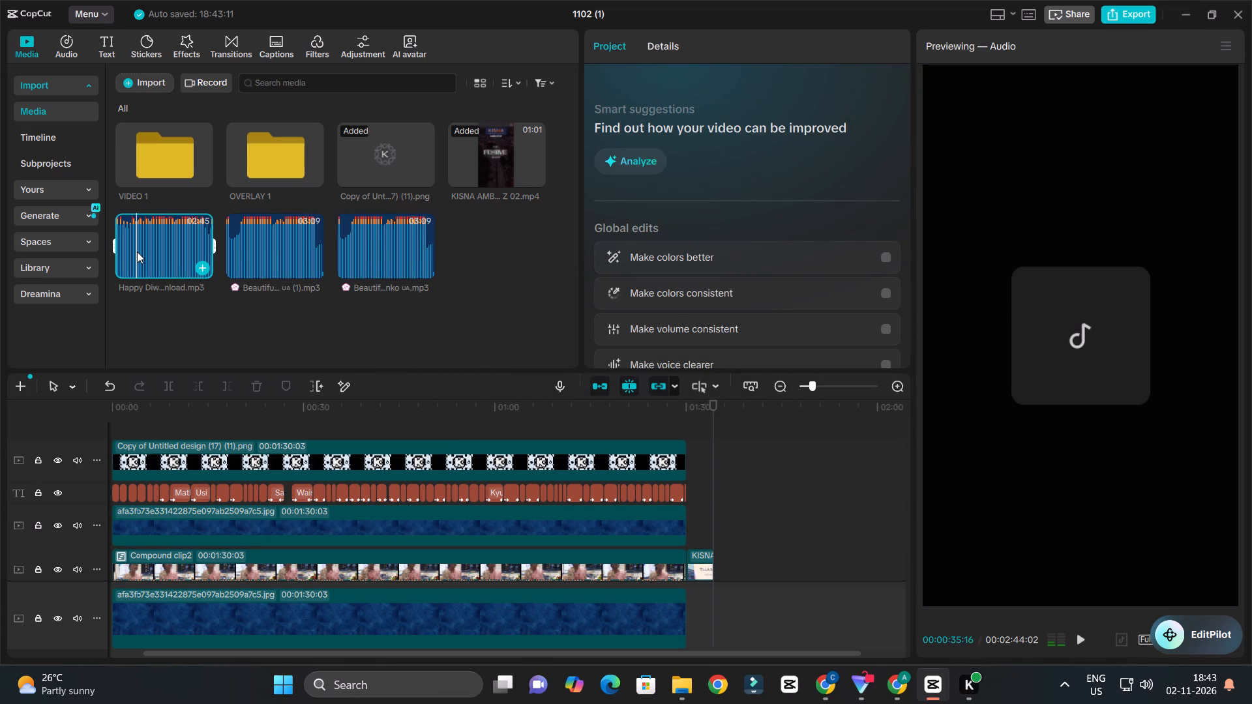
key("space")
key("space")
Add the Happy Diwali Festival BGM as an audio track below the video, starting at the beginning of the timeline.
left_click_drag(151, 247, 79, 646)
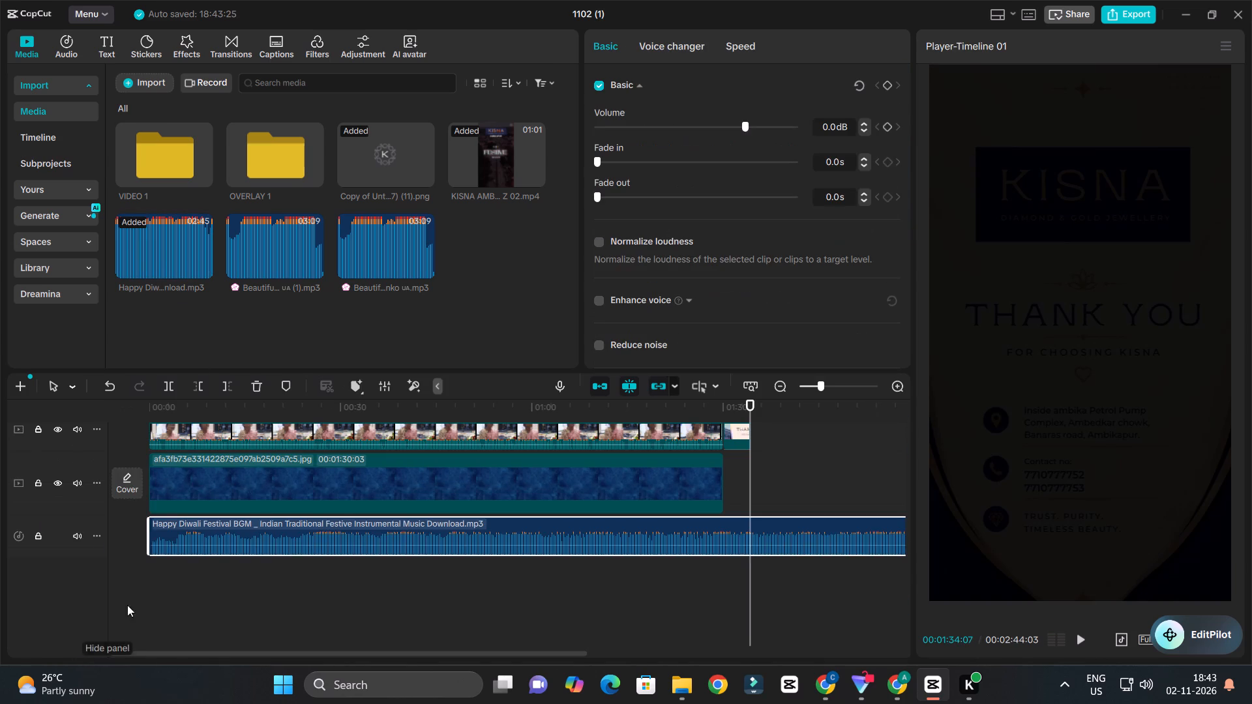
Set the volume of the Happy Diwali Festival BGM clip to -16.4 dB.
left_click(318, 527)
left_click(702, 119)
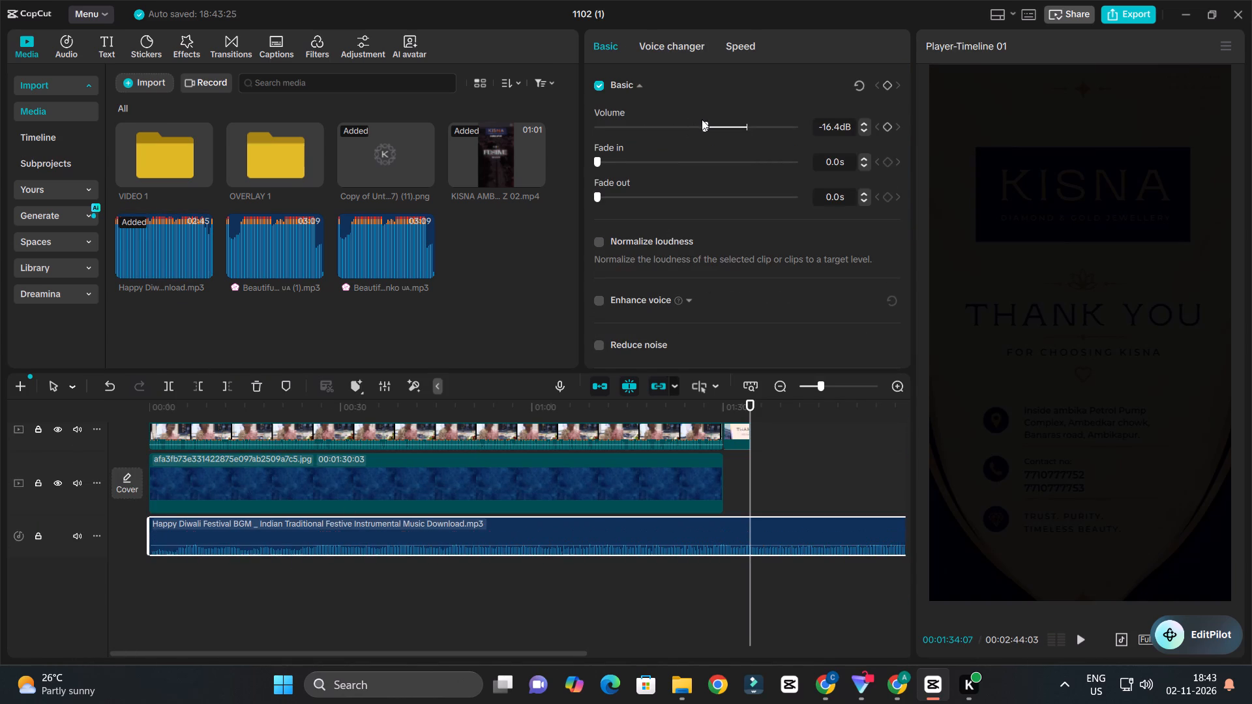
Play the testimonial from the start and again from around 1:18 to check the background music level against the speech.
left_click_drag(272, 415, 20, 452)
key("space")
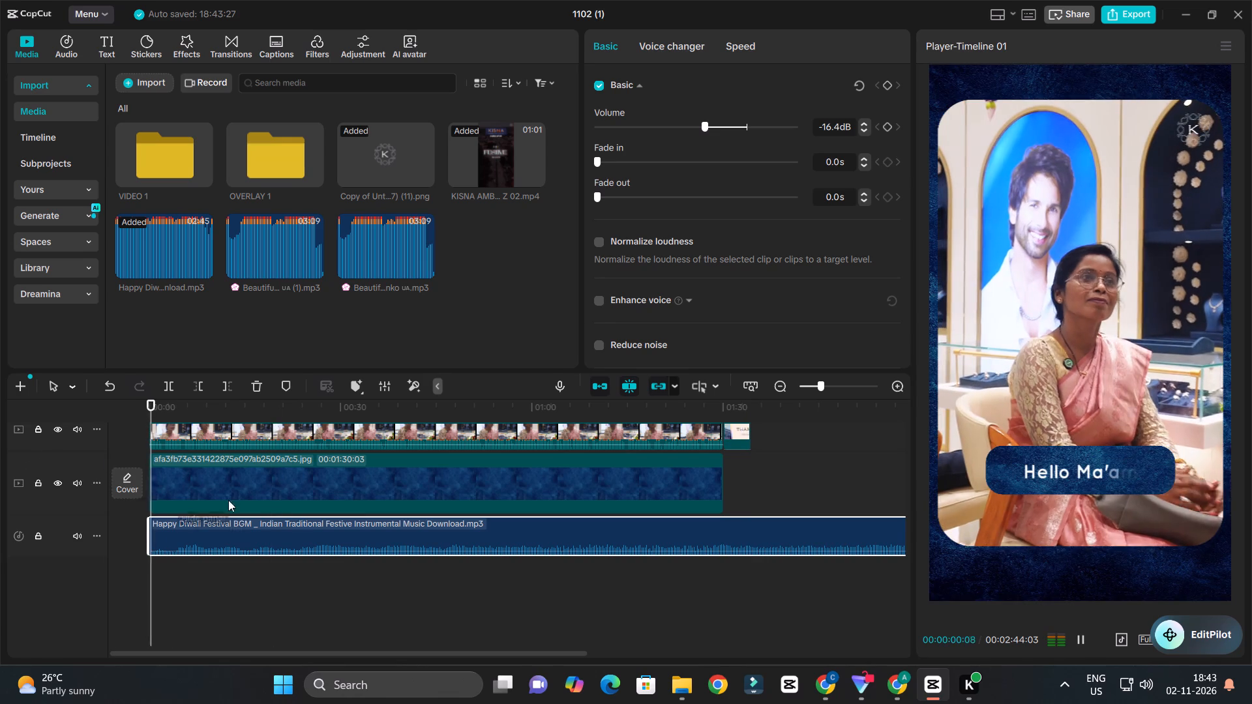
scroll(288, 518, "down", 1)
scroll(288, 518, "up", 4, "ctrl")
scroll(288, 518, "down", 1, "ctrl")
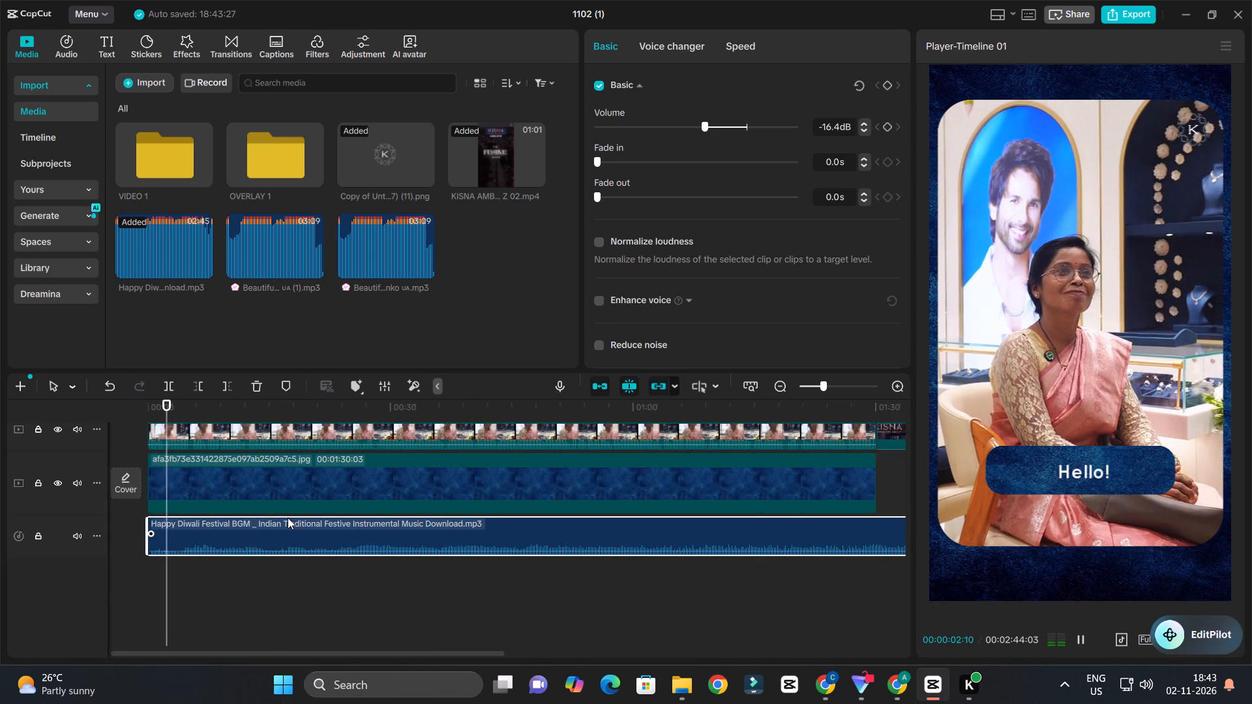
scroll(288, 518, "up", 2, "ctrl")
scroll(288, 518, "down", 1, "ctrl")
scroll(293, 523, "up", 4, "ctrl")
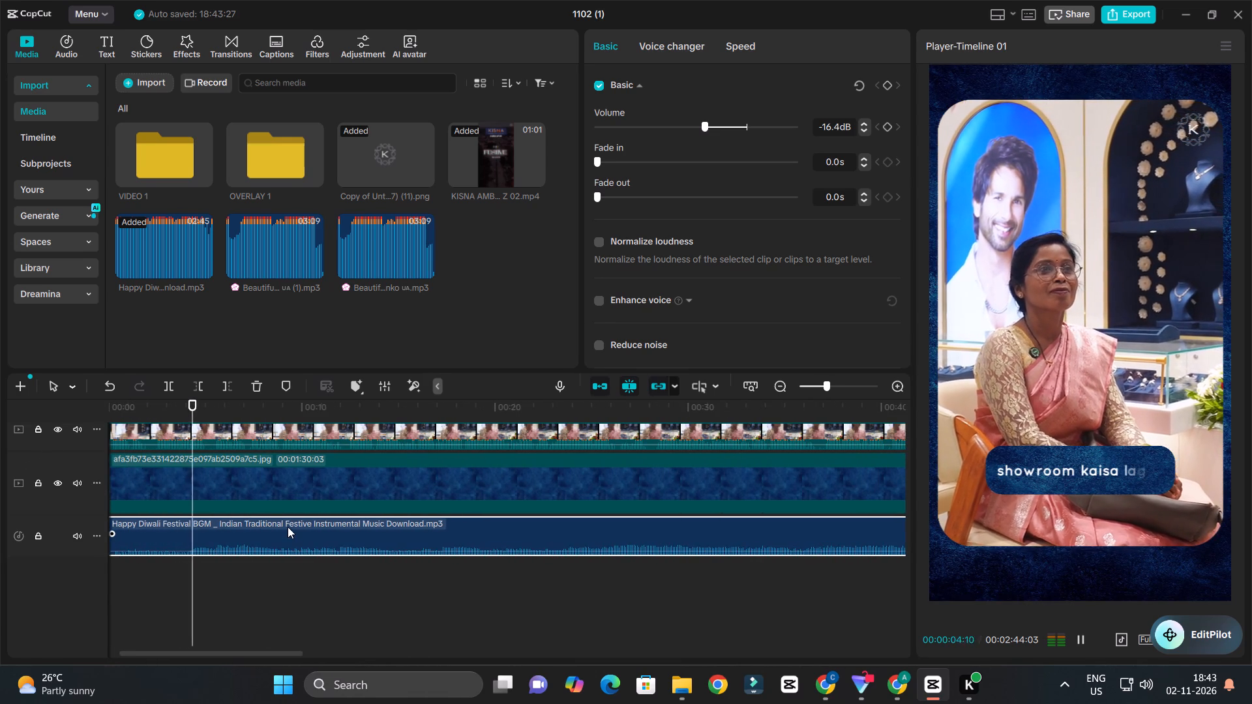
scroll(288, 527, "down", 2, "ctrl")
scroll(288, 527, "up", 2, "ctrl")
scroll(288, 527, "down", 2, "ctrl")
scroll(288, 527, "up", 1, "ctrl")
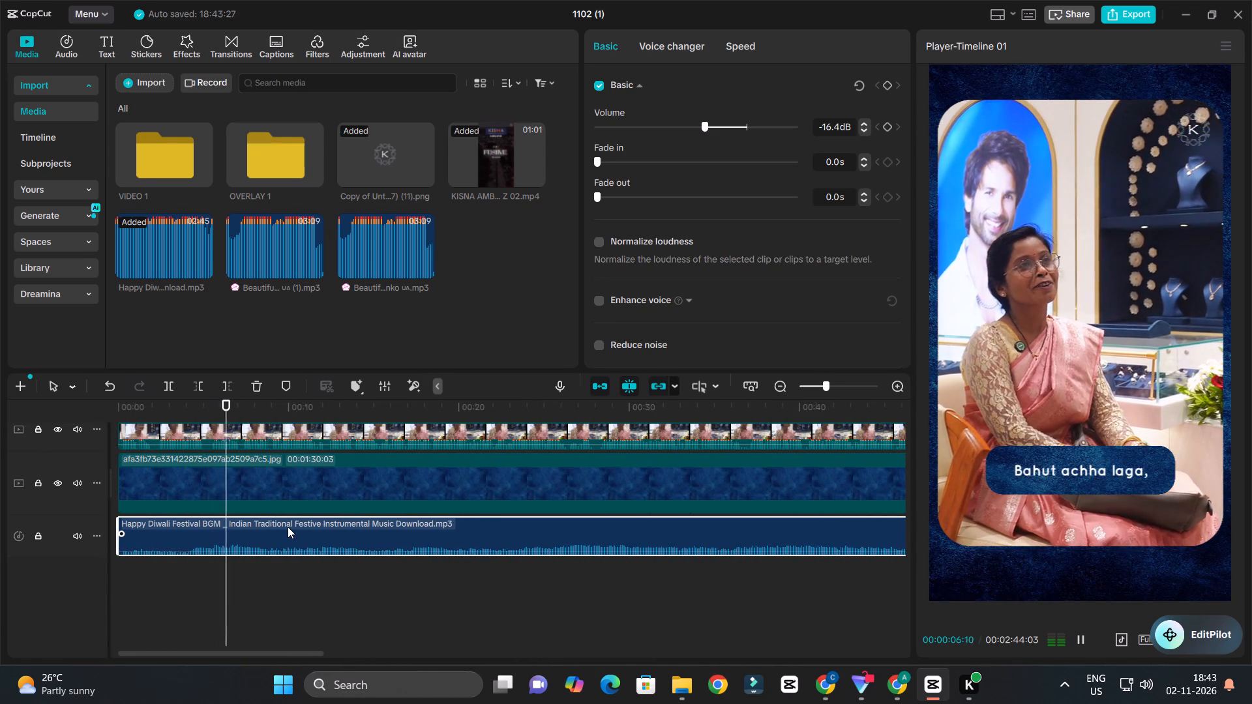
scroll(288, 526, "down", 1, "ctrl")
scroll(288, 527, "up", 1, "ctrl")
scroll(288, 527, "down", 3, "ctrl")
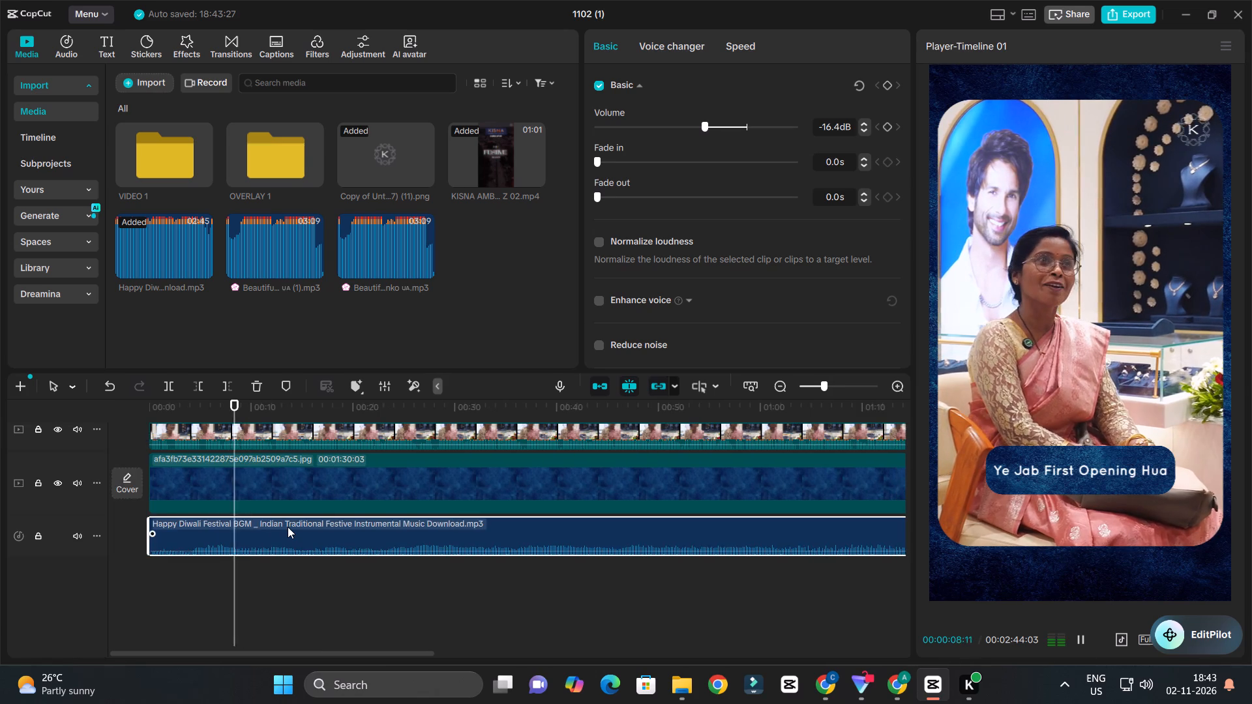
scroll(288, 527, "up", 2, "ctrl")
scroll(288, 527, "down", 7, "ctrl")
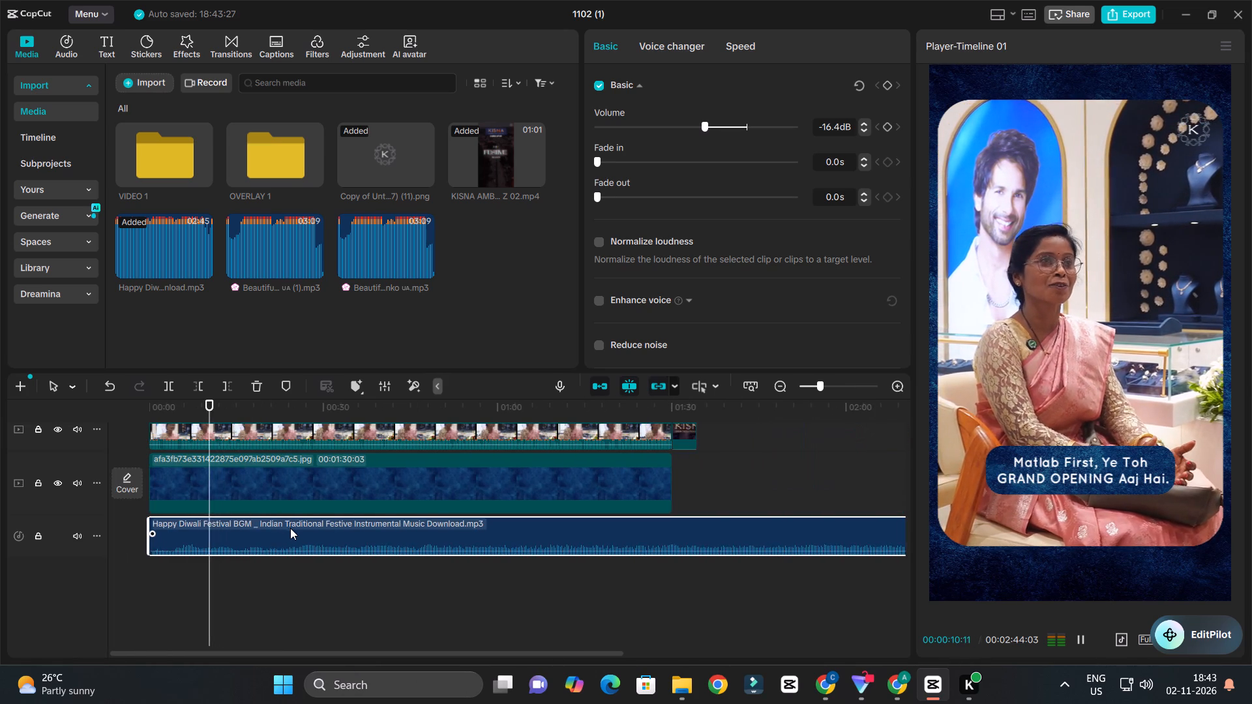
scroll(297, 529, "up", 2, "ctrl")
scroll(297, 529, "down", 4, "ctrl")
scroll(298, 529, "up", 2, "ctrl")
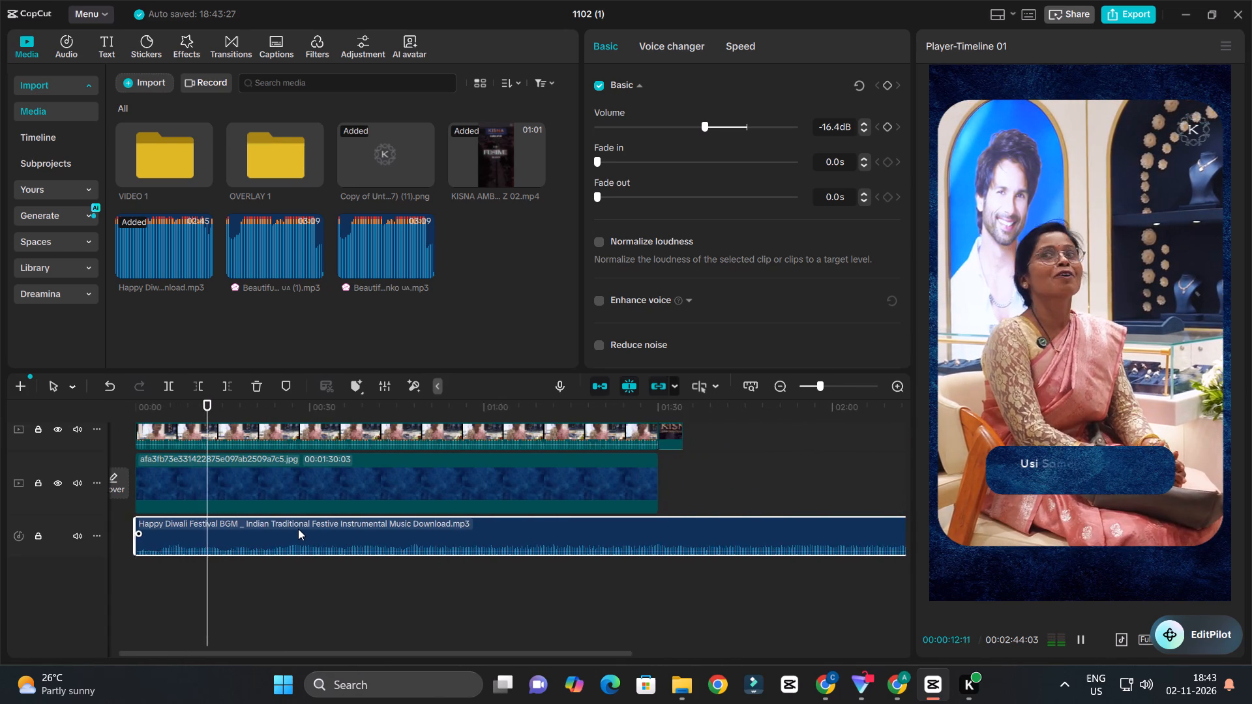
scroll(298, 529, "down", 4, "ctrl")
scroll(319, 536, "up", 3, "ctrl")
scroll(320, 536, "down", 3, "ctrl")
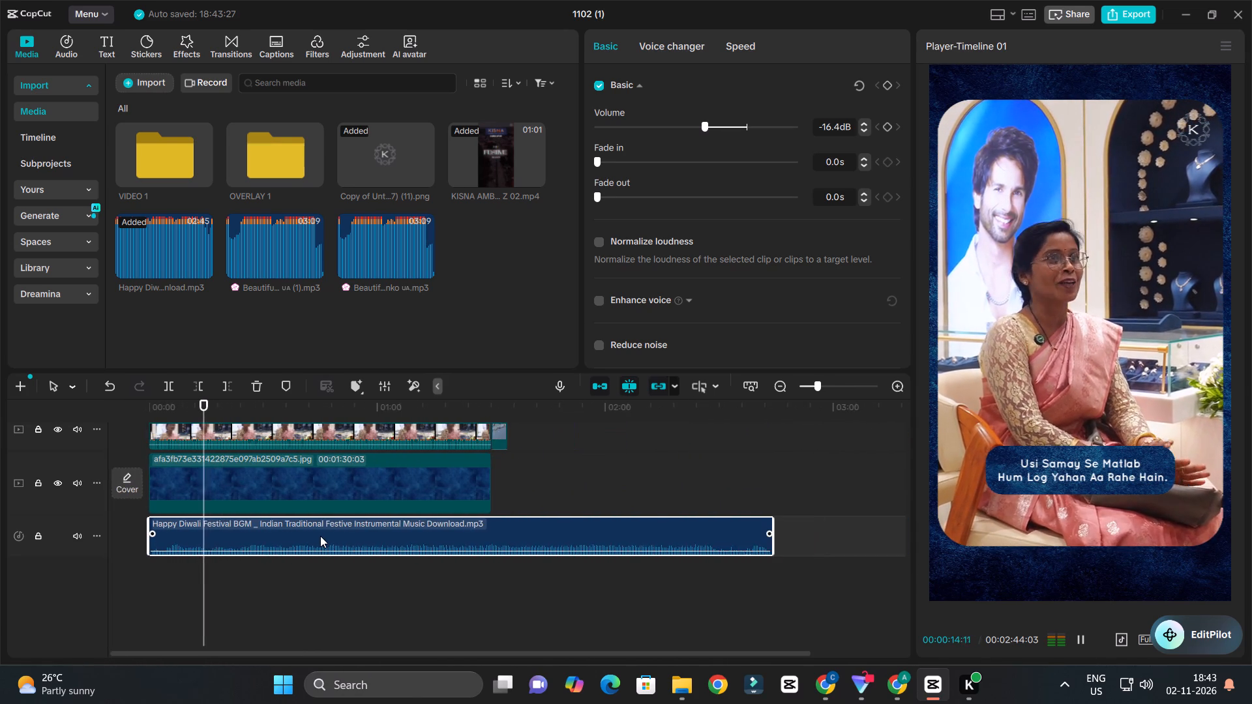
scroll(320, 536, "up", 2, "ctrl")
scroll(320, 536, "down", 2, "ctrl")
scroll(320, 536, "up", 2, "ctrl")
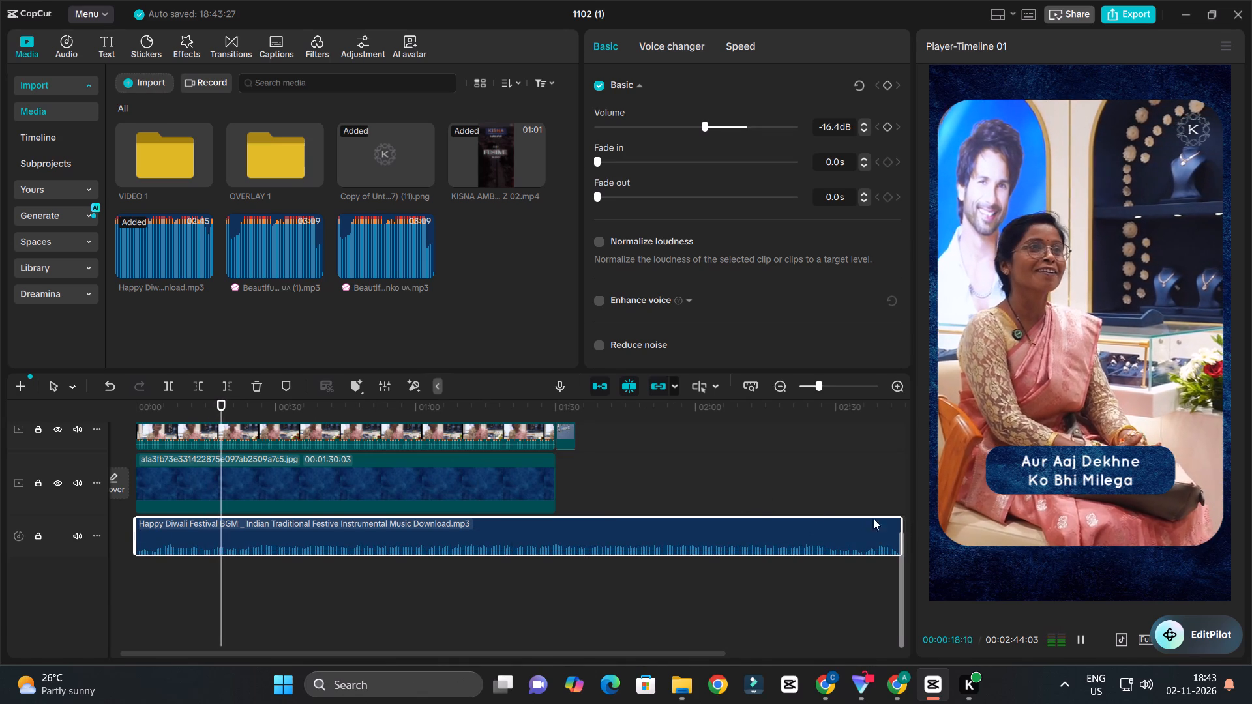
left_click_drag(486, 415, 511, 428)
key("space")
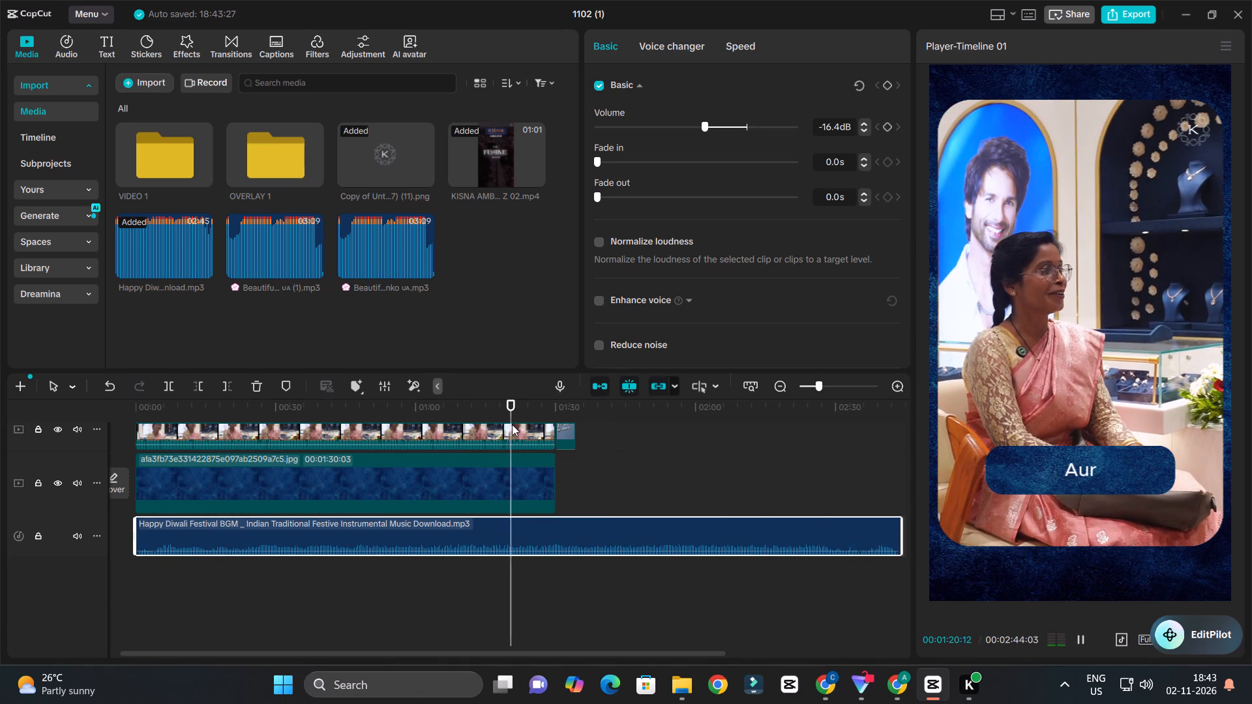
Trim the Happy Diwali Festival BGM to end with the outro clip at 00:01:34:12 and play back the ending.
scroll(712, 507, "up", 8, "ctrl")
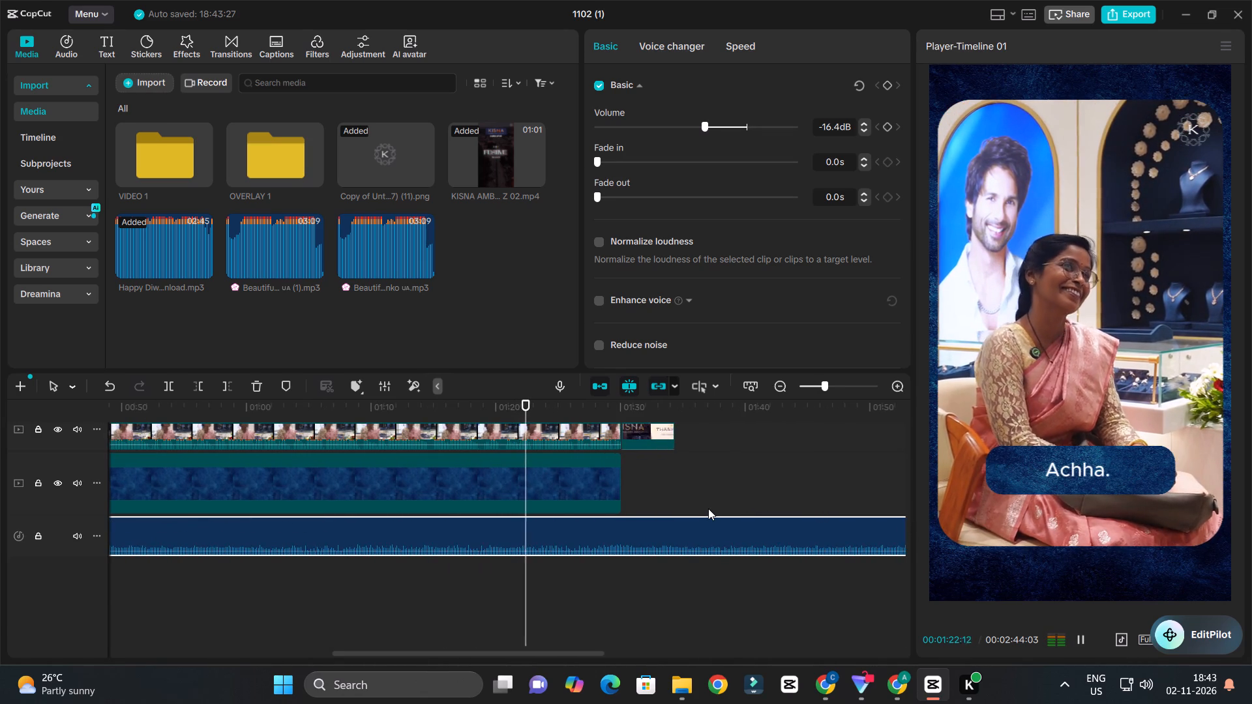
scroll(708, 508, "down", 2, "ctrl")
scroll(662, 472, "up", 3, "ctrl")
left_click_drag(695, 401, 697, 411)
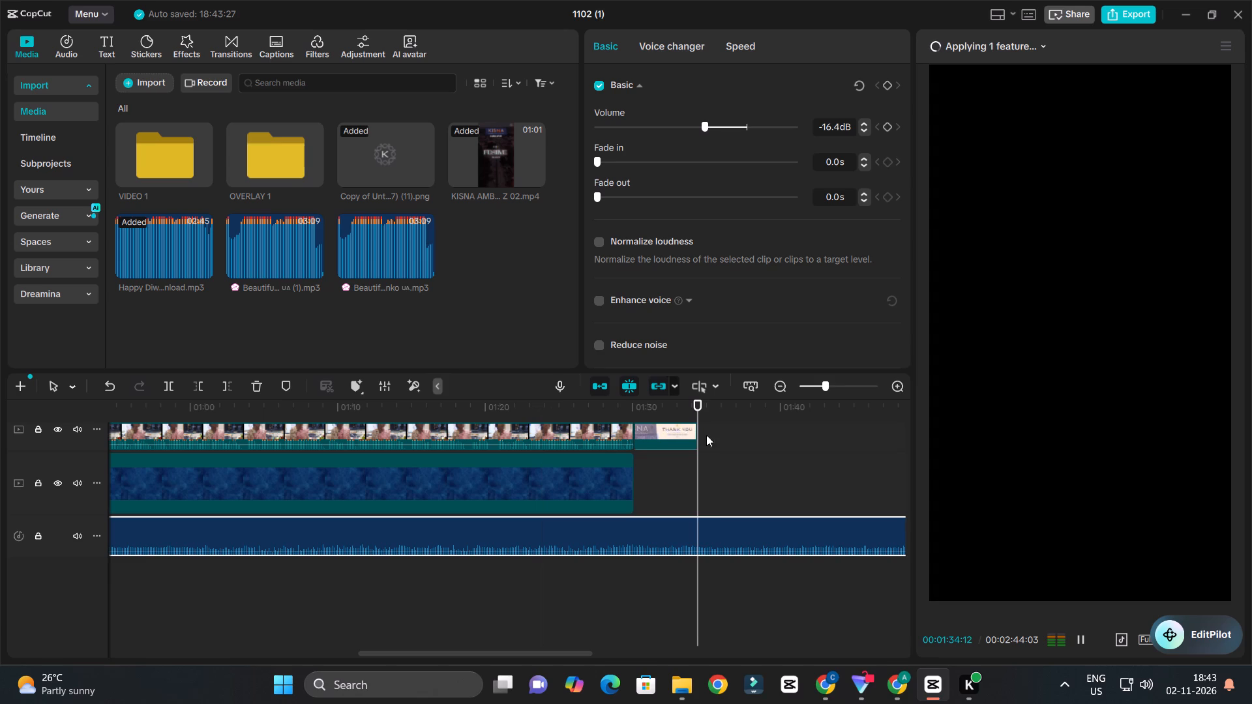
left_click(715, 521)
key("w")
left_click(661, 410)
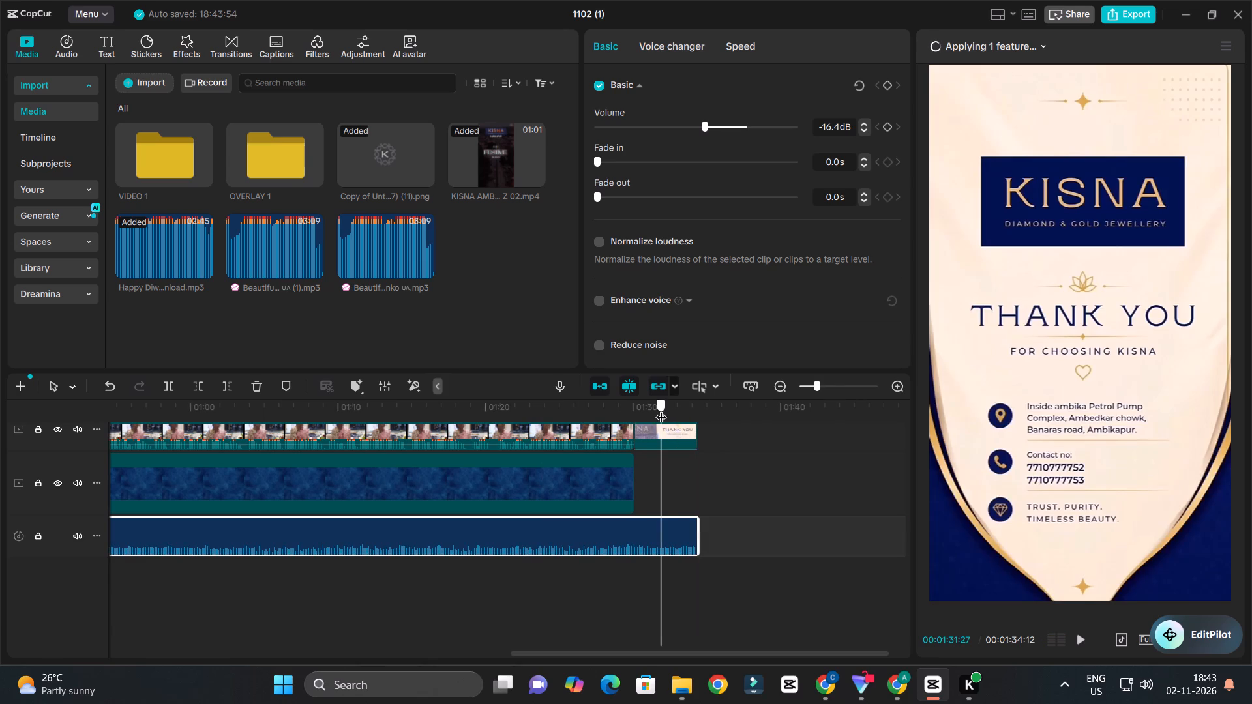
key("space")
scroll(780, 503, "up", 5, "ctrl")
key("space")
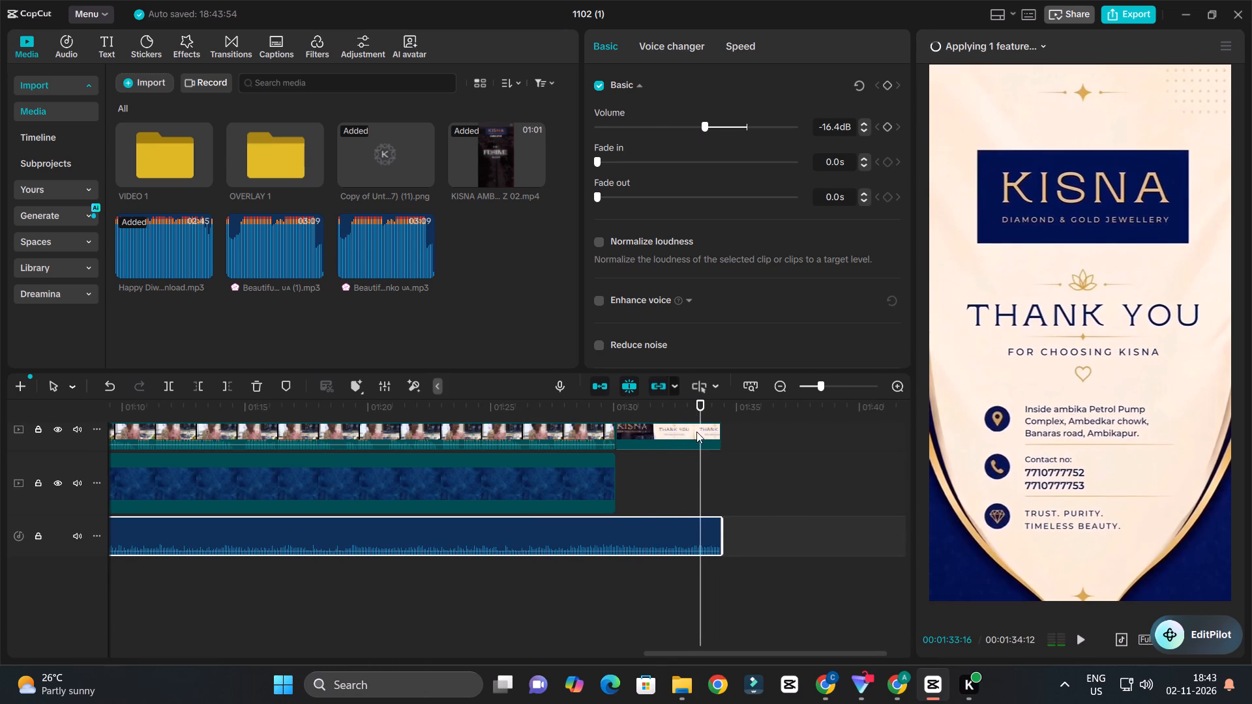
Apply the Fade Out exit animation to the KISNA thank-you outro clip.
left_click(696, 431)
left_click(751, 49)
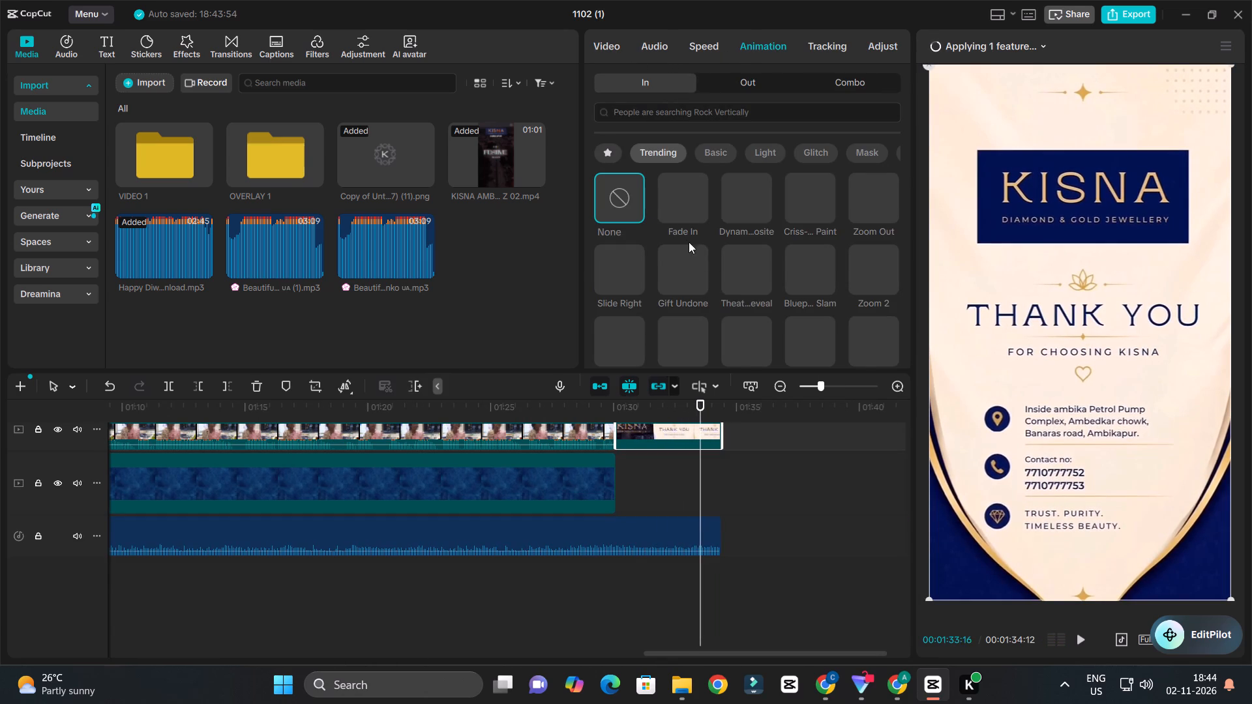
left_click(754, 81)
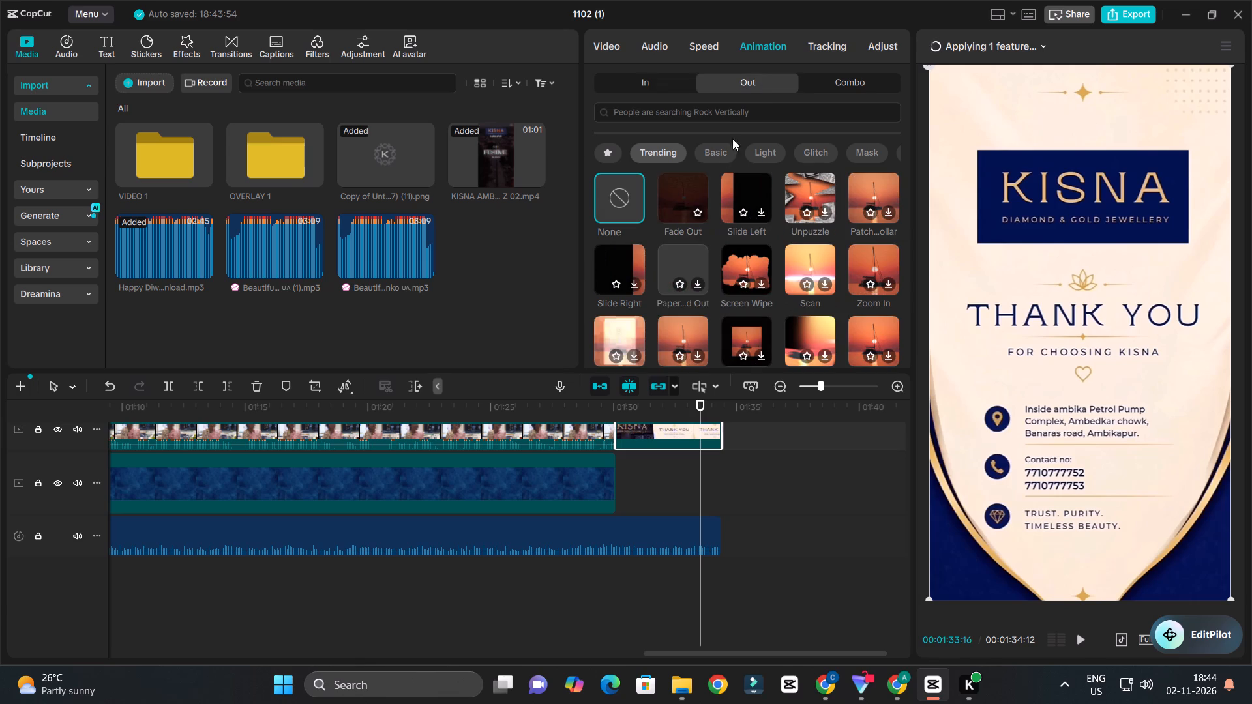
left_click(688, 194)
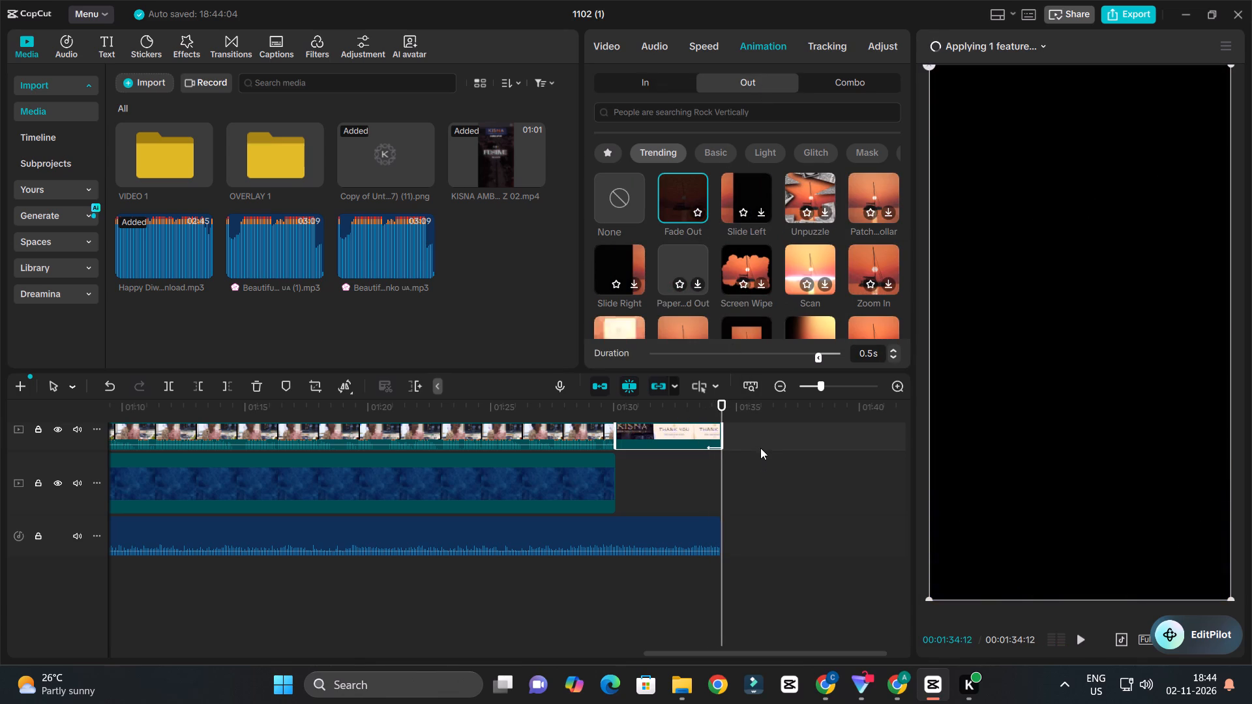
Mark the out point at the end of the video and enable video output in the export settings.
key("o")
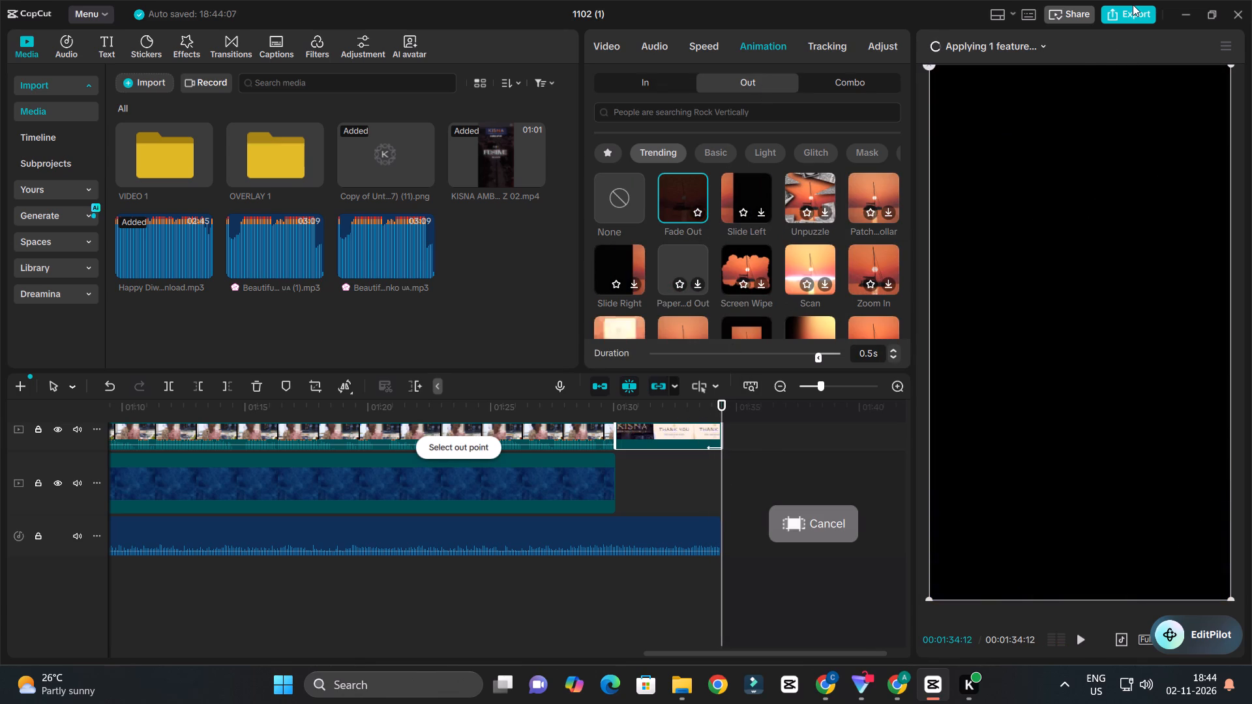
left_click(1131, 15)
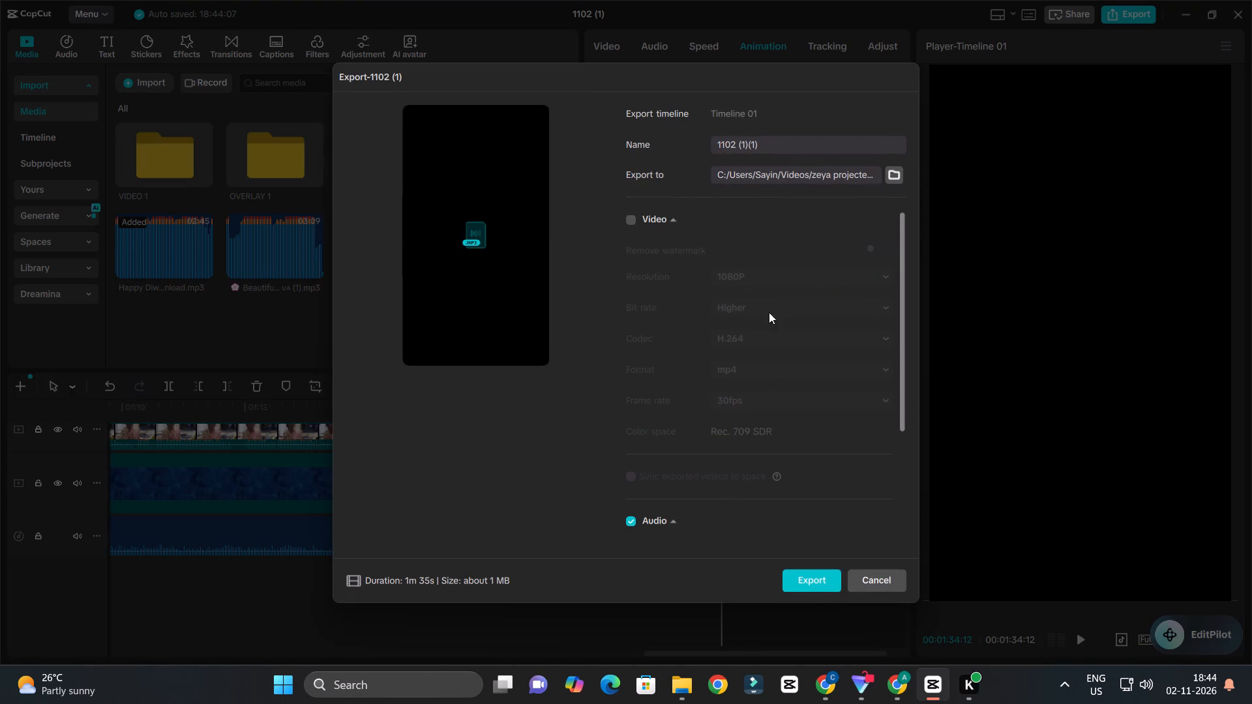
left_click(632, 225)
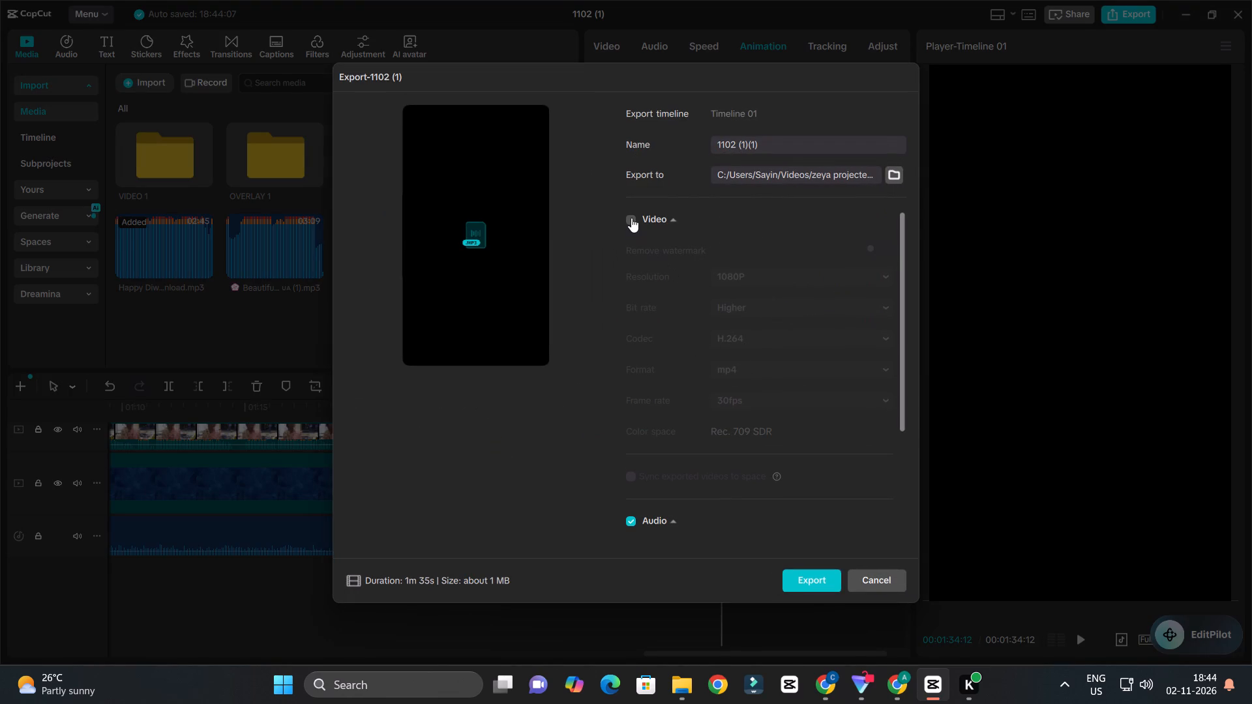
left_click(631, 218)
Name the export file "kisna amb tsm video grand opening z 01 (2-11-26)".
left_click_drag(773, 141, 562, 139)
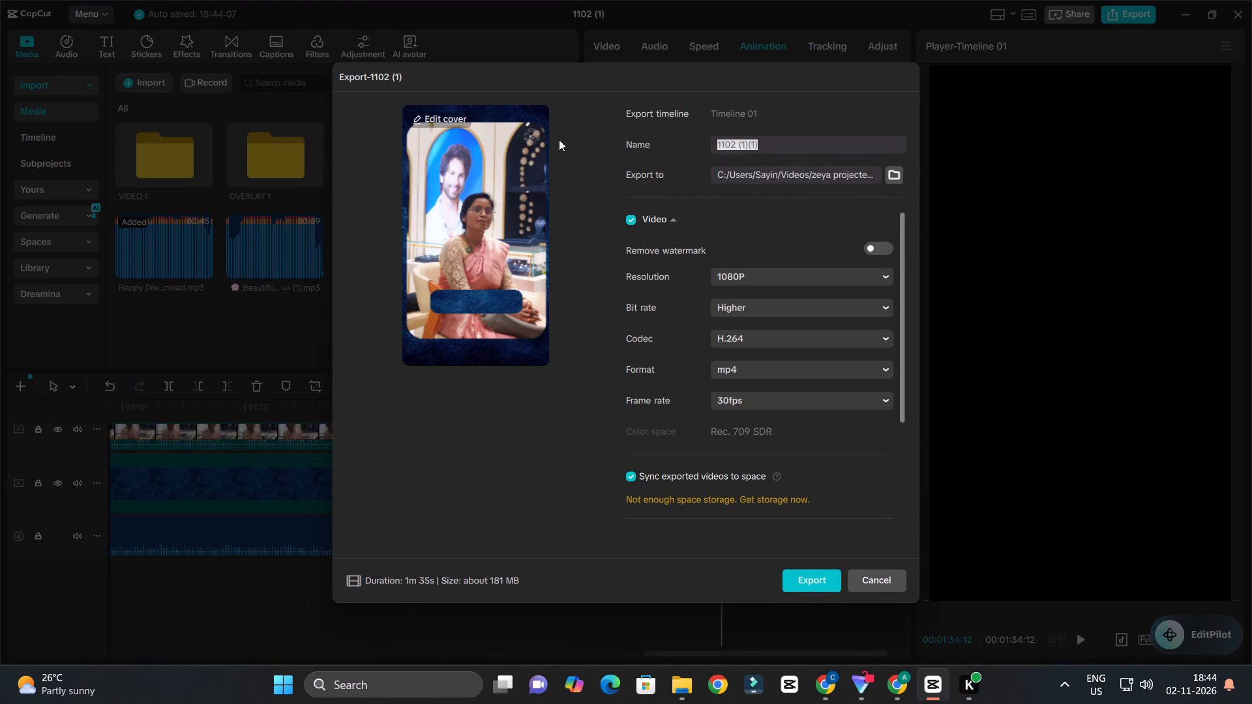
type("kisna")
key("space")
type("amb")
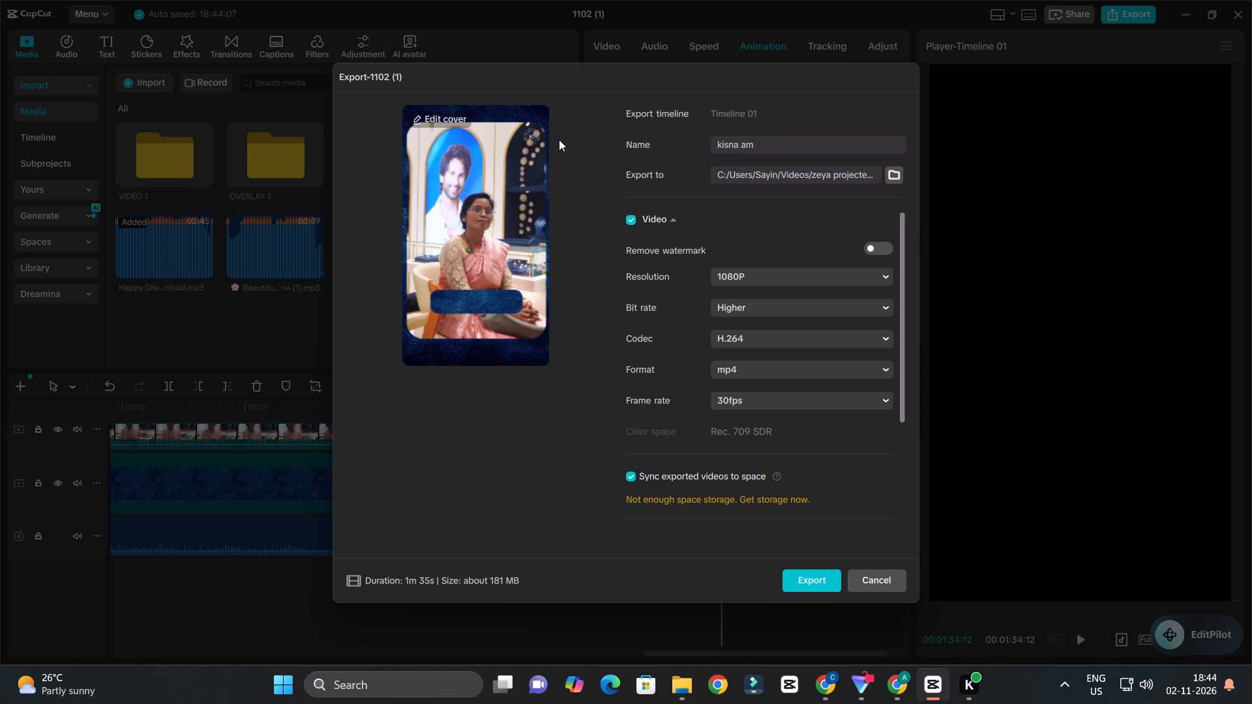
key("space")
type("tsm")
key("space")
type("video")
key("space")
type("grand")
key("space")
type("opening")
key("space")
type("z")
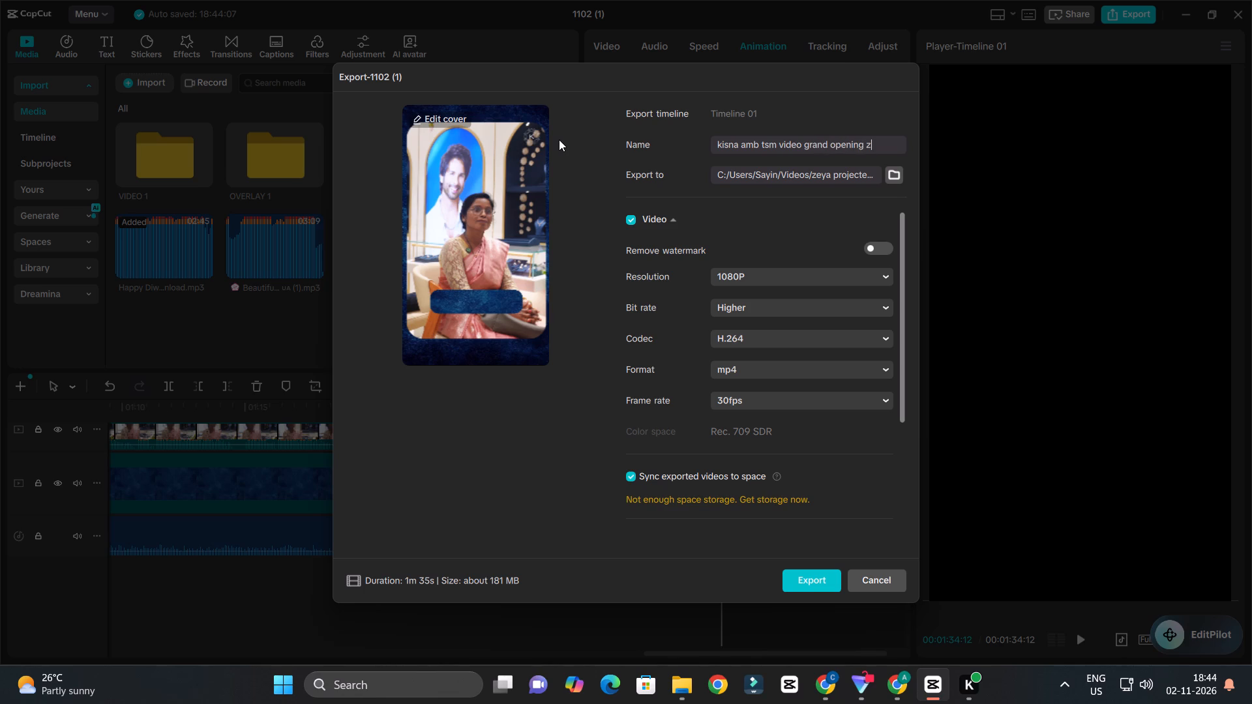
key("space")
type("01")
key("space")
key("shift+parenleft")
type("2-11-26")
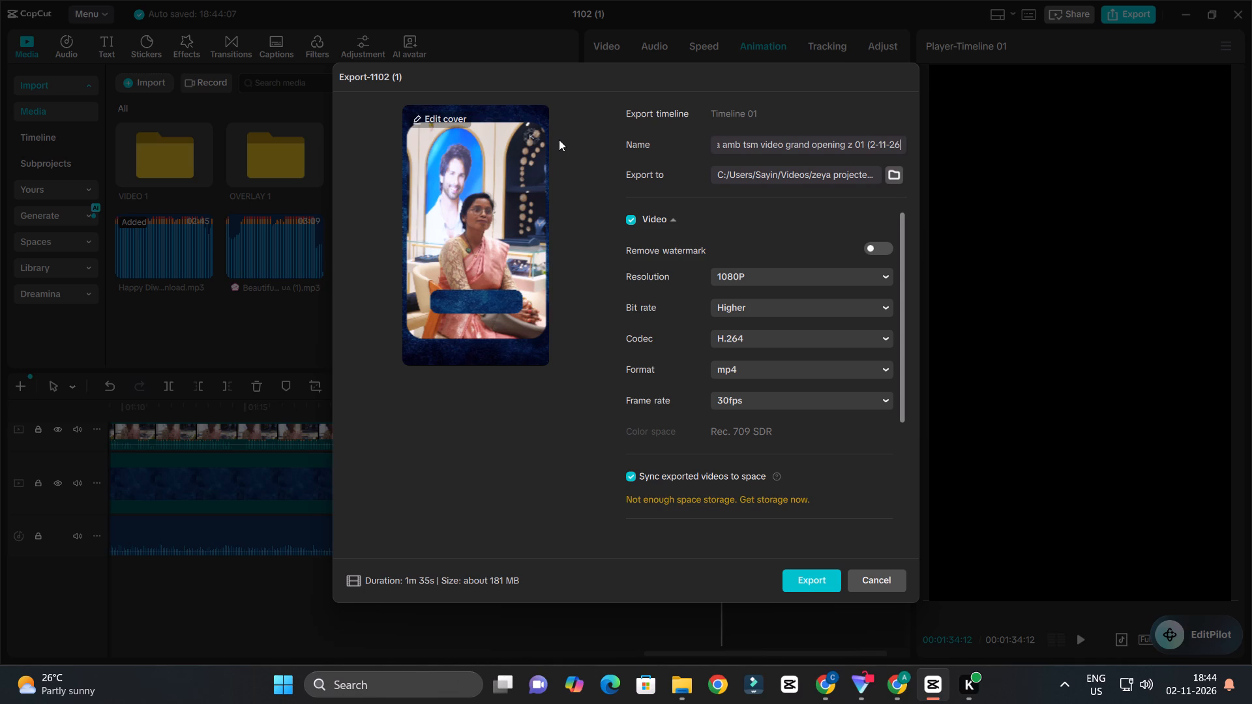
key("0")
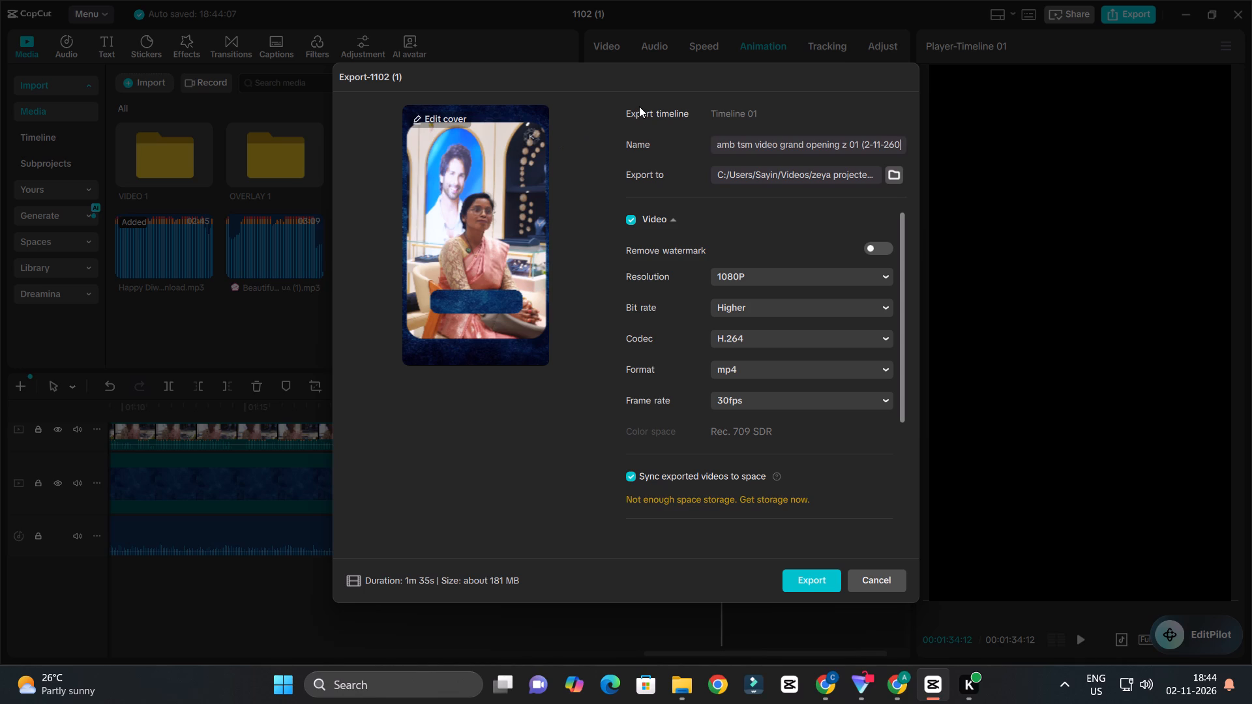
key("BackSpace")
key("0")
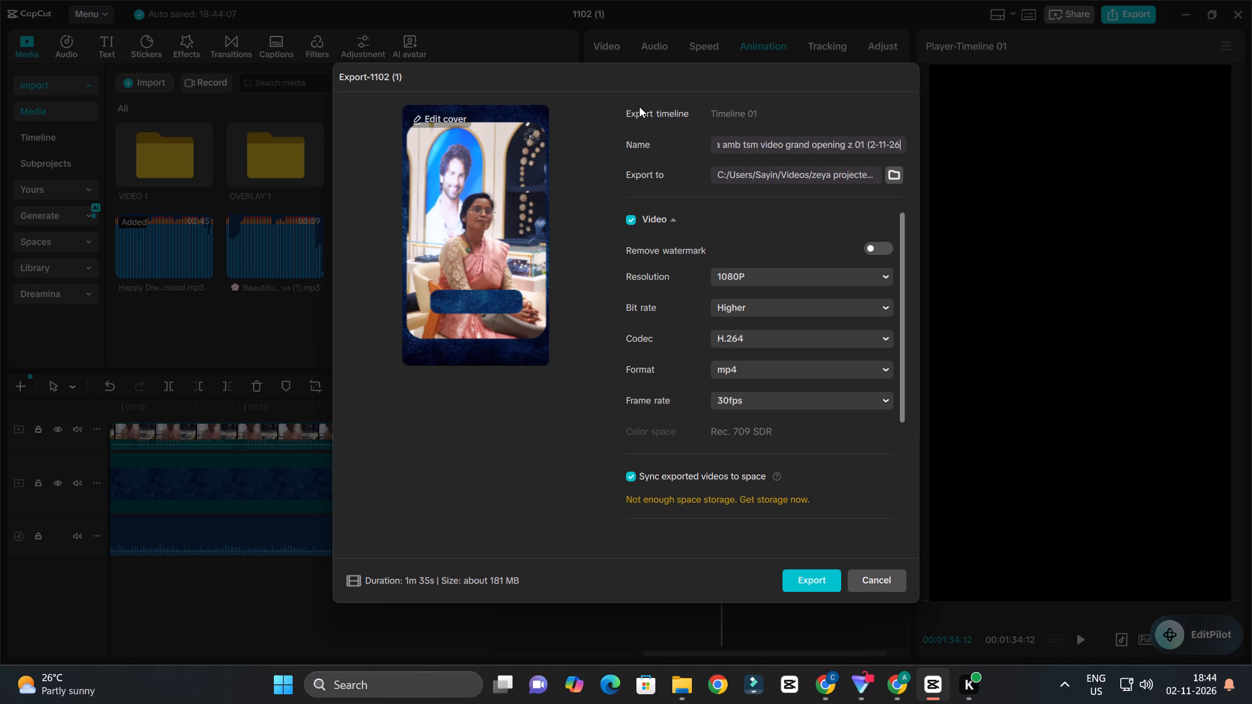
key("BackSpace")
key("BackSpace")
key("6")
key("shift+parenright")
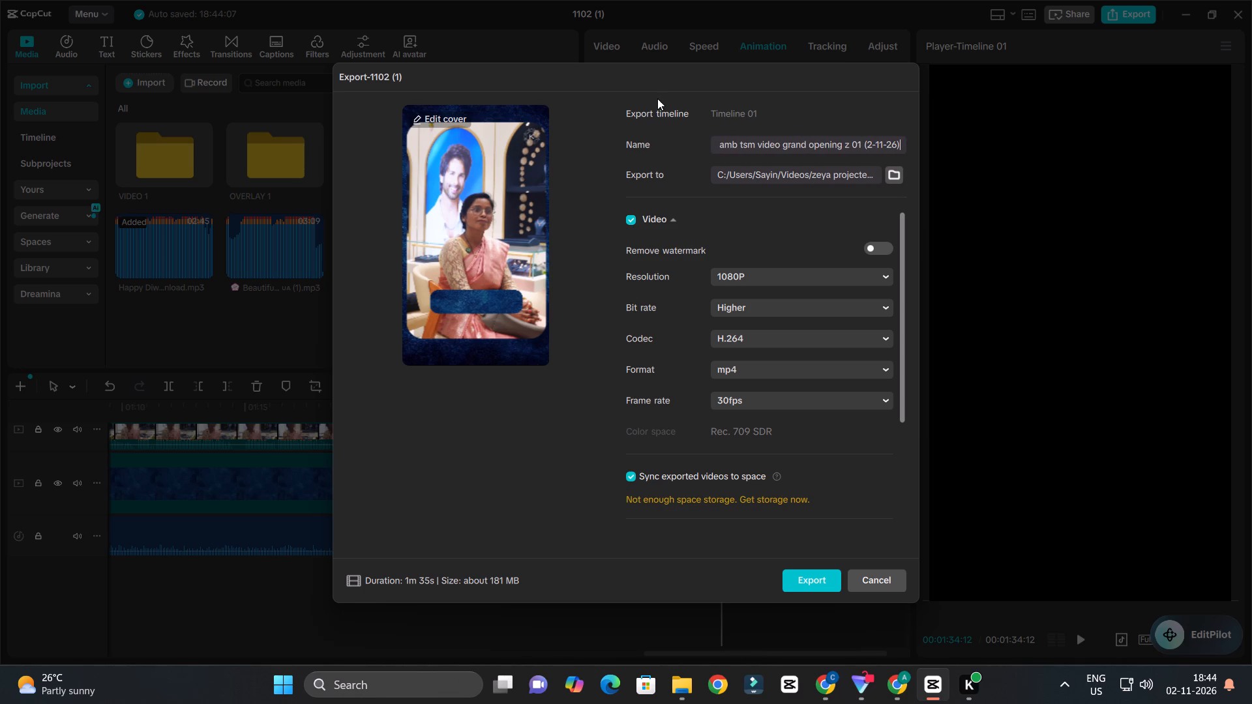
Export the video as a 1080P H.264 mp4 at 30fps with the Higher bit rate.
scroll(511, 422, "down", 3)
left_click(809, 581)
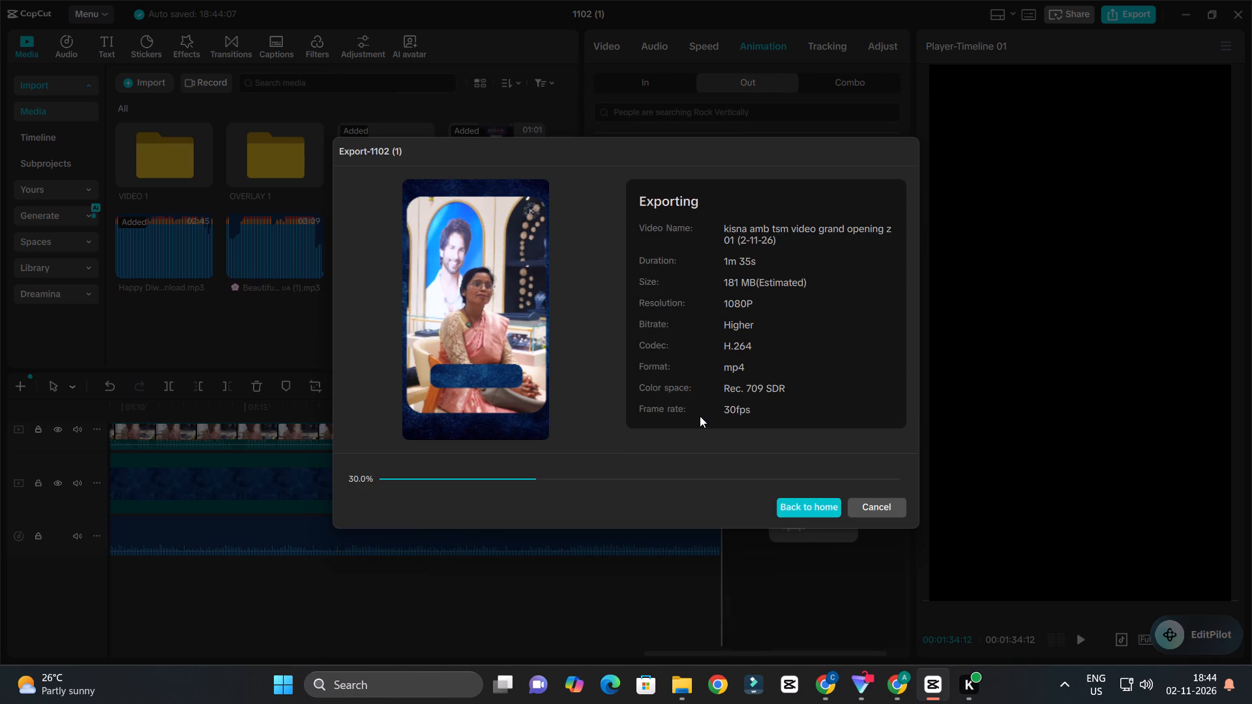